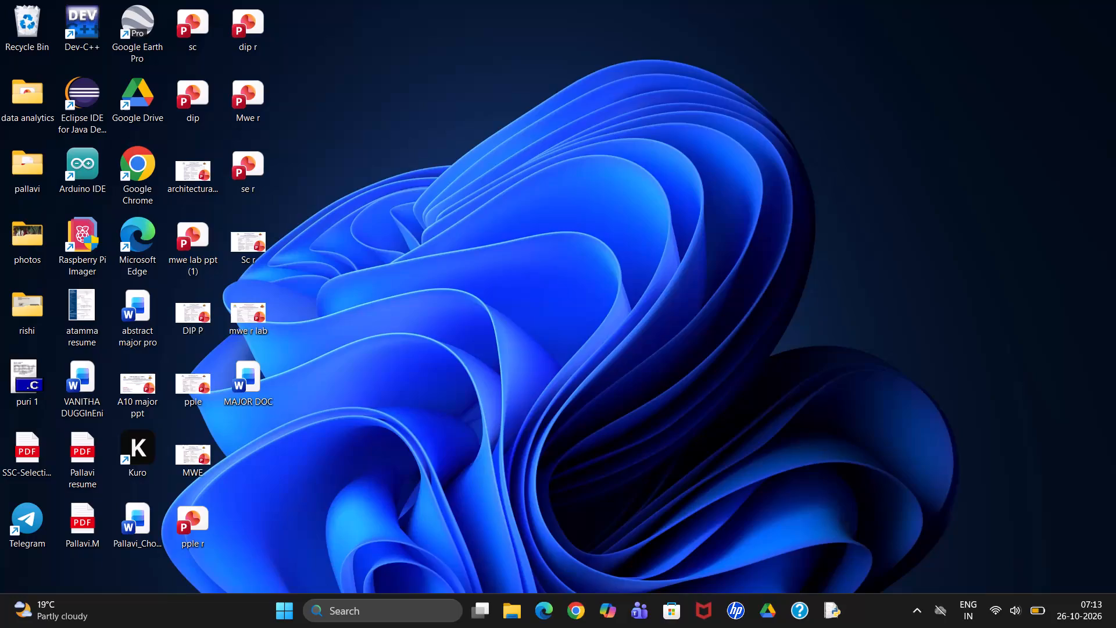
# Search the computer for WhatsApp and open the app.
pyautogui.click(437, 615)
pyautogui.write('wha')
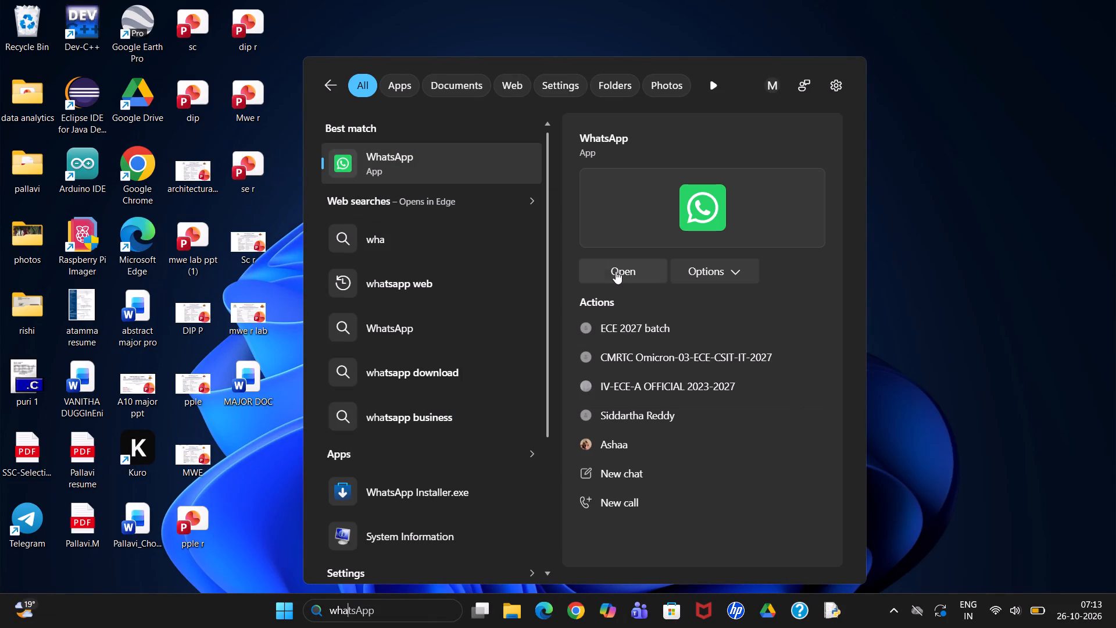
pyautogui.click(613, 267)
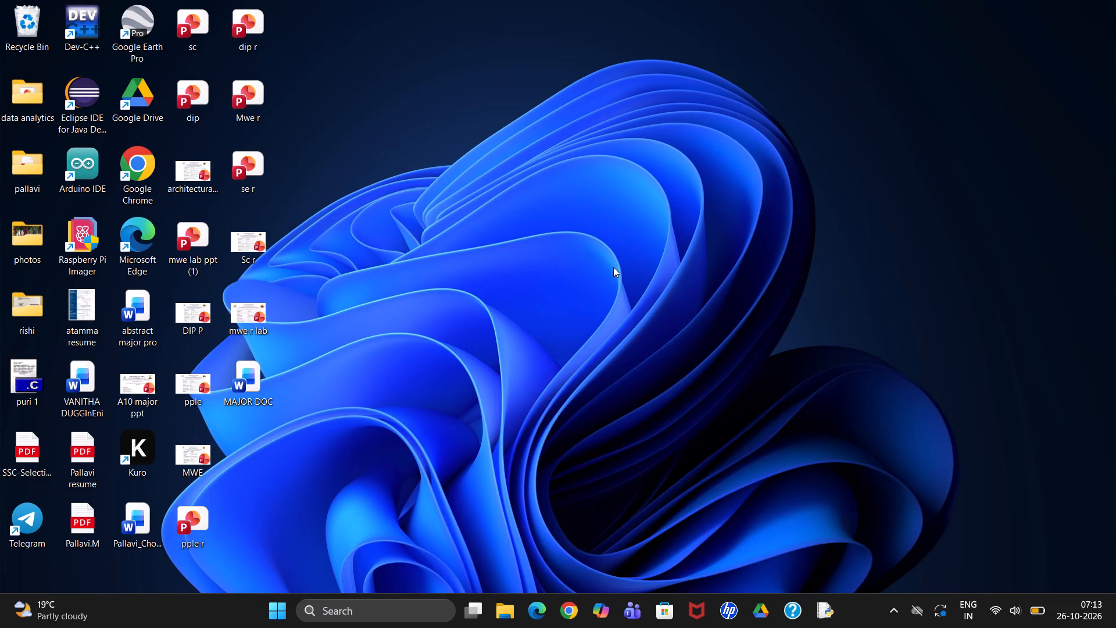
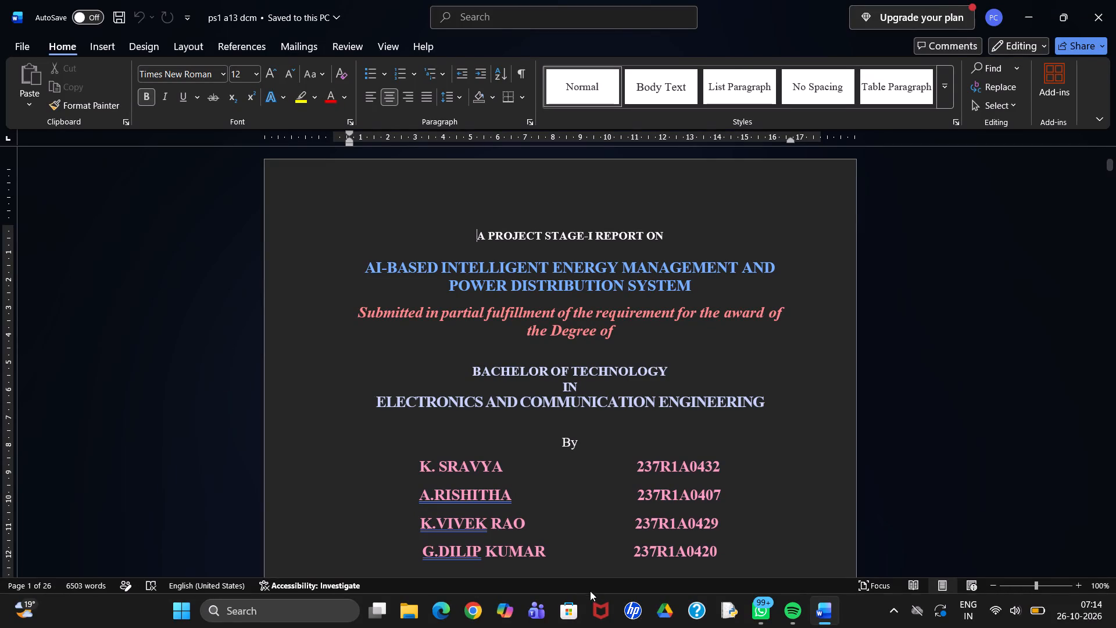
# Look through the ps1 a13 dcm project report in Word from the title page to the Chapter-1 Introduction page.
pyautogui.scroll(-4, 648, 470)
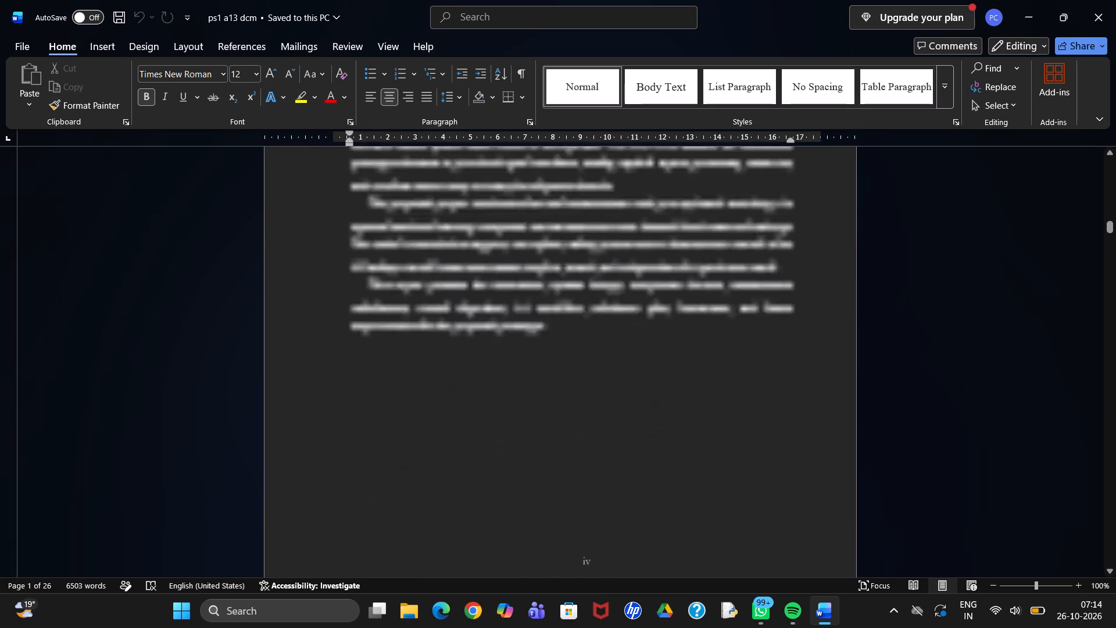
pyautogui.scroll(-4, 648, 470)
pyautogui.scroll(1, 648, 470)
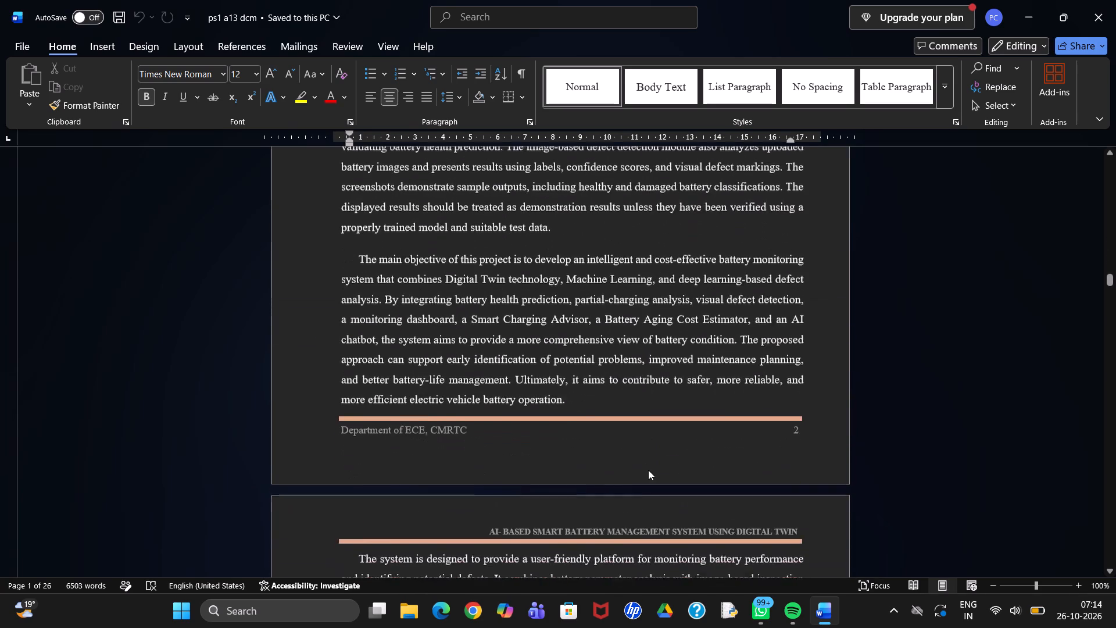
pyautogui.scroll(1, 648, 470)
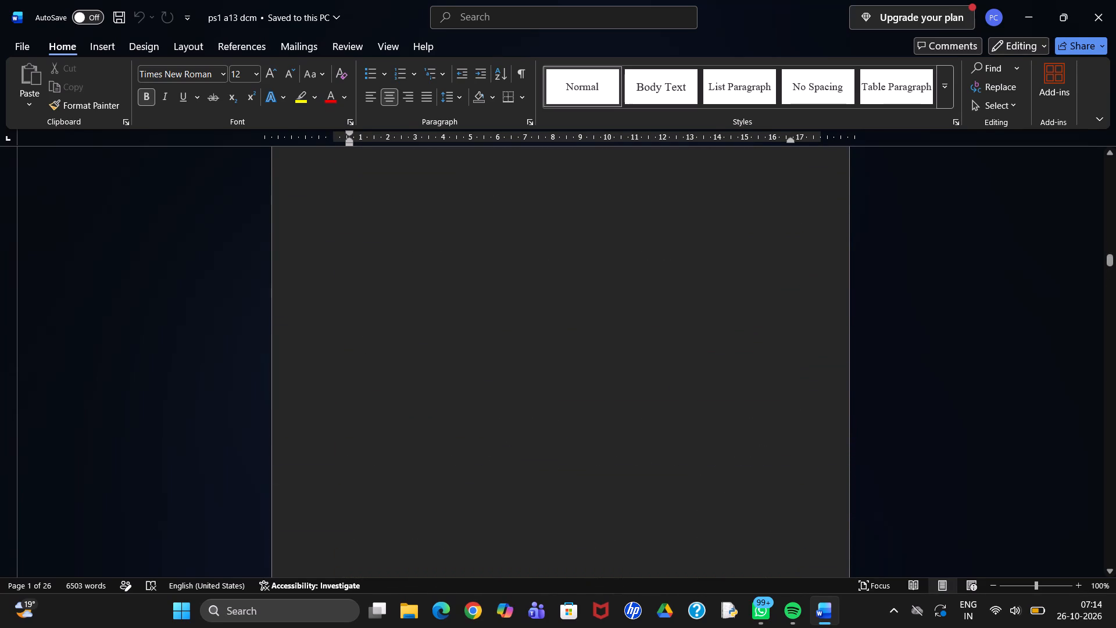
pyautogui.scroll(1, 648, 470)
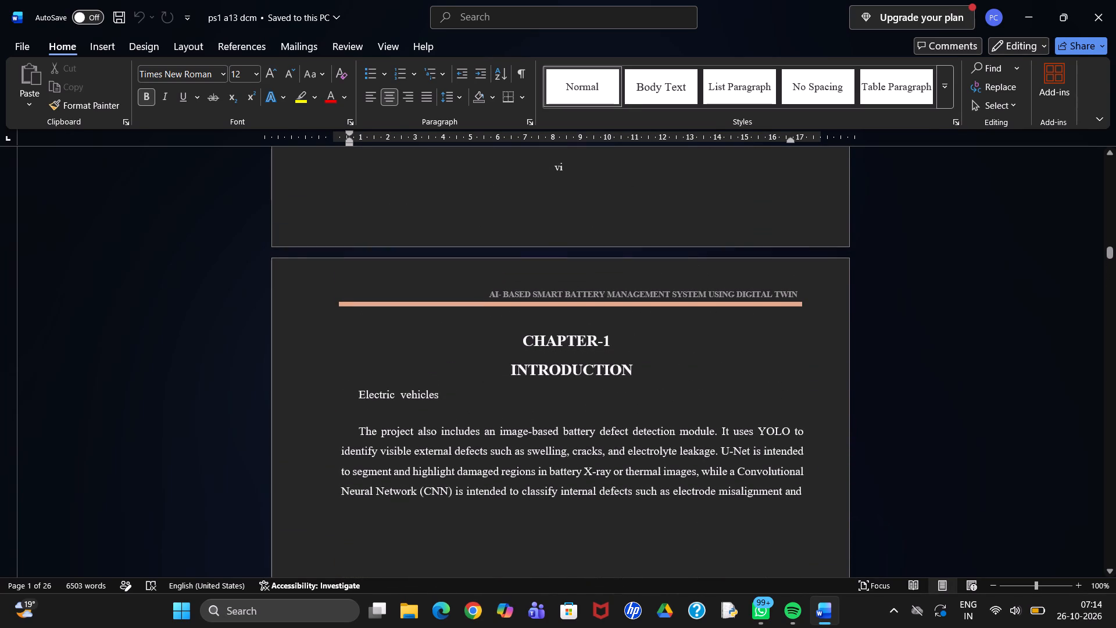
pyautogui.scroll(1, 648, 470)
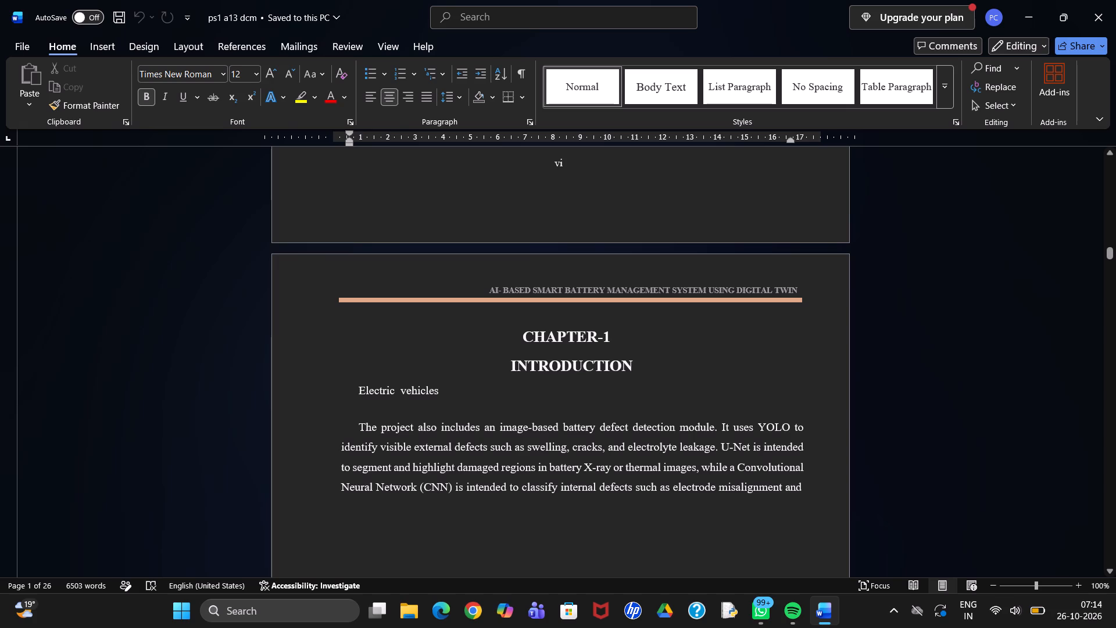
# Review the report's cover, front matter, contents, list of figures and the opening pages of Chapter 1.
pyautogui.scroll(2, 500, 483)
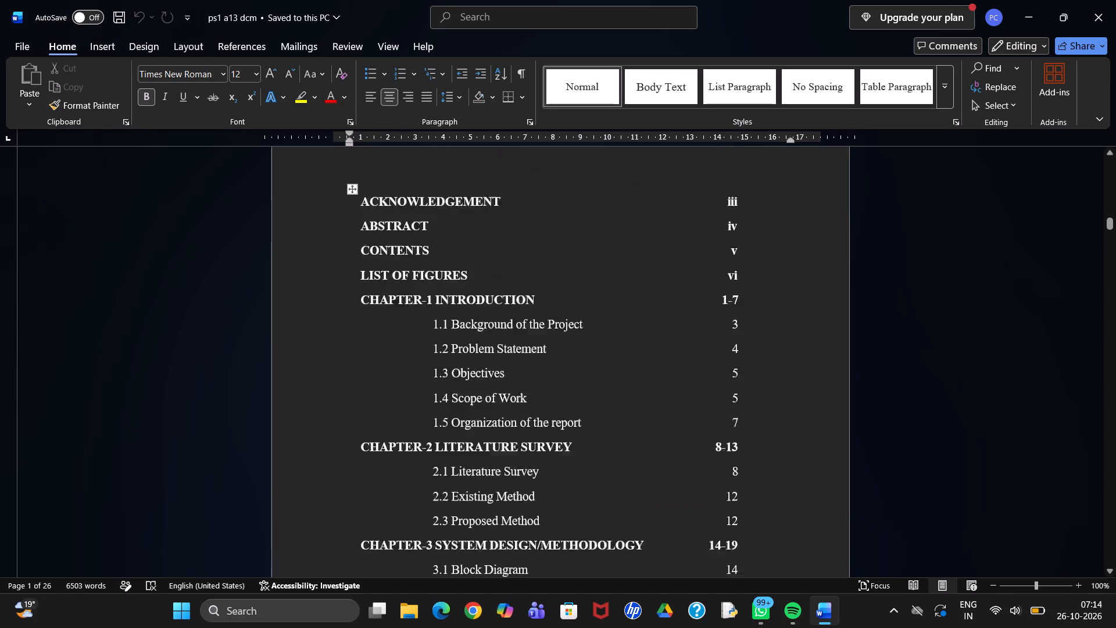
pyautogui.scroll(3, 500, 483)
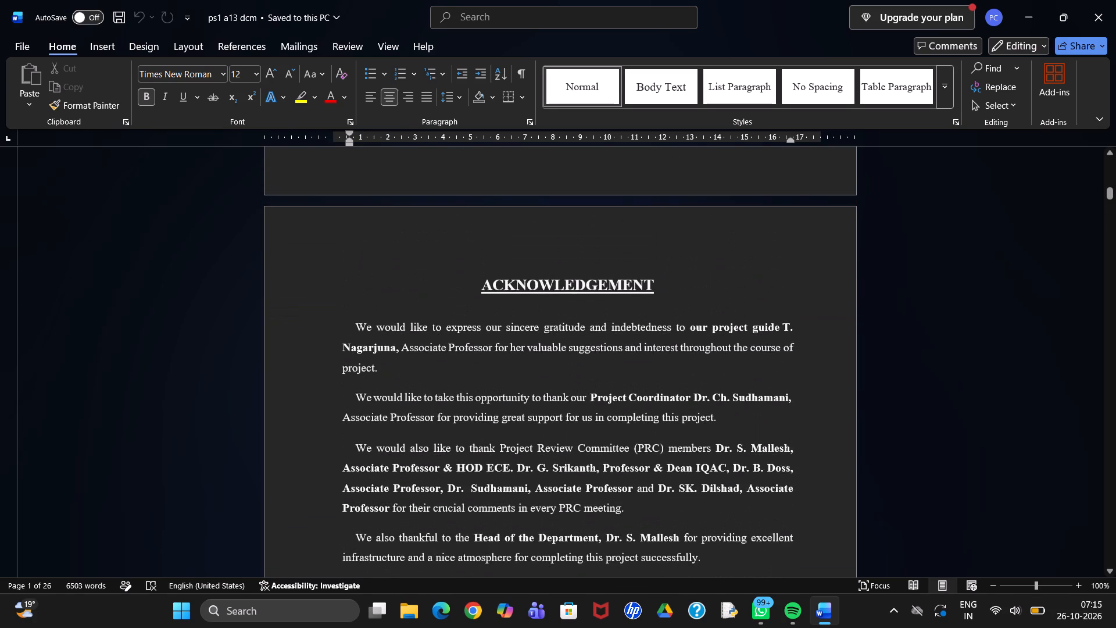
pyautogui.scroll(2, 500, 483)
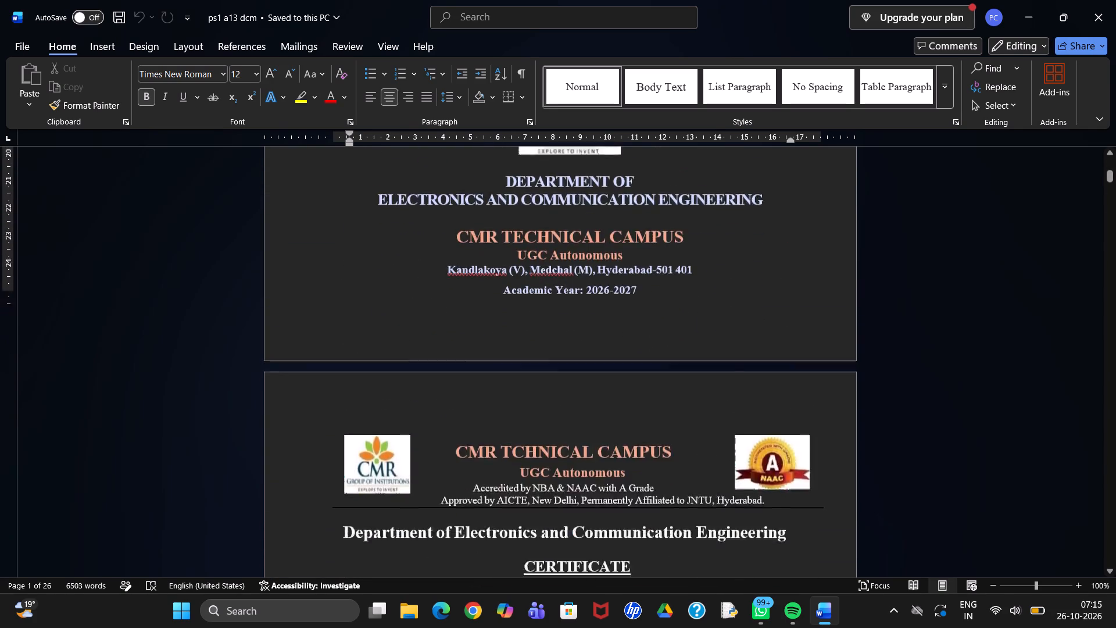
pyautogui.scroll(2, 500, 483)
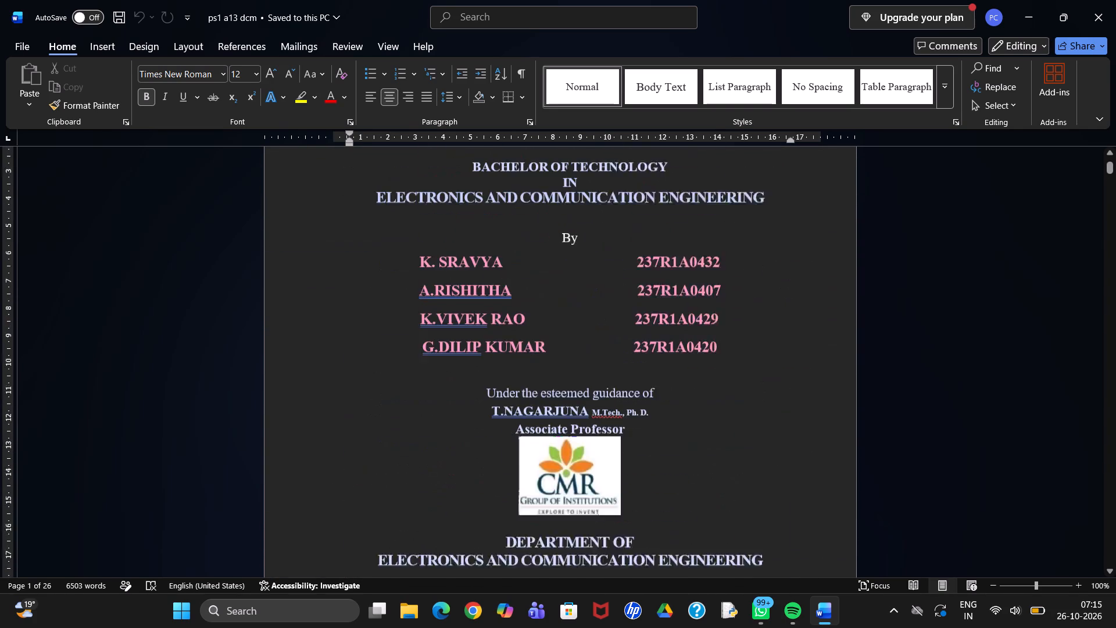
pyautogui.scroll(1, 500, 483)
pyautogui.scroll(-8, 500, 483)
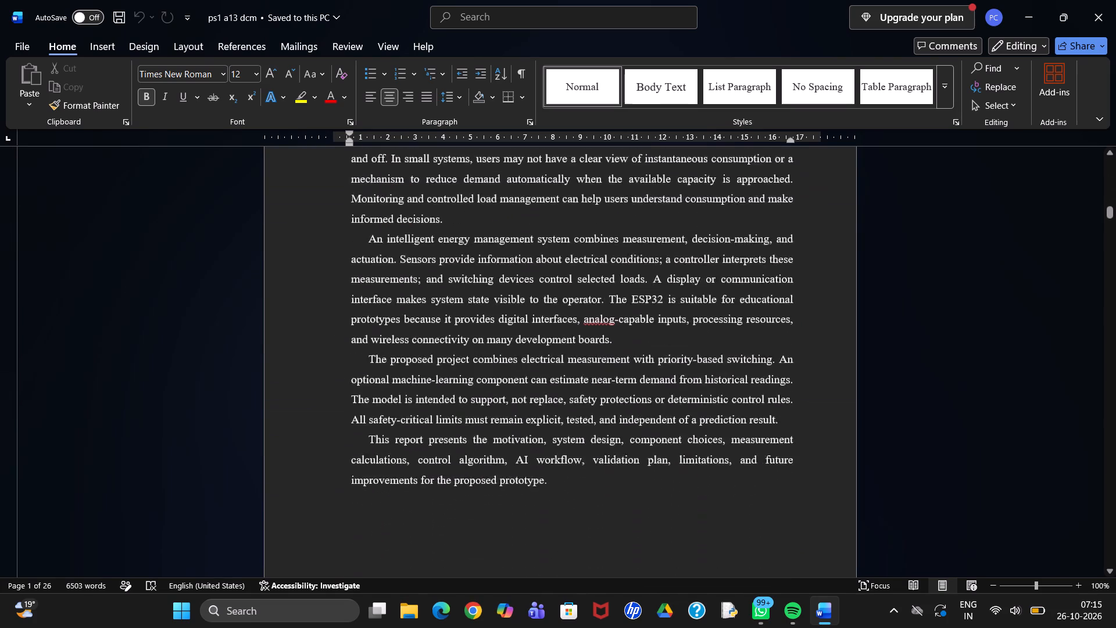
pyautogui.scroll(-2, 500, 483)
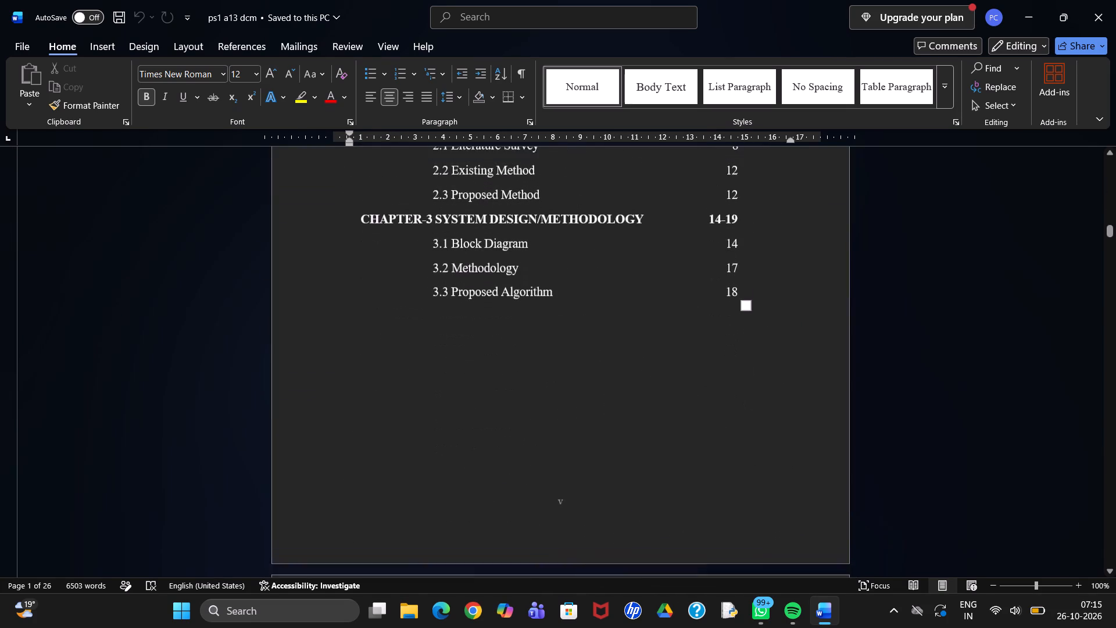
pyautogui.scroll(-2, 500, 483)
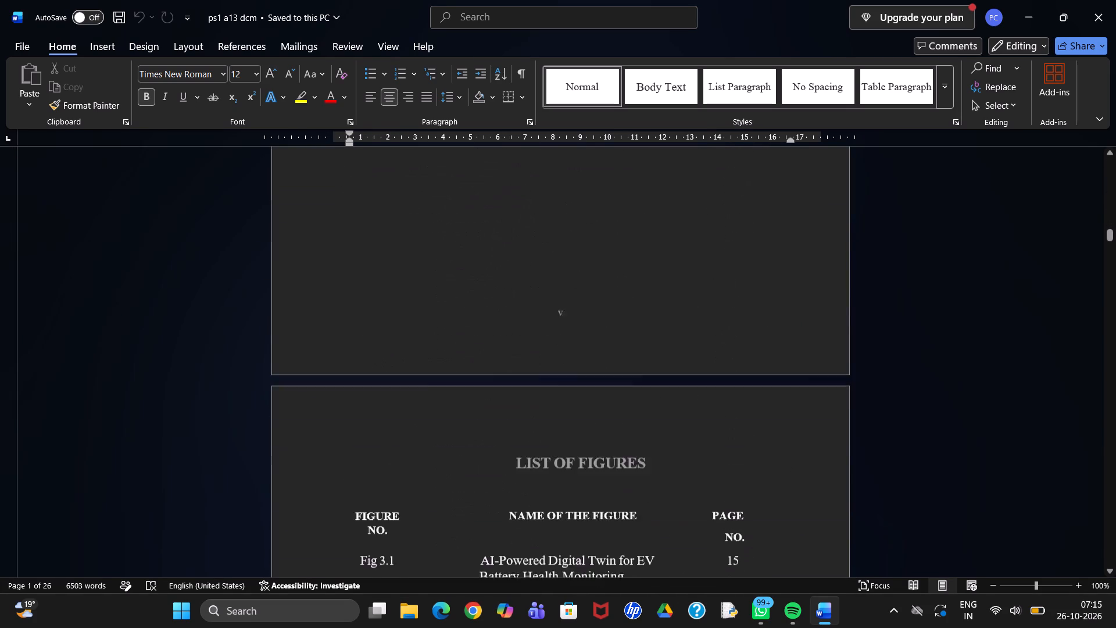
pyautogui.scroll(-3, 500, 483)
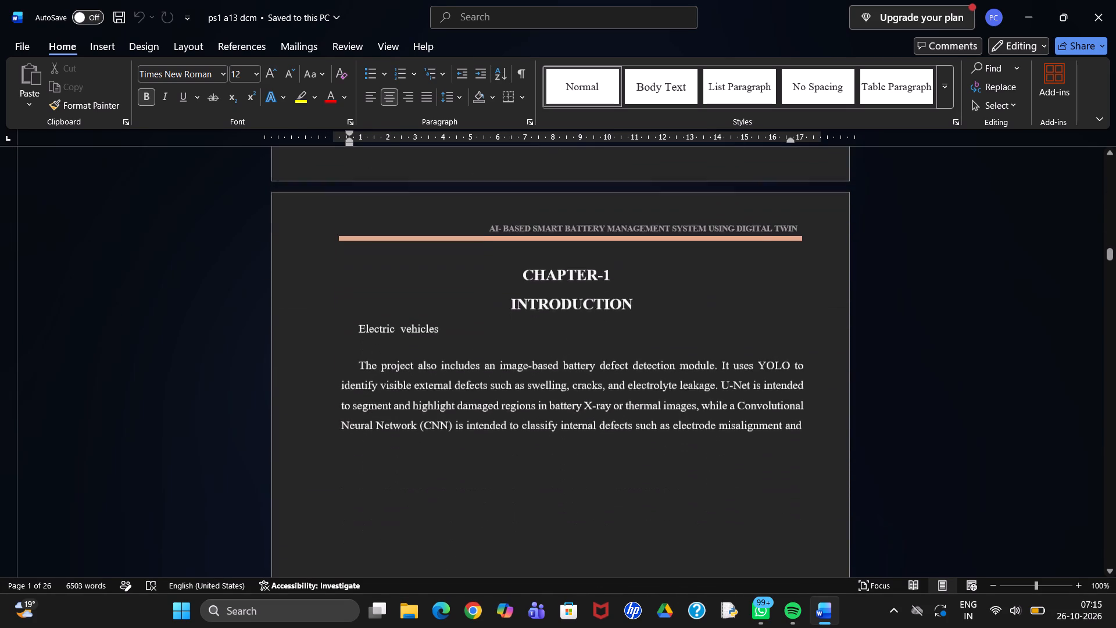
pyautogui.scroll(-2, 500, 483)
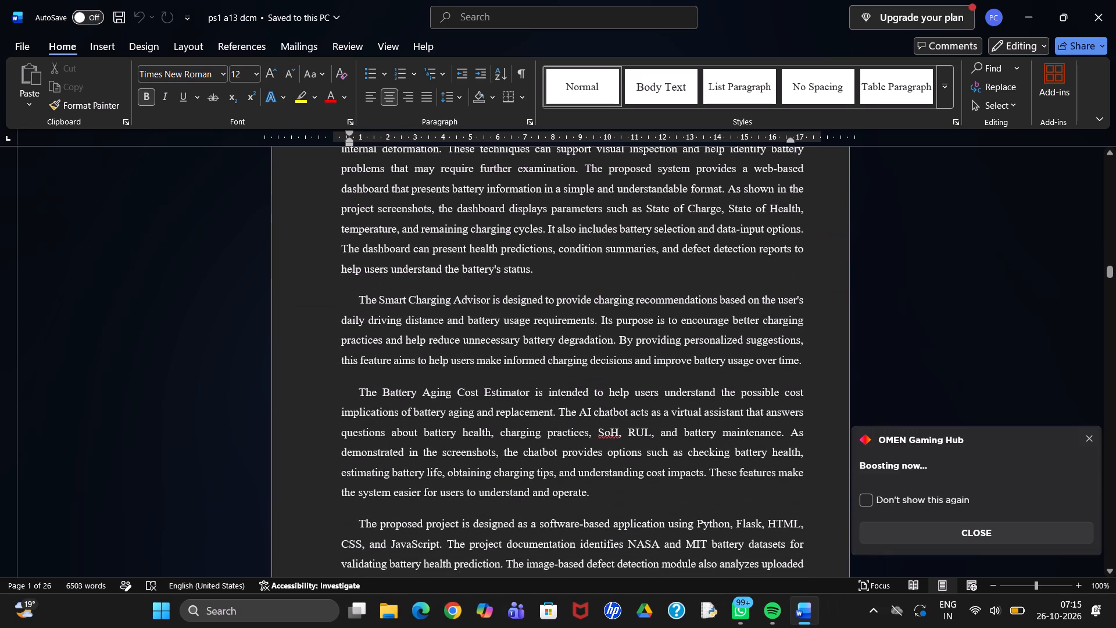
# Set the OMEN Gaming Hub notification not to show again and dismiss it.
pyautogui.click(949, 497)
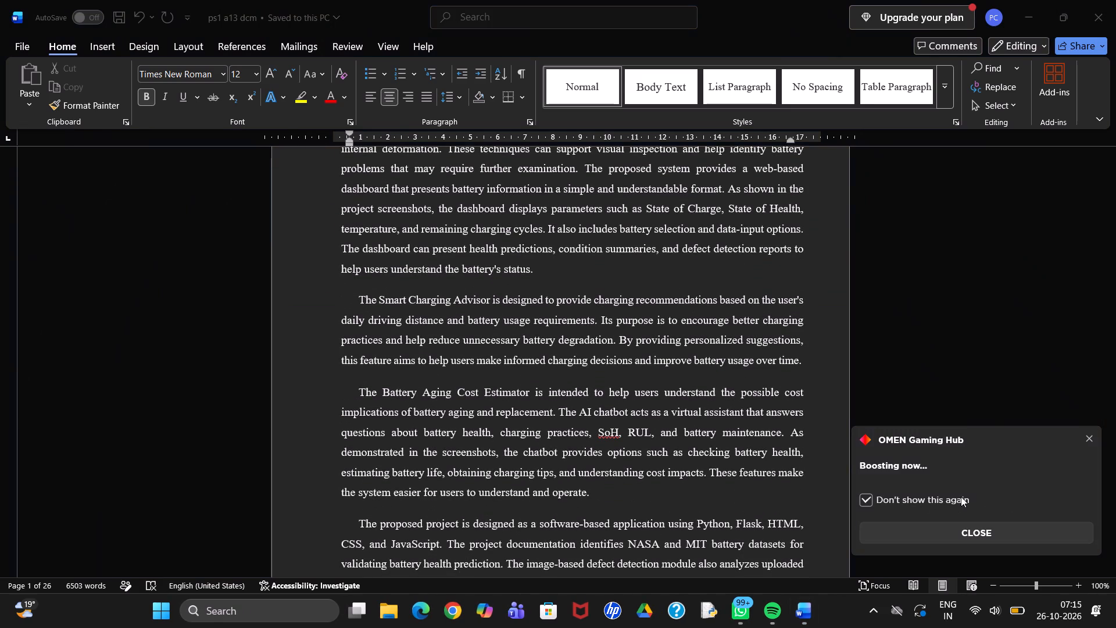
pyautogui.click(1017, 527)
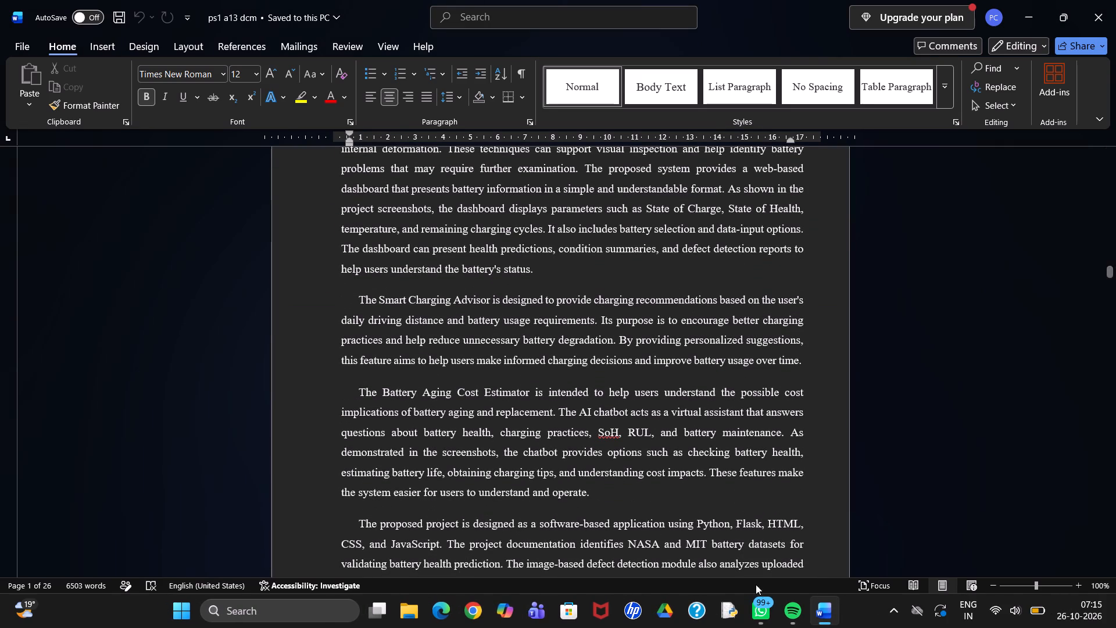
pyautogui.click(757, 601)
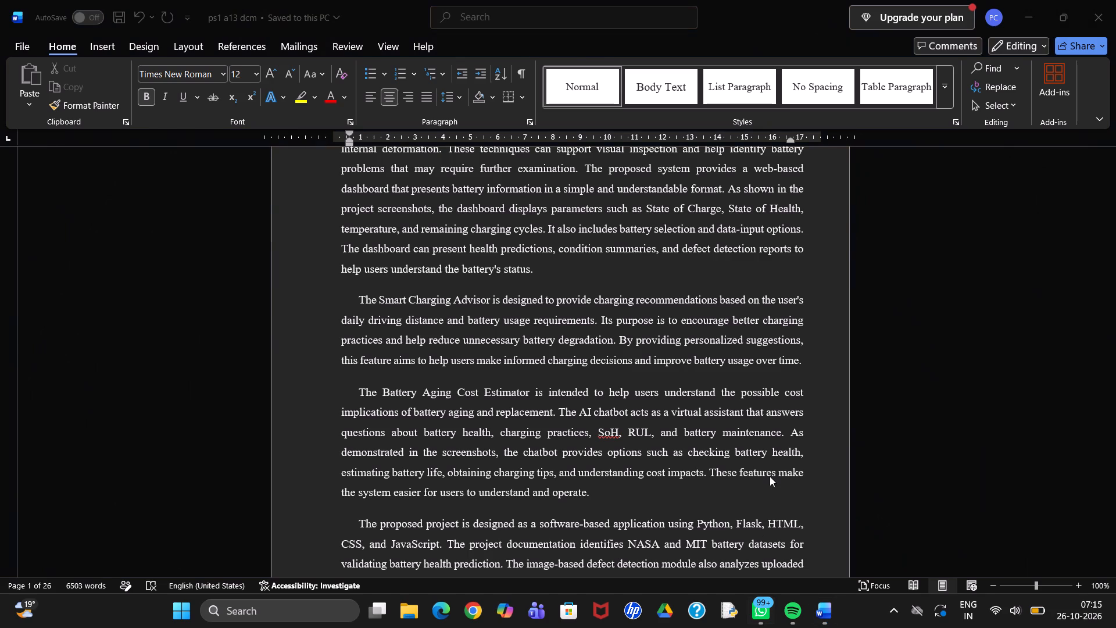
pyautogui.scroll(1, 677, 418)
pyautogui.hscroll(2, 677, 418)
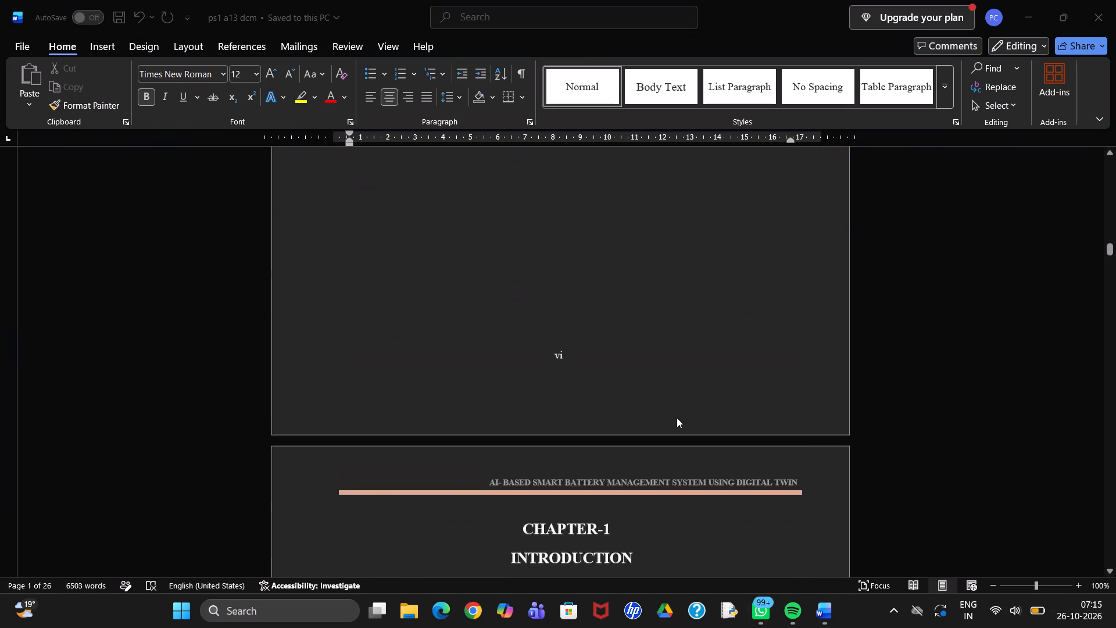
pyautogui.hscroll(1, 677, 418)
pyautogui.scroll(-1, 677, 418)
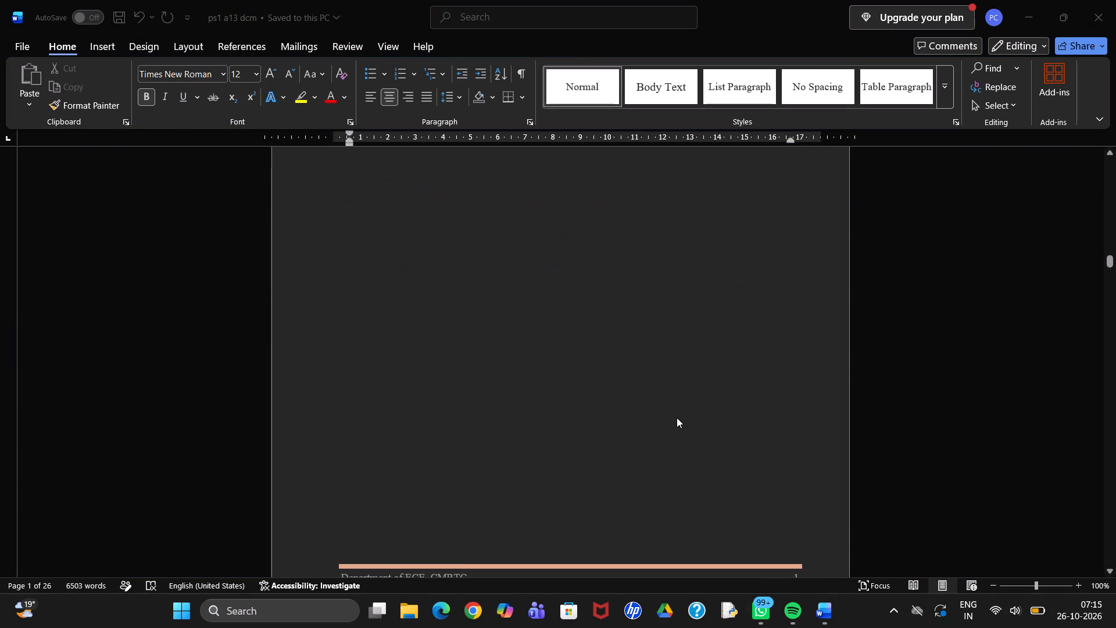
# Examine the blank space after "electrode misalignment and" on page 1 of the Introduction and where the text continues on page 2.
pyautogui.doubleClick(577, 415)
pyautogui.scroll(1, 577, 415)
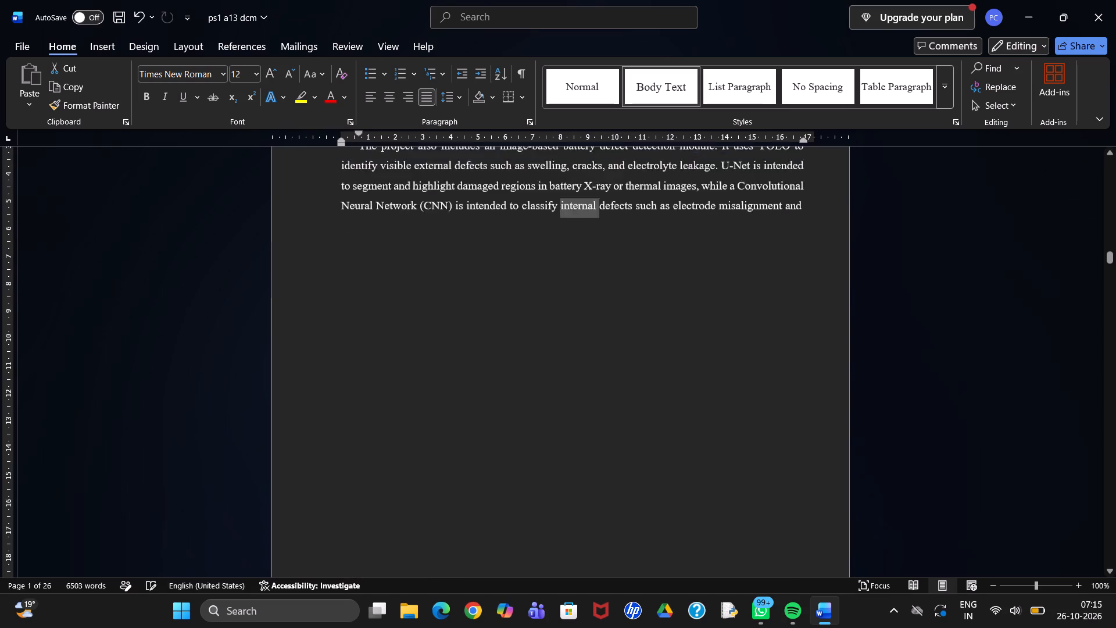
pyautogui.scroll(1, 577, 415)
pyautogui.click(577, 415)
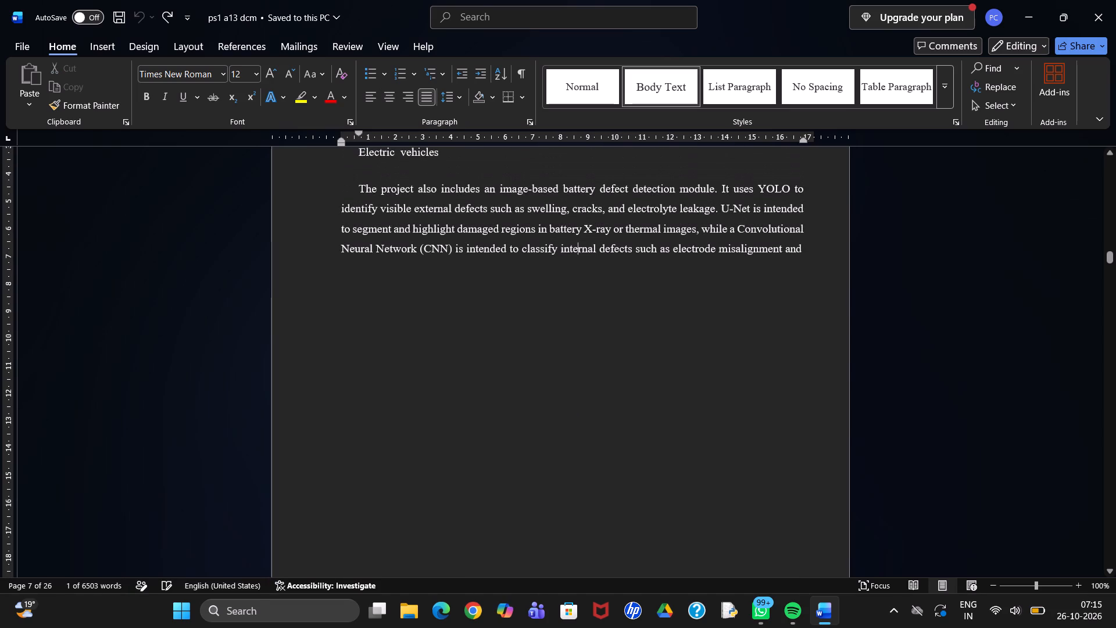
pyautogui.click(806, 255)
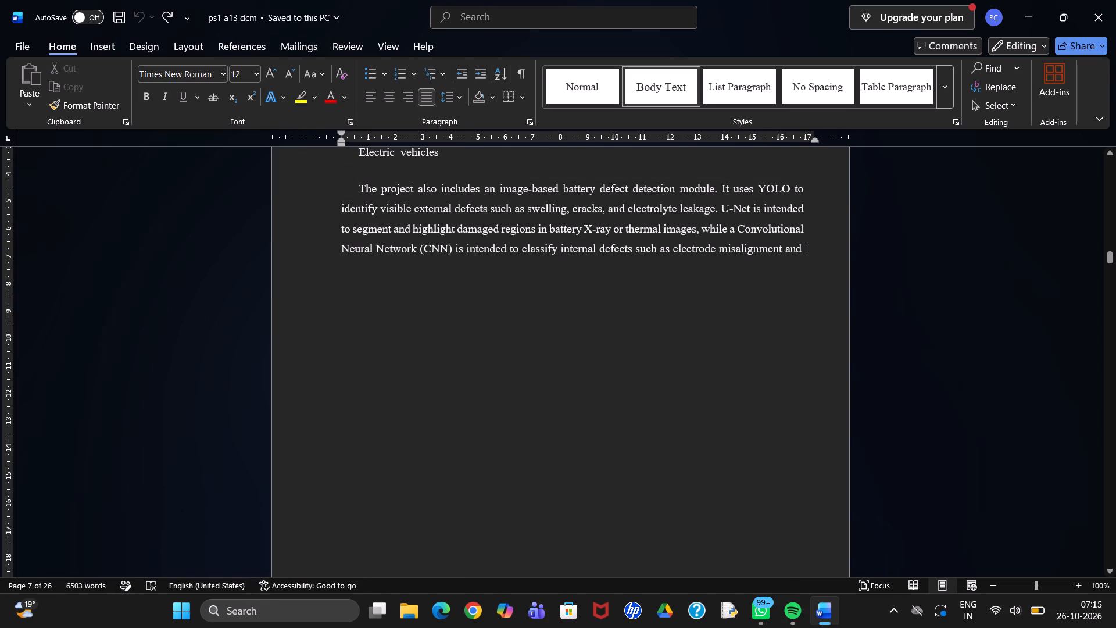
pyautogui.moveTo(806, 255); pyautogui.dragTo(803, 450)
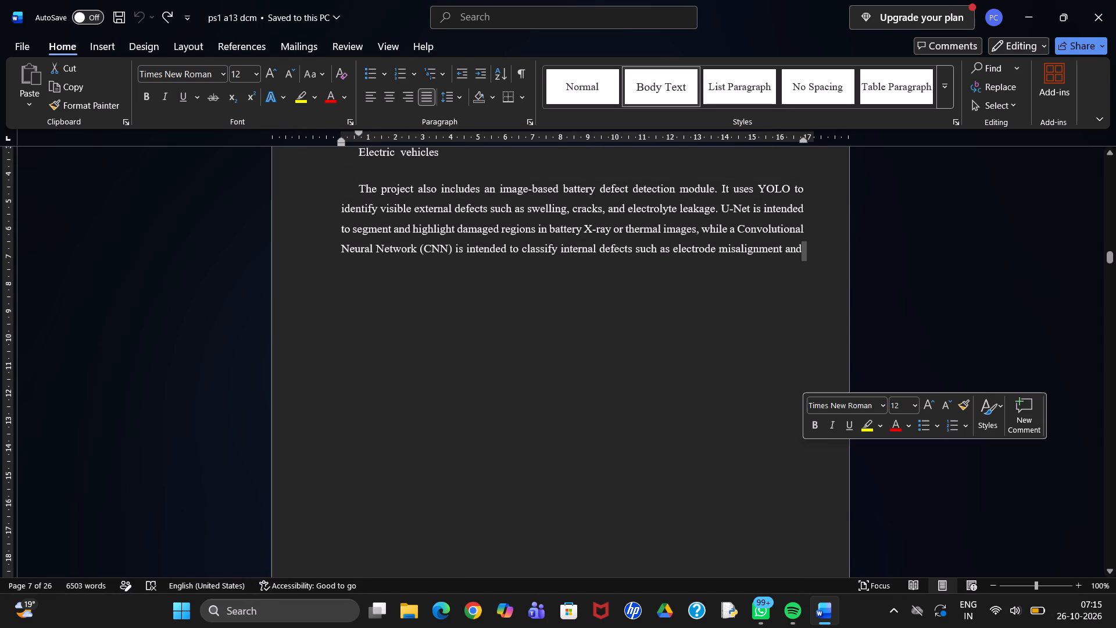
pyautogui.click(700, 358)
pyautogui.hscroll(1, 700, 358)
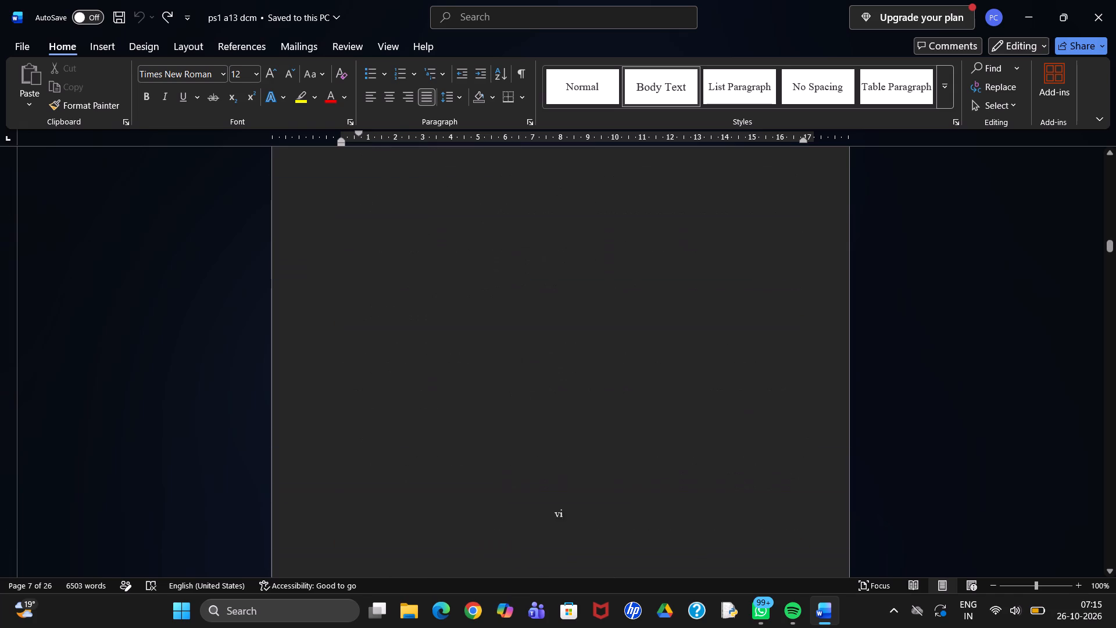
pyautogui.hscroll(1, 700, 358)
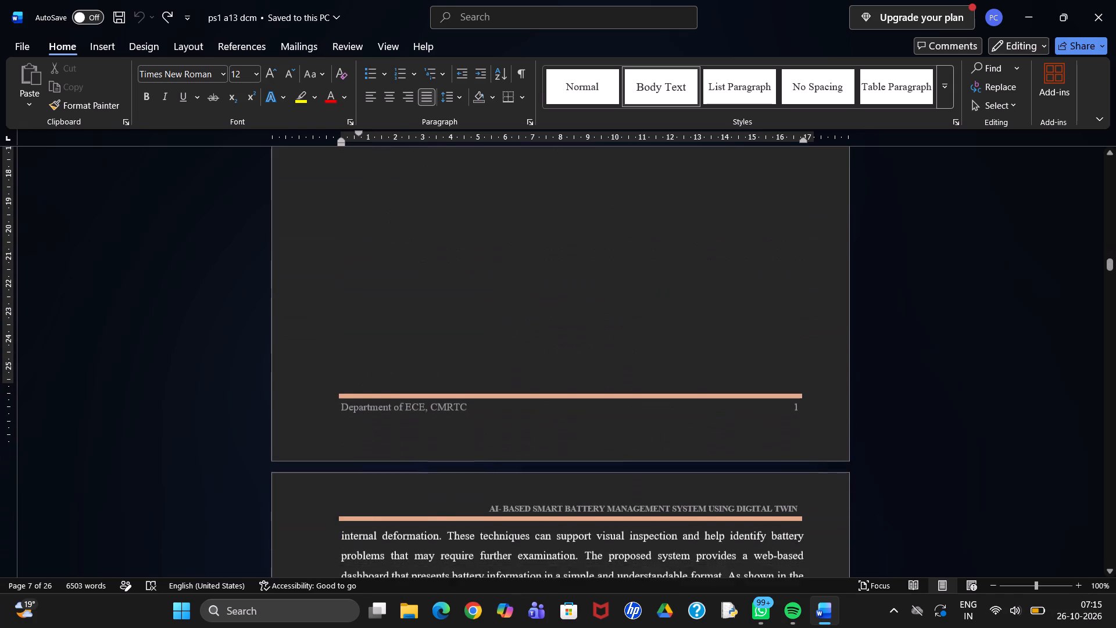
pyautogui.hscroll(1, 700, 358)
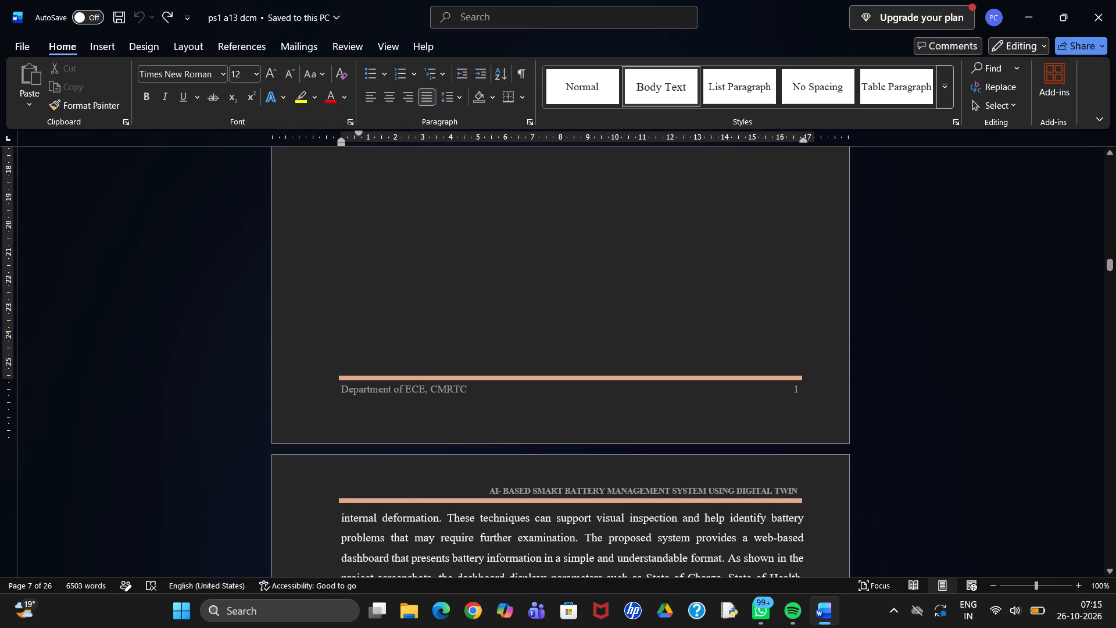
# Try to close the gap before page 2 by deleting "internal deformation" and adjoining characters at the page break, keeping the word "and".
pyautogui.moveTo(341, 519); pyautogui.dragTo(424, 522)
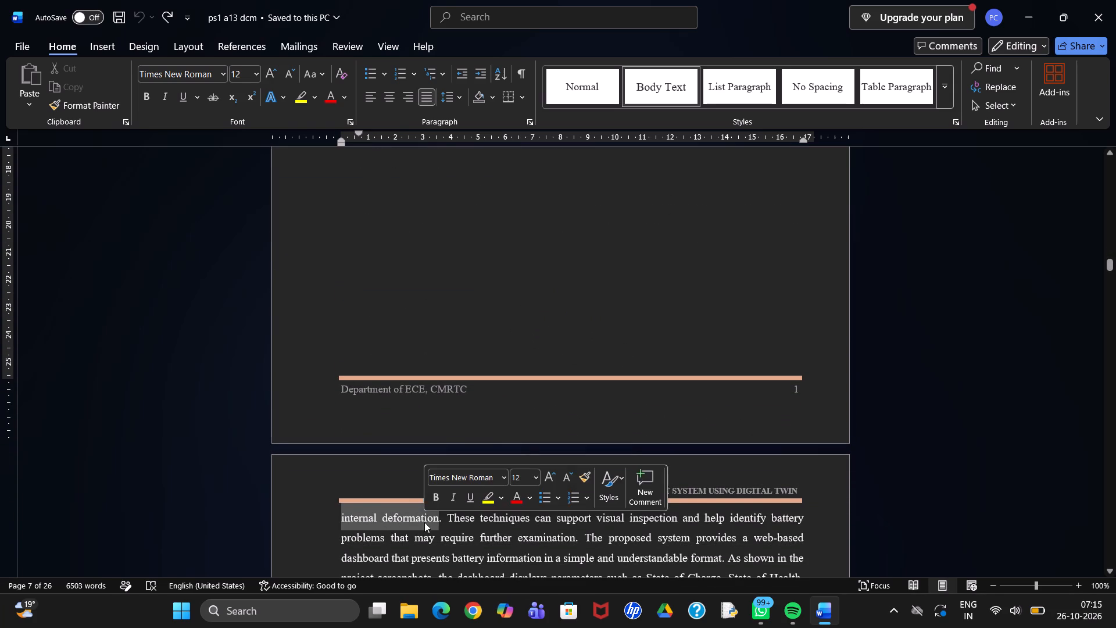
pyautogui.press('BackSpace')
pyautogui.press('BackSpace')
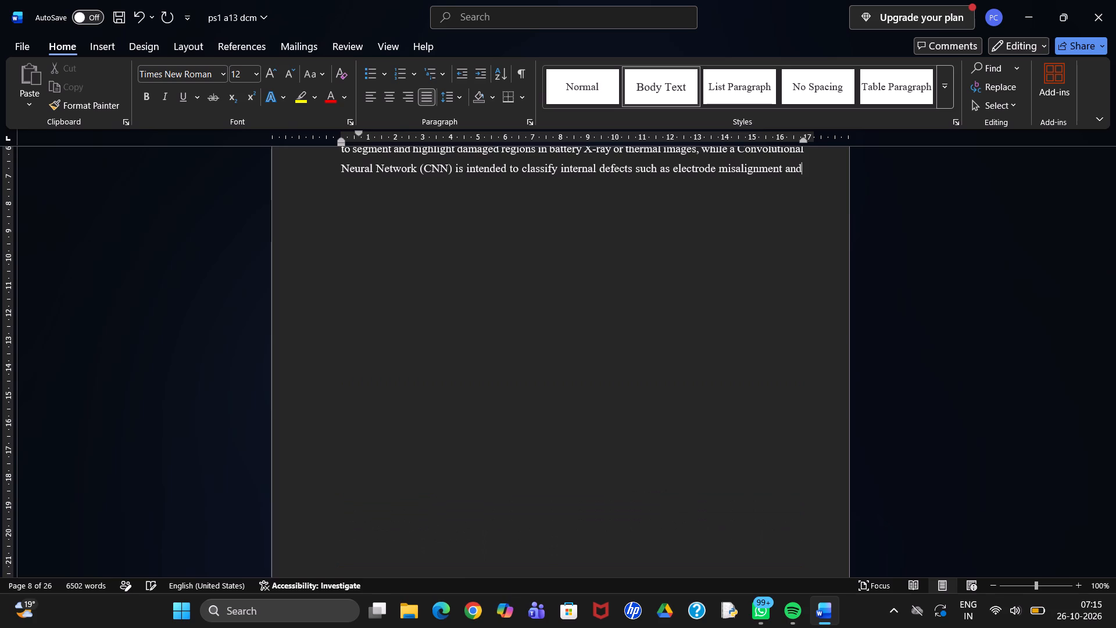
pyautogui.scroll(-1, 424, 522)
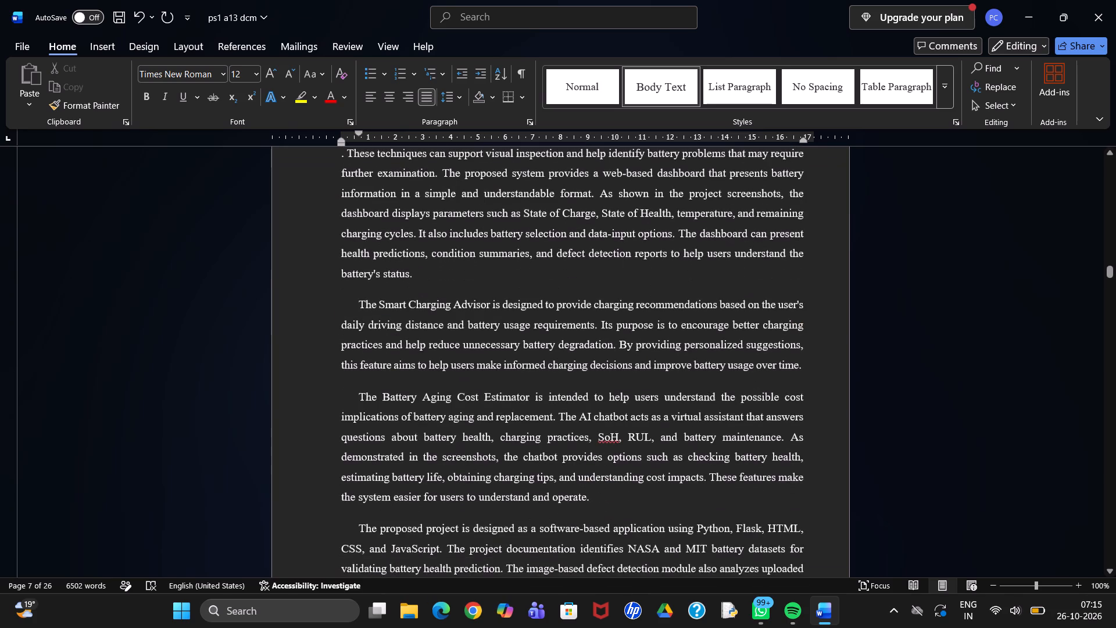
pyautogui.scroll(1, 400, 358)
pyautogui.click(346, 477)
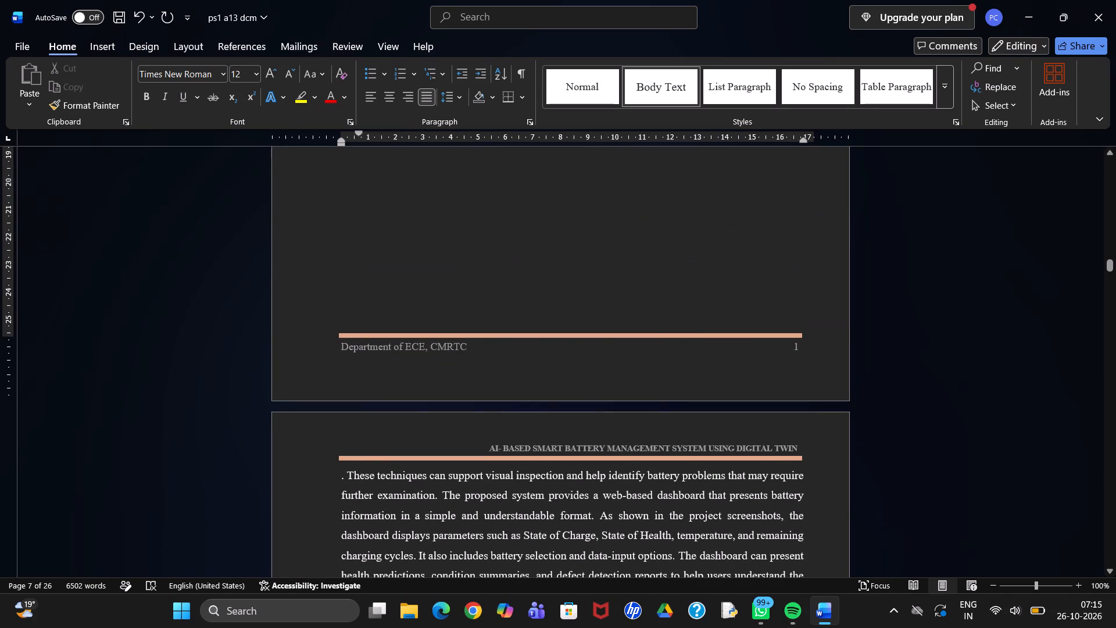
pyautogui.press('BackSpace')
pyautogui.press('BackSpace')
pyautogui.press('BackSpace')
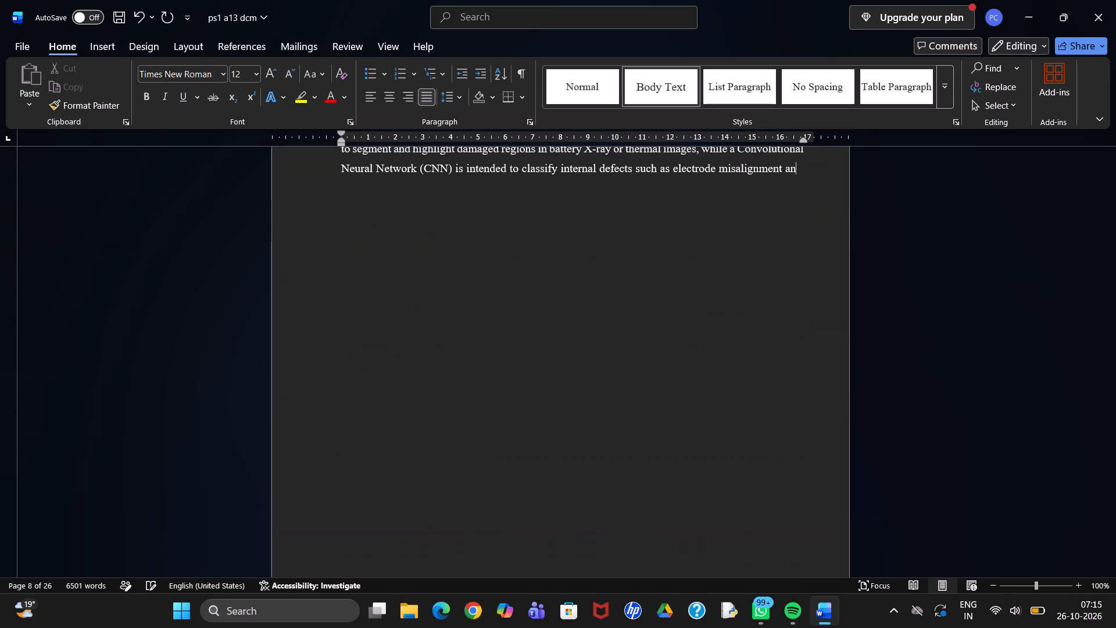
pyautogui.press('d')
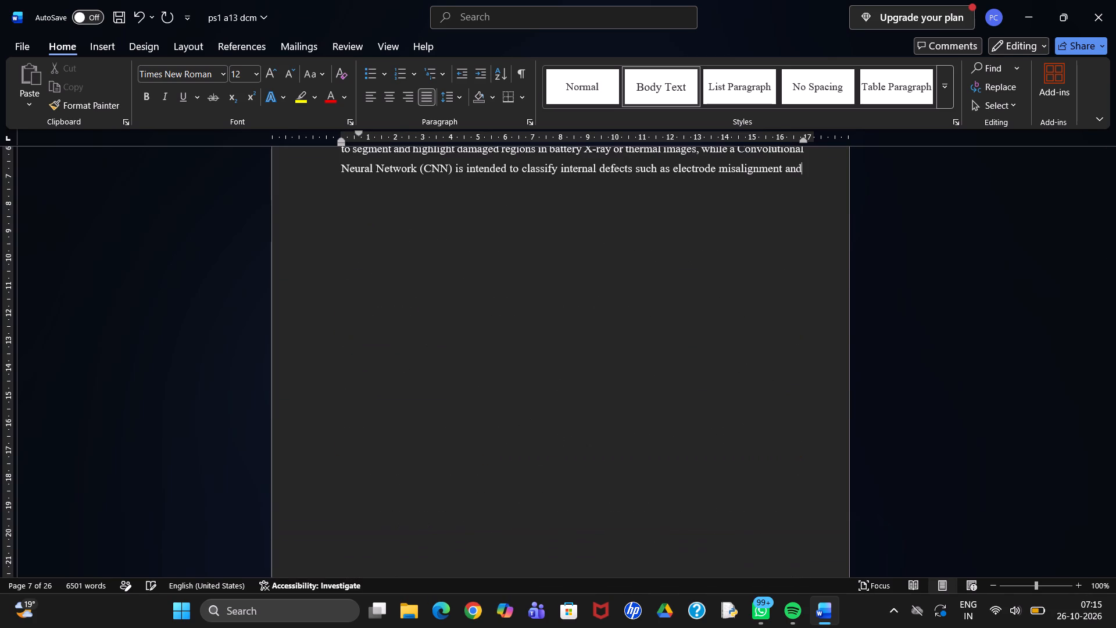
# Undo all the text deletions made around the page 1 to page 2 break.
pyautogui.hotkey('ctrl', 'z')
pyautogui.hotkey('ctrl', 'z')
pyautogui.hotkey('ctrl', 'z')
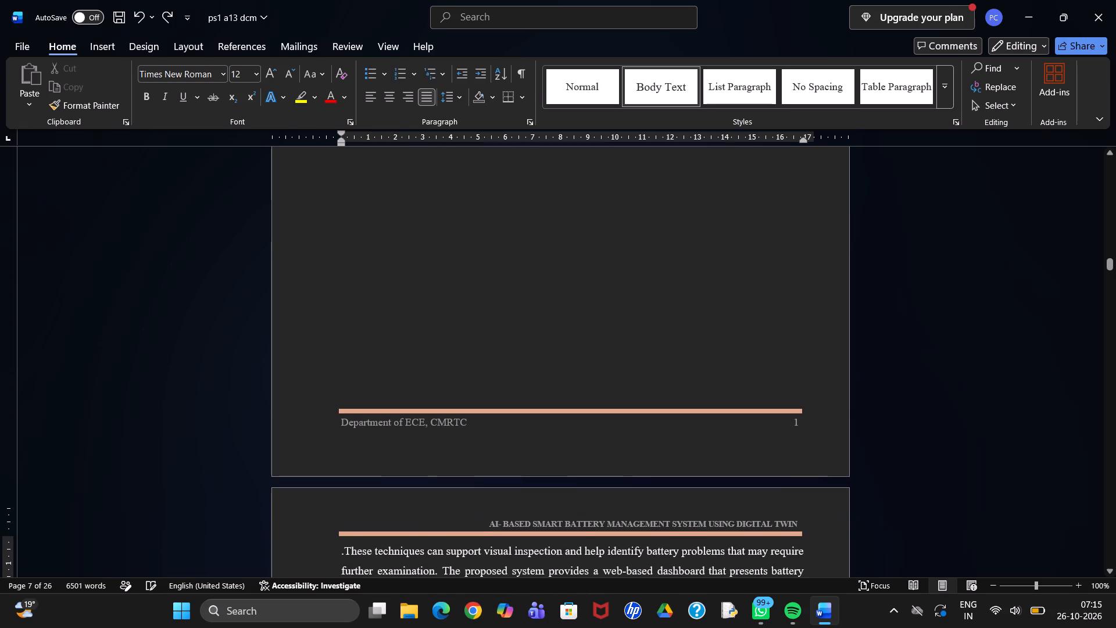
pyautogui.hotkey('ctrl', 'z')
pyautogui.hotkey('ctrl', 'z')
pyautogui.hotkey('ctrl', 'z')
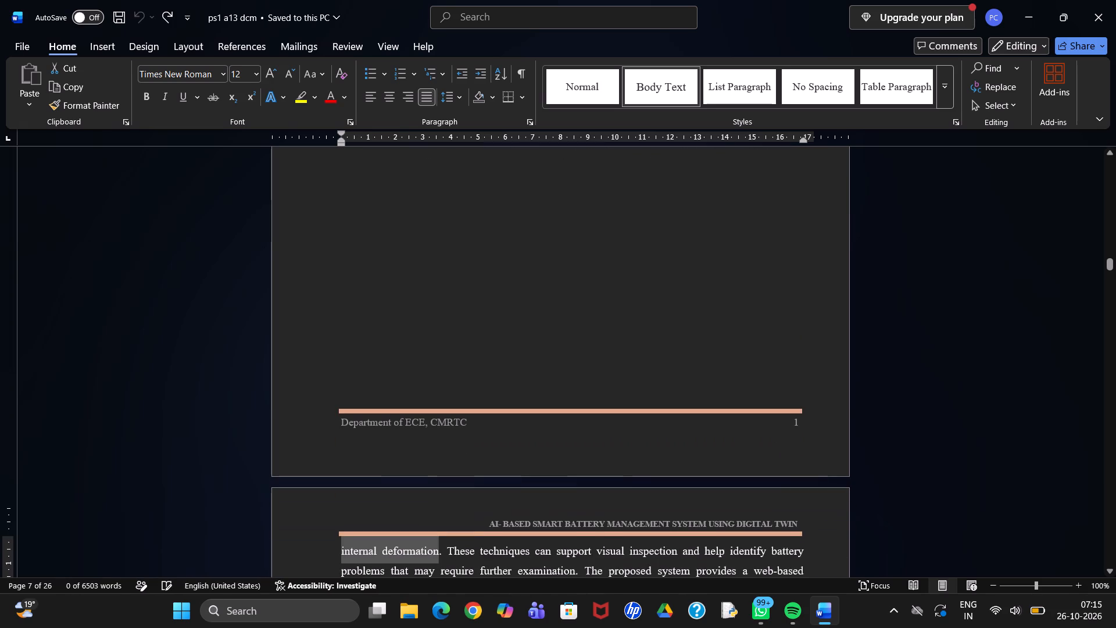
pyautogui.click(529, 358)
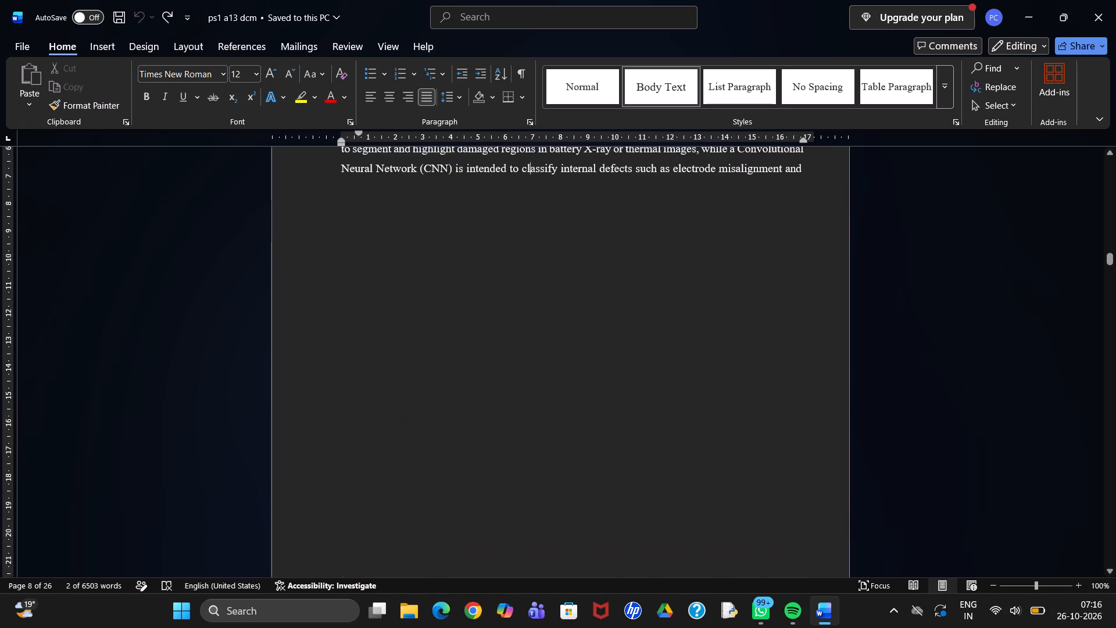
# Delete the empty lines between the section's closing paragraph and the heading "1.2 PROBLEM STATEMENT".
pyautogui.scroll(-3, 529, 358)
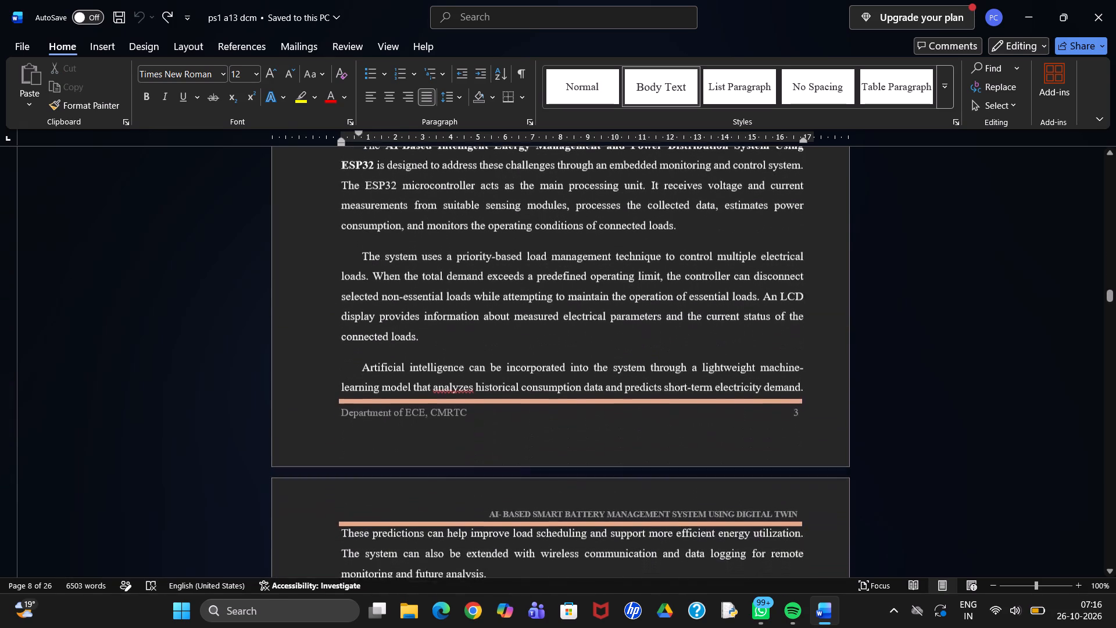
pyautogui.scroll(-1, 529, 358)
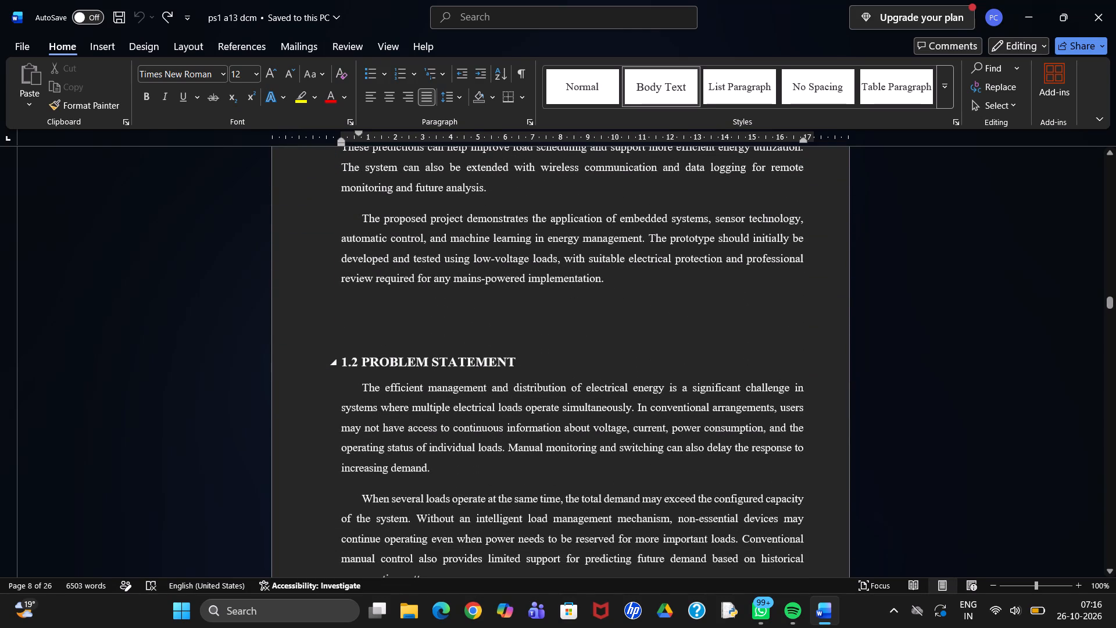
pyautogui.click(452, 331)
pyautogui.press('BackSpace')
pyautogui.press('BackSpace')
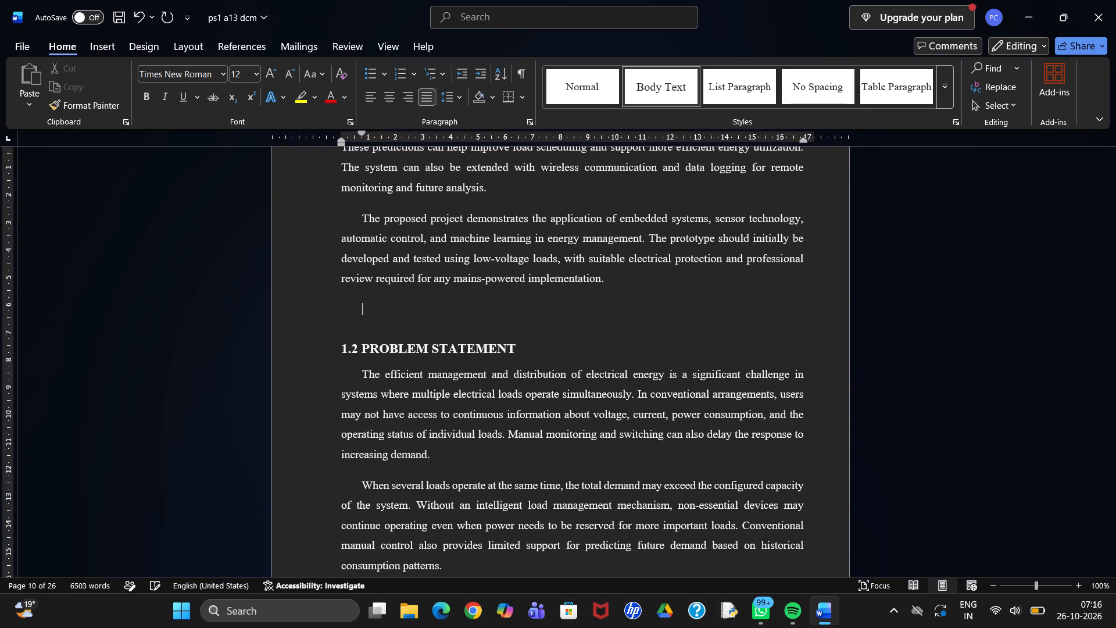
pyautogui.press('BackSpace')
pyautogui.press('BackSpace')
# Delete the blank page between the end of section 1.2 and the heading "1.3 OBJECTIVES".
pyautogui.scroll(-1, 452, 331)
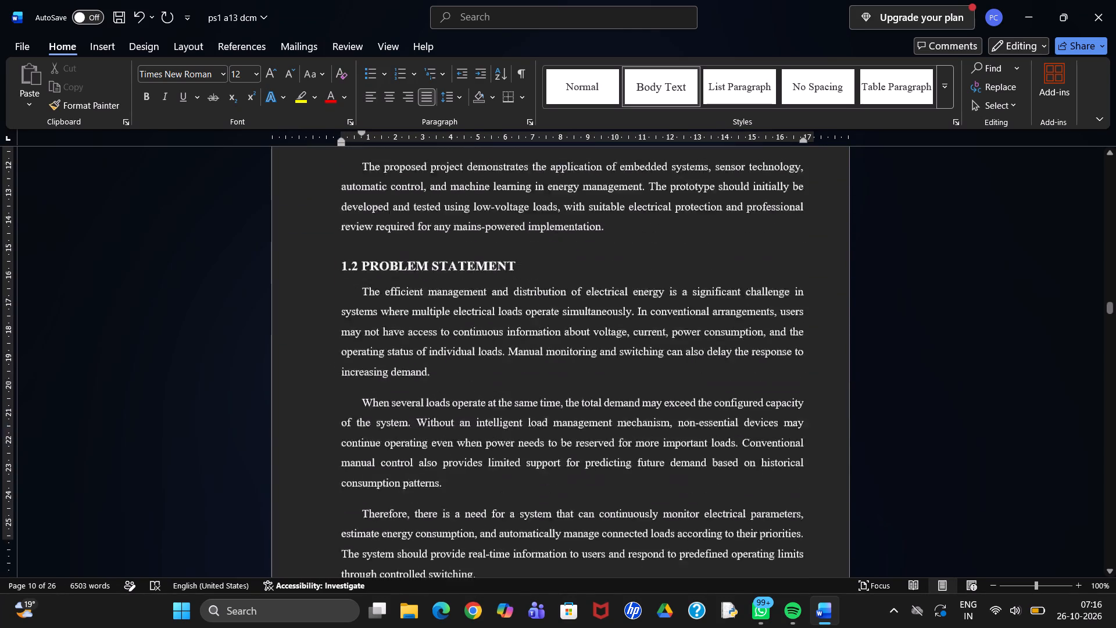
pyautogui.scroll(-2, 452, 331)
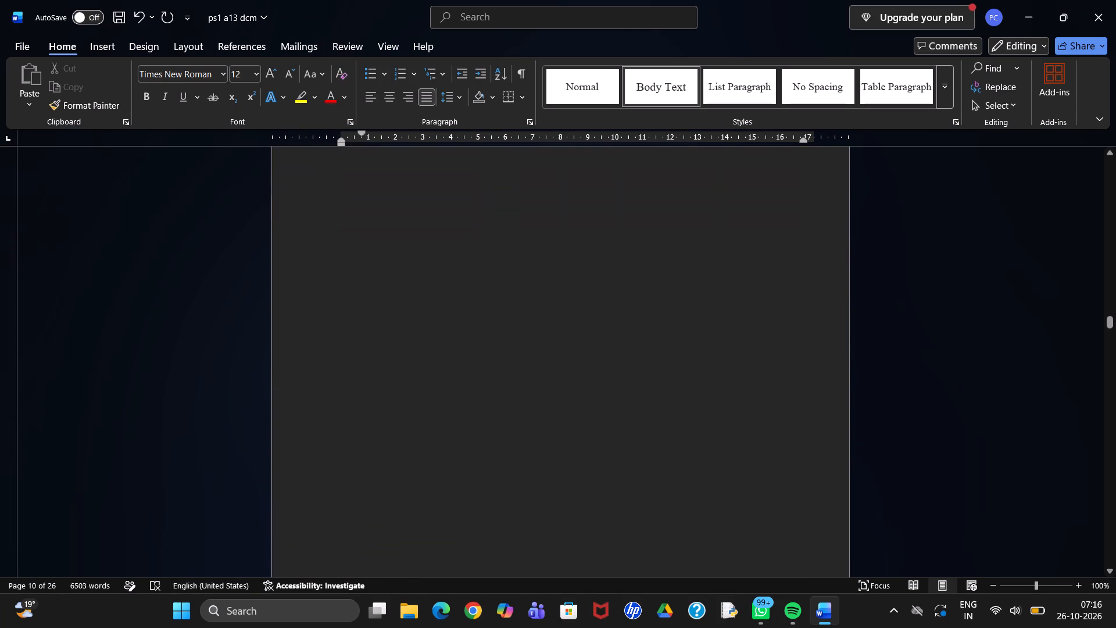
pyautogui.scroll(-2, 452, 331)
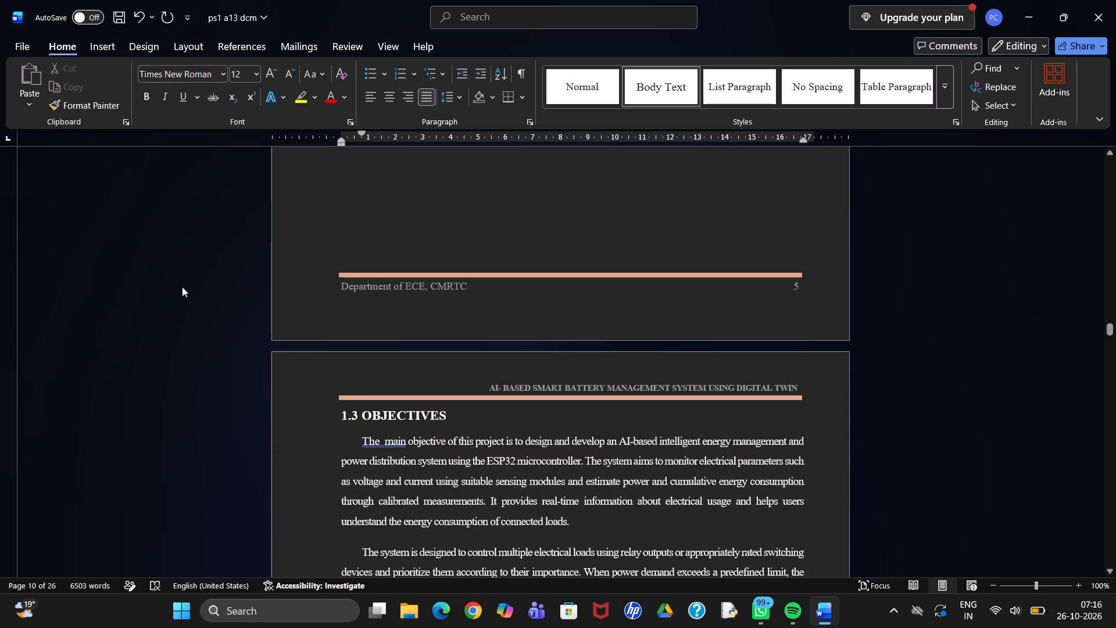
pyautogui.click(462, 247)
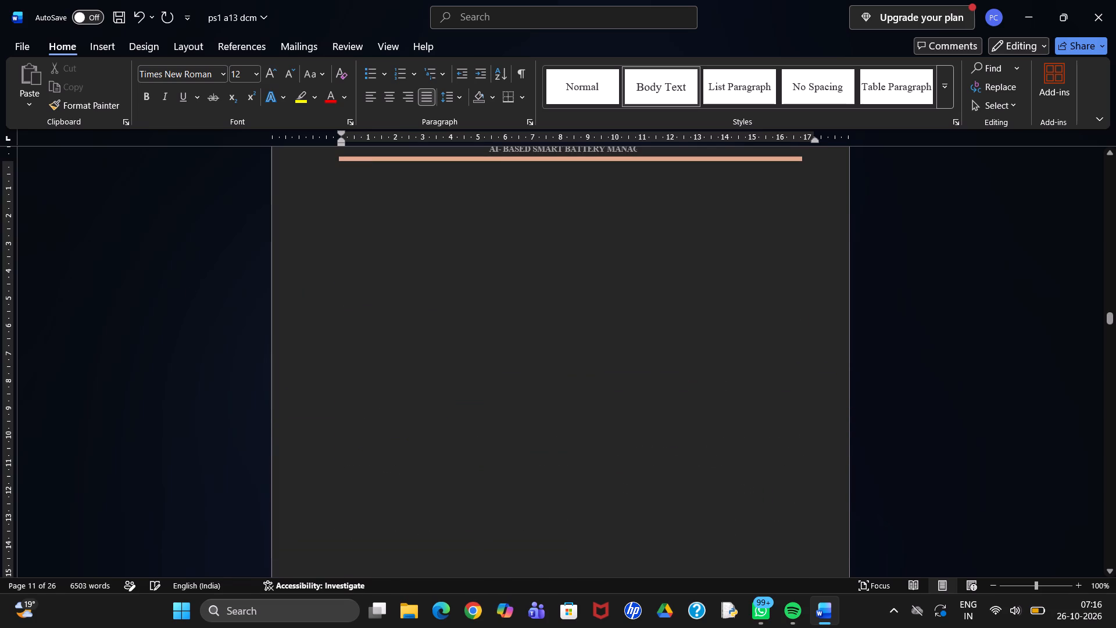
pyautogui.press('BackSpace')
pyautogui.press('BackSpace')
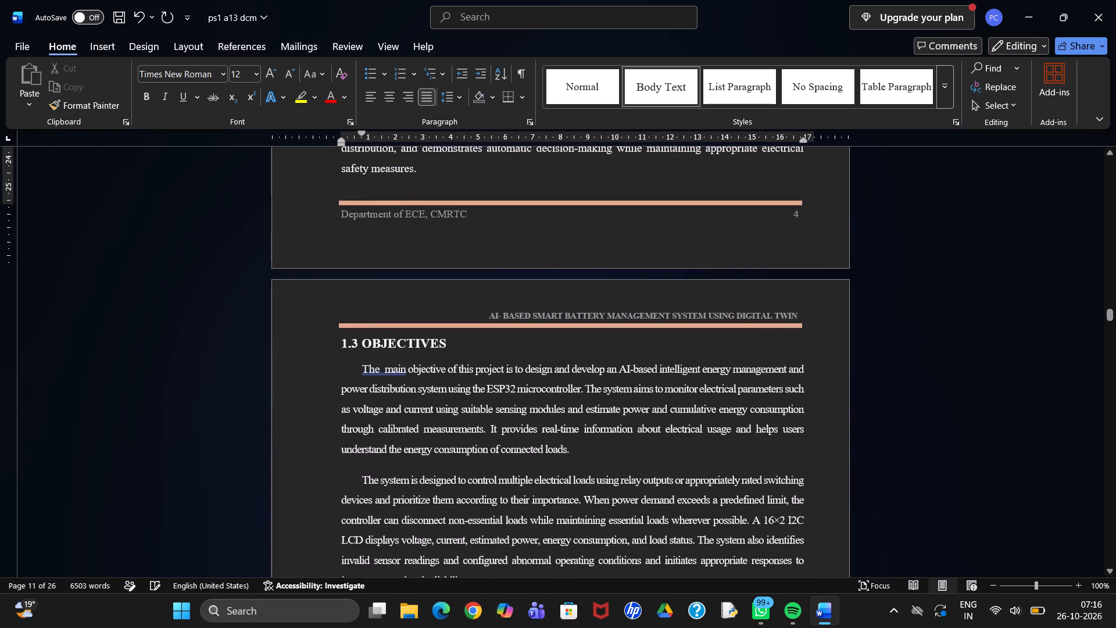
# Delete the empty line above the heading "1.4 SCOPE OF THE WORK".
pyautogui.scroll(-1, 462, 247)
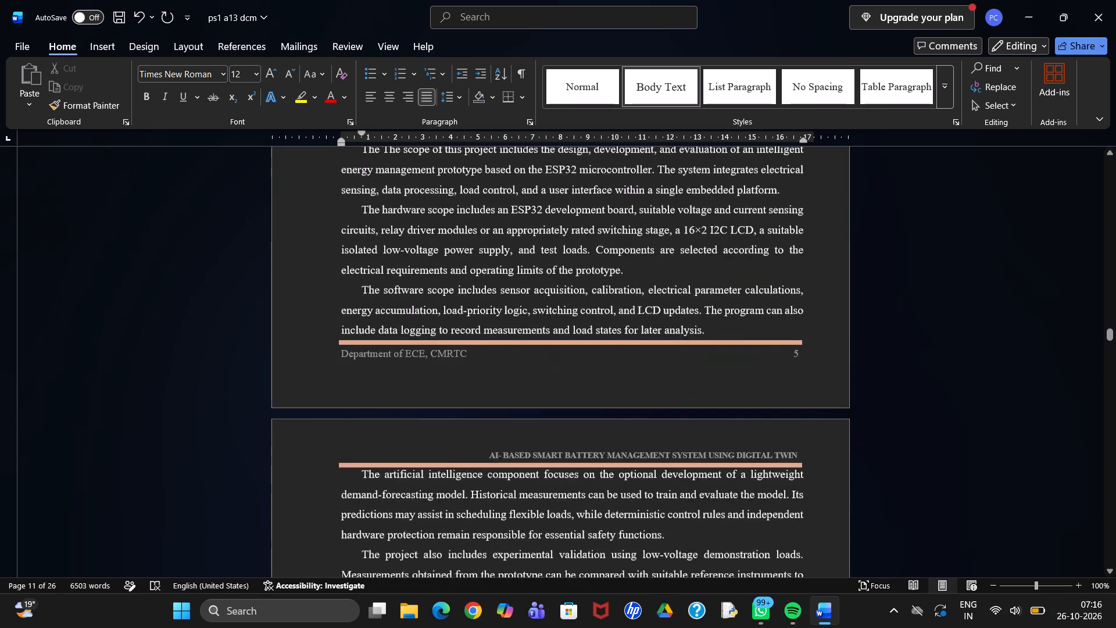
pyautogui.scroll(-1, 462, 247)
pyautogui.click(362, 309)
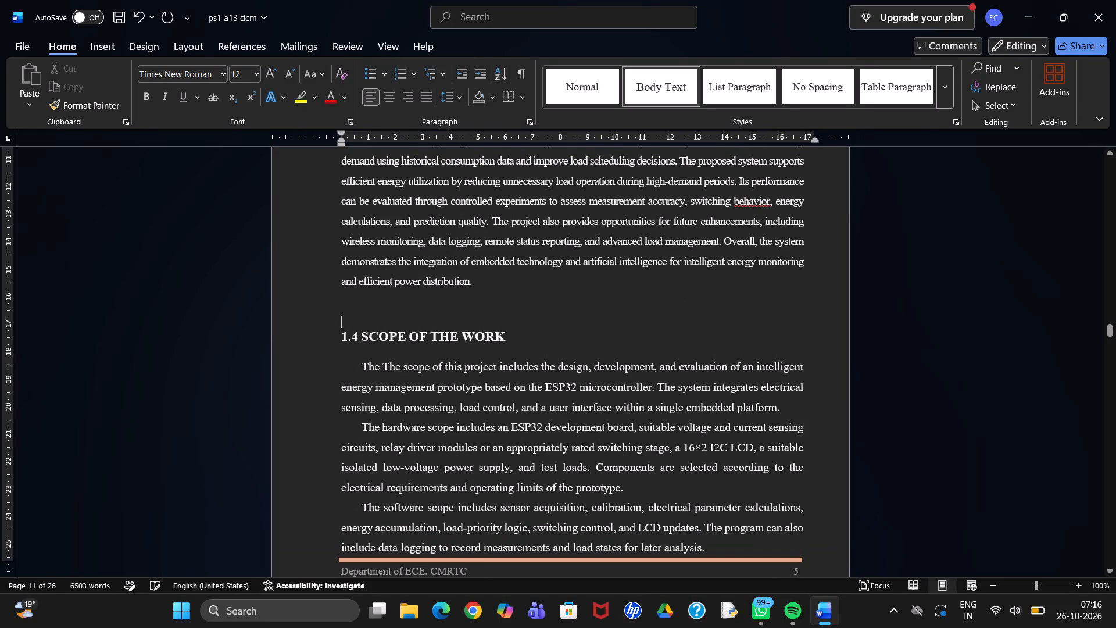
pyautogui.press('BackSpace')
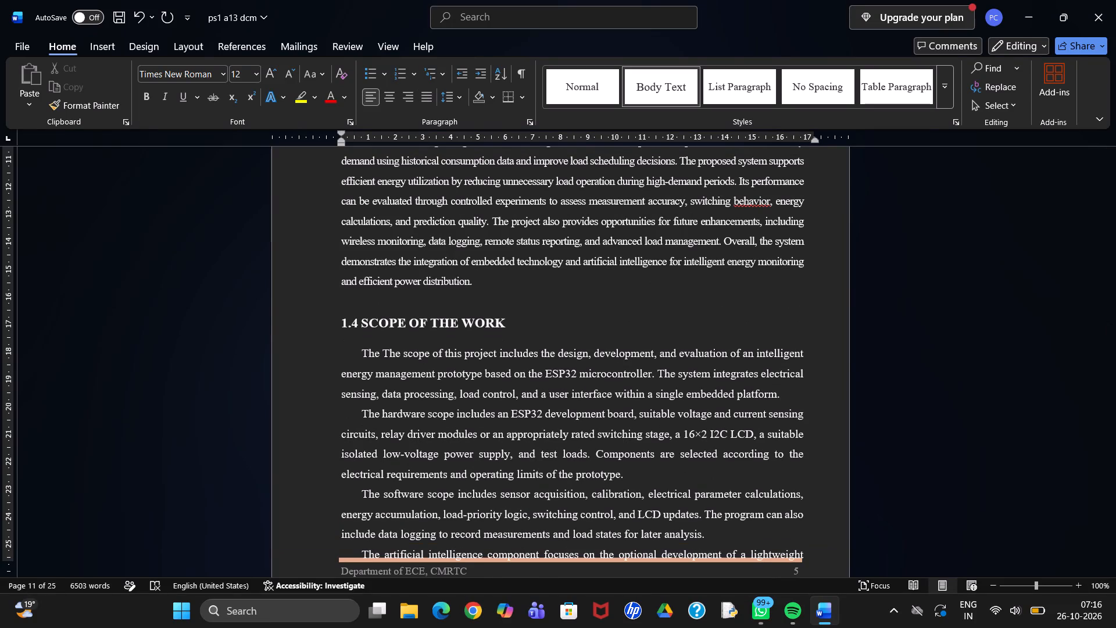
# Delete the empty lines after section 1.4's closing paragraph, ending "considered in future development.", before section 1.5.
pyautogui.scroll(-2, 362, 309)
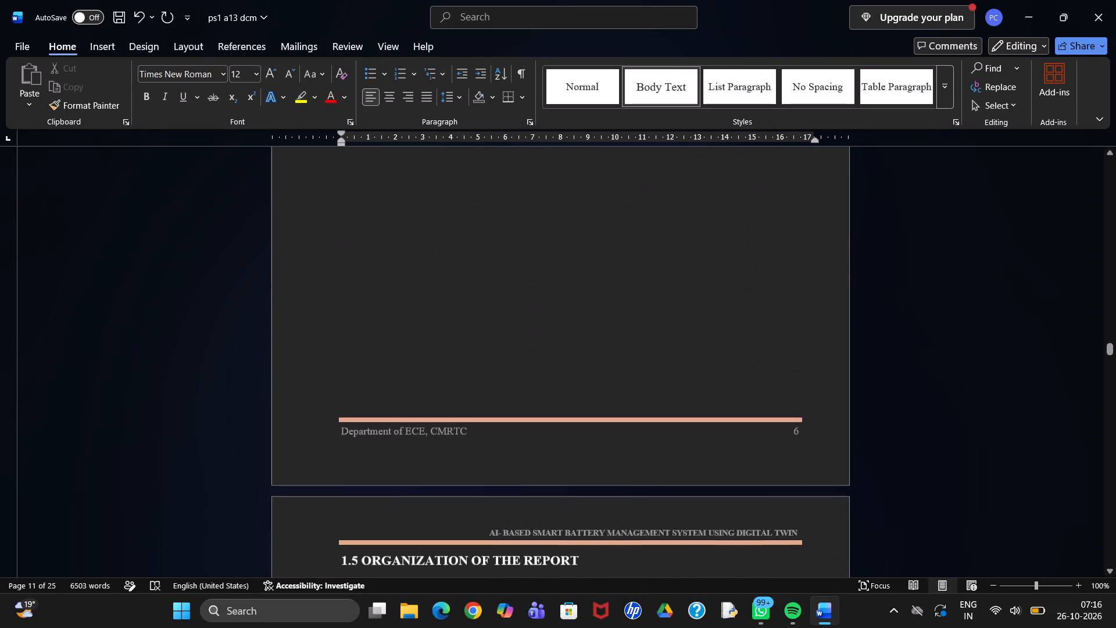
pyautogui.scroll(-1, 362, 309)
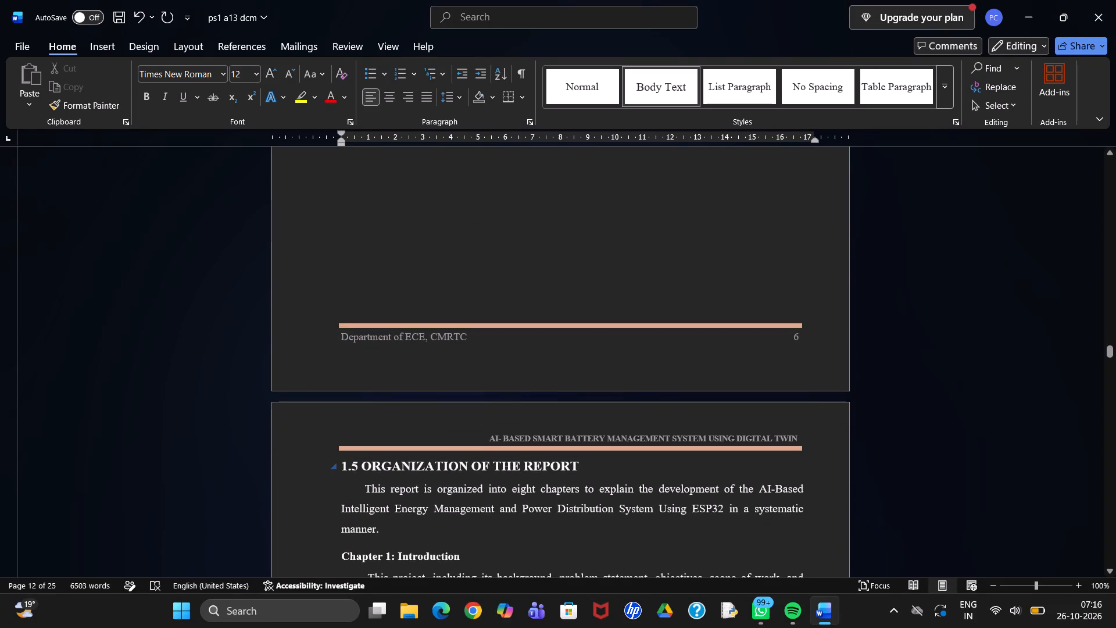
pyautogui.click(410, 265)
pyautogui.press('BackSpace')
pyautogui.press('BackSpace')
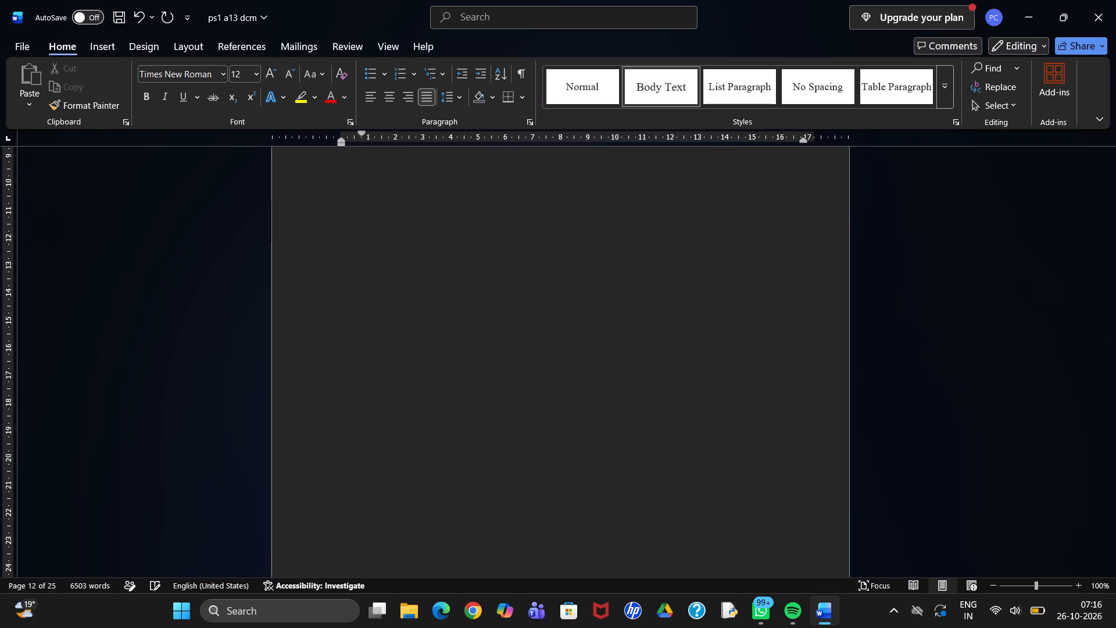
pyautogui.scroll(1, 410, 265)
pyautogui.press('BackSpace')
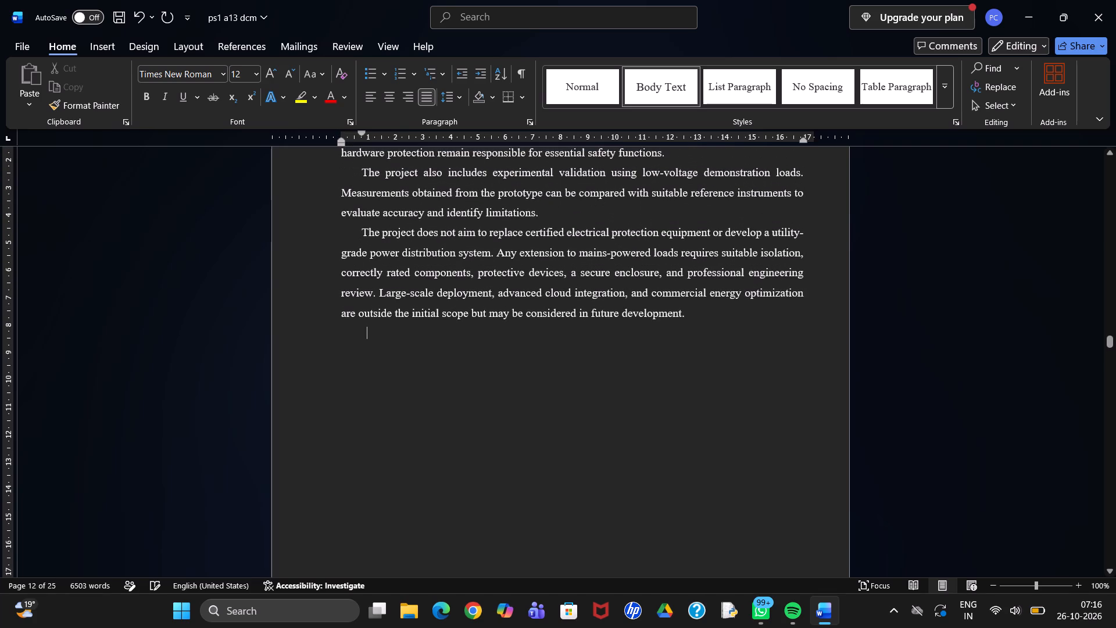
pyautogui.press('BackSpace')
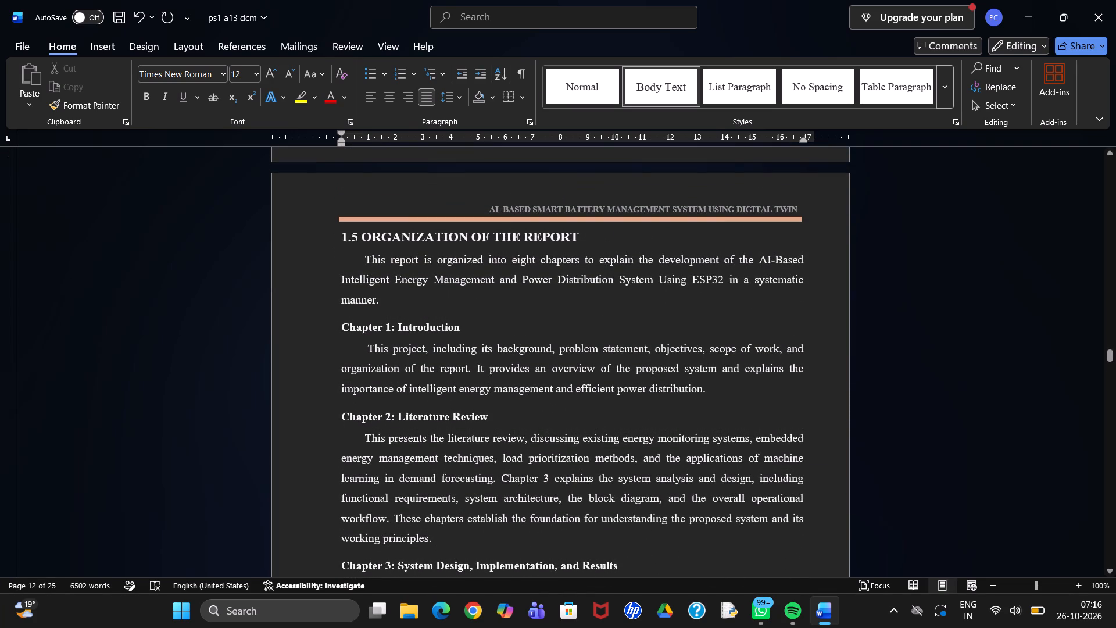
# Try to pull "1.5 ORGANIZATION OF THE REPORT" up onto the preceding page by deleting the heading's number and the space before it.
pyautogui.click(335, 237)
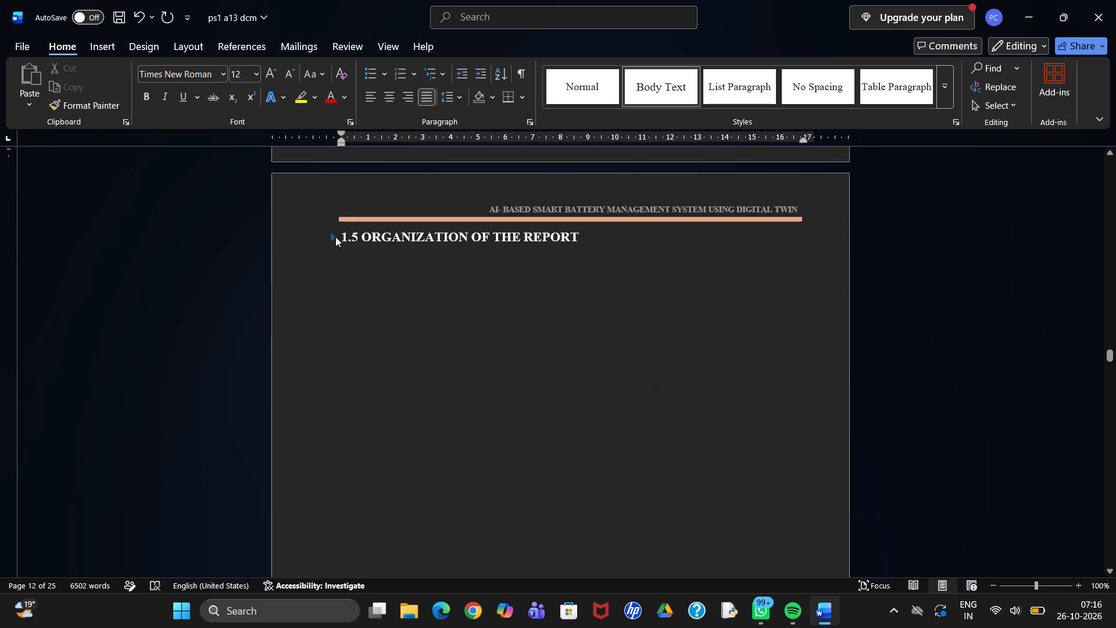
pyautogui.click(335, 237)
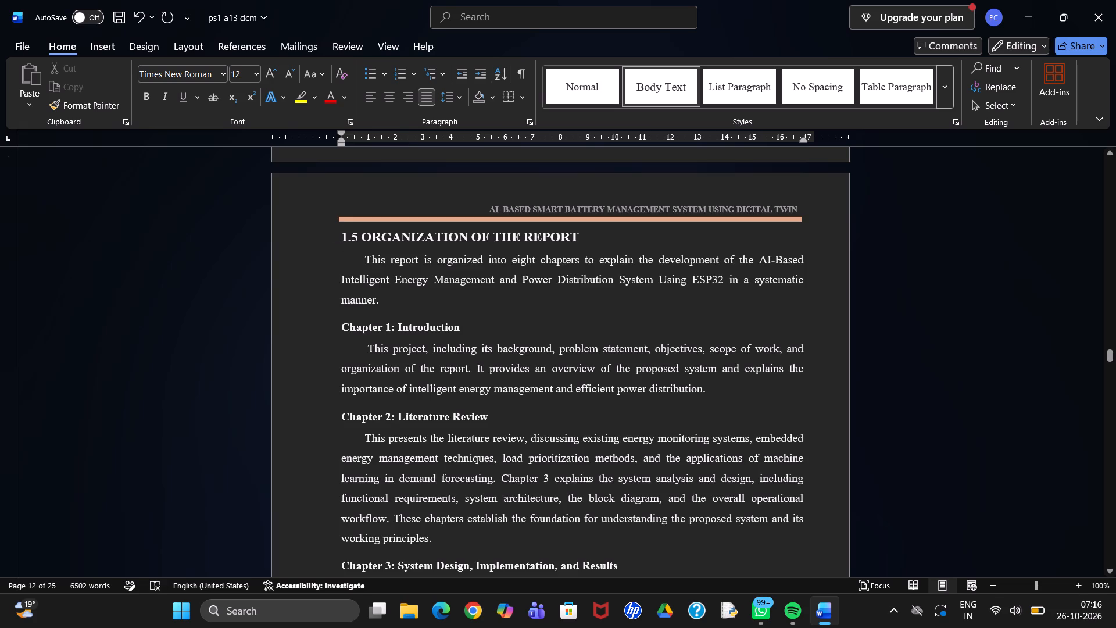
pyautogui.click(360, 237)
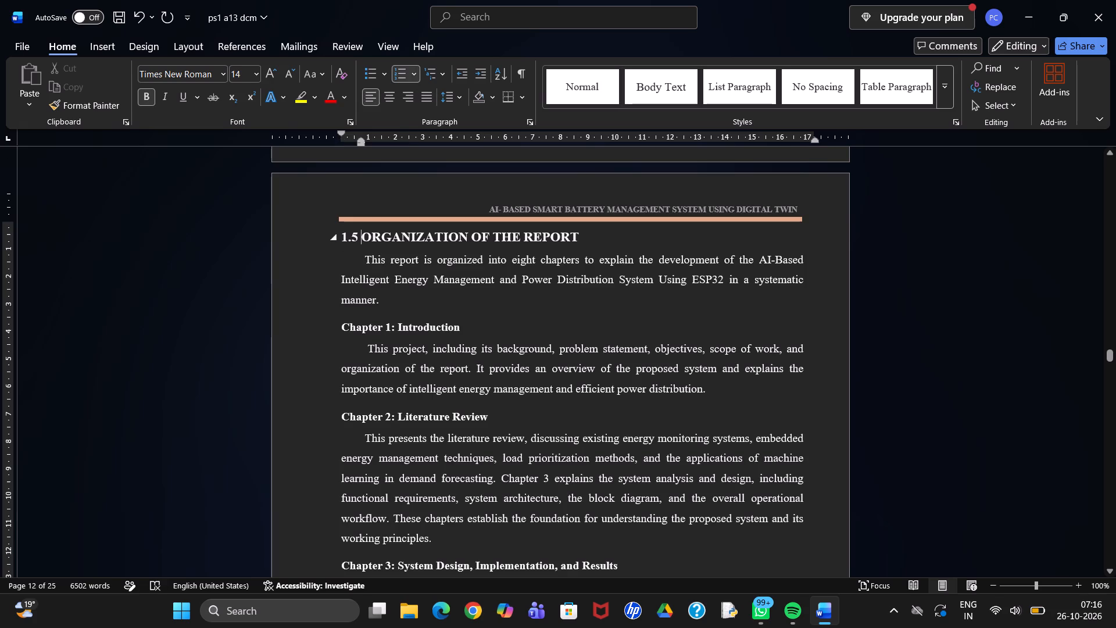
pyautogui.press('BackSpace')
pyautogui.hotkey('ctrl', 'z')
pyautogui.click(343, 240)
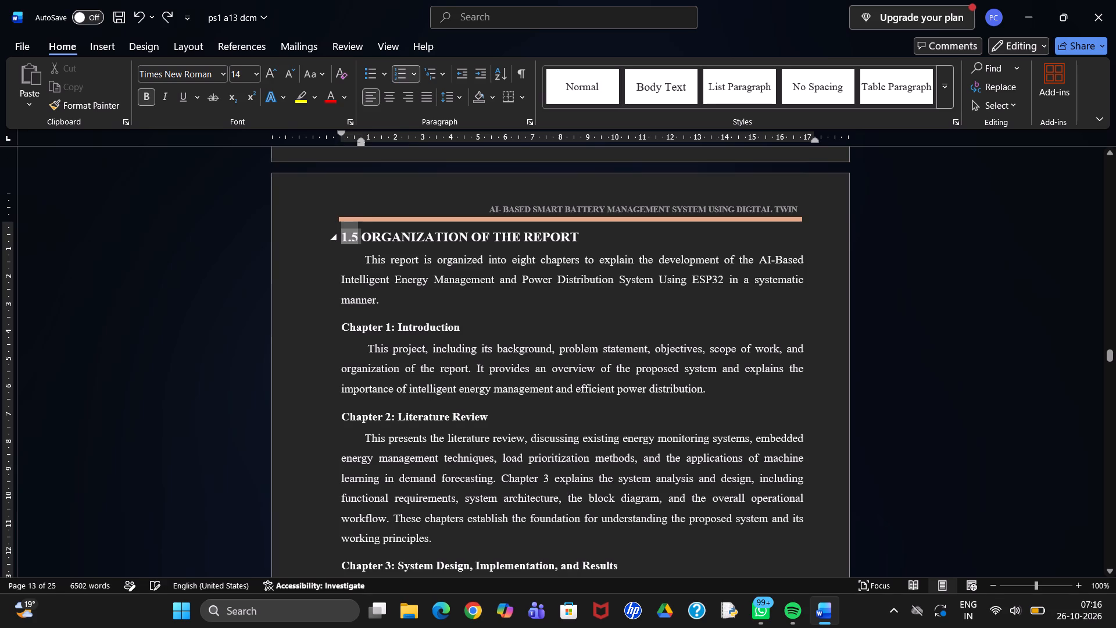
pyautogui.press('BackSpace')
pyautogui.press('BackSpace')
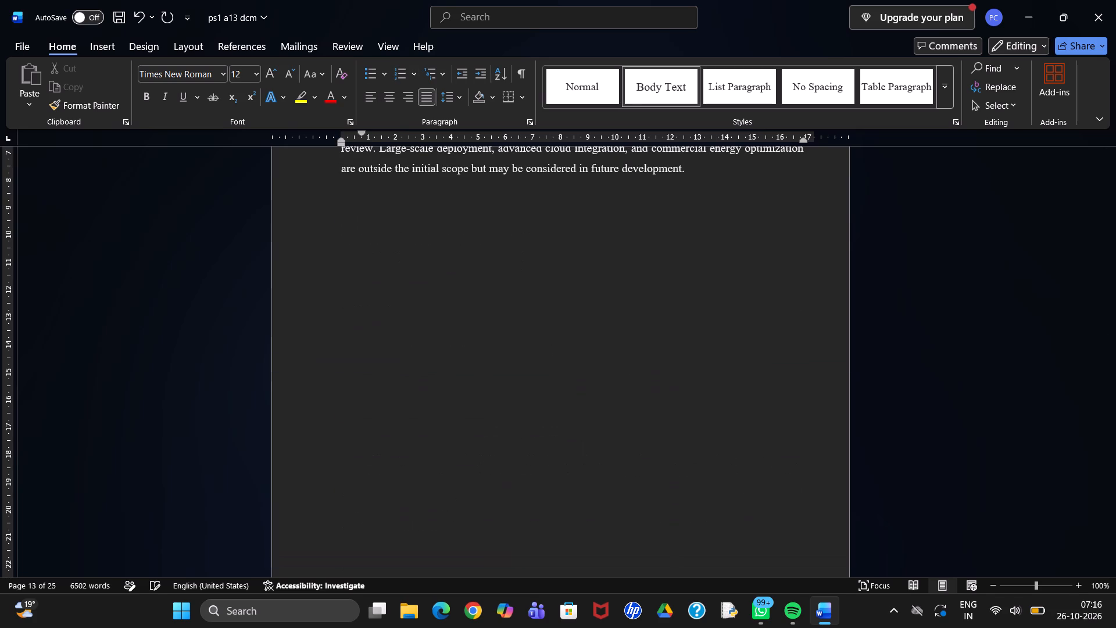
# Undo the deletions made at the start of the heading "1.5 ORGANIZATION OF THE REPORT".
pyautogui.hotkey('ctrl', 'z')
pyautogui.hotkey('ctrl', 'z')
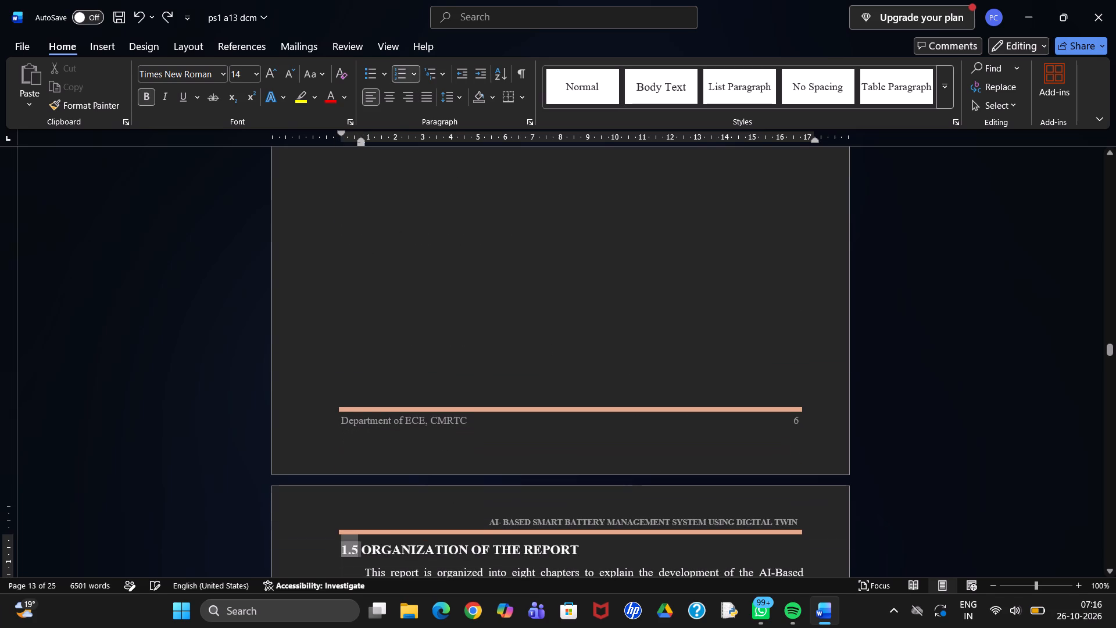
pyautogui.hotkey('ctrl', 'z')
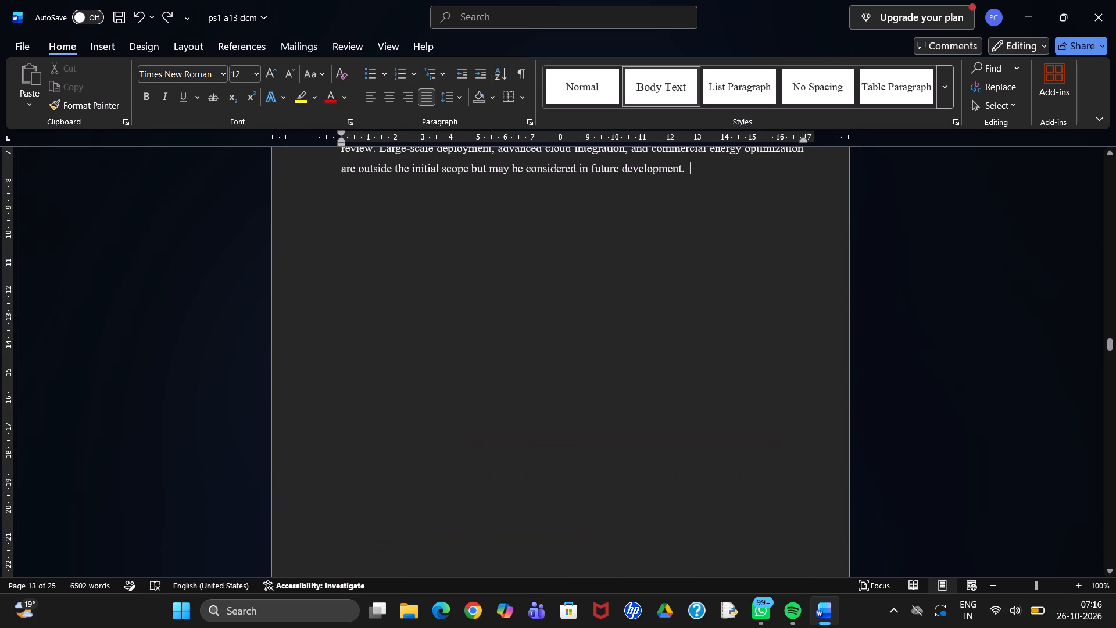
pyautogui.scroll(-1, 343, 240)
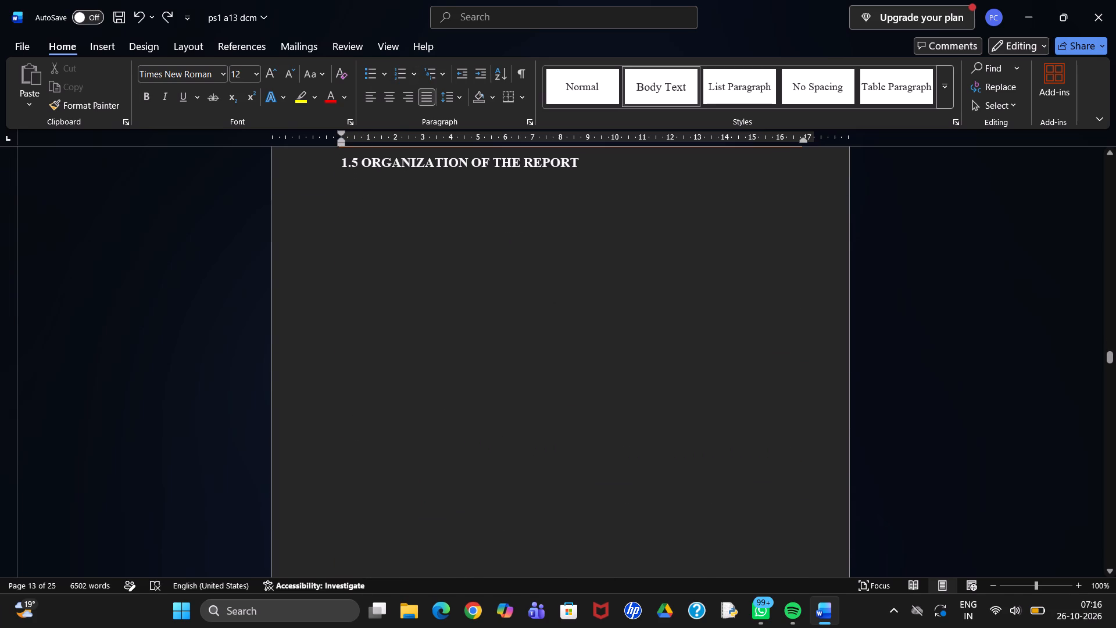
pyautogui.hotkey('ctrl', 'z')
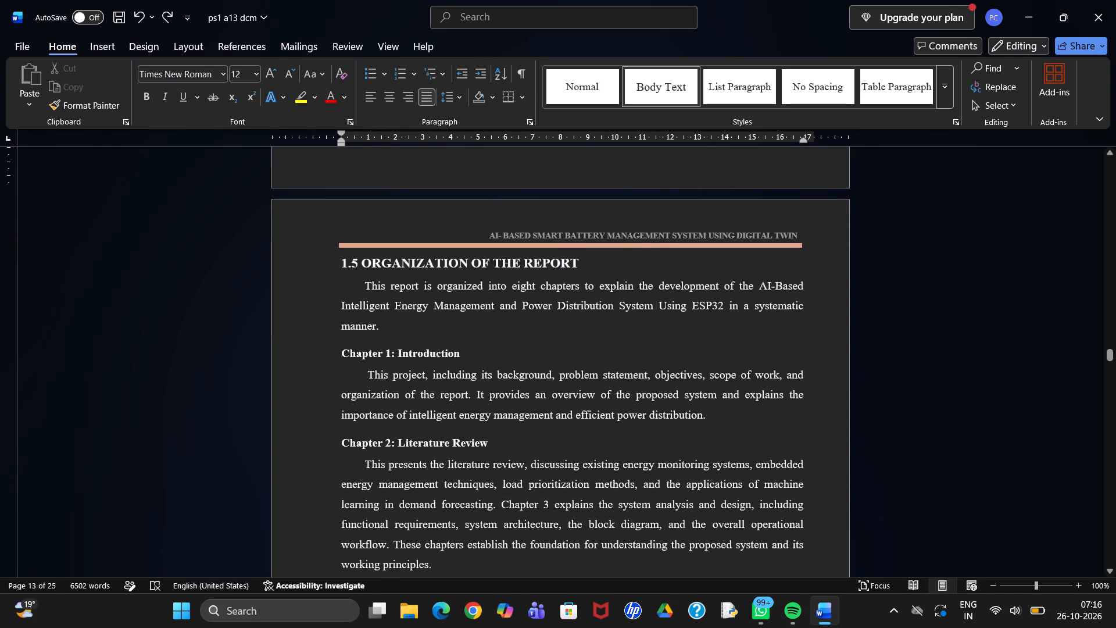
# Examine the blank space between section 1.4's closing paragraph and section 1.5, and the text on the surrounding pages.
pyautogui.scroll(-1, 486, 426)
pyautogui.scroll(1, 486, 426)
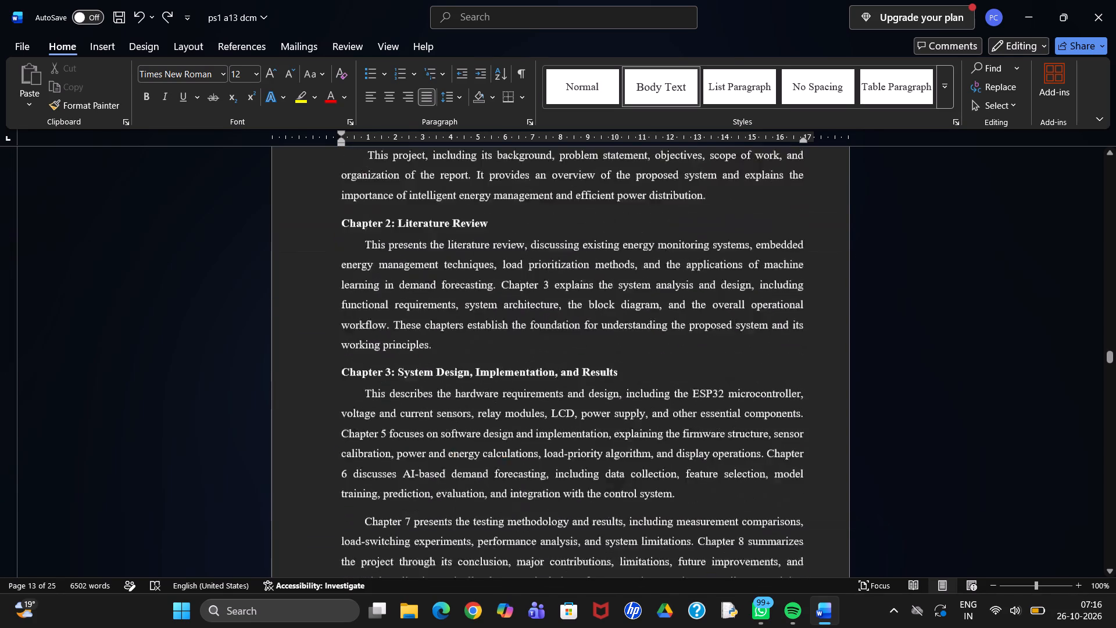
pyautogui.scroll(1, 486, 426)
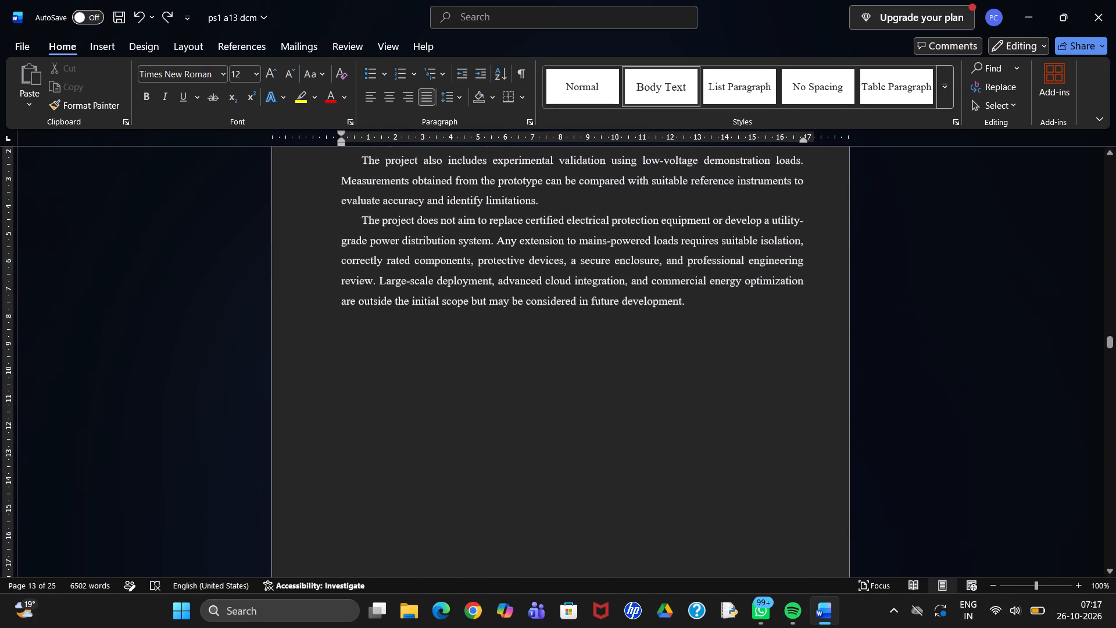
pyautogui.moveTo(514, 419); pyautogui.dragTo(508, 479)
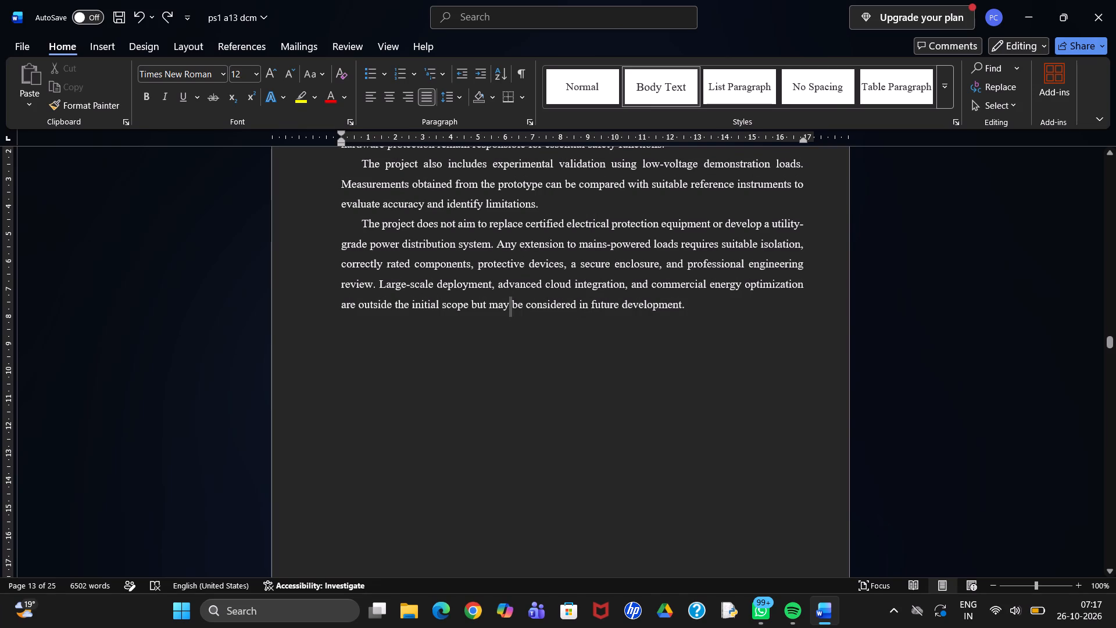
pyautogui.moveTo(508, 479); pyautogui.dragTo(507, 479)
pyautogui.click(495, 403)
pyautogui.hscroll(1, 495, 403)
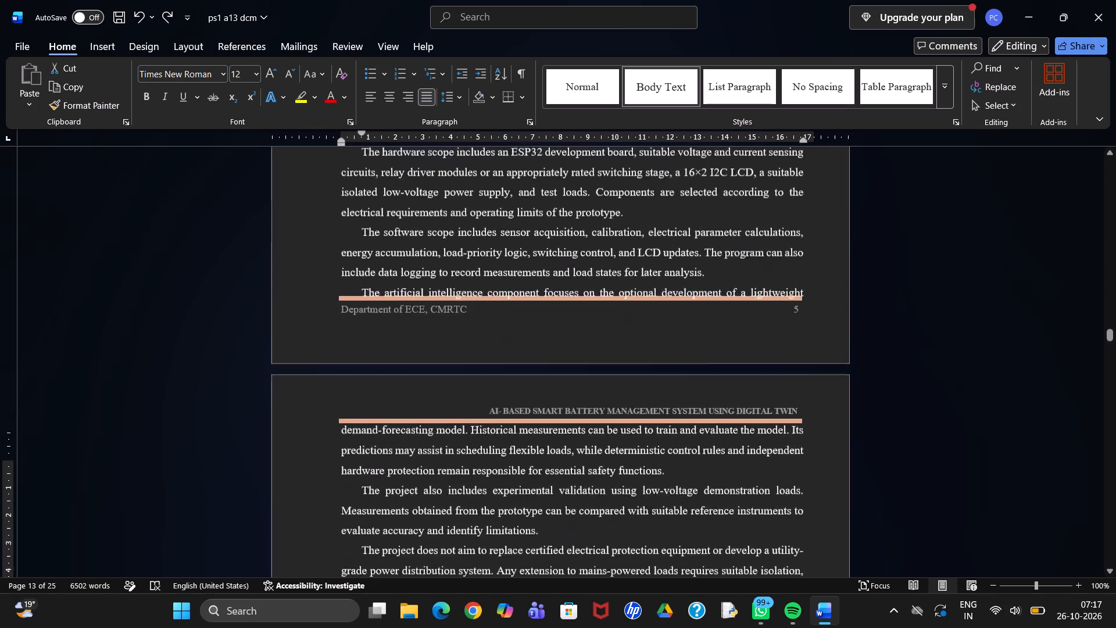
pyautogui.hscroll(1, 495, 403)
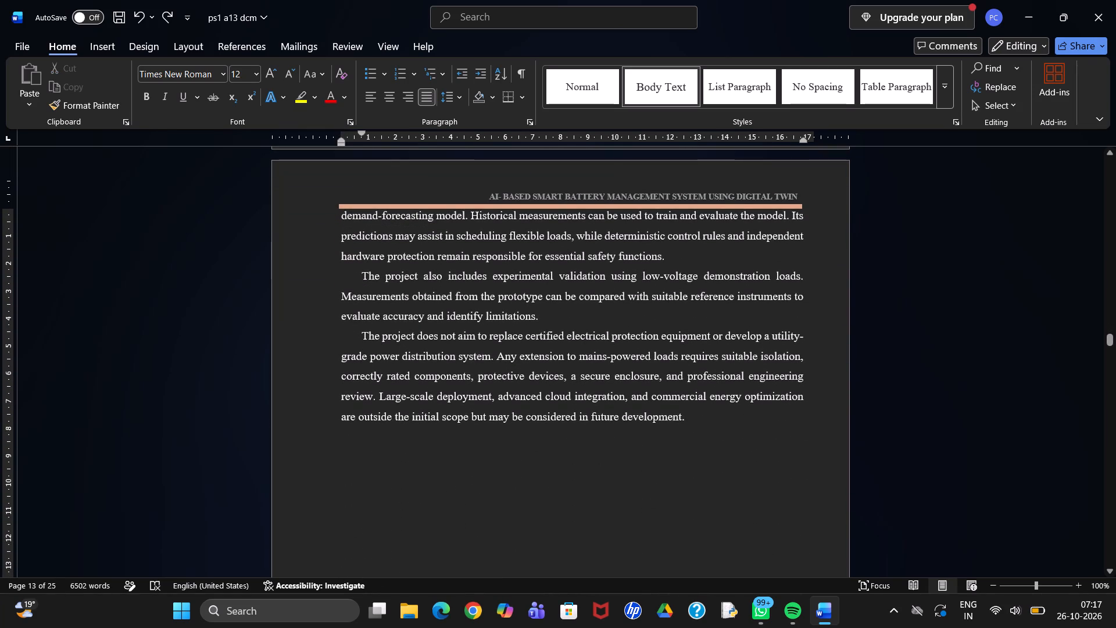
# Delete the section 1.4 paragraph beginning "The project also includes experimental validation" and check where section 1.5 starts.
pyautogui.moveTo(541, 319); pyautogui.dragTo(371, 281)
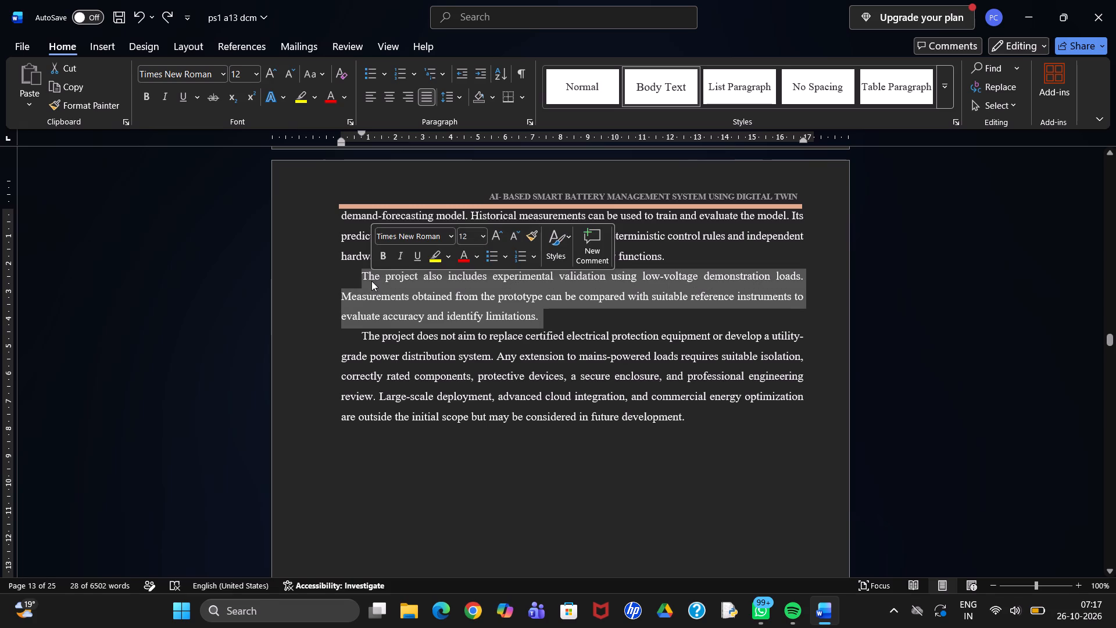
pyautogui.press('BackSpace')
pyautogui.hscroll(1, 371, 281)
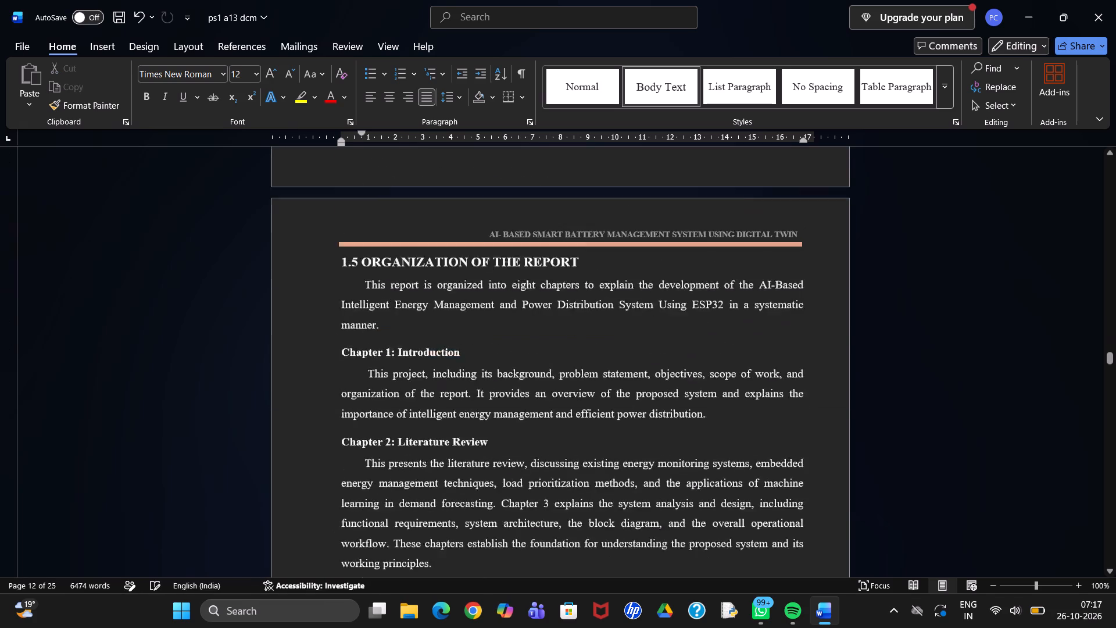
pyautogui.hscroll(1, 371, 281)
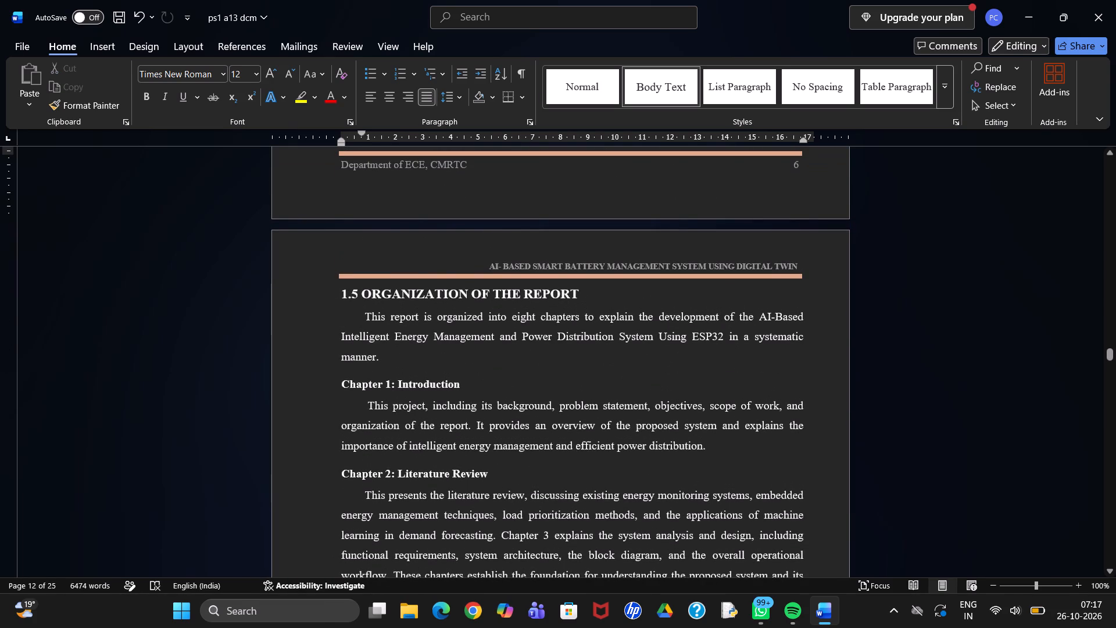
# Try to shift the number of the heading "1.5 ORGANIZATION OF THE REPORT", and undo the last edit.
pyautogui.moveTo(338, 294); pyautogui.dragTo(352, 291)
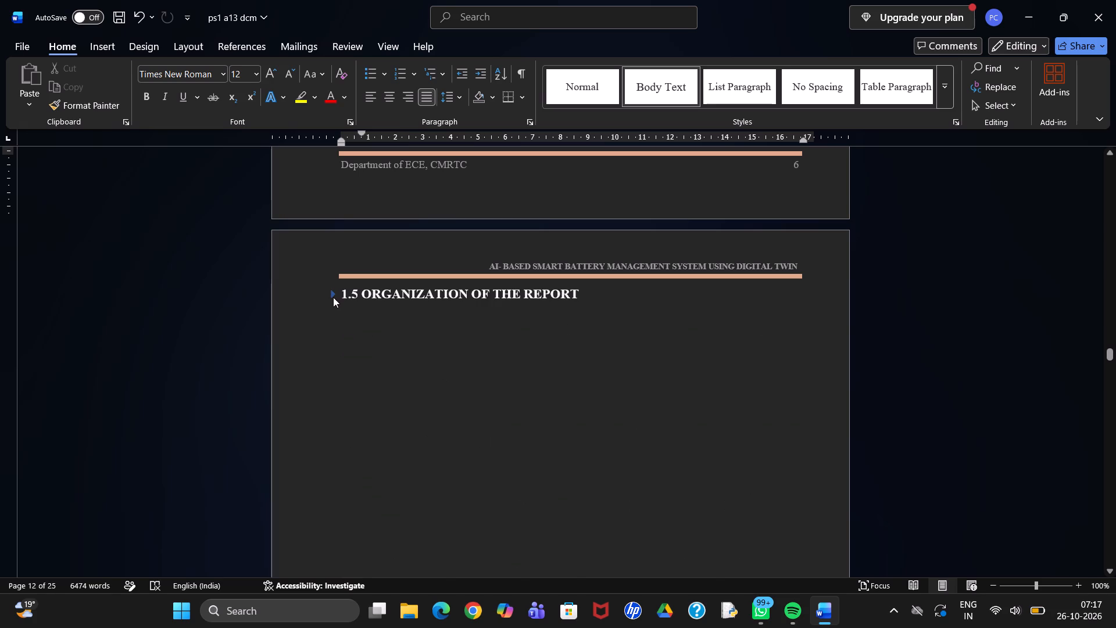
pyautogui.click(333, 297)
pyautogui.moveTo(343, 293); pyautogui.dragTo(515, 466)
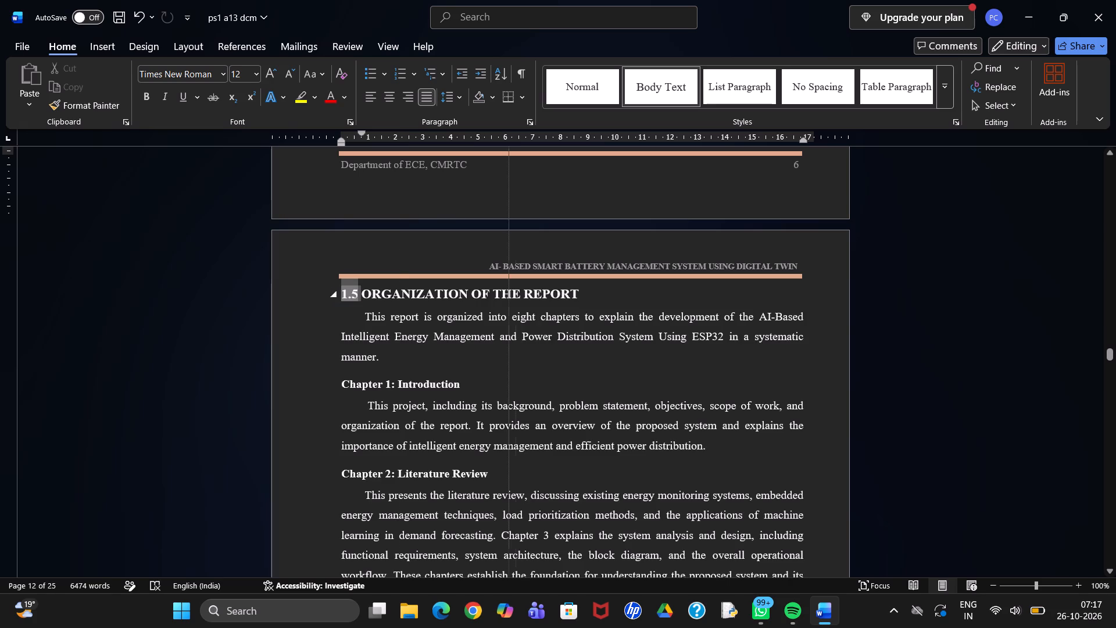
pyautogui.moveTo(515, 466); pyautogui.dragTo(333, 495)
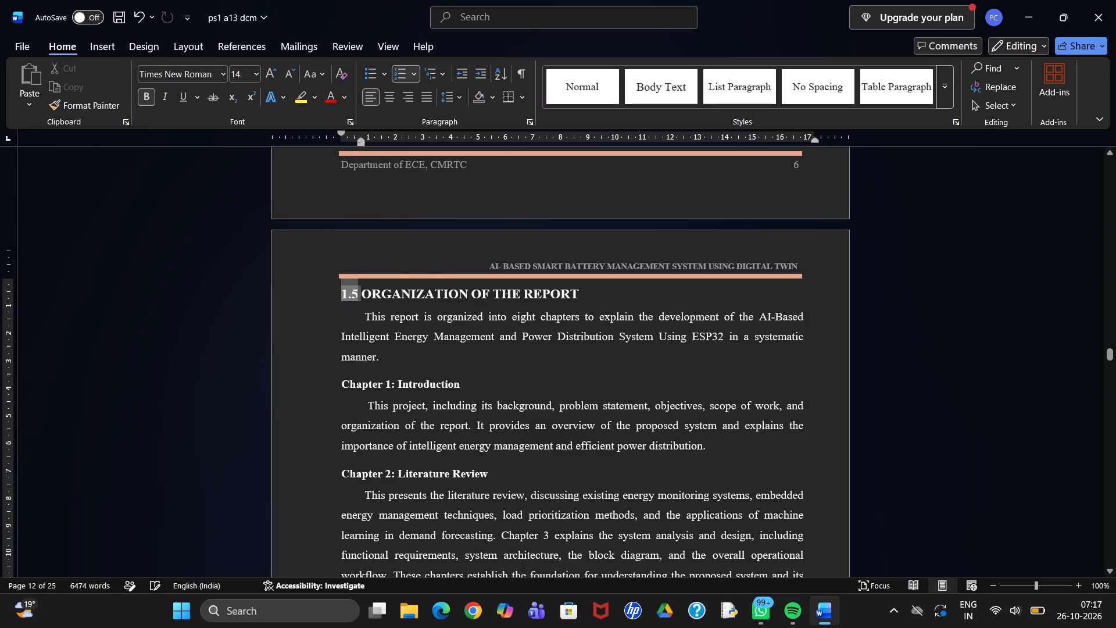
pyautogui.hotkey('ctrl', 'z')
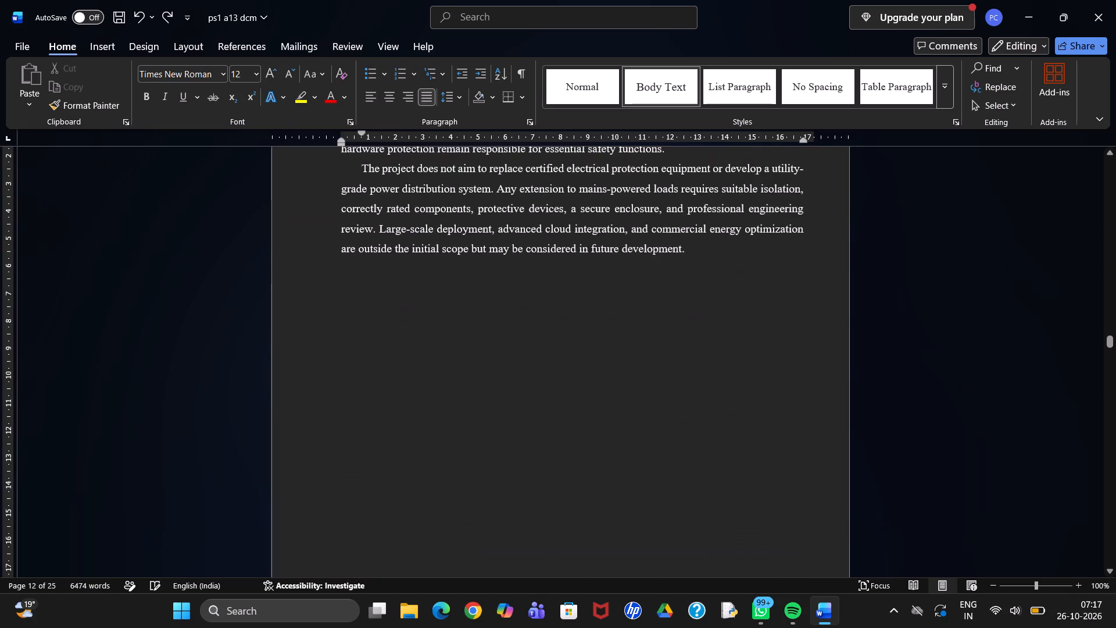
# Undo the deletion of the section 1.4 paragraph beginning "The project also includes experimental validation".
pyautogui.hotkey('ctrl', 'z')
pyautogui.hotkey('ctrl', 'z')
pyautogui.scroll(1, 333, 495)
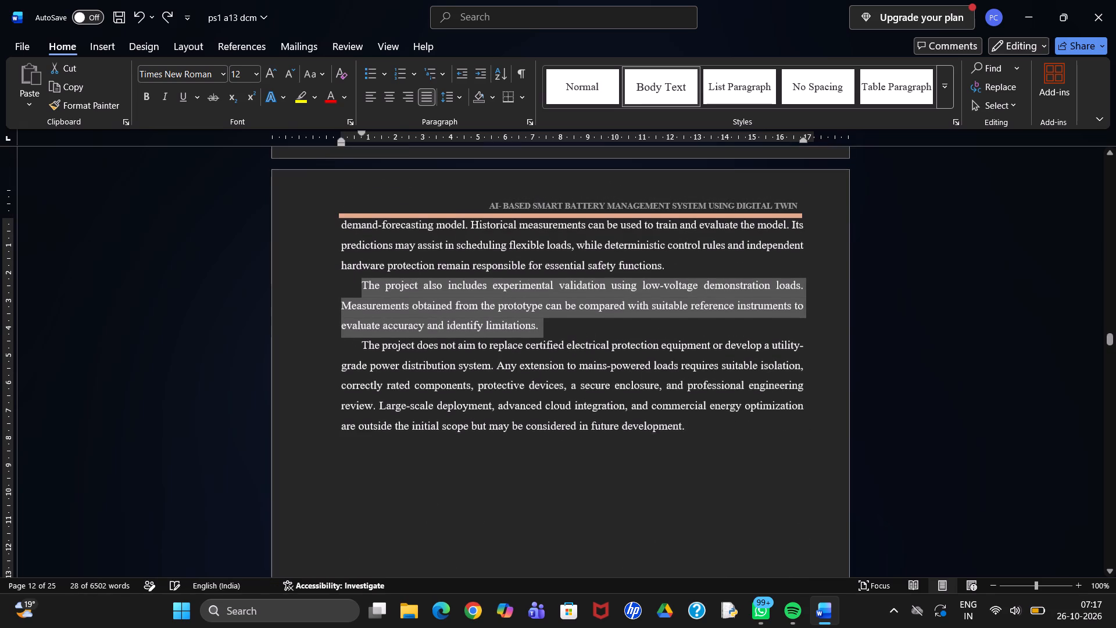
pyautogui.scroll(1, 333, 495)
pyautogui.click(483, 515)
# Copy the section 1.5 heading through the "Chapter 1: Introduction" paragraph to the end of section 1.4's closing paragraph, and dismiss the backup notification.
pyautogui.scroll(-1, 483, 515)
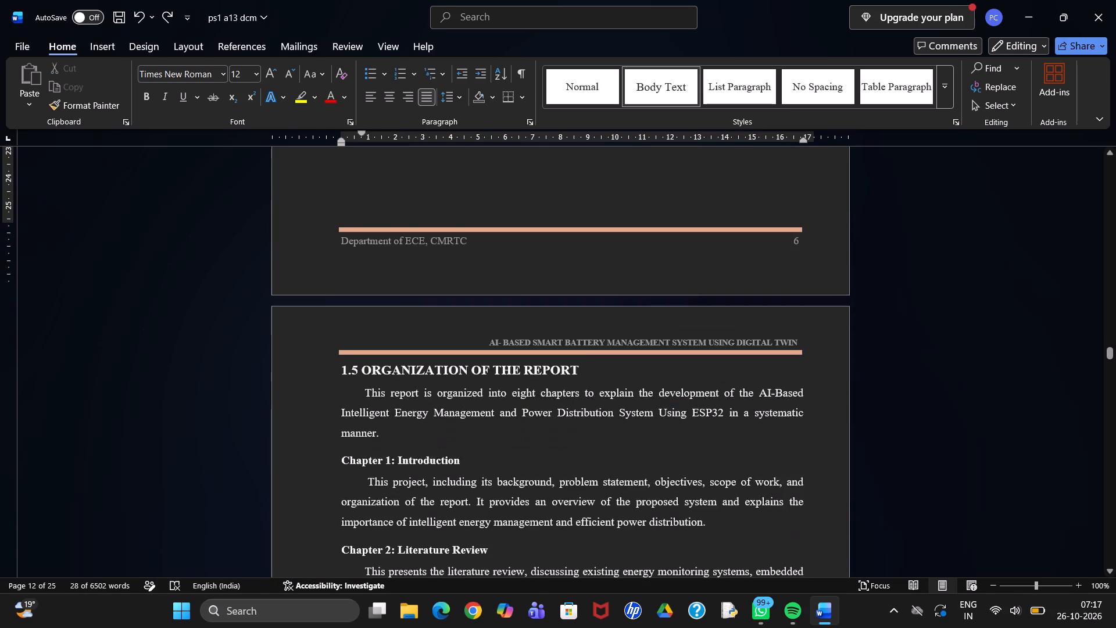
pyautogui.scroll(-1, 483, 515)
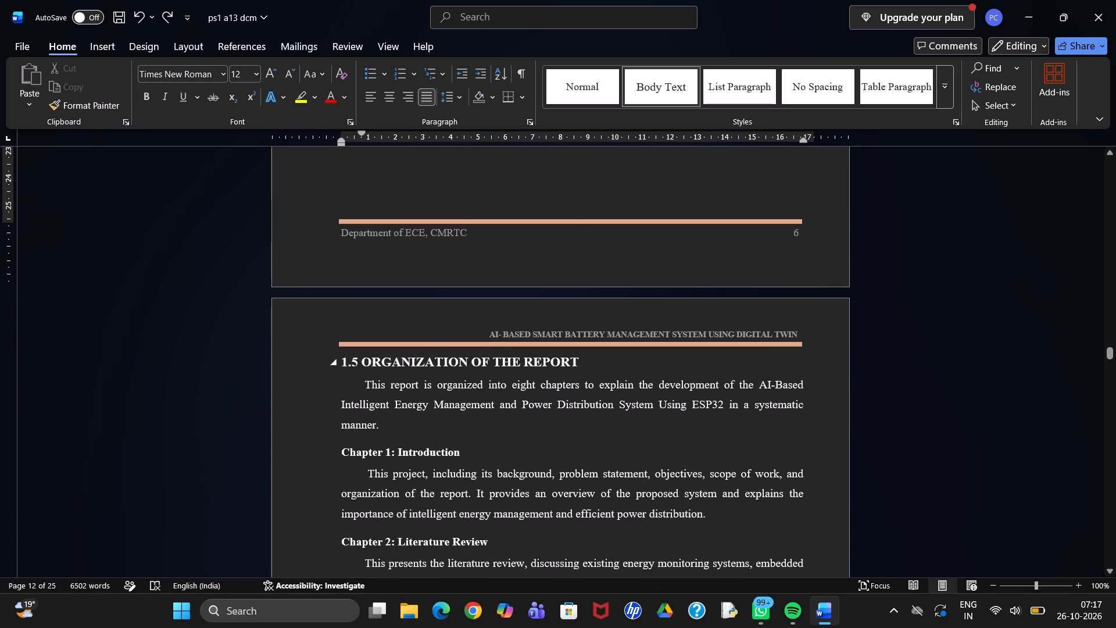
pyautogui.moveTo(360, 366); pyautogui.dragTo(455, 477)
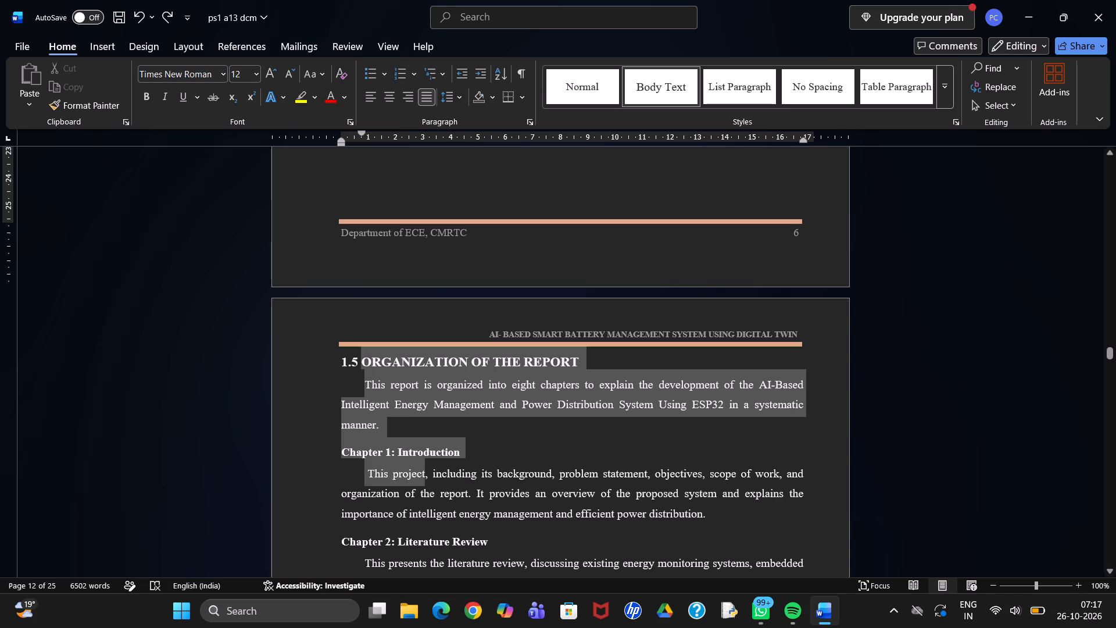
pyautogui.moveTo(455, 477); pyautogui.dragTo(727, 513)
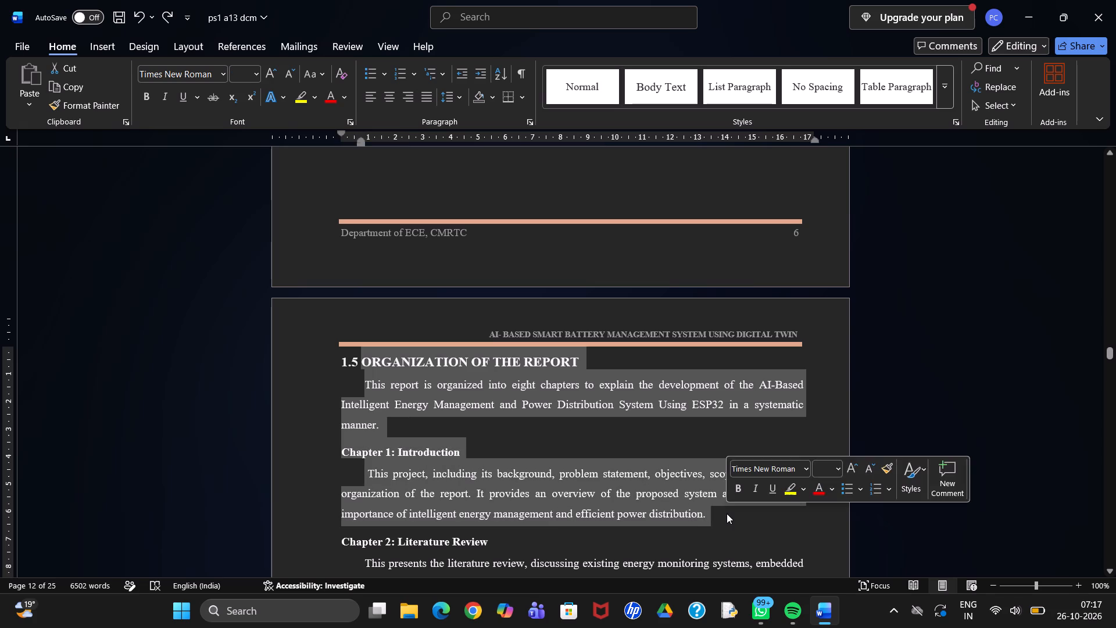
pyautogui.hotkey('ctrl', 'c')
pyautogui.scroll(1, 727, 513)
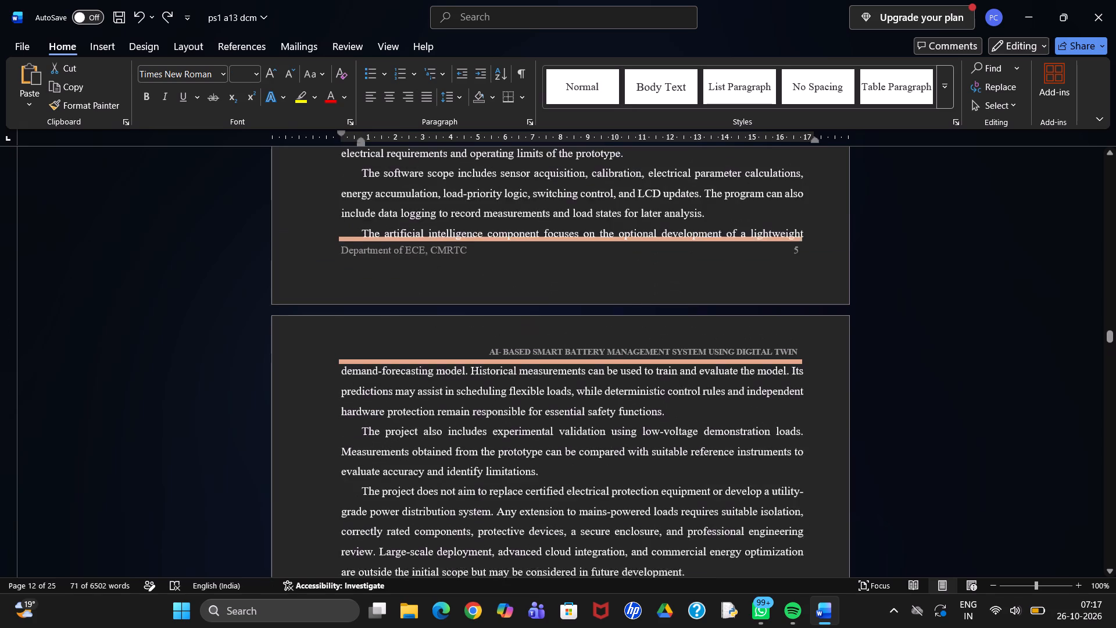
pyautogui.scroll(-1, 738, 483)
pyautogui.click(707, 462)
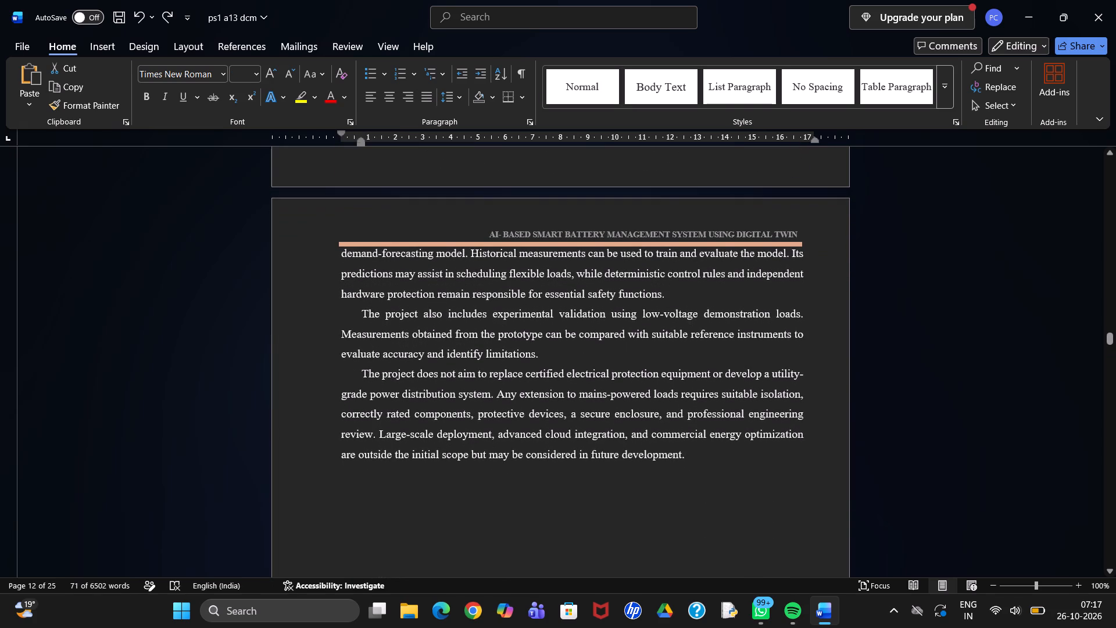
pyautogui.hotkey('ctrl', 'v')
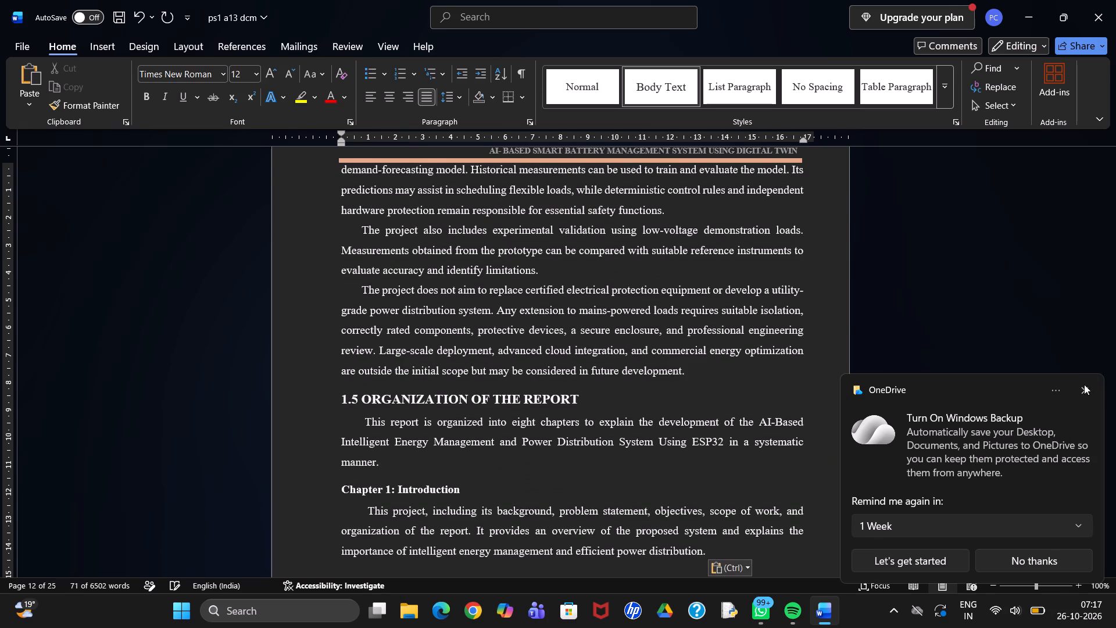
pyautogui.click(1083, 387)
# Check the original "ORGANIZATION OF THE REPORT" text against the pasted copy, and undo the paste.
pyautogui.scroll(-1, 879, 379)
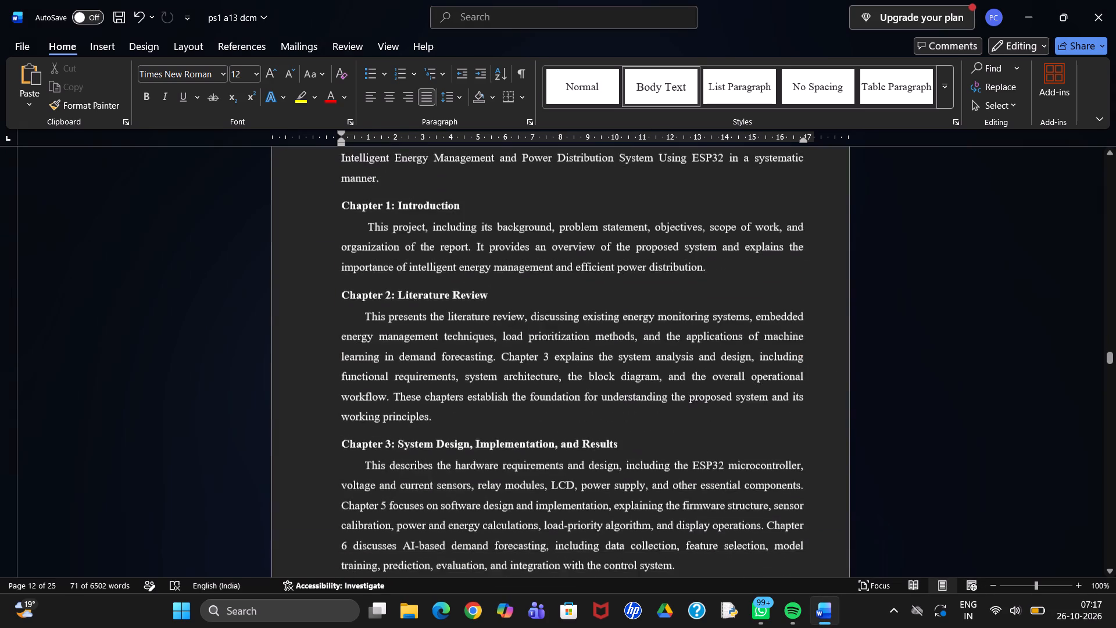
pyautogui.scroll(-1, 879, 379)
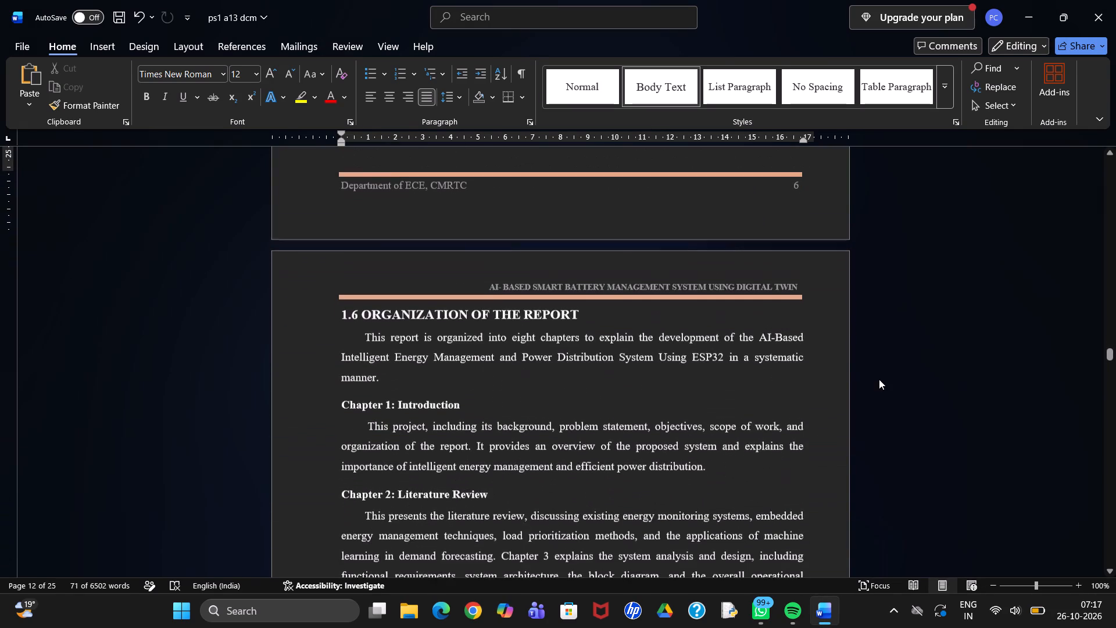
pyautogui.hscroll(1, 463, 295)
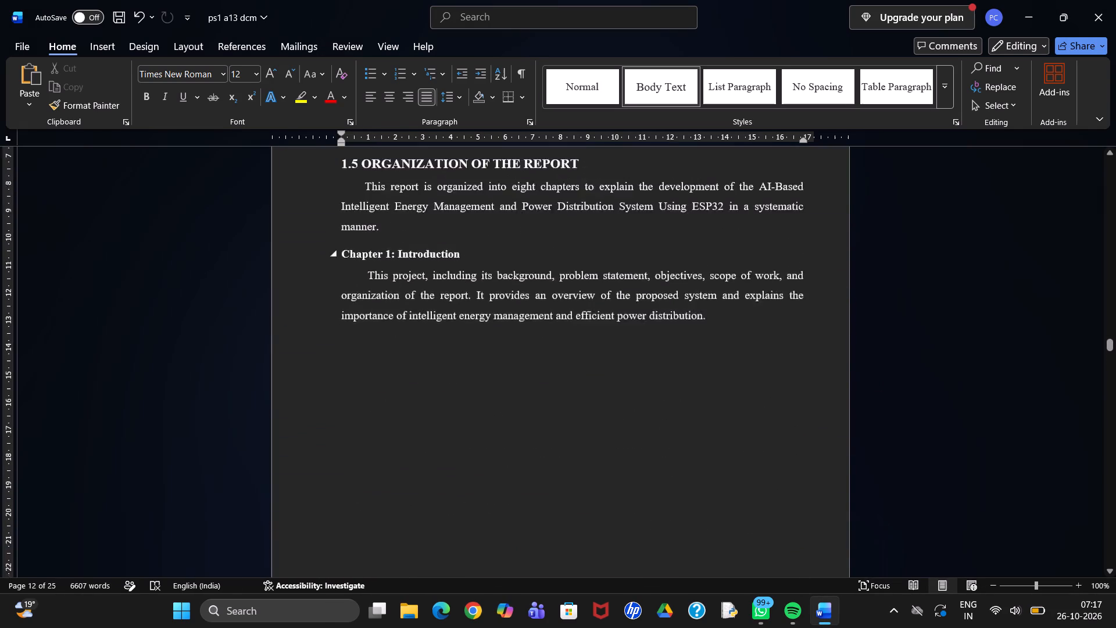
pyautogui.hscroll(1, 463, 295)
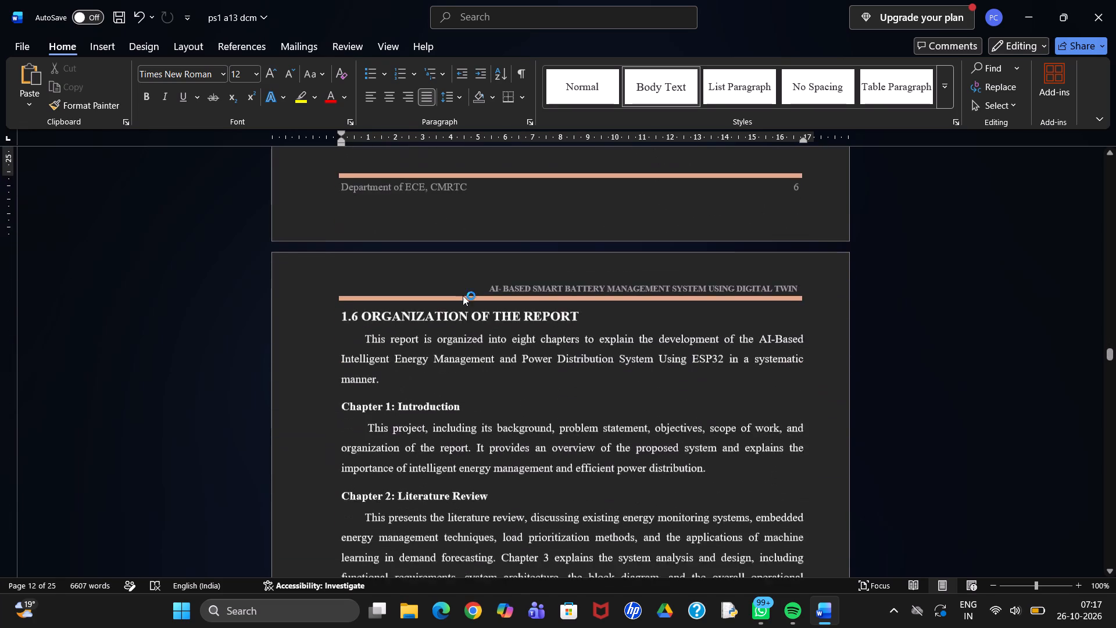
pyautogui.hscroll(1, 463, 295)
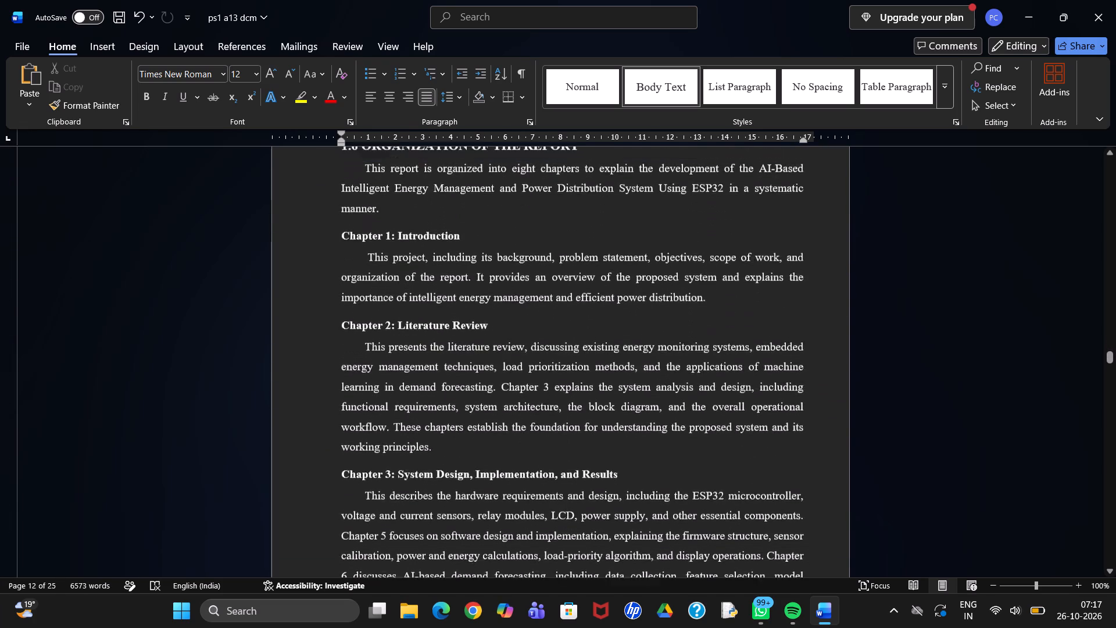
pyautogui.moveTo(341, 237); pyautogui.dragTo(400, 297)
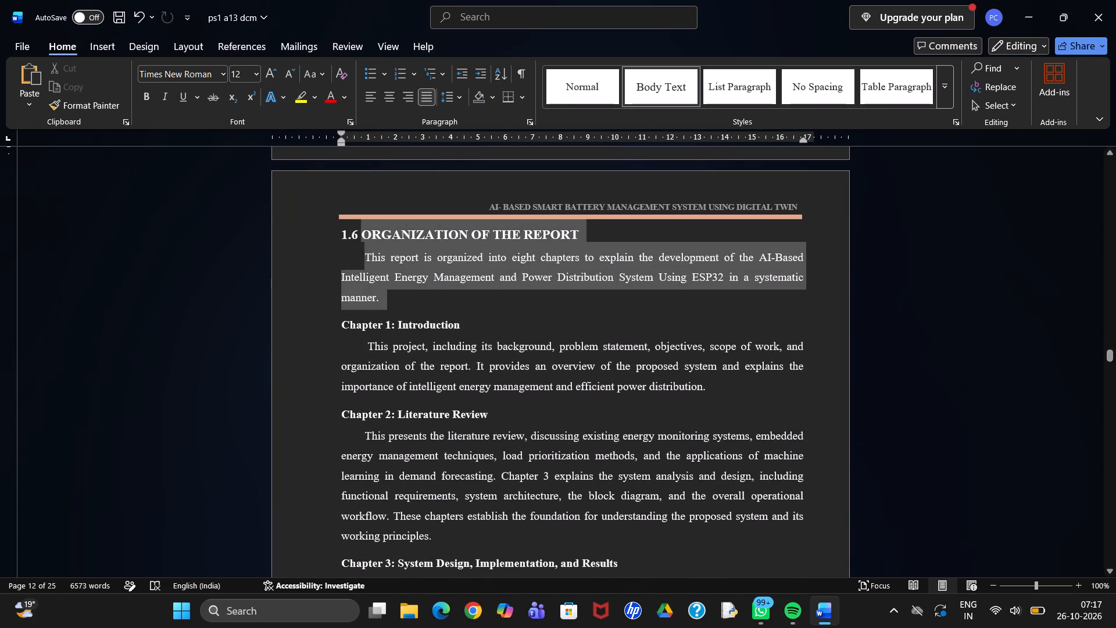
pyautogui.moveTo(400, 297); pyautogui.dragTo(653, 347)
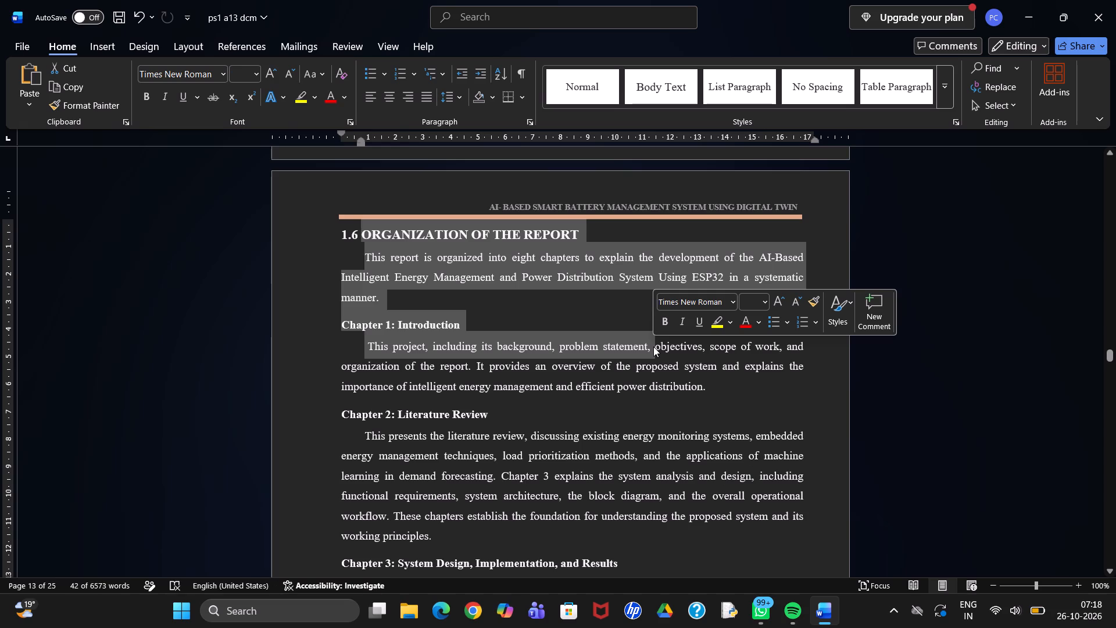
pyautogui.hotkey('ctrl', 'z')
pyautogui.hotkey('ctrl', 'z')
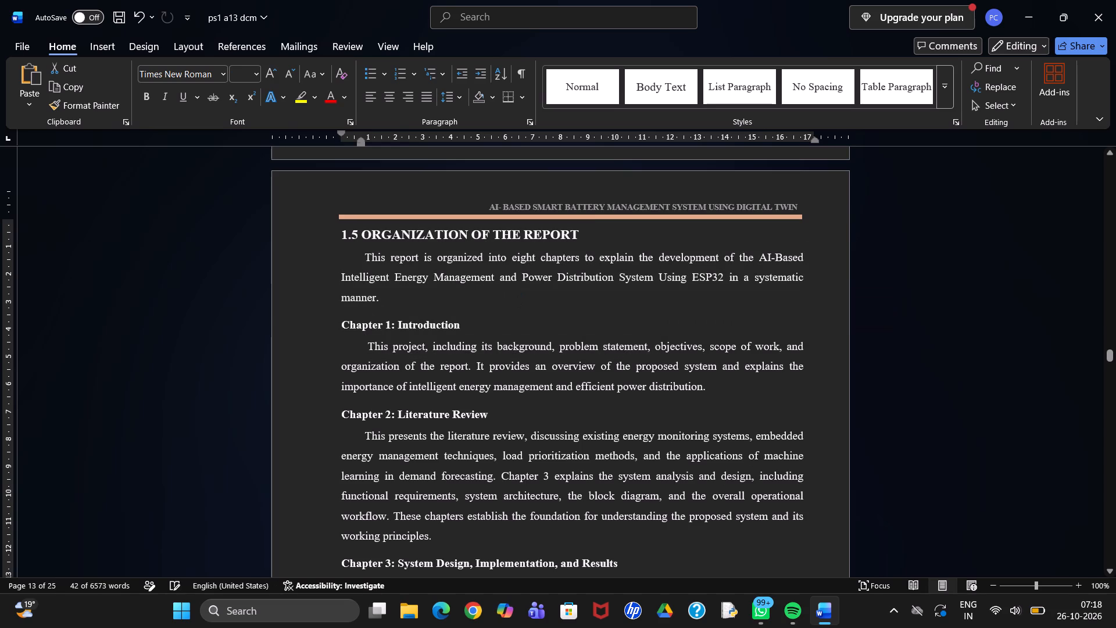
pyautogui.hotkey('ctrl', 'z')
# Examine the pages from section 1.4 through section 1.5 to the start of Chapter 2.
pyautogui.scroll(-1, 517, 298)
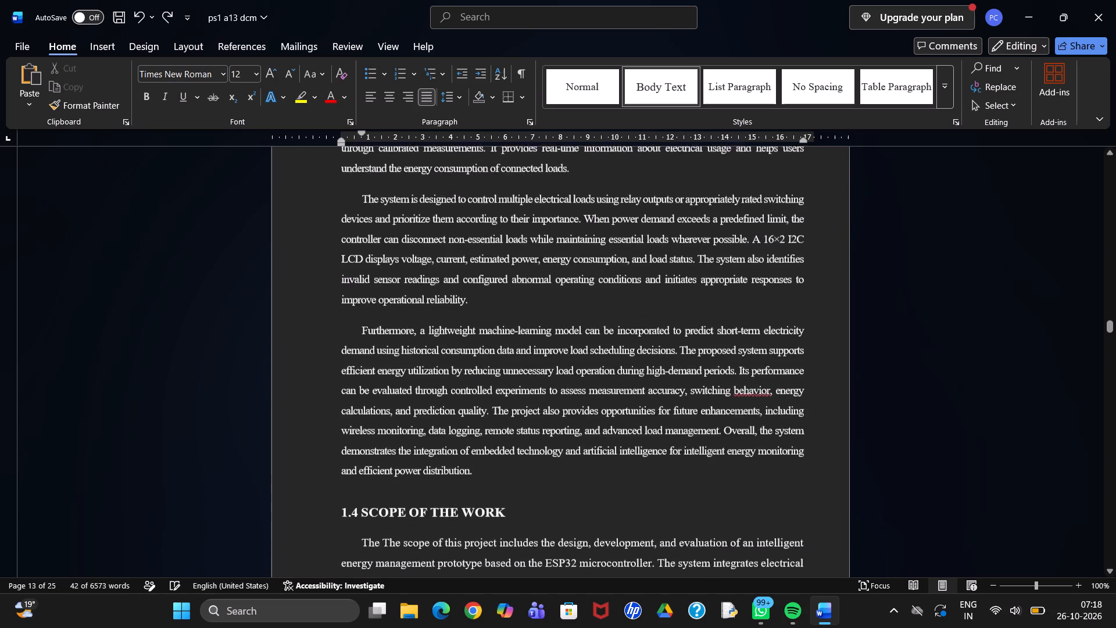
pyautogui.scroll(-1, 517, 298)
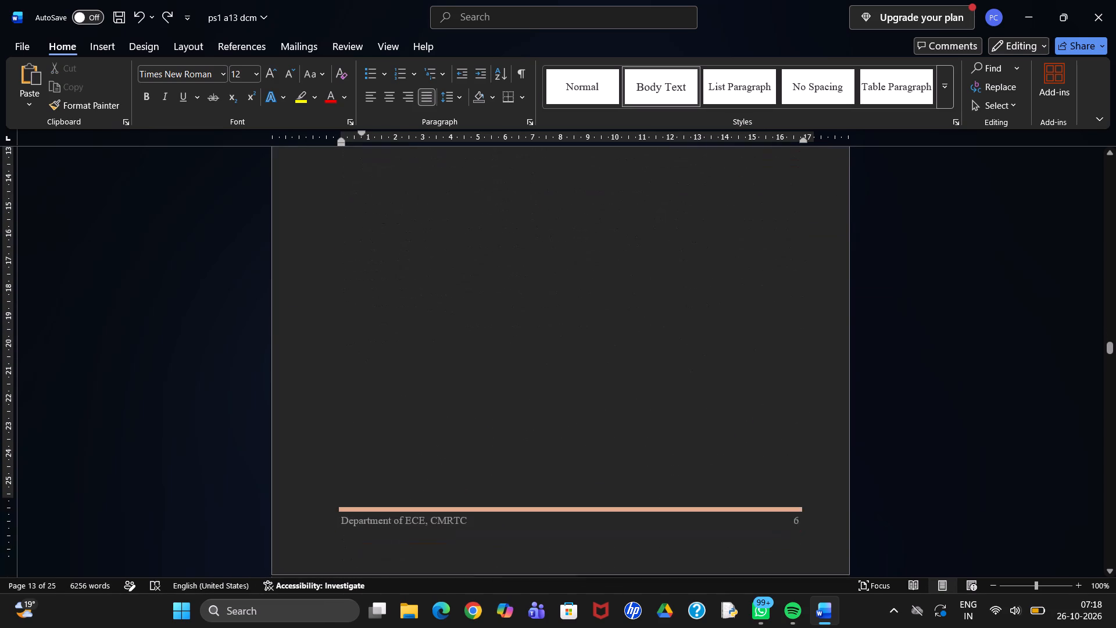
pyautogui.scroll(-1, 517, 298)
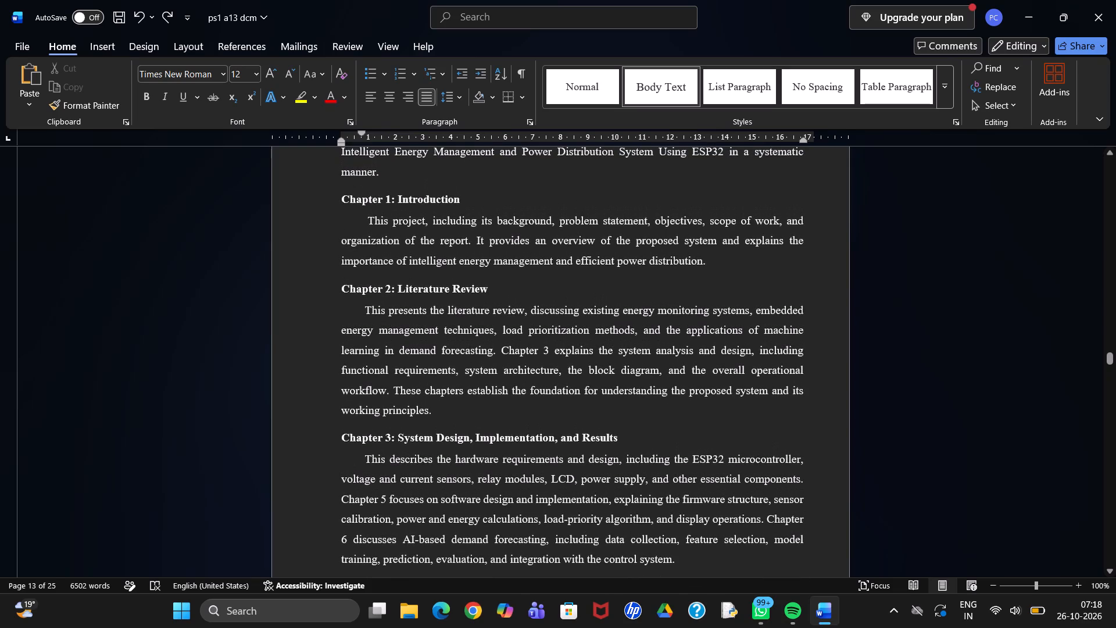
pyautogui.hscroll(1, 517, 298)
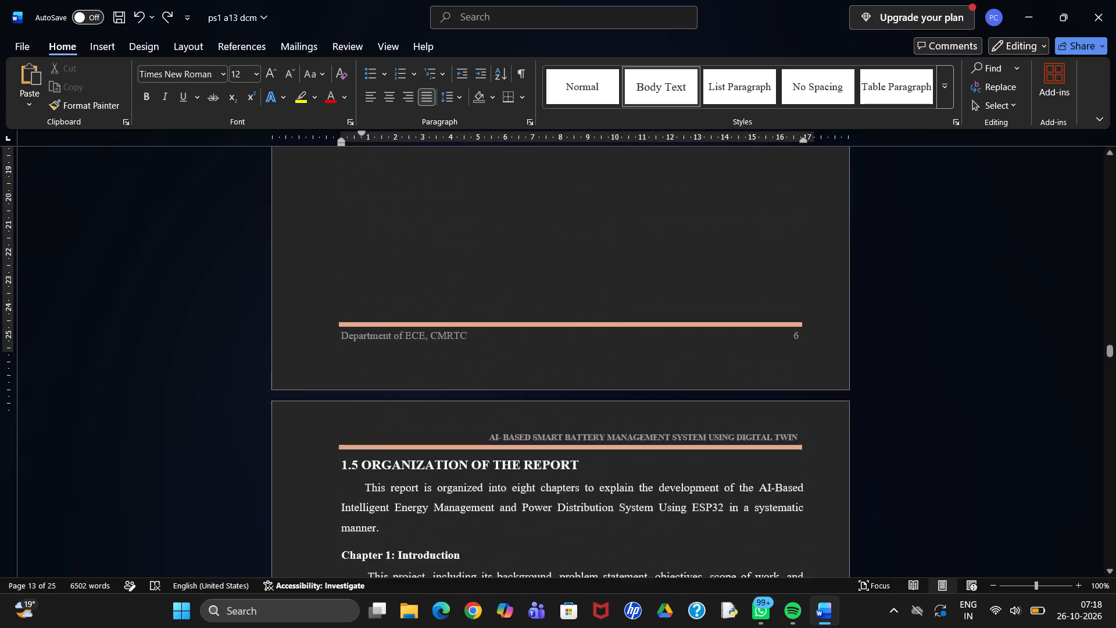
pyautogui.hscroll(1, 517, 298)
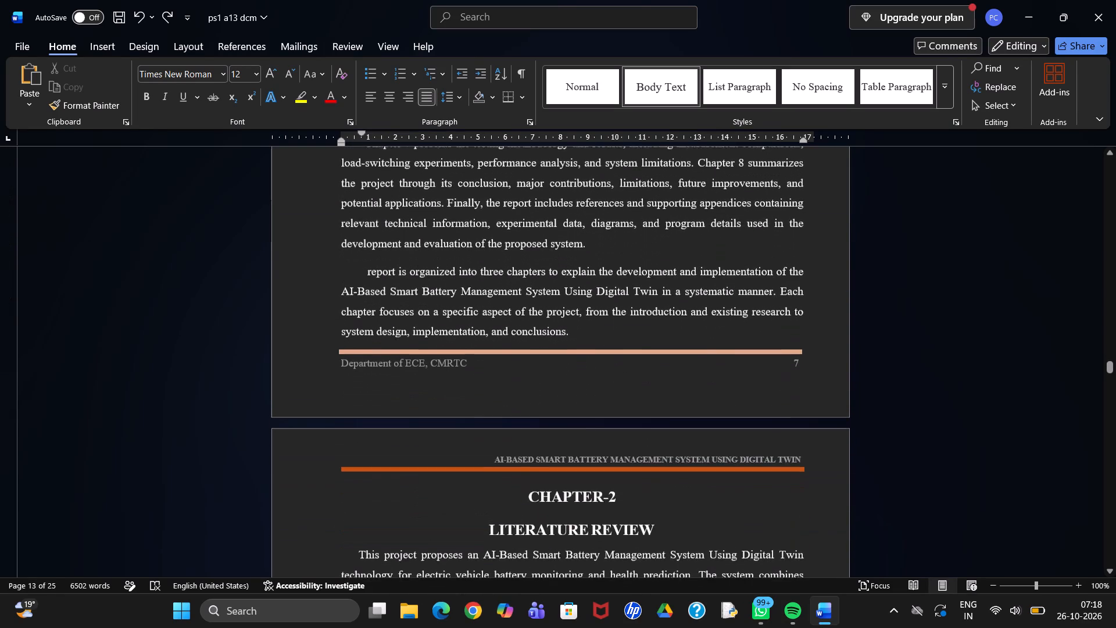
pyautogui.scroll(1, 517, 298)
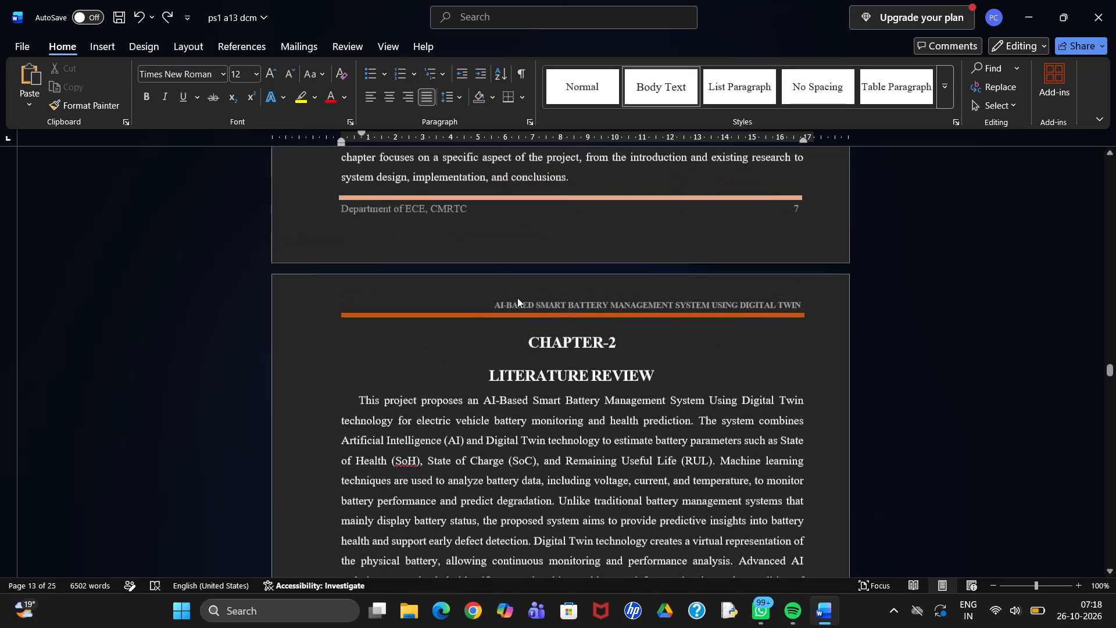
pyautogui.scroll(1, 517, 298)
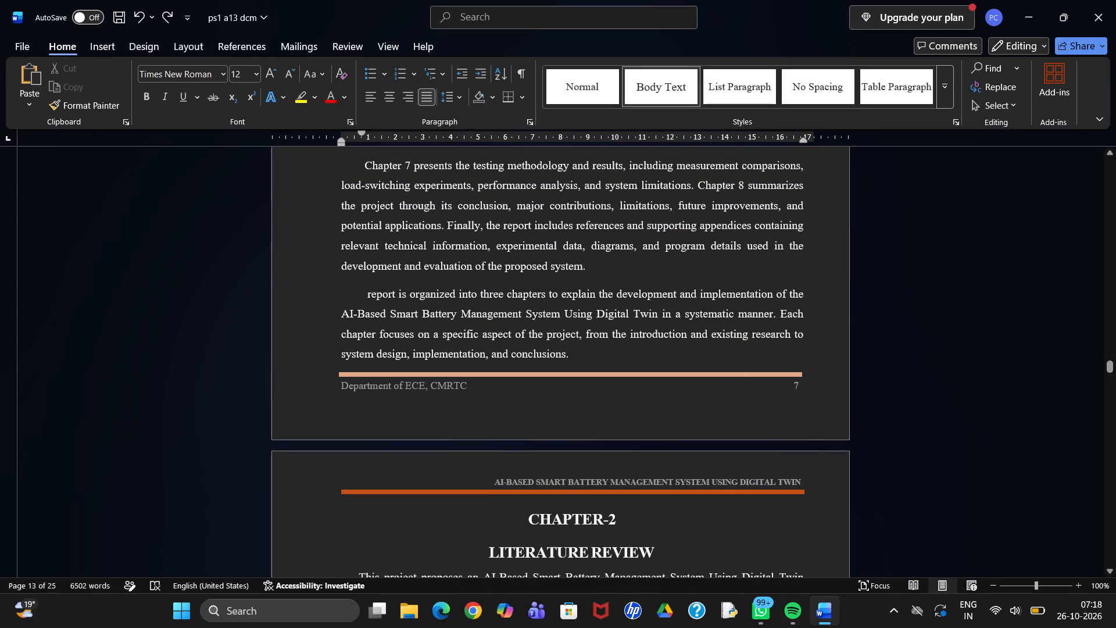
# Undo the last edit and delete the stray full stop and empty lines below section 1.4's closing paragraph.
pyautogui.hotkey('ctrl', 'z')
pyautogui.scroll(1, 366, 297)
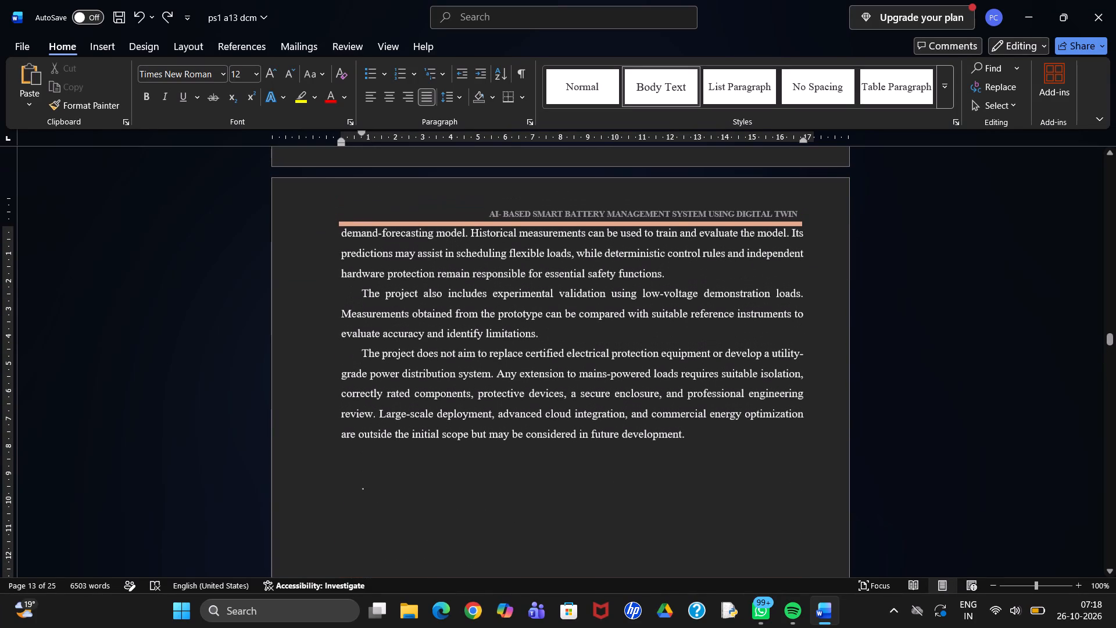
pyautogui.scroll(1, 366, 297)
pyautogui.press('BackSpace')
pyautogui.press('BackSpace')
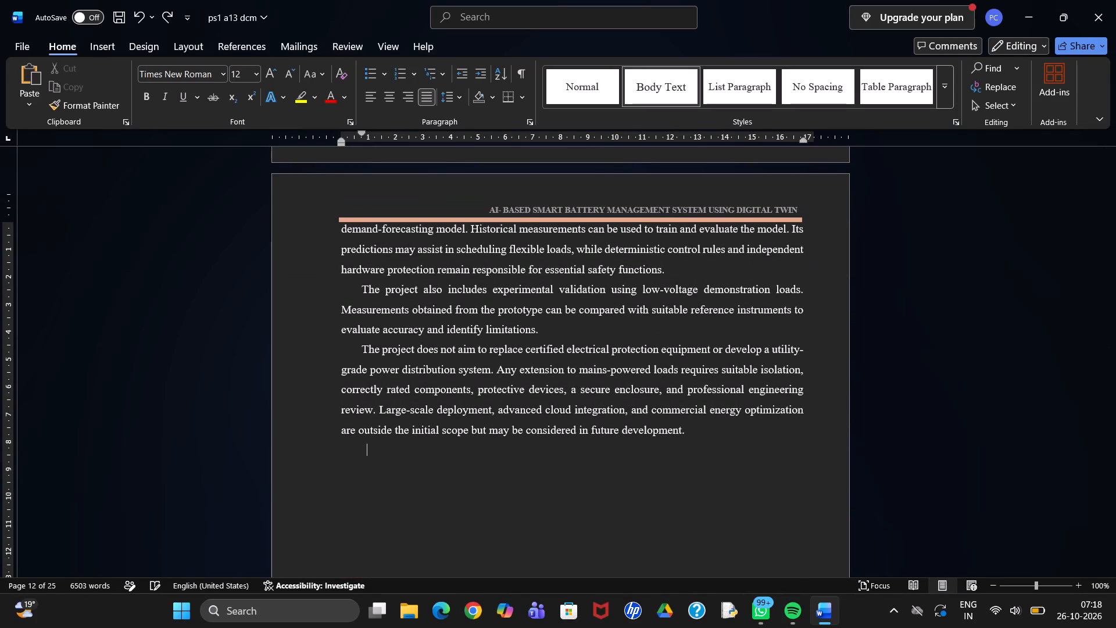
pyautogui.press('BackSpace')
# Copy all of section 1.5, from its heading through "system design, implementation, and conclusions.", to the end of section 1.4's closing paragraph.
pyautogui.scroll(-1, 366, 297)
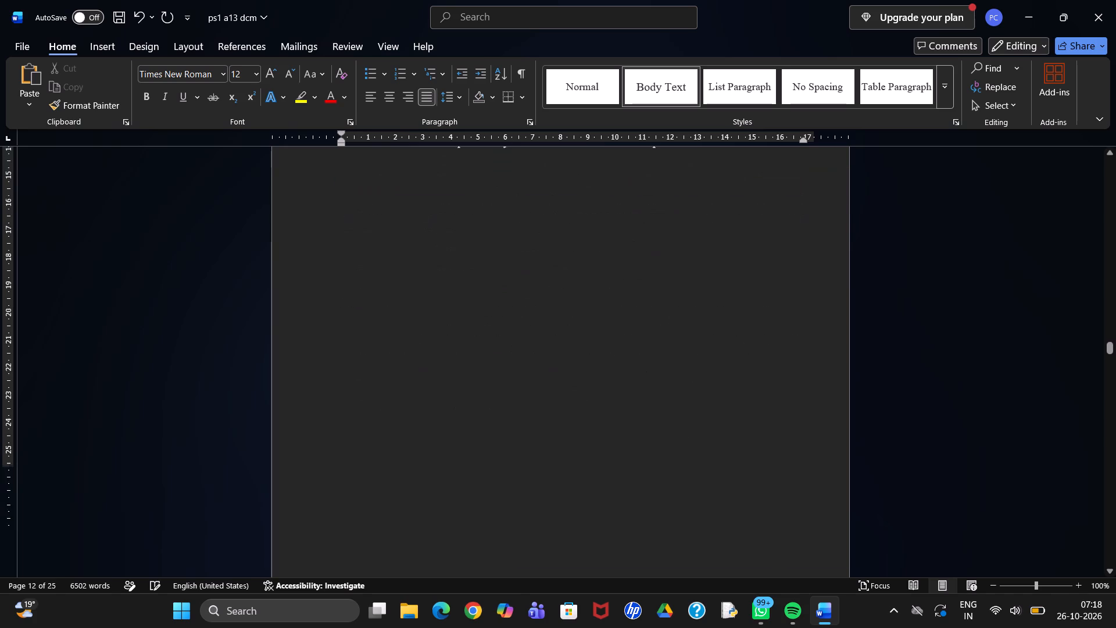
pyautogui.scroll(-1, 366, 297)
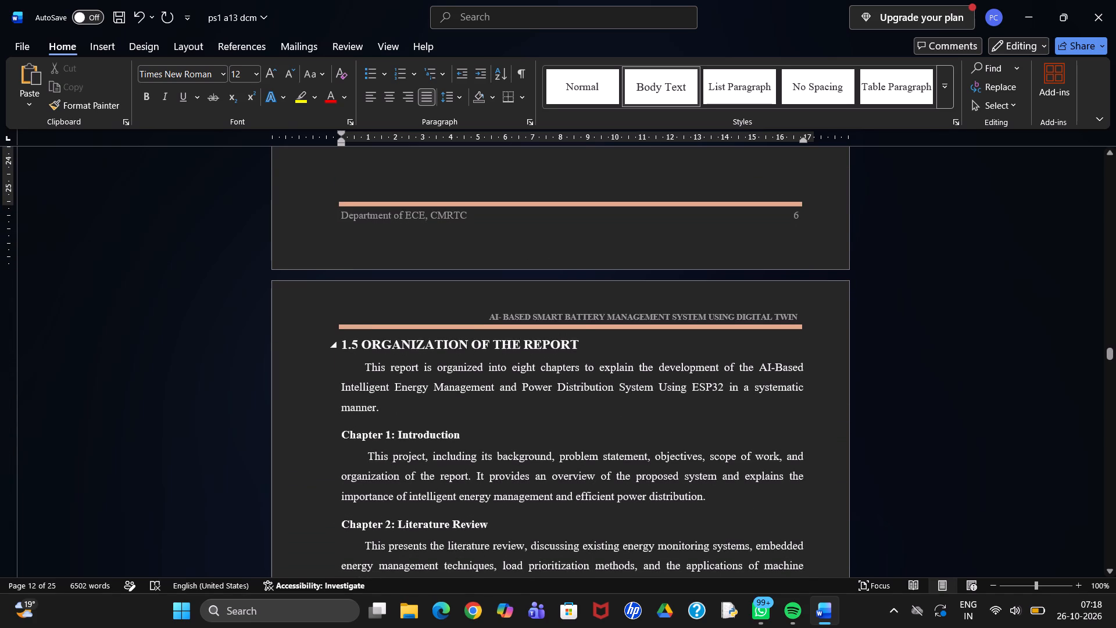
pyautogui.moveTo(341, 349); pyautogui.dragTo(561, 538)
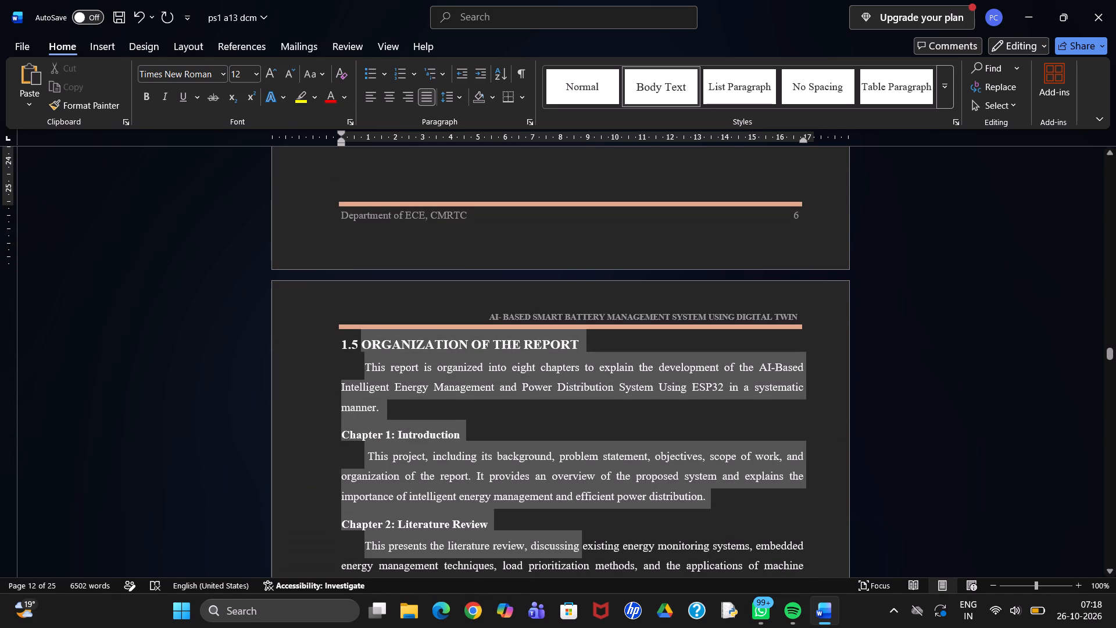
pyautogui.moveTo(561, 538); pyautogui.dragTo(719, 544)
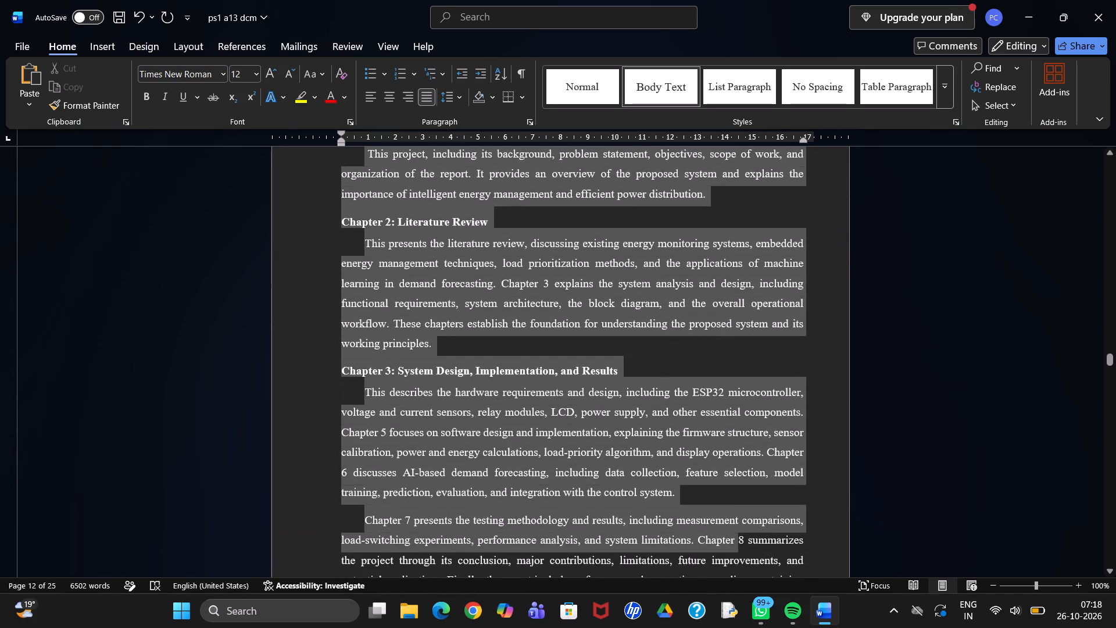
pyautogui.moveTo(719, 544); pyautogui.dragTo(726, 551)
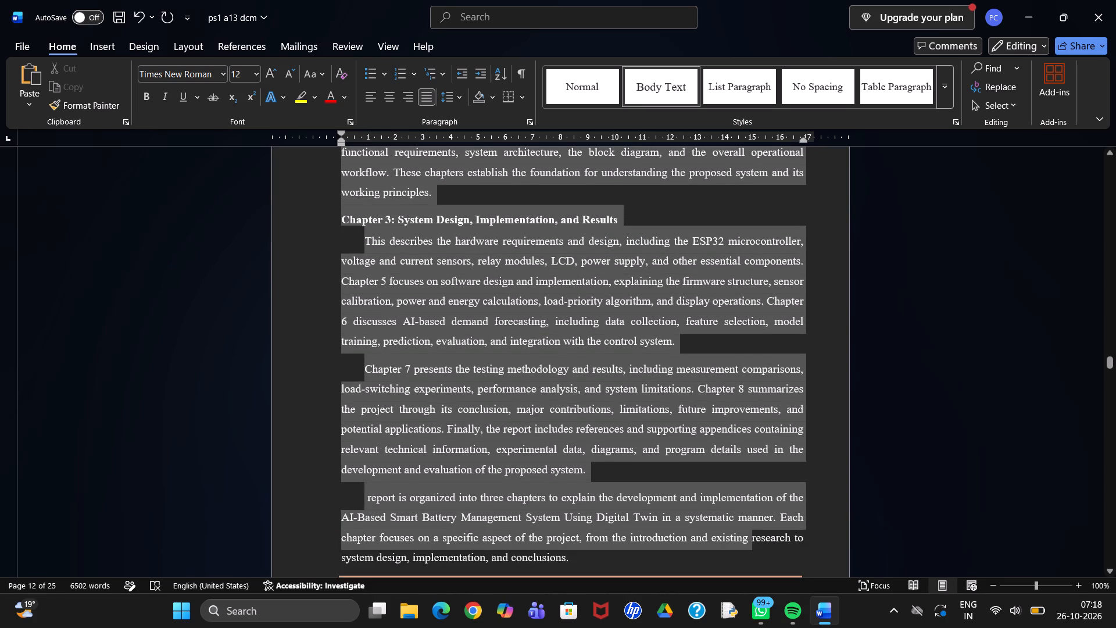
pyautogui.moveTo(726, 551); pyautogui.dragTo(704, 503)
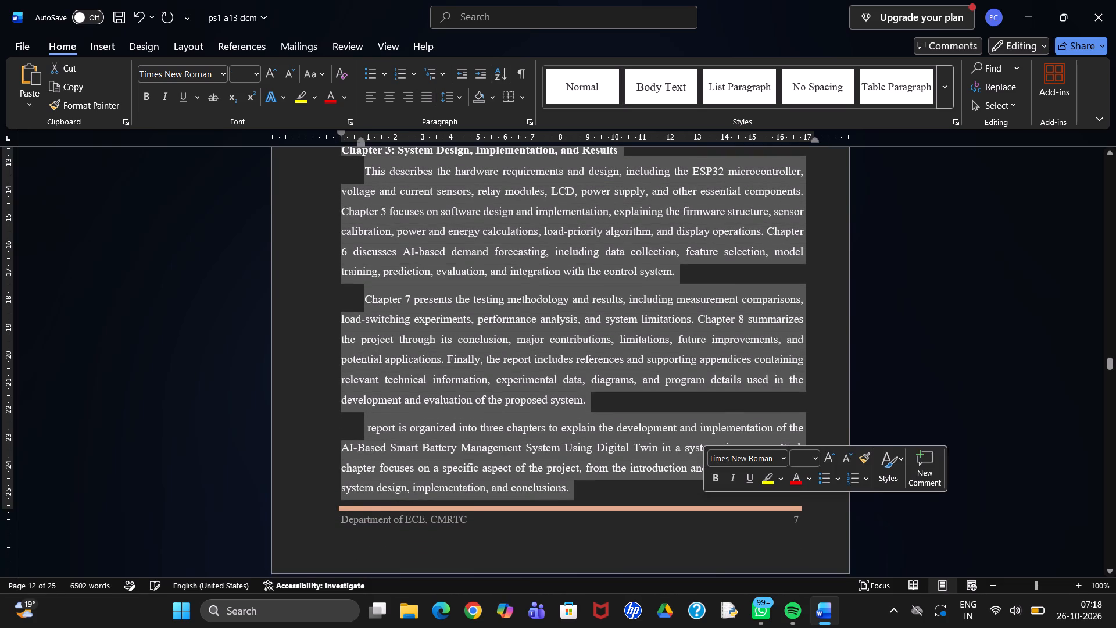
pyautogui.hotkey('ctrl', 'c')
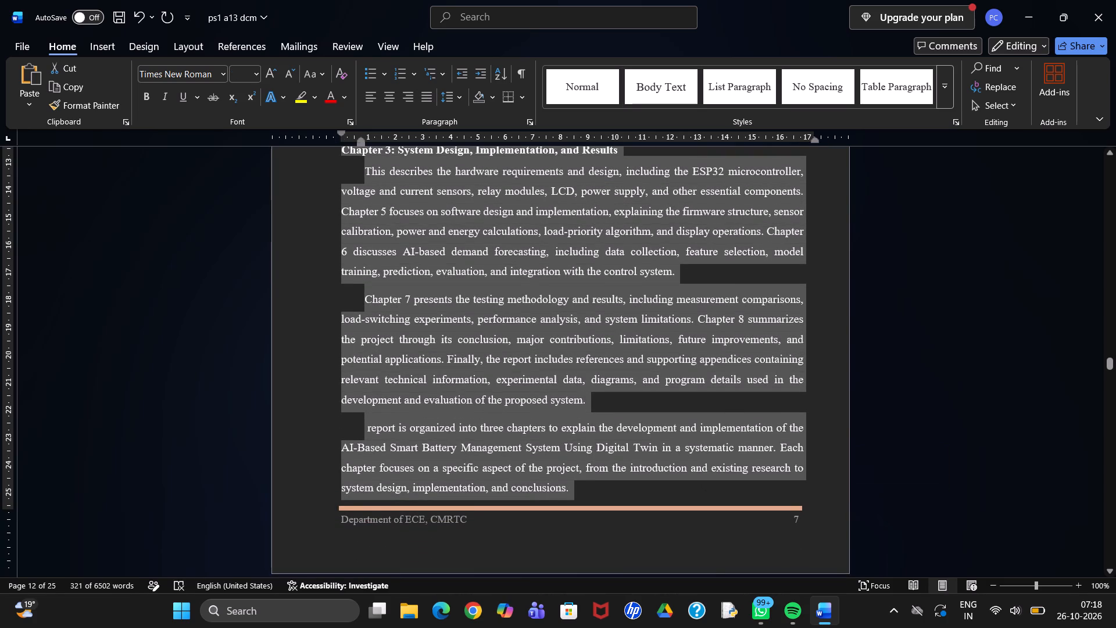
pyautogui.scroll(2, 704, 503)
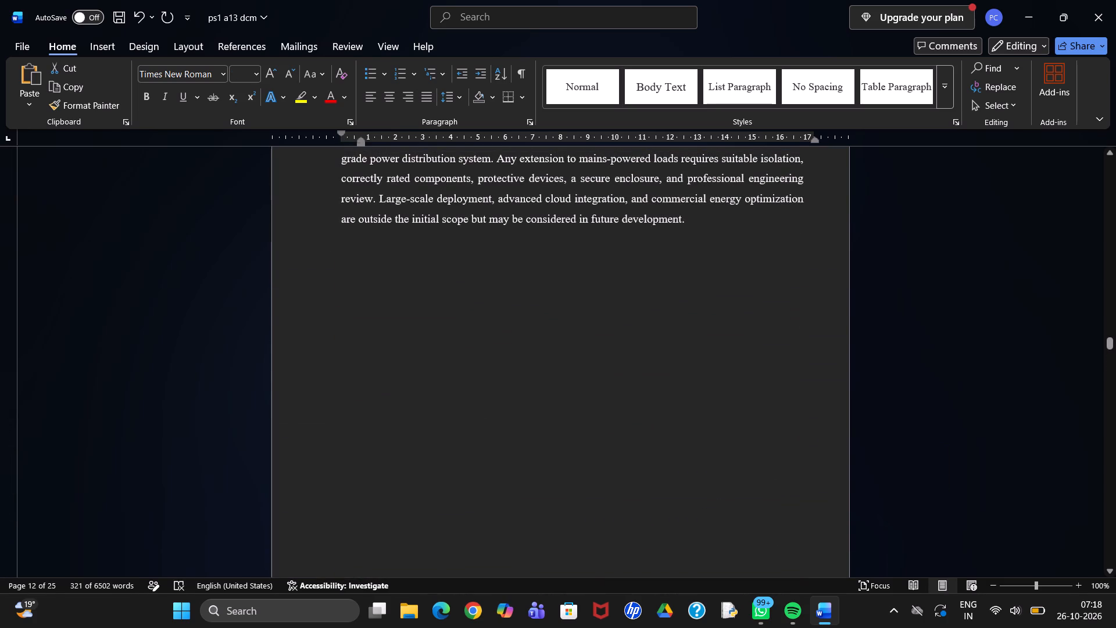
pyautogui.click(695, 222)
pyautogui.hotkey('ctrl', 'v')
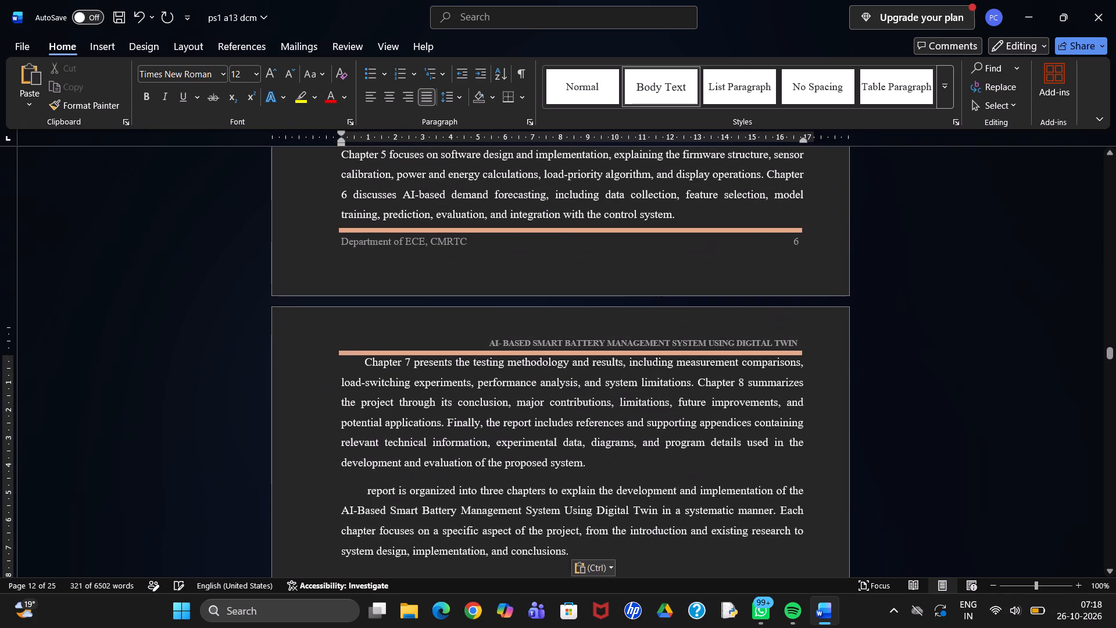
# Delete the duplicate "ORGANIZATION OF THE REPORT" section that follows the pasted copy, from its heading through its last paragraph.
pyautogui.hscroll(2, 695, 222)
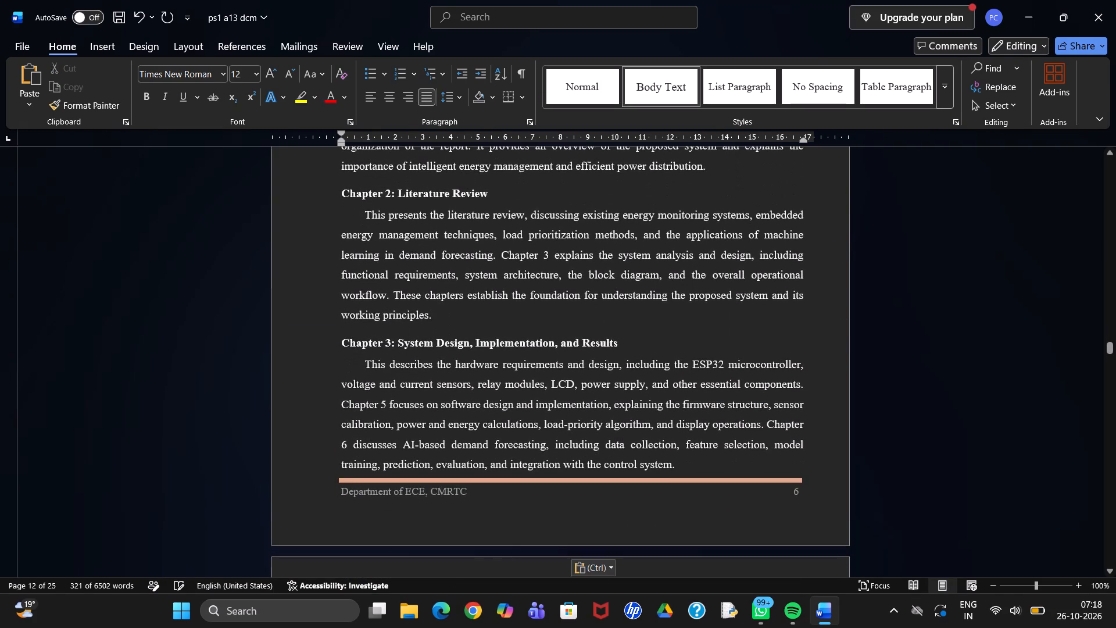
pyautogui.scroll(-1, 695, 222)
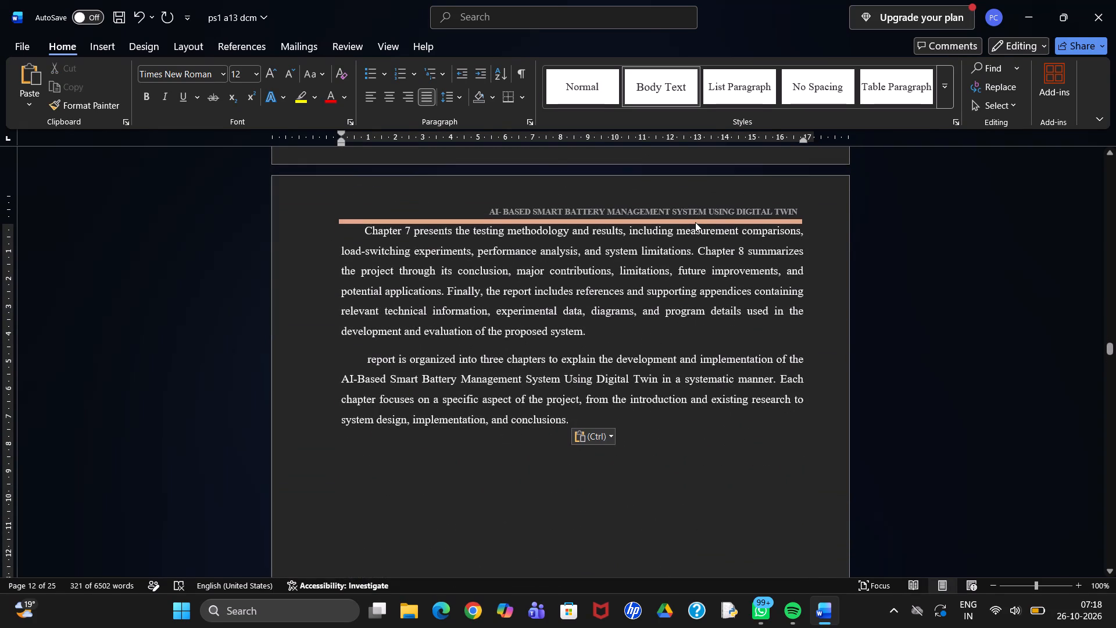
pyautogui.scroll(-2, 695, 222)
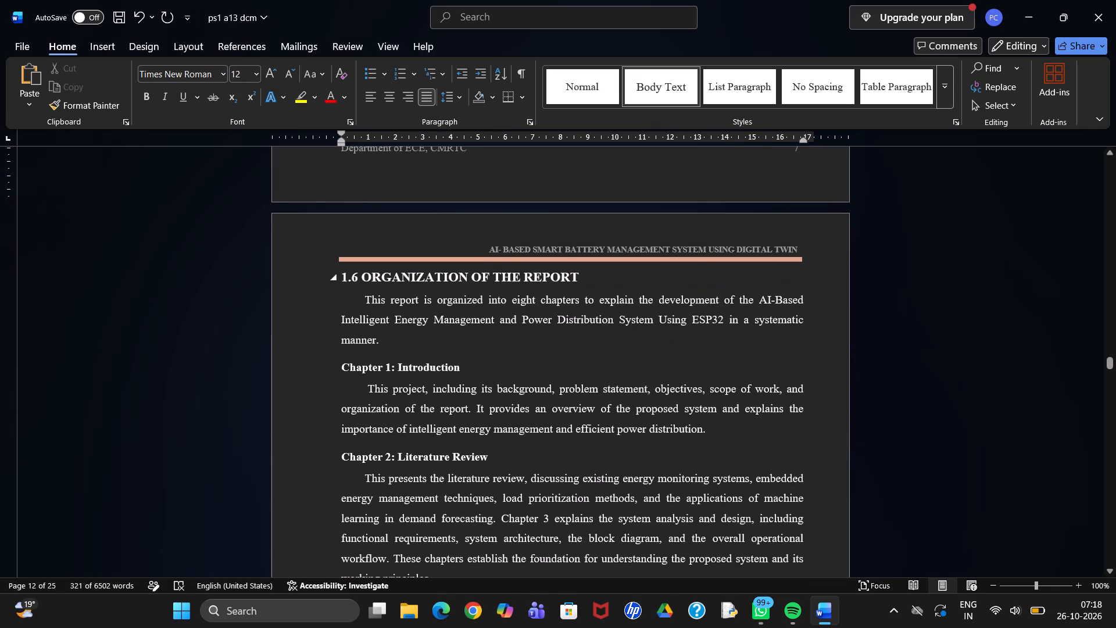
pyautogui.moveTo(341, 276); pyautogui.dragTo(414, 308)
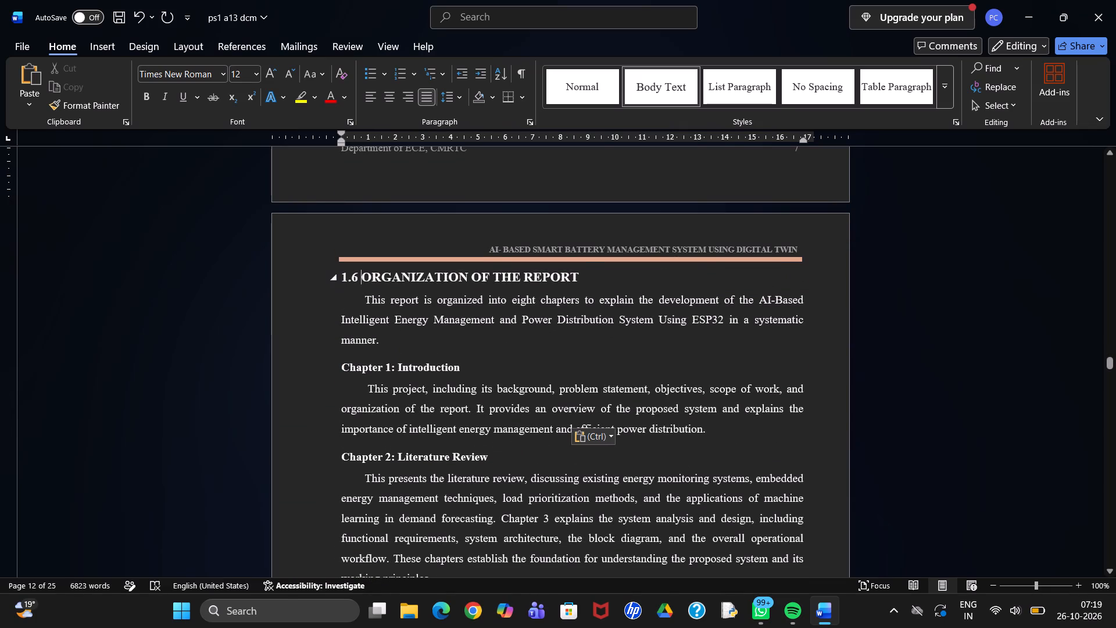
pyautogui.moveTo(414, 308); pyautogui.dragTo(768, 600)
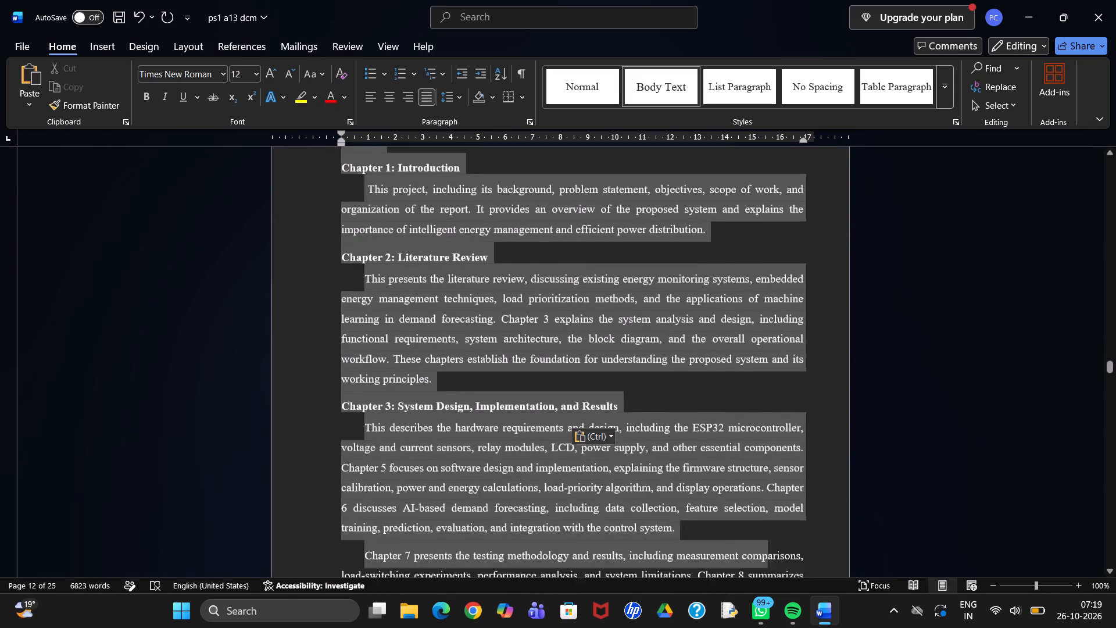
pyautogui.moveTo(768, 600); pyautogui.dragTo(699, 532)
pyautogui.press('BackSpace')
pyautogui.press('BackSpace')
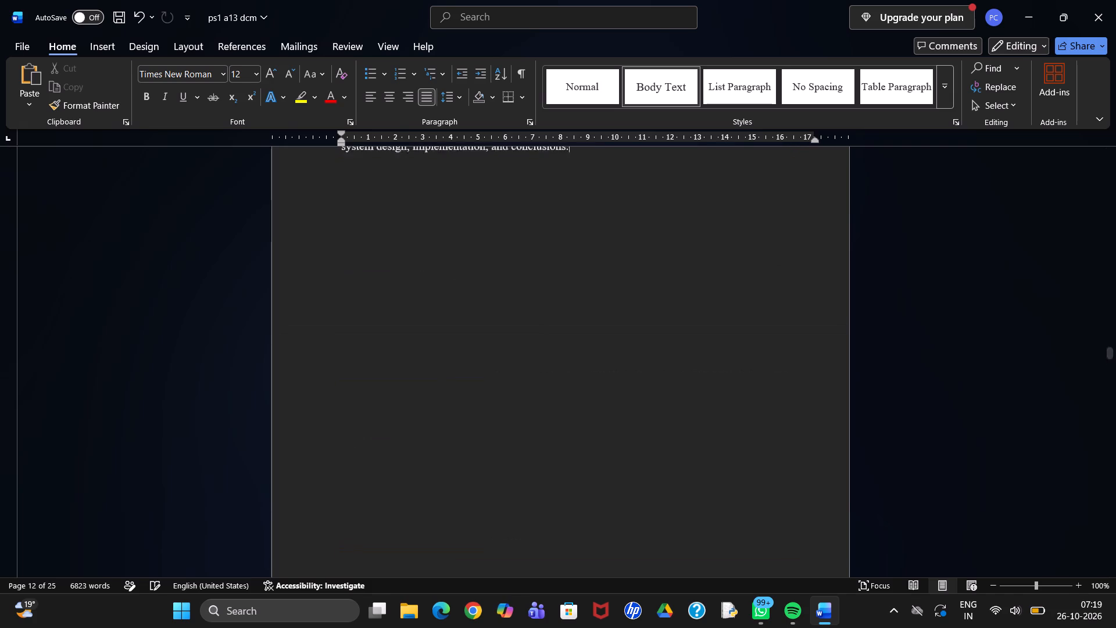
# Delete the empty lines left after the pasted section 1.5, back to the word "conclusions" in its last paragraph.
pyautogui.scroll(-1, 699, 532)
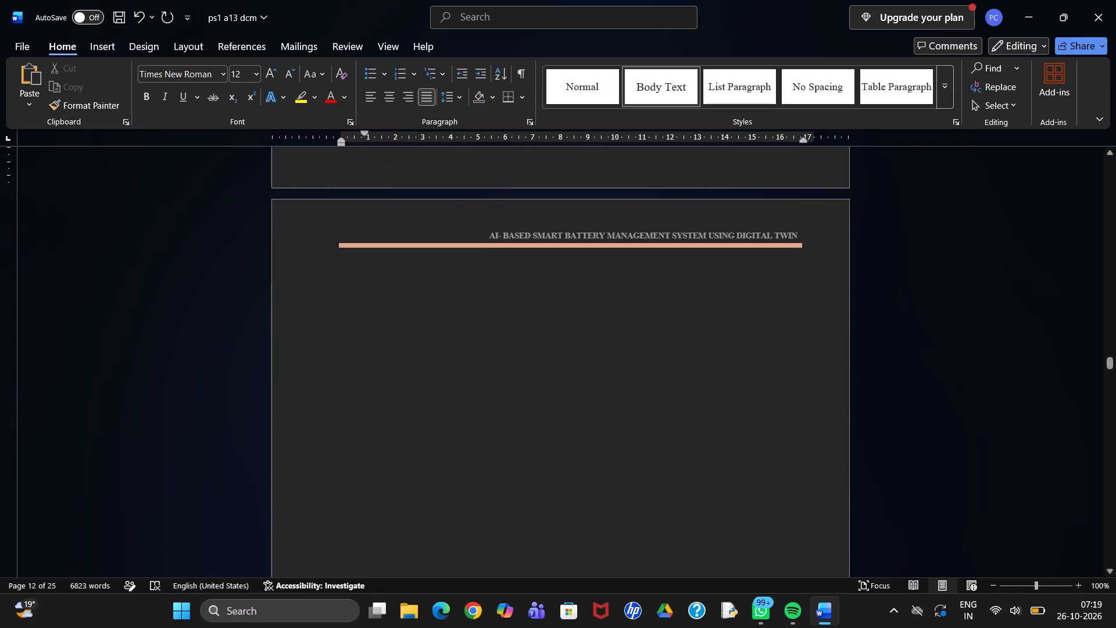
pyautogui.click(480, 454)
pyautogui.click(369, 286)
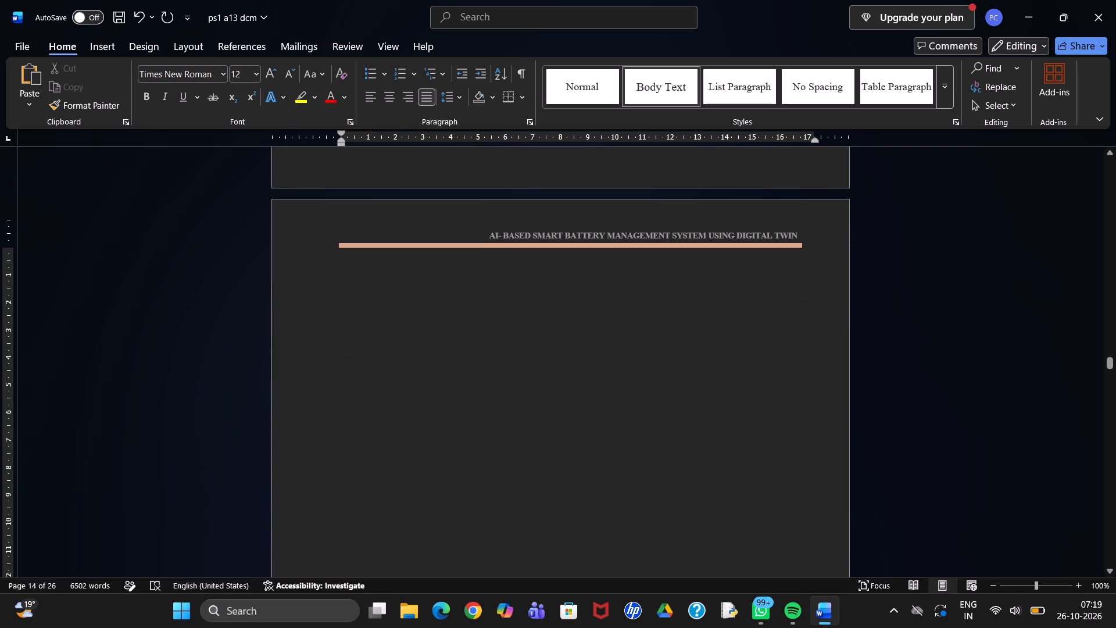
pyautogui.doubleClick(369, 286)
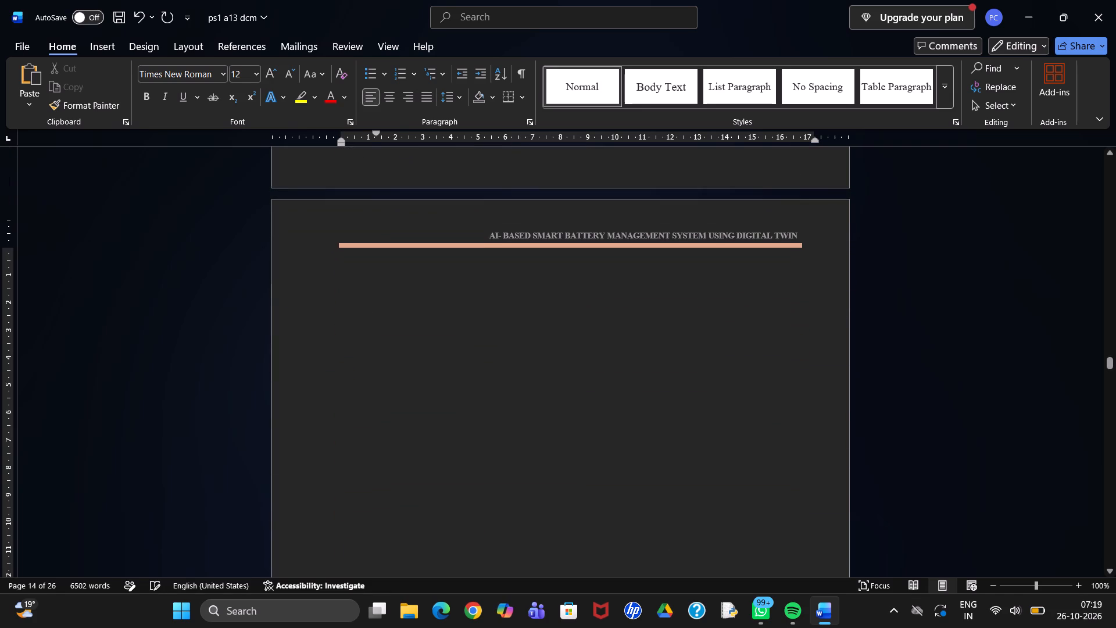
pyautogui.press('BackSpace')
pyautogui.press('BackSpace')
pyautogui.press('BackSpace')
pyautogui.press('BackSpace')
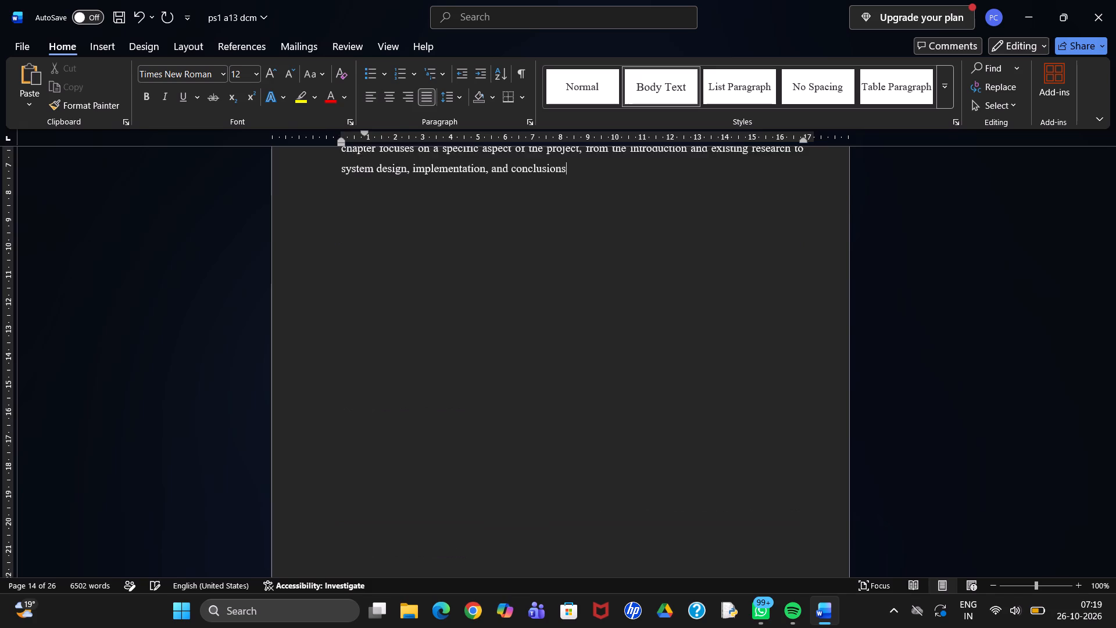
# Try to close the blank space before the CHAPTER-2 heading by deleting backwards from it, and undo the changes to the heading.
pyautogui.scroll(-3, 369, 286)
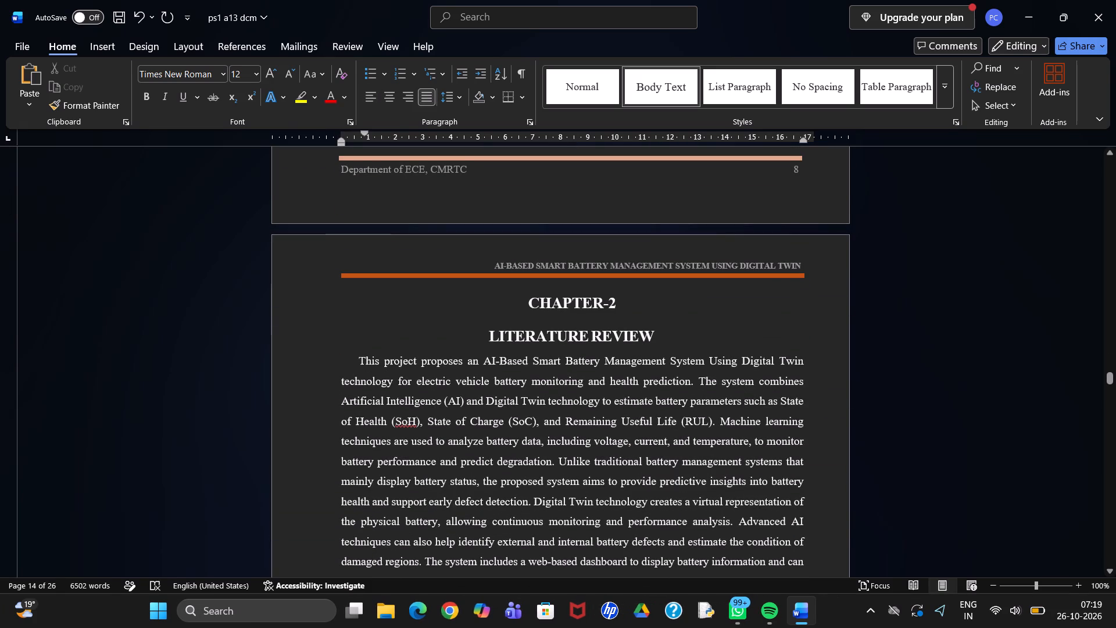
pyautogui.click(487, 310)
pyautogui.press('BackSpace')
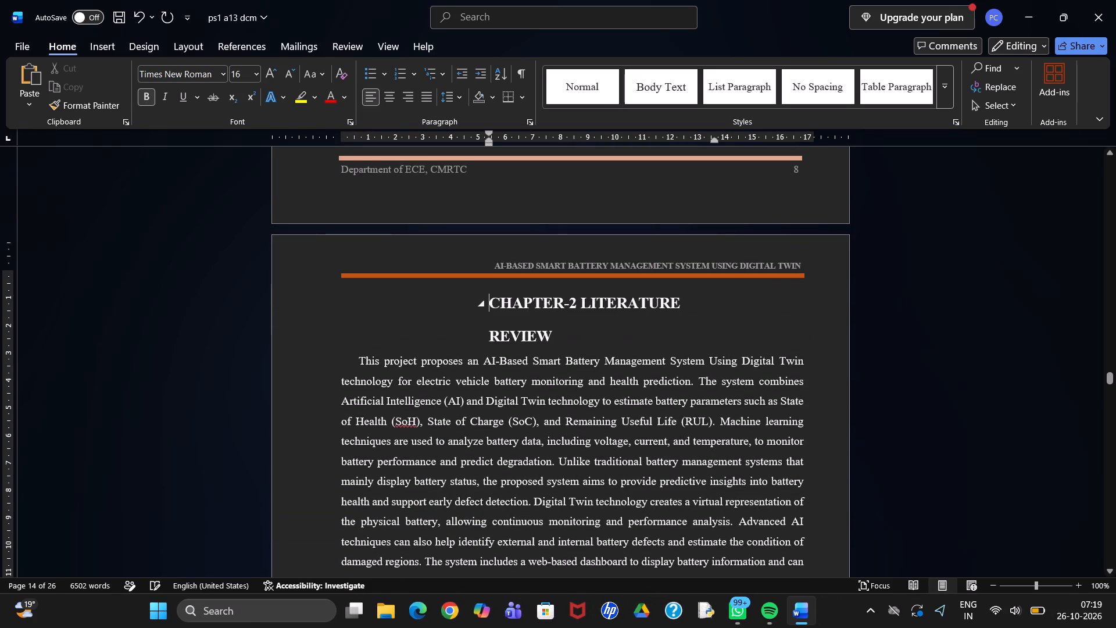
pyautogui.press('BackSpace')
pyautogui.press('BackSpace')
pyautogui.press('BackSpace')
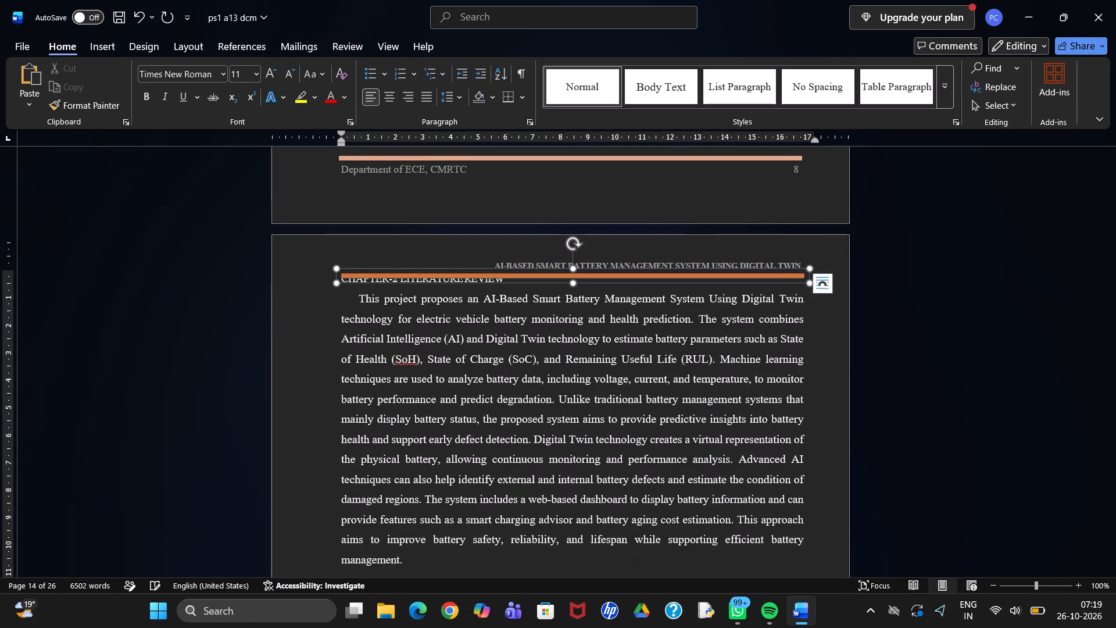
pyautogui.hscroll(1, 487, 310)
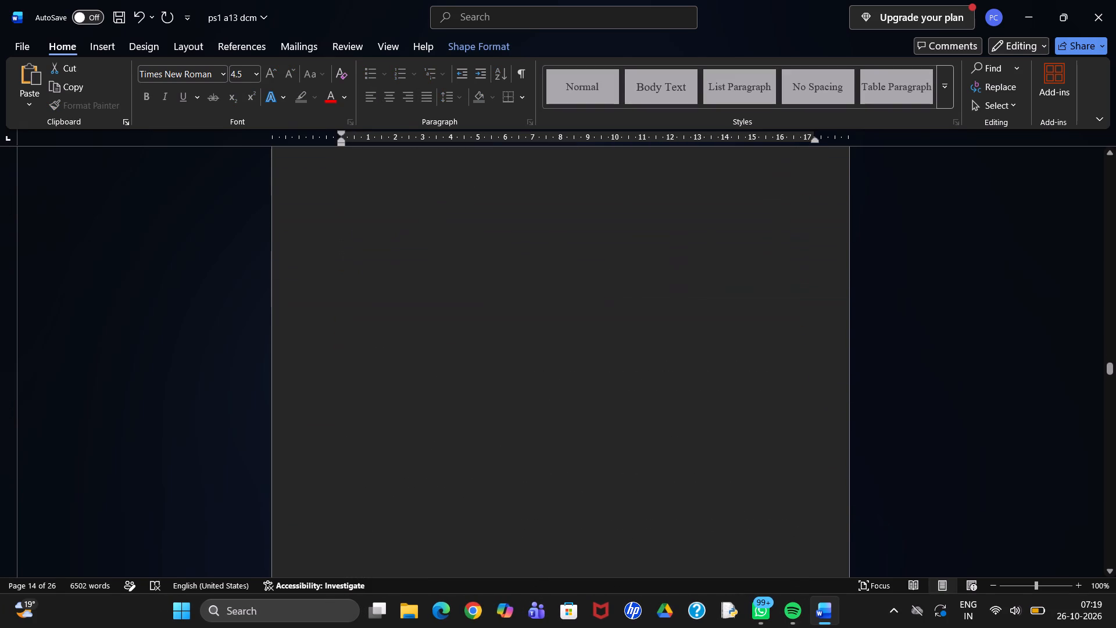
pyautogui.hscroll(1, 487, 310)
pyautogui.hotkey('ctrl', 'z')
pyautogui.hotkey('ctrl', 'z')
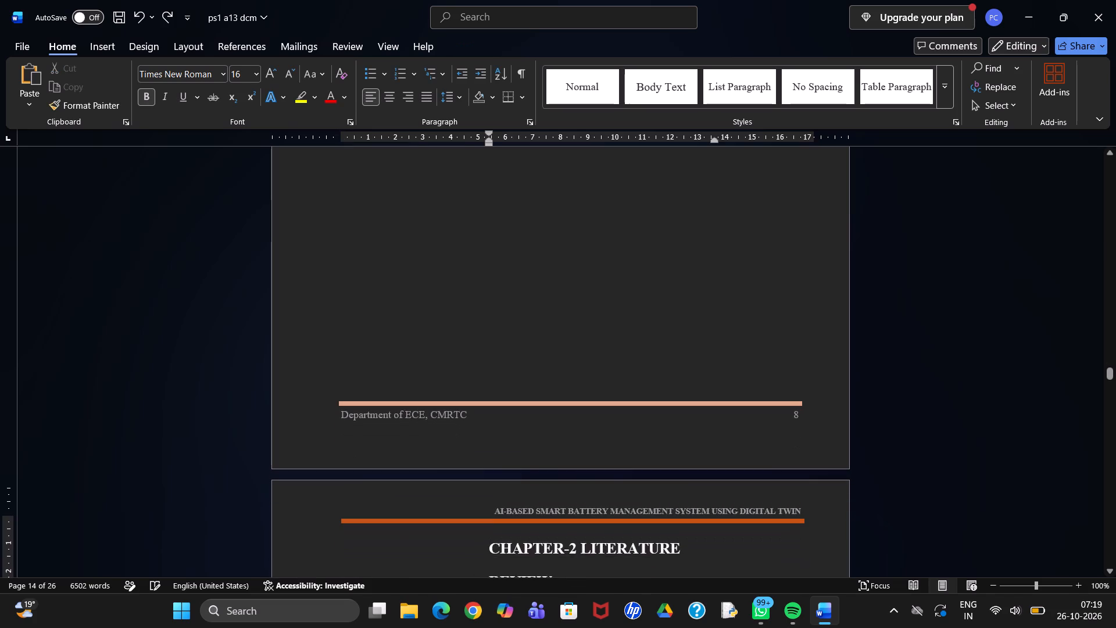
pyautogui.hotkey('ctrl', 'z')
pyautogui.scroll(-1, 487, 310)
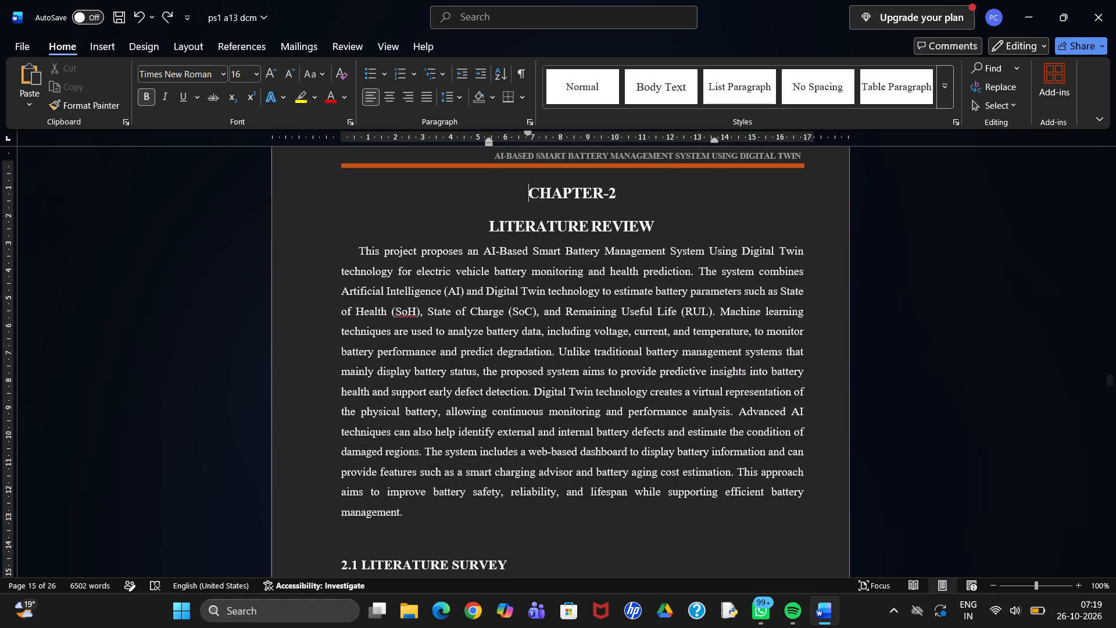
# Copy the introduction text from "internal deformation." through "easier for users to understand and operate." to follow "electrode misalignment and" on the chapter's first page.
pyautogui.scroll(2, 487, 310)
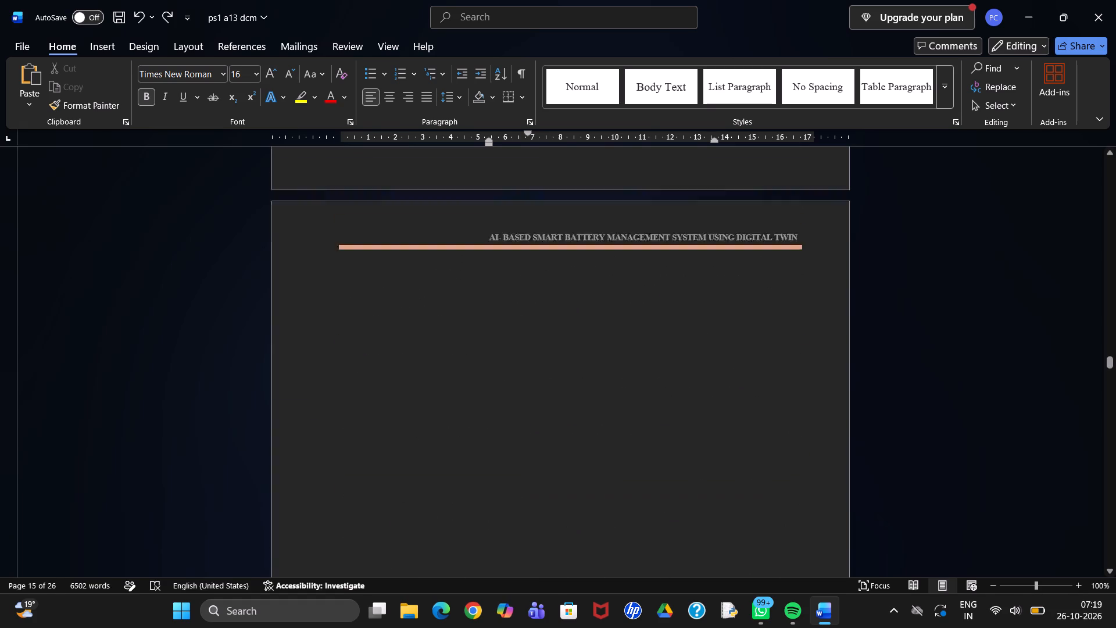
pyautogui.scroll(2, 487, 310)
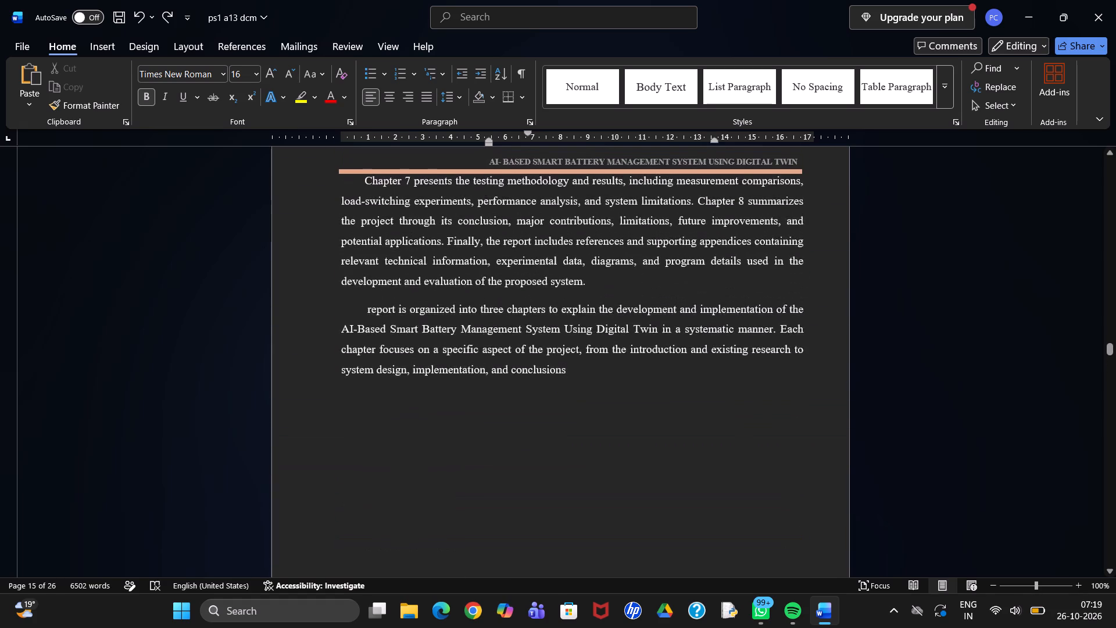
pyautogui.scroll(7, 487, 310)
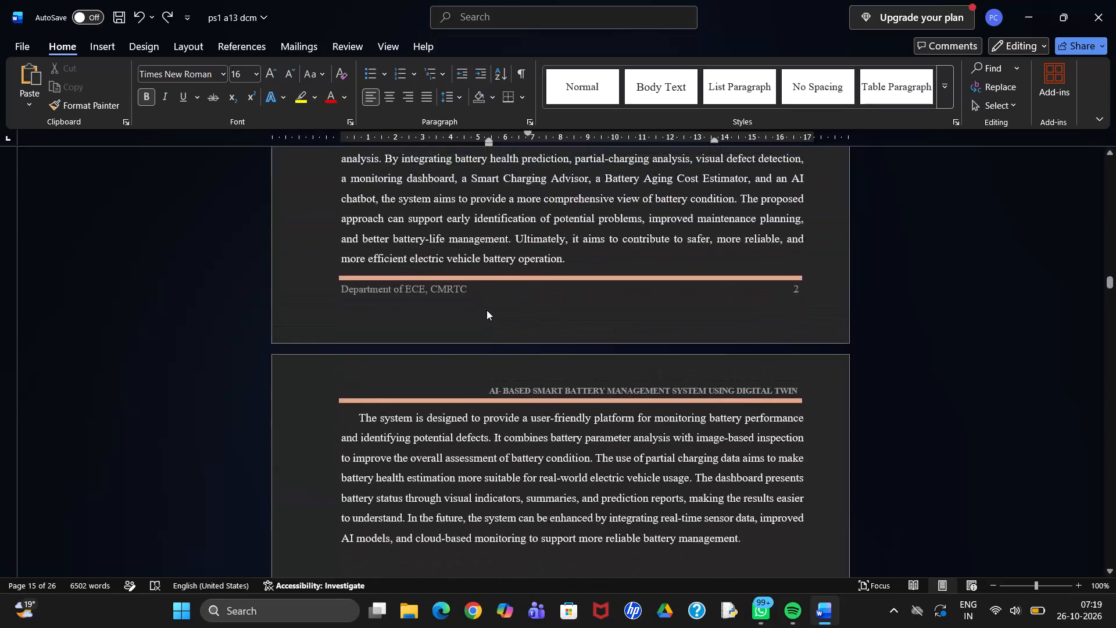
pyautogui.scroll(2, 487, 310)
pyautogui.scroll(-1, 487, 310)
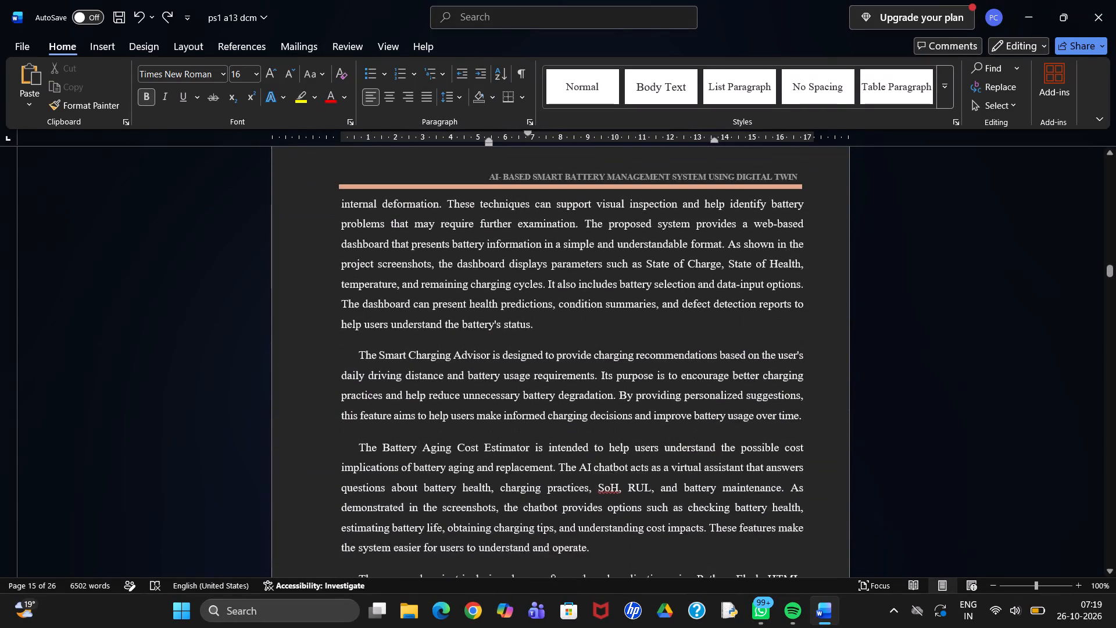
pyautogui.scroll(-1, 487, 310)
pyautogui.moveTo(338, 172); pyautogui.dragTo(797, 393)
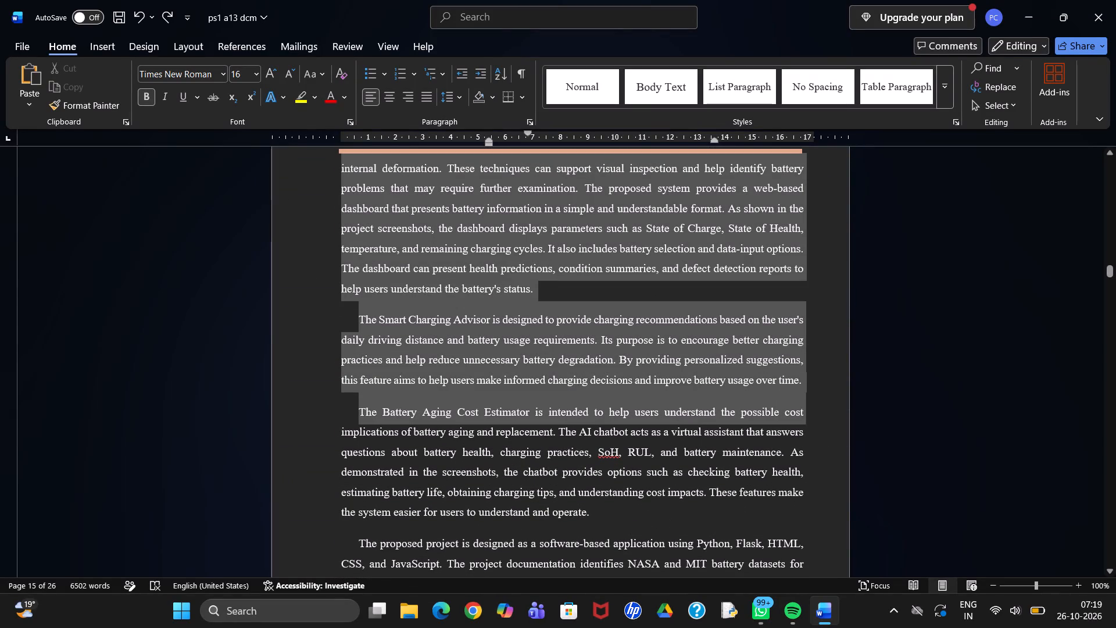
pyautogui.moveTo(797, 393); pyautogui.dragTo(801, 523)
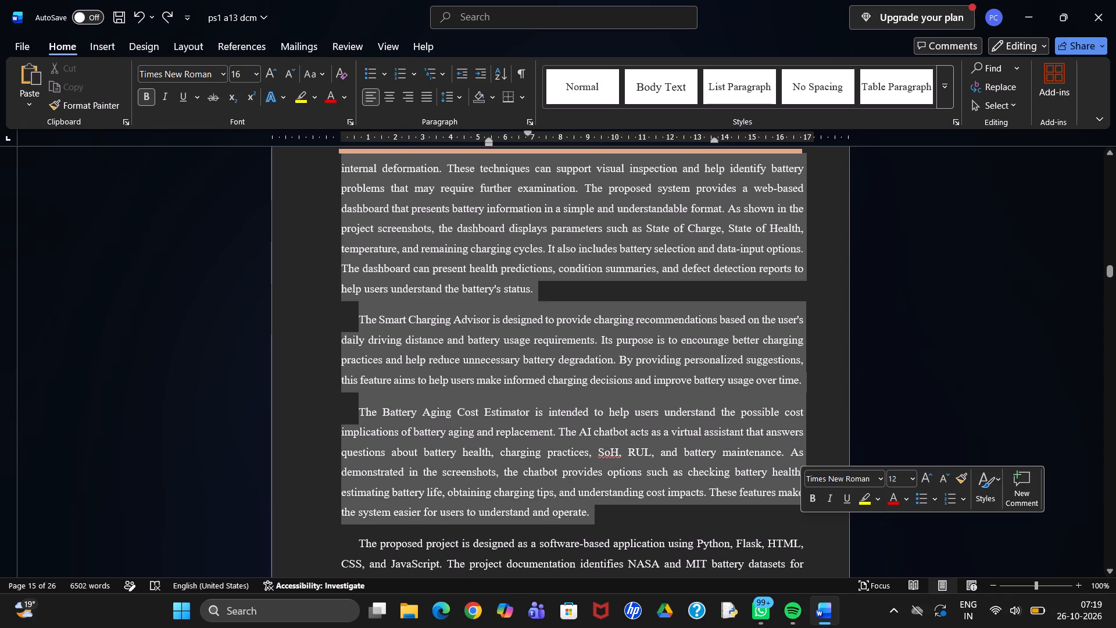
pyautogui.hotkey('ctrl', 'c')
pyautogui.hscroll(1, 801, 523)
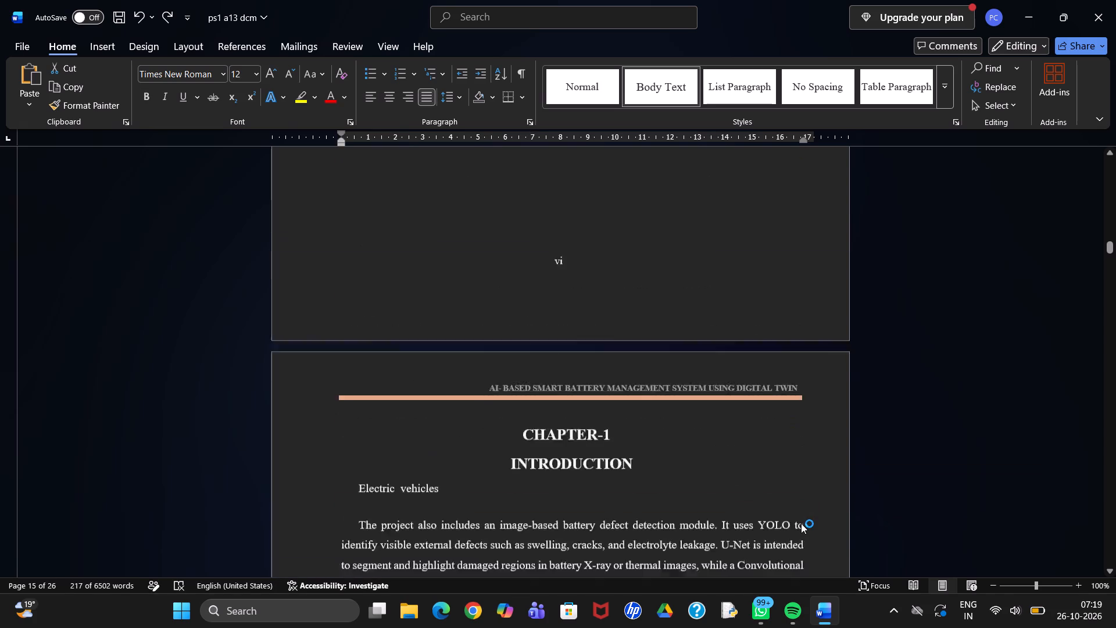
pyautogui.hscroll(1, 801, 523)
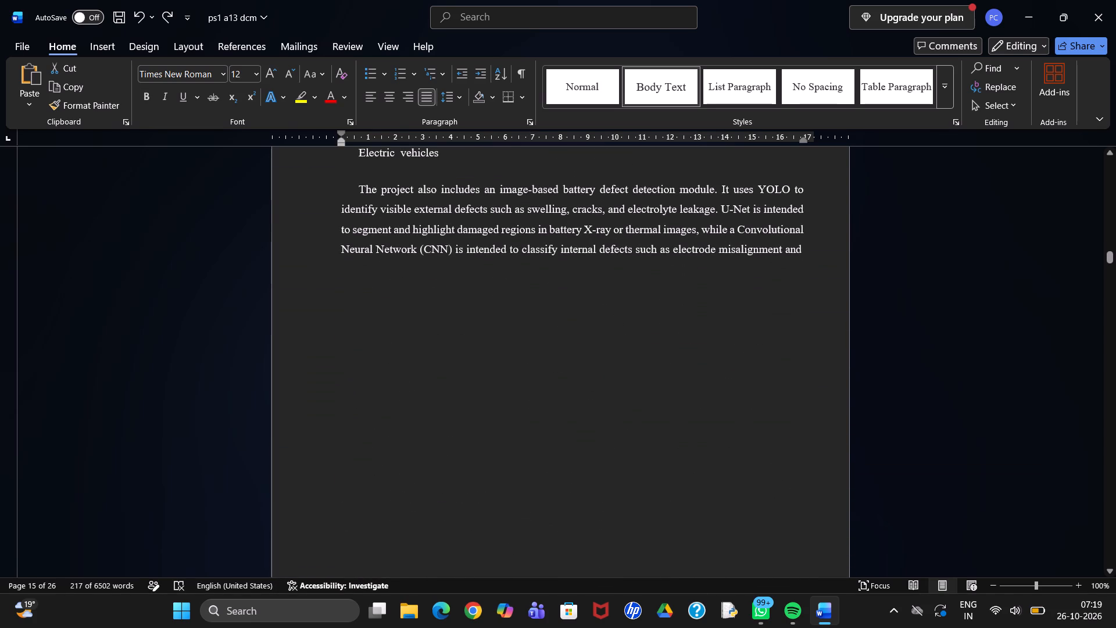
pyautogui.click(802, 250)
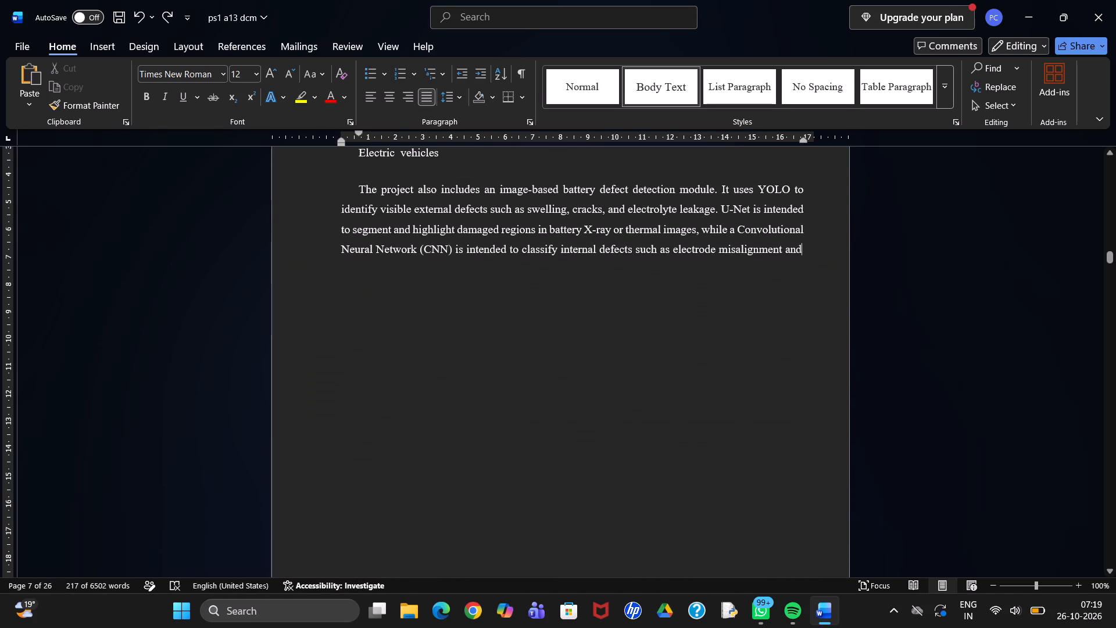
pyautogui.hotkey('ctrl', 'v')
# Delete the duplicate text on the chapter's second page, from "internal deformation." through "easier for users to understand and operate.".
pyautogui.hscroll(1, 802, 250)
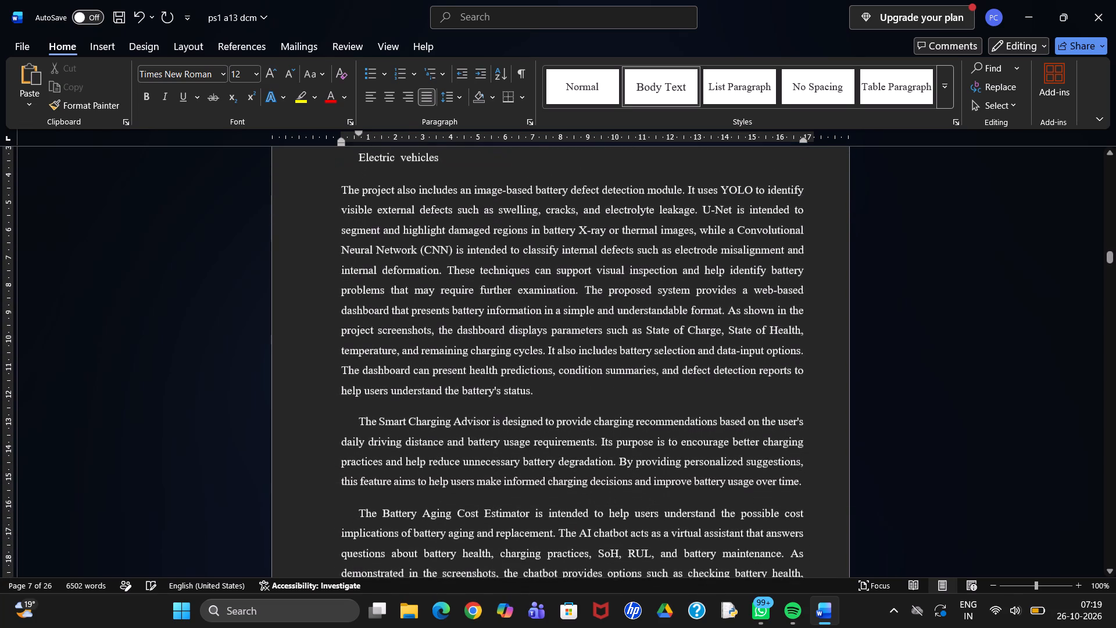
pyautogui.hscroll(2, 802, 250)
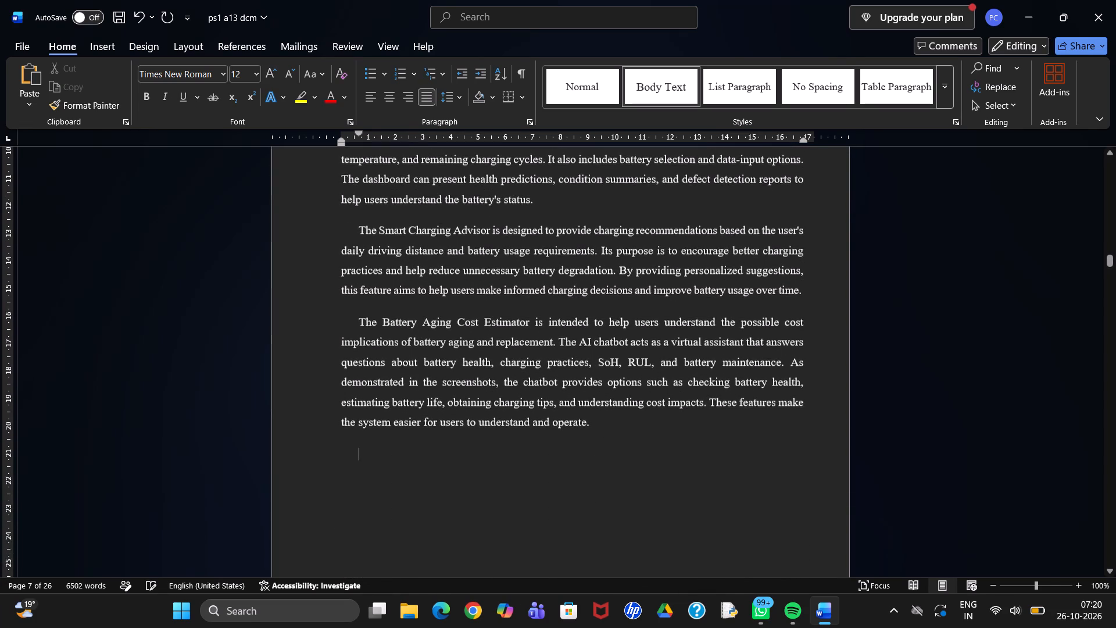
pyautogui.hscroll(1, 802, 250)
pyautogui.scroll(-1, 802, 250)
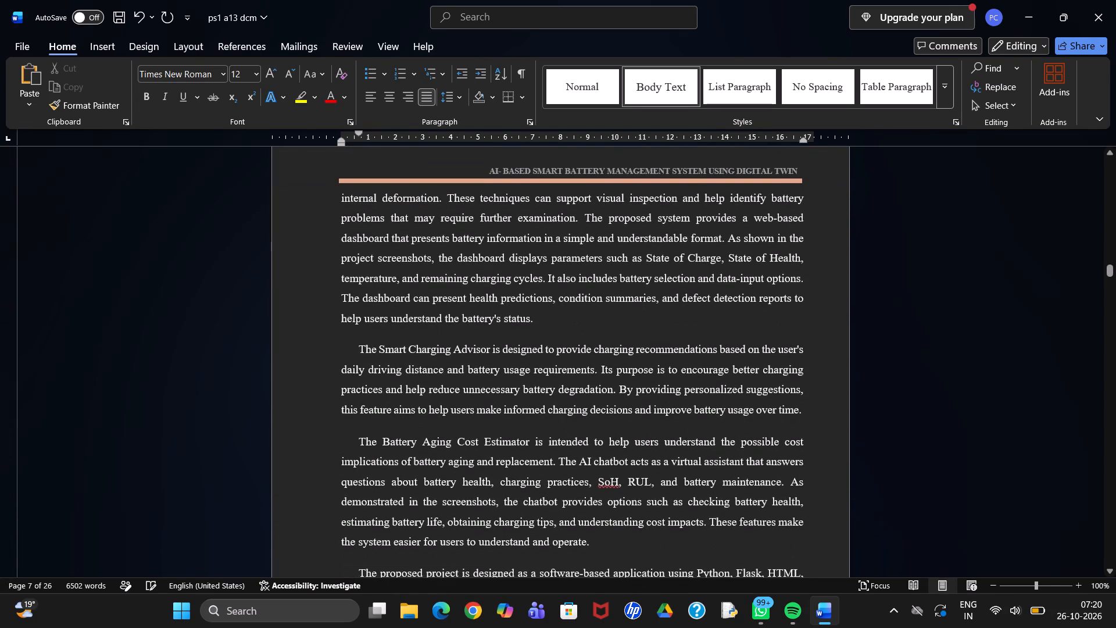
pyautogui.moveTo(337, 193); pyautogui.dragTo(625, 544)
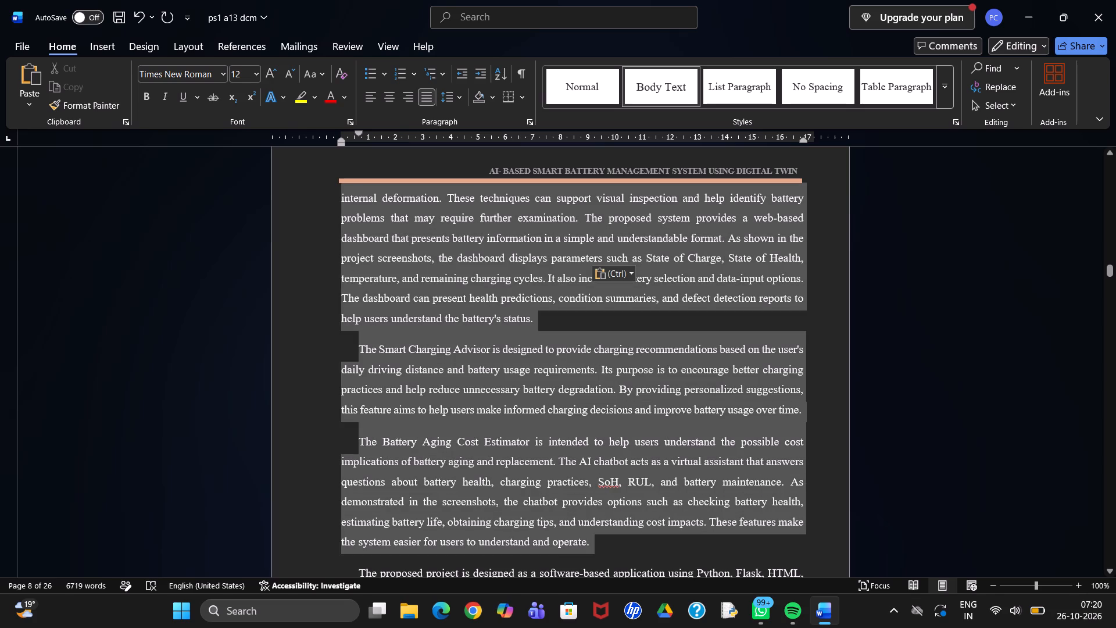
pyautogui.moveTo(625, 544); pyautogui.dragTo(625, 545)
pyautogui.press('BackSpace')
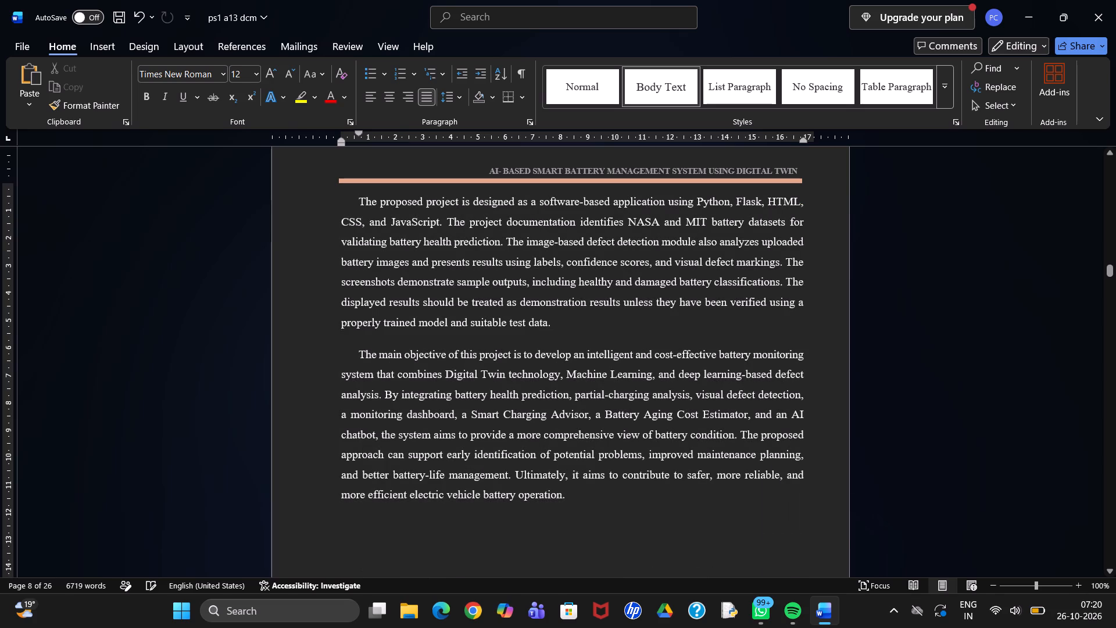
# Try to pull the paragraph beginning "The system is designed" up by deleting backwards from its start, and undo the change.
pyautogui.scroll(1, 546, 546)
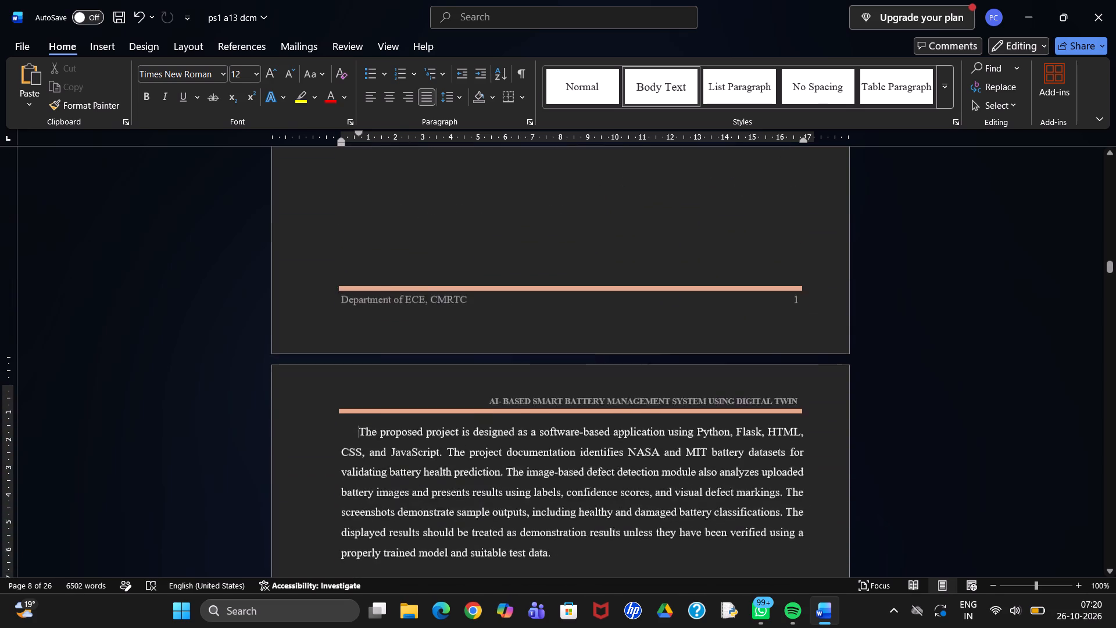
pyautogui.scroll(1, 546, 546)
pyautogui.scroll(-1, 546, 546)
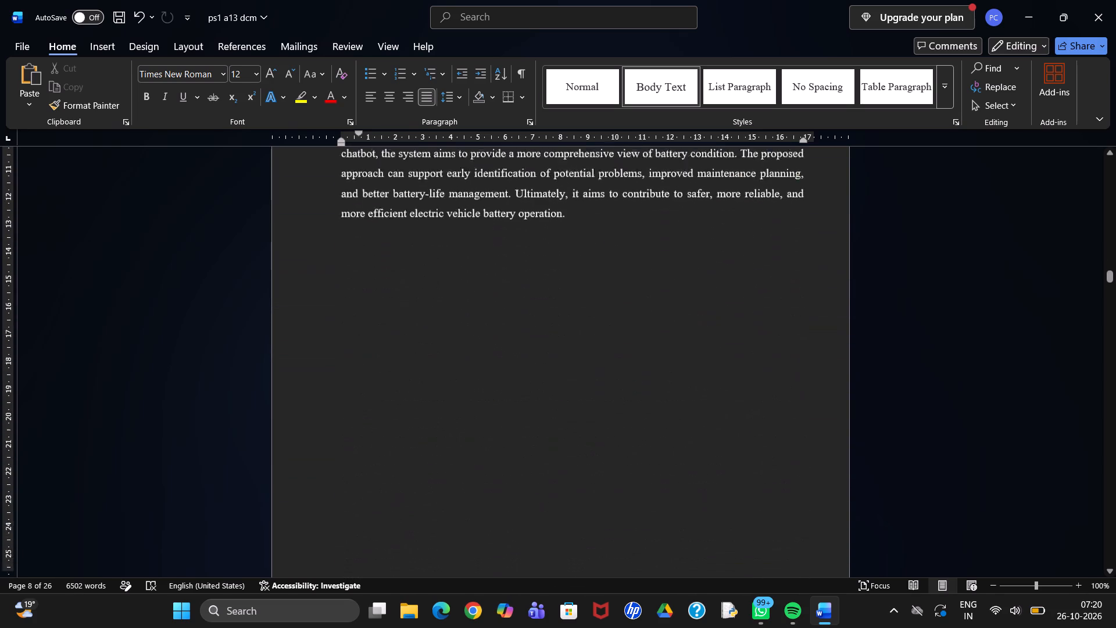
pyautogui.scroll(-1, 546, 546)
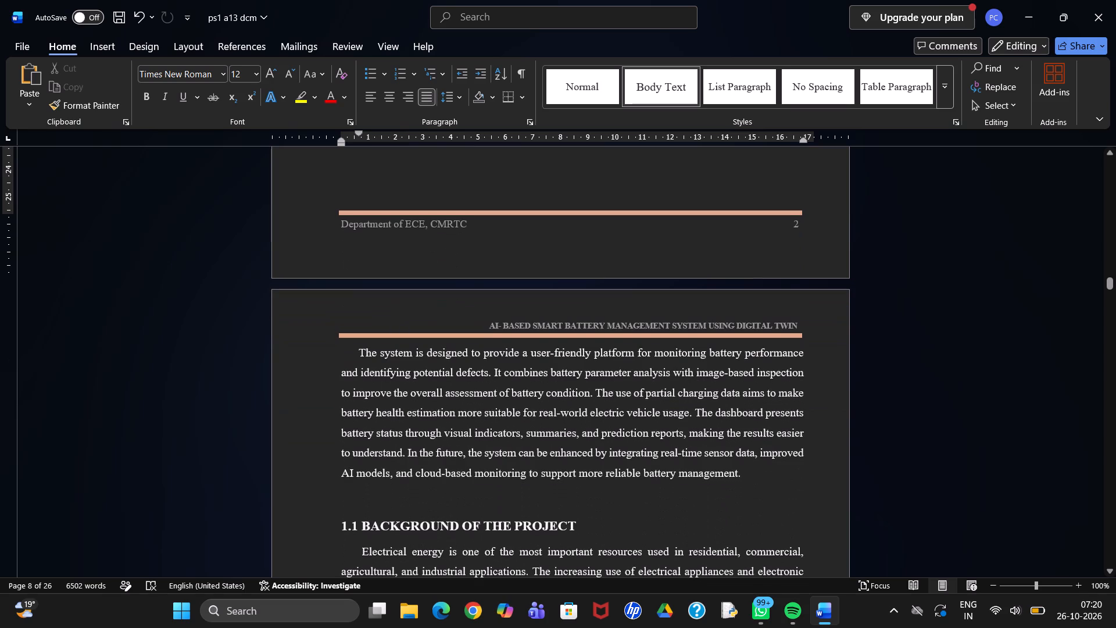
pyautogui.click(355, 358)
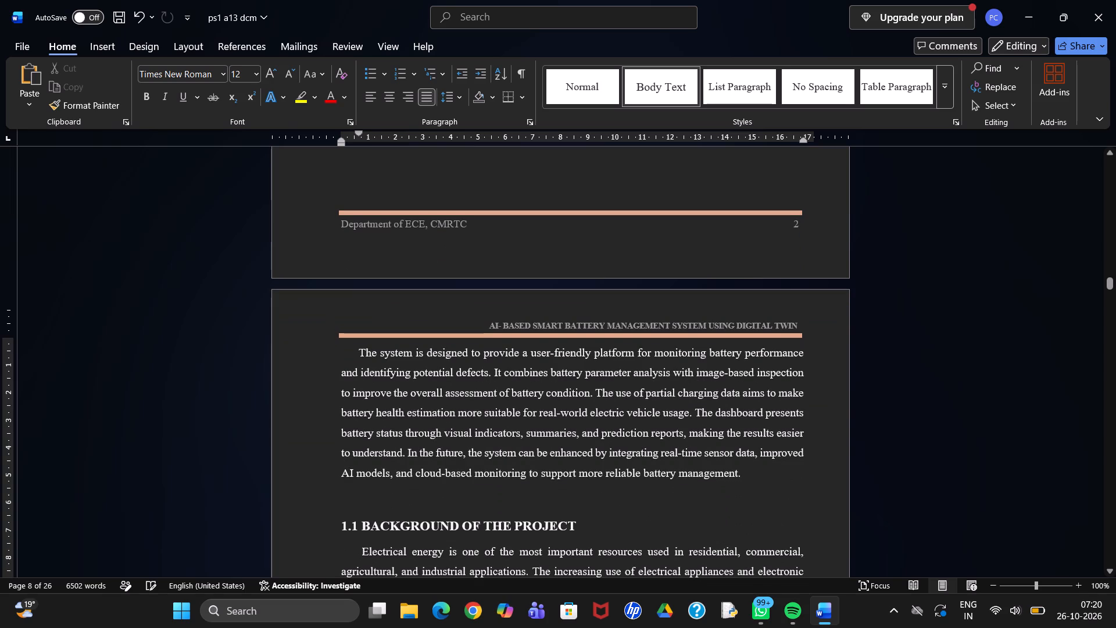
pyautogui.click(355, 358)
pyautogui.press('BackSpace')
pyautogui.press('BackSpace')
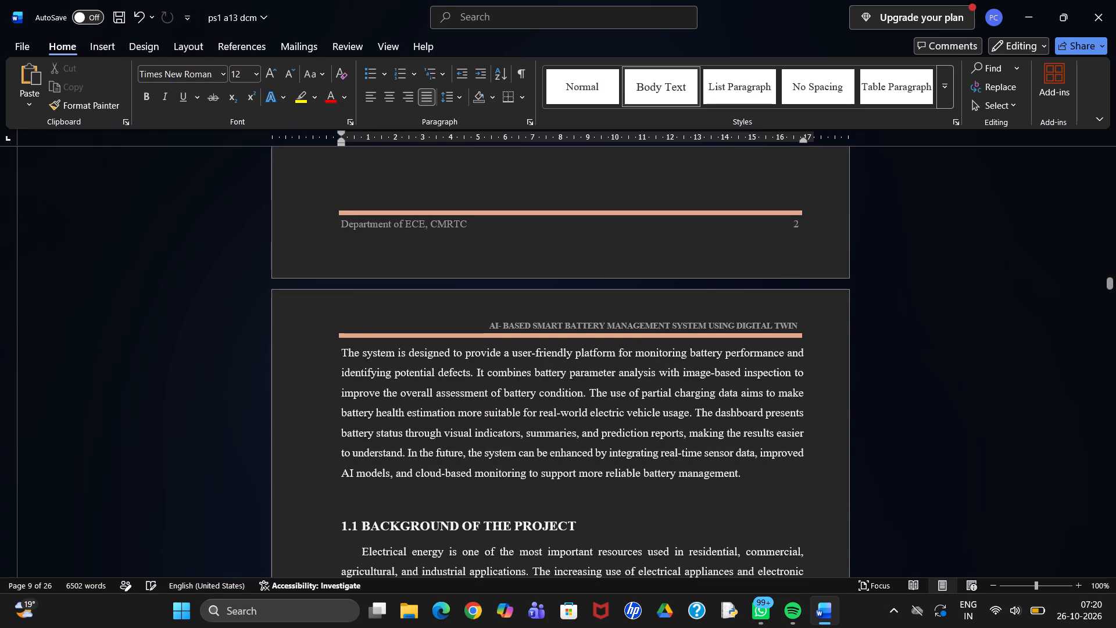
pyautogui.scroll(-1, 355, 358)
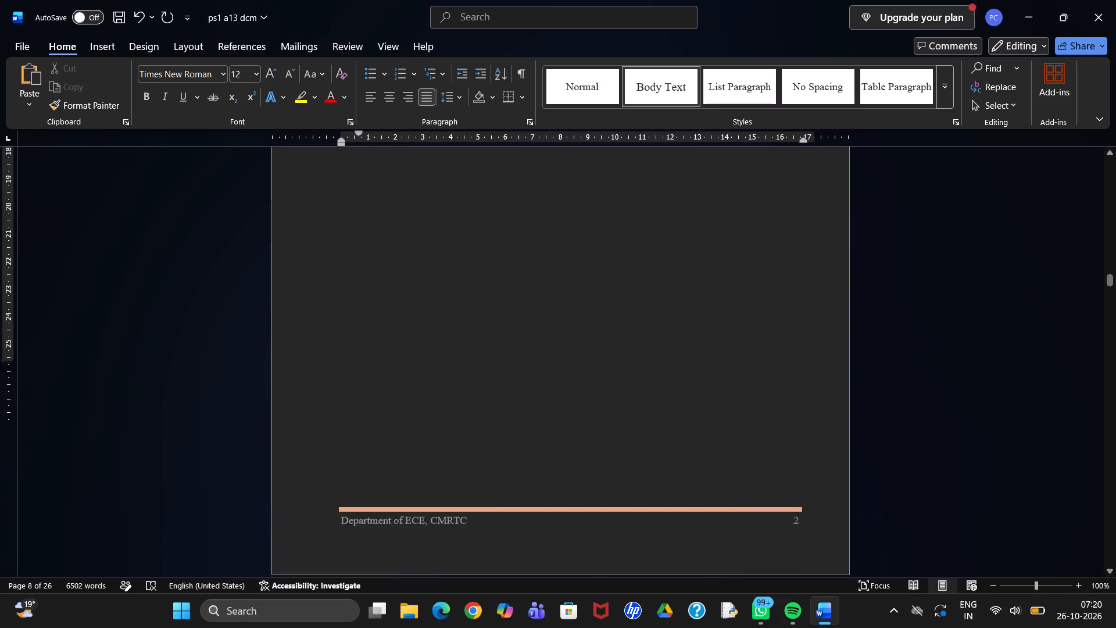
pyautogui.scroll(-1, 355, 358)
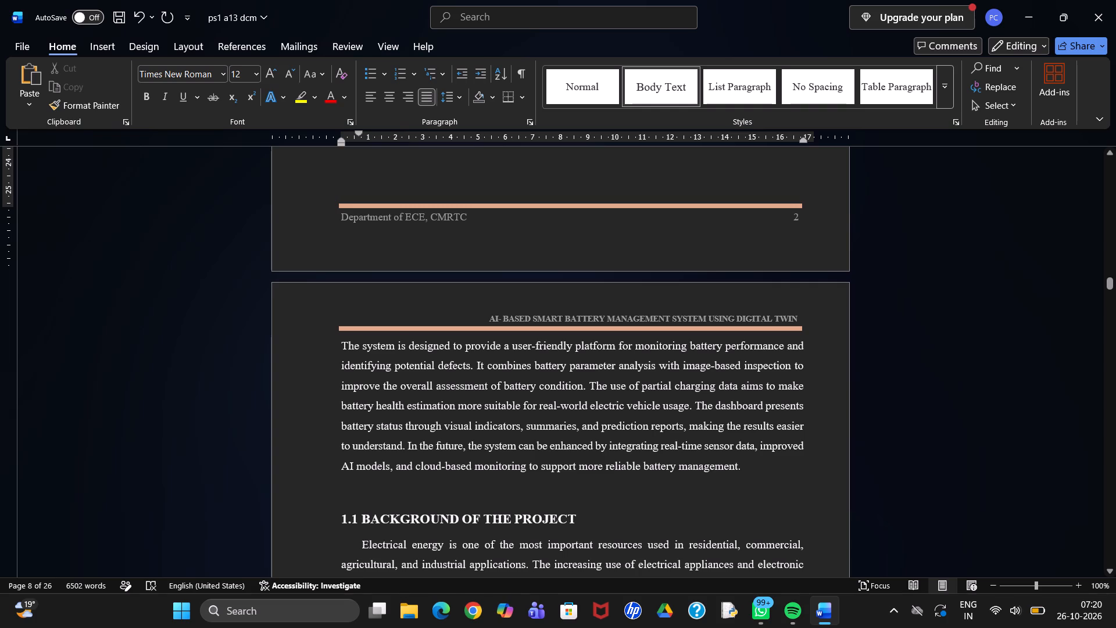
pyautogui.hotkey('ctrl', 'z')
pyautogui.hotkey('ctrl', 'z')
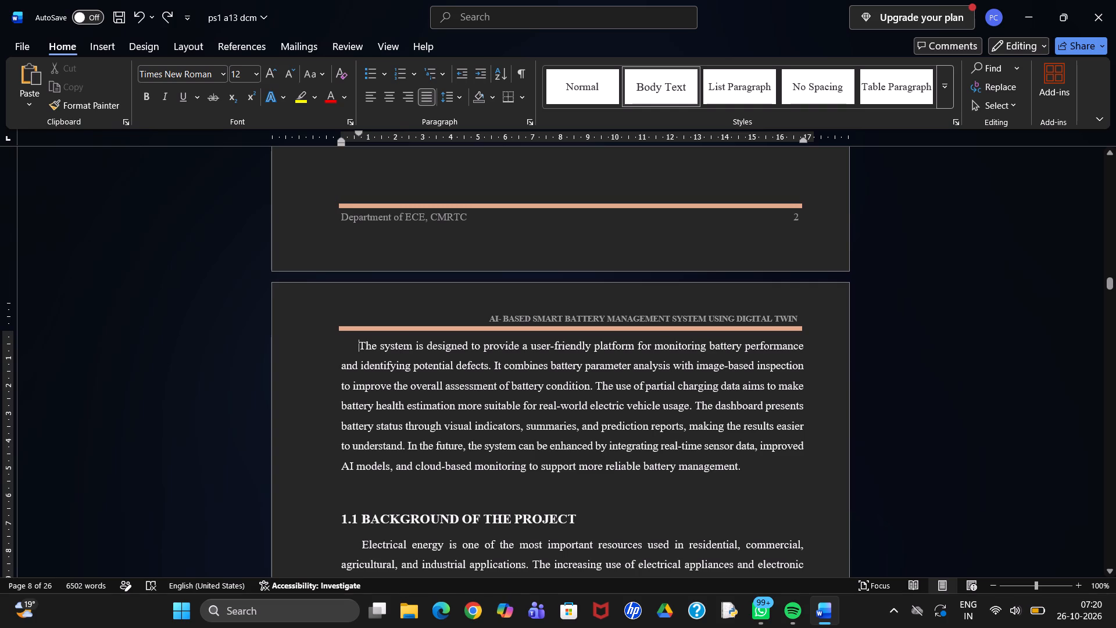
# Copy the paragraph beginning "The system is designed" to below "more efficient electric vehicle battery operation." and remove the empty line above the copy.
pyautogui.moveTo(360, 346); pyautogui.dragTo(753, 466)
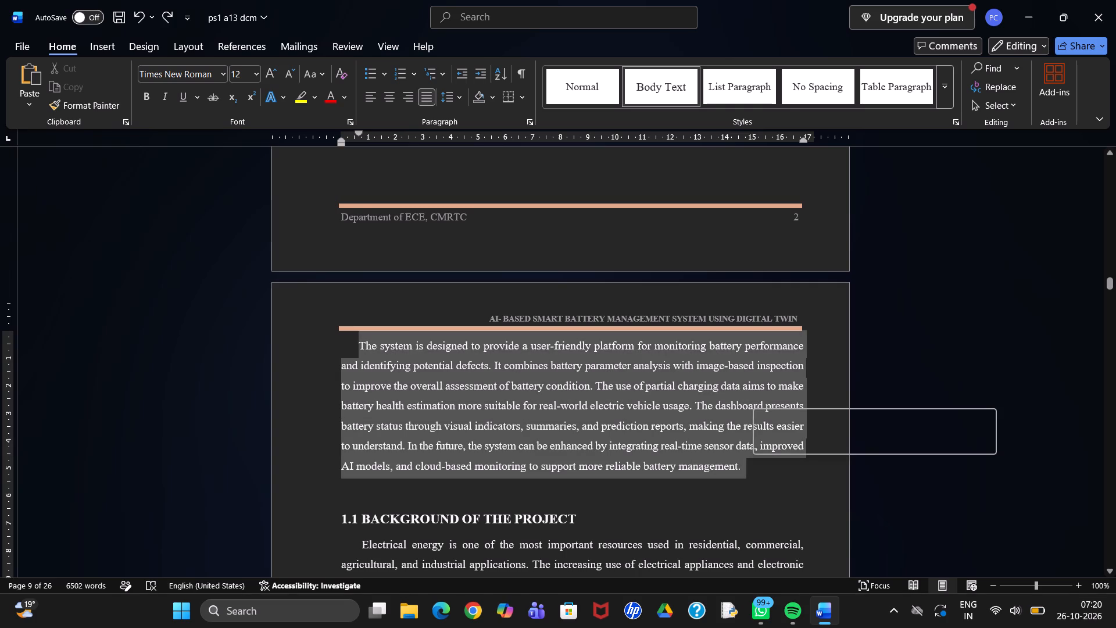
pyautogui.hotkey('ctrl', 'c')
pyautogui.scroll(1, 753, 466)
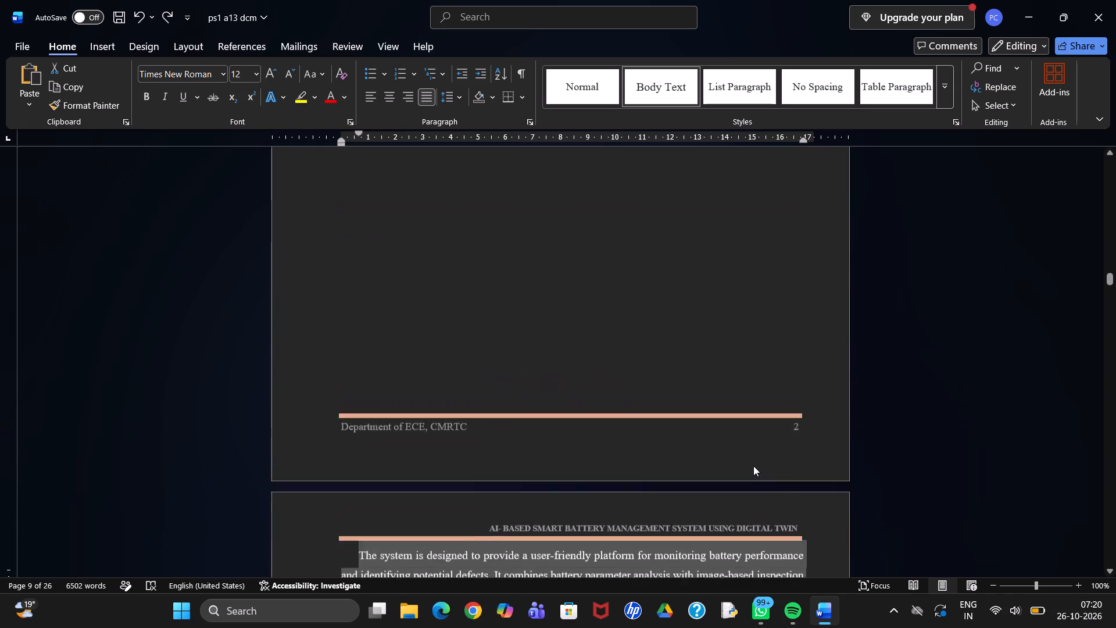
pyautogui.scroll(1, 753, 466)
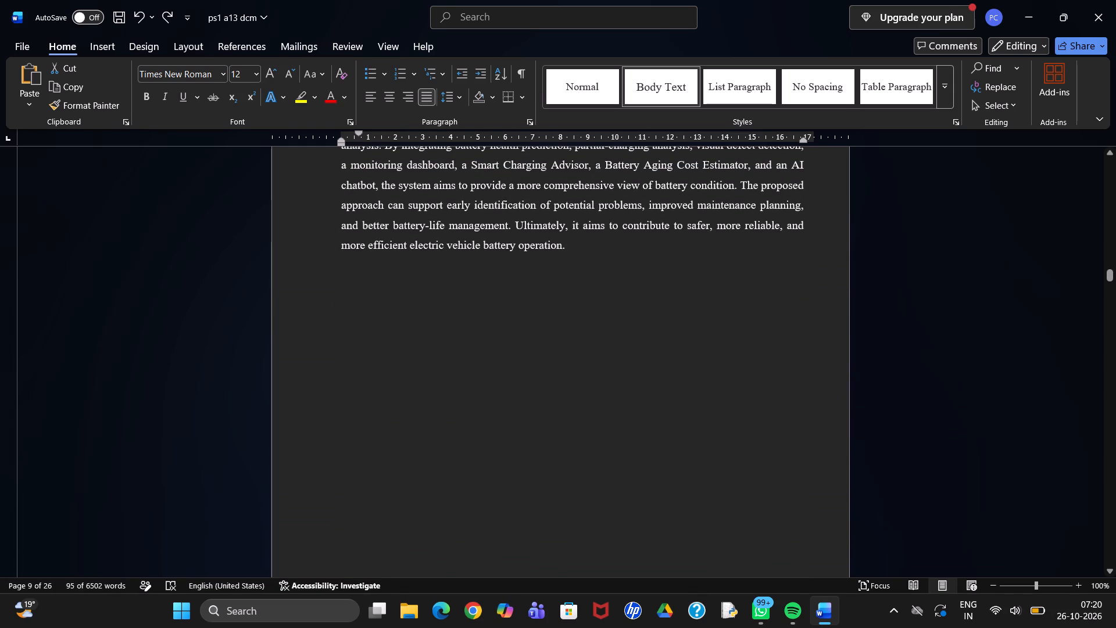
pyautogui.click(590, 248)
pyautogui.press('Return')
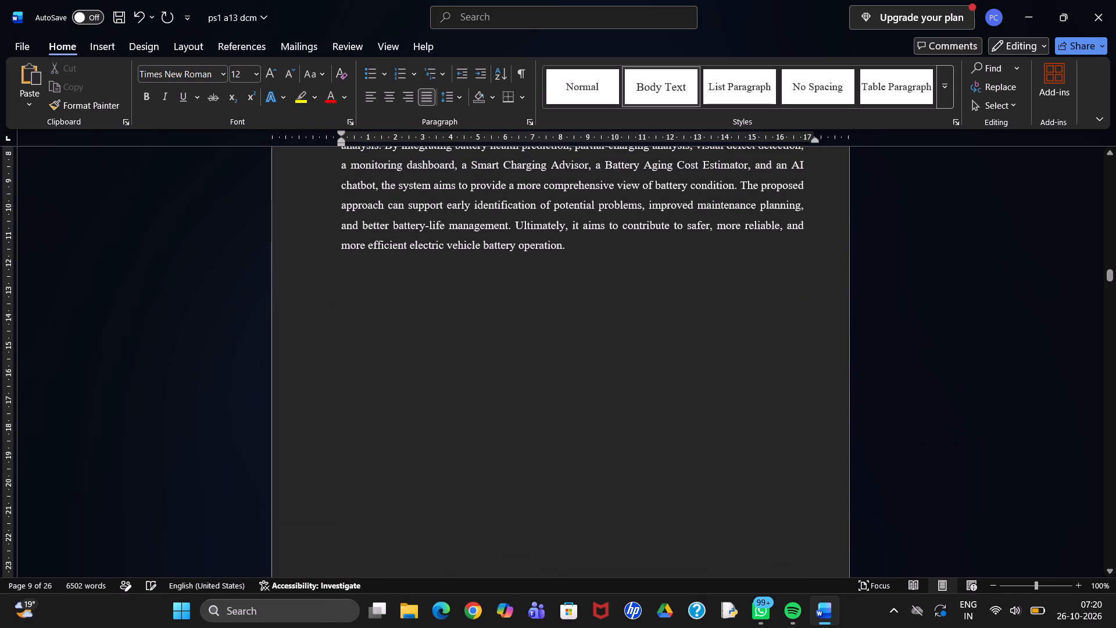
pyautogui.hotkey('ctrl', 'v')
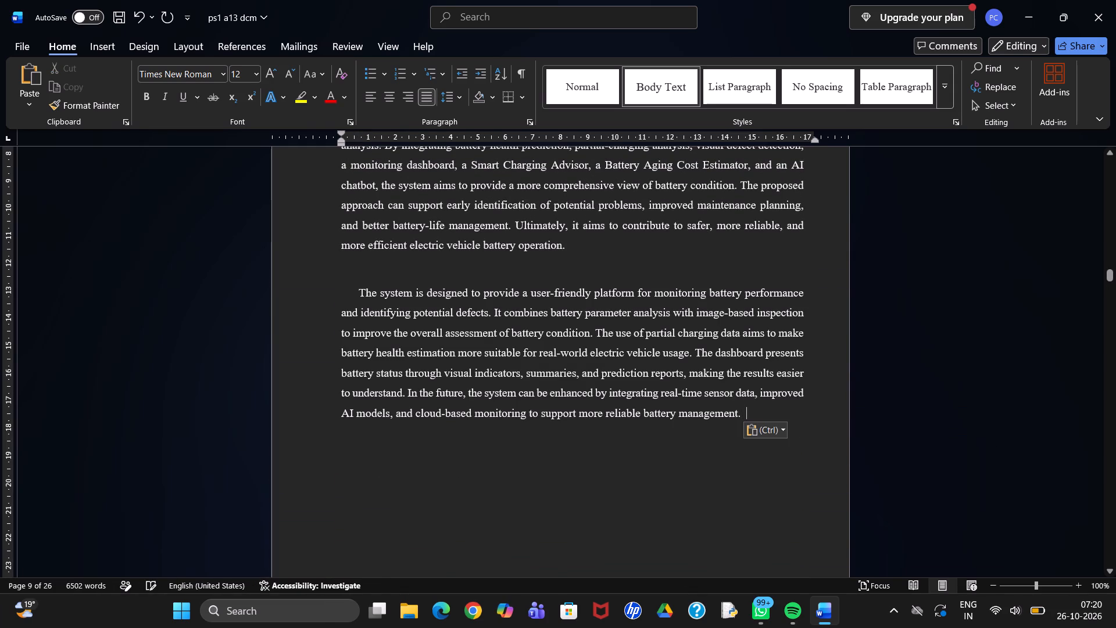
pyautogui.click(516, 275)
pyautogui.press('BackSpace')
# Delete the empty line in section 1.1 between the first paragraph and the one beginning "ATraditional power distribution systems".
pyautogui.scroll(-1, 516, 275)
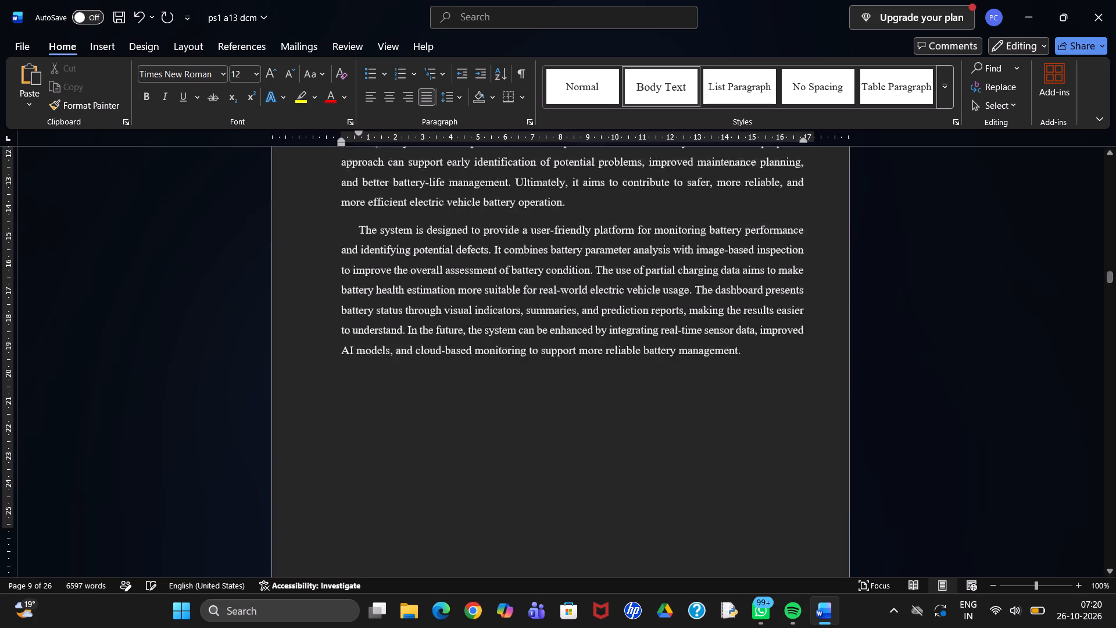
pyautogui.scroll(-1, 516, 275)
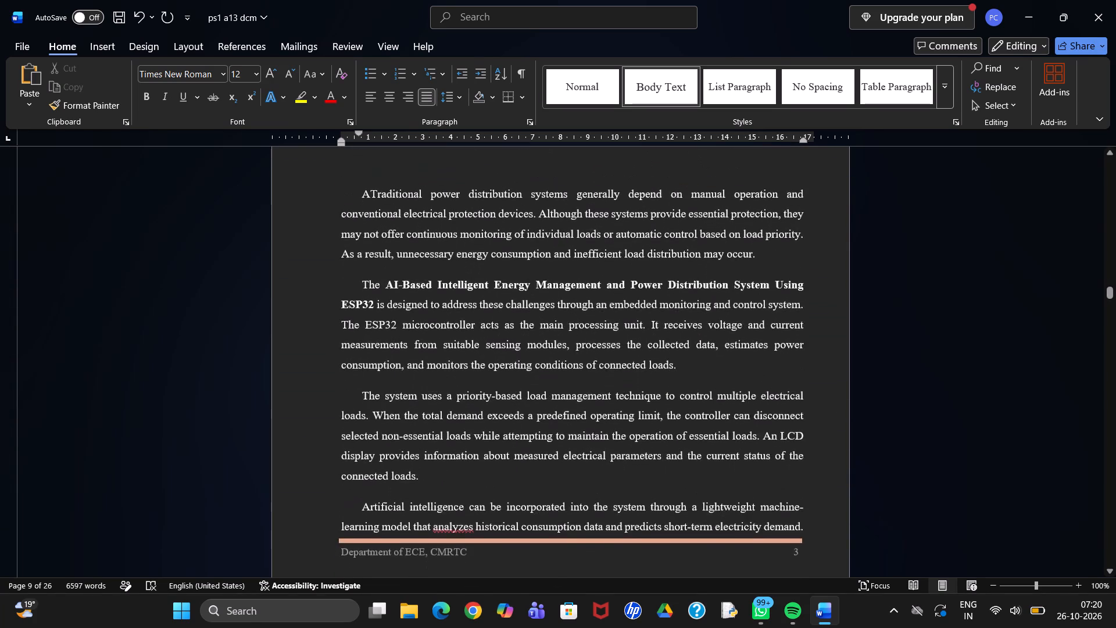
pyautogui.click(378, 372)
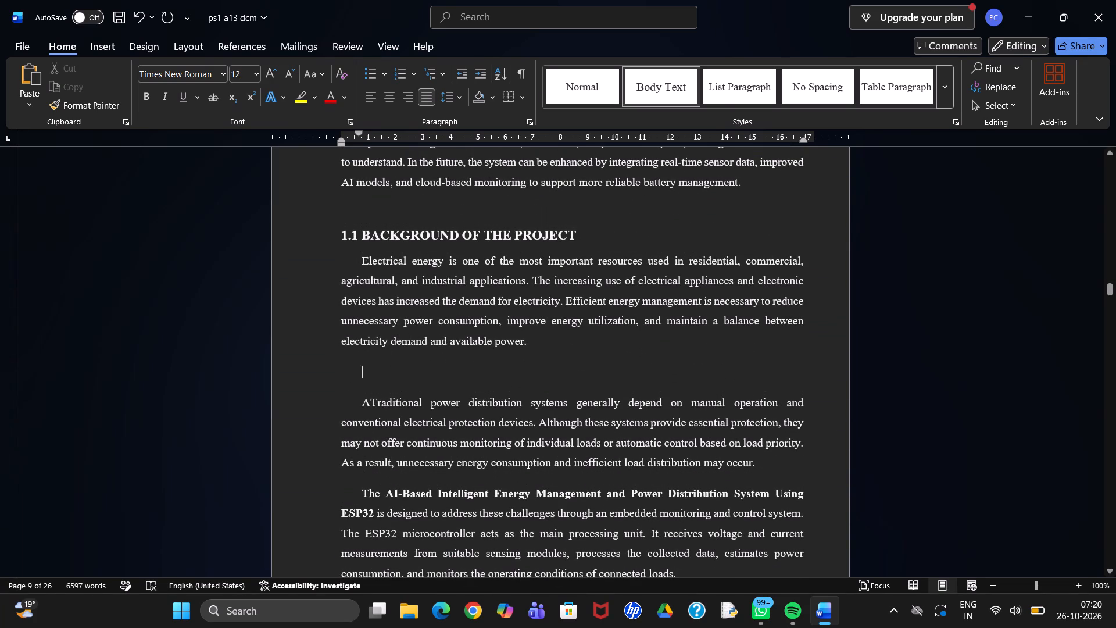
pyautogui.press('BackSpace')
pyautogui.press('BackSpace')
# Delete the empty line above the heading "1.1 BACKGROUND OF THE PROJECT".
pyautogui.scroll(4, 378, 372)
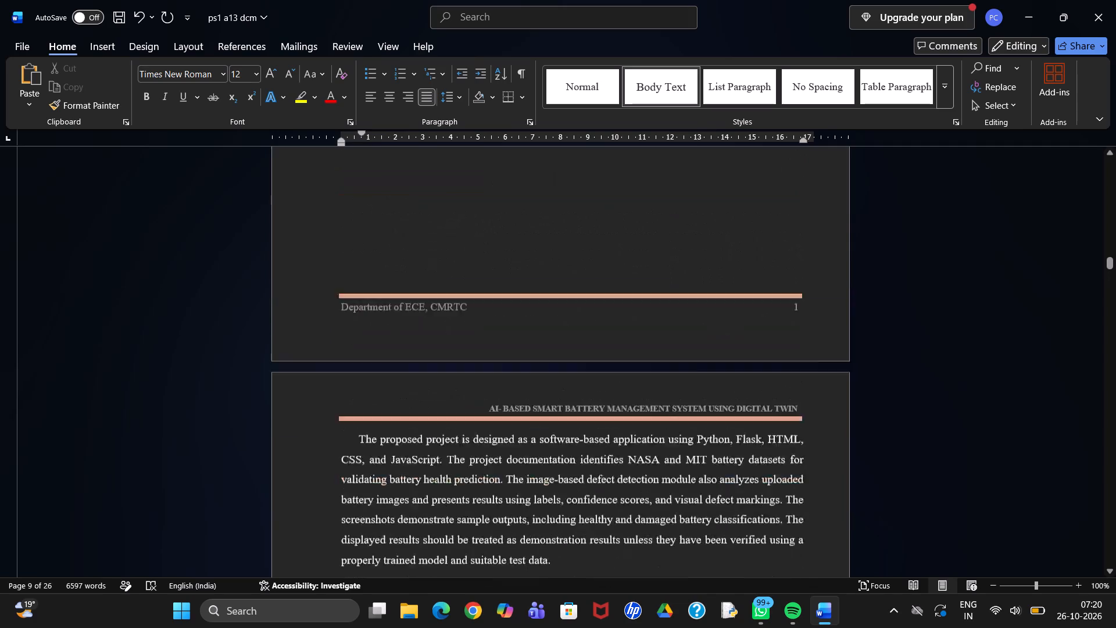
pyautogui.scroll(1, 378, 372)
pyautogui.scroll(-1, 378, 372)
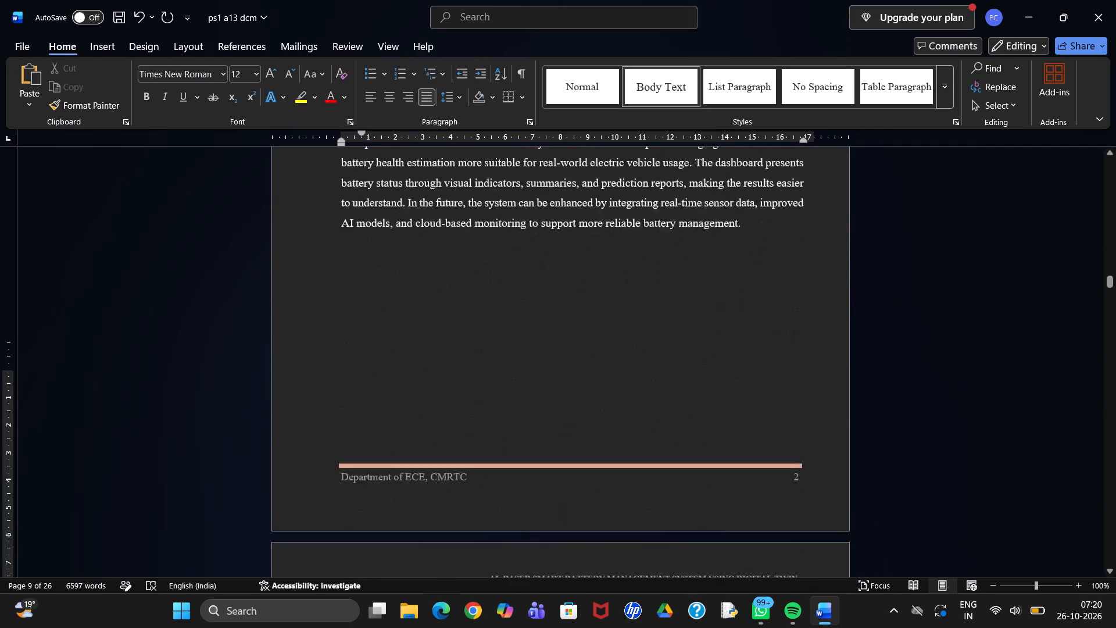
pyautogui.scroll(-2, 378, 372)
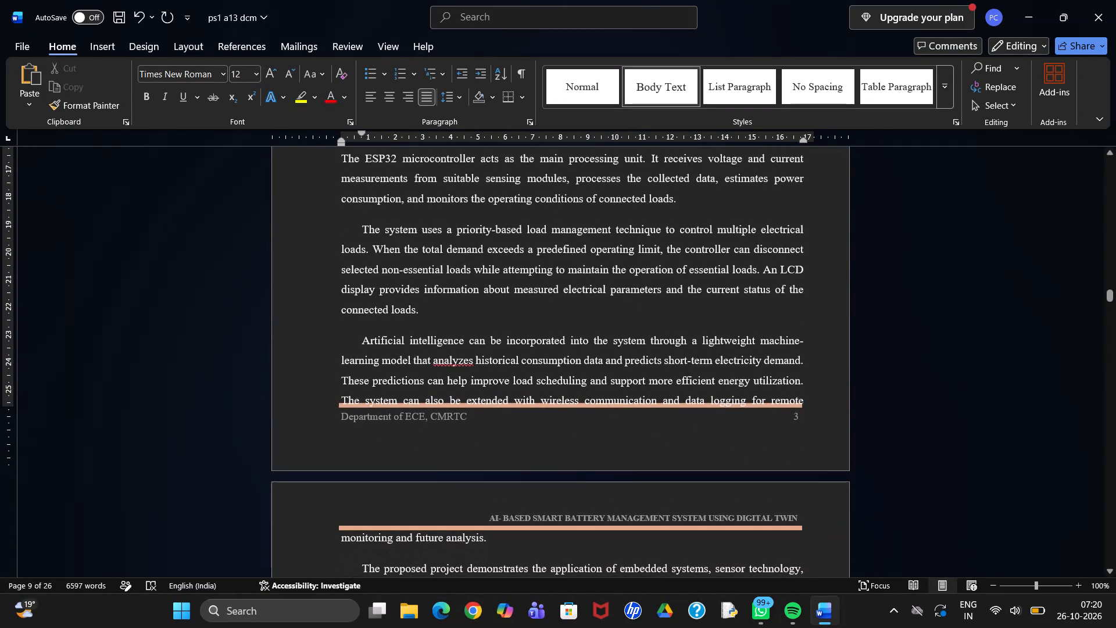
pyautogui.scroll(1, 378, 372)
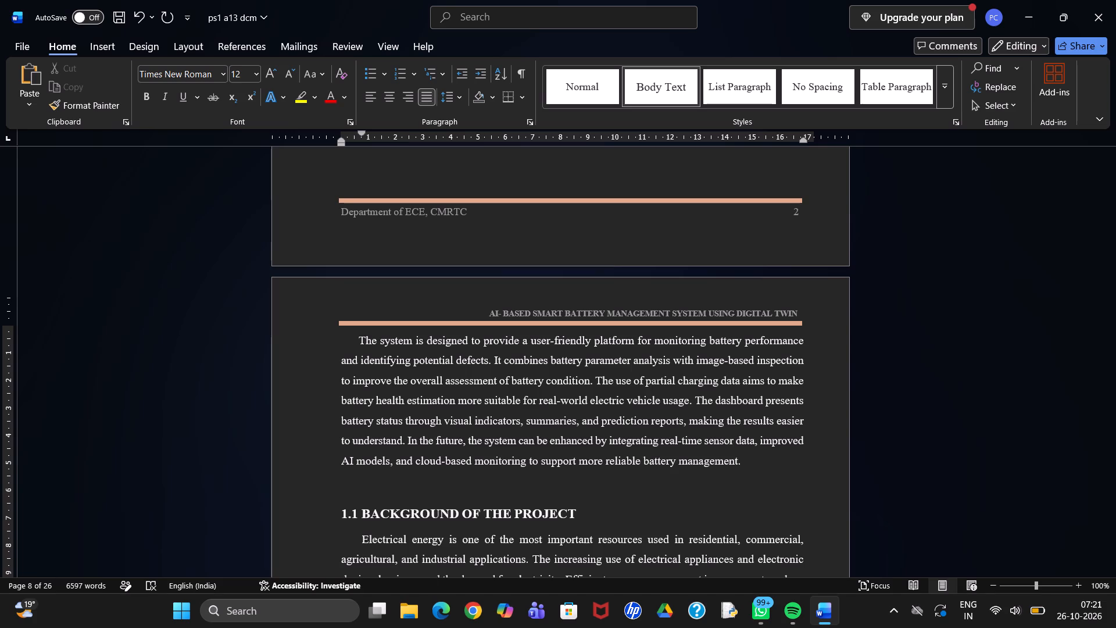
pyautogui.click(387, 485)
pyautogui.press('BackSpace')
# Review the page layout from section 1.1 to the start of section 1.3, and return to the bottom of page 2.
pyautogui.scroll(-1, 387, 485)
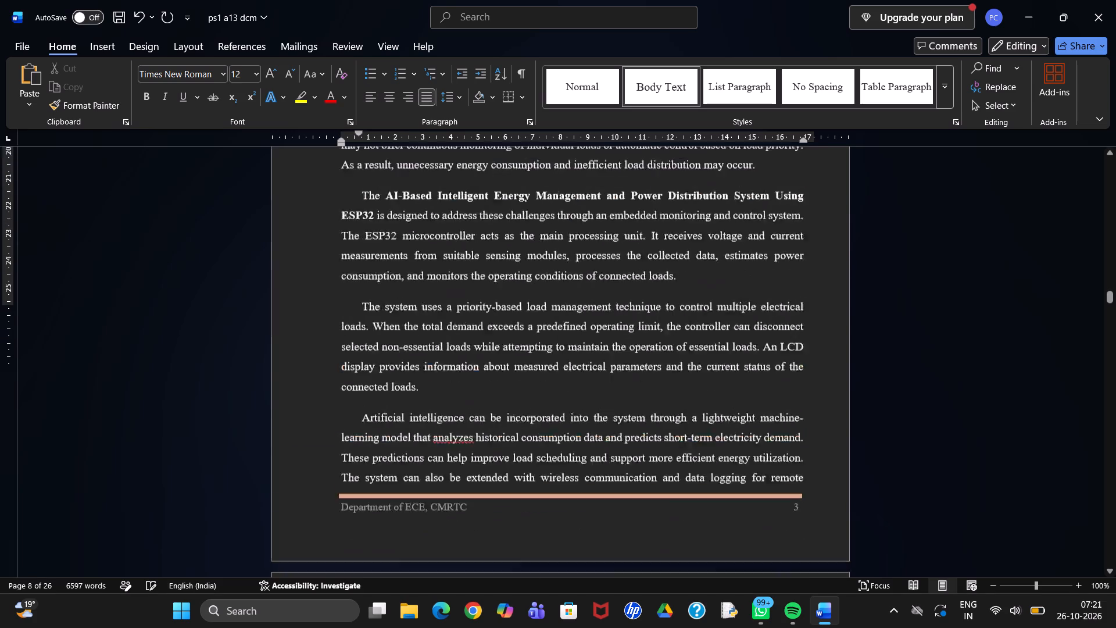
pyautogui.scroll(-2, 387, 485)
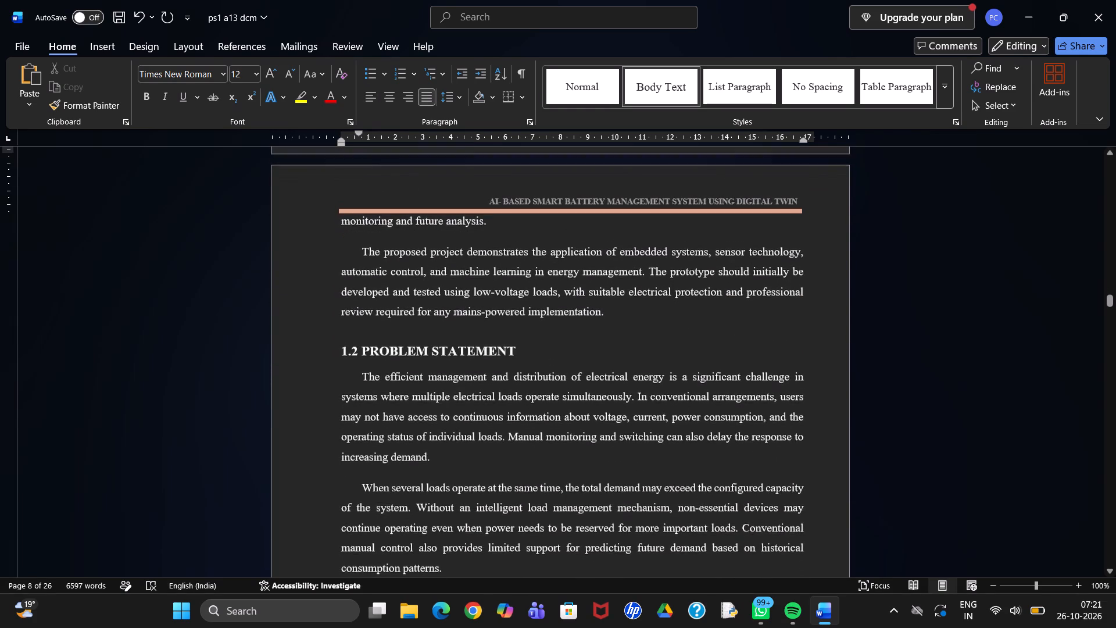
pyautogui.scroll(-2, 387, 485)
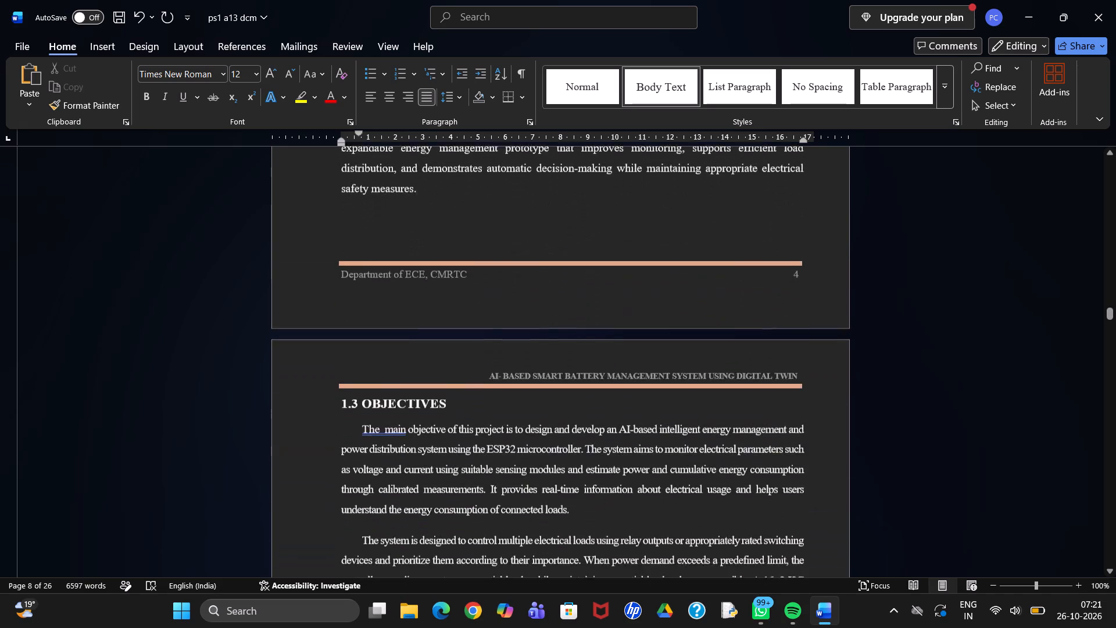
pyautogui.scroll(3, 387, 485)
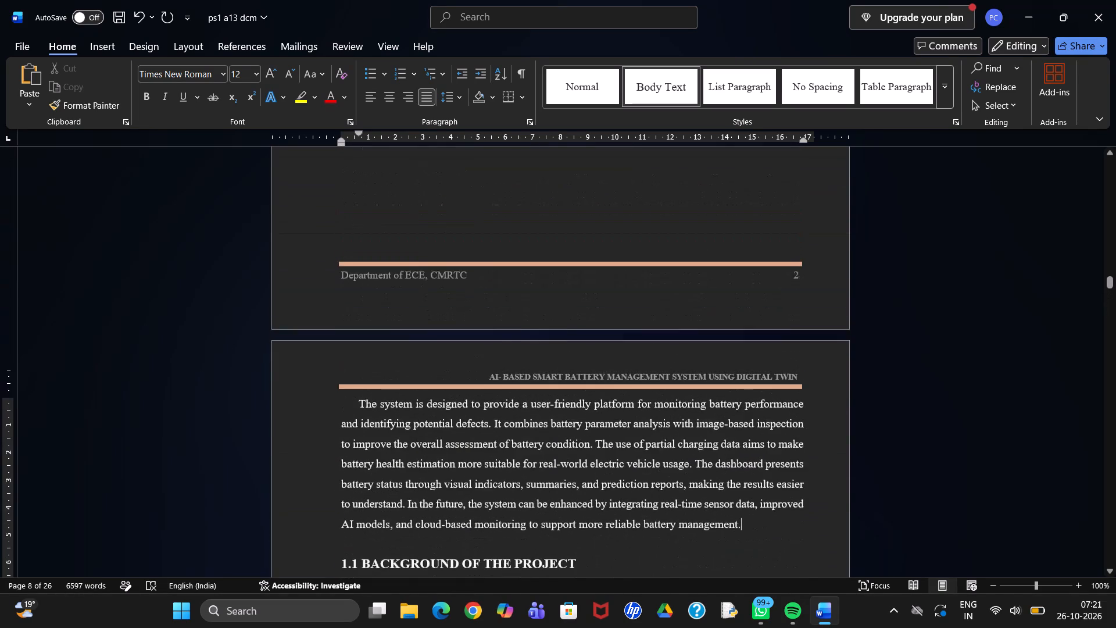
pyautogui.scroll(1, 387, 485)
pyautogui.hscroll(1, 387, 485)
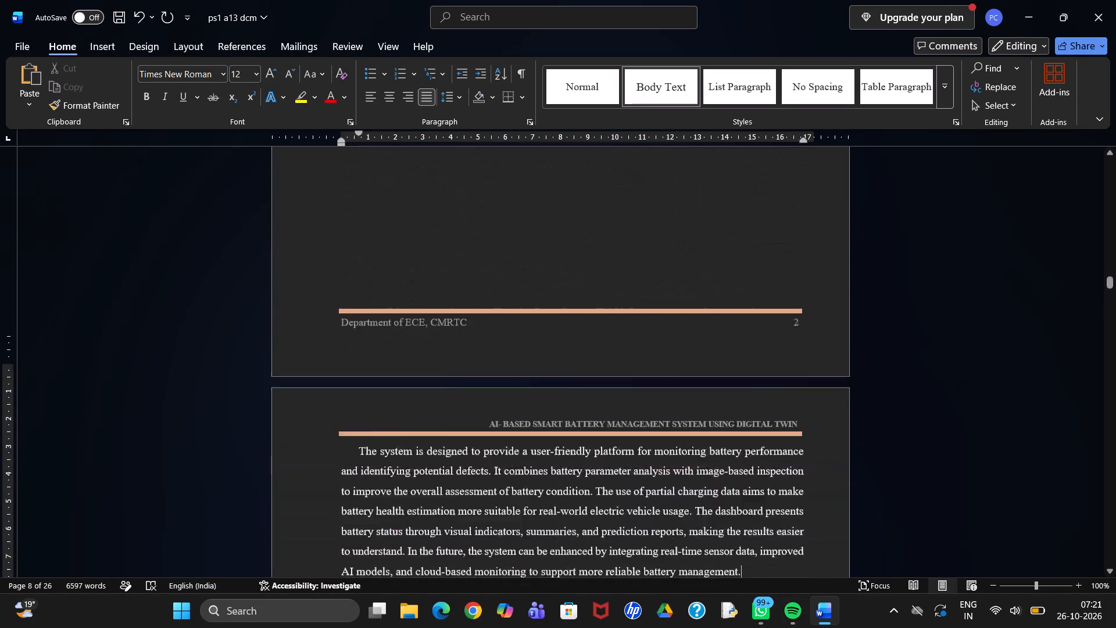
pyautogui.hscroll(1, 387, 485)
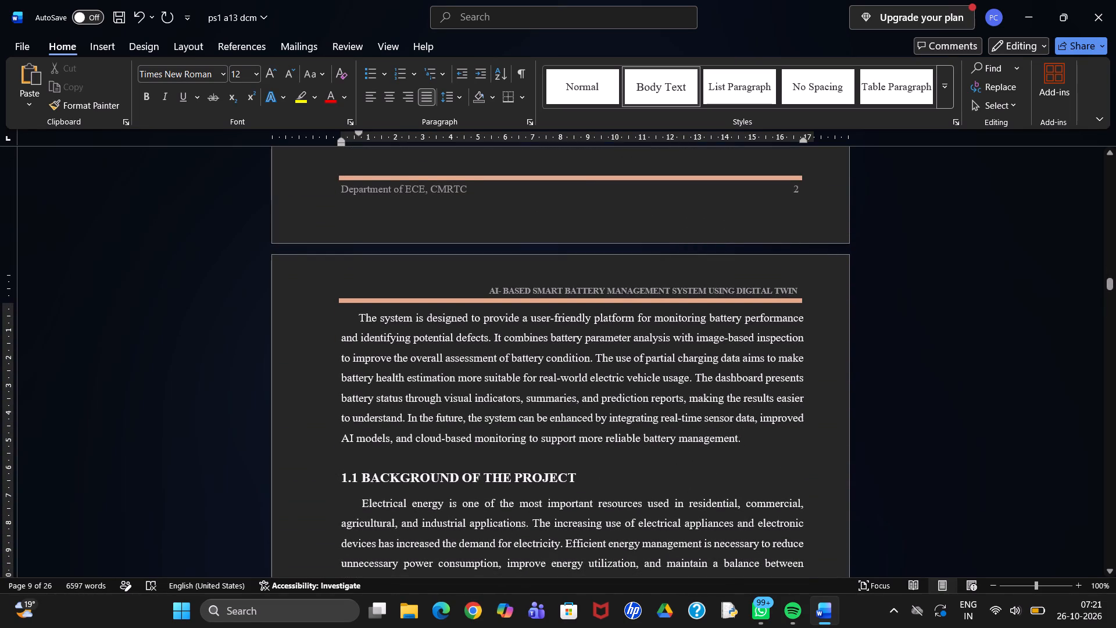
# Copy the page 3 paragraph beginning "The system is designed" below the last paragraph on page 2 and remove the empty line above the copy.
pyautogui.moveTo(355, 315); pyautogui.dragTo(787, 445)
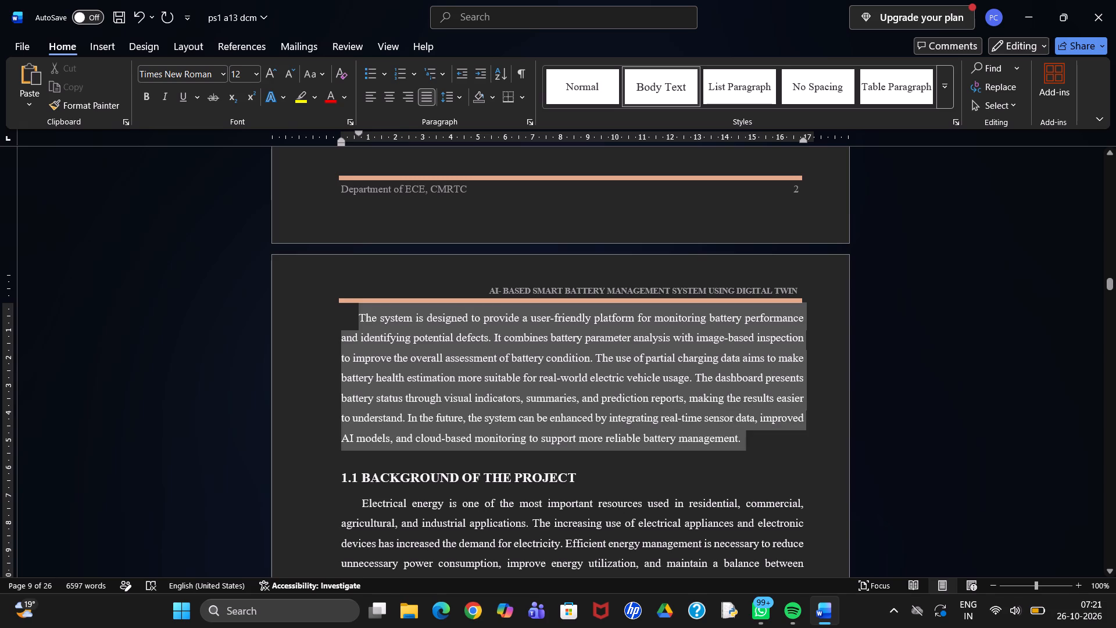
pyautogui.moveTo(787, 445); pyautogui.dragTo(796, 445)
pyautogui.hotkey('ctrl', 'c')
pyautogui.scroll(1, 796, 445)
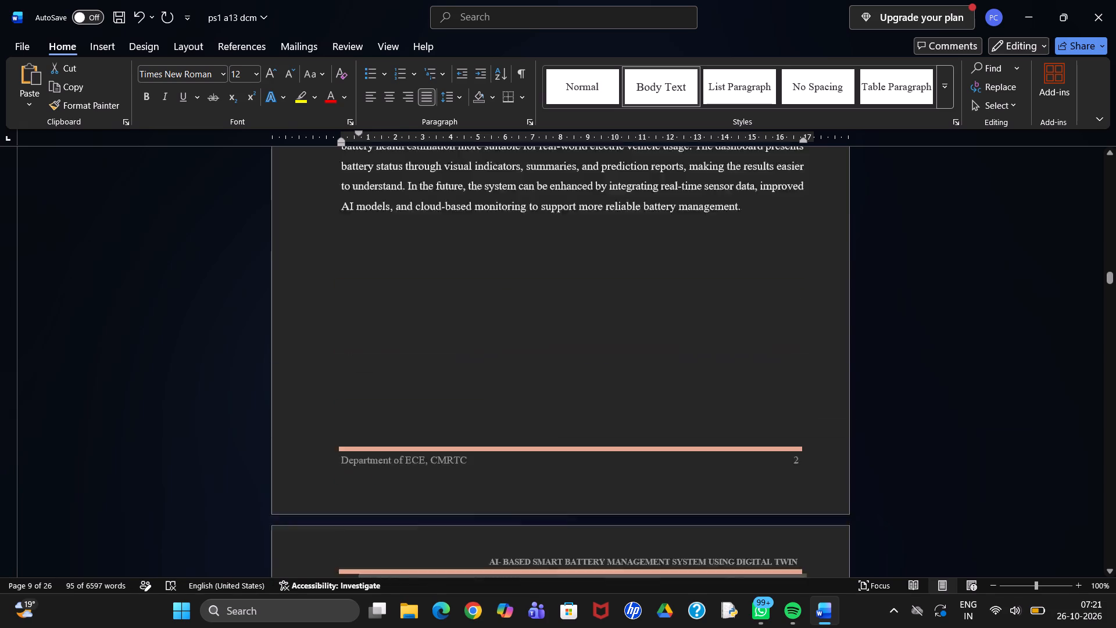
pyautogui.scroll(1, 796, 445)
pyautogui.click(758, 336)
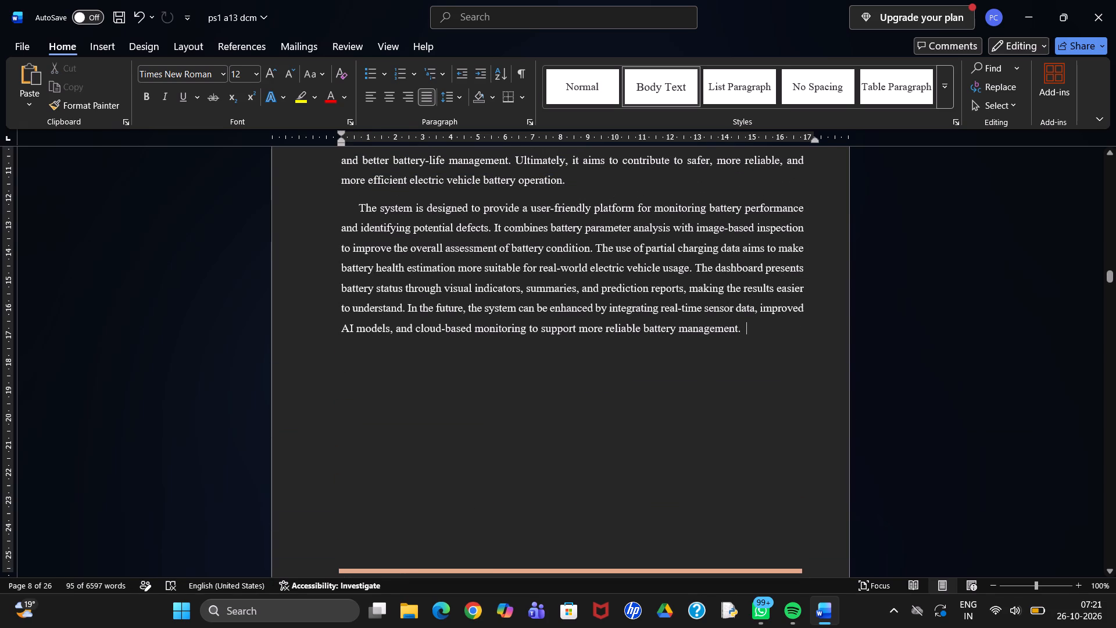
pyautogui.press('Return')
pyautogui.hotkey('ctrl', 'v')
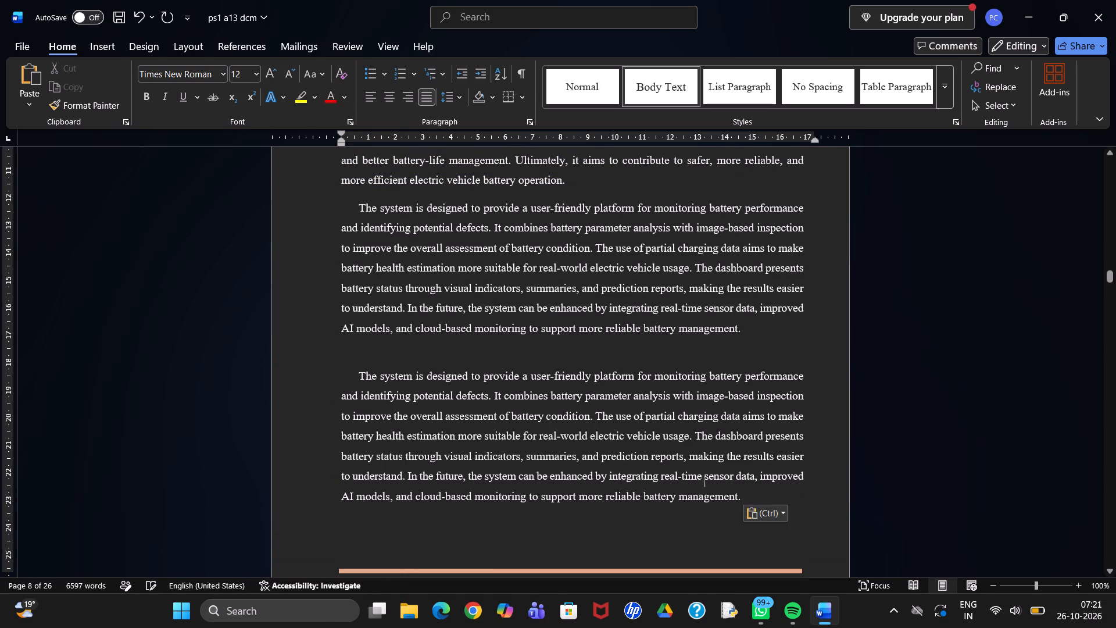
pyautogui.click(686, 351)
pyautogui.press('BackSpace')
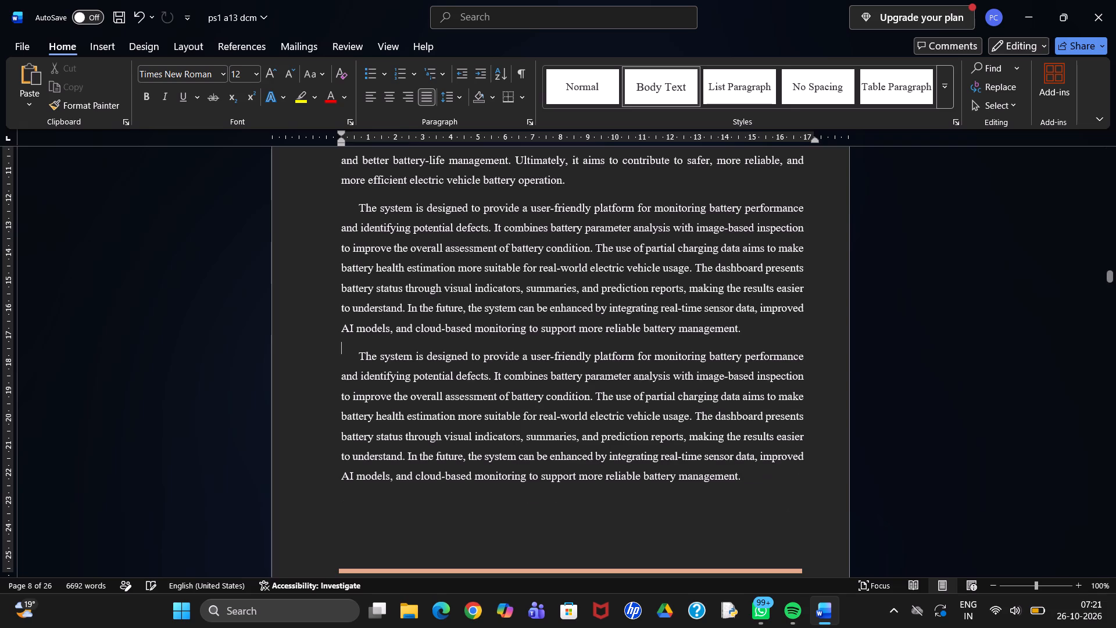
# Delete the original paragraph beginning "The system is designed" at the top of page 3, including its leftover empty line above heading 1.1.
pyautogui.scroll(-2, 686, 351)
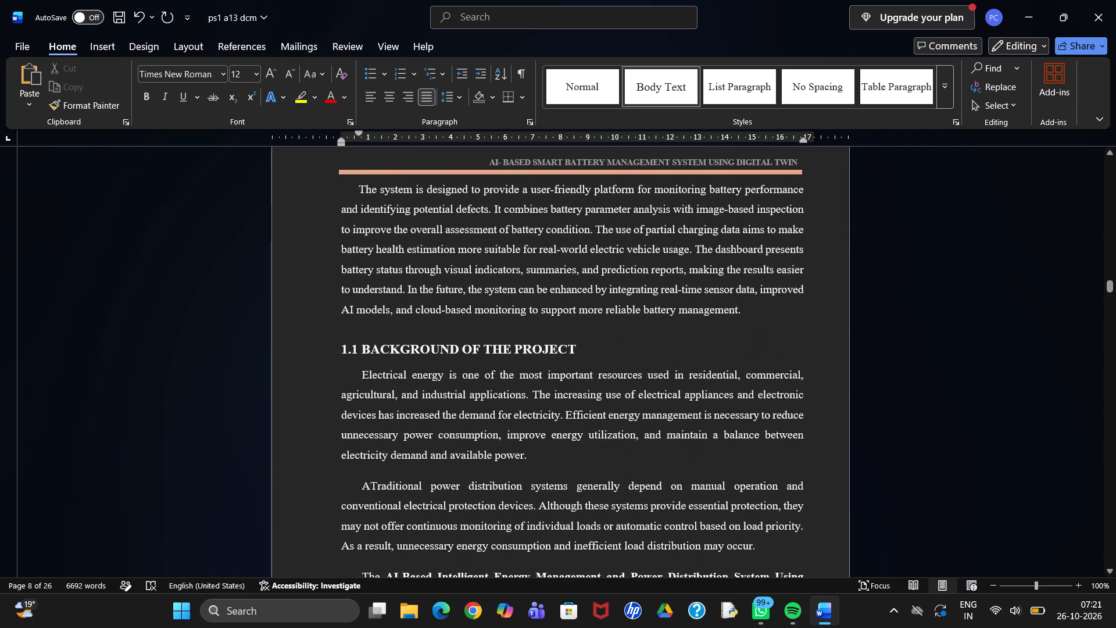
pyautogui.moveTo(749, 314); pyautogui.dragTo(369, 207)
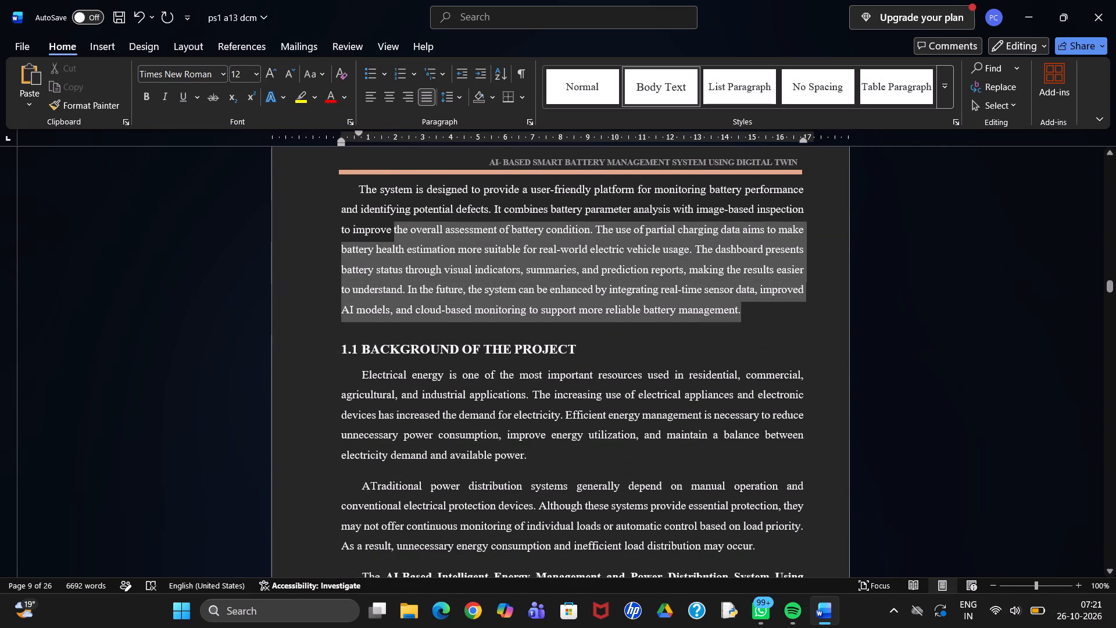
pyautogui.moveTo(369, 207); pyautogui.dragTo(352, 190)
pyautogui.press('BackSpace')
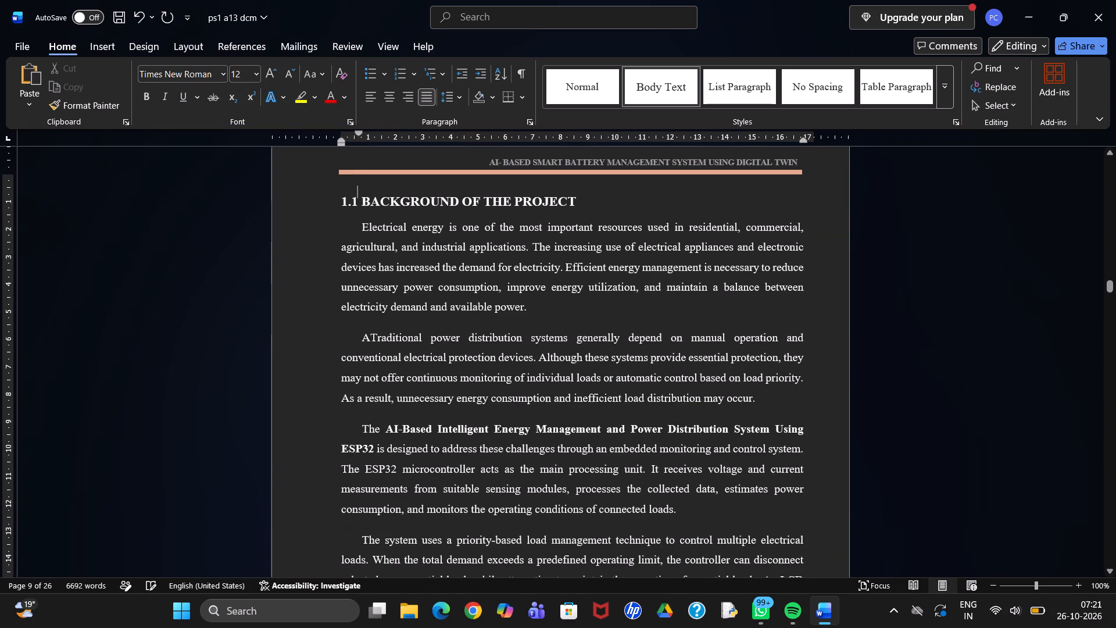
pyautogui.press('BackSpace')
# Insert an empty line above the heading "1.2 PROBLEM STATEMENT" to move the heading onto the next page.
pyautogui.scroll(-1, 352, 190)
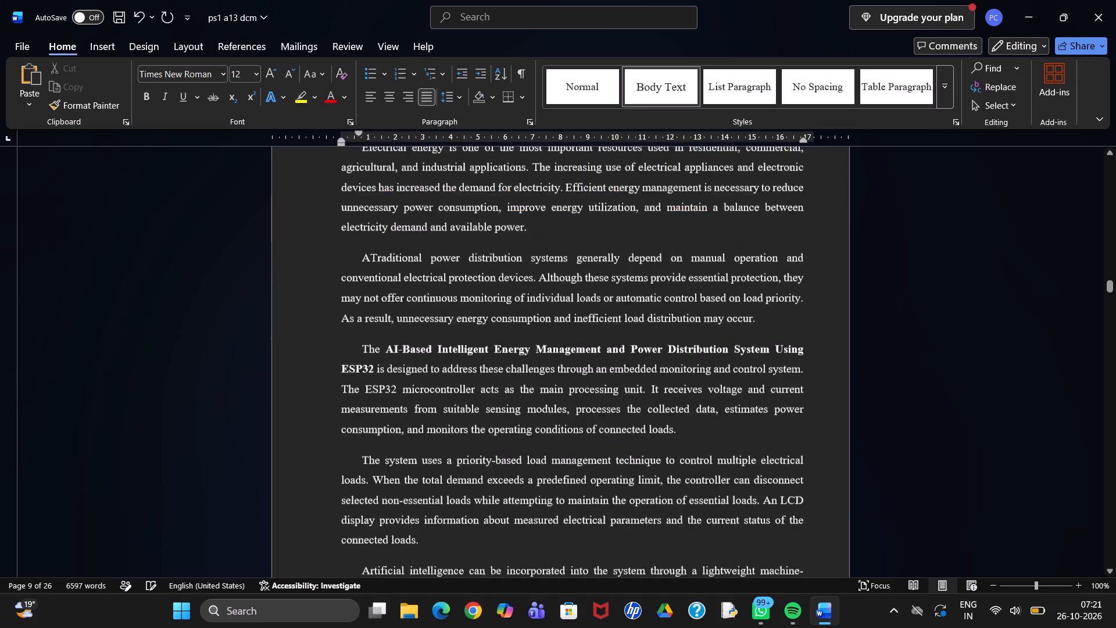
pyautogui.scroll(-2, 352, 190)
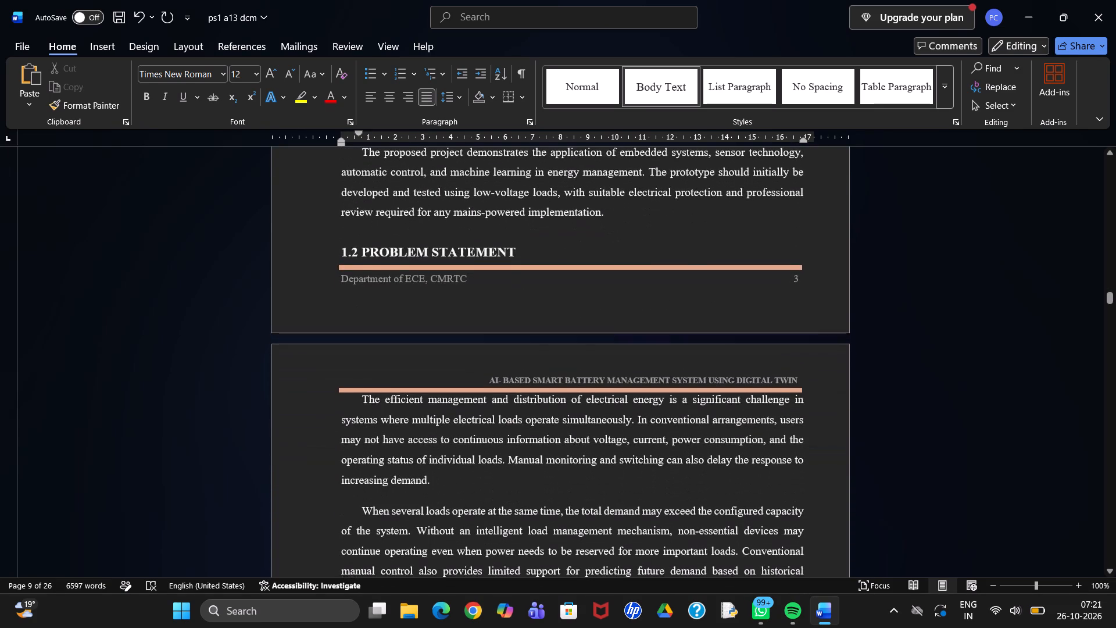
pyautogui.scroll(-1, 352, 190)
pyautogui.click(385, 223)
pyautogui.press('Return')
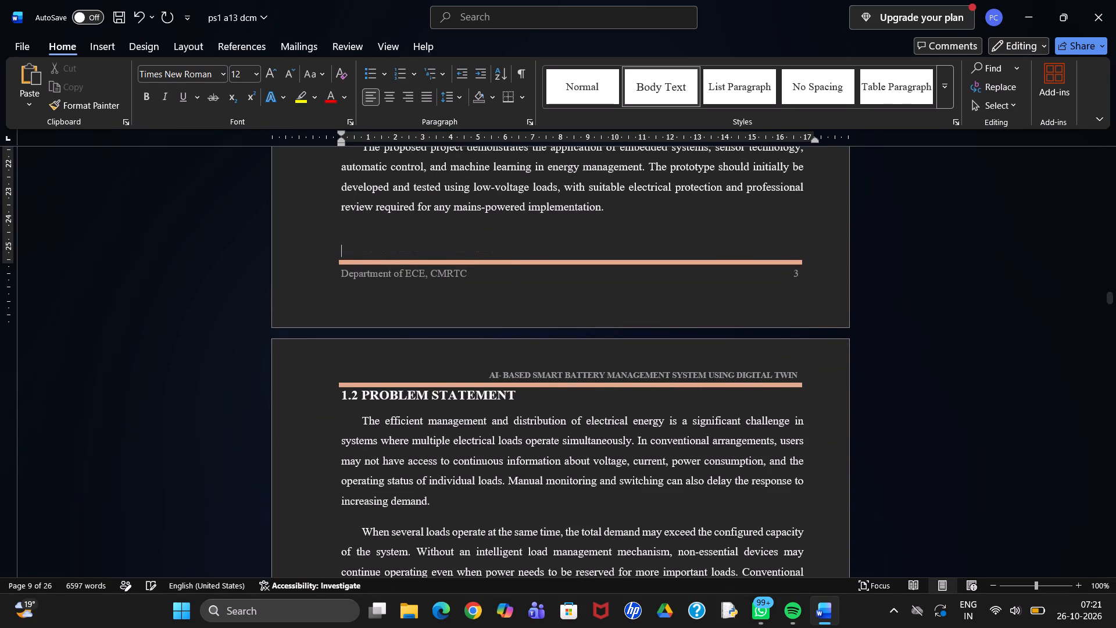
# Review the layout of the remaining Chapter 1 pages, from section 1.2 through the report organization text and the blank page 8.
pyautogui.scroll(-1, 385, 223)
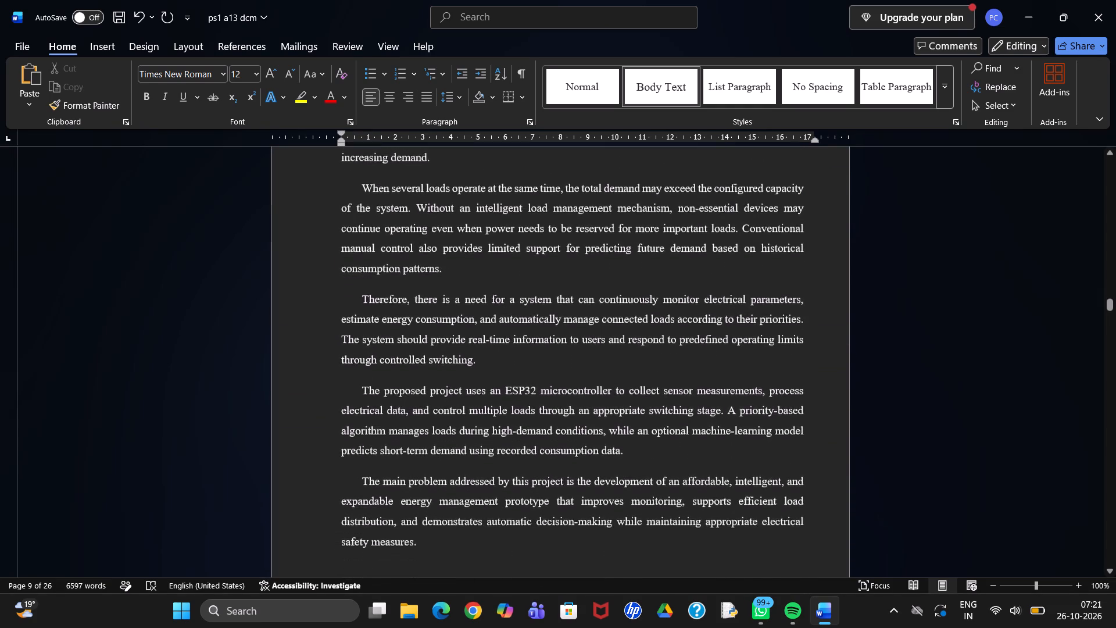
pyautogui.scroll(-3, 385, 223)
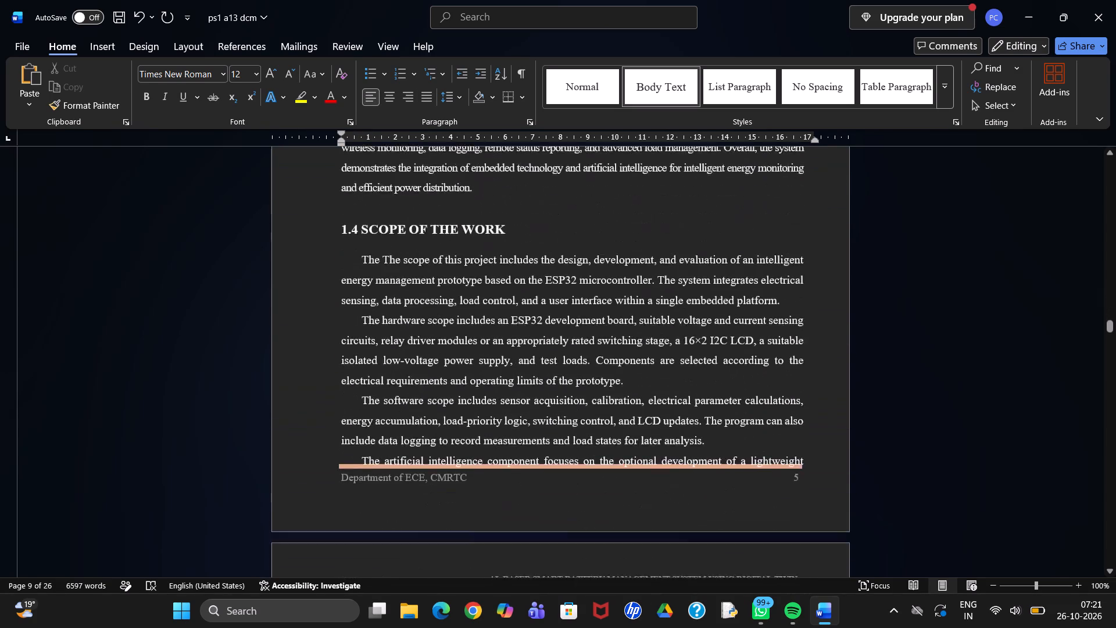
pyautogui.scroll(-3, 385, 223)
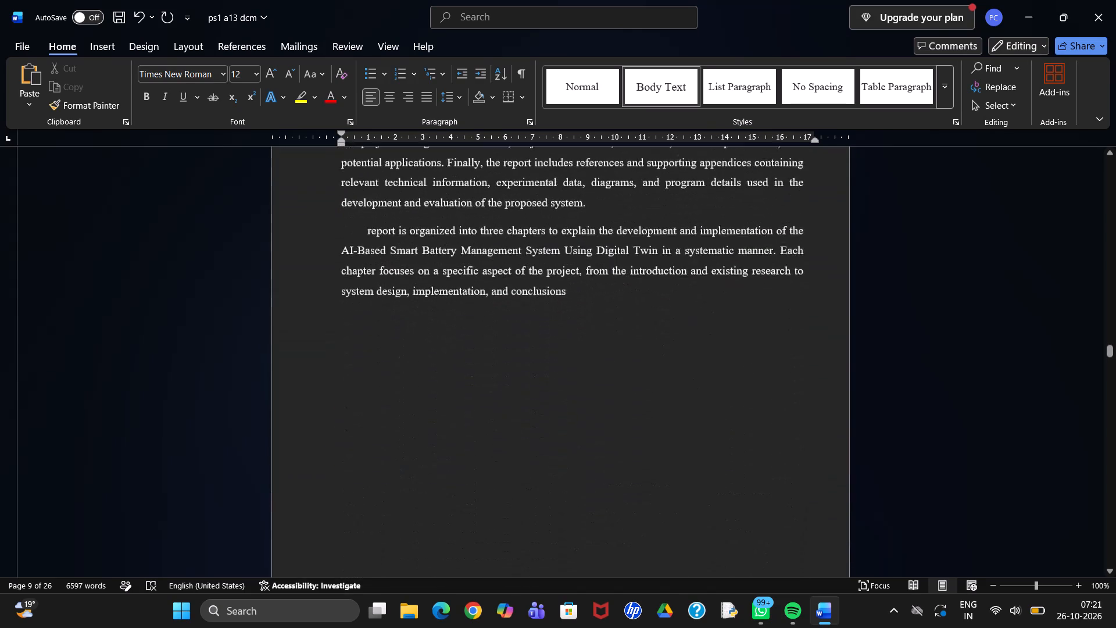
pyautogui.scroll(-4, 385, 223)
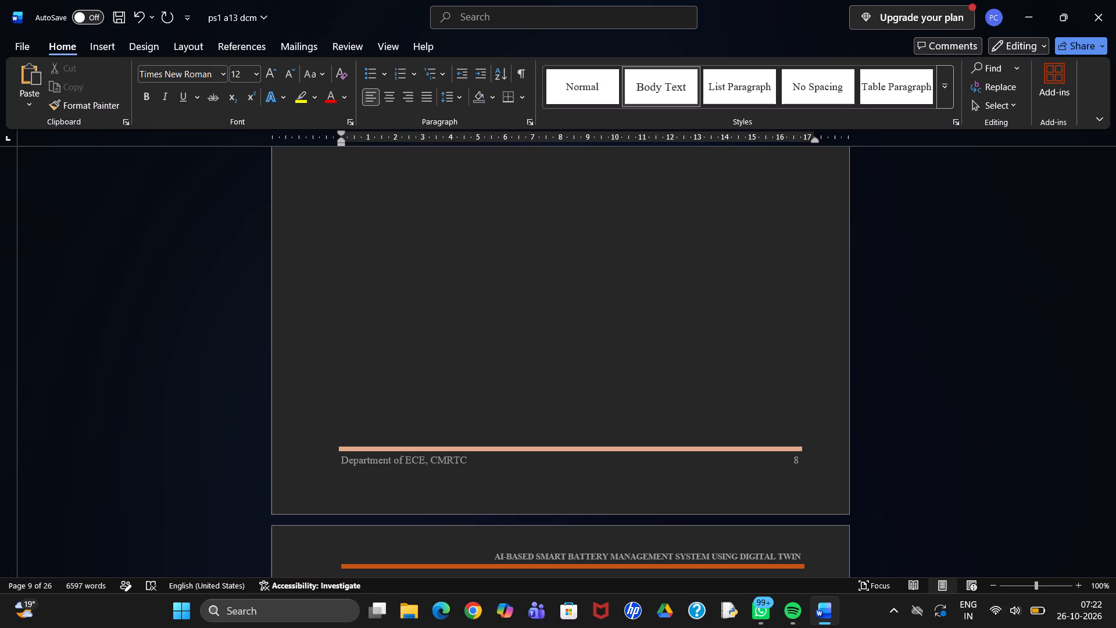
pyautogui.scroll(1, 396, 252)
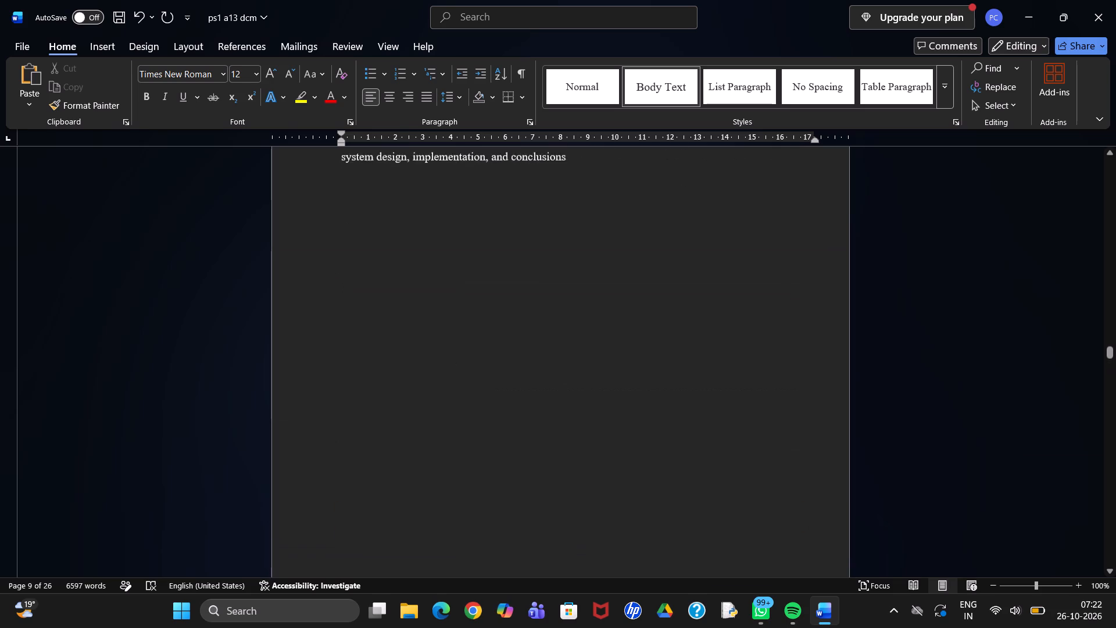
pyautogui.scroll(2, 396, 252)
pyautogui.hscroll(1, 396, 252)
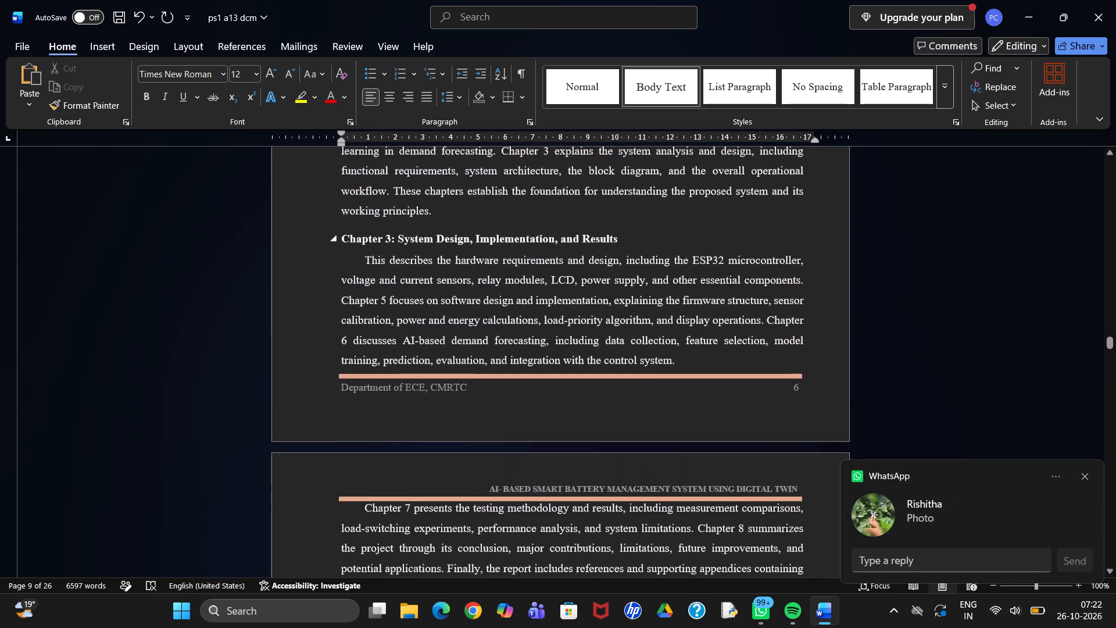
pyautogui.hscroll(1, 396, 252)
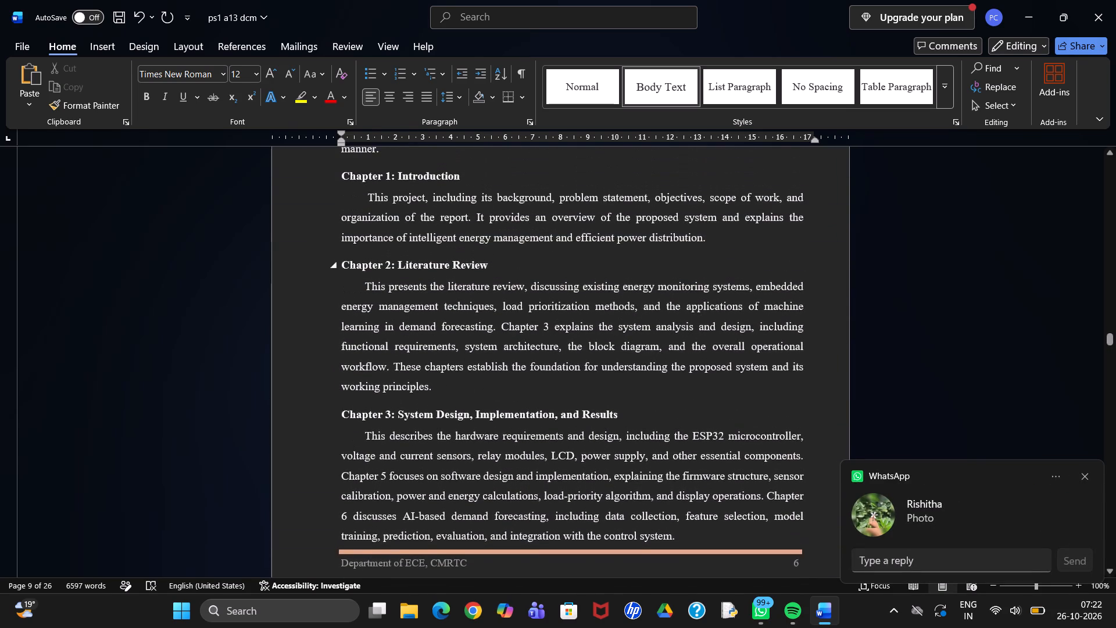
pyautogui.hscroll(1, 396, 252)
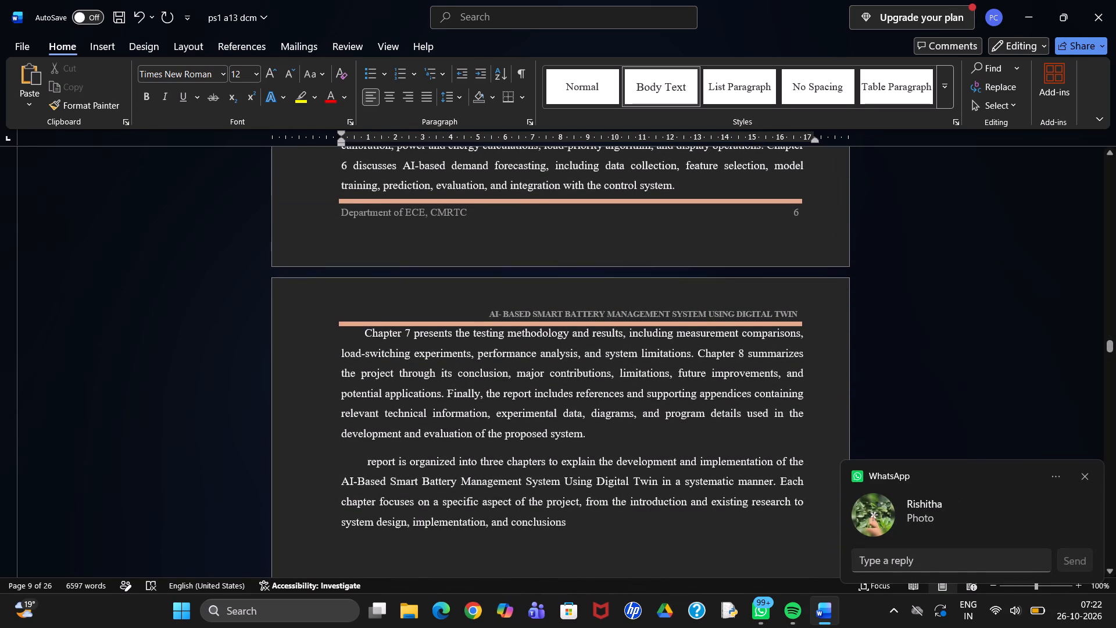
# Delete the number 7 from "Chapter 7 presents the testing methodology" at the top of page 7.
pyautogui.click(410, 337)
pyautogui.press('BackSpace')
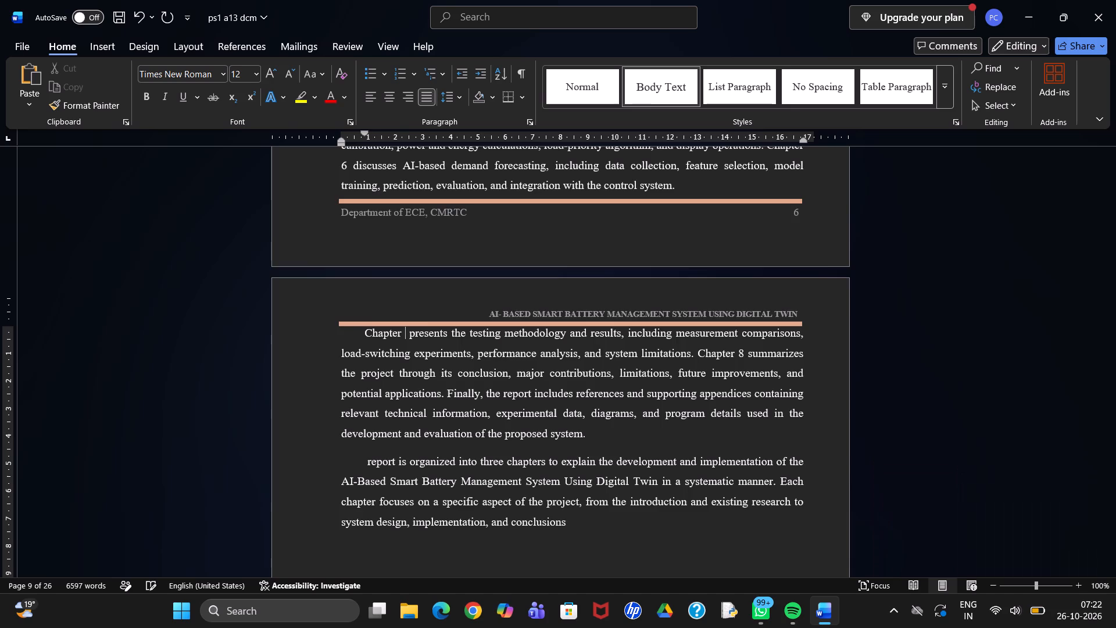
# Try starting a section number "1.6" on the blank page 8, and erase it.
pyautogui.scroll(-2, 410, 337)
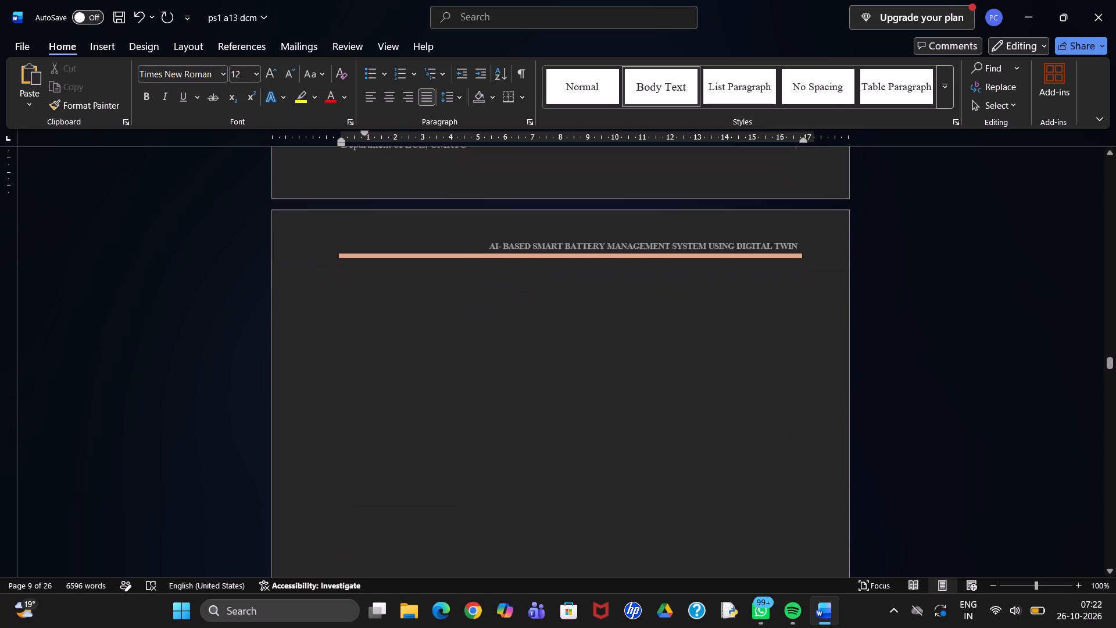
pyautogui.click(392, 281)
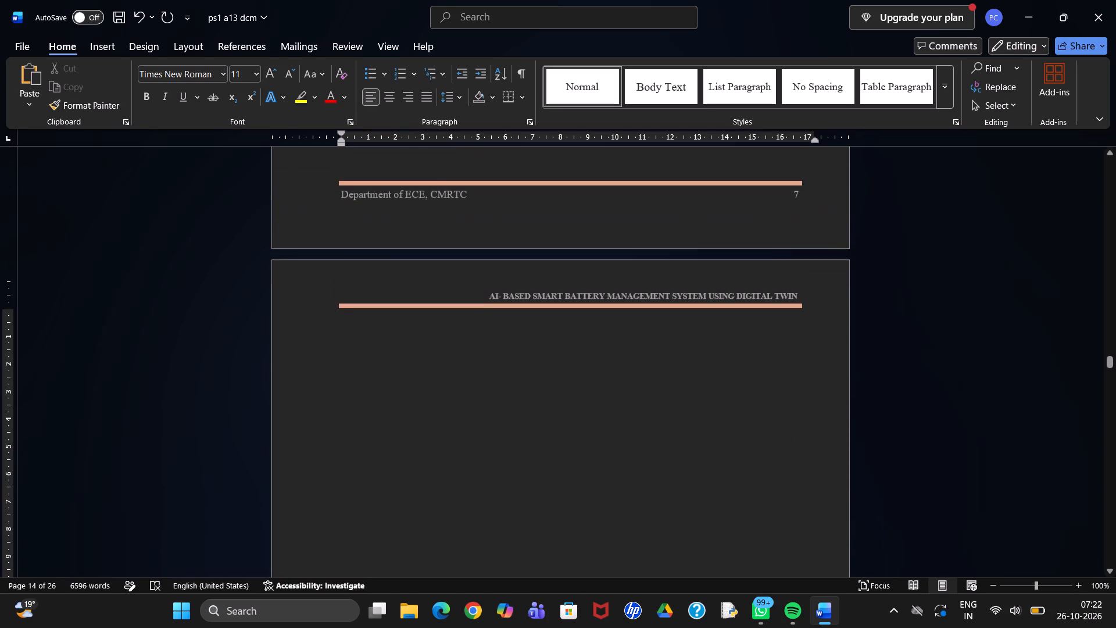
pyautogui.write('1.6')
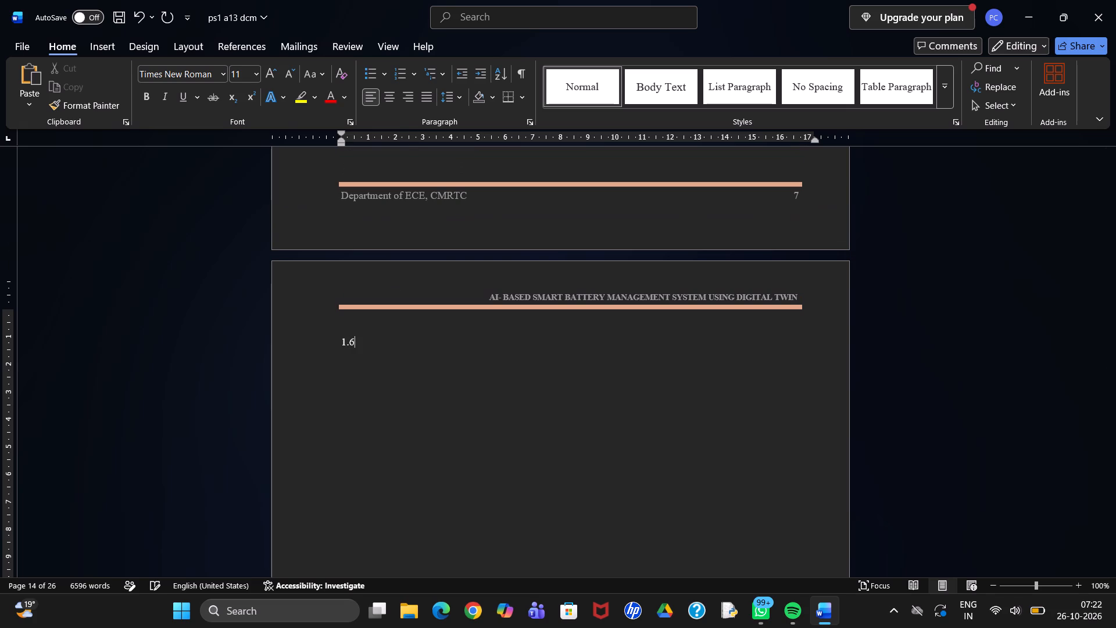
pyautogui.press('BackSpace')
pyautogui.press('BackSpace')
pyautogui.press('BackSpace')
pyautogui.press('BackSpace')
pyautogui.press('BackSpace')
# Insert an empty line after the software scope paragraph in section 1.4 to move the artificial intelligence paragraph onto the next page.
pyautogui.scroll(3, 392, 281)
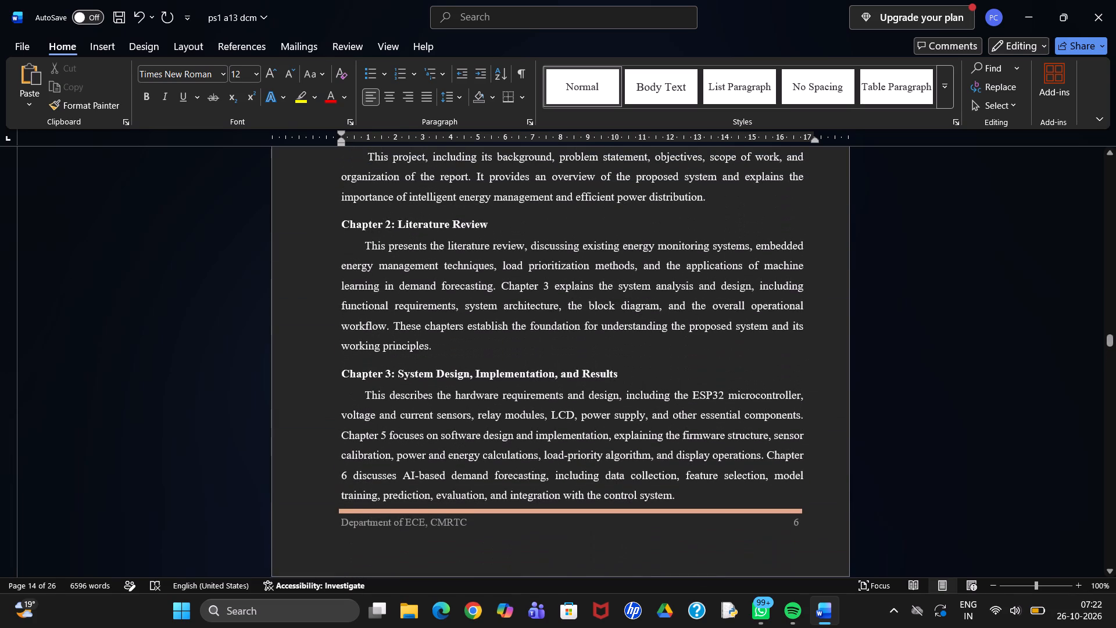
pyautogui.scroll(2, 388, 247)
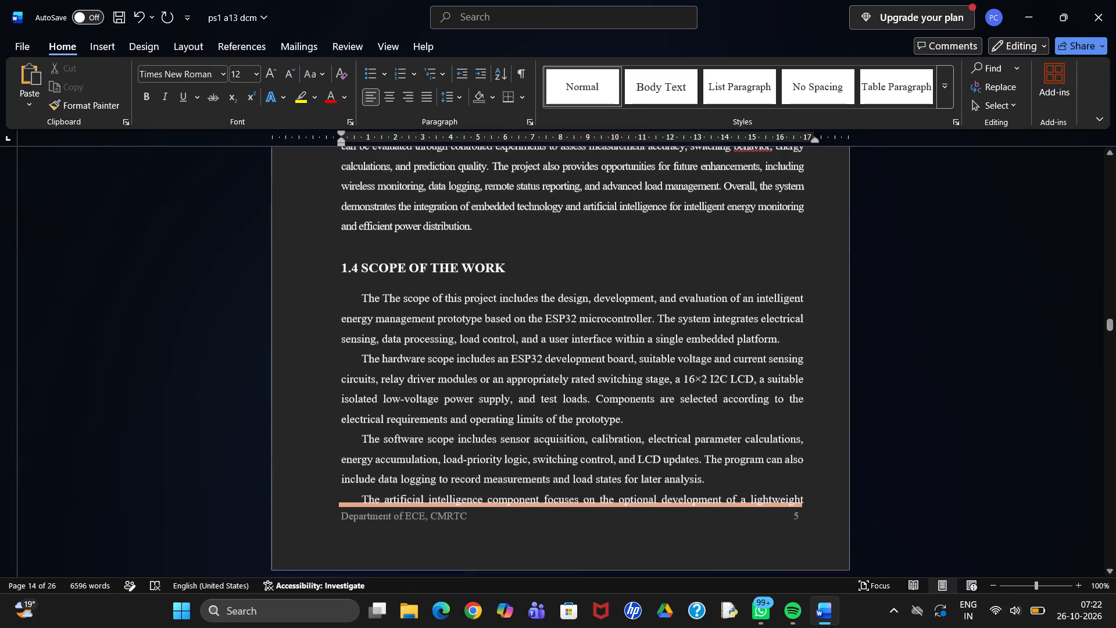
pyautogui.scroll(1, 388, 247)
pyautogui.scroll(-1, 392, 257)
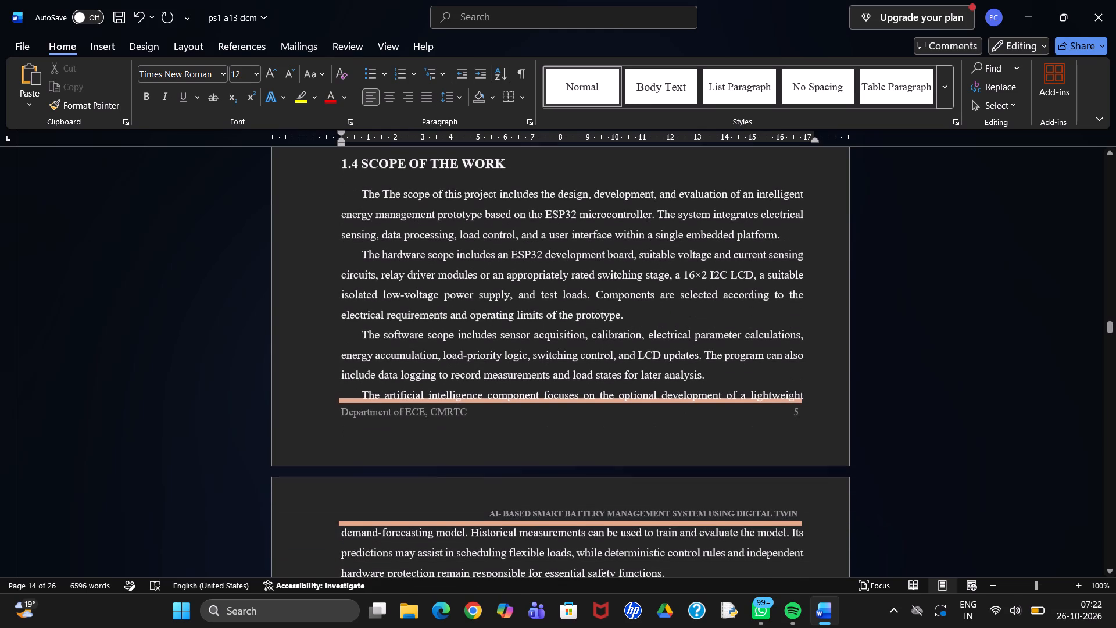
pyautogui.click(720, 377)
pyautogui.press('Return')
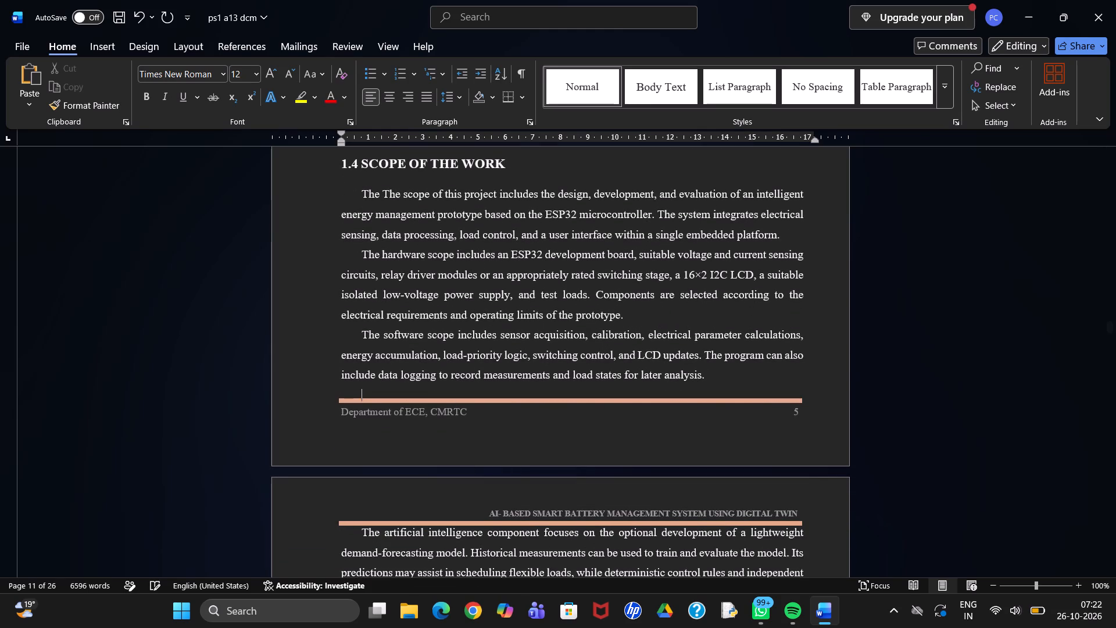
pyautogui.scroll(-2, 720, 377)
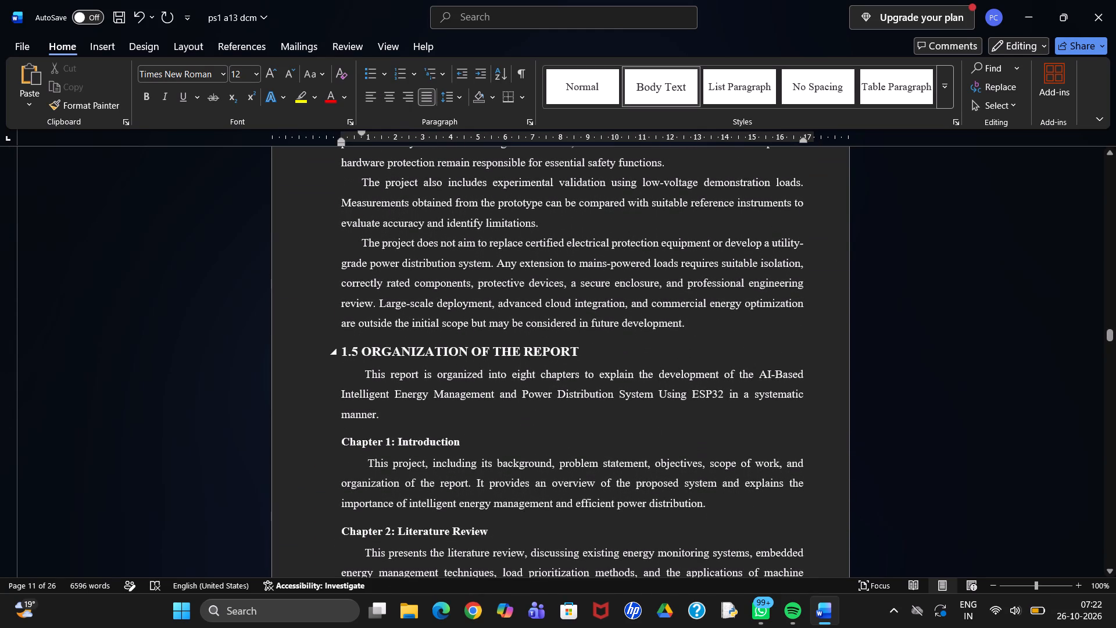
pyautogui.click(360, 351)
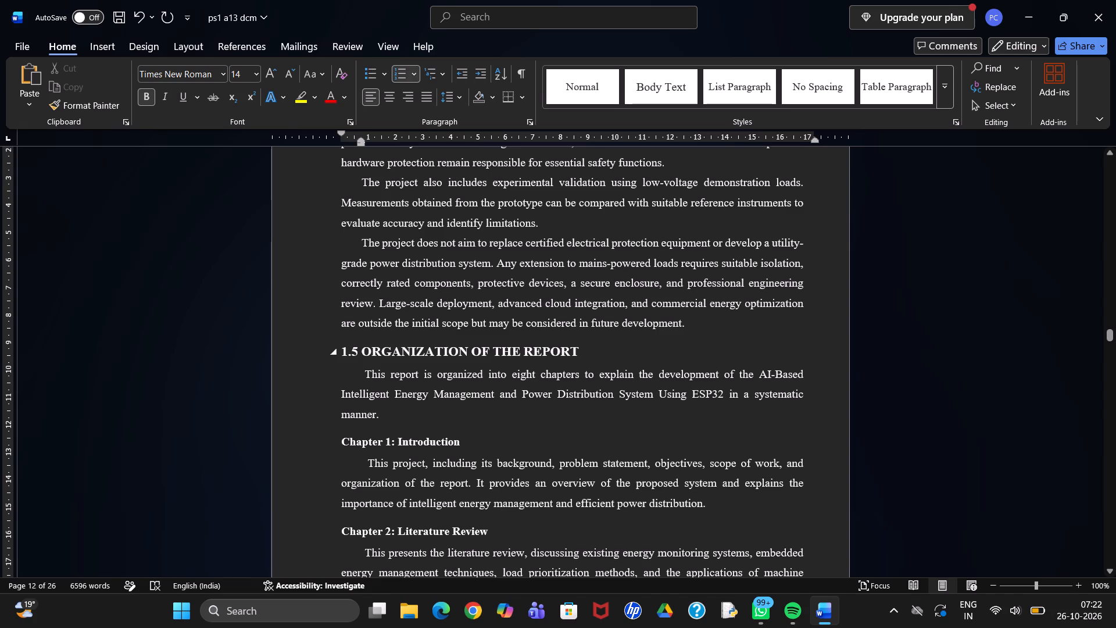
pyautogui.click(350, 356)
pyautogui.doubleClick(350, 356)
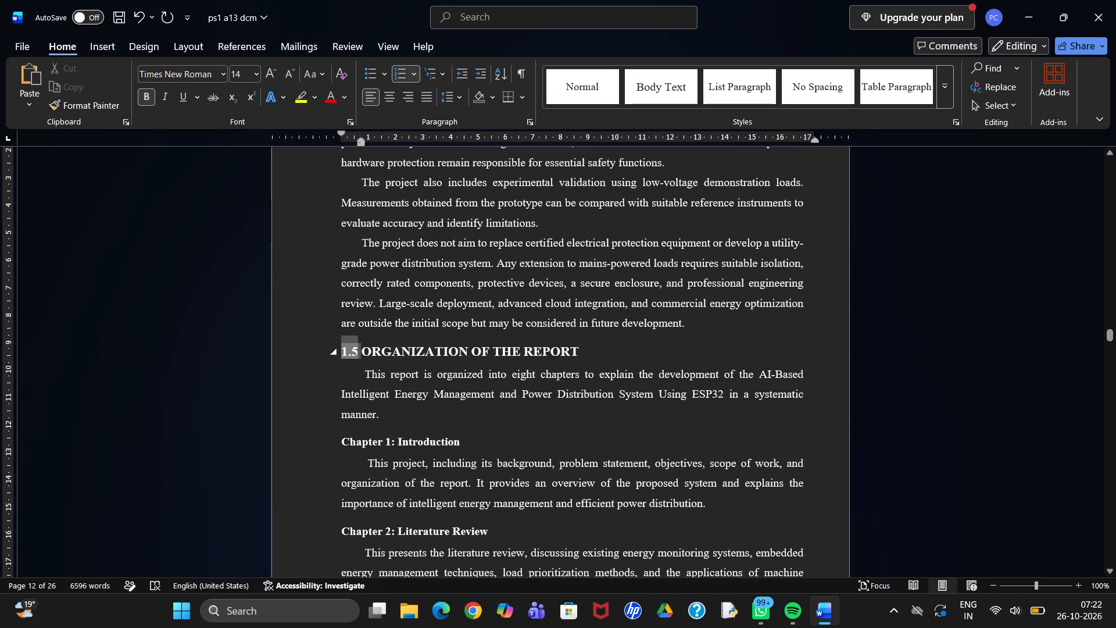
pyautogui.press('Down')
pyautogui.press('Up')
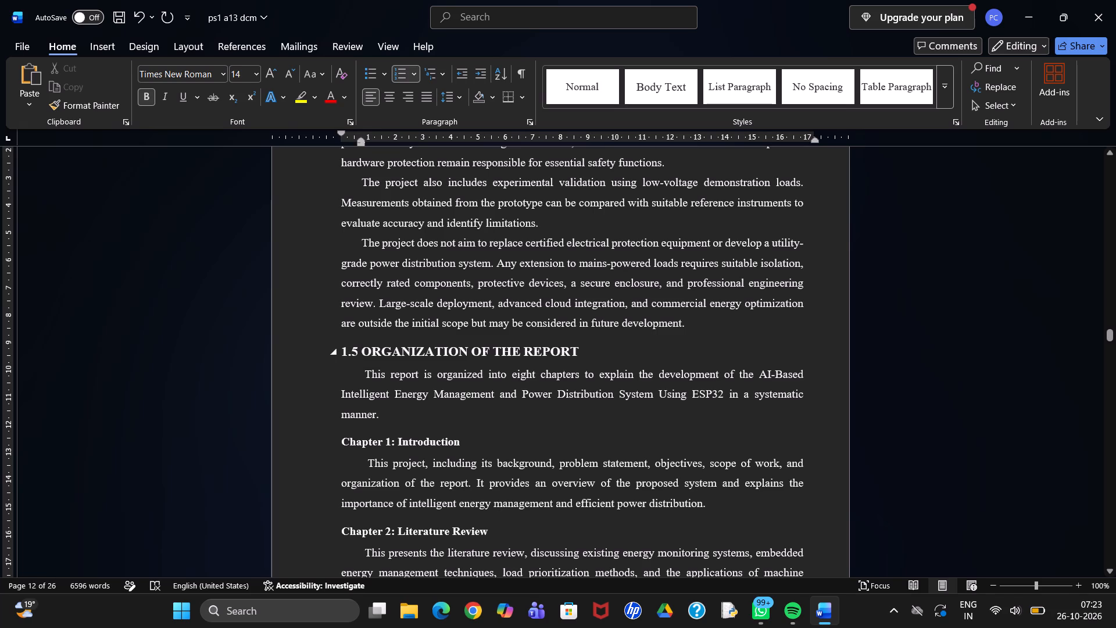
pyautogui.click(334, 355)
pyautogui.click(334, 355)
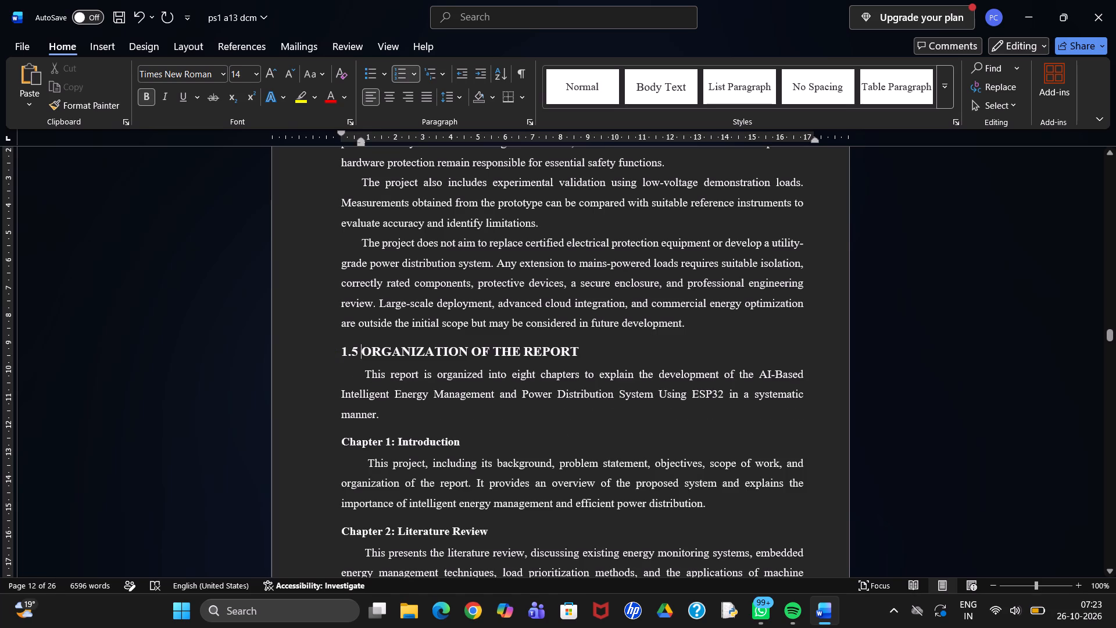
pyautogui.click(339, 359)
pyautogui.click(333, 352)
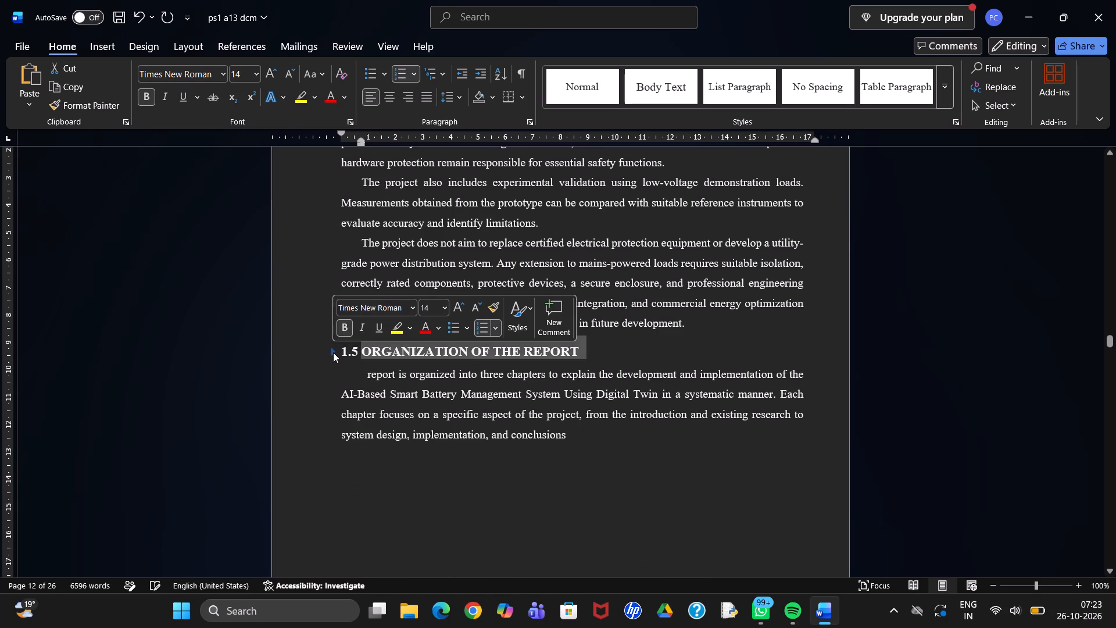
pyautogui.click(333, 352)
# Delete the closing paragraph of section 1.5 that begins "report is organized into three chapters".
pyautogui.scroll(-1, 520, 463)
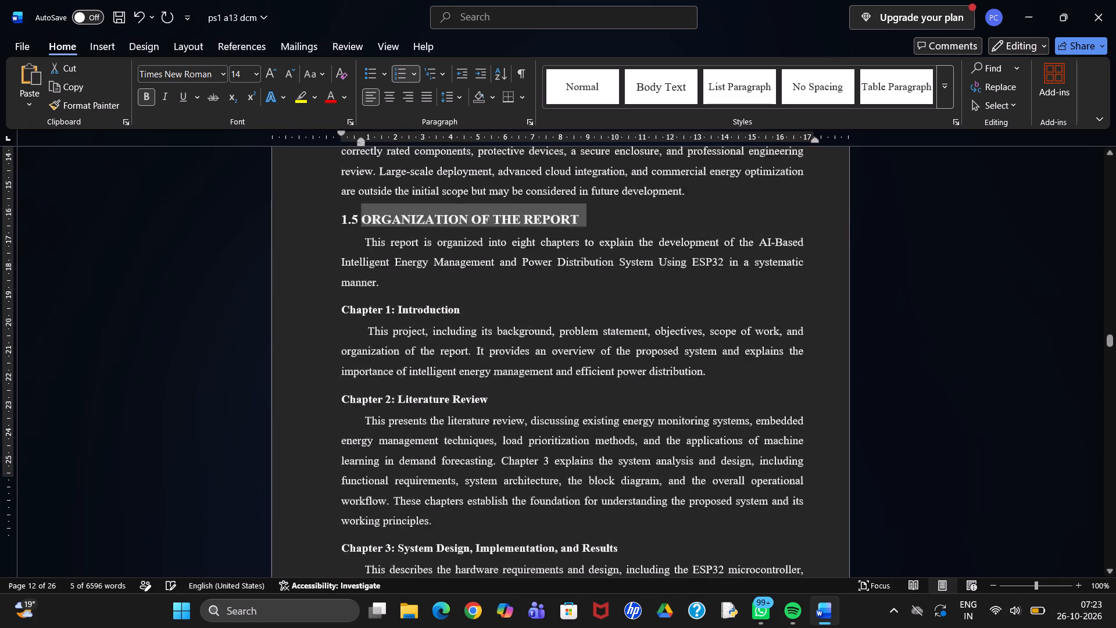
pyautogui.scroll(-1, 520, 463)
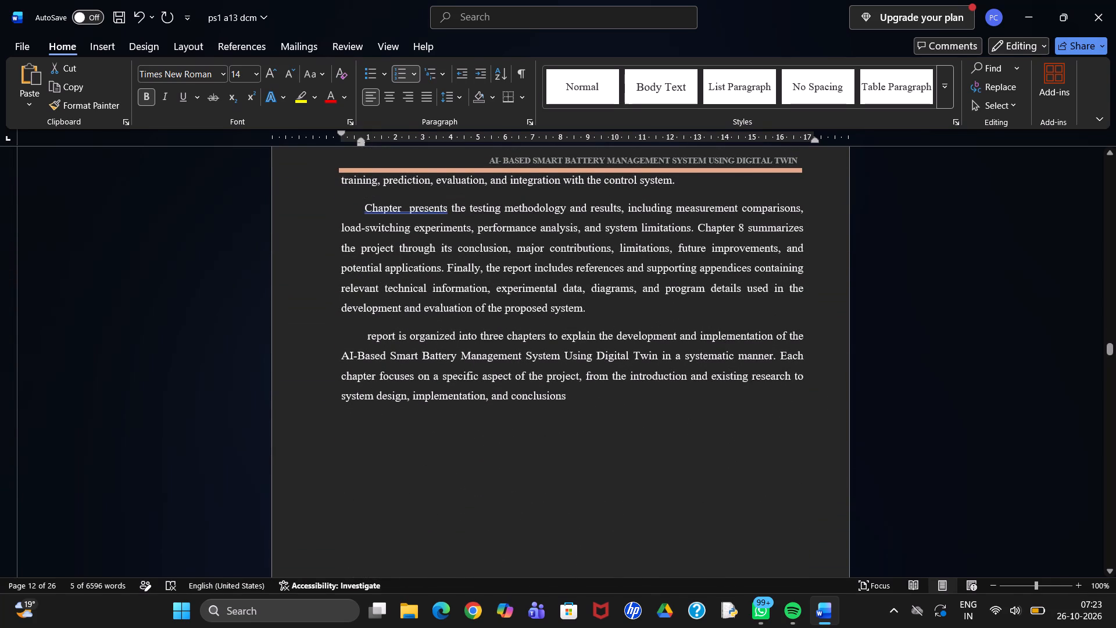
pyautogui.click(365, 337)
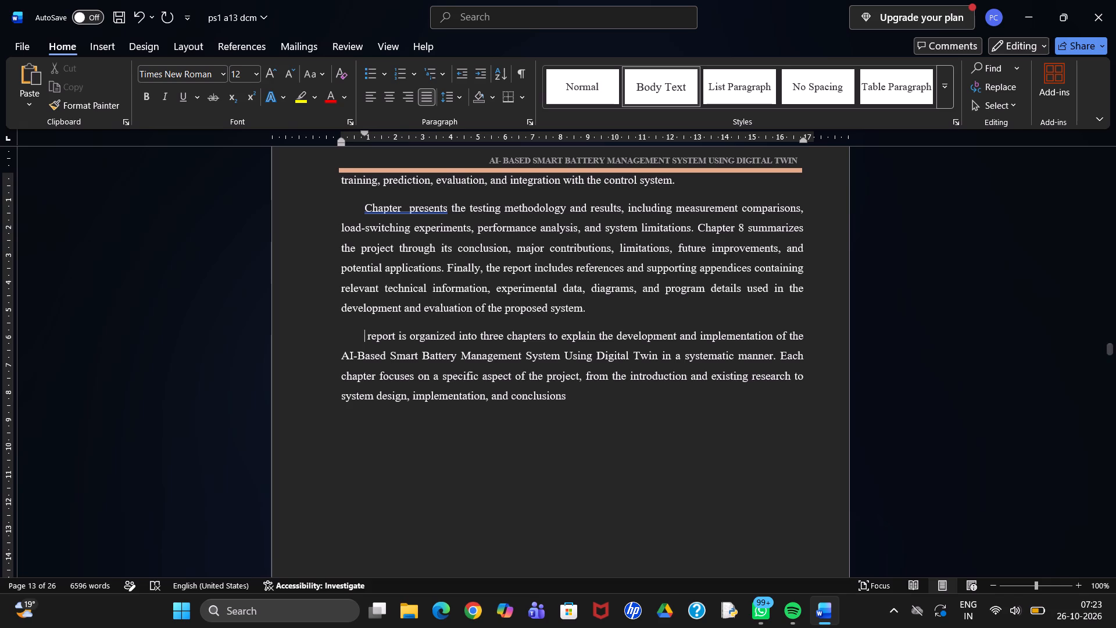
pyautogui.moveTo(364, 336); pyautogui.dragTo(541, 399)
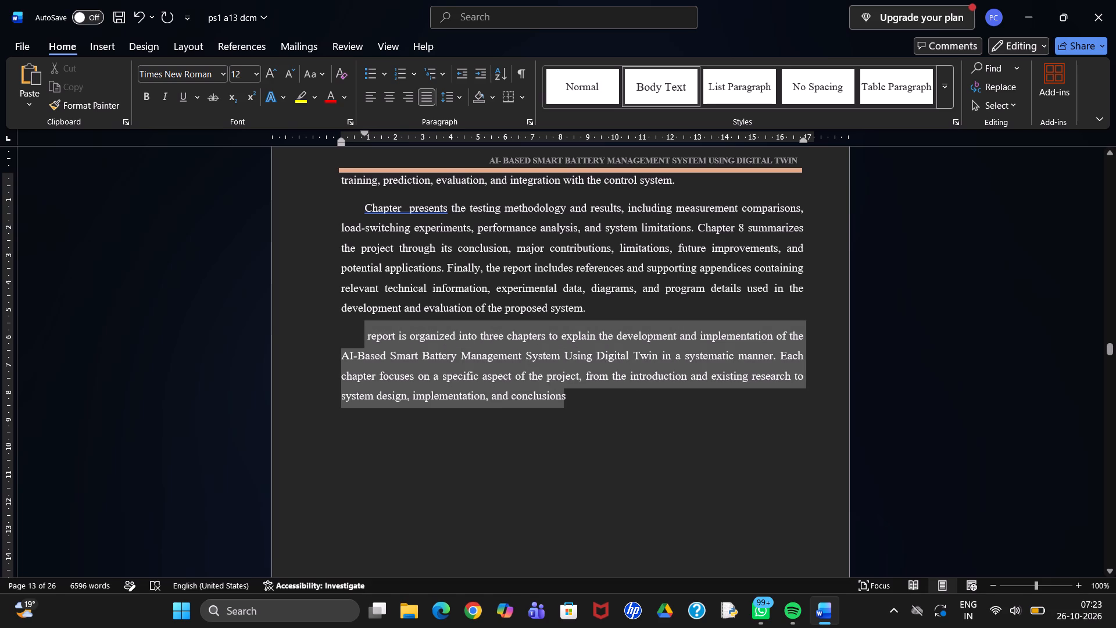
pyautogui.moveTo(541, 399); pyautogui.dragTo(557, 399)
pyautogui.press('BackSpace')
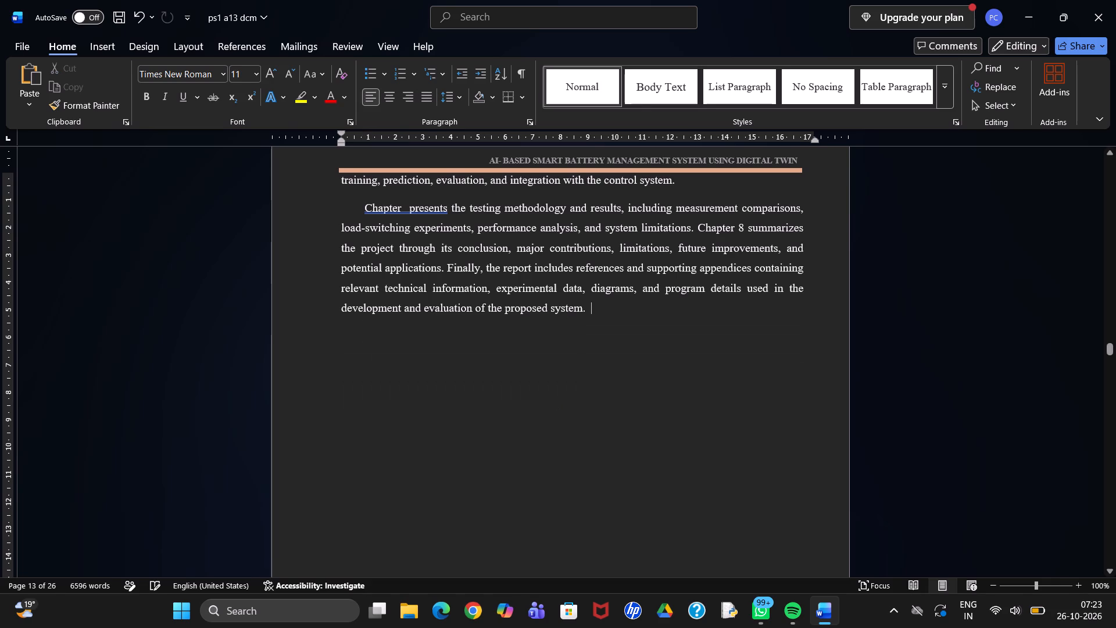
# Review the chapter summaries in section 1.5 on page 6, from the section heading to Chapter 3.
pyautogui.scroll(1, 557, 399)
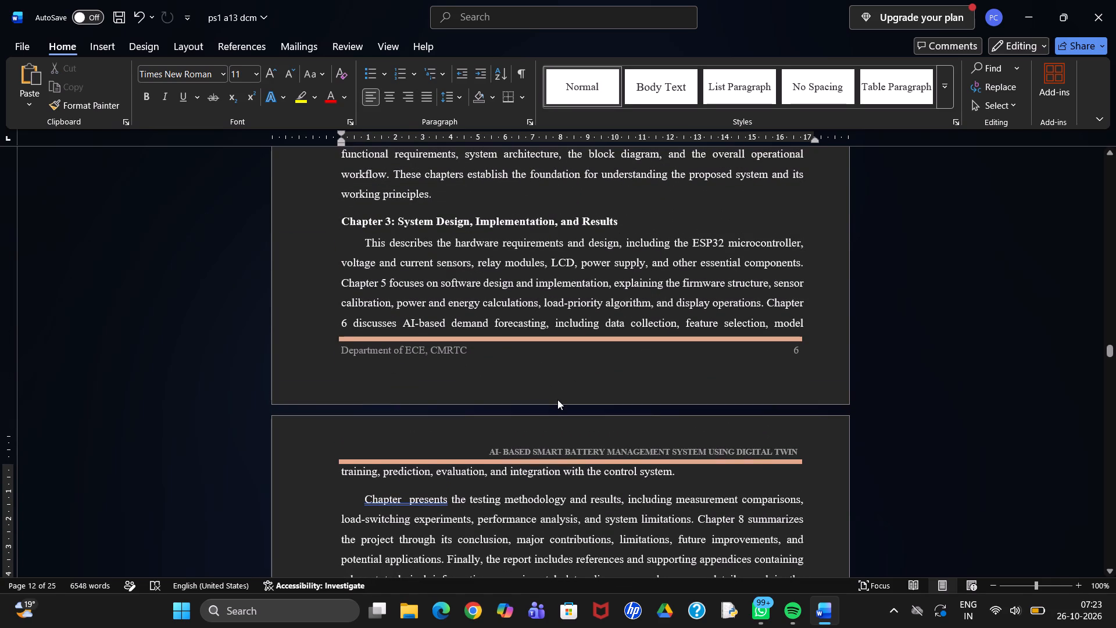
pyautogui.scroll(1, 557, 399)
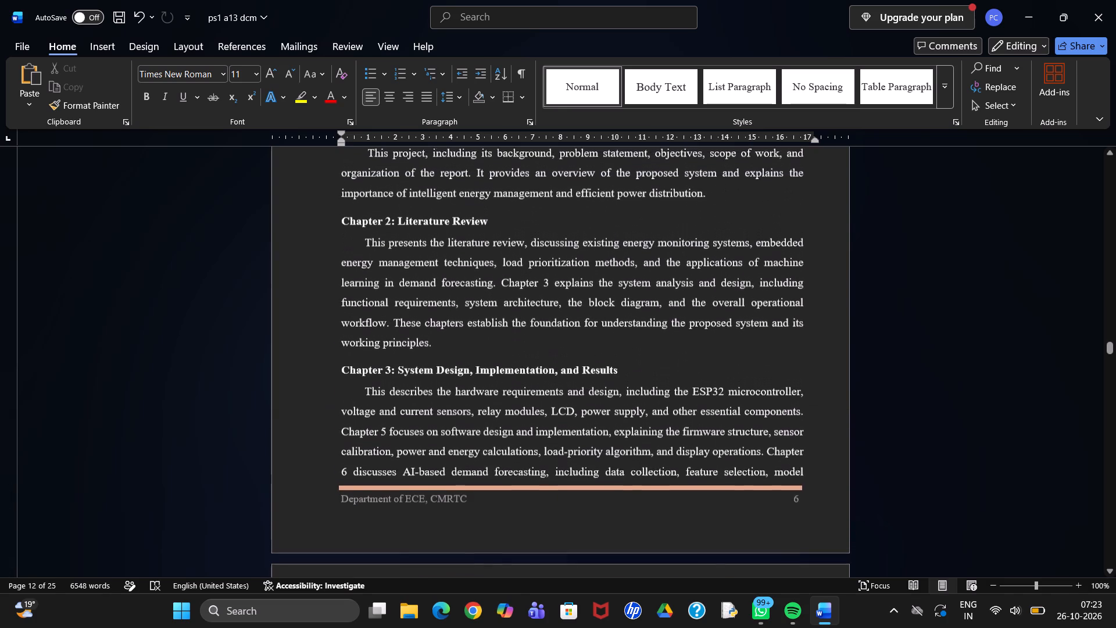
pyautogui.scroll(1, 557, 399)
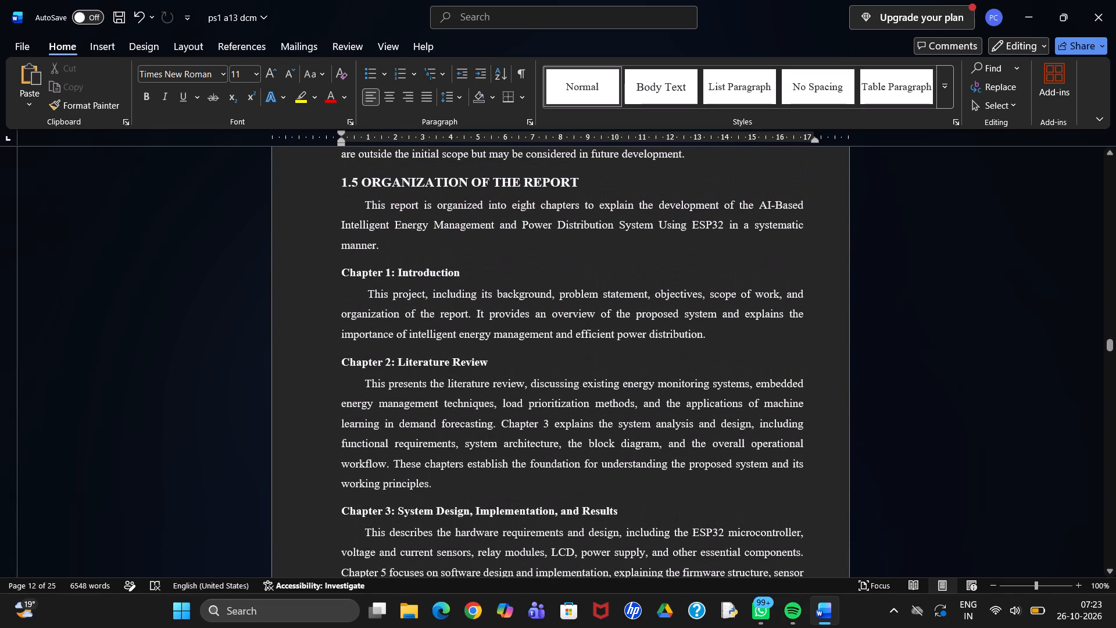
pyautogui.scroll(-1, 557, 399)
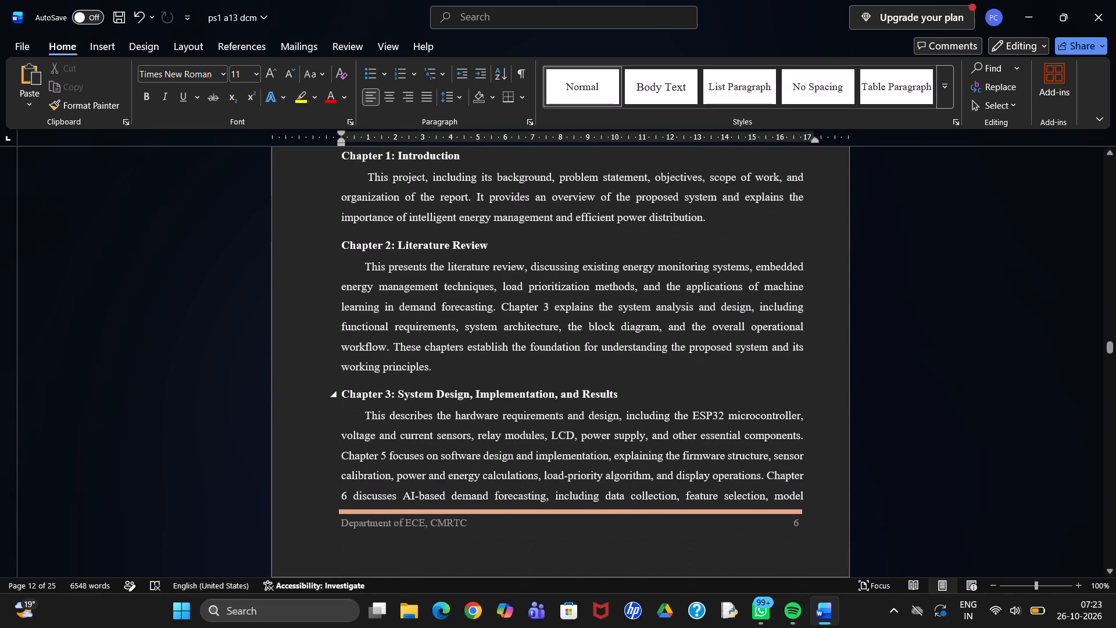
# Review the report from the Chapter-1 sections through the end of section 1.5 to the start of the Chapter-2 Literature Review.
pyautogui.scroll(-3, 557, 399)
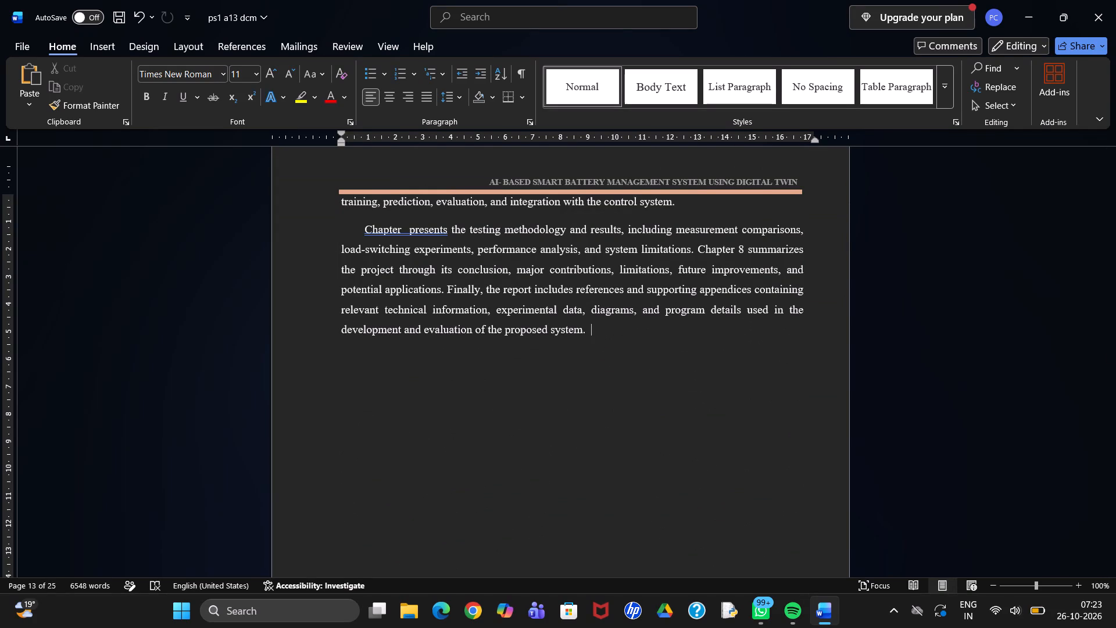
pyautogui.scroll(1, 557, 399)
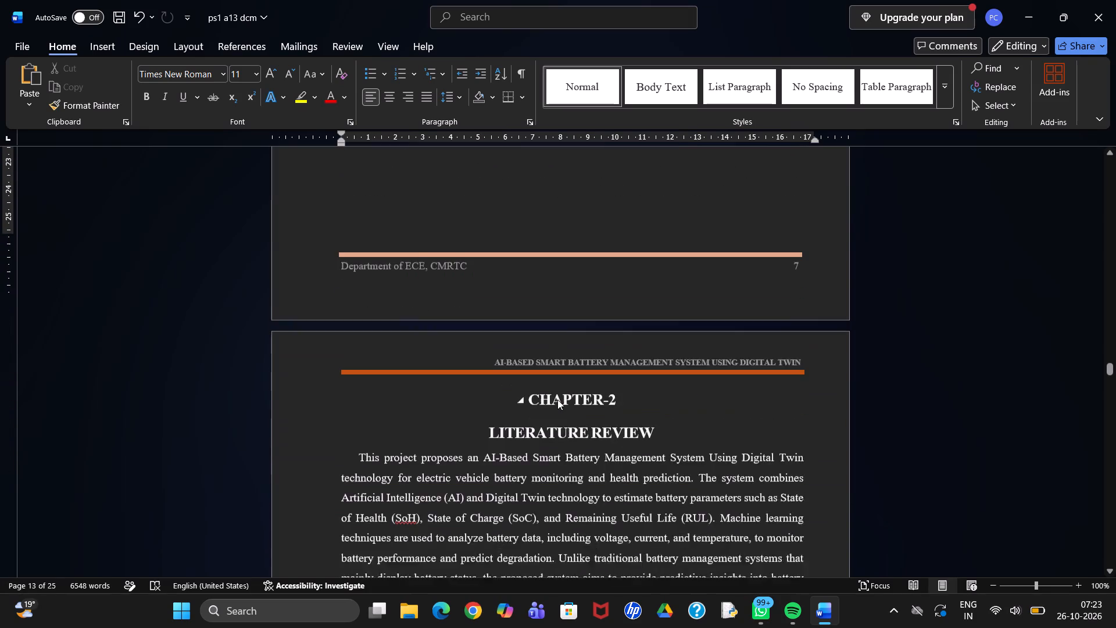
pyautogui.scroll(2, 557, 399)
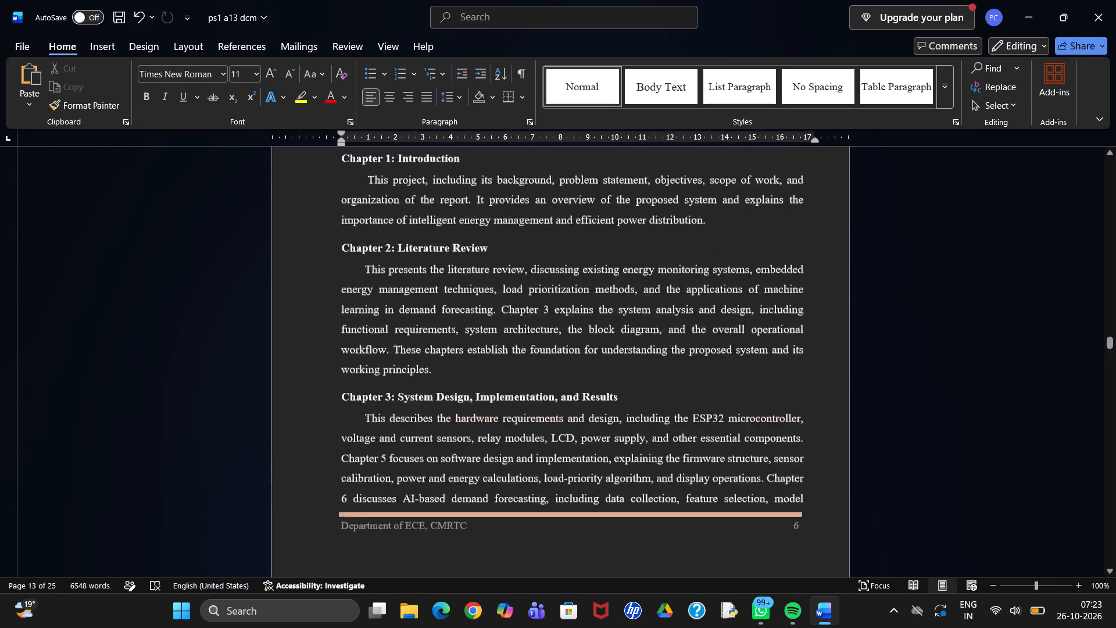
pyautogui.scroll(1, 557, 399)
pyautogui.scroll(-1, 557, 399)
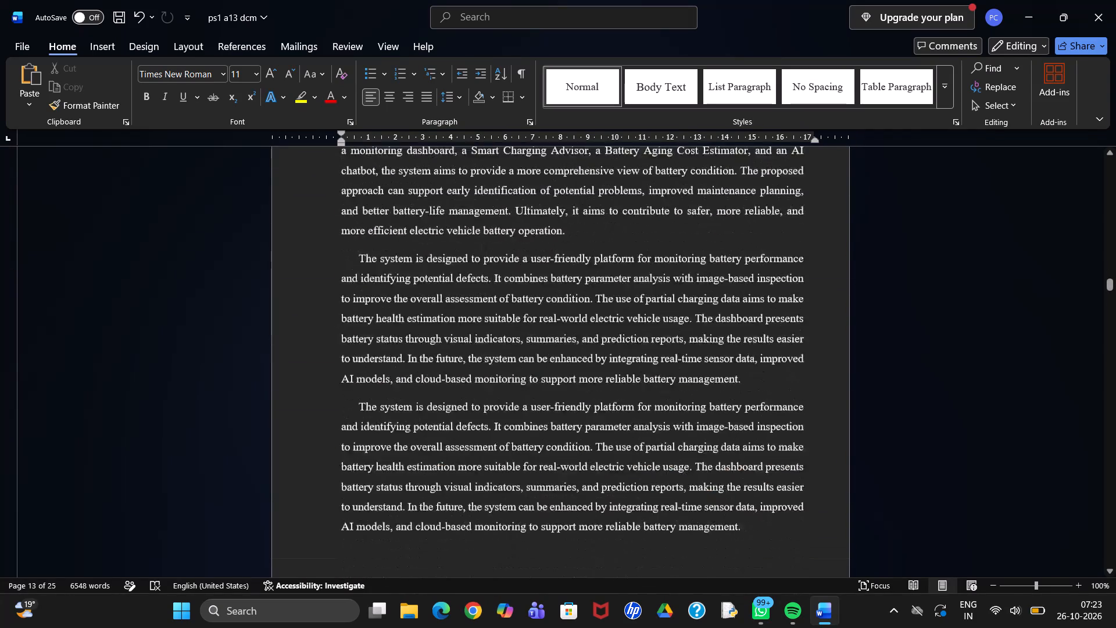
pyautogui.scroll(-1, 557, 399)
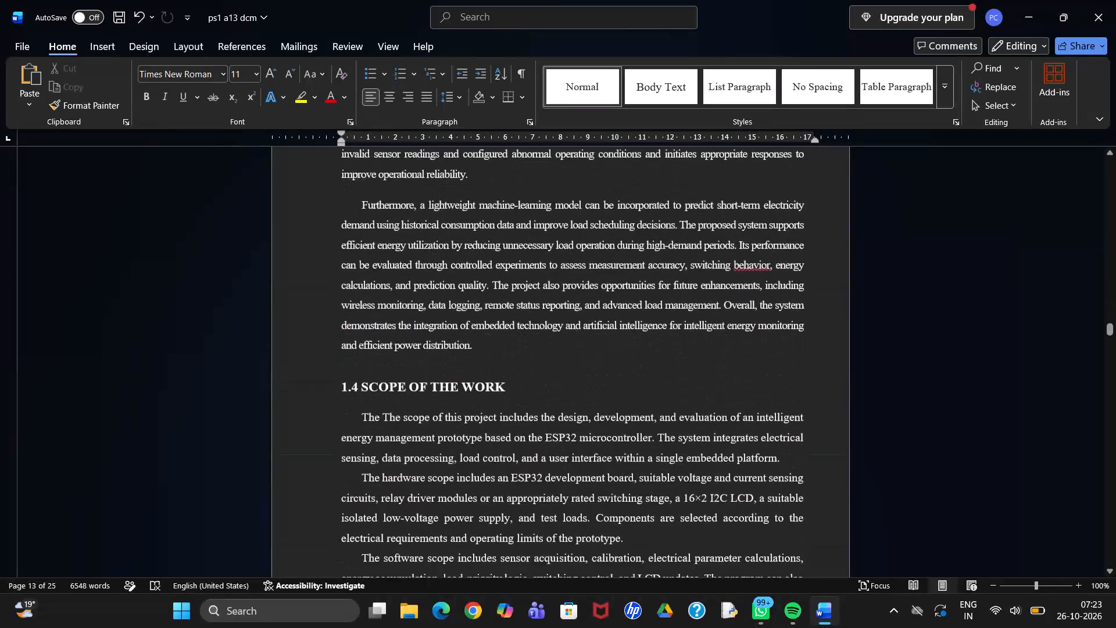
pyautogui.scroll(-4, 557, 399)
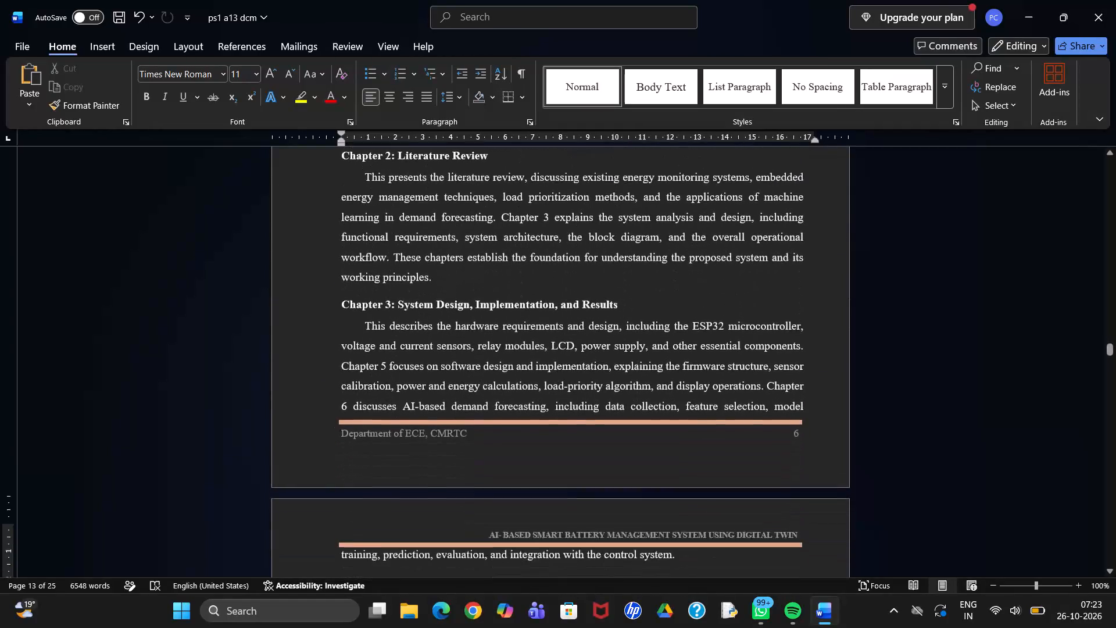
pyautogui.scroll(-2, 557, 399)
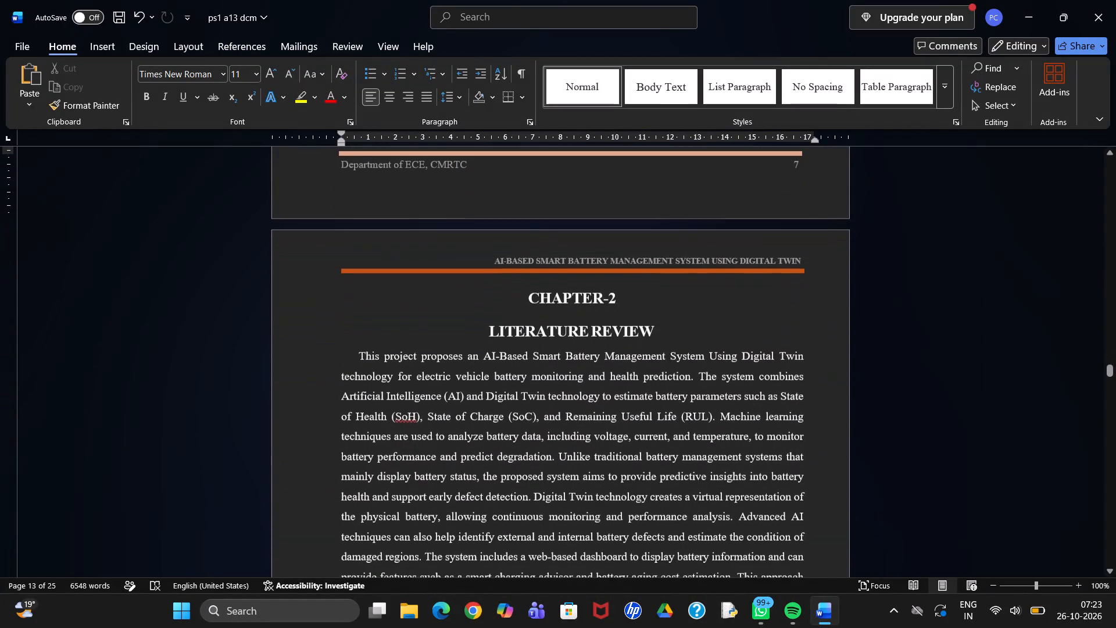
pyautogui.scroll(-1, 557, 399)
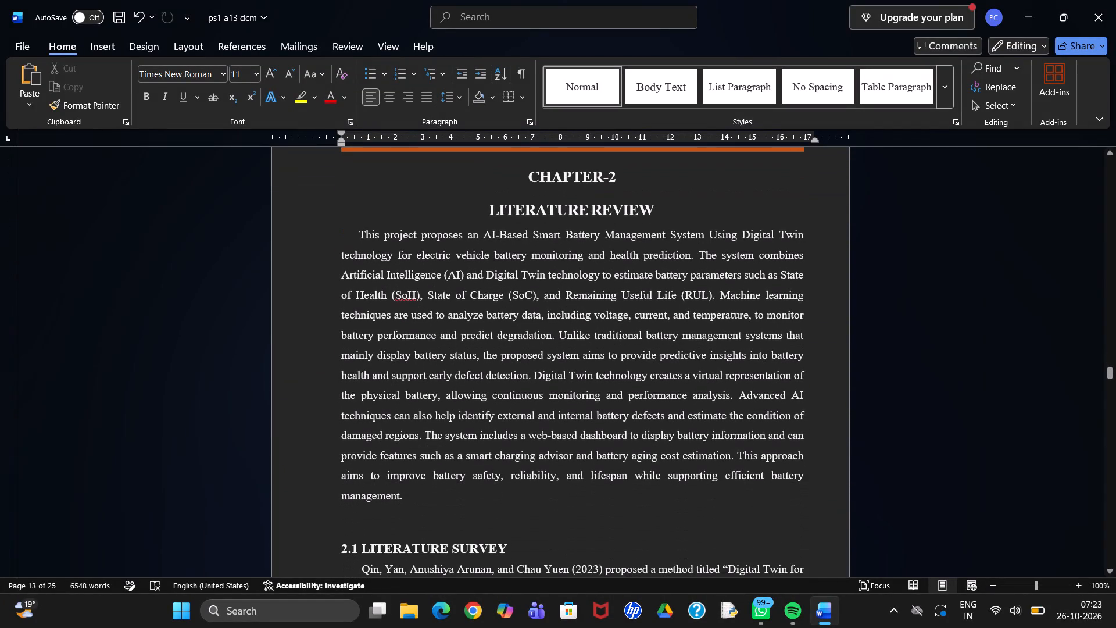
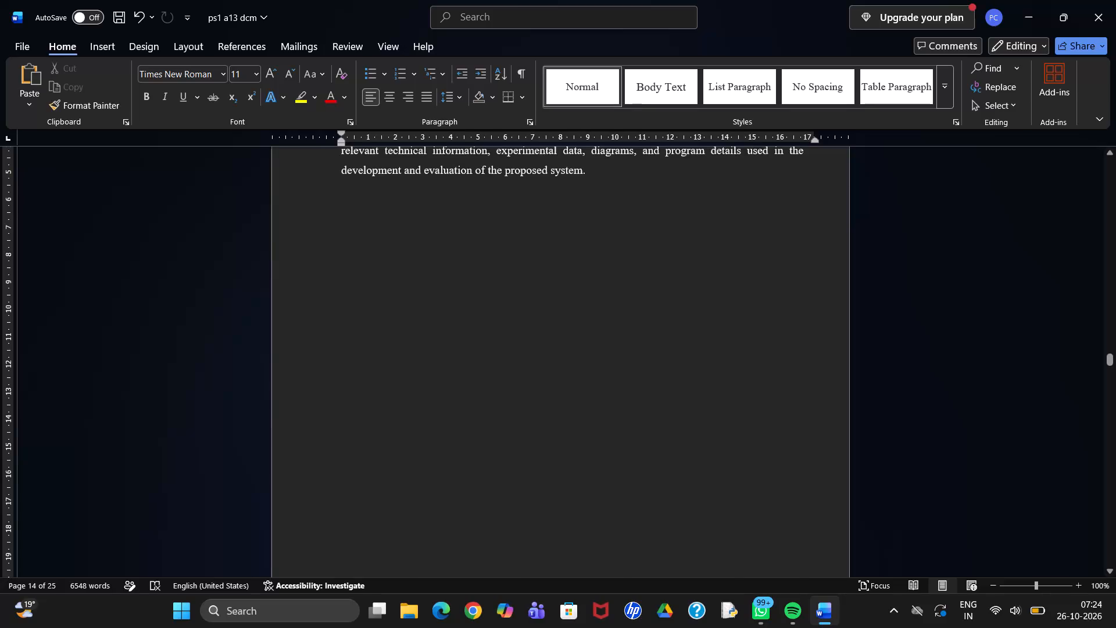
# Skim the report from the end of Chapter 1 through the literature survey and architecture diagram to section 3.2 Methodology.
pyautogui.scroll(-2, 606, 188)
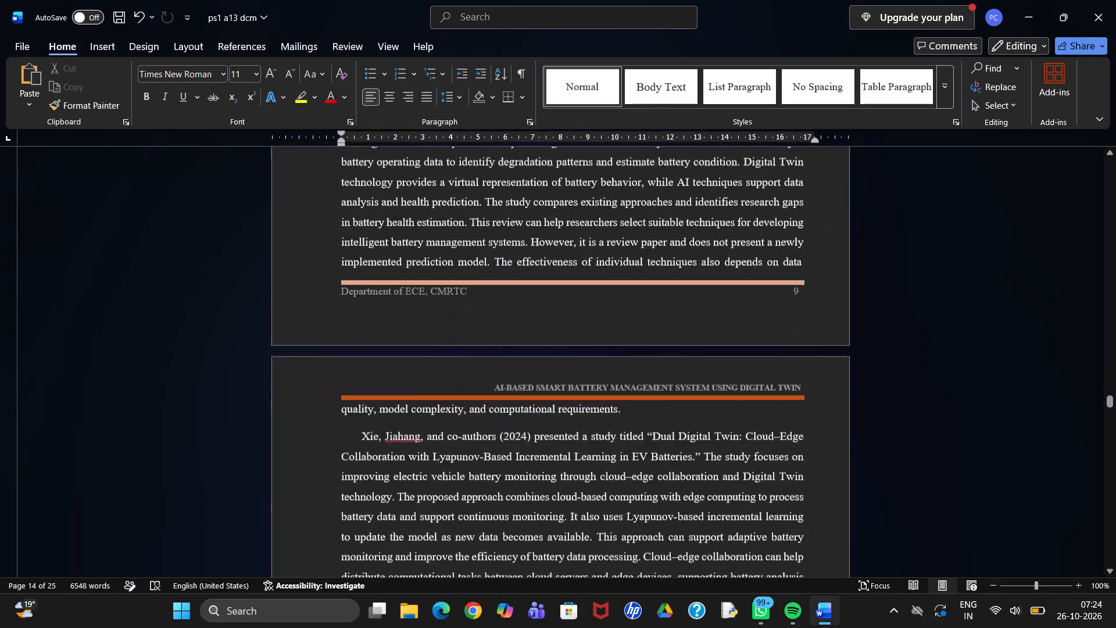
pyautogui.scroll(-4, 606, 188)
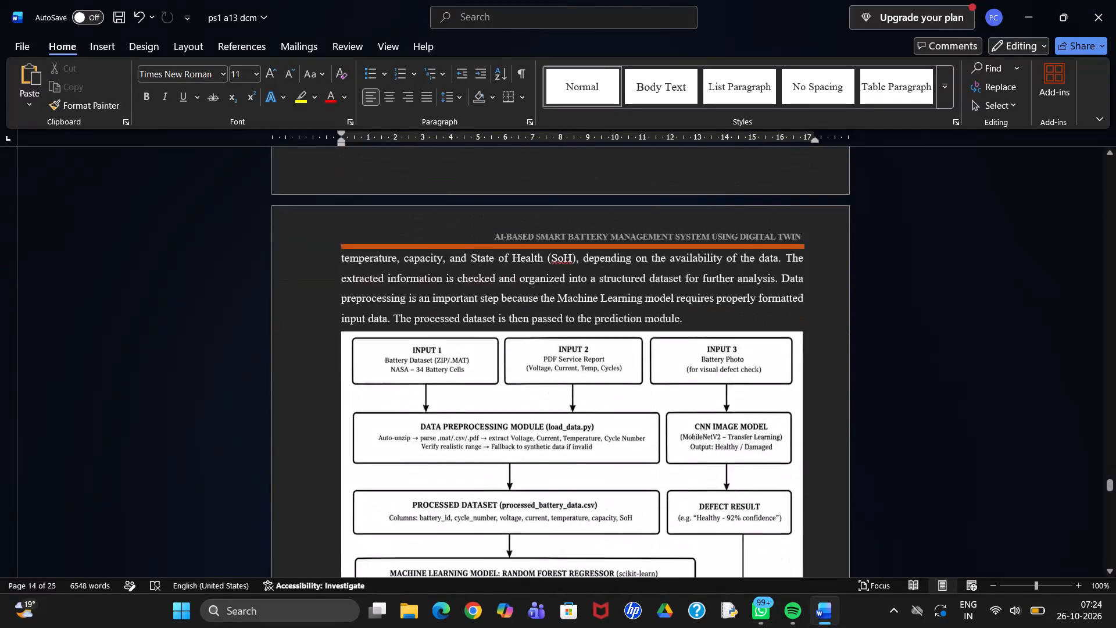
pyautogui.scroll(-1, 606, 188)
pyautogui.hscroll(1, 606, 188)
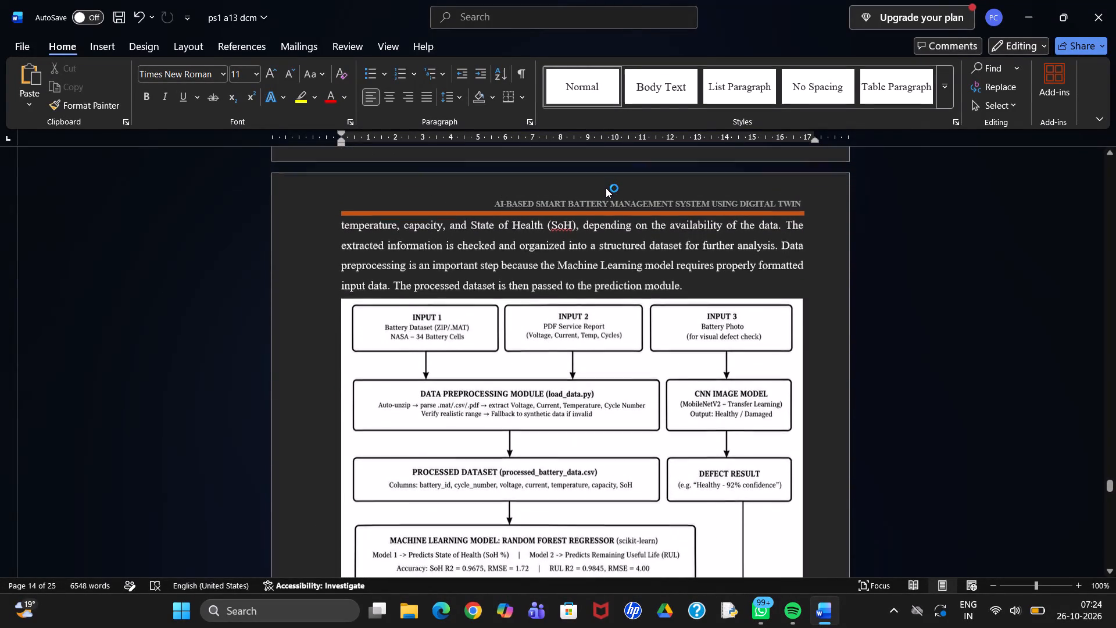
pyautogui.hscroll(1, 606, 188)
pyautogui.scroll(-2, 606, 188)
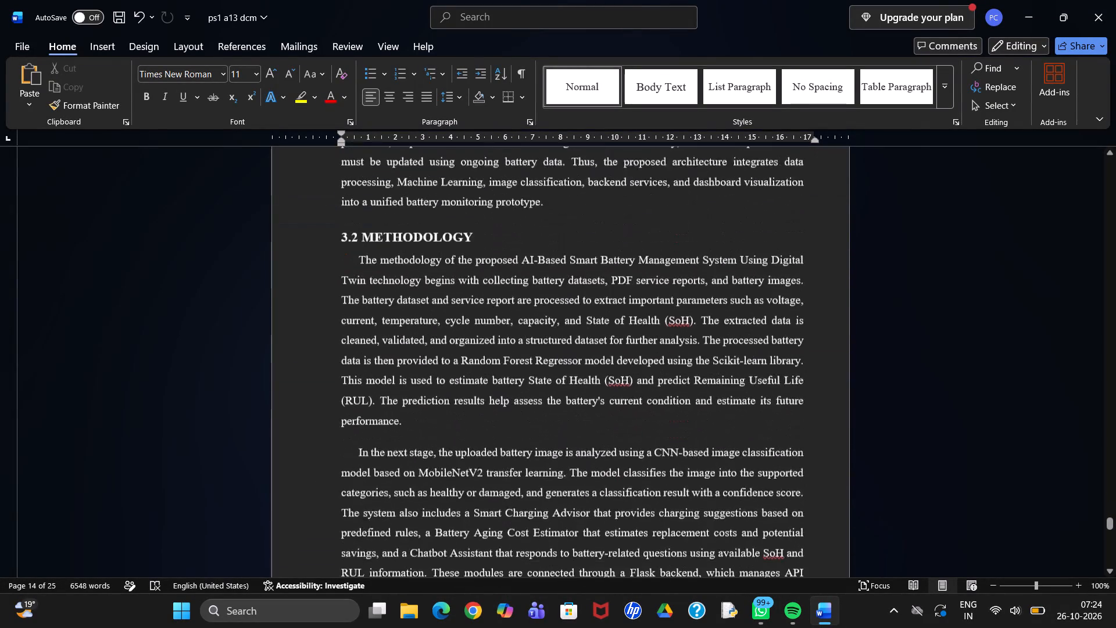
pyautogui.scroll(-1, 606, 188)
# Look back over the report to the Chapter-1 Introduction, and review the Chapter-2 study summaries up to the start of section 2.1 Literature Survey.
pyautogui.scroll(6, 606, 188)
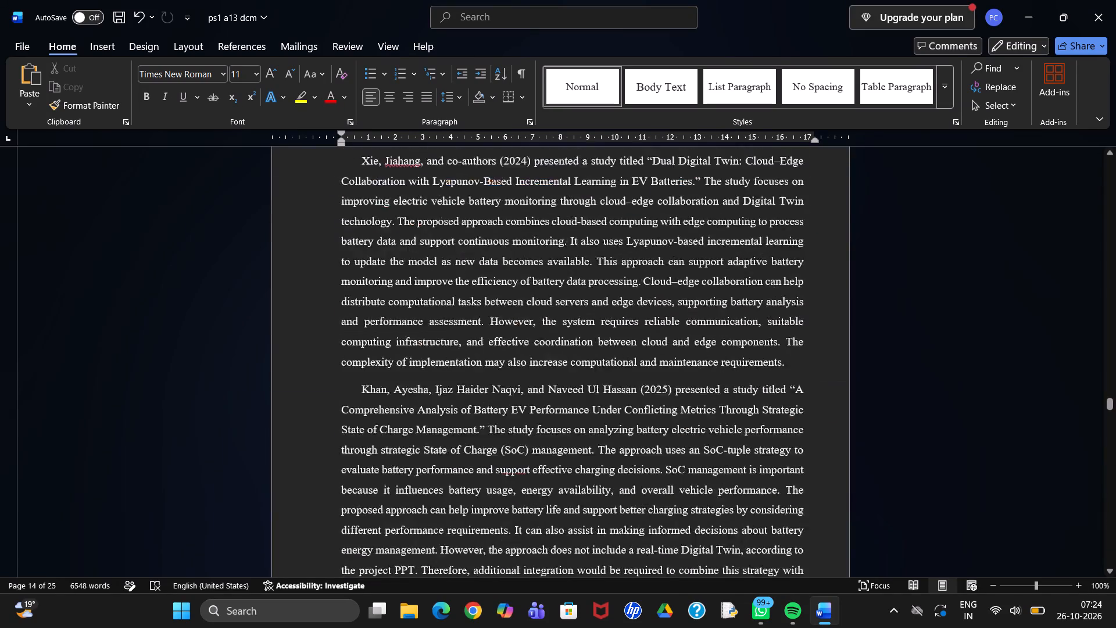
pyautogui.scroll(4, 606, 188)
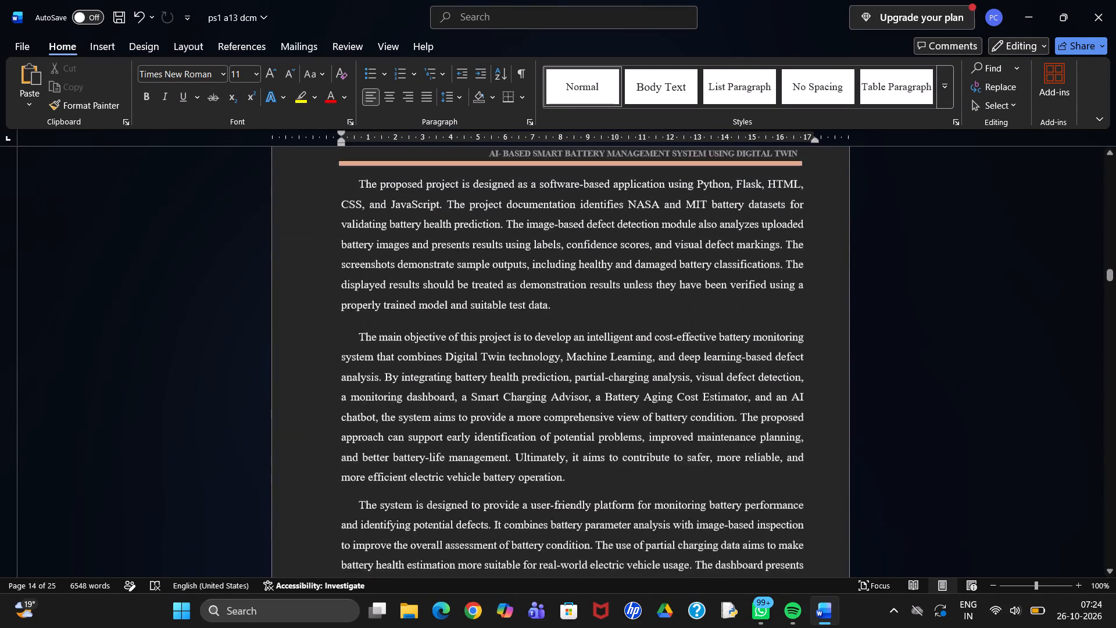
pyautogui.scroll(3, 606, 188)
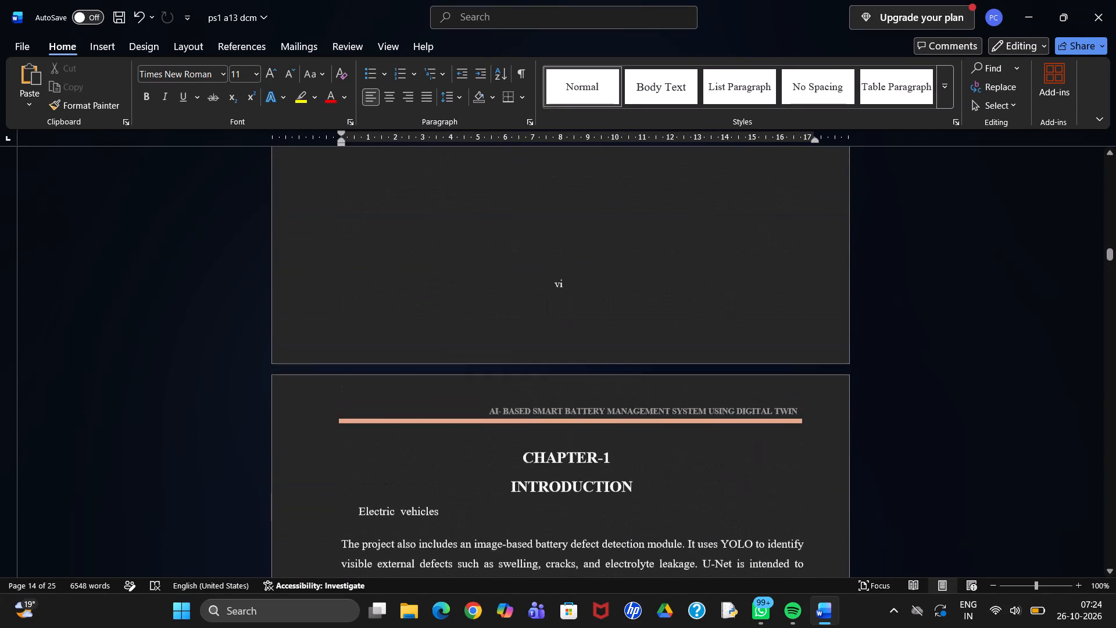
pyautogui.scroll(-6, 606, 188)
pyautogui.scroll(1, 606, 188)
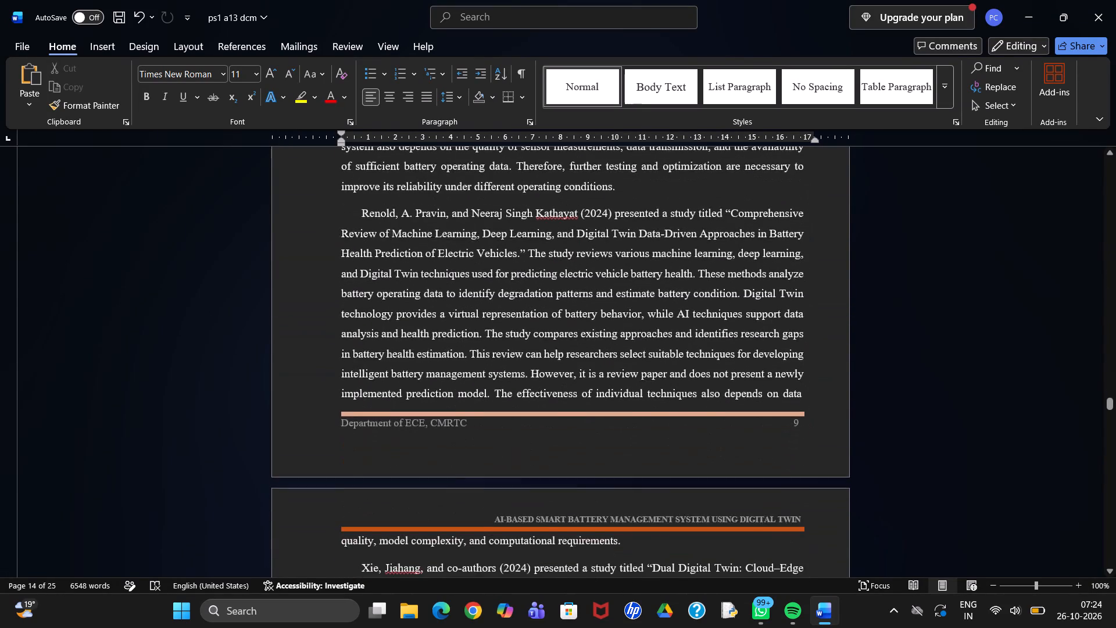
pyautogui.scroll(1, 606, 188)
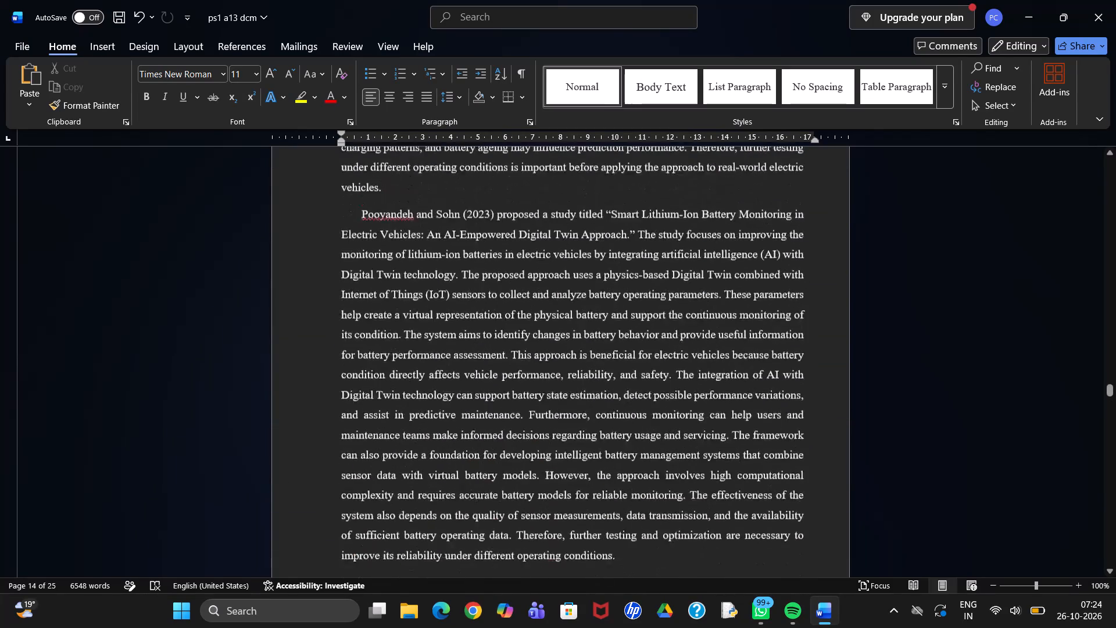
pyautogui.scroll(2, 606, 188)
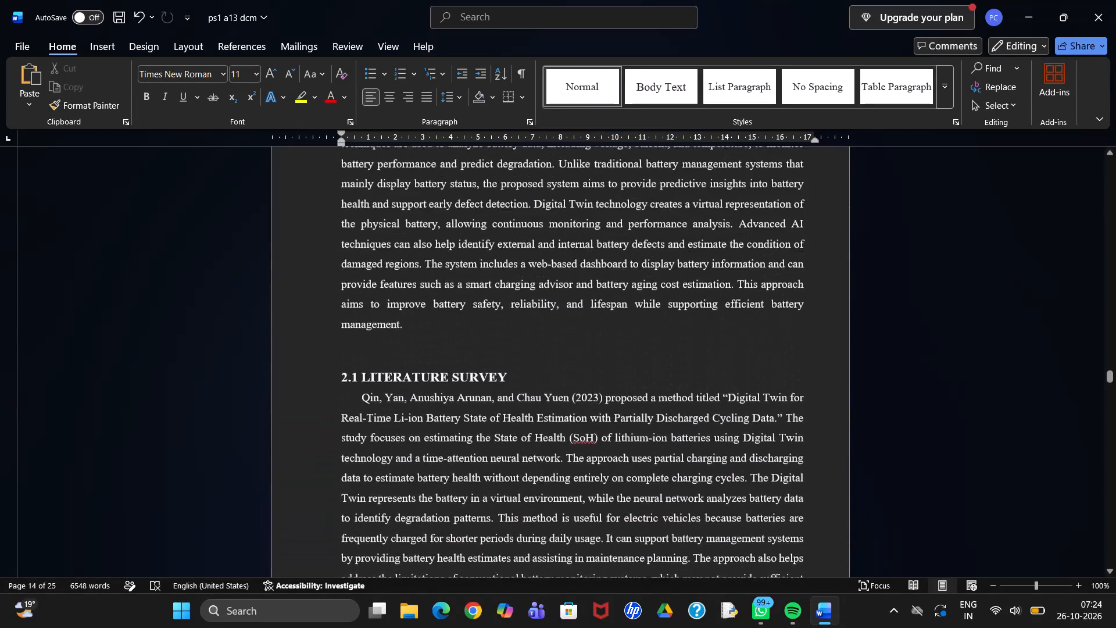
pyautogui.scroll(1, 606, 188)
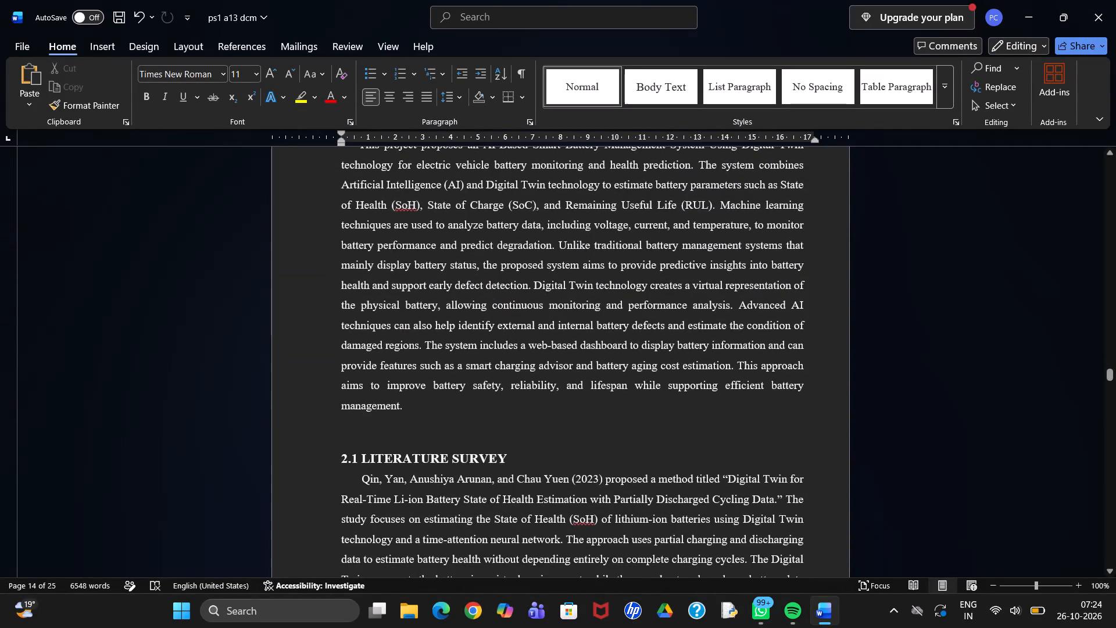
# Paste the ESP32 energy management block diagram below the last paragraph of section 1.5, separated by empty lines.
pyautogui.scroll(1, 606, 188)
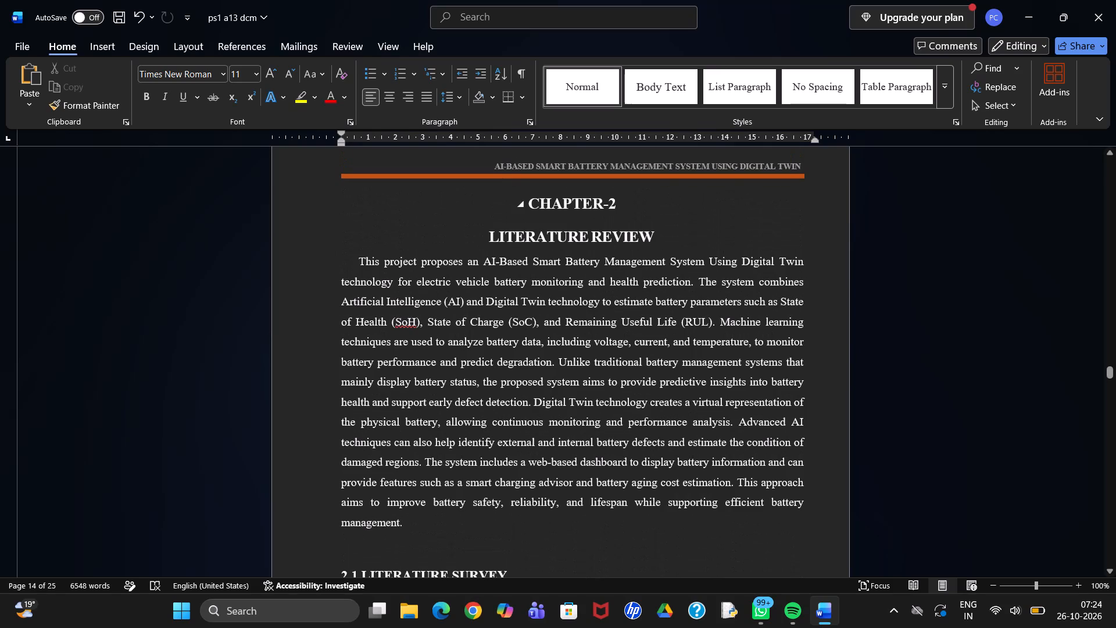
pyautogui.scroll(2, 606, 188)
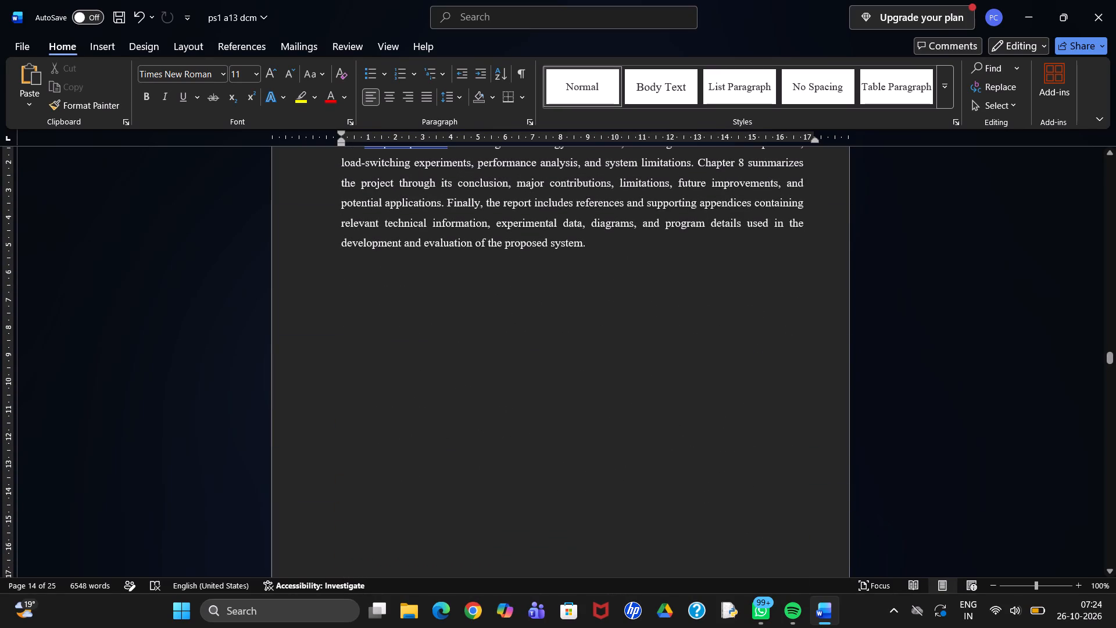
pyautogui.press('Return')
pyautogui.press('Return')
pyautogui.hotkey('ctrl', 'v')
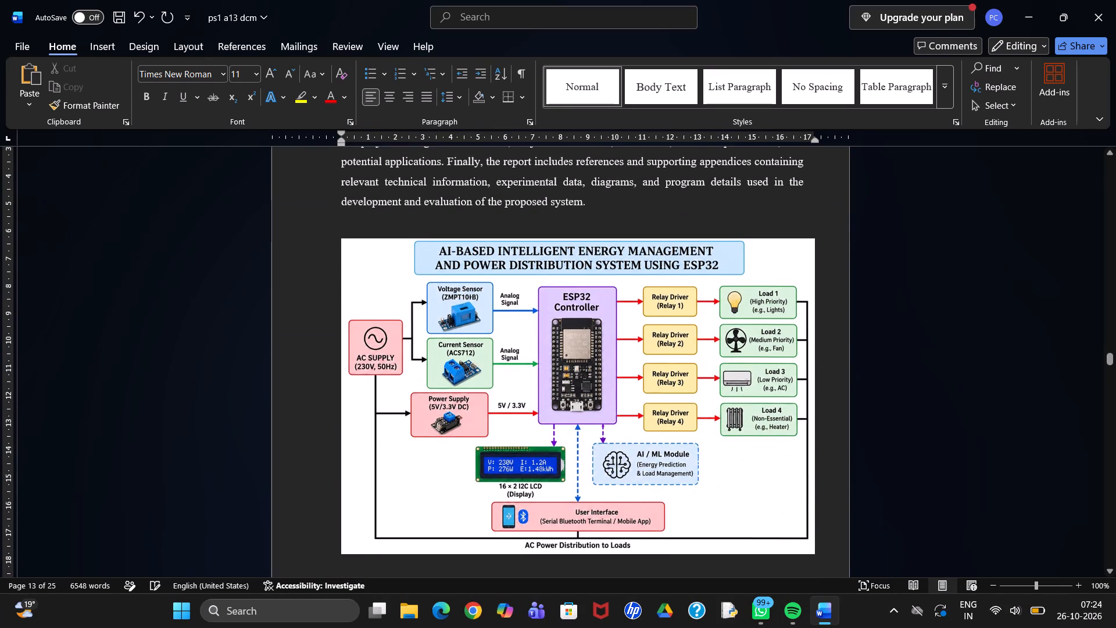
# Add the heading text "BLOCK DIAGRAM" on the line directly above the pasted diagram.
pyautogui.click(583, 229)
pyautogui.scroll(-1, 636, 494)
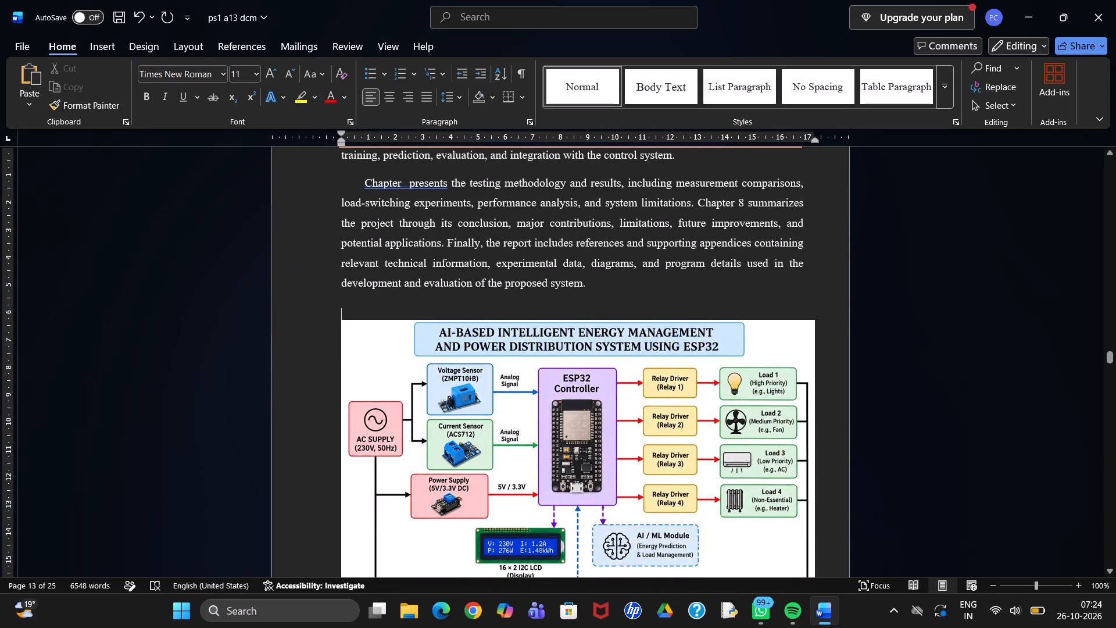
pyautogui.write('BLOCK DIAGRAM')
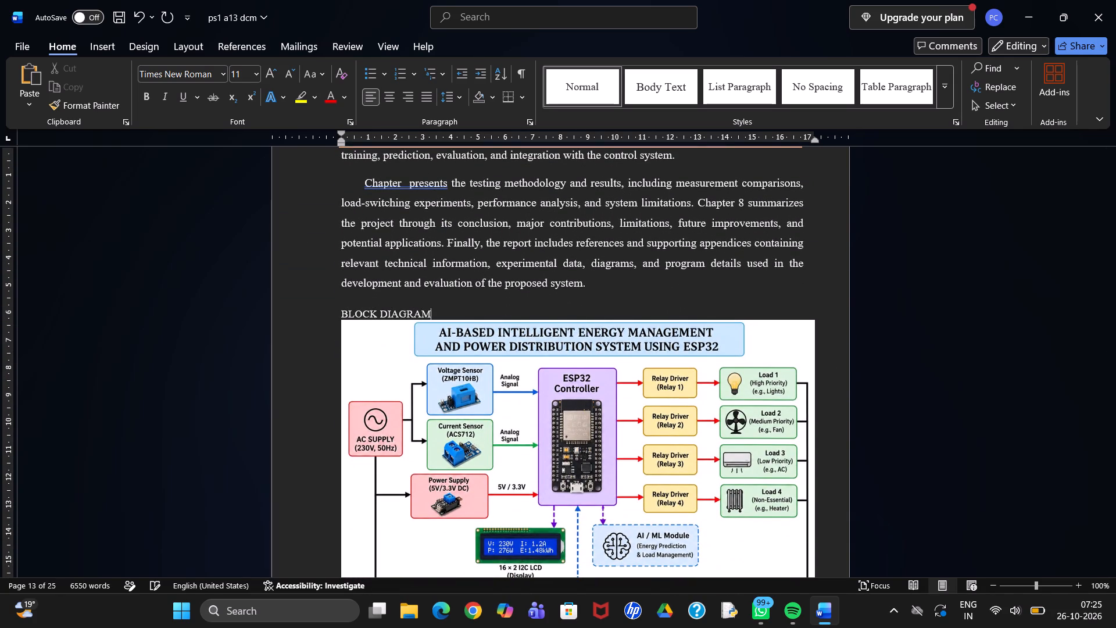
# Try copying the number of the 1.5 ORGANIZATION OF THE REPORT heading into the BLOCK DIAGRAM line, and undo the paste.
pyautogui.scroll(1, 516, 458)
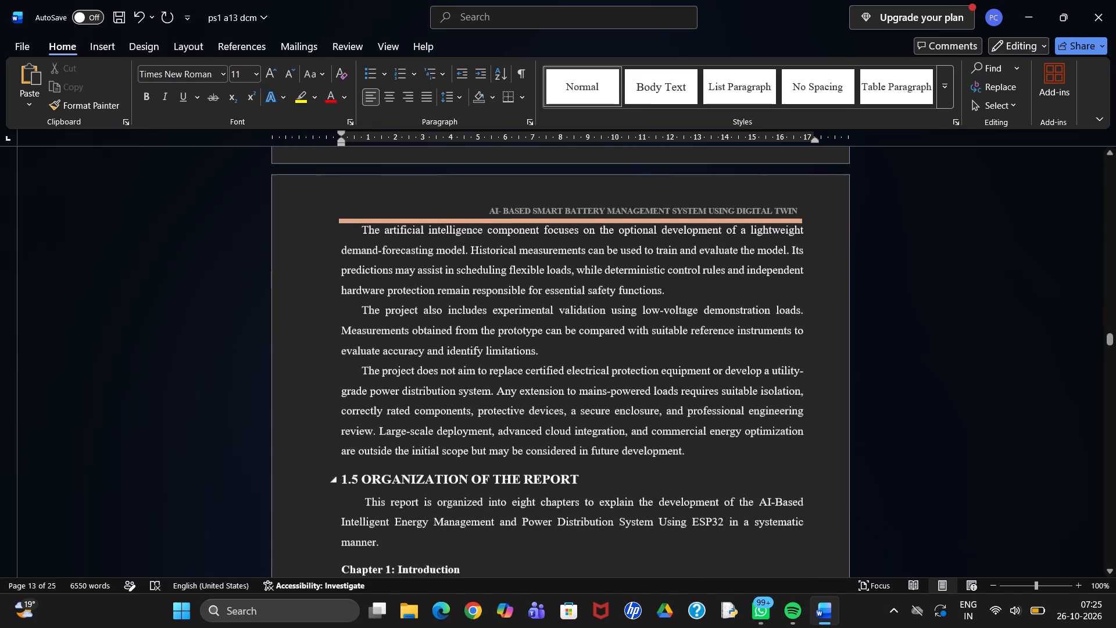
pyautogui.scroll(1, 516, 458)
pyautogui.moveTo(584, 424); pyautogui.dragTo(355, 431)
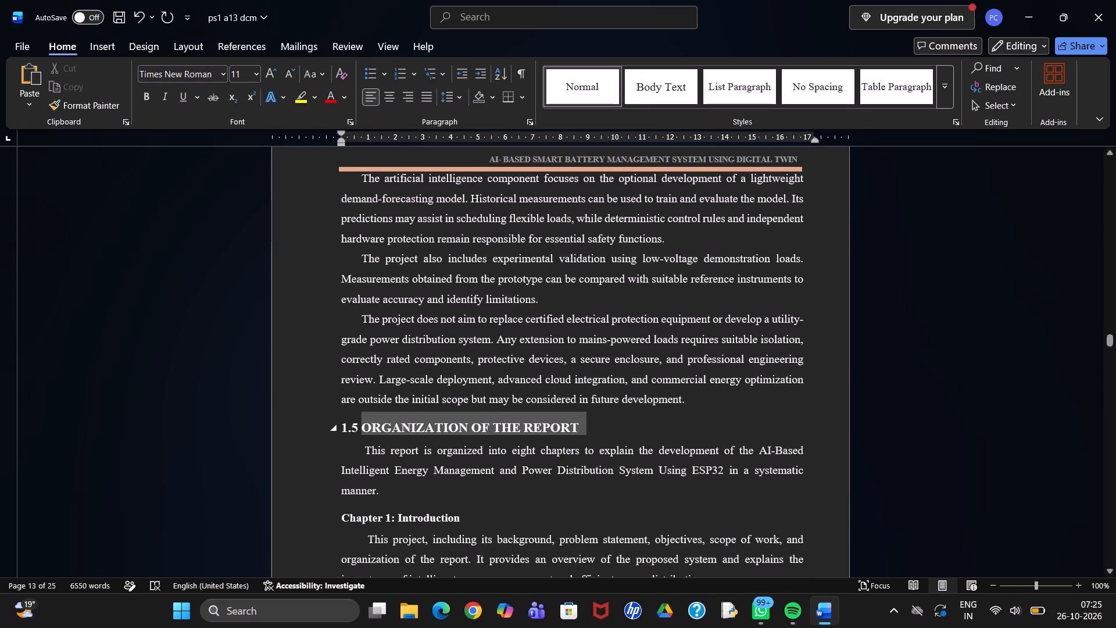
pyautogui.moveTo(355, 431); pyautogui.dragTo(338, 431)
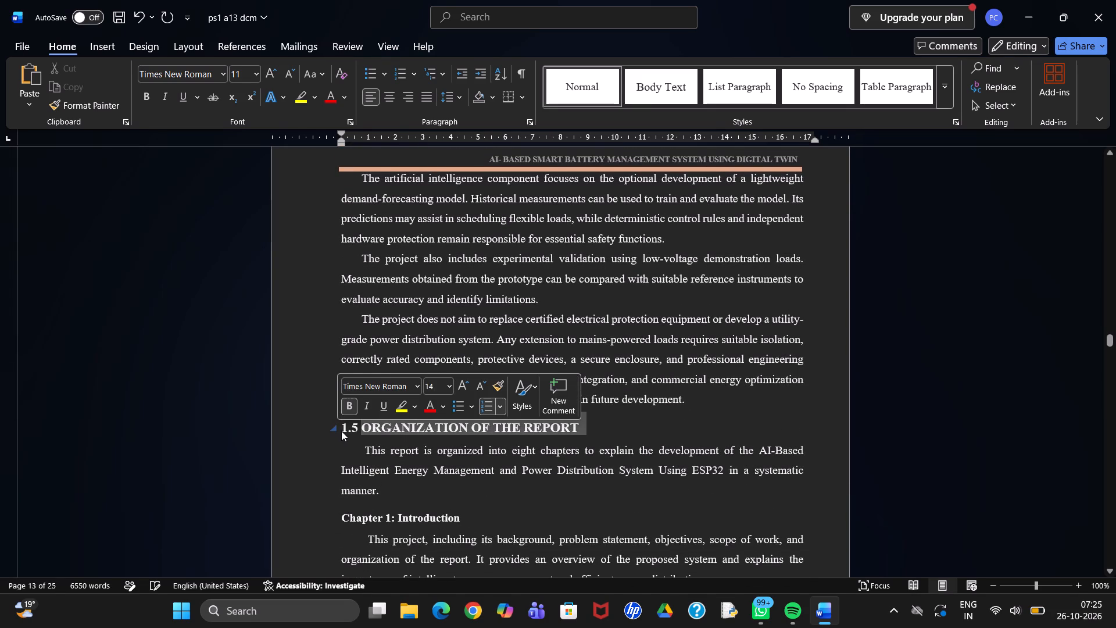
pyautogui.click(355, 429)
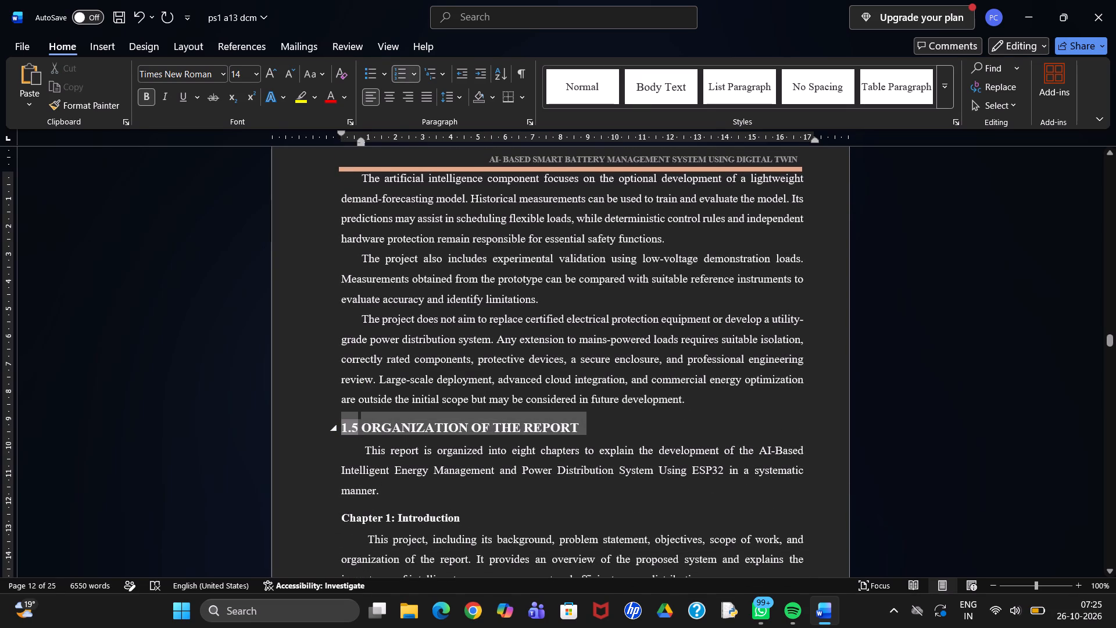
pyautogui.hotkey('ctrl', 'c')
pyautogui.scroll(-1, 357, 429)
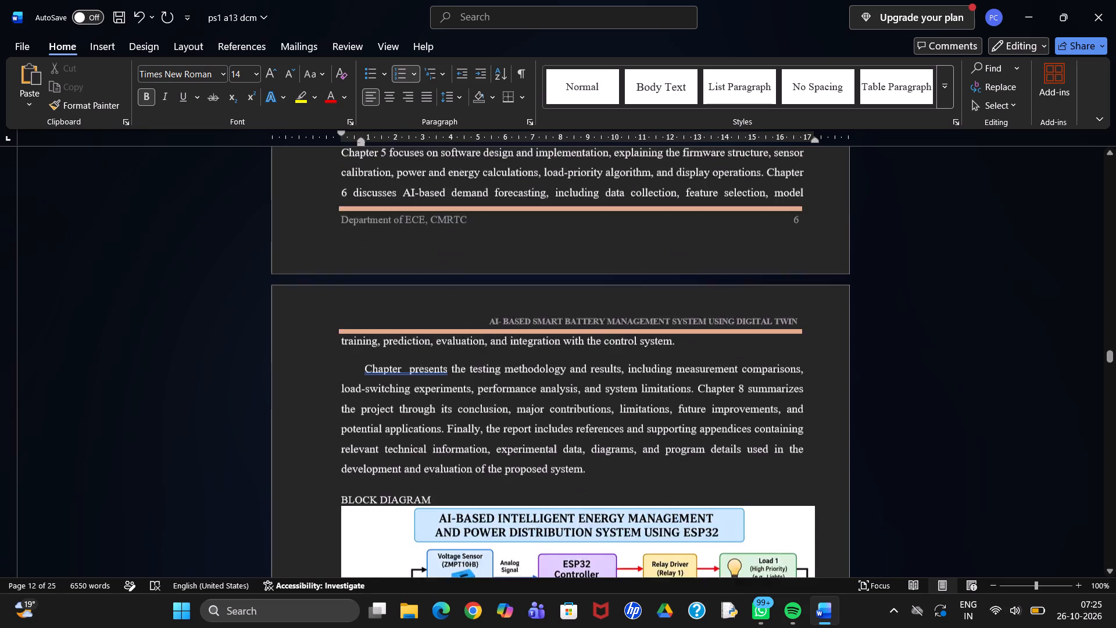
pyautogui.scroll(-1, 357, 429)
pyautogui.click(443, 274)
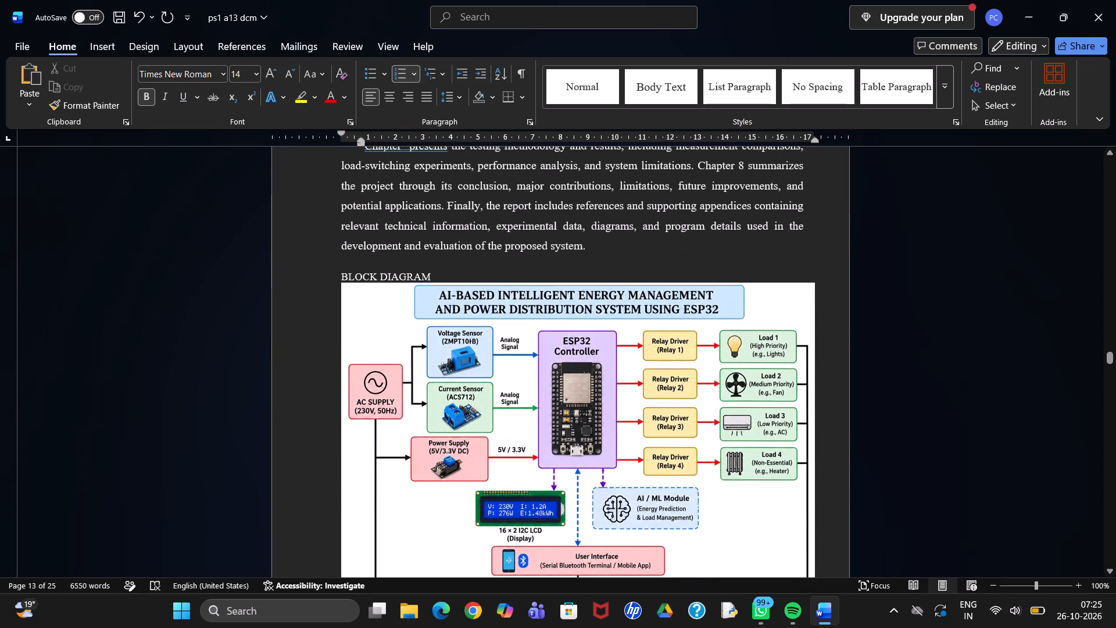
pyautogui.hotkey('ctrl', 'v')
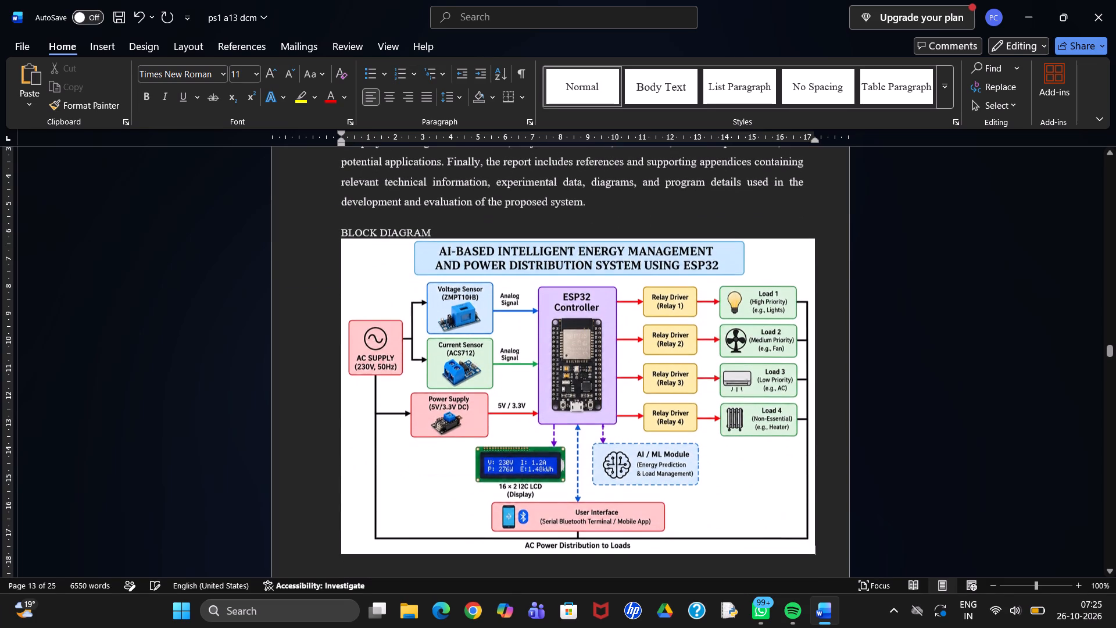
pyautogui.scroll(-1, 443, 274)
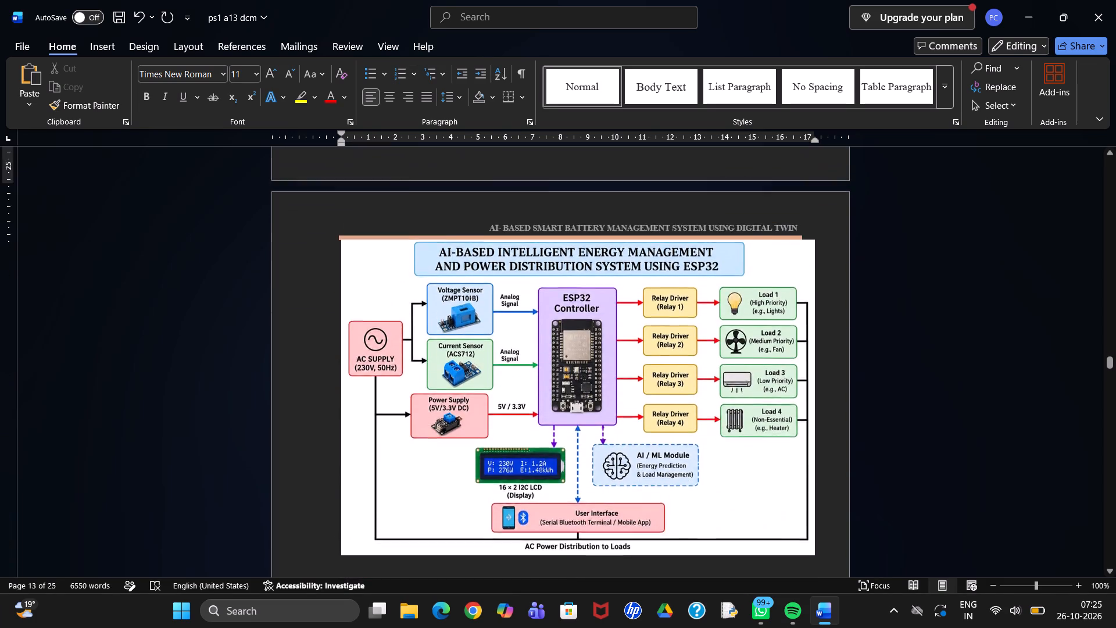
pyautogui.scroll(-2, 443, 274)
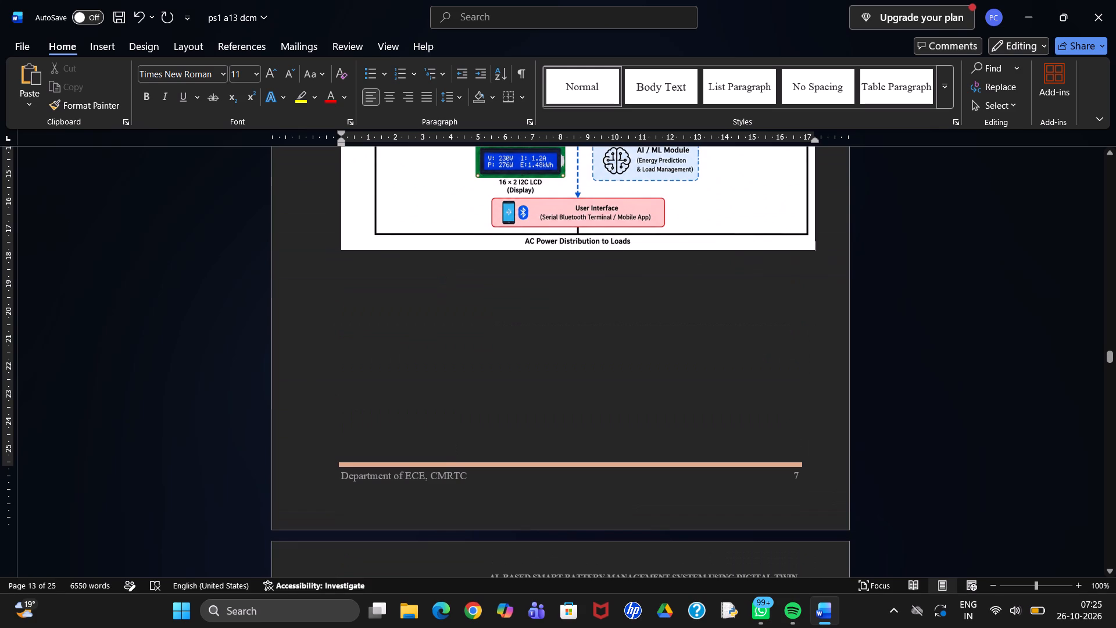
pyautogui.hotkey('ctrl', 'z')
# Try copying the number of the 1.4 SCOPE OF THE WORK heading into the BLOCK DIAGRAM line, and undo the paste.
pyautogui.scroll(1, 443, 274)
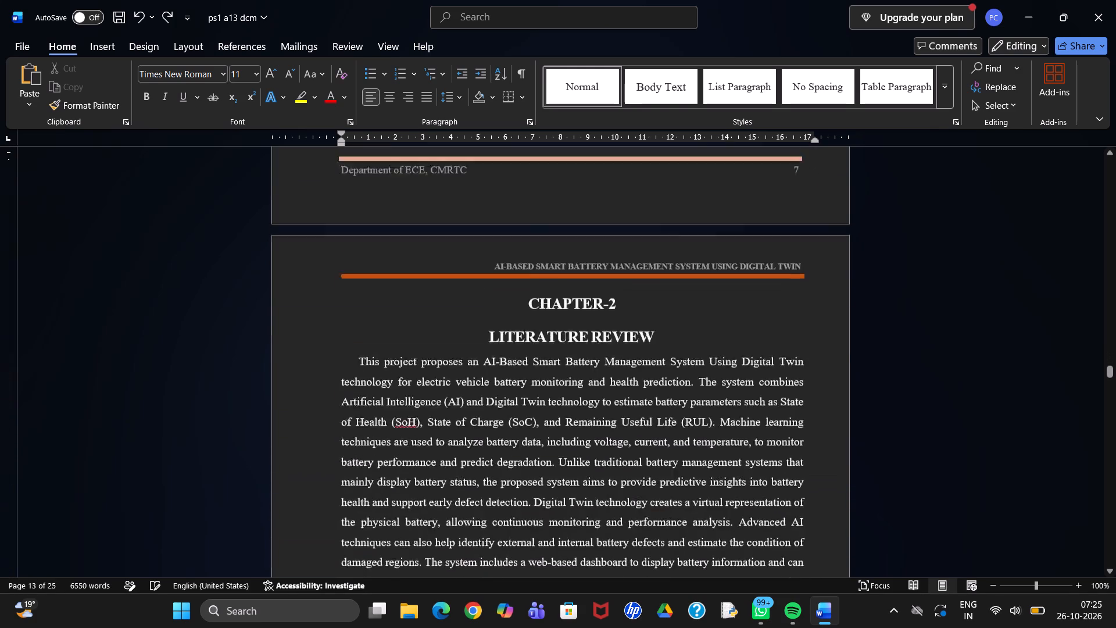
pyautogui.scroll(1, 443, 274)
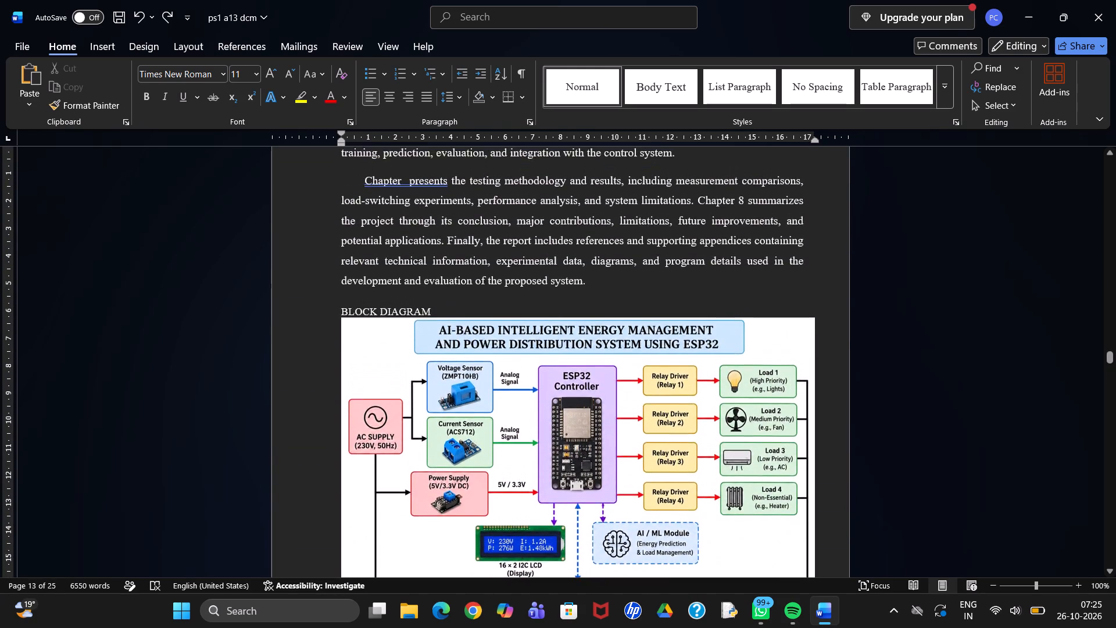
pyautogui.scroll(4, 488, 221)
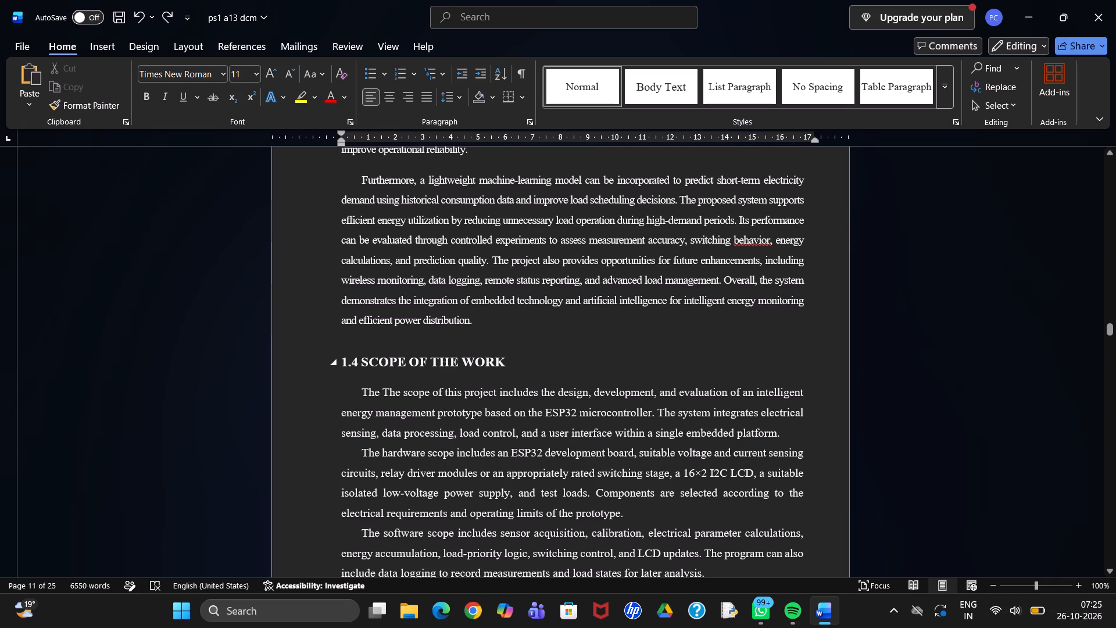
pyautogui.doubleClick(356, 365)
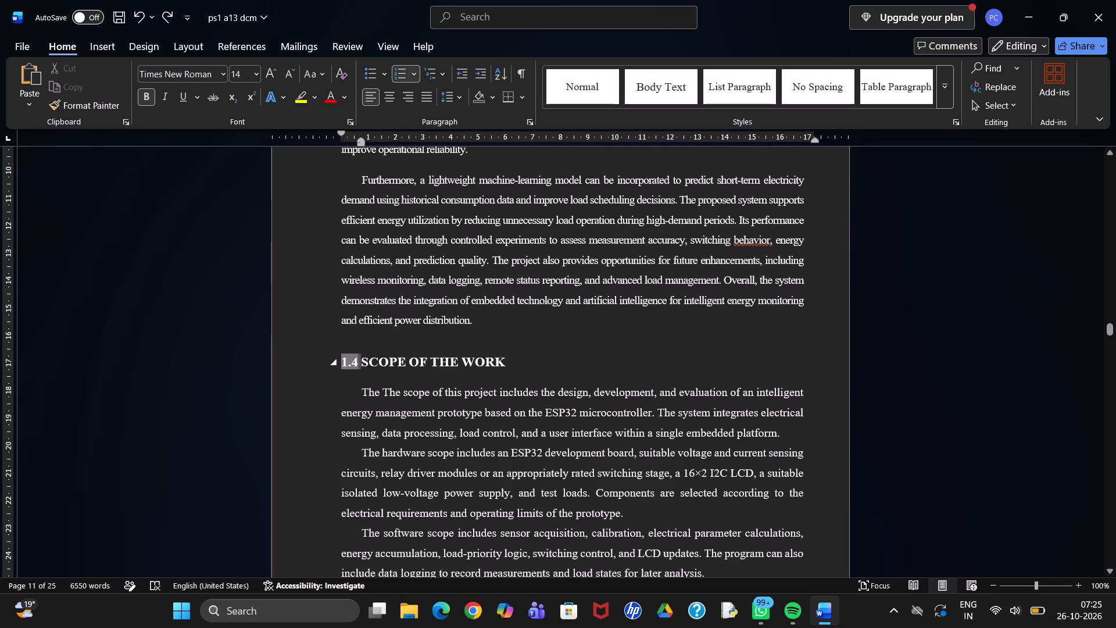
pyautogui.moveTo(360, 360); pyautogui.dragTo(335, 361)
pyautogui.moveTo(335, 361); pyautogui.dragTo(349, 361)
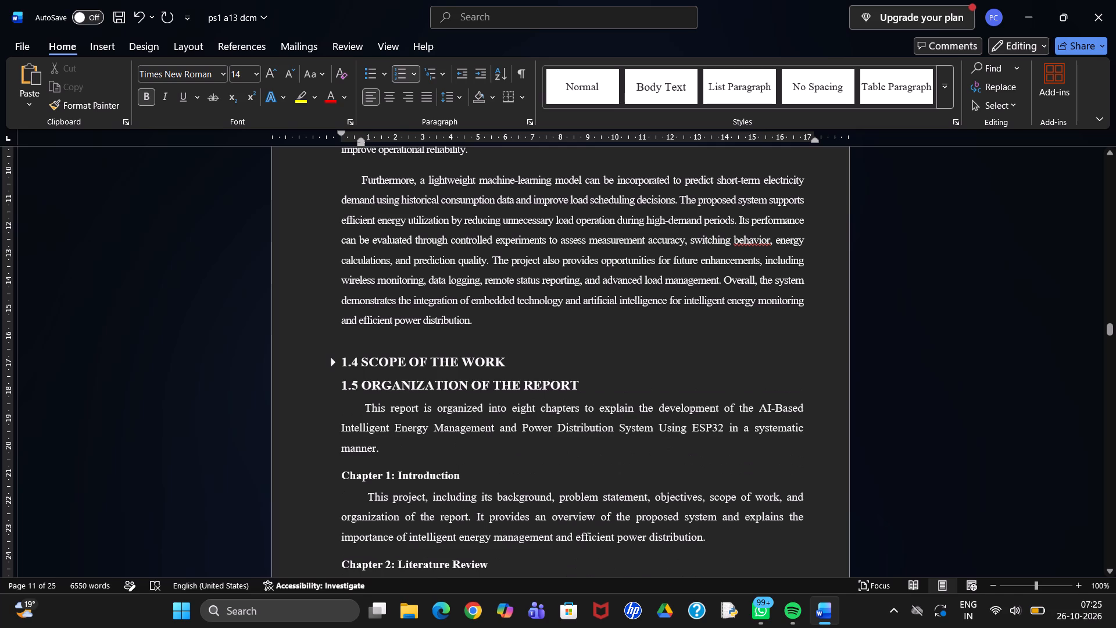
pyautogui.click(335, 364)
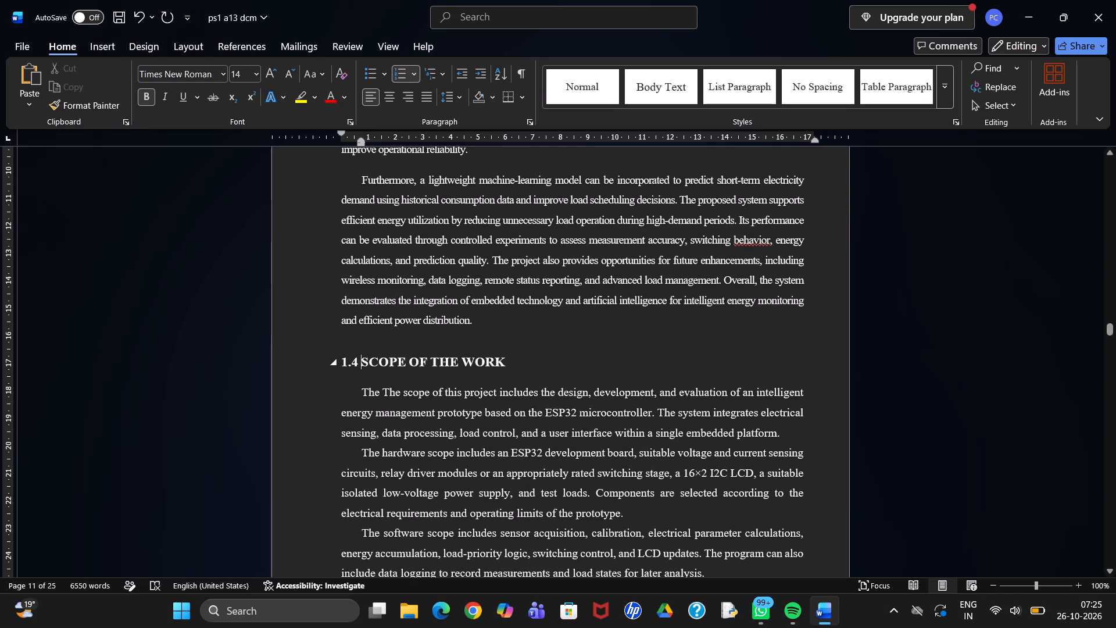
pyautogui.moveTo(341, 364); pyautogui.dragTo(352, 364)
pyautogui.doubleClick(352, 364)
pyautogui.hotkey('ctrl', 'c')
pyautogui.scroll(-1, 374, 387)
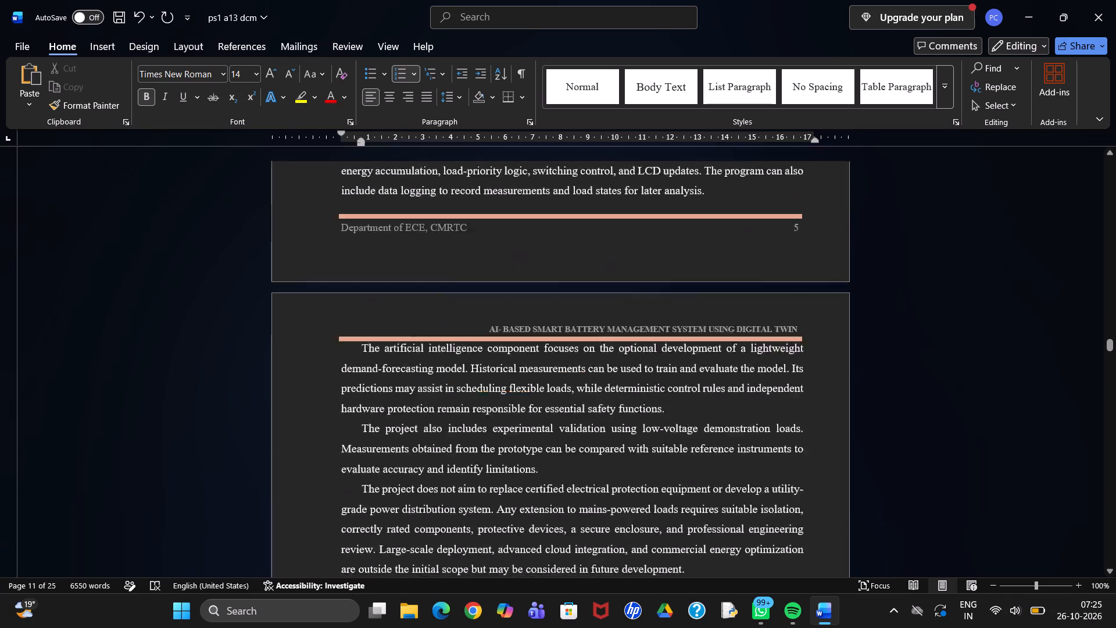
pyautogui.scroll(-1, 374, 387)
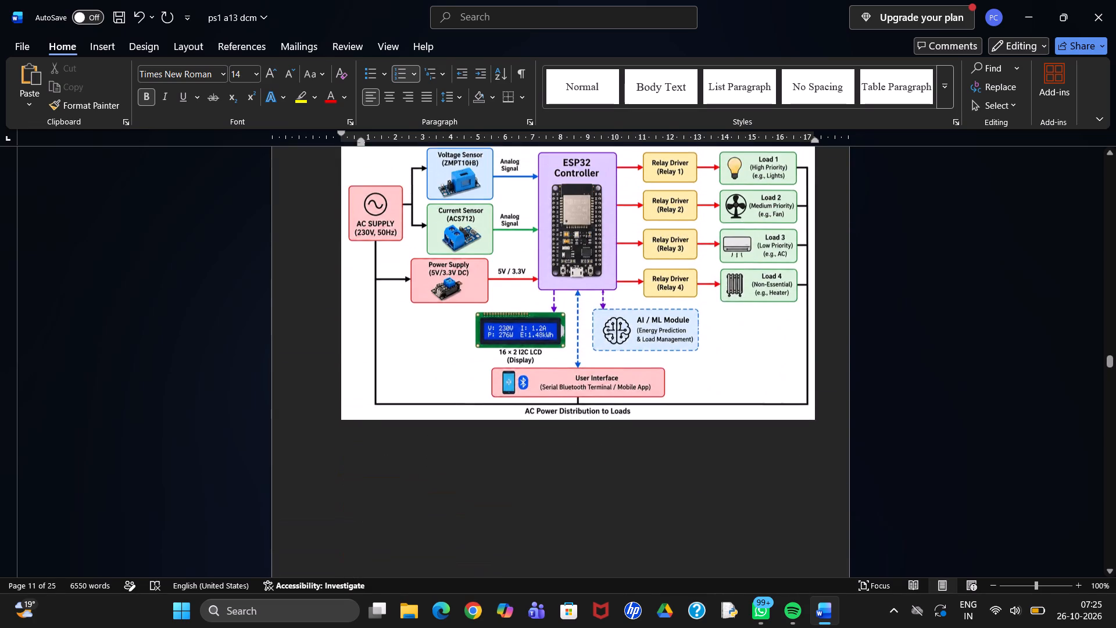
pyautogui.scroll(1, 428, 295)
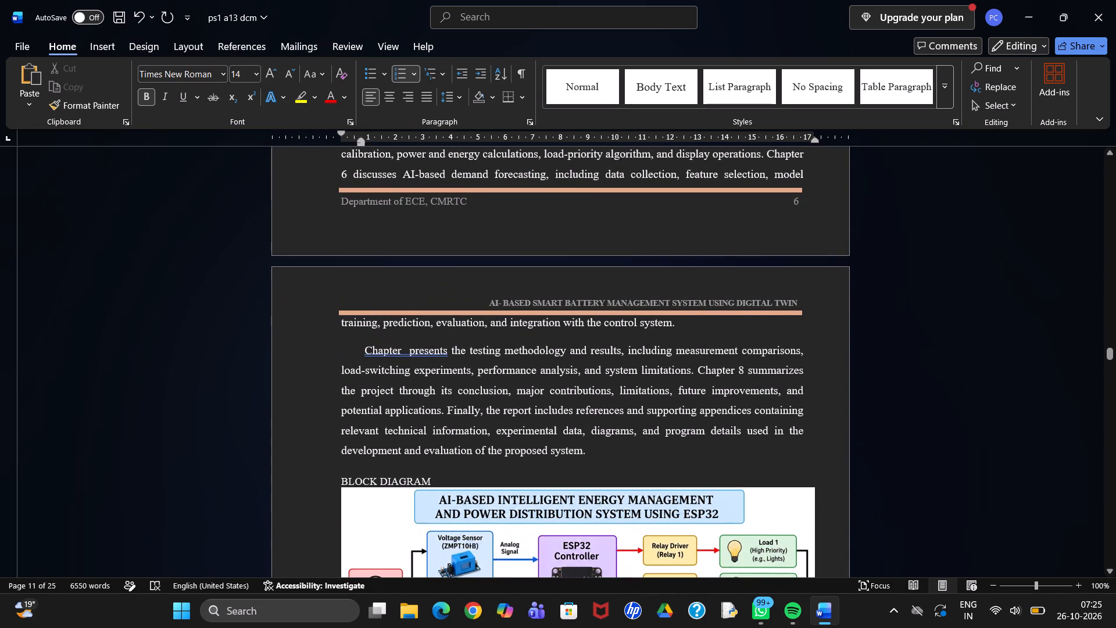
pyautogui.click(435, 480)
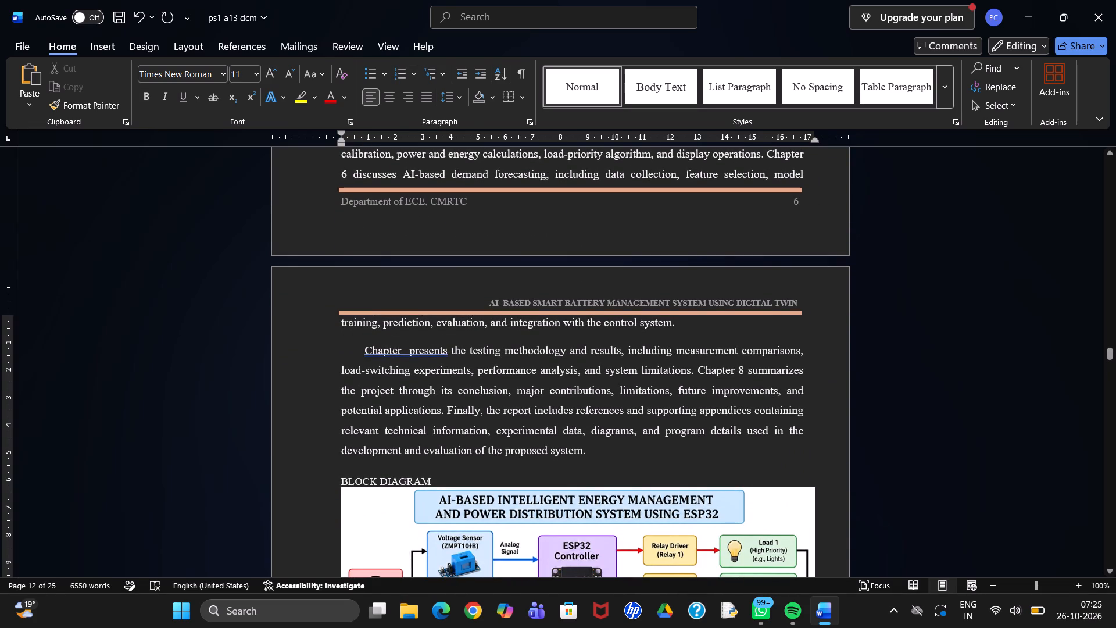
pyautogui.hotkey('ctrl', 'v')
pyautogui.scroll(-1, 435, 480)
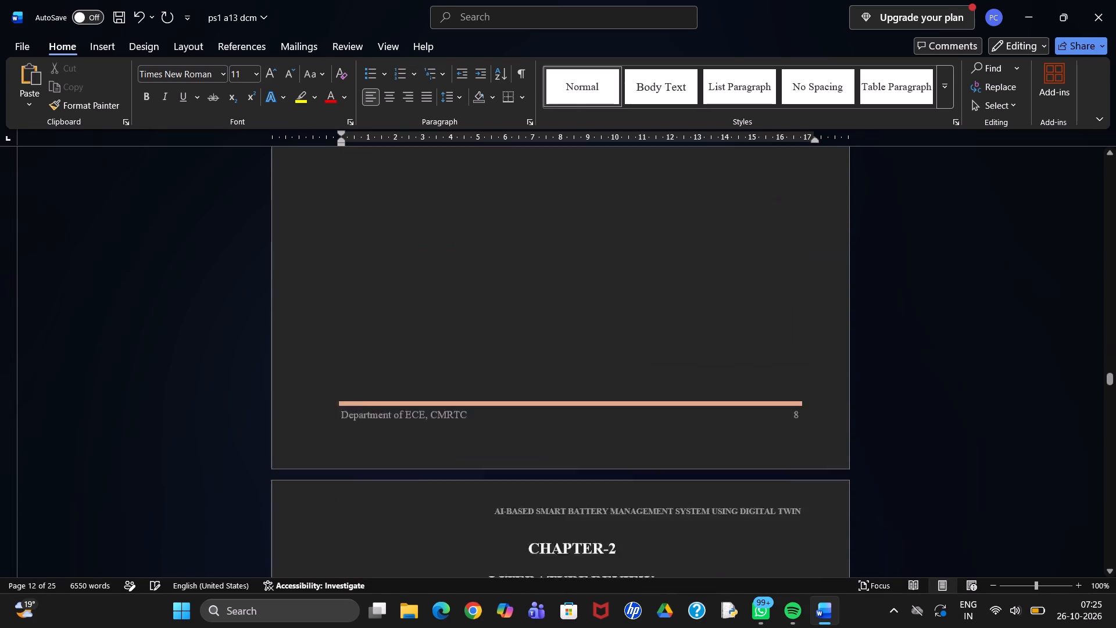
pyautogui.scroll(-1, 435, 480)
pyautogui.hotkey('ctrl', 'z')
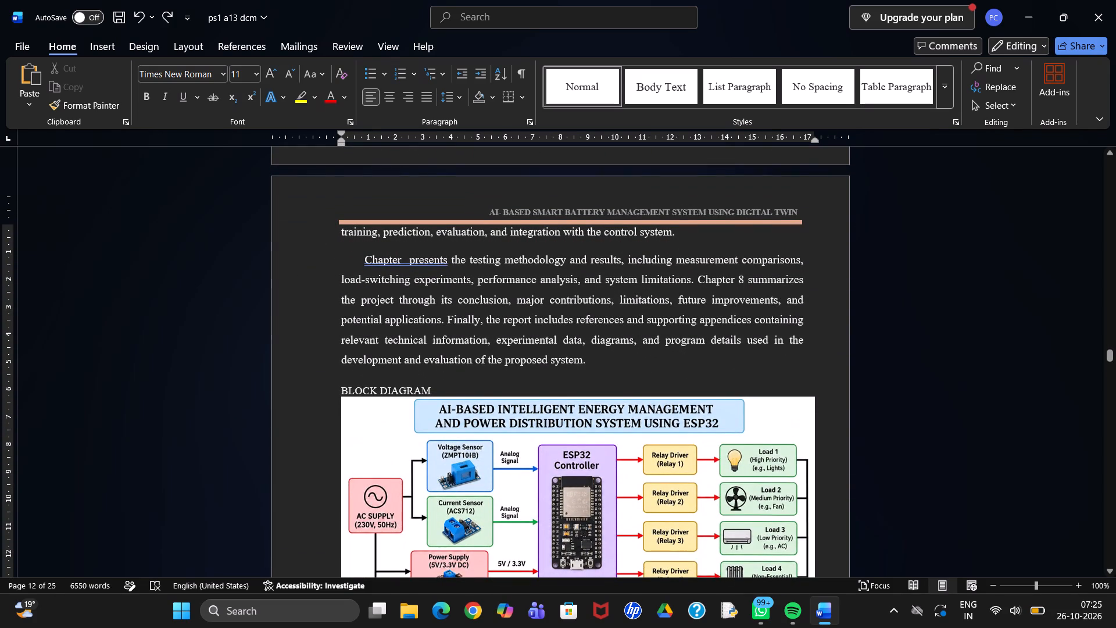
# Insert two line breaks after the BLOCK DIAGRAM heading to separate it from the diagram.
pyautogui.press('Return')
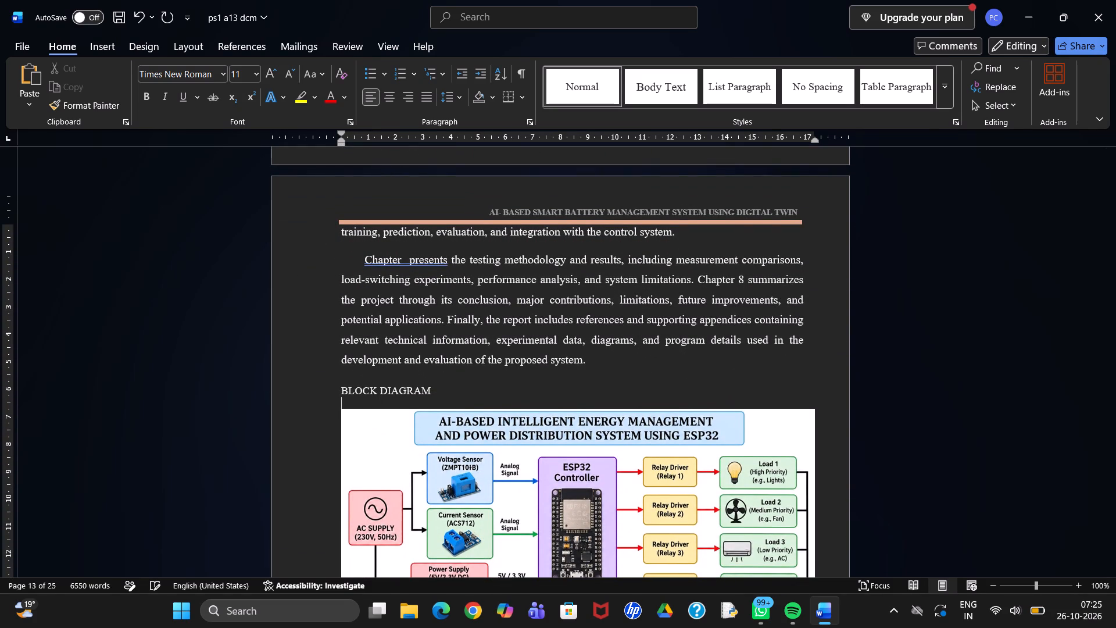
pyautogui.press('Return')
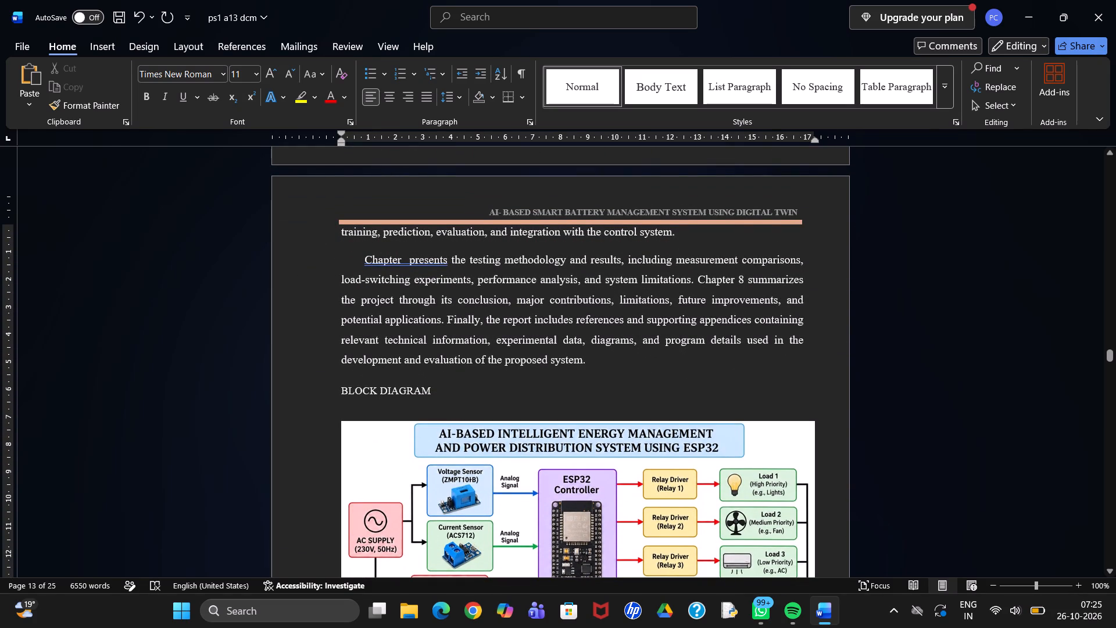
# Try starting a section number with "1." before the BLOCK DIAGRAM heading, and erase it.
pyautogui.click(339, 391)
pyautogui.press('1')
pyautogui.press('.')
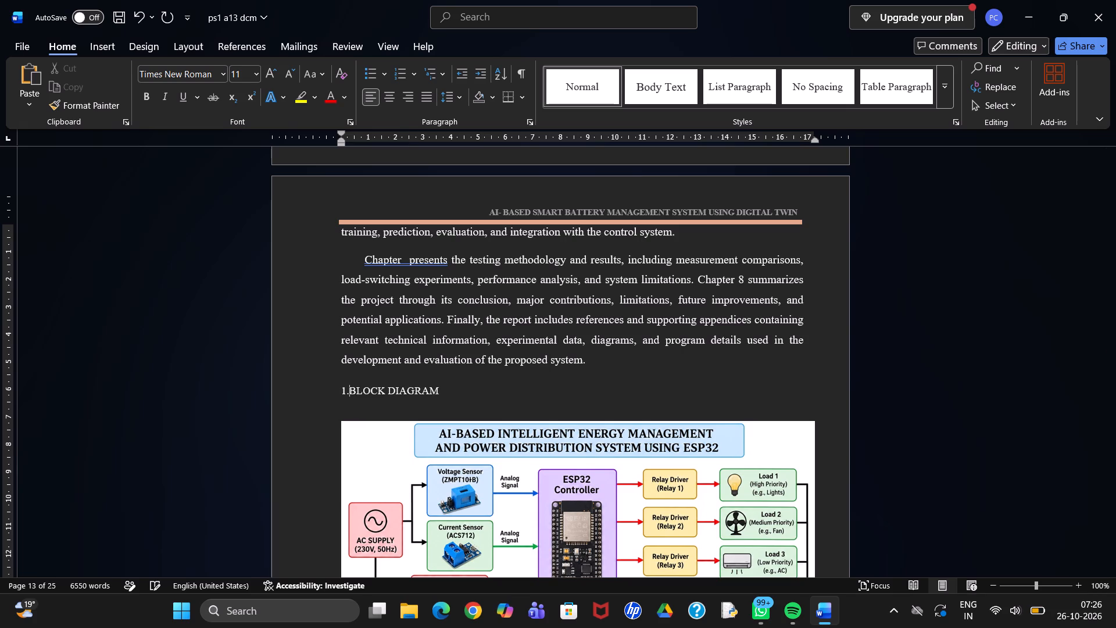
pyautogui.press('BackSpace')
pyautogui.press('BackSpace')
# Check the font size and bold formatting of the 1.5 ORGANIZATION OF THE REPORT heading as a reference for the BLOCK DIAGRAM heading.
pyautogui.scroll(1, 339, 391)
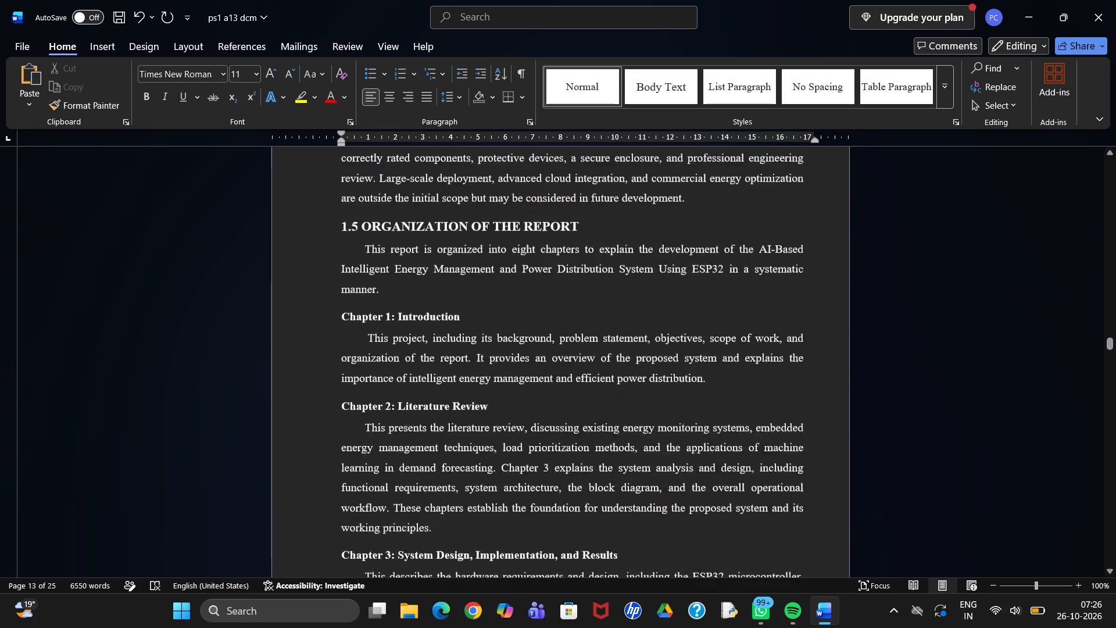
pyautogui.scroll(1, 339, 391)
pyautogui.click(344, 334)
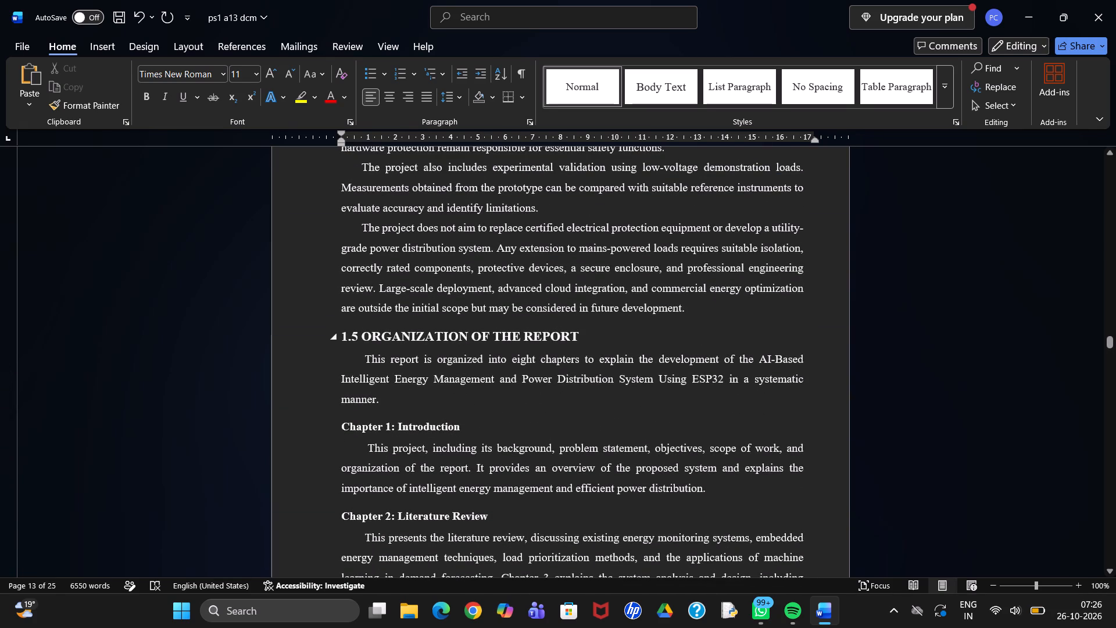
pyautogui.click(422, 347)
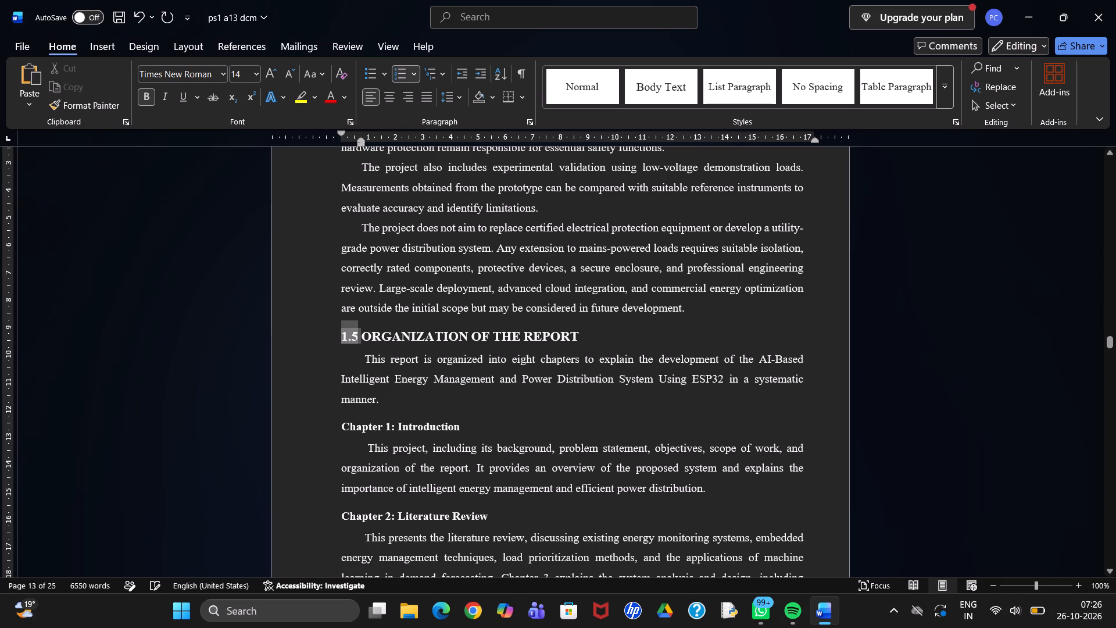
pyautogui.moveTo(423, 338); pyautogui.dragTo(482, 342)
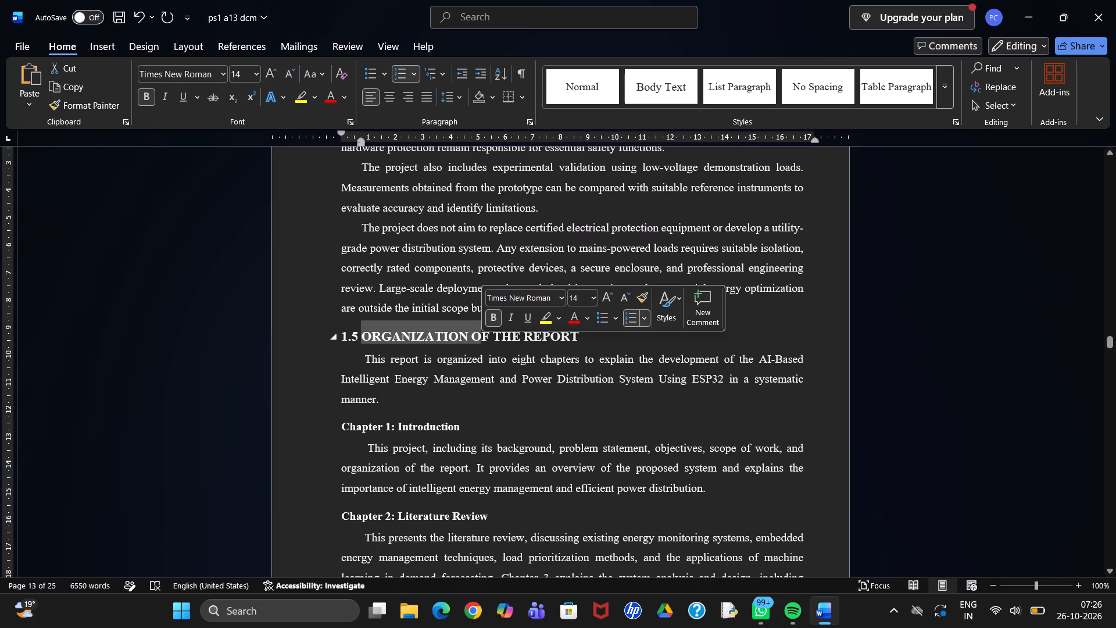
pyautogui.click(315, 419)
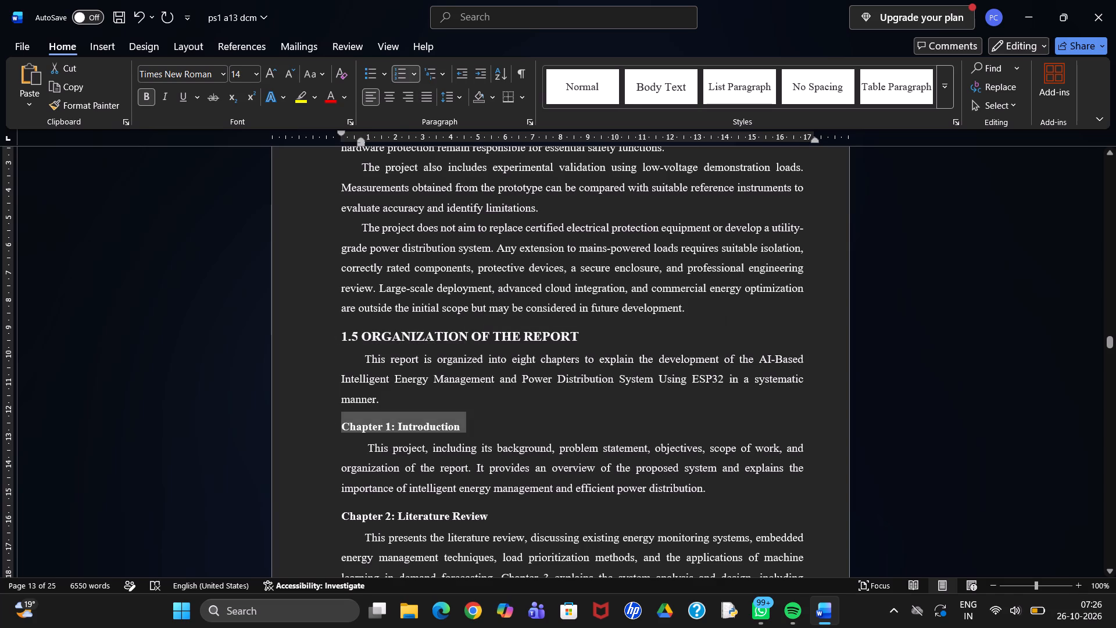
pyautogui.scroll(-2, 408, 457)
pyautogui.scroll(2, 408, 457)
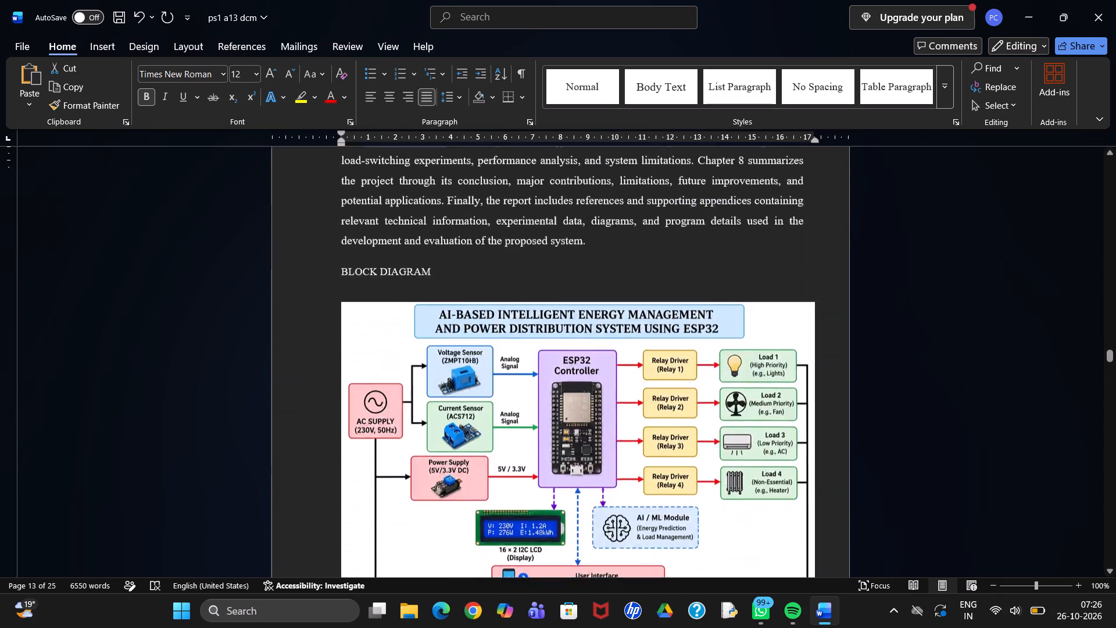
pyautogui.scroll(2, 408, 457)
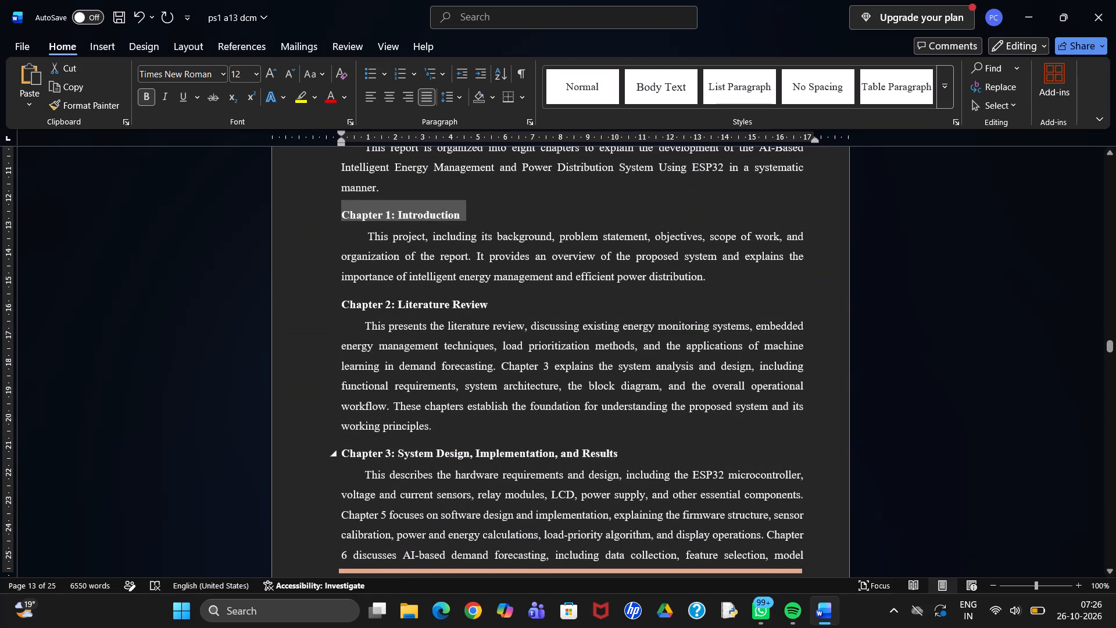
pyautogui.press('Escape')
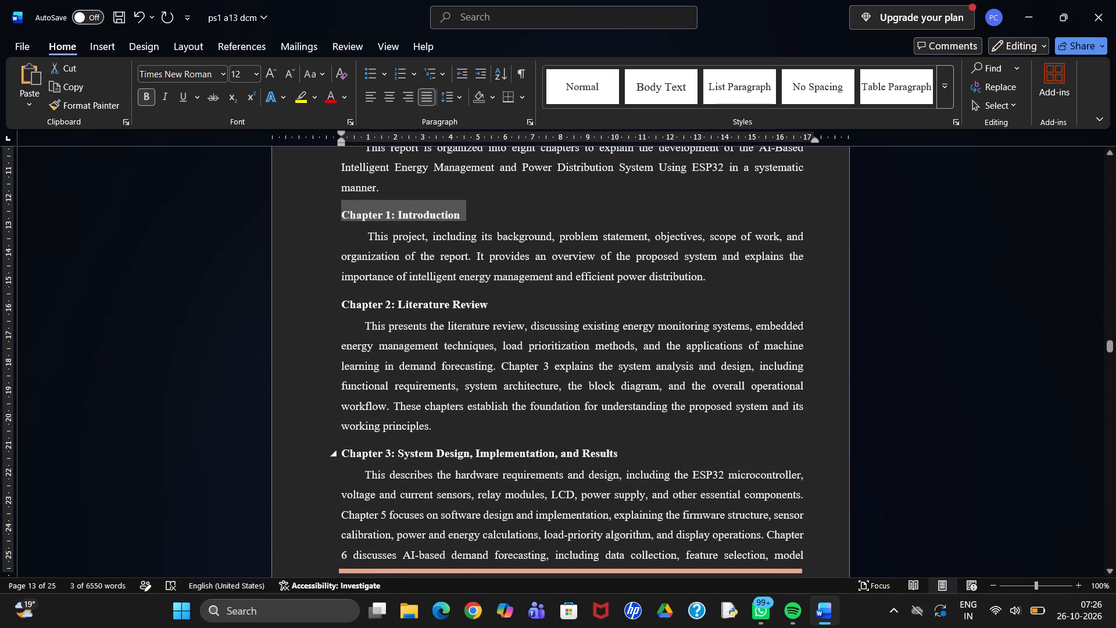
pyautogui.press('Escape')
pyautogui.click(291, 356)
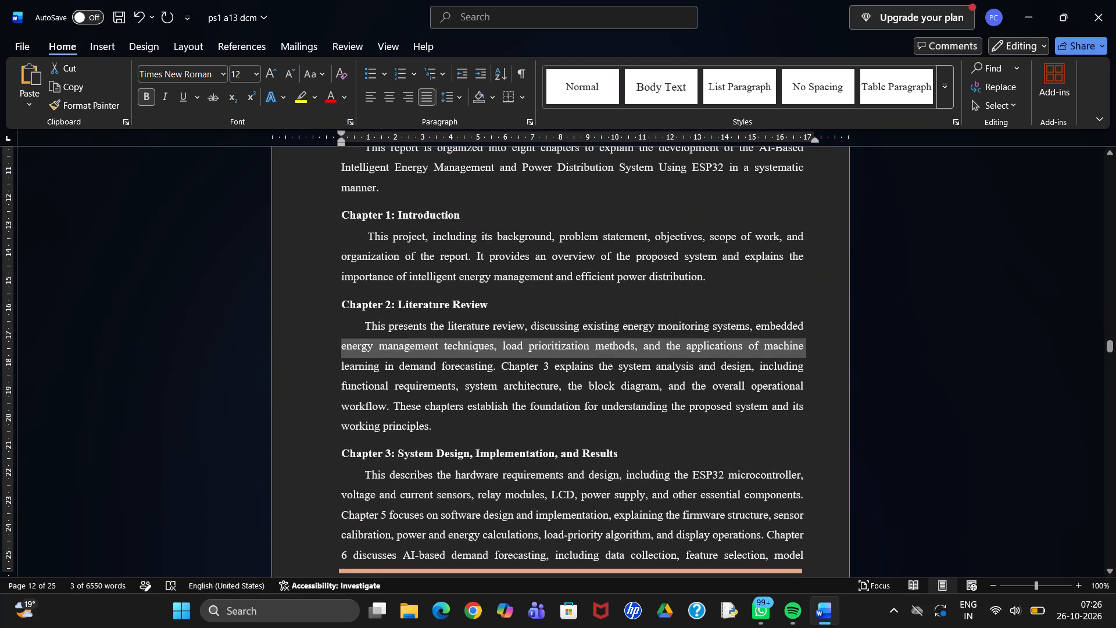
pyautogui.hscroll(1, 414, 481)
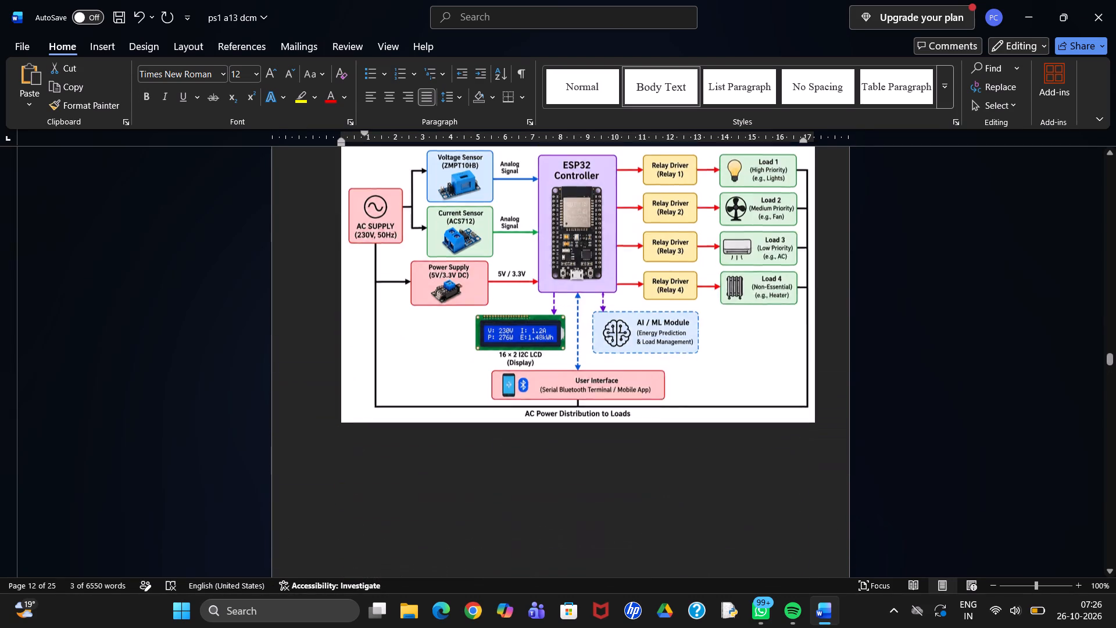
pyautogui.hscroll(1, 414, 481)
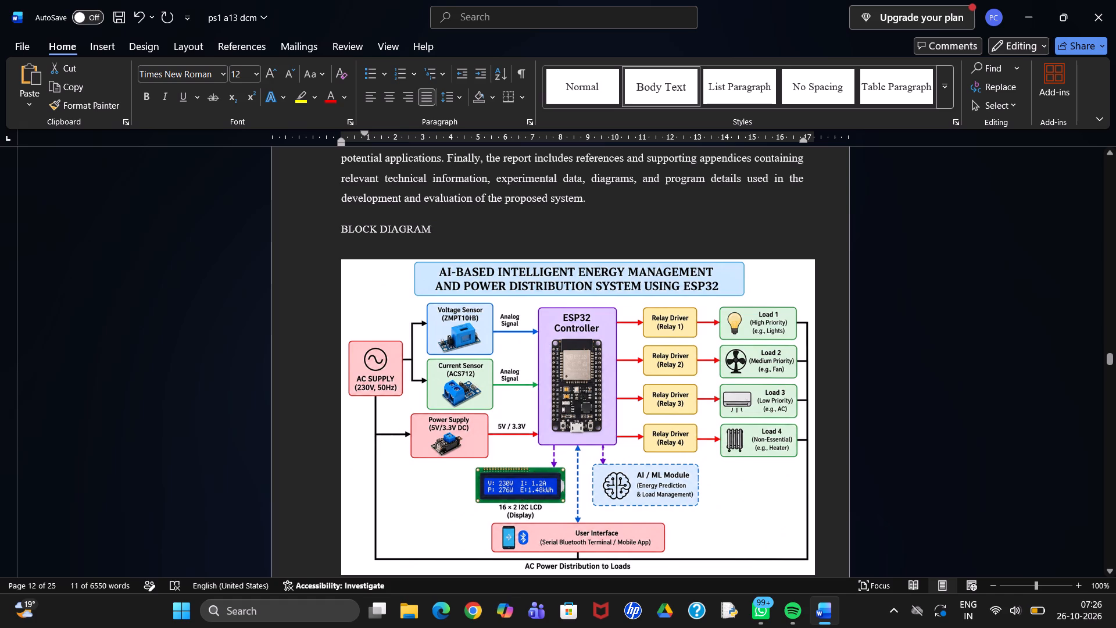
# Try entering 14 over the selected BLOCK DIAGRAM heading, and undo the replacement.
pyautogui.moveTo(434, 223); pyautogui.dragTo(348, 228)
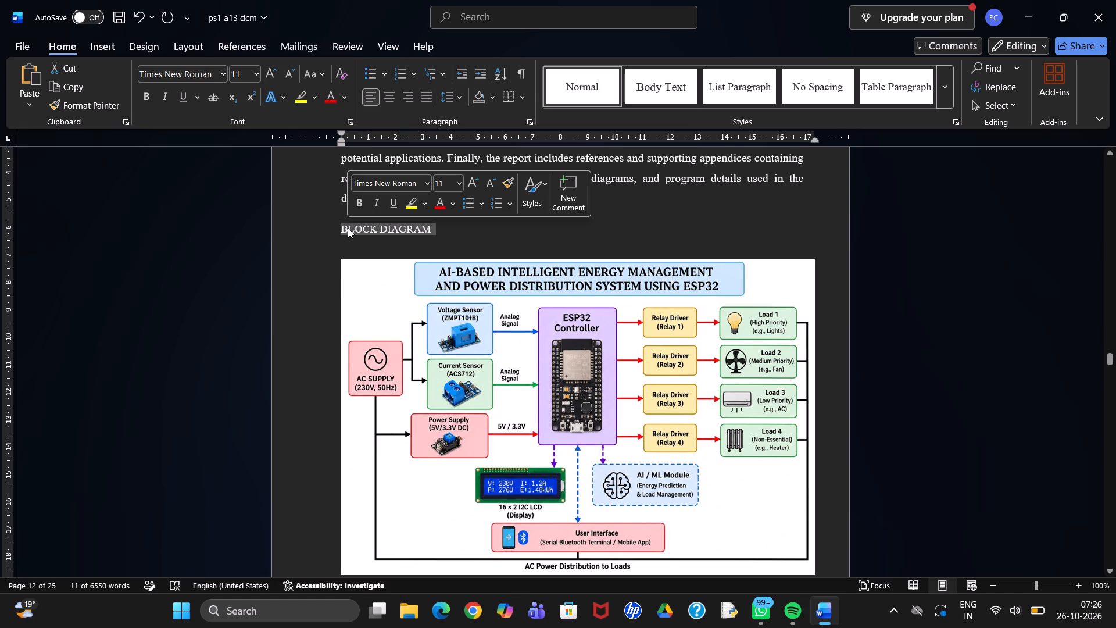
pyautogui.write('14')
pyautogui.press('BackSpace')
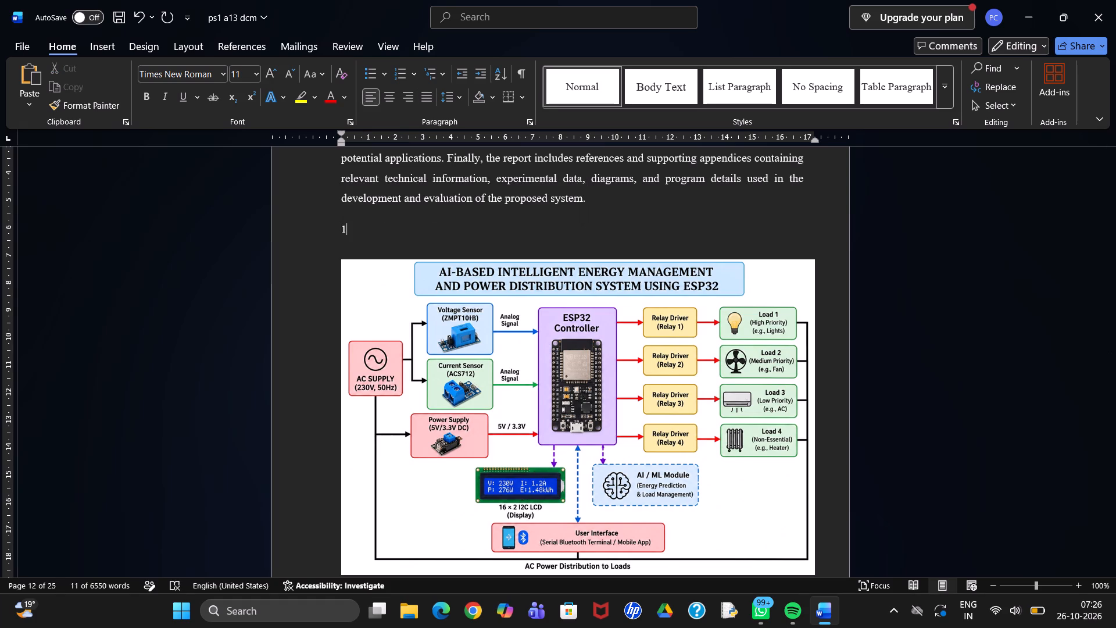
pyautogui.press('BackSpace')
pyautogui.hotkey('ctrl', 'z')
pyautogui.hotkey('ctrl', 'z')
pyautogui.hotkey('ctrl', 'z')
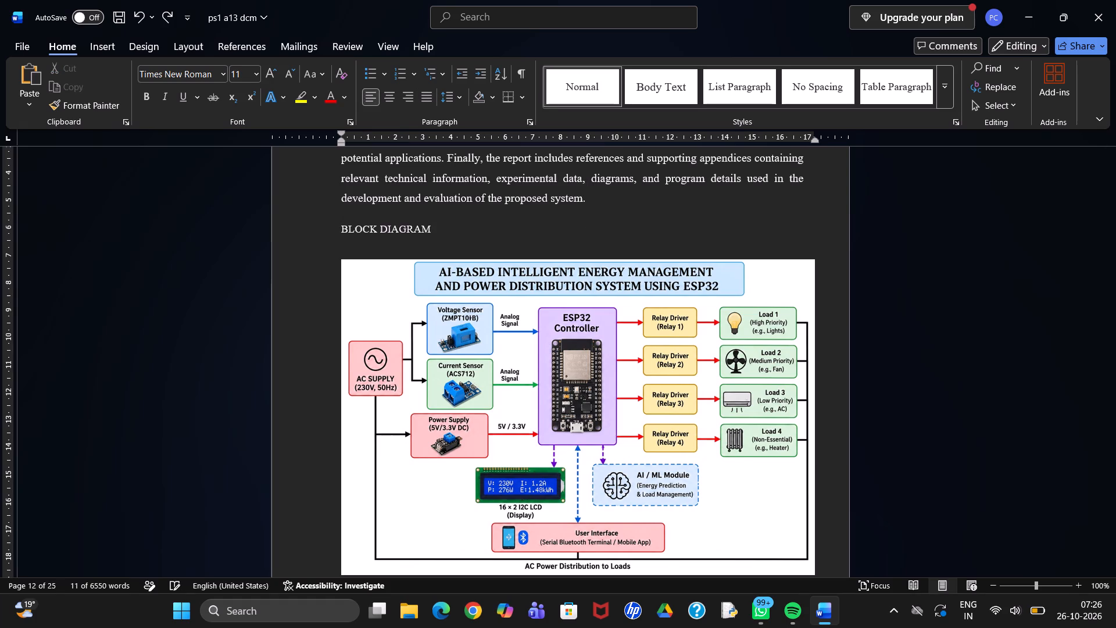
# Format the BLOCK DIAGRAM heading above the system diagram as 14 pt bold.
pyautogui.click(255, 74)
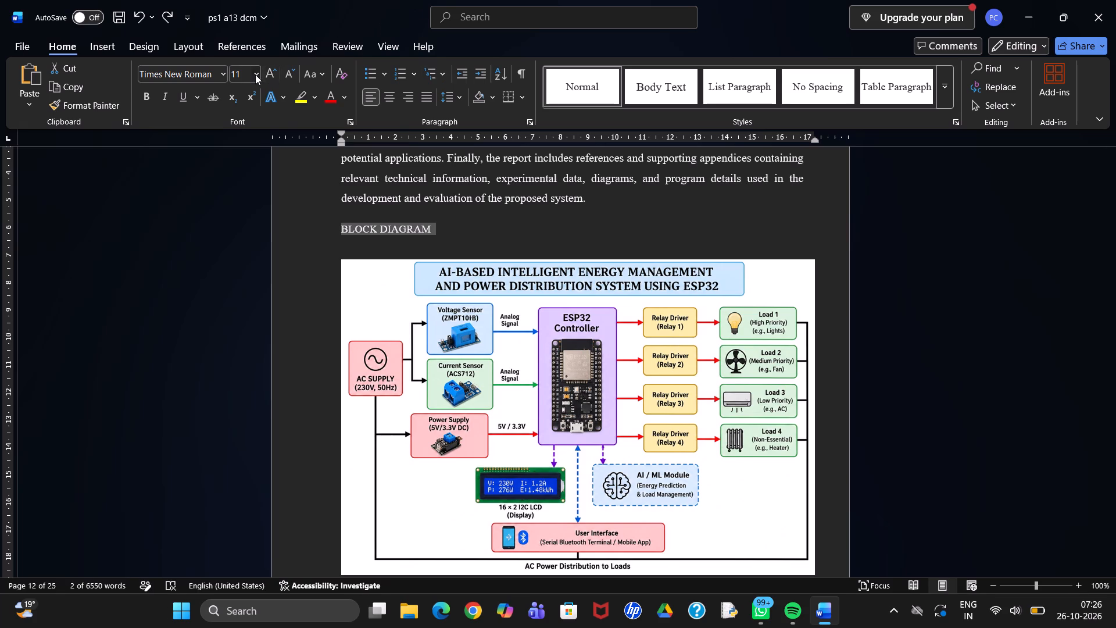
pyautogui.click(242, 176)
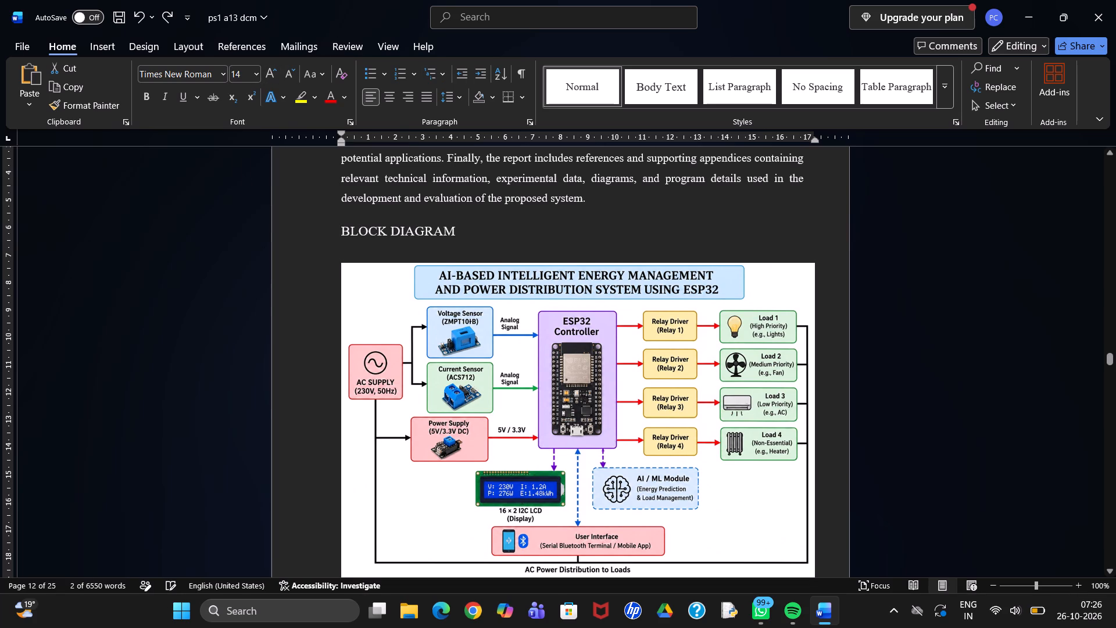
pyautogui.click(147, 95)
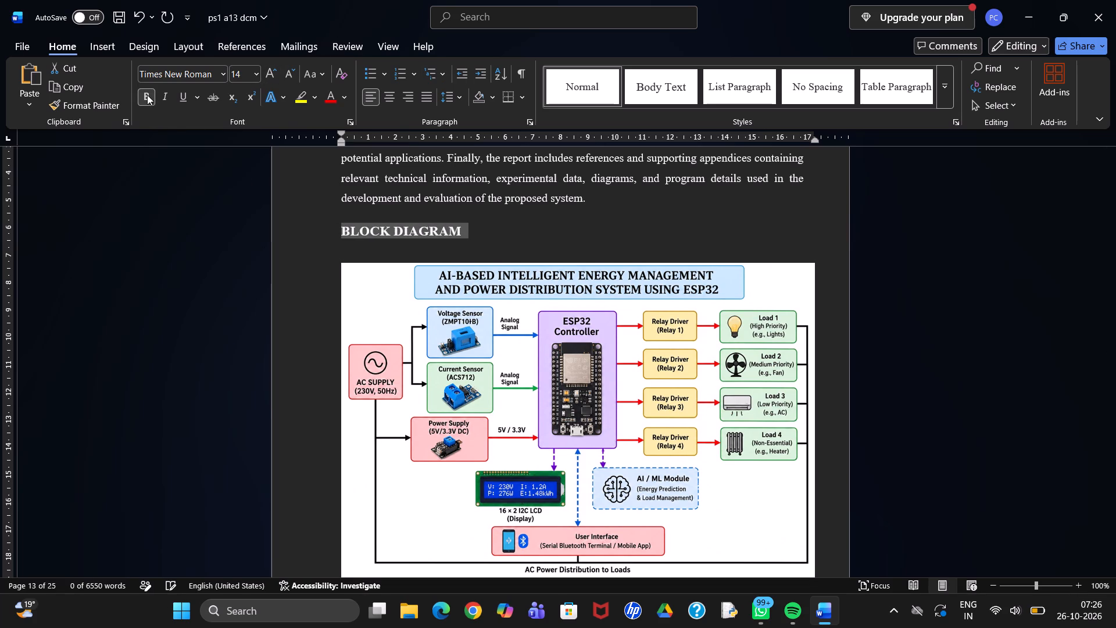
# Number the BLOCK DIAGRAM heading as 1.6, with a space between the number and the title.
pyautogui.click(342, 230)
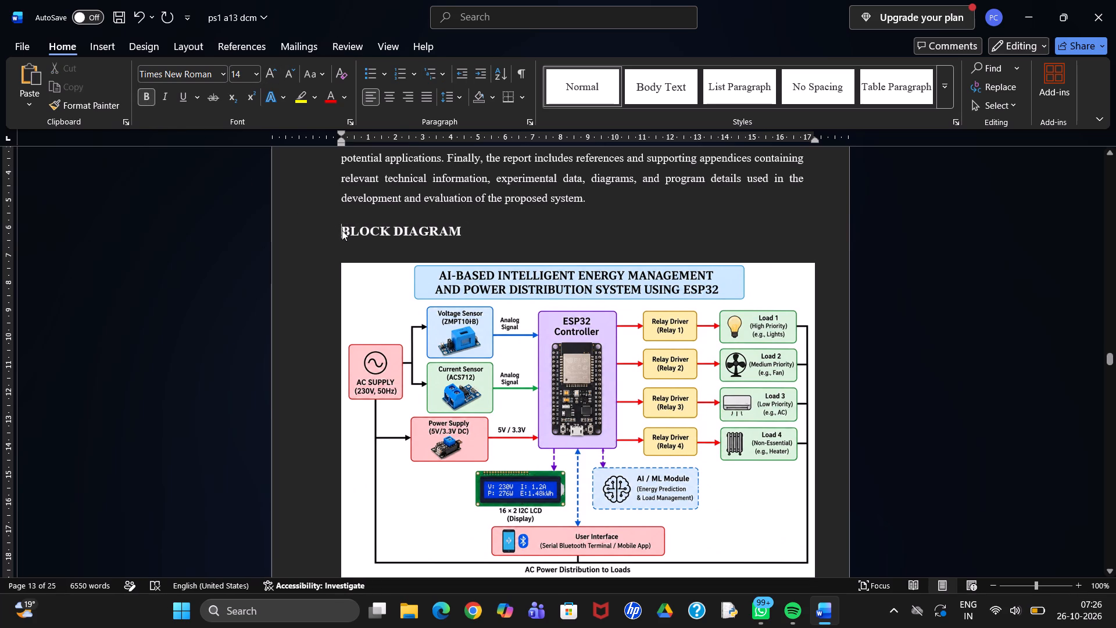
pyautogui.press('1')
pyautogui.write('.6')
pyautogui.press('space')
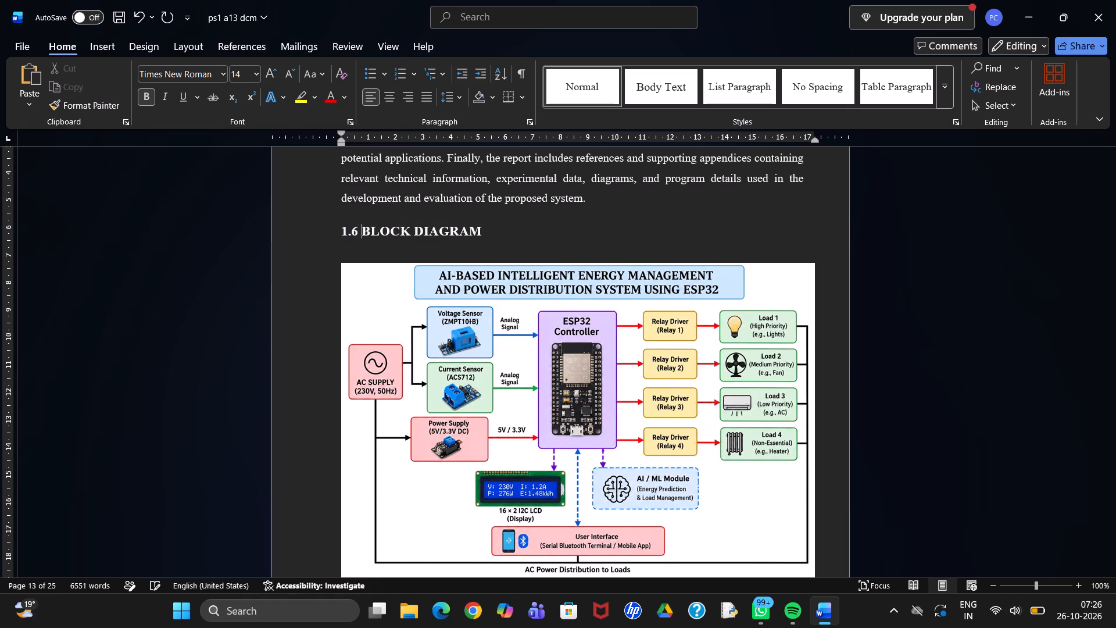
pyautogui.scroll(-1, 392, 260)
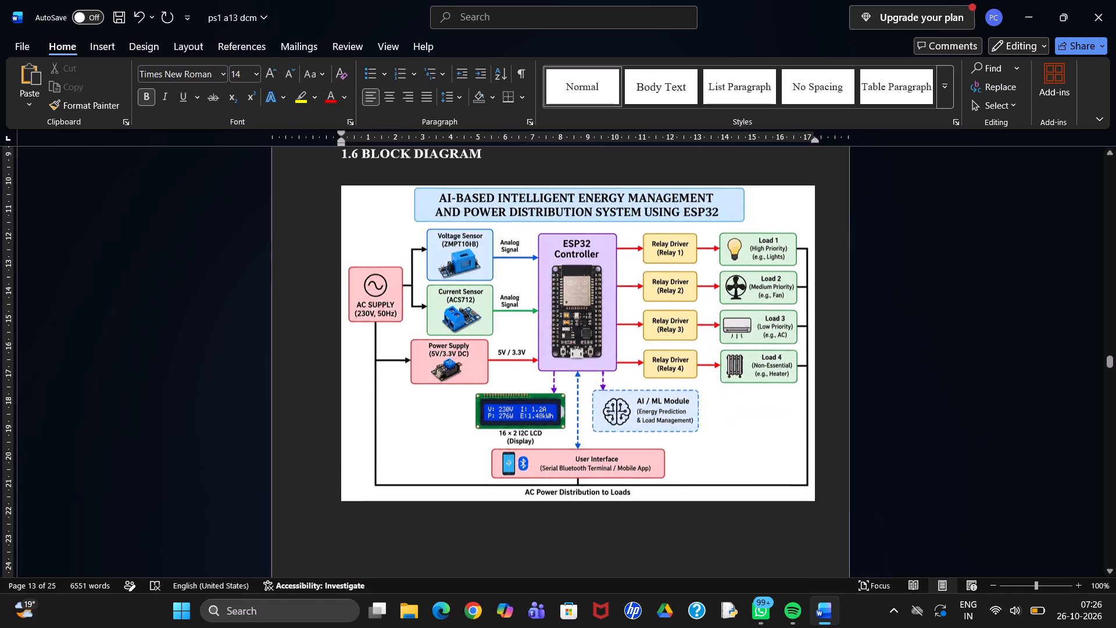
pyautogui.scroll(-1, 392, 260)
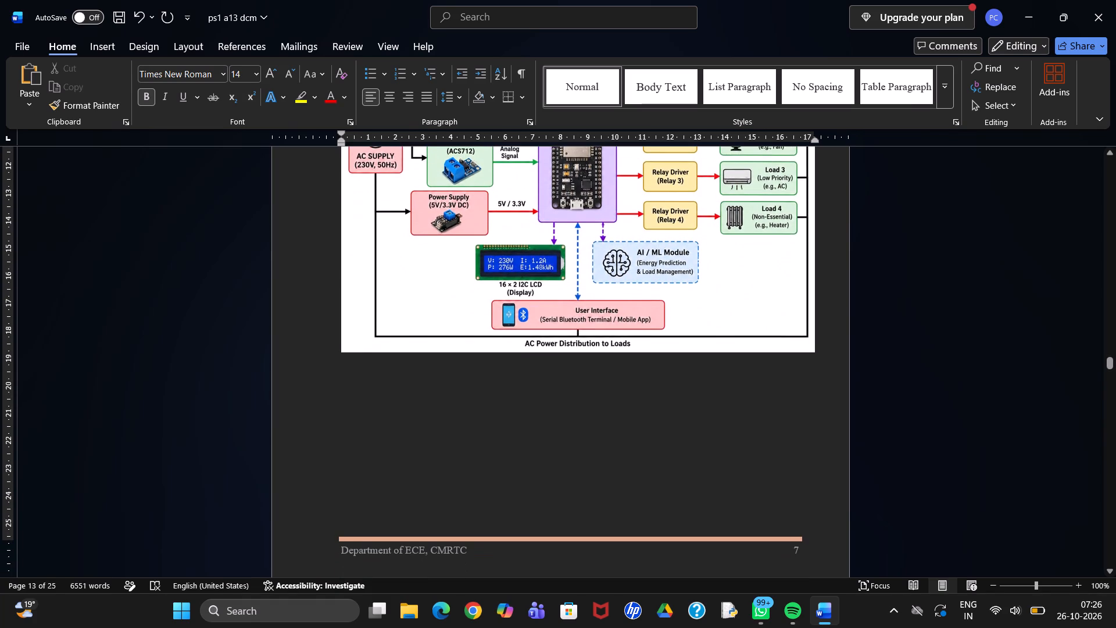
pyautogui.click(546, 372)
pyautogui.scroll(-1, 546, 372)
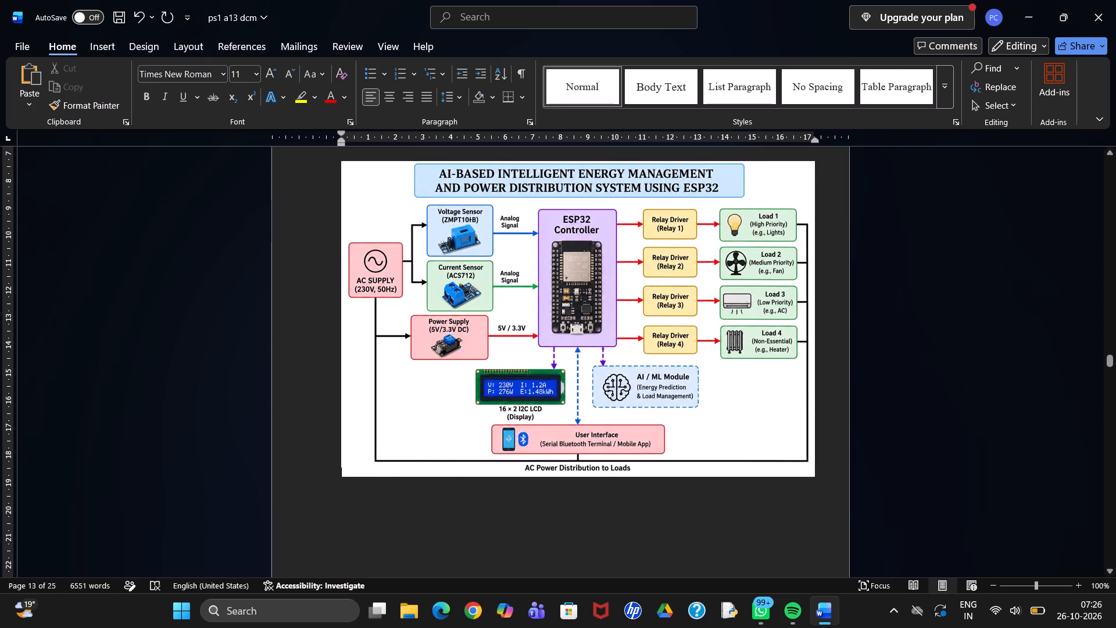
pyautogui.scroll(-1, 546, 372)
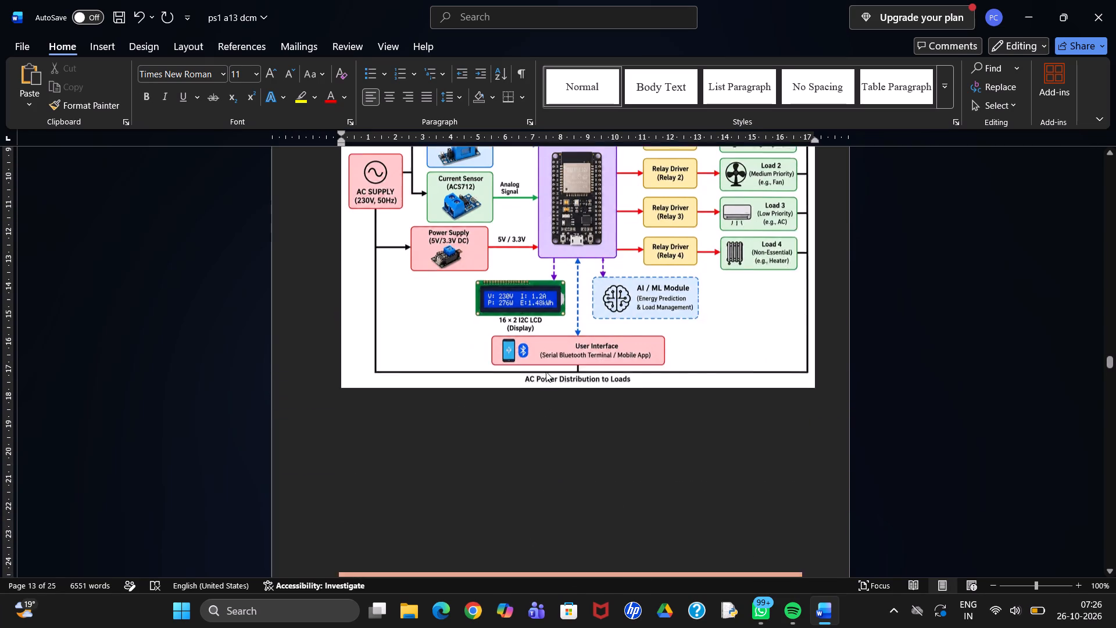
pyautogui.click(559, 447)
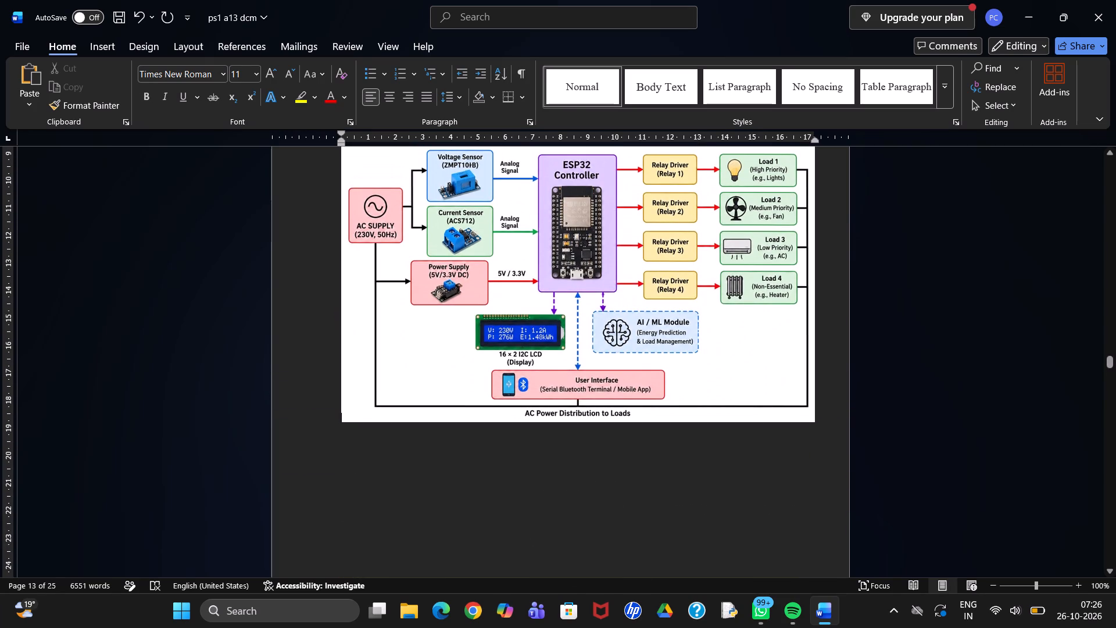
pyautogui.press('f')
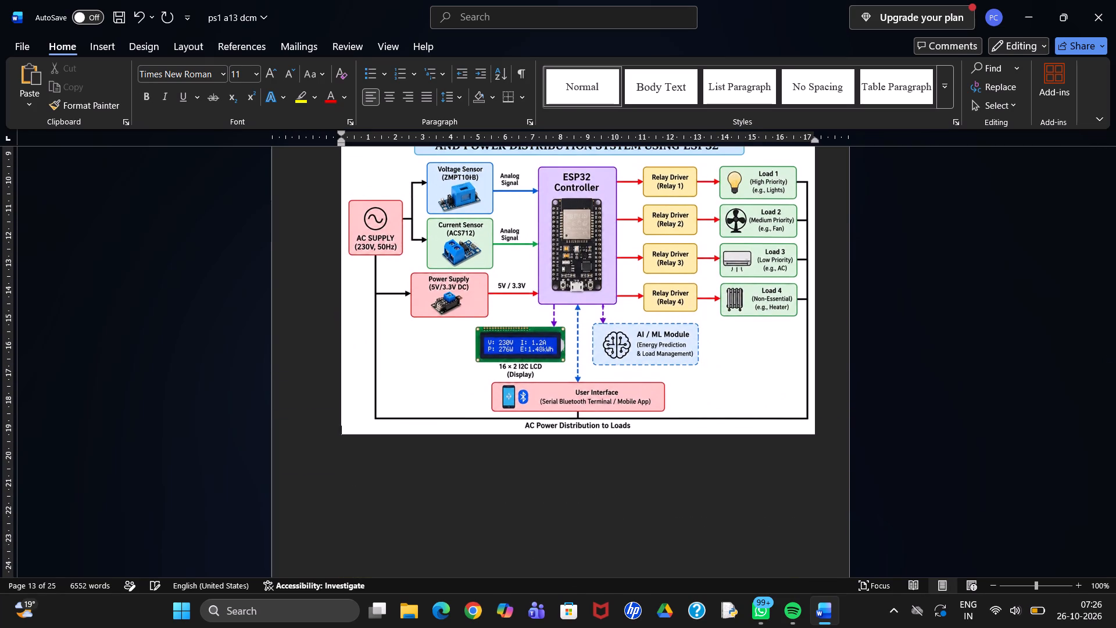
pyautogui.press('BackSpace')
# Add the caption "Fig:BLOCK DIAGRAM" on the line directly below the ESP32 system diagram.
pyautogui.scroll(-1, 559, 447)
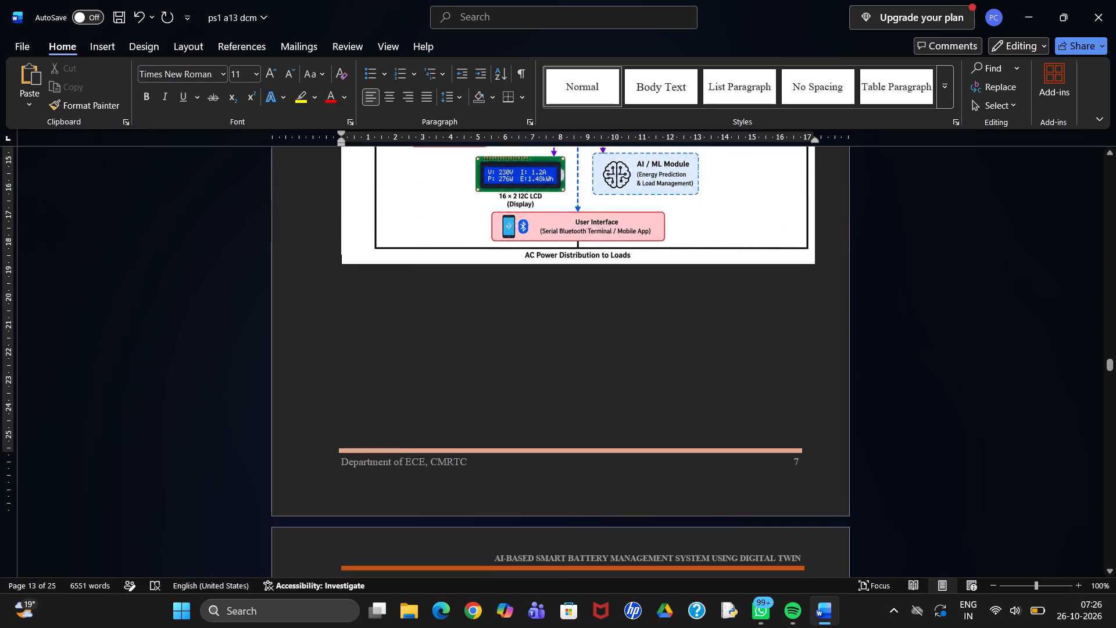
pyautogui.doubleClick(364, 354)
pyautogui.press('Up')
pyautogui.press('Up')
pyautogui.press('Up')
pyautogui.press('Up')
pyautogui.press('Up')
pyautogui.press('Up')
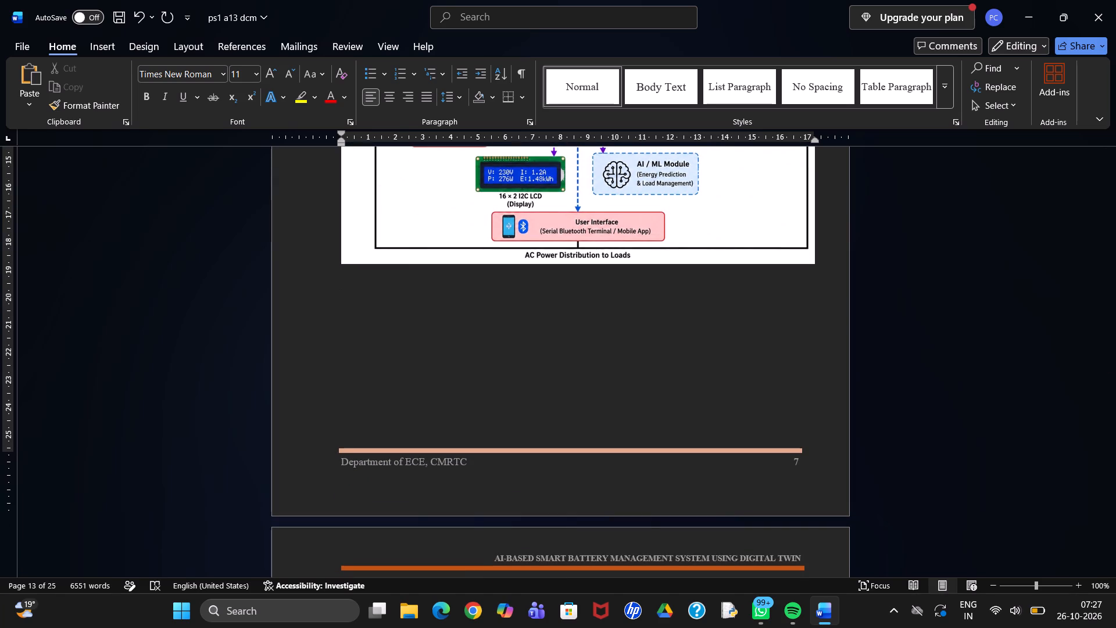
pyautogui.write('fi')
pyautogui.press('g')
pyautogui.press('BackSpace')
pyautogui.press('BackSpace')
pyautogui.write('ig')
pyautogui.hotkey('shift', ':')
pyautogui.write('BLOCK DIAGRAM')
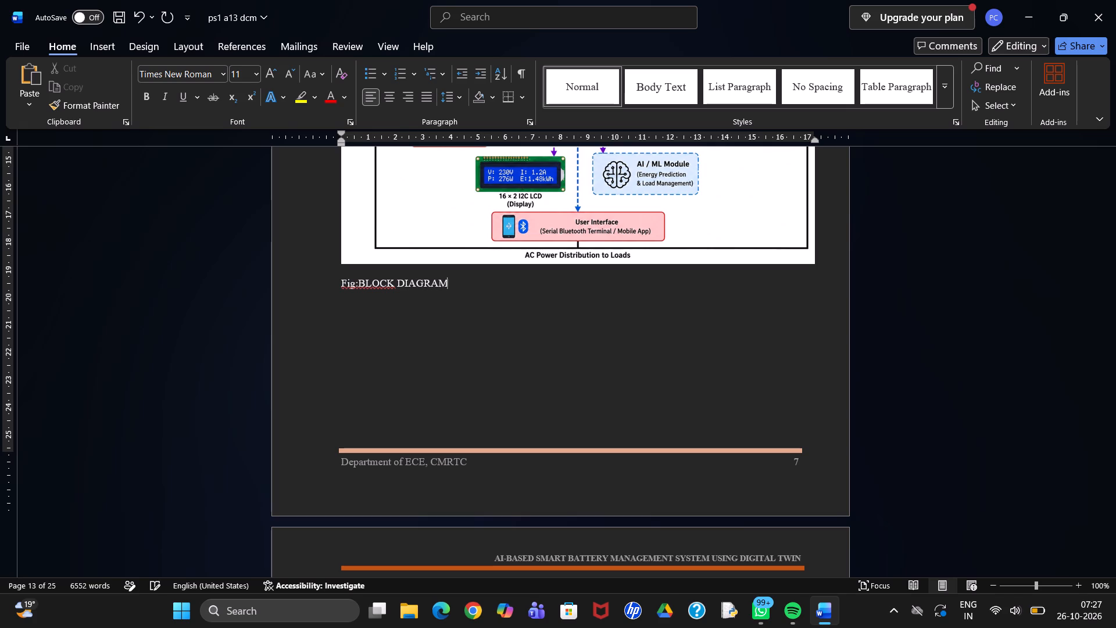
# Shift the Fig:BLOCK DIAGRAM caption with leading spaces so it sits roughly centred under the diagram.
pyautogui.click(336, 279)
pyautogui.press('space')
pyautogui.press('space')
pyautogui.press('space')
pyautogui.press('space')
pyautogui.press('space')
pyautogui.press('space')
pyautogui.press('space')
pyautogui.press('space')
pyautogui.press('space')
pyautogui.press('space')
pyautogui.press('space')
pyautogui.press('space')
pyautogui.press('space')
pyautogui.press('space')
pyautogui.press('space')
pyautogui.press('space')
pyautogui.press('space')
pyautogui.press('space')
pyautogui.press('space')
pyautogui.press('space')
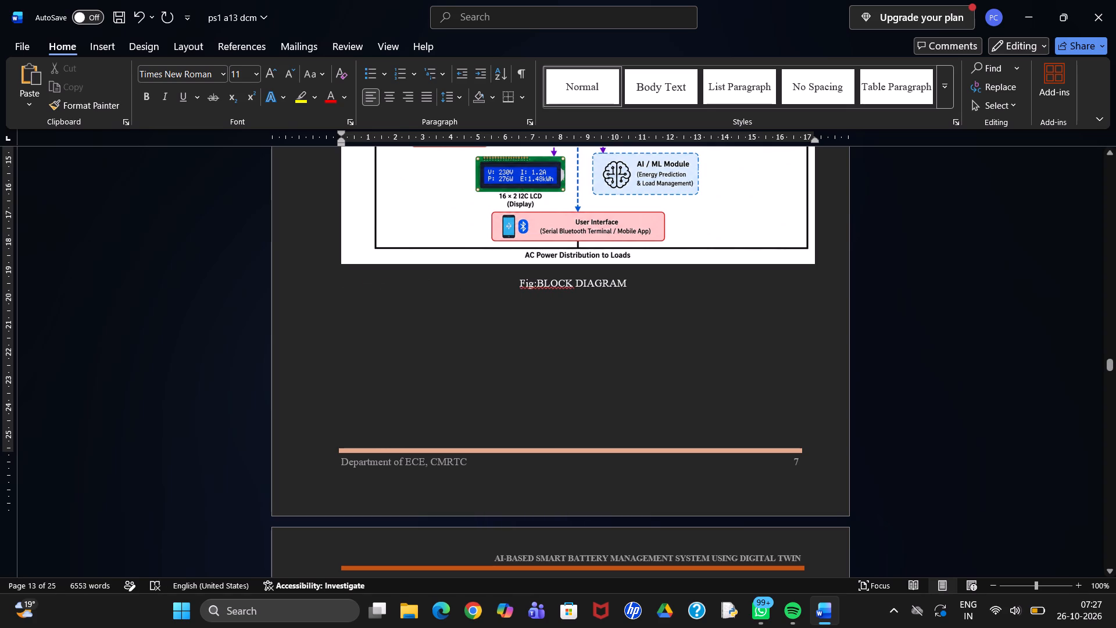
# Set the Fig:BLOCK DIAGRAM caption below the system diagram to 12 pt, making only the word Fig bold.
pyautogui.moveTo(534, 285); pyautogui.dragTo(521, 286)
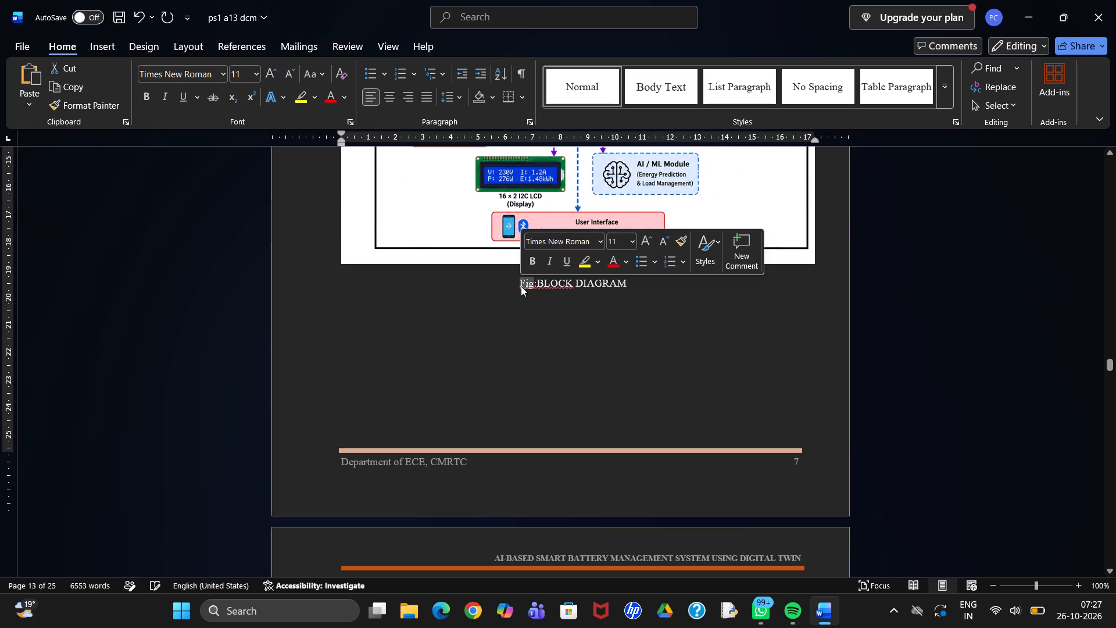
pyautogui.click(629, 242)
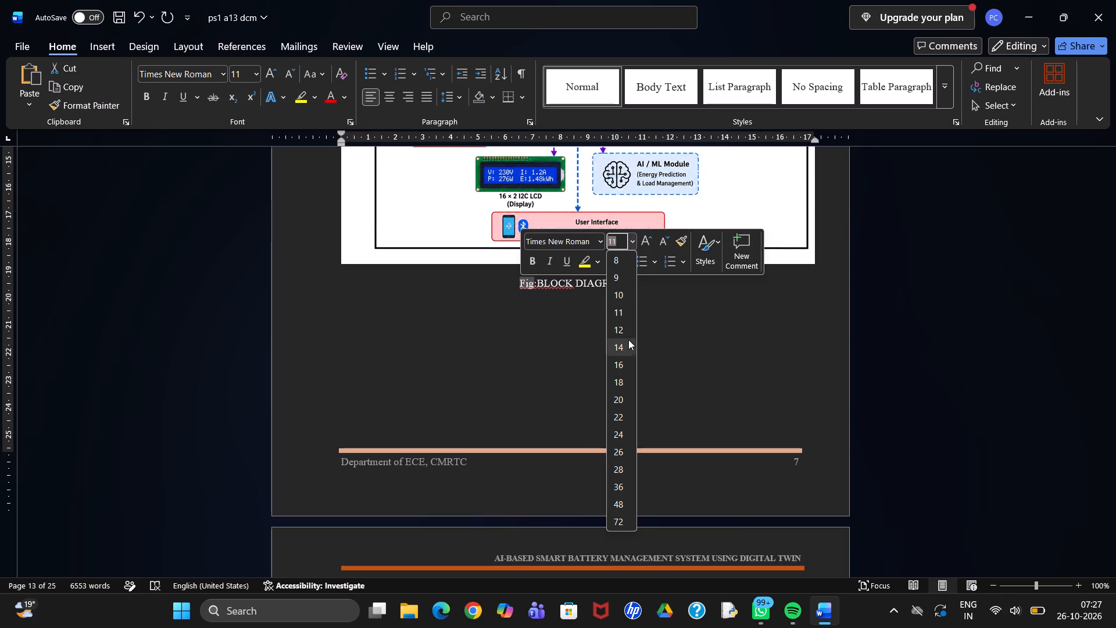
pyautogui.click(625, 333)
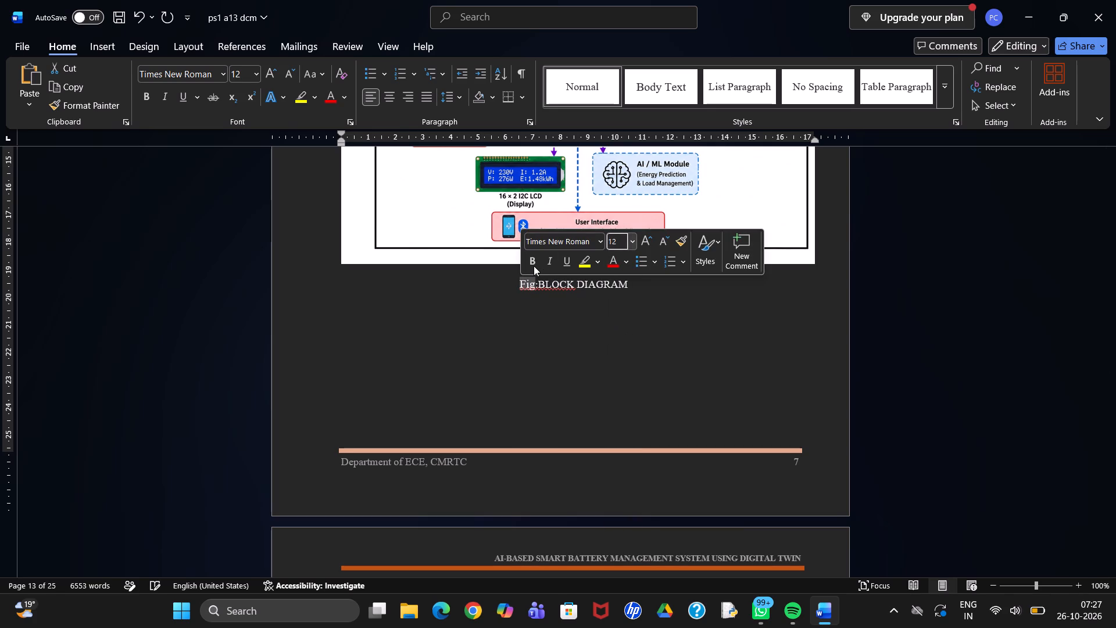
pyautogui.click(534, 266)
pyautogui.moveTo(629, 285); pyautogui.dragTo(574, 288)
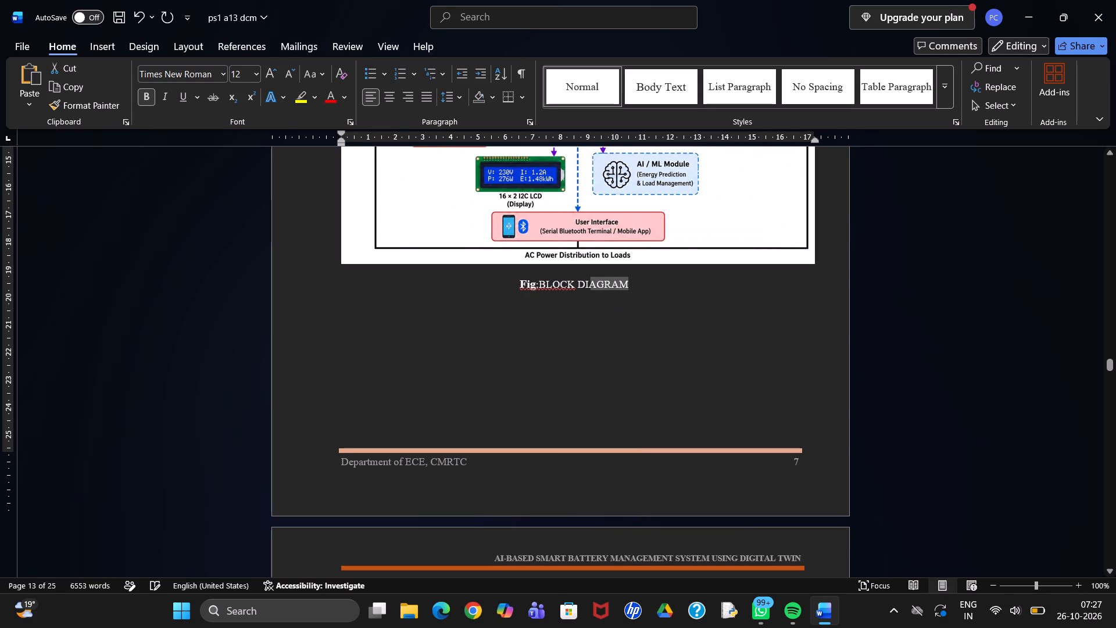
pyautogui.moveTo(574, 288); pyautogui.dragTo(554, 288)
pyautogui.click(665, 245)
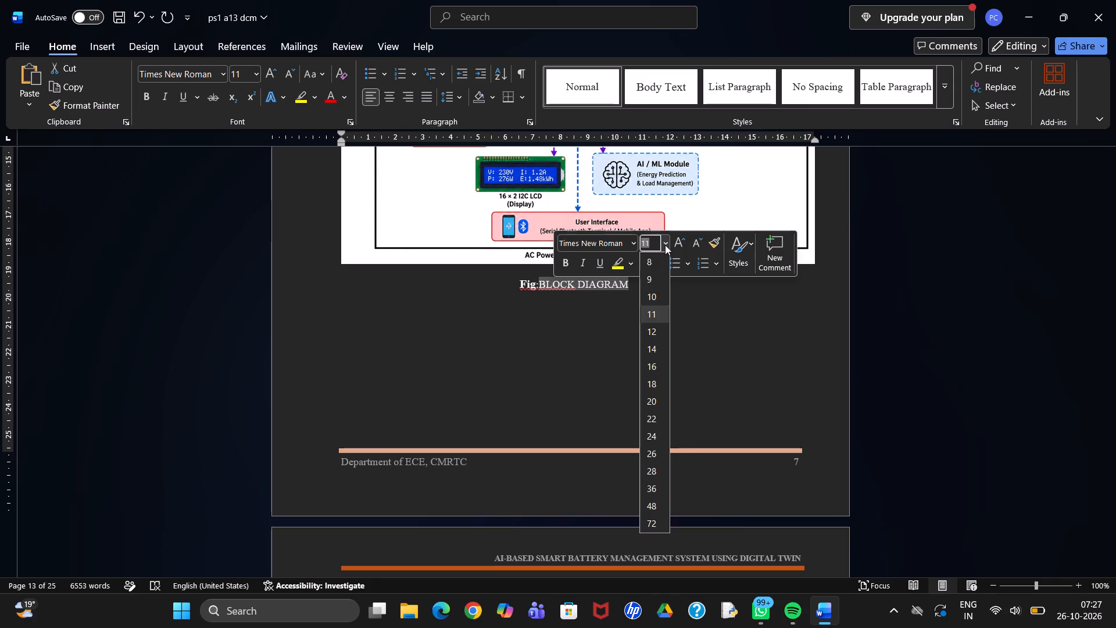
pyautogui.click(659, 329)
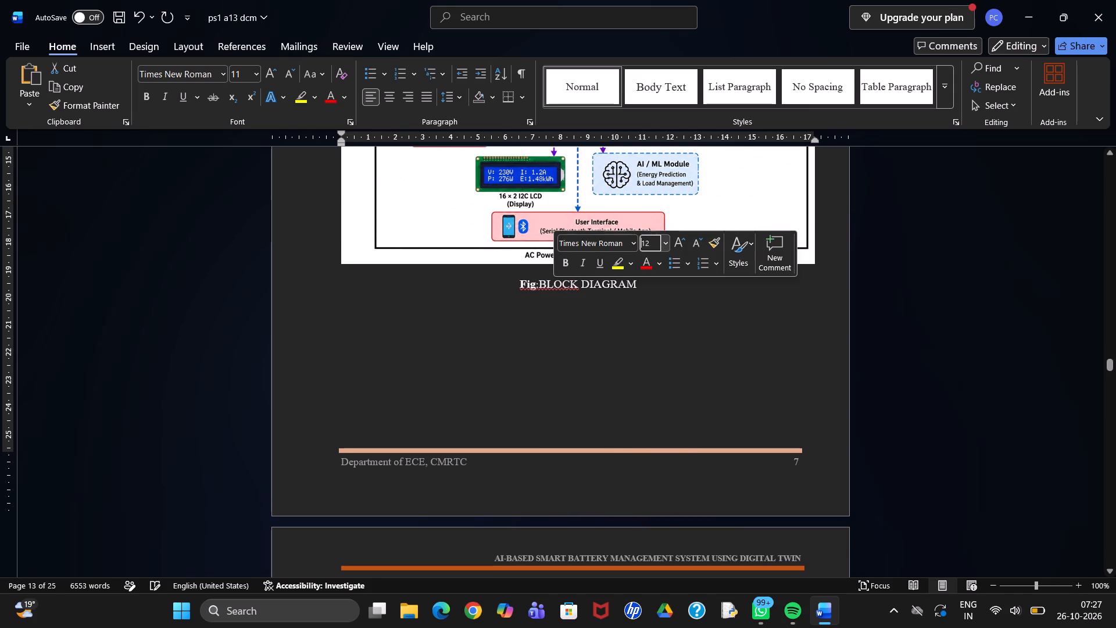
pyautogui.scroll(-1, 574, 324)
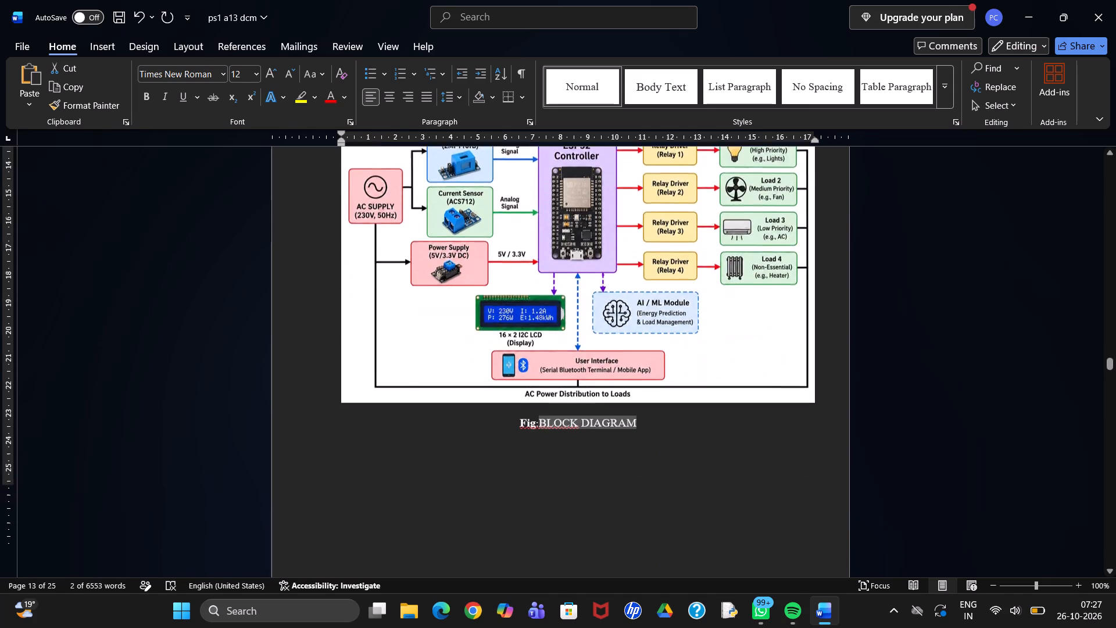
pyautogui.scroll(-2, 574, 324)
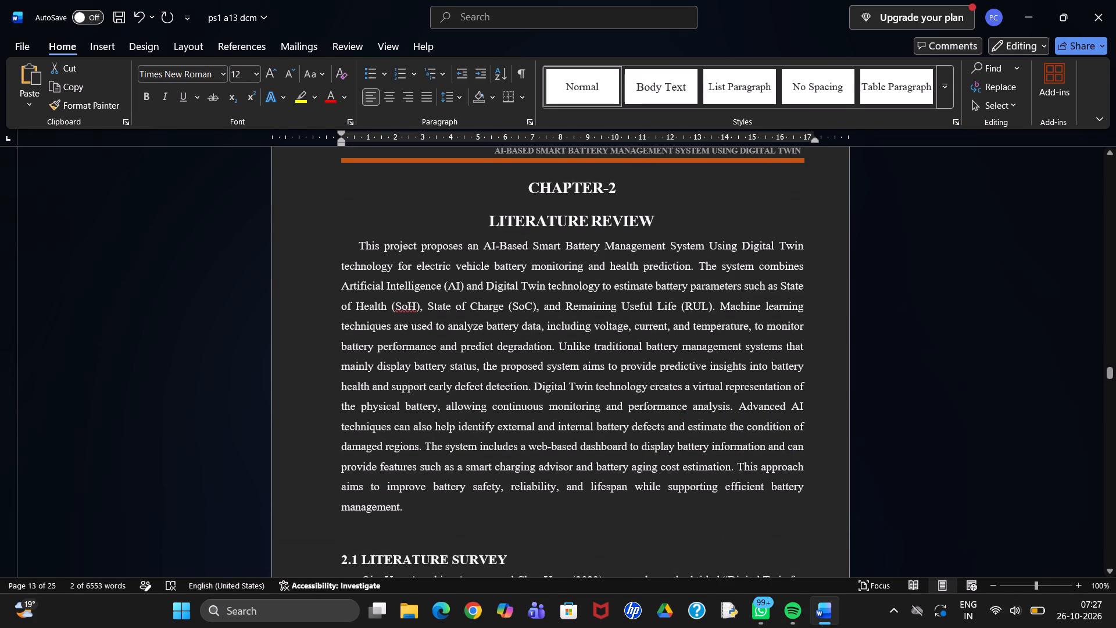
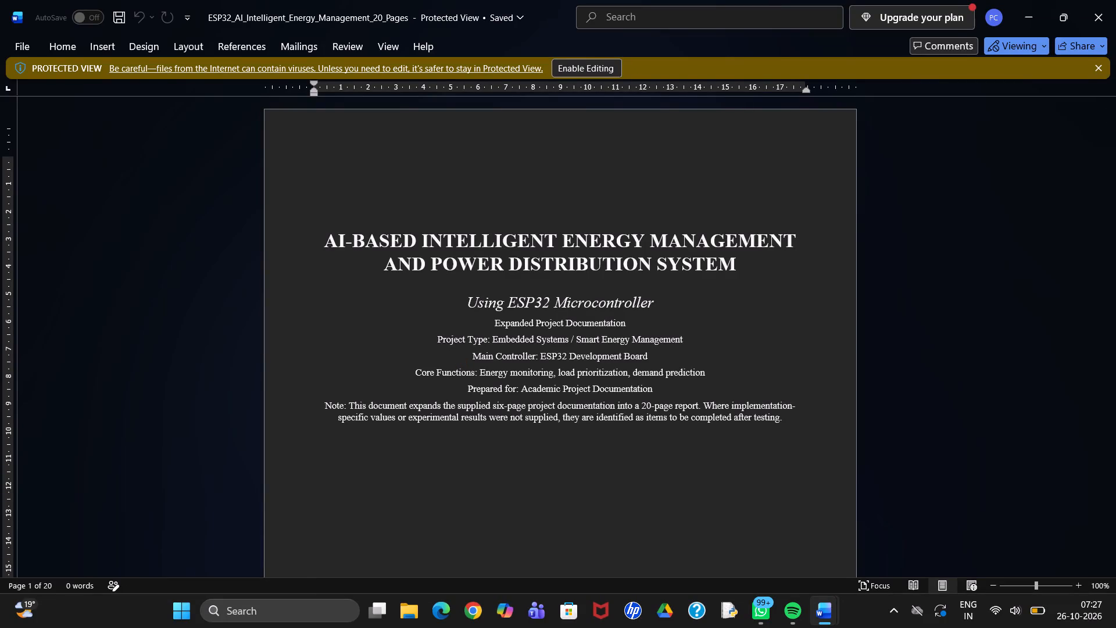
# Read through the ESP32 energy management reference document, from the title page to section 8, System Architecture.
pyautogui.scroll(-2, 453, 362)
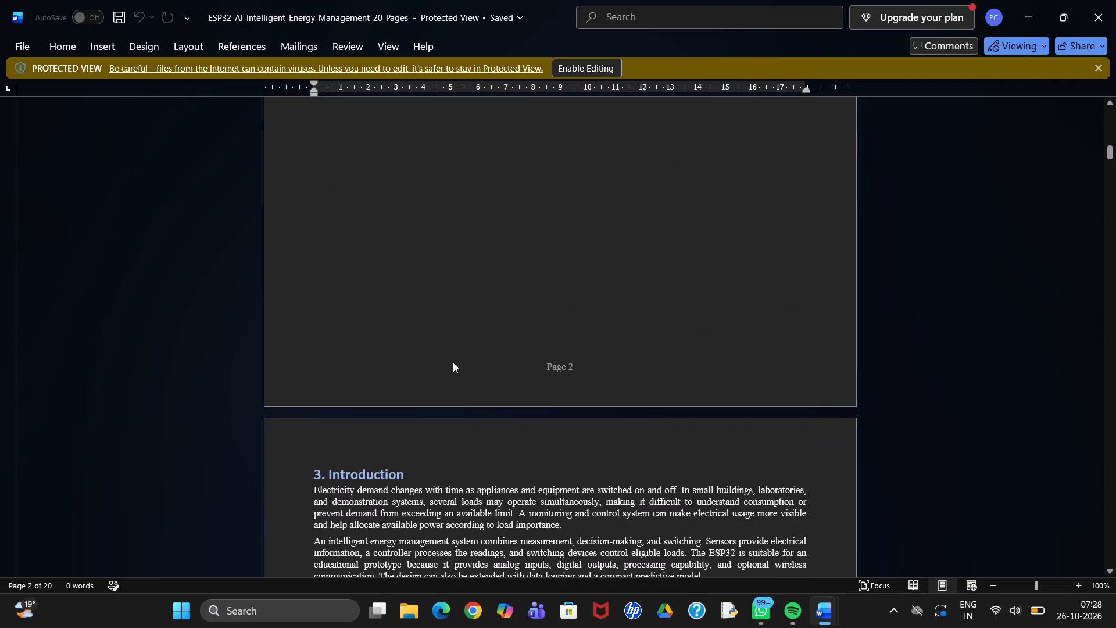
pyautogui.scroll(-1, 453, 362)
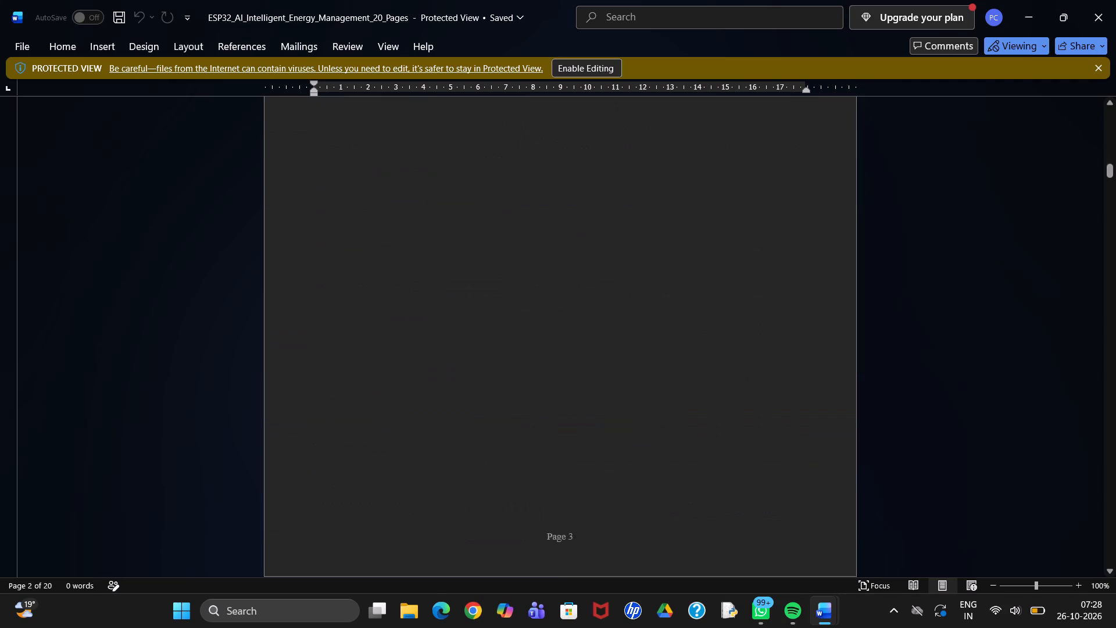
pyautogui.scroll(-3, 453, 362)
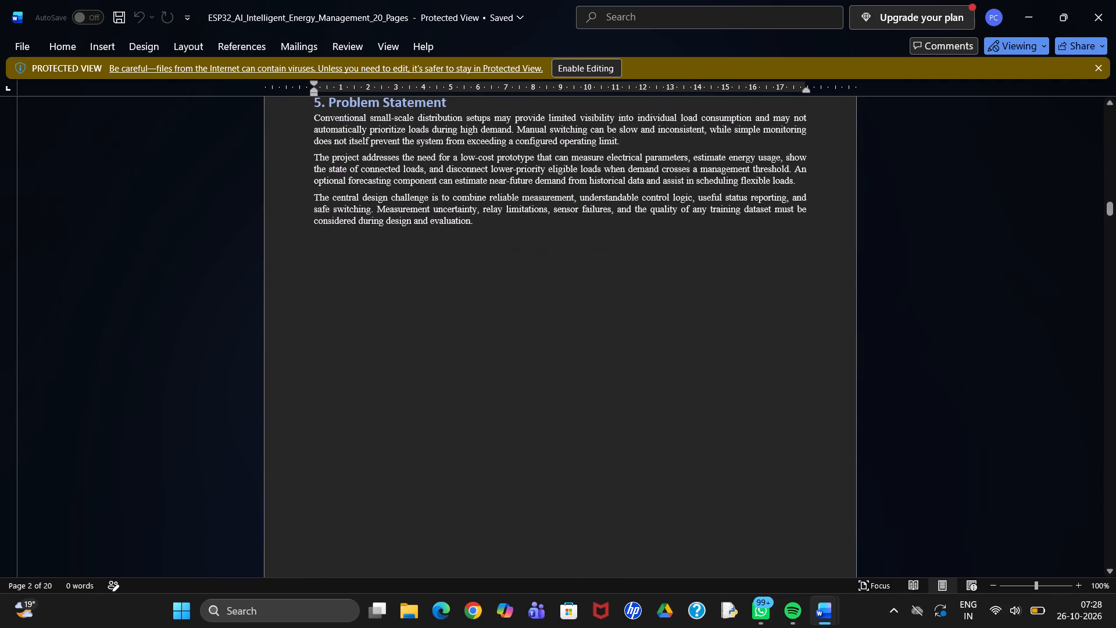
pyautogui.scroll(-2, 453, 362)
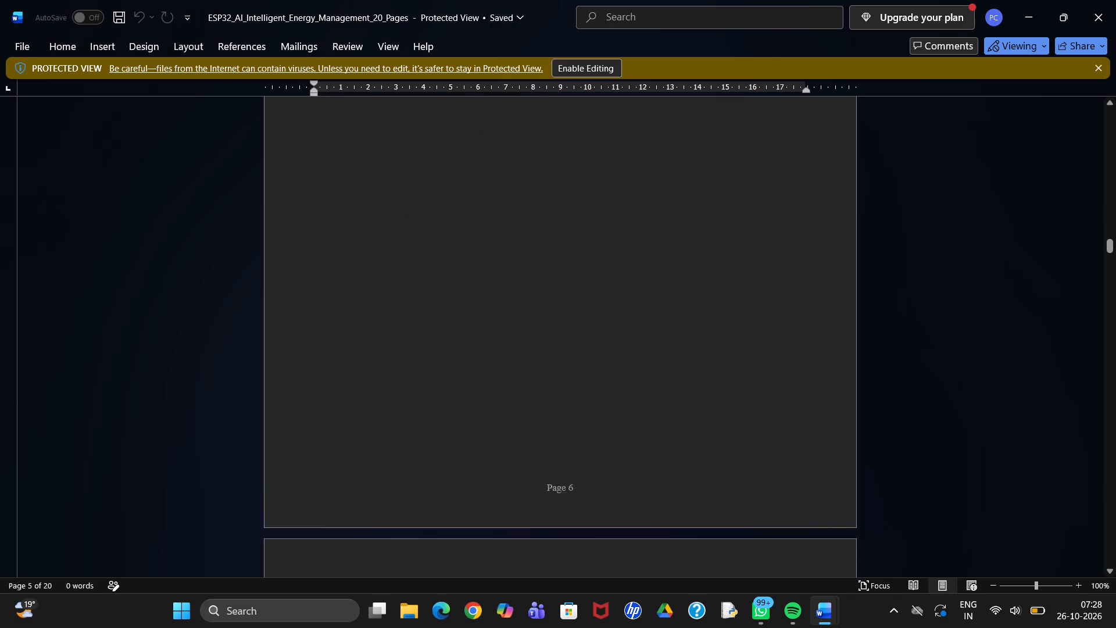
pyautogui.scroll(-1, 453, 362)
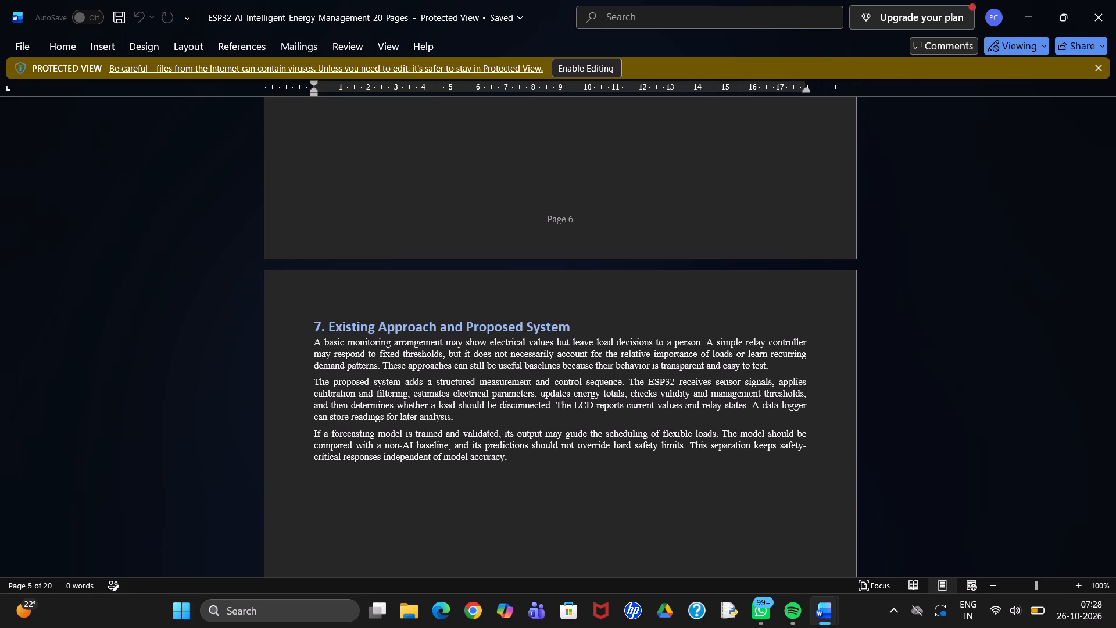
pyautogui.scroll(-1, 453, 362)
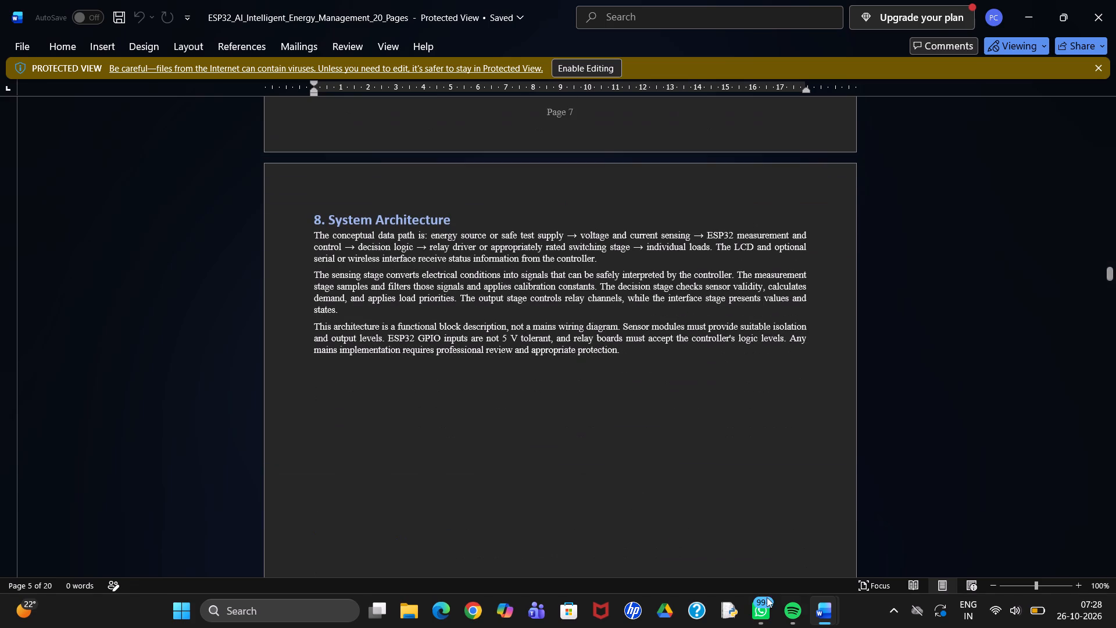
# Switch to the ps1 a13 dcm report and review the Chapter 2 literature survey and the section 2.2 EXISTING METHODS.
pyautogui.click(770, 535)
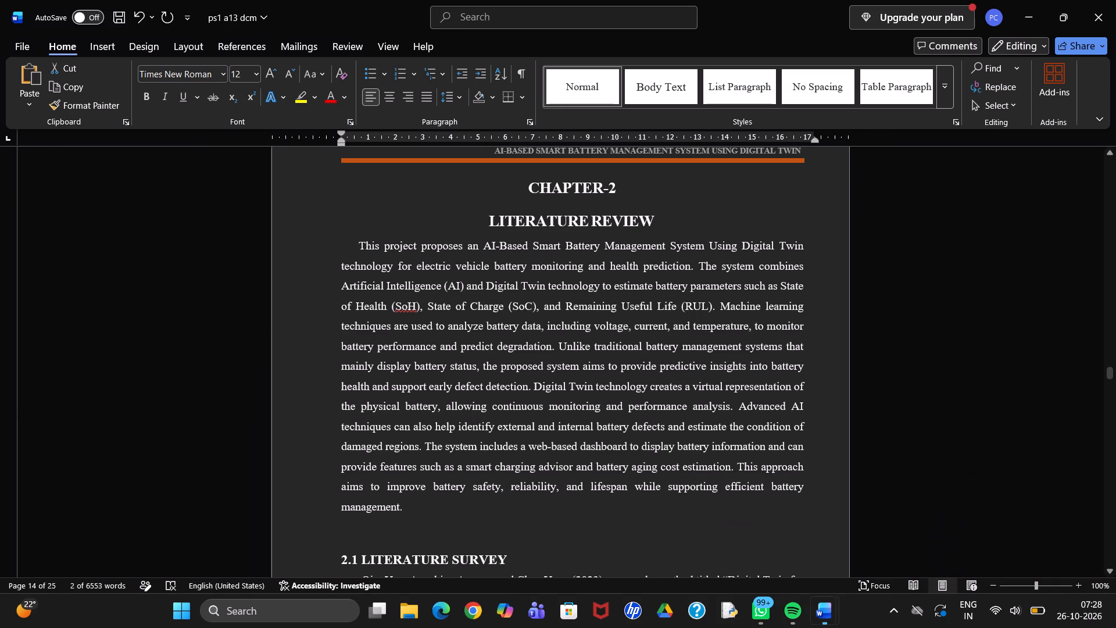
pyautogui.scroll(-4, 622, 404)
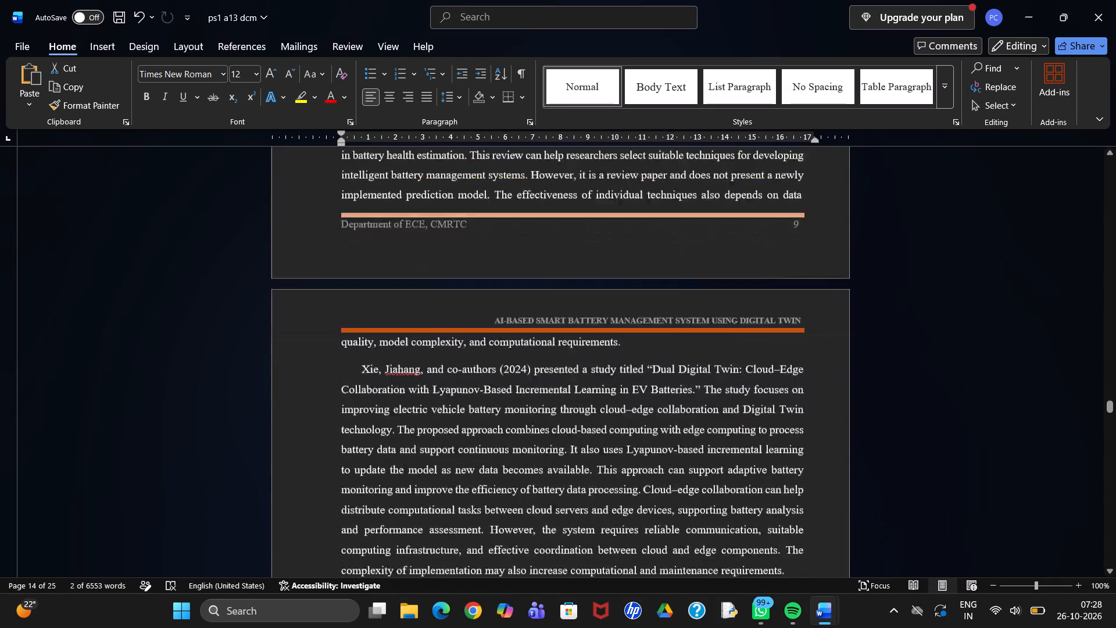
pyautogui.scroll(-3, 622, 404)
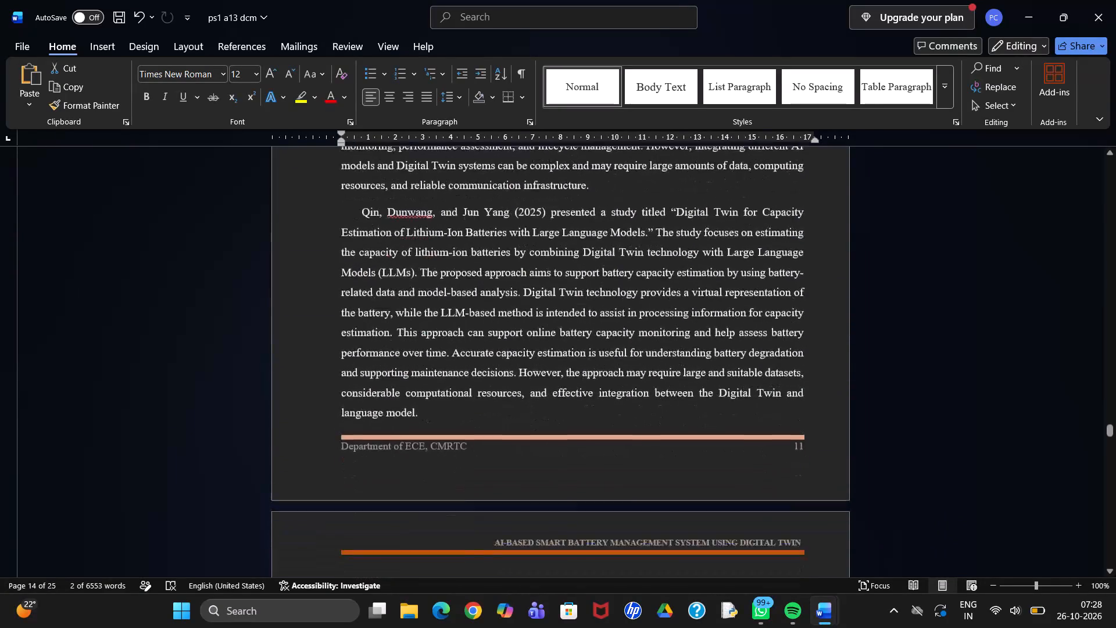
pyautogui.scroll(1, 622, 404)
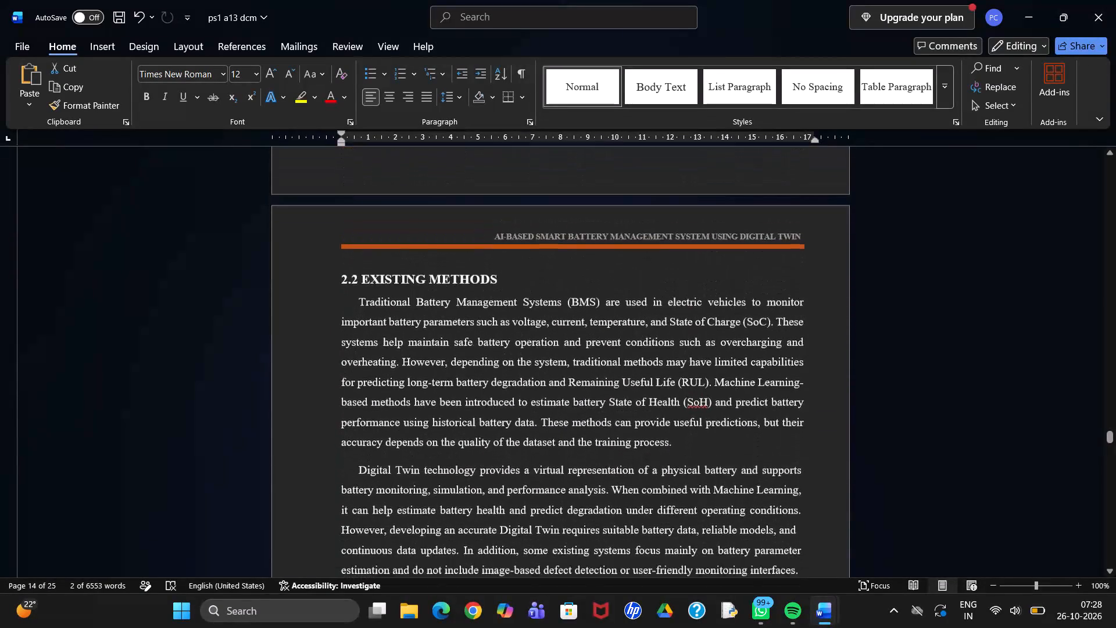
pyautogui.scroll(1, 622, 404)
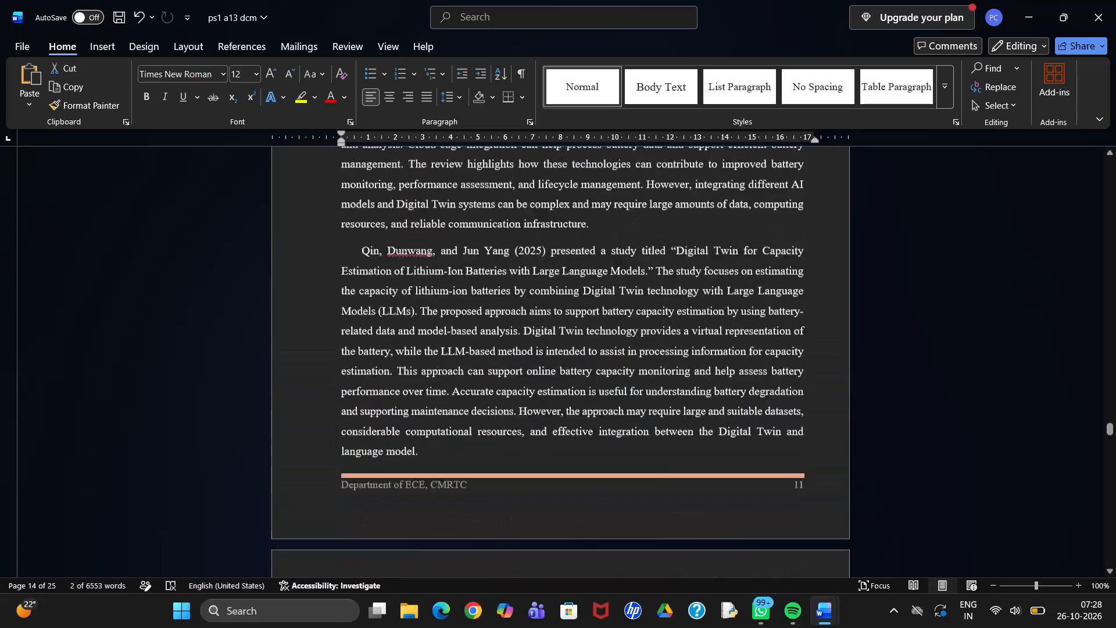
pyautogui.scroll(1, 622, 404)
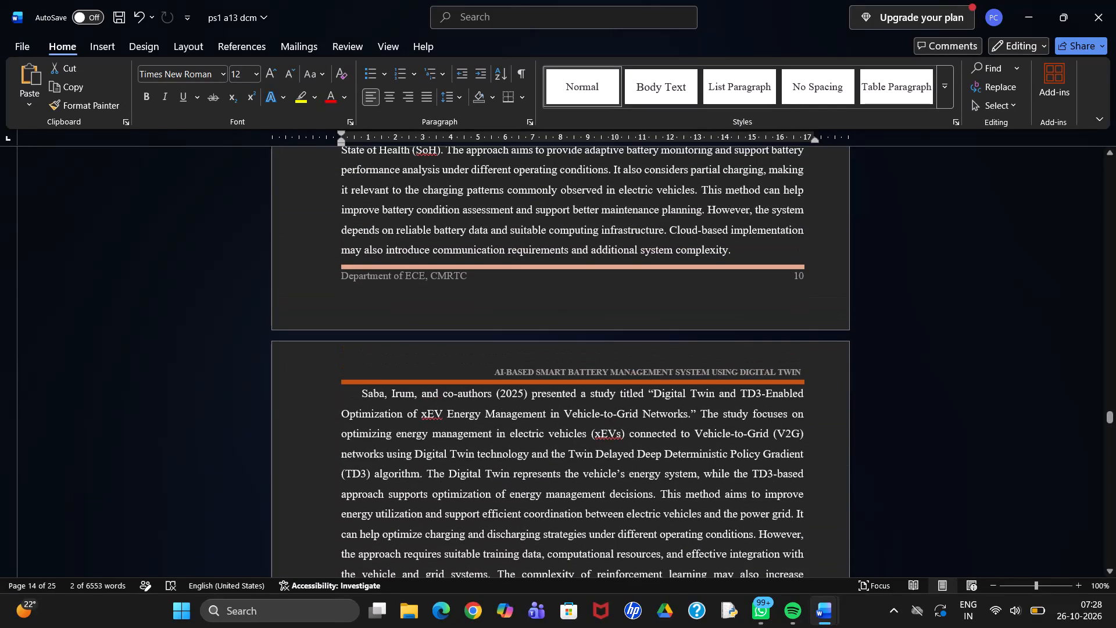
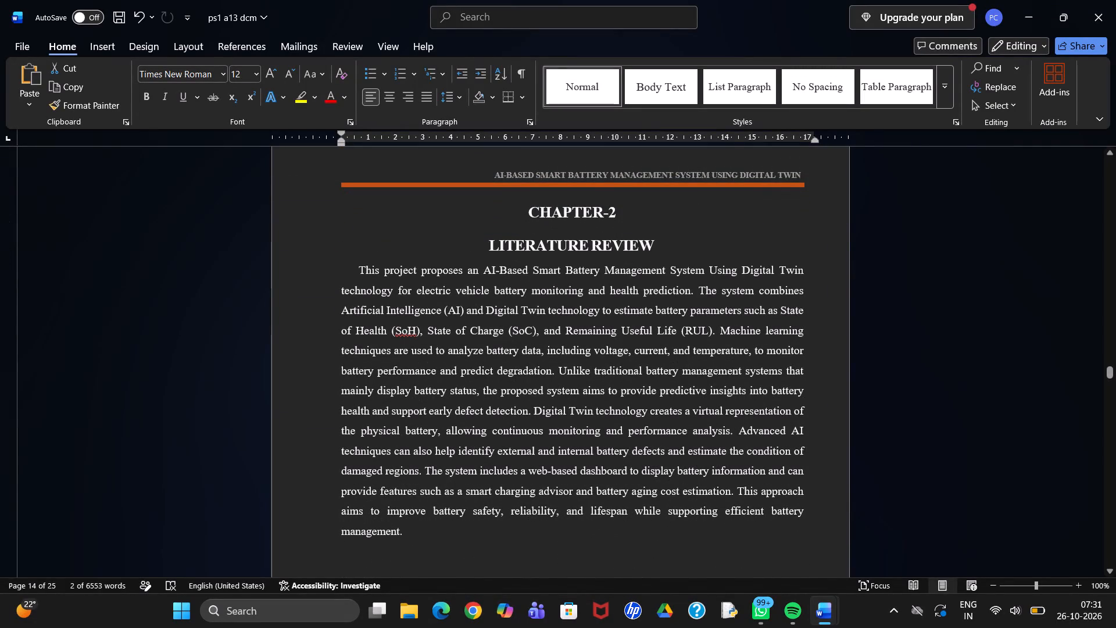
# Replace the paragraph under LITERATURE REVIEW with the copied summary of the ESP32-based intelligent energy management and power distribution system.
pyautogui.moveTo(355, 266); pyautogui.dragTo(409, 534)
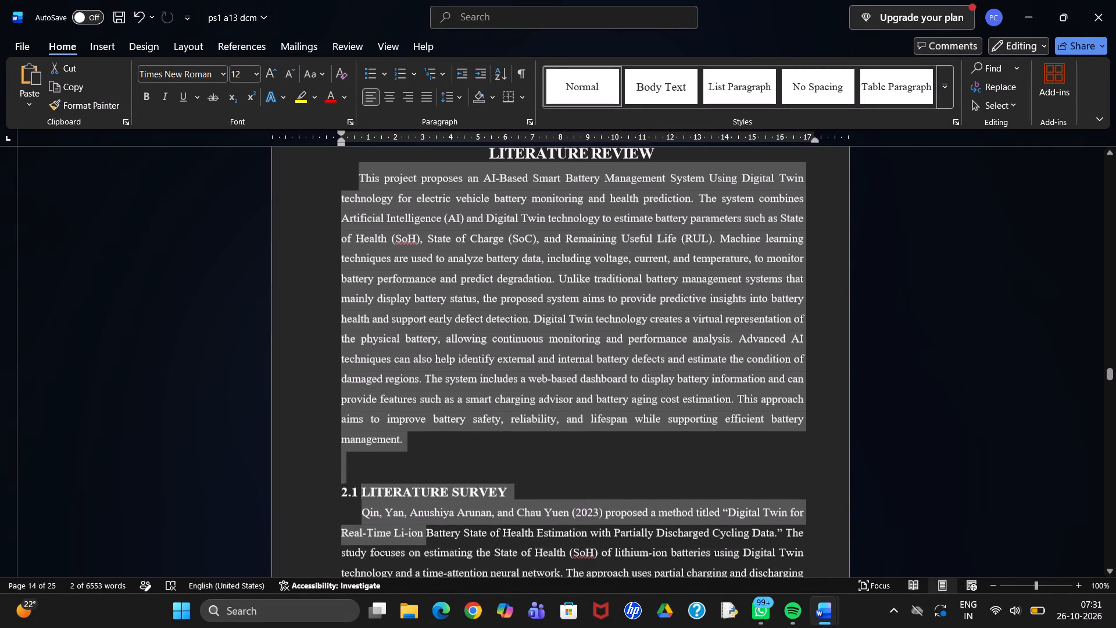
pyautogui.moveTo(409, 534); pyautogui.dragTo(410, 442)
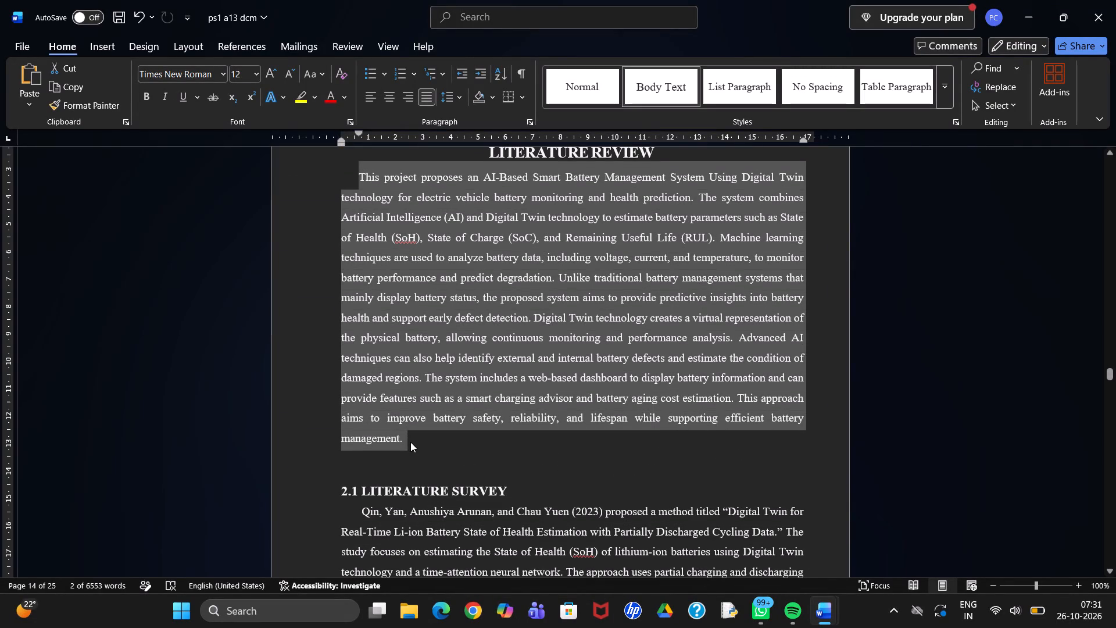
pyautogui.hotkey('ctrl', 'v')
pyautogui.hscroll(1, 410, 442)
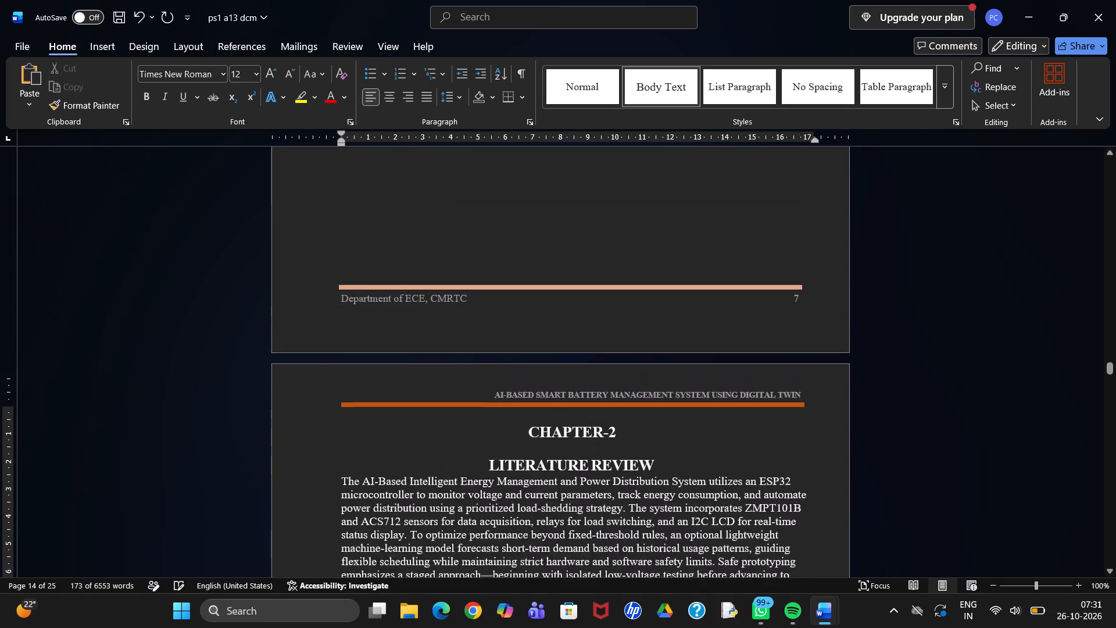
pyautogui.hscroll(1, 410, 442)
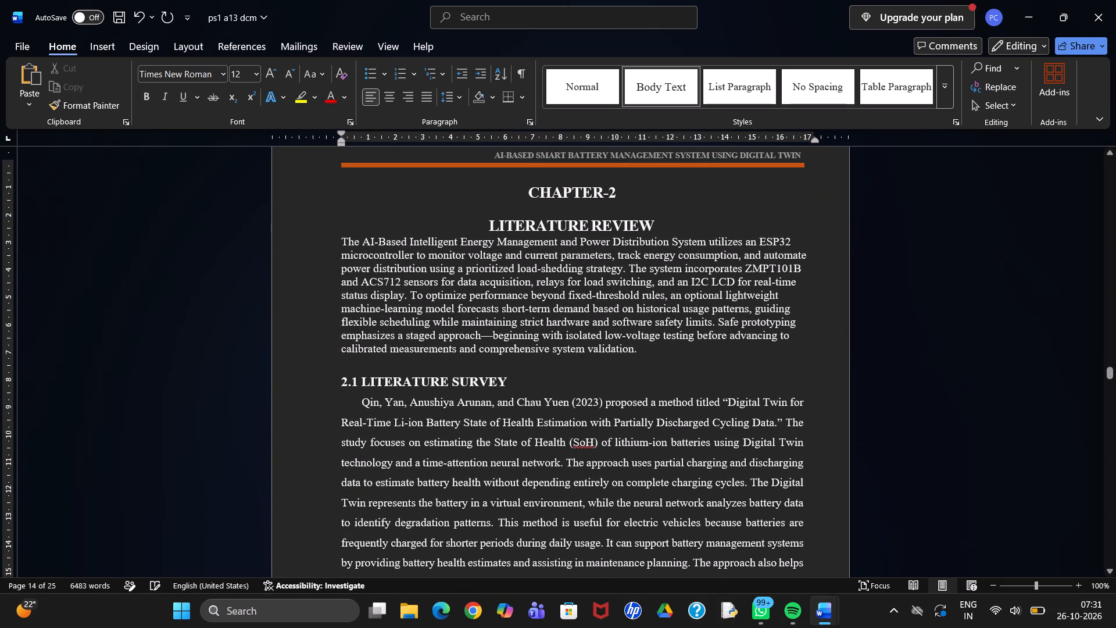
# Justify the new ESP32 energy management paragraph under the LITERATURE REVIEW heading.
pyautogui.moveTo(642, 349); pyautogui.dragTo(423, 287)
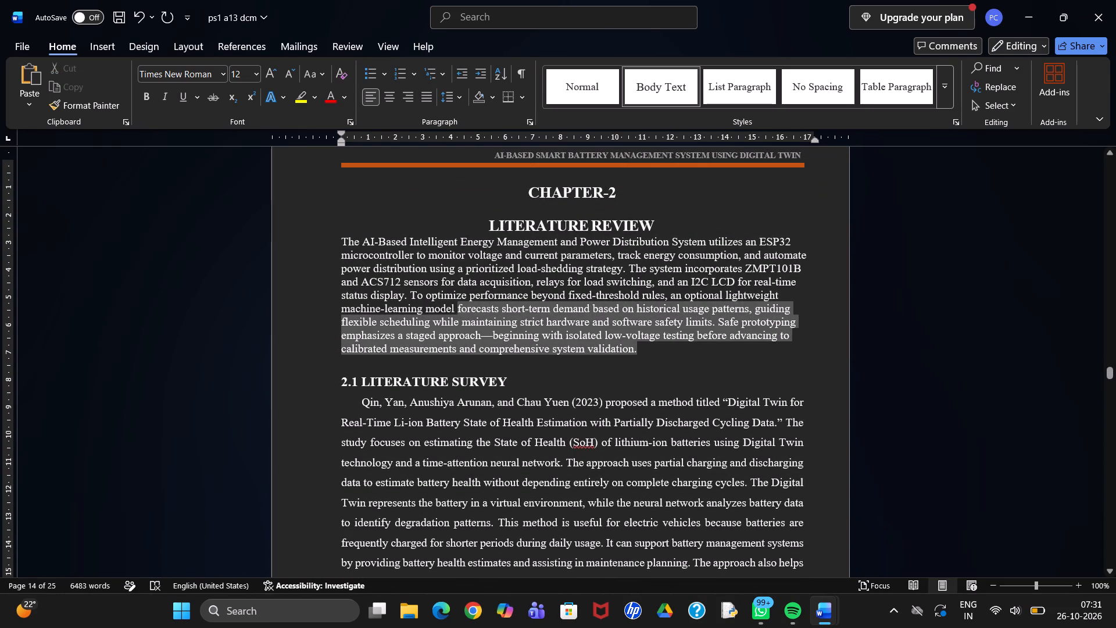
pyautogui.moveTo(423, 287); pyautogui.dragTo(344, 231)
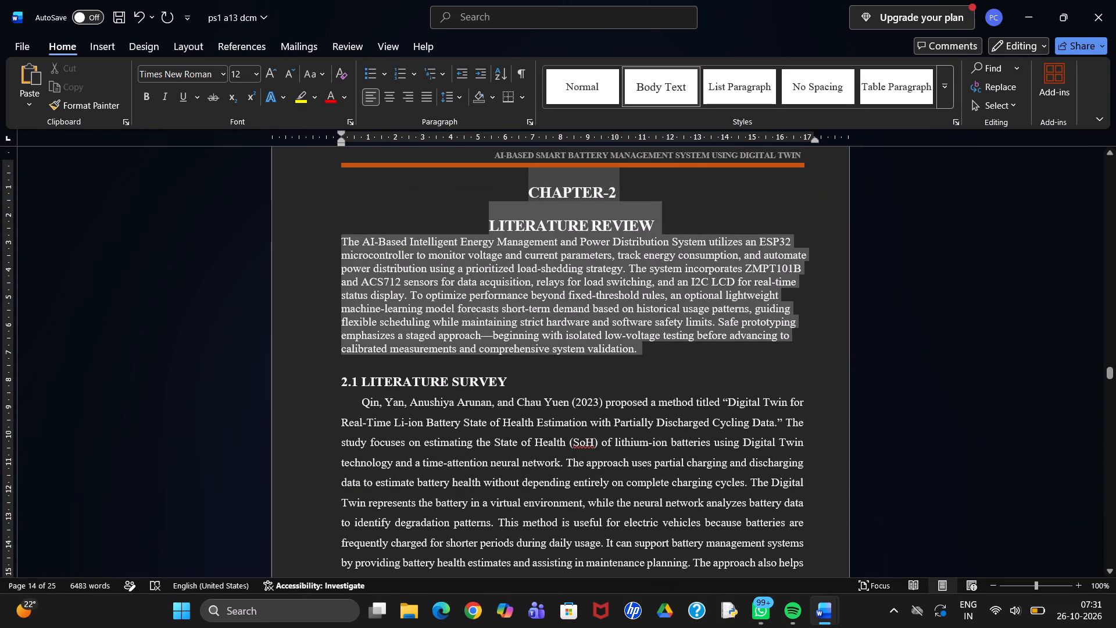
pyautogui.moveTo(344, 231); pyautogui.dragTo(342, 247)
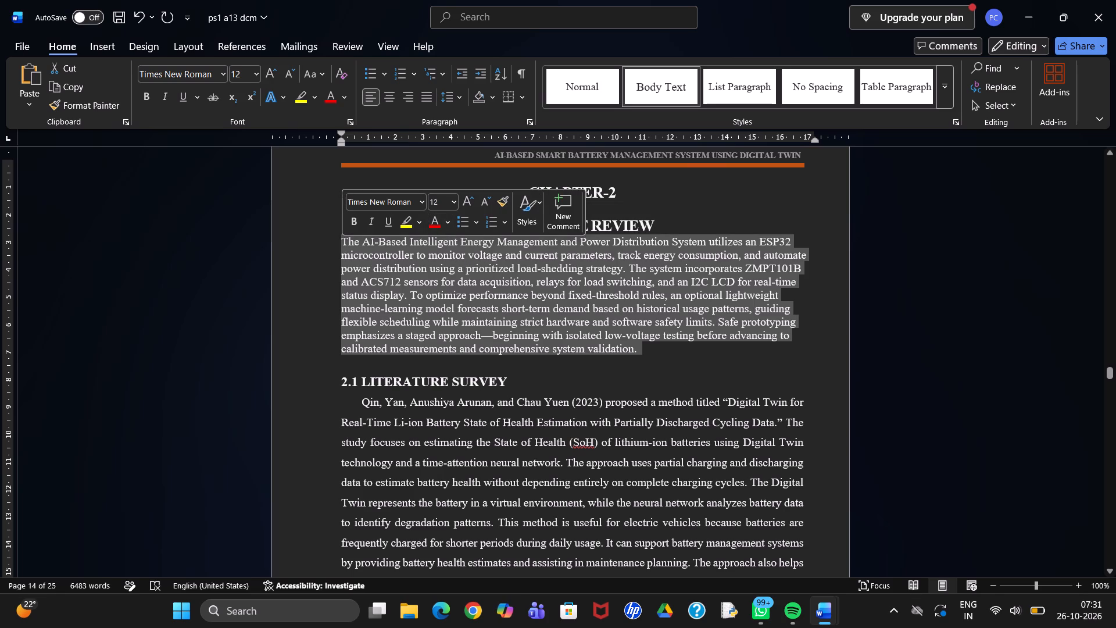
pyautogui.moveTo(357, 409); pyautogui.dragTo(477, 490)
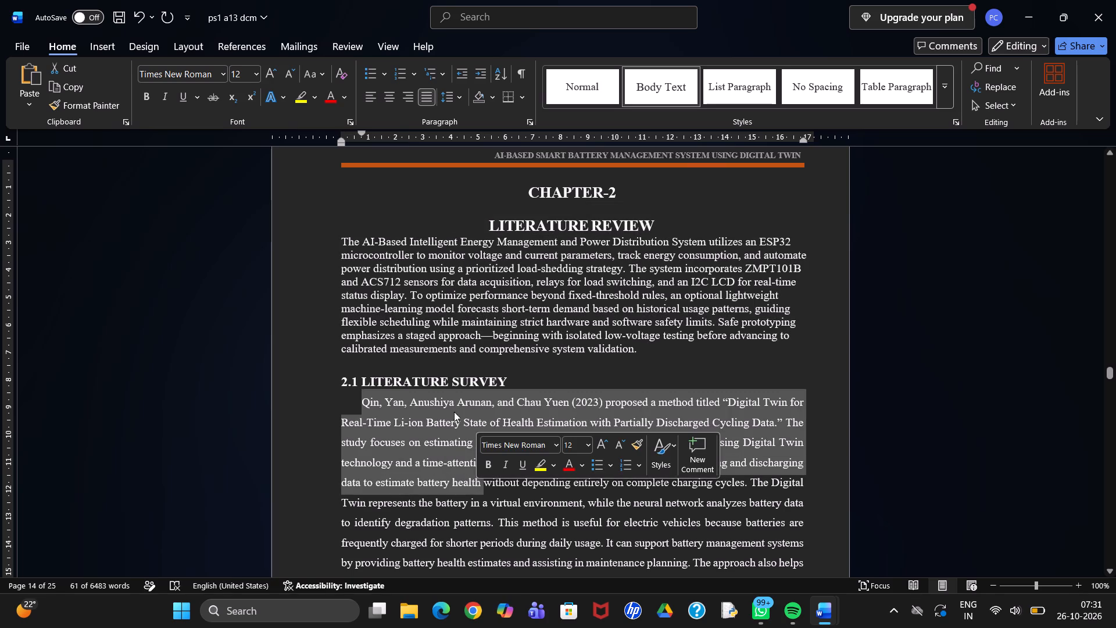
pyautogui.moveTo(342, 245); pyautogui.dragTo(457, 319)
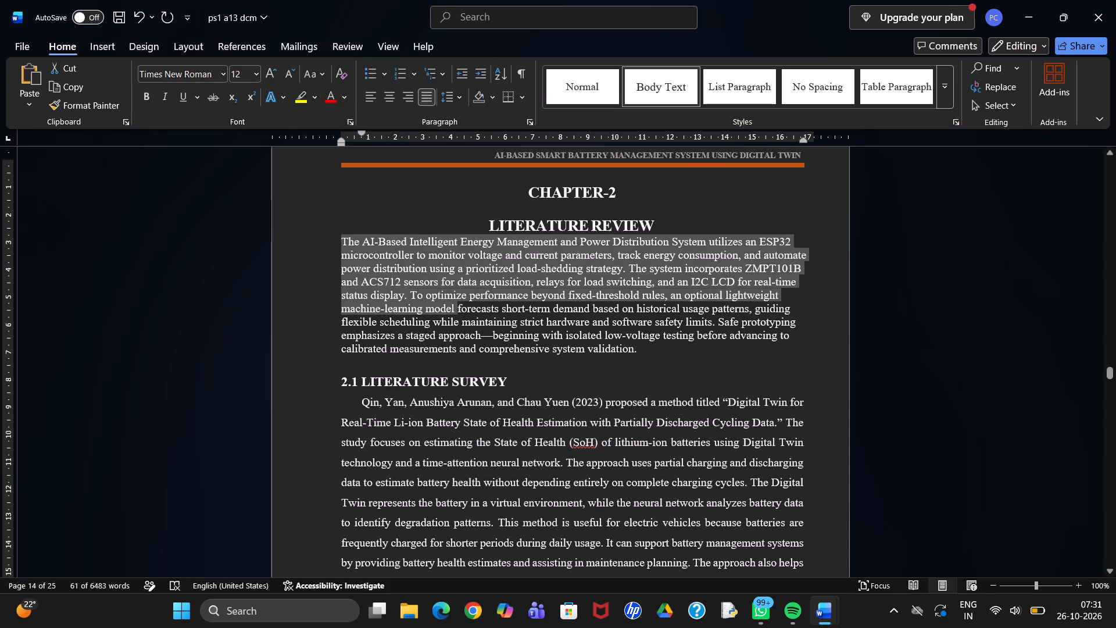
pyautogui.moveTo(457, 319); pyautogui.dragTo(639, 351)
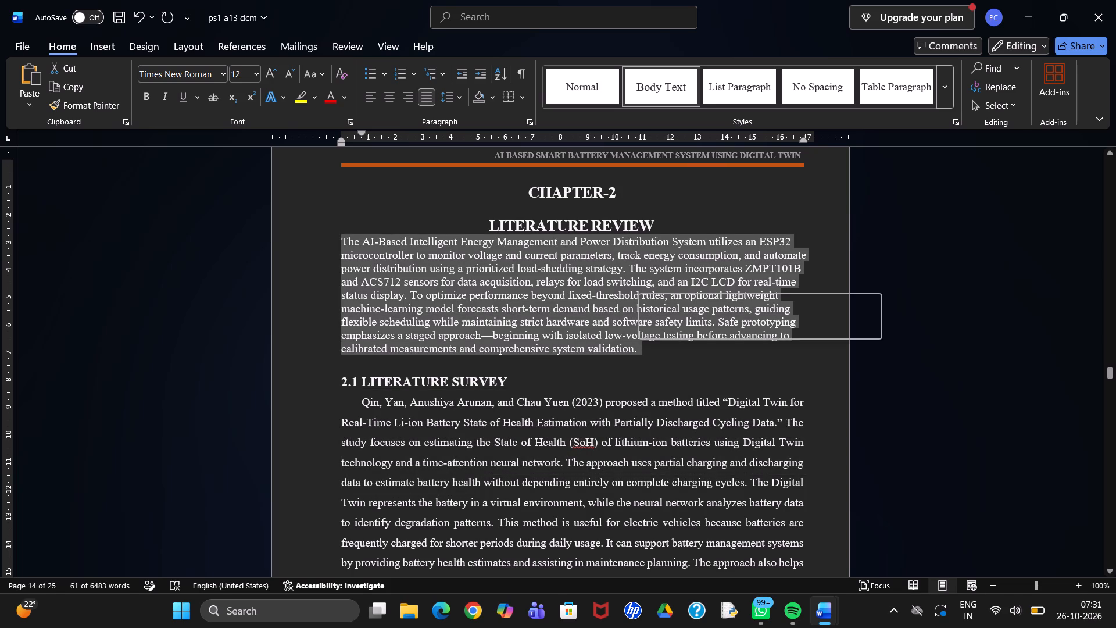
pyautogui.click(425, 94)
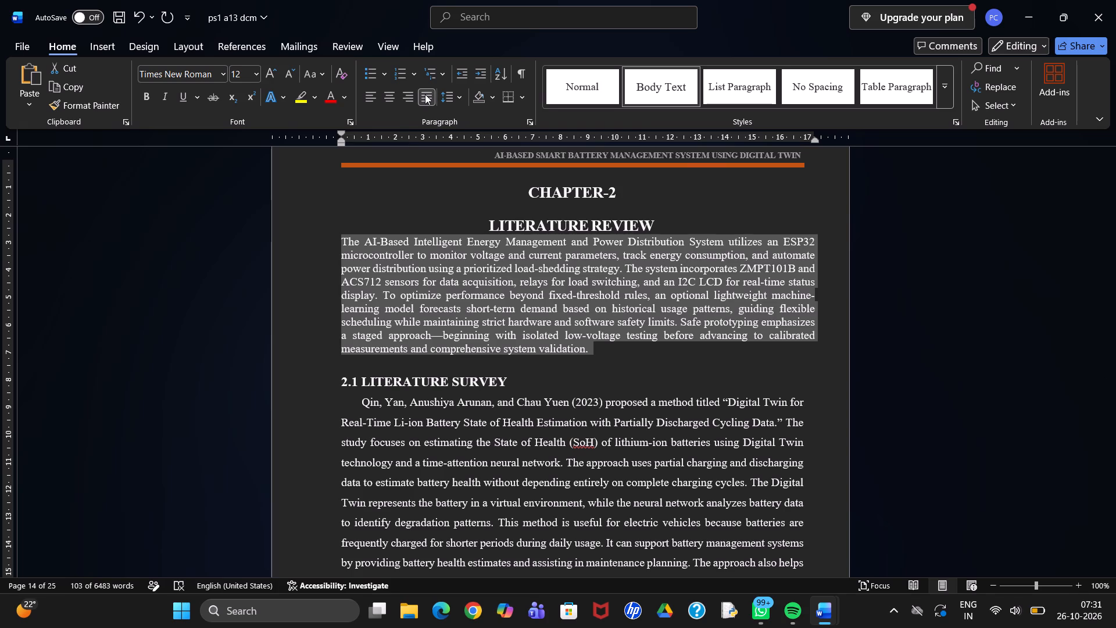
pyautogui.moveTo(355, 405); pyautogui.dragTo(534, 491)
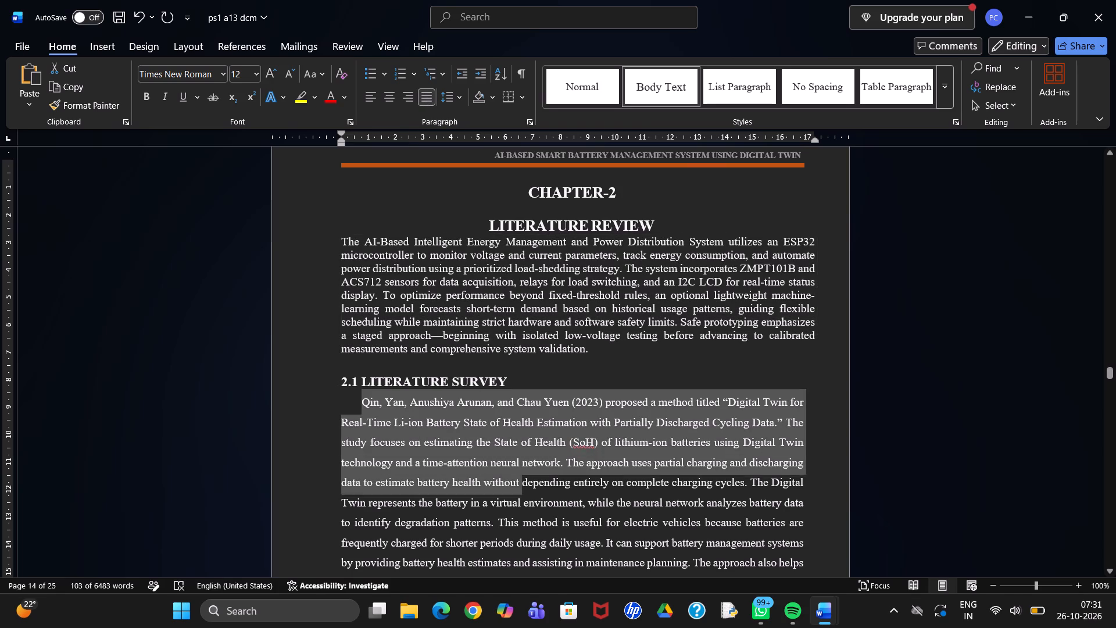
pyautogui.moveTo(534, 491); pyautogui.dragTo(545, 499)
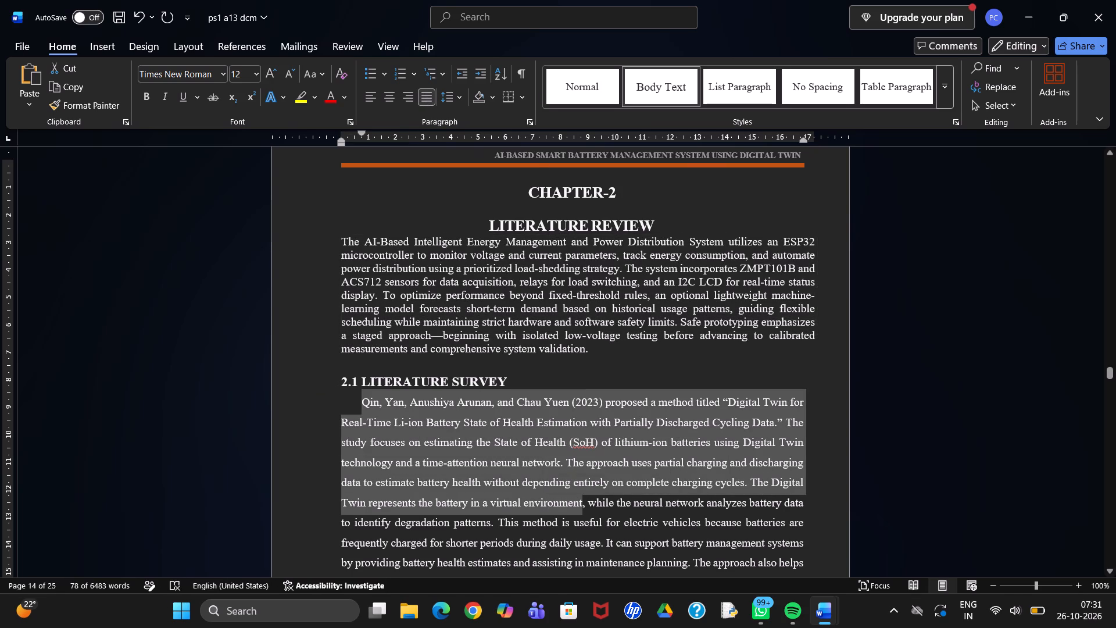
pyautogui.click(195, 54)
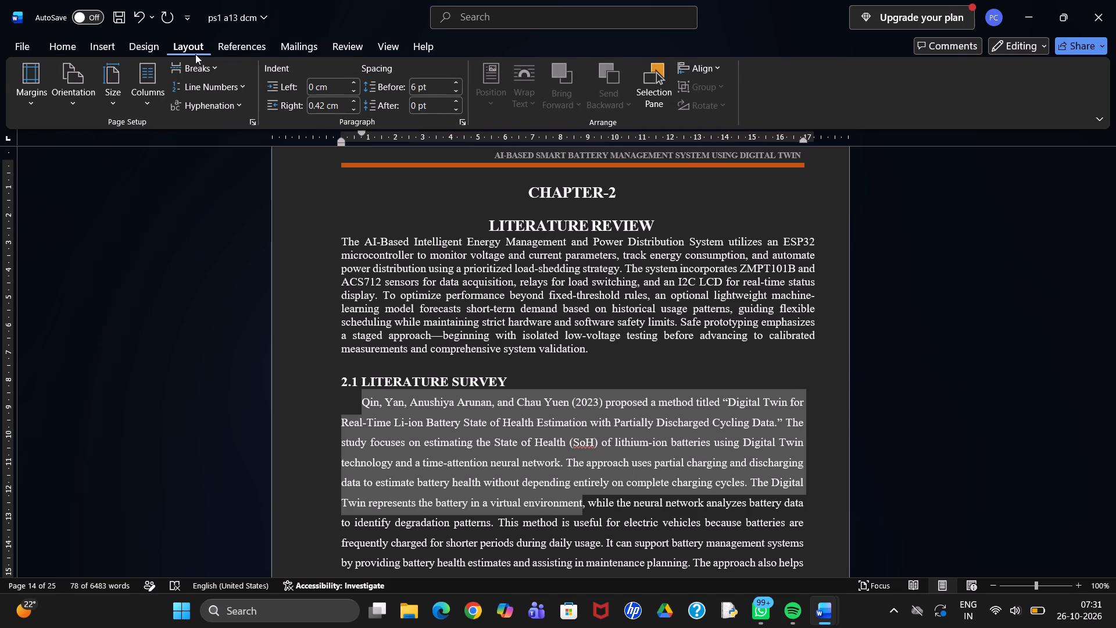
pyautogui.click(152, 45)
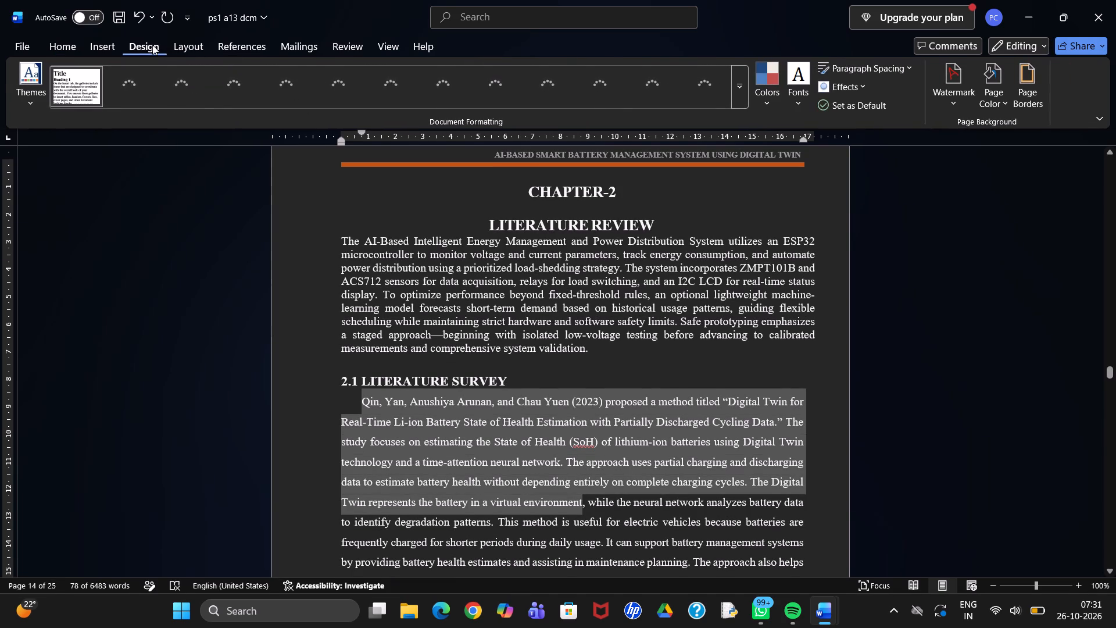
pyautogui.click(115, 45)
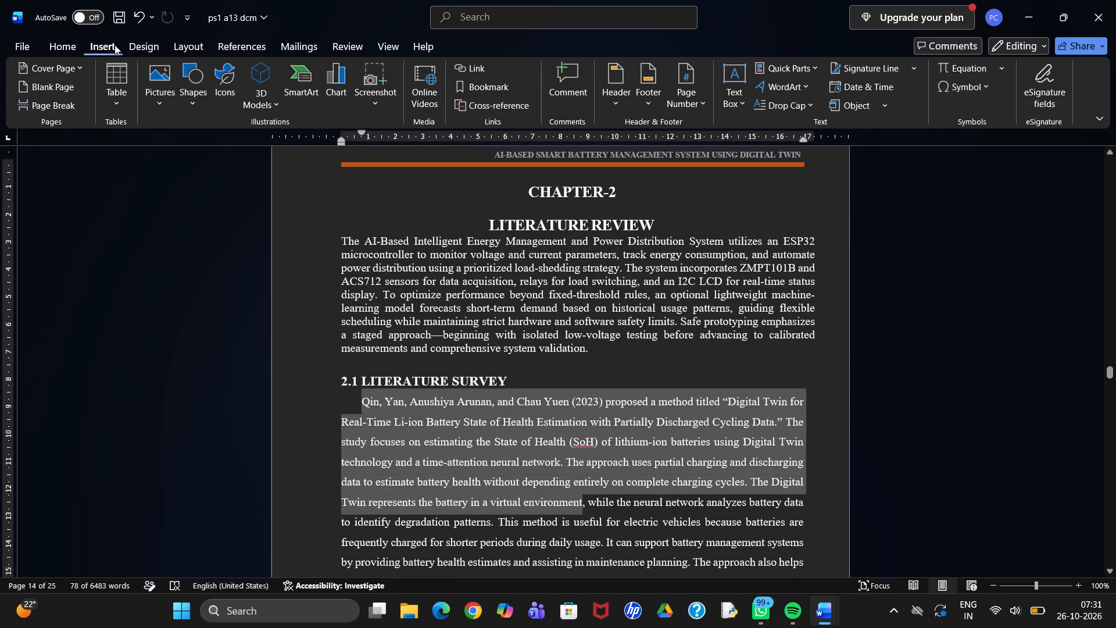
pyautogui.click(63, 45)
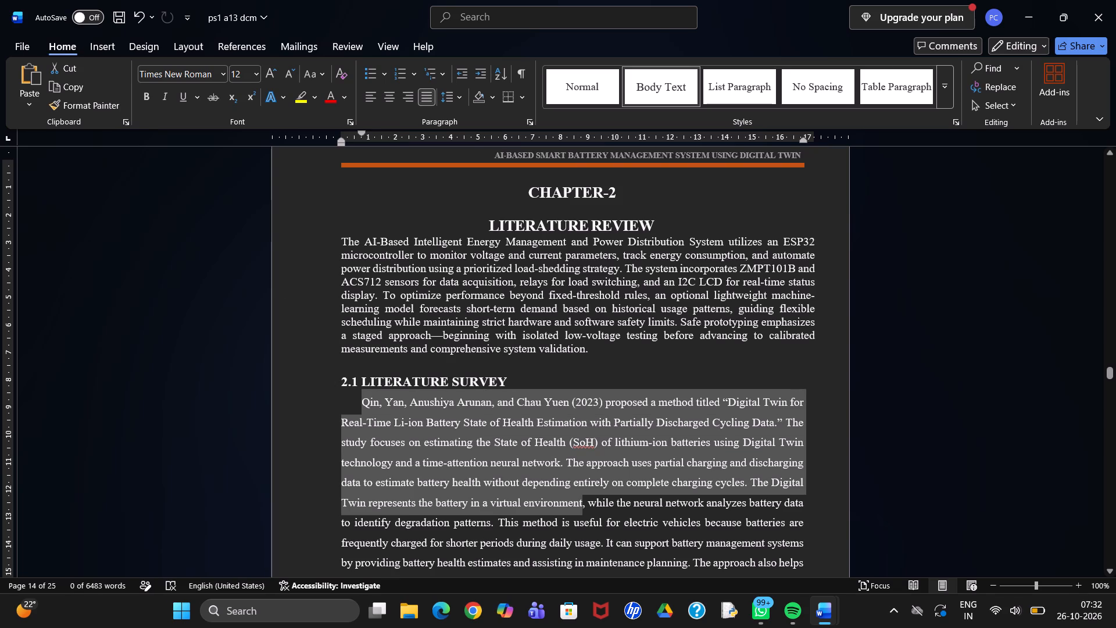
# Set the right indent of the LITERATURE REVIEW paragraph to 0.5 cm so its edge lines up with the survey text below.
pyautogui.moveTo(592, 349); pyautogui.dragTo(392, 286)
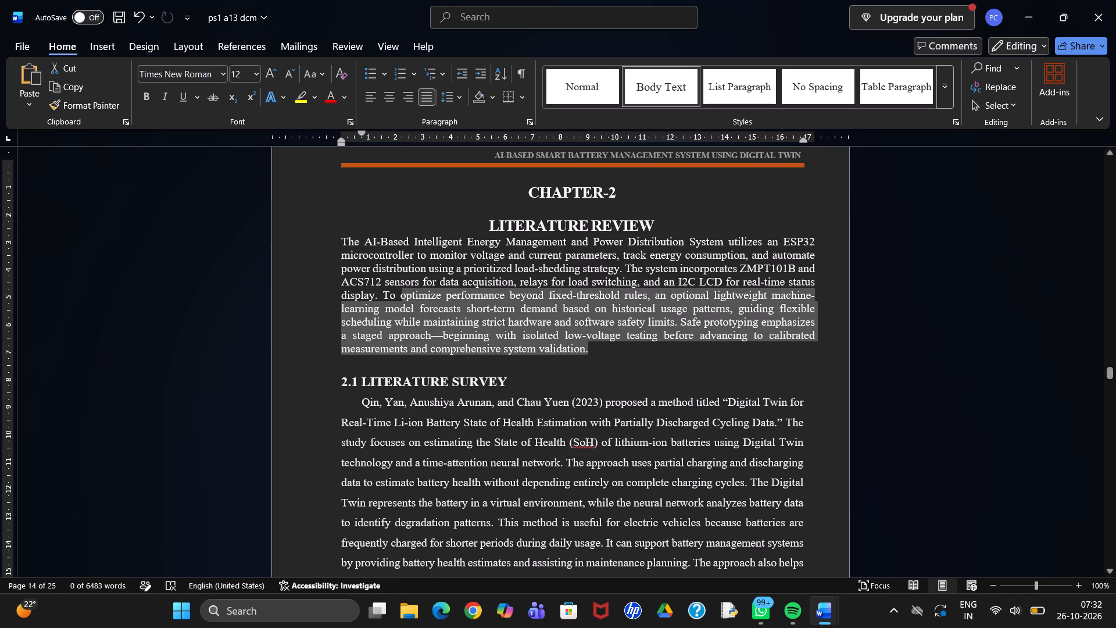
pyautogui.moveTo(392, 286); pyautogui.dragTo(349, 239)
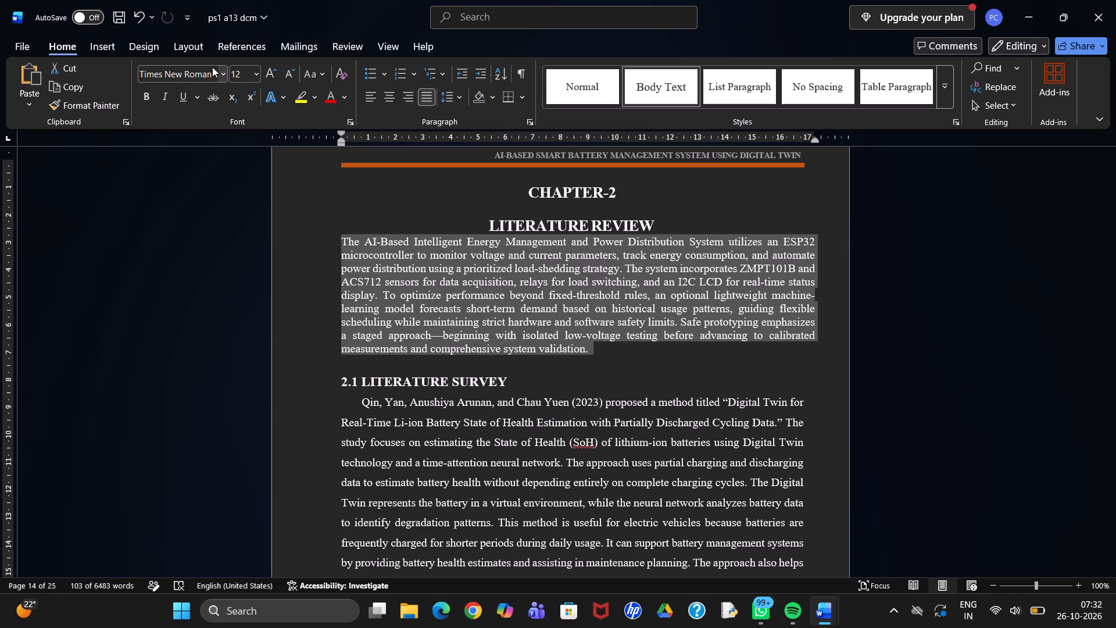
pyautogui.click(253, 48)
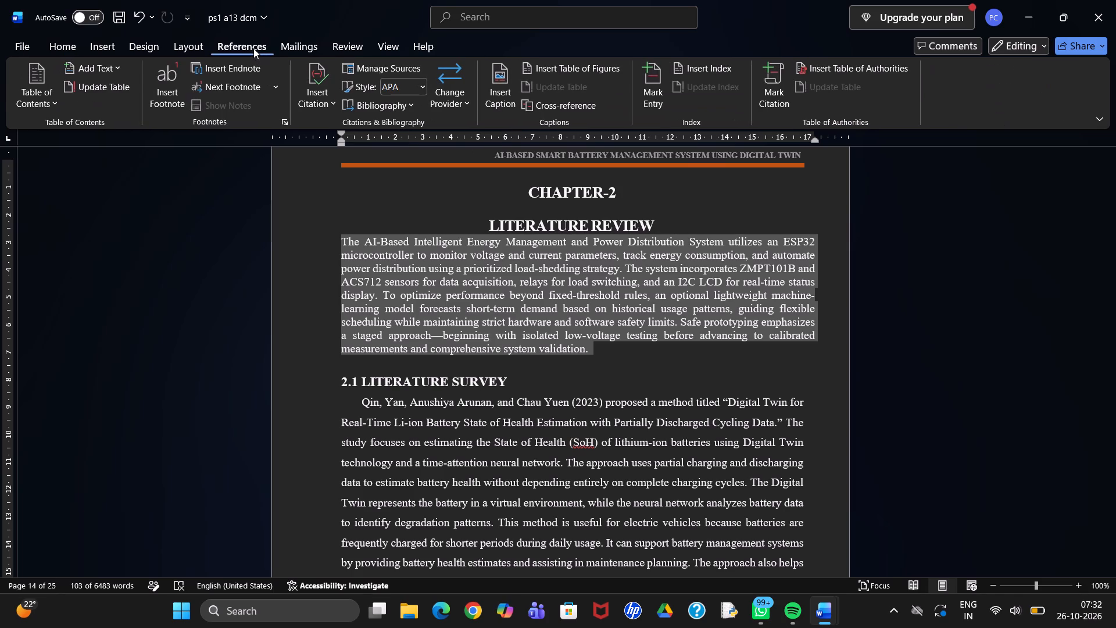
pyautogui.click(294, 47)
pyautogui.click(342, 41)
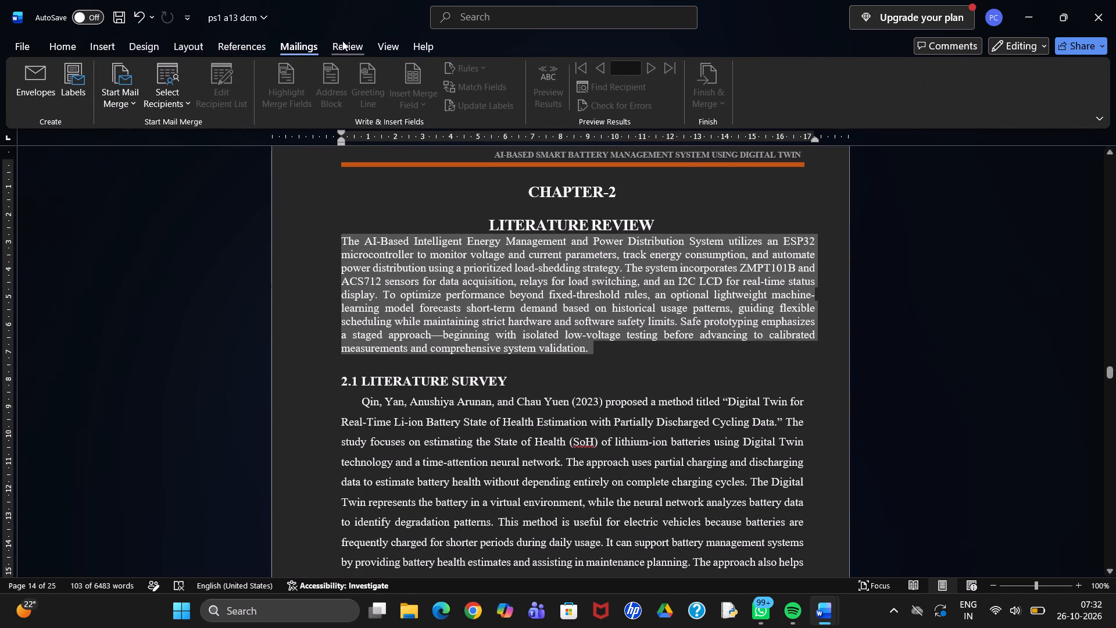
pyautogui.click(389, 47)
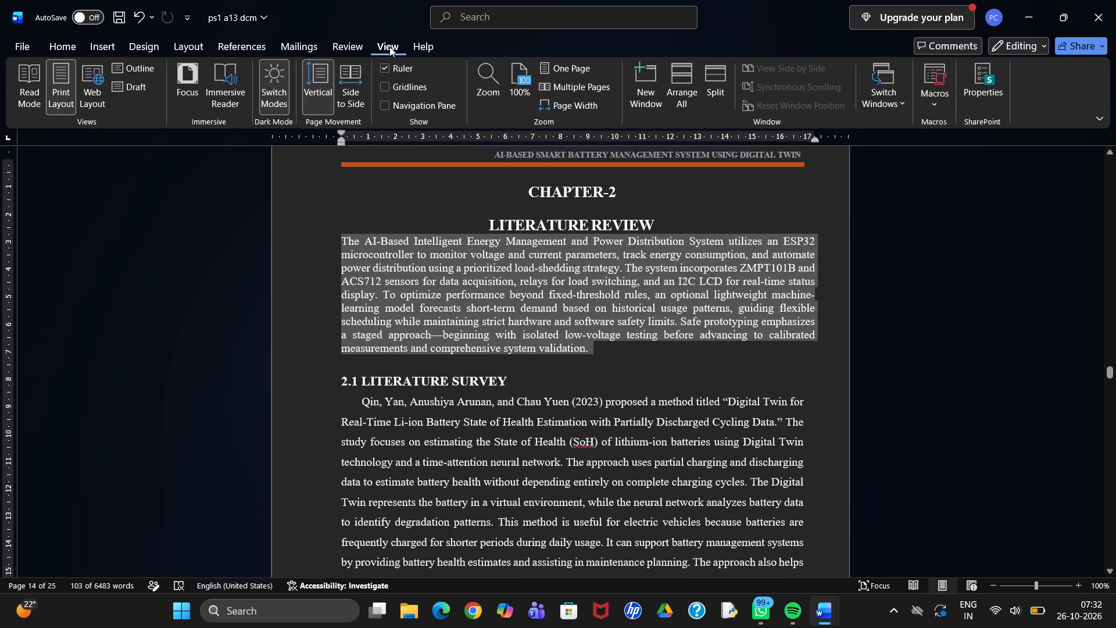
pyautogui.click(414, 50)
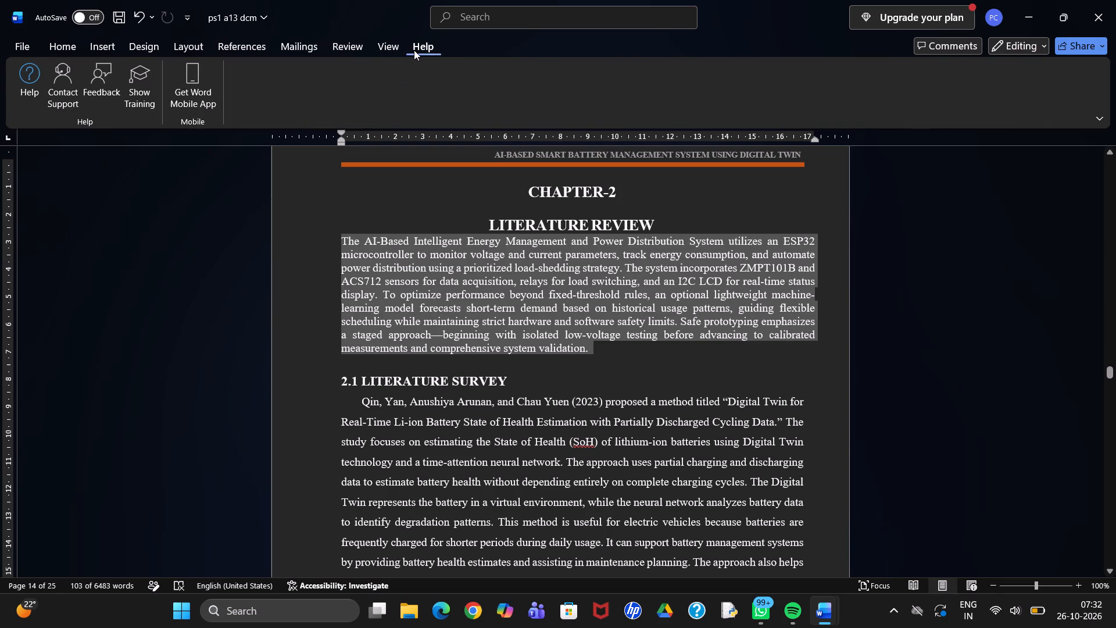
pyautogui.click(392, 47)
pyautogui.click(198, 46)
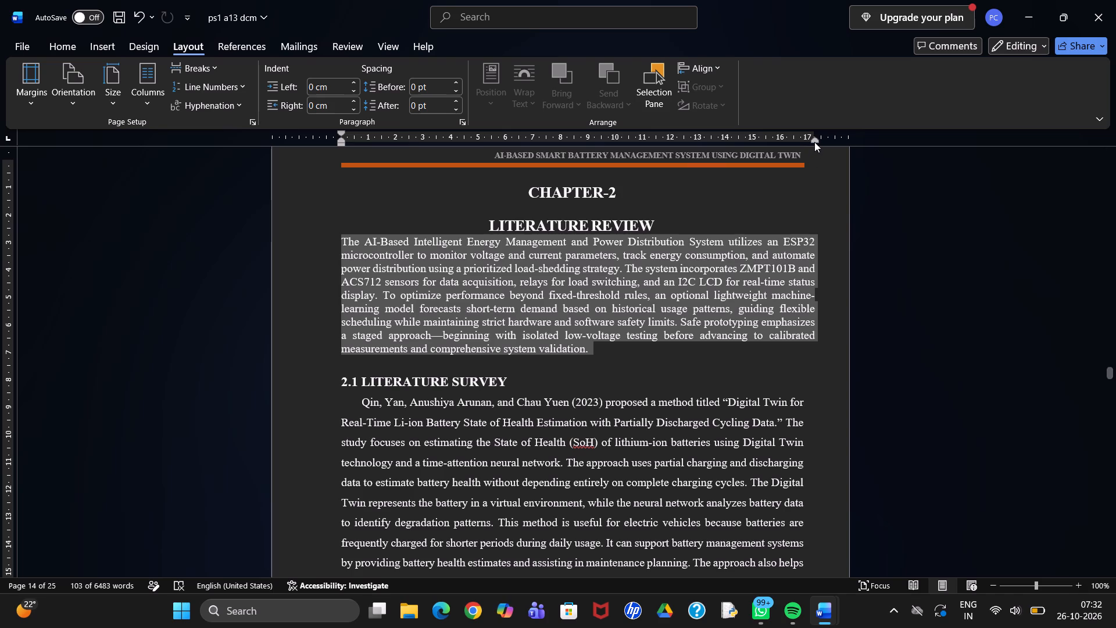
pyautogui.moveTo(814, 139); pyautogui.dragTo(804, 142)
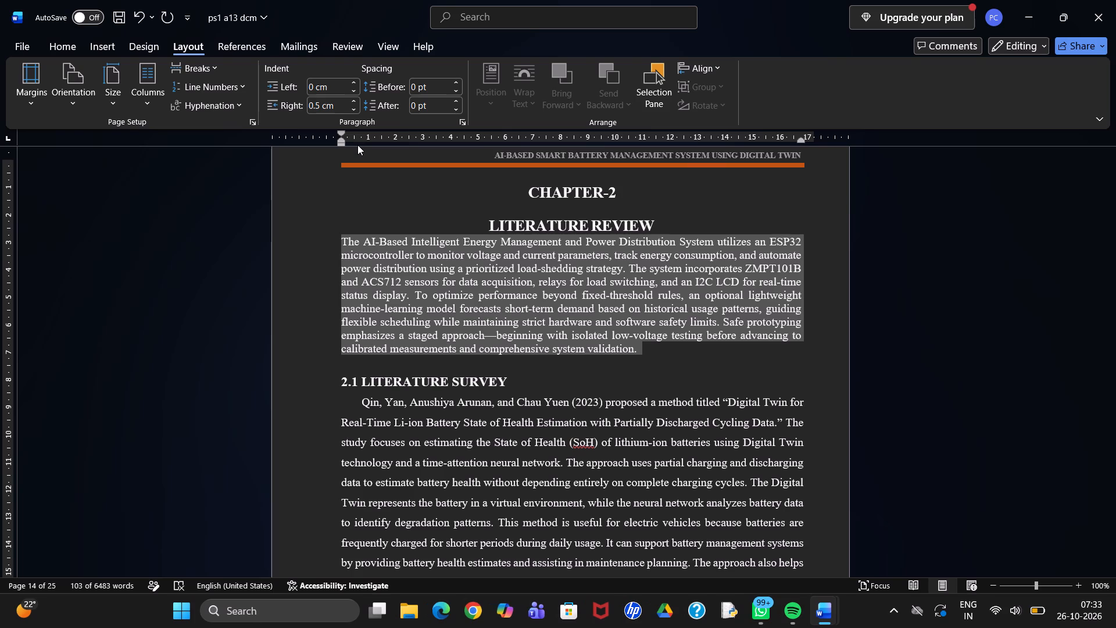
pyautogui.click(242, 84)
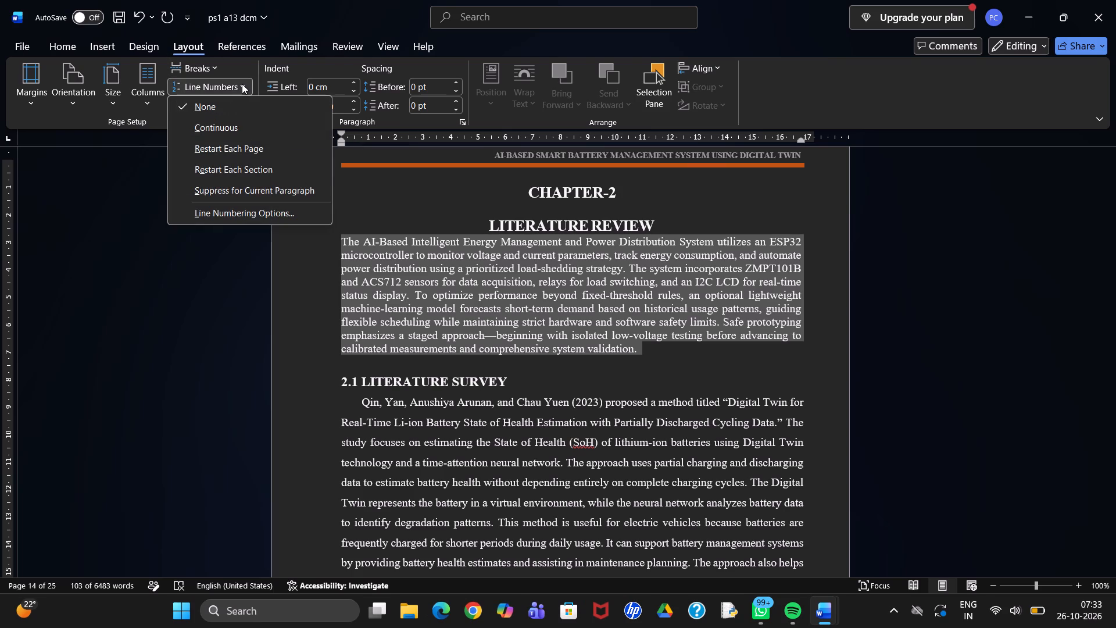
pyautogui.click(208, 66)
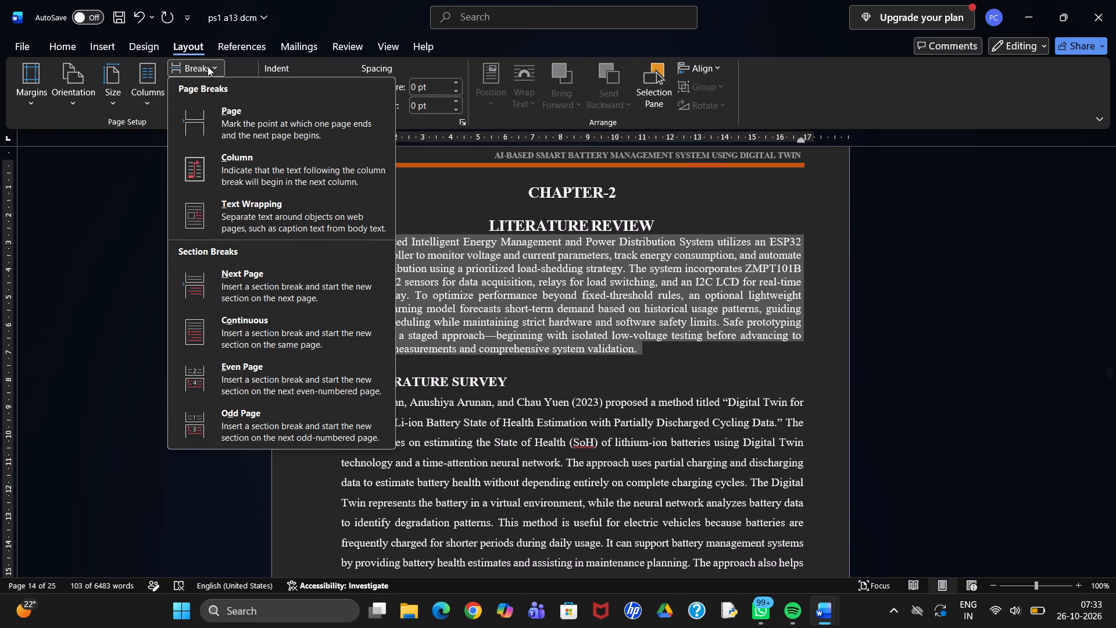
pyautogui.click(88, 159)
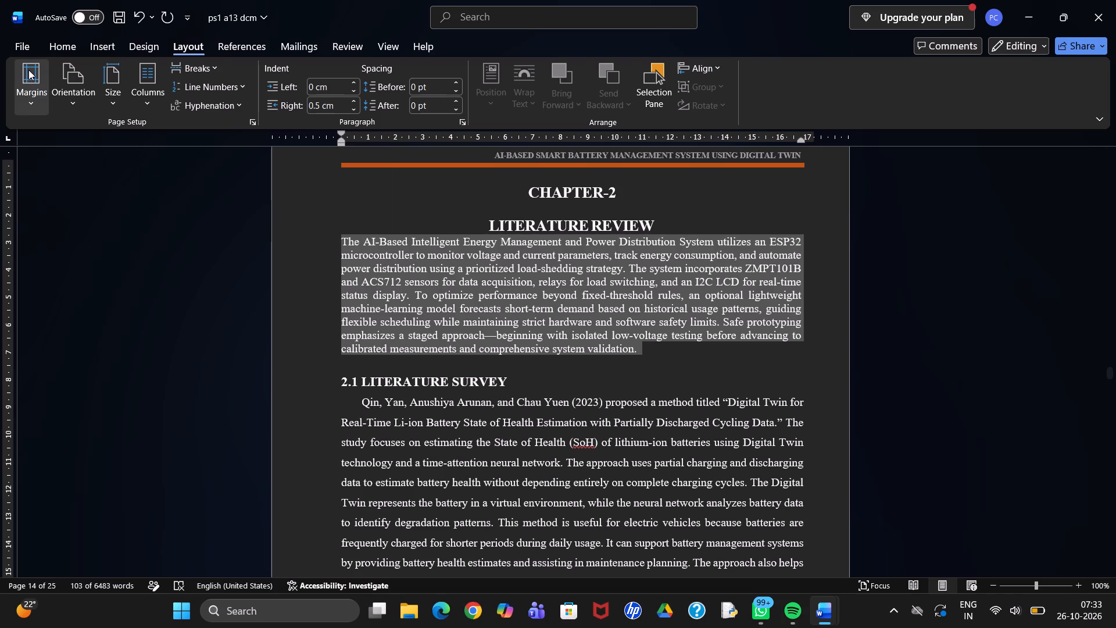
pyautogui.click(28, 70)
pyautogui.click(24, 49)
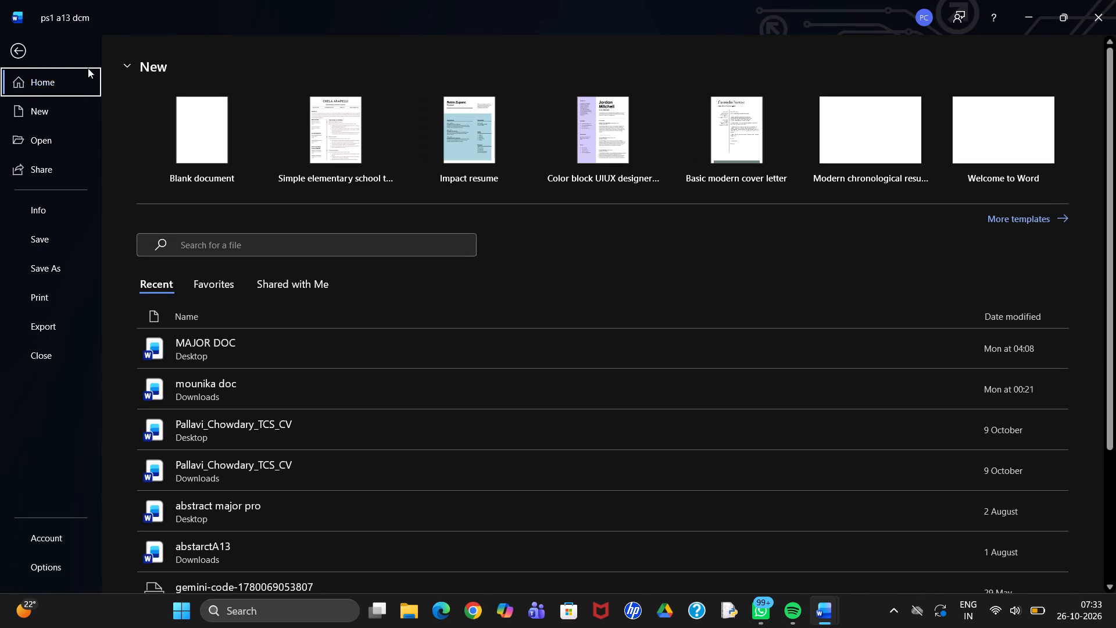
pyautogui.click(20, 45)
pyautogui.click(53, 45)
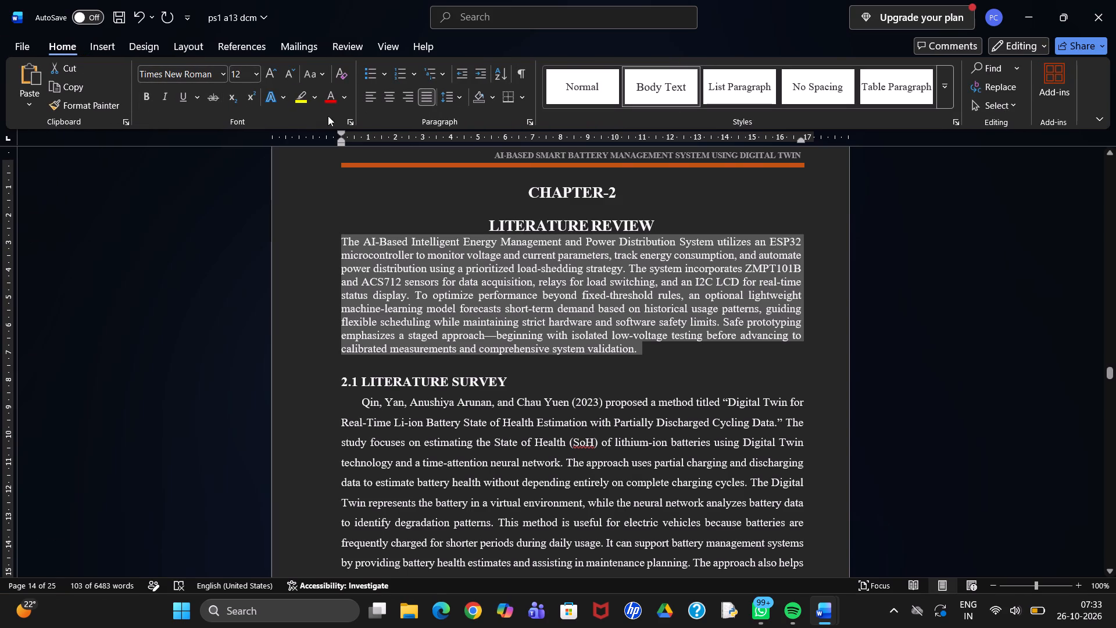
# Set the line spacing of the ESP32 energy management paragraph under LITERATURE REVIEW to 1.5.
pyautogui.click(463, 101)
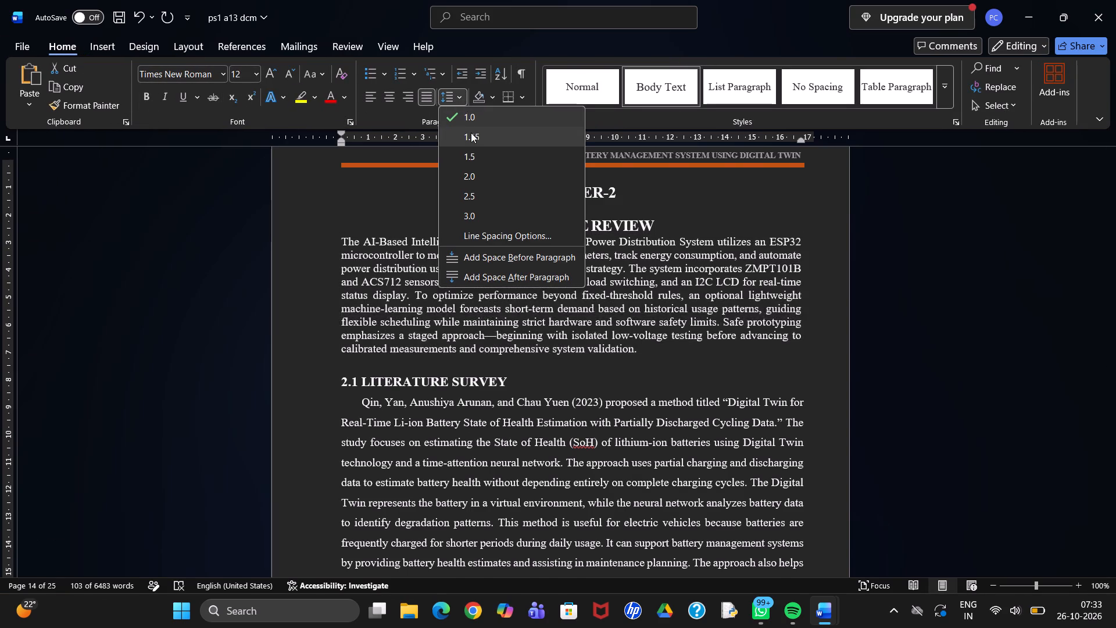
pyautogui.click(466, 152)
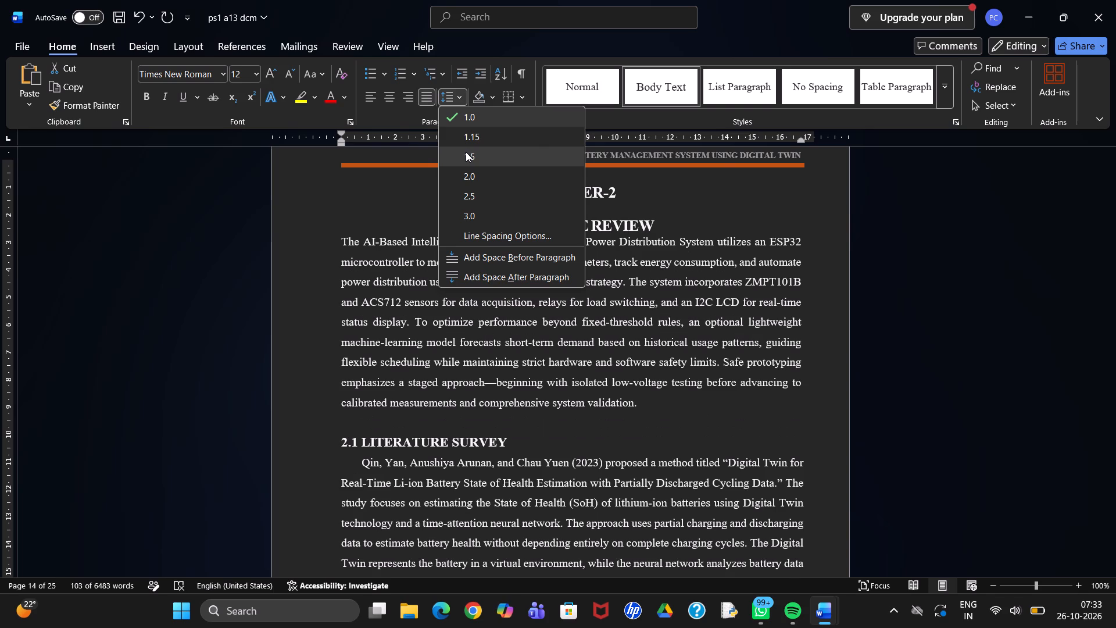
pyautogui.click(317, 310)
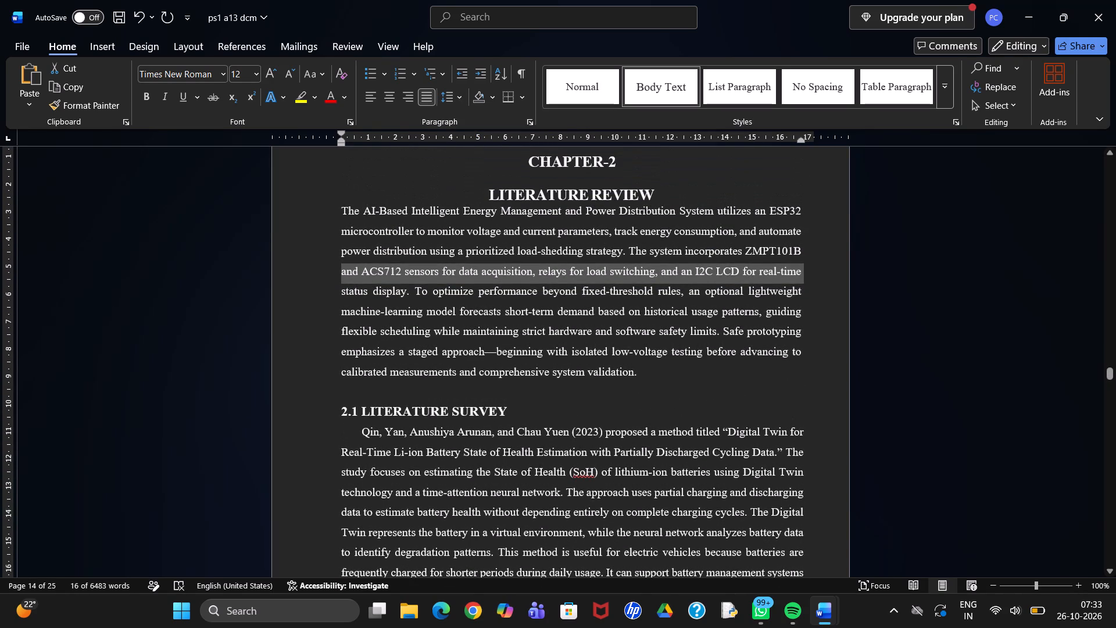
# Indent the first line of the LITERATURE REVIEW paragraph to match the first line of the 2.1 LITERATURE SURVEY text.
pyautogui.click(343, 210)
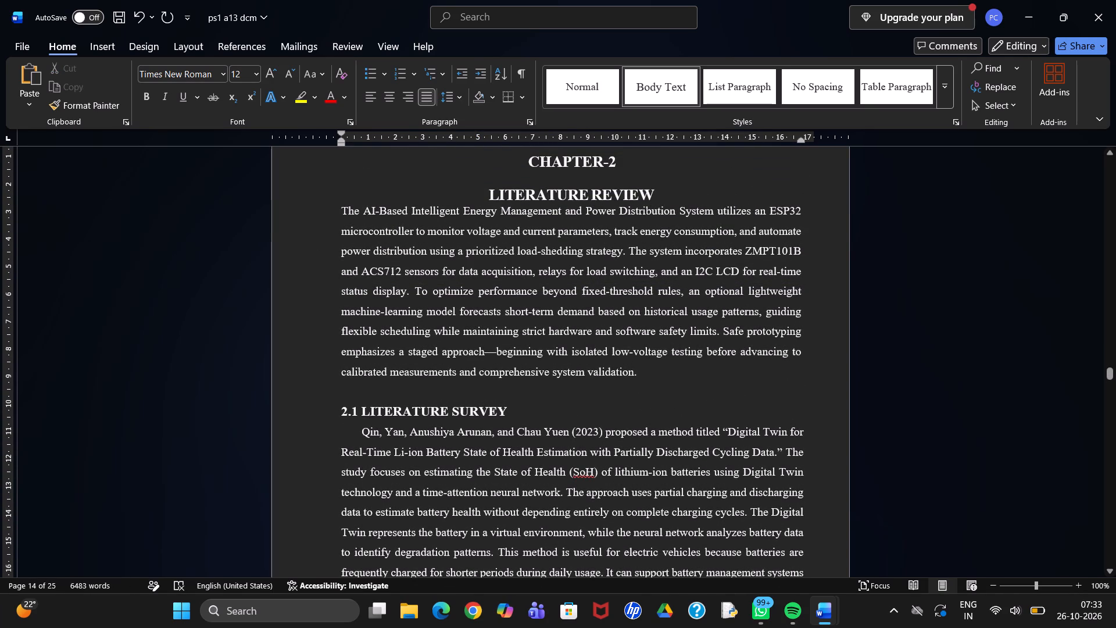
pyautogui.press('Tab')
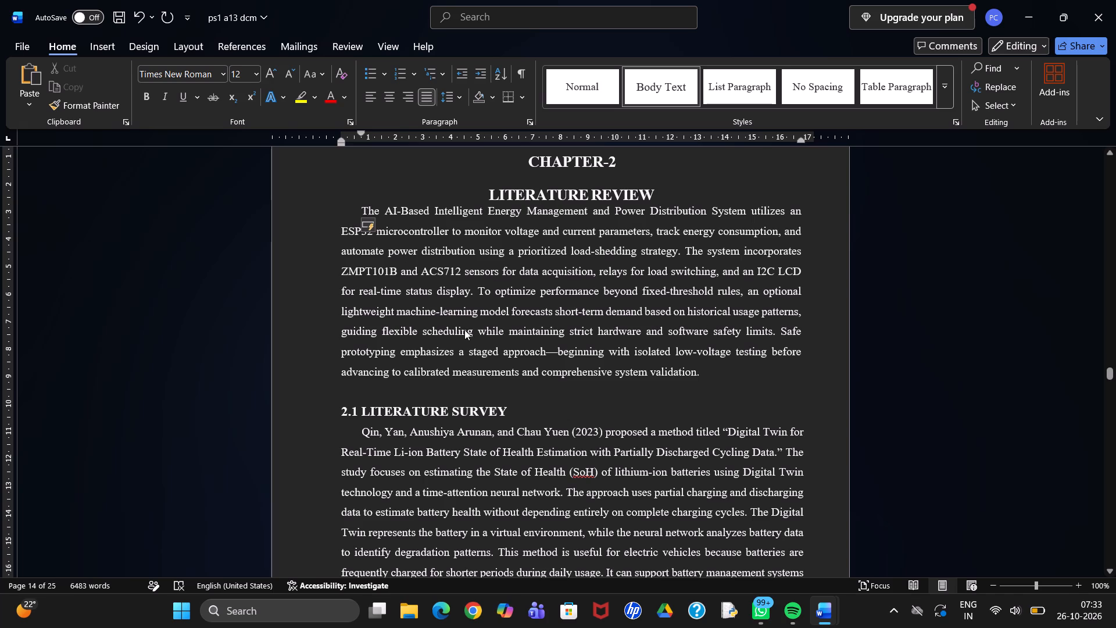
# Review the layout and text of section 2.1 LITERATURE SURVEY below the reformatted paragraph.
pyautogui.scroll(-2, 464, 330)
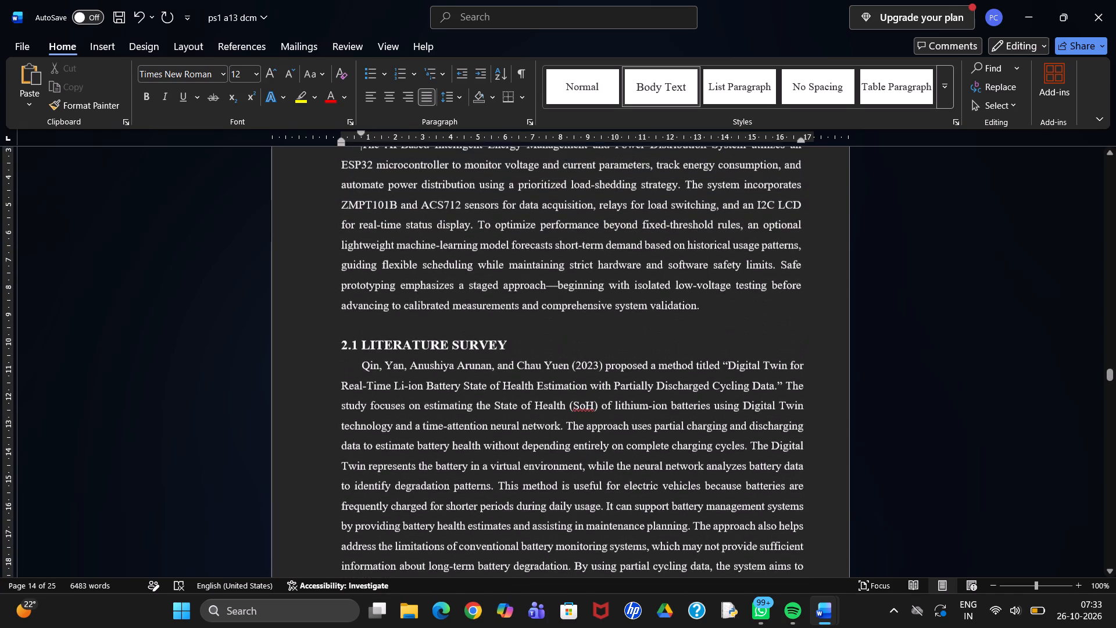
pyautogui.scroll(-2, 464, 330)
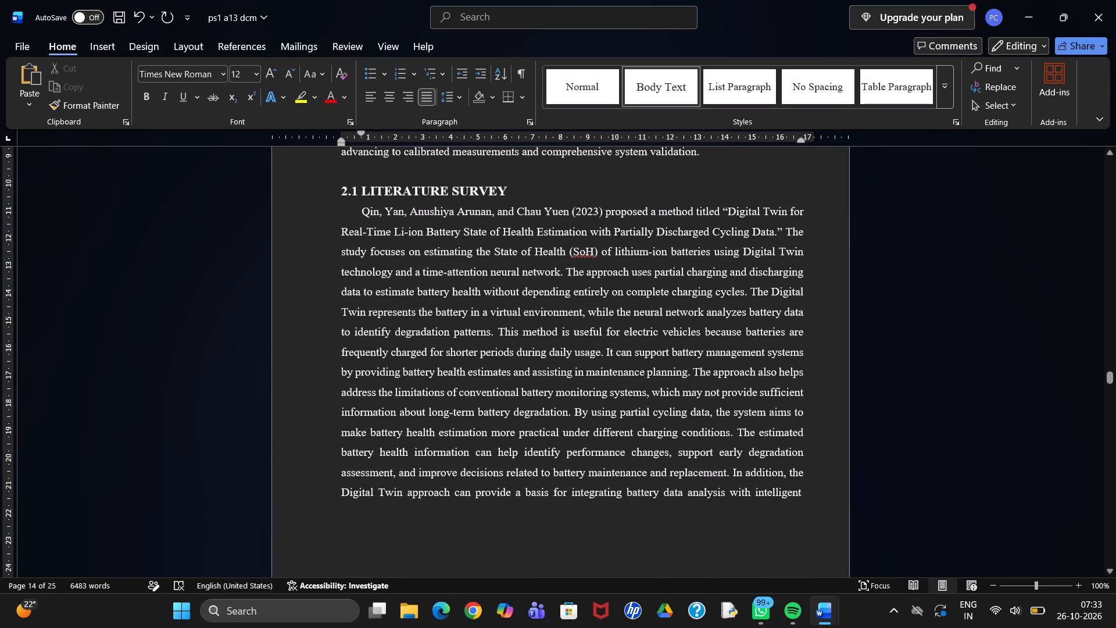
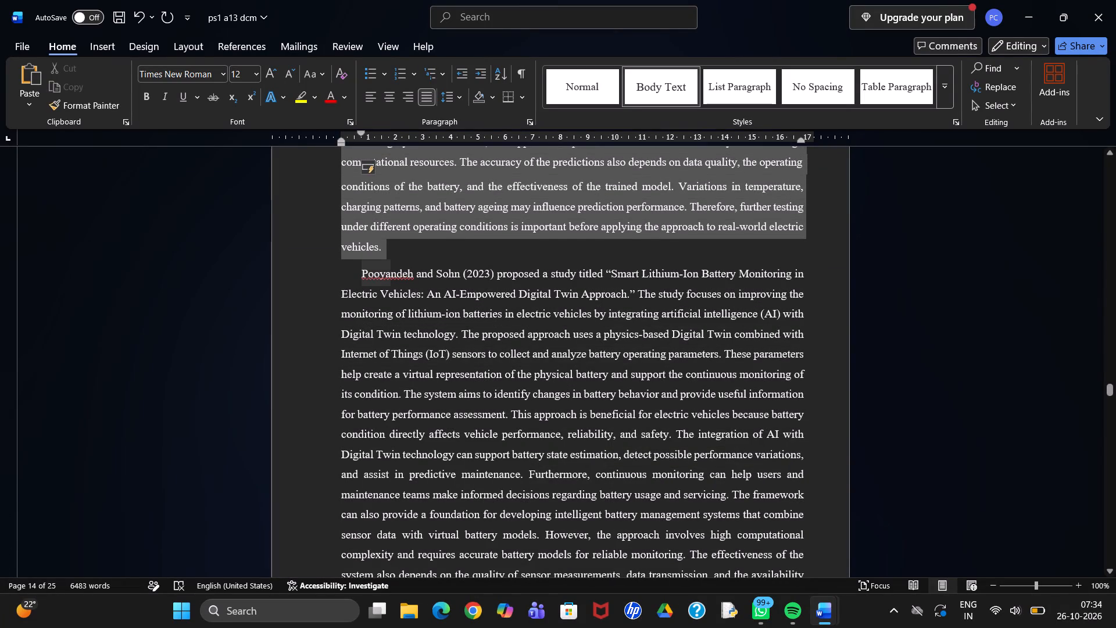
# Replace the selected text under 2.1 LITERATURE SURVEY with the copied paragraphs on smart electrical distribution, ESP32 monitoring and energy data acquisition.
pyautogui.hotkey('ctrl', 'v')
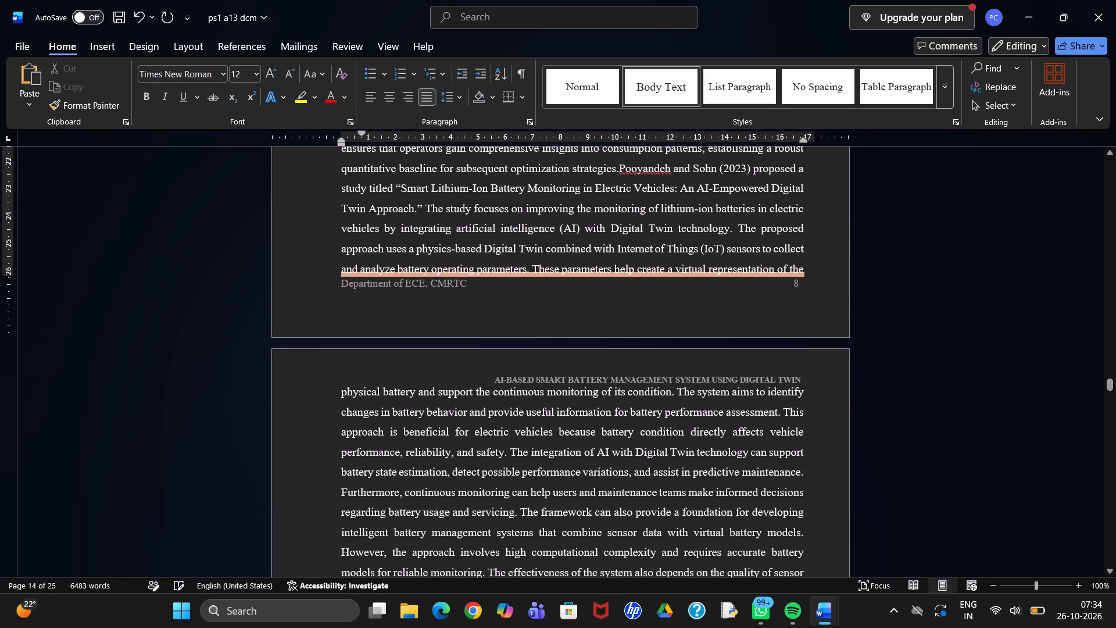
# Examine the pasted paragraphs under 2.1 LITERATURE SURVEY, including where they meet the following 2023 battery digital twin study text.
pyautogui.scroll(1, 524, 299)
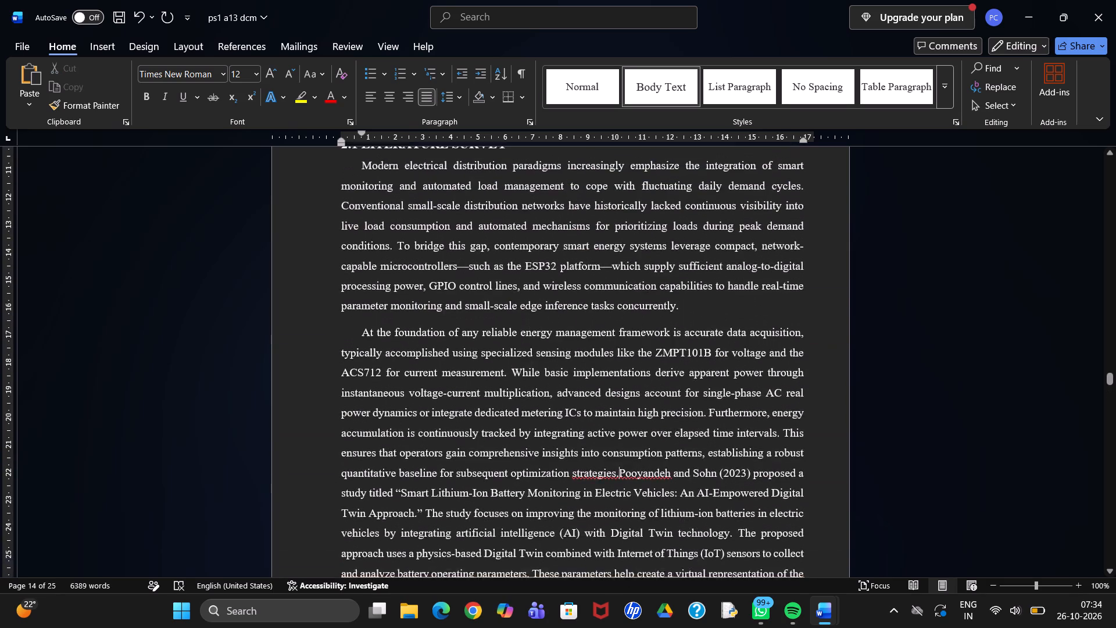
pyautogui.scroll(2, 524, 299)
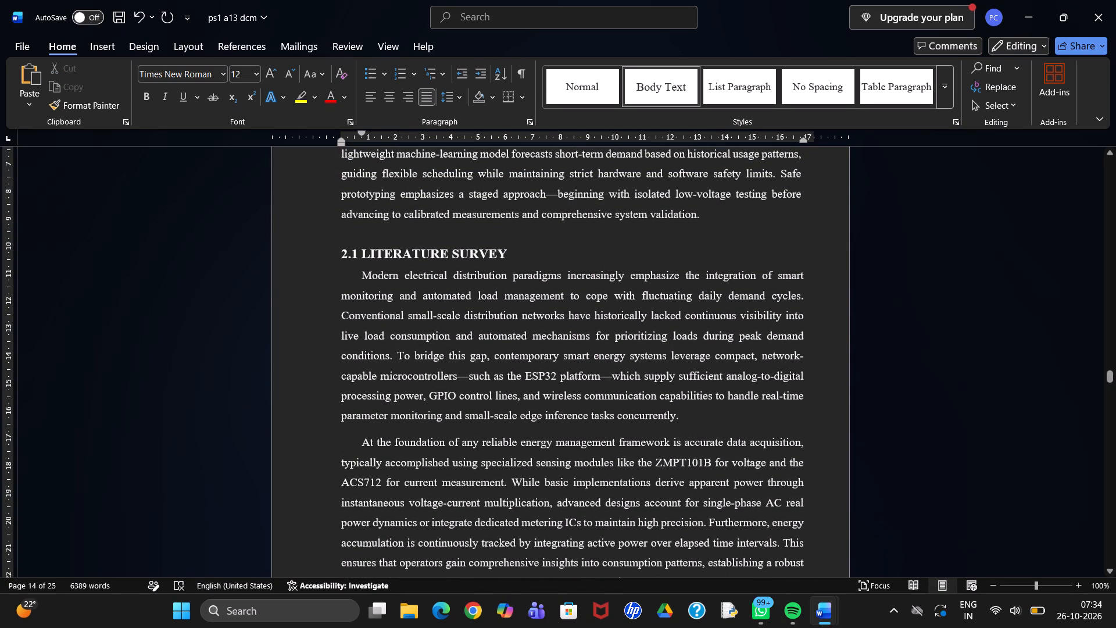
pyautogui.moveTo(416, 185); pyautogui.dragTo(470, 224)
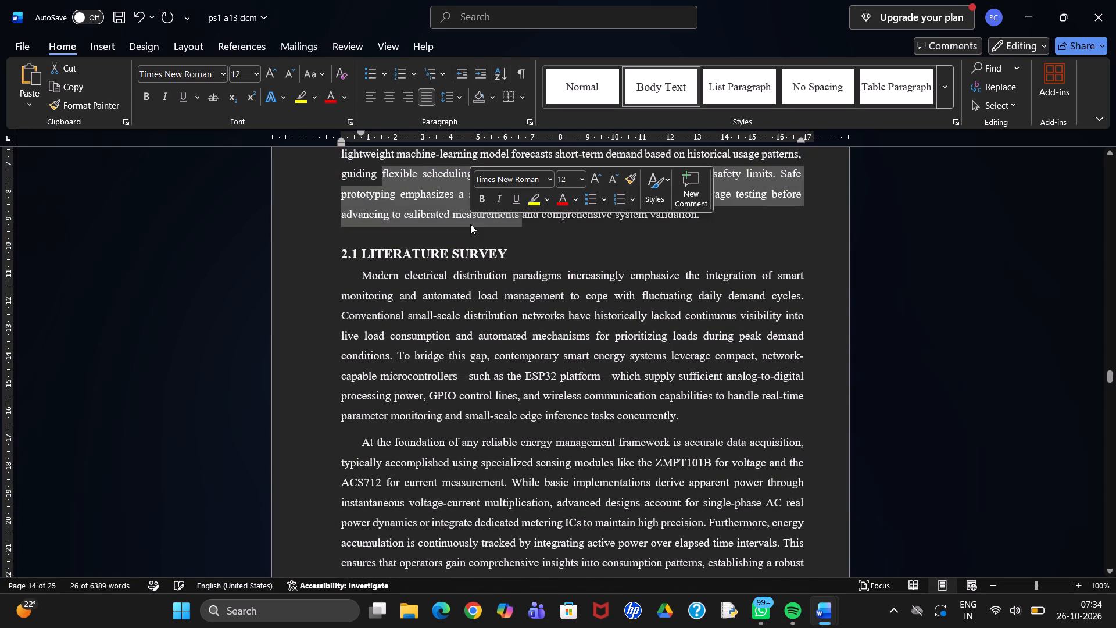
pyautogui.click(360, 273)
pyautogui.moveTo(360, 273); pyautogui.dragTo(362, 275)
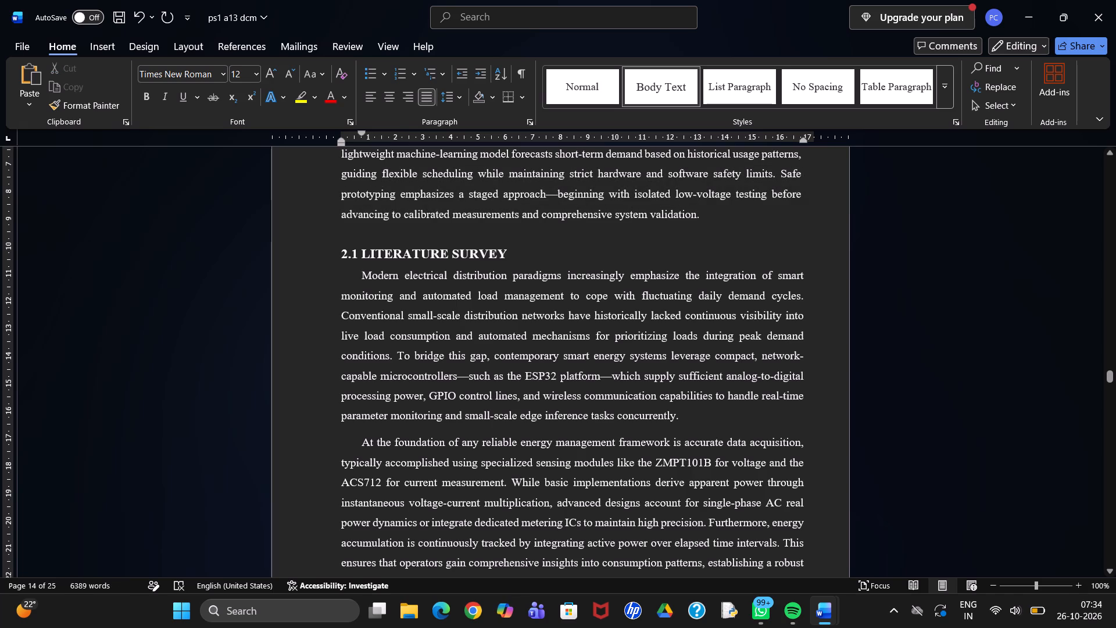
pyautogui.moveTo(362, 275); pyautogui.dragTo(729, 494)
pyautogui.scroll(-1, 729, 494)
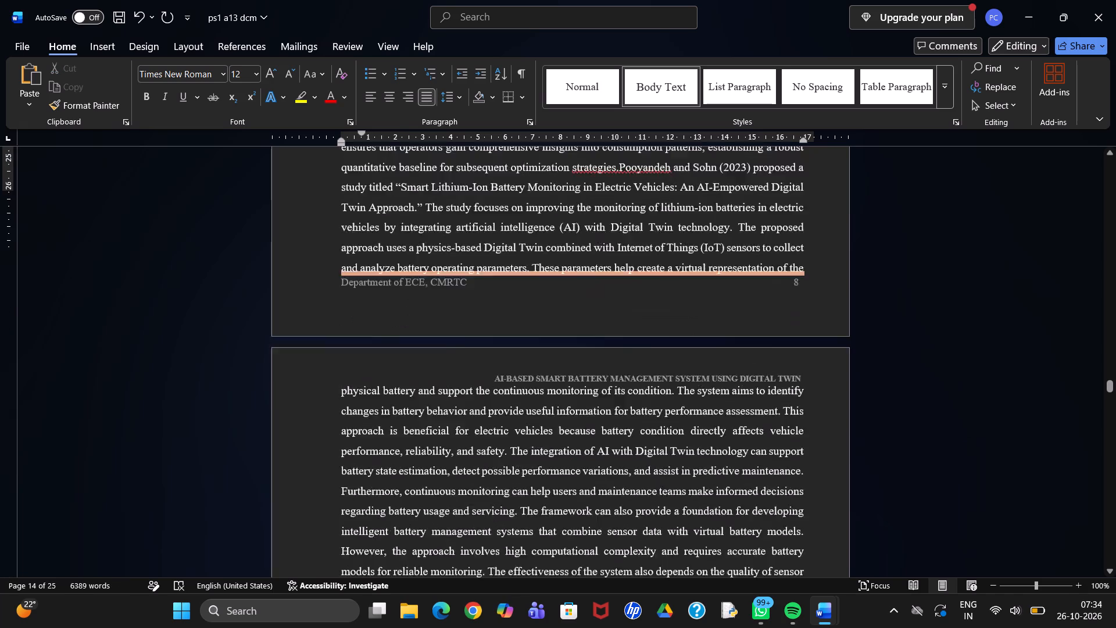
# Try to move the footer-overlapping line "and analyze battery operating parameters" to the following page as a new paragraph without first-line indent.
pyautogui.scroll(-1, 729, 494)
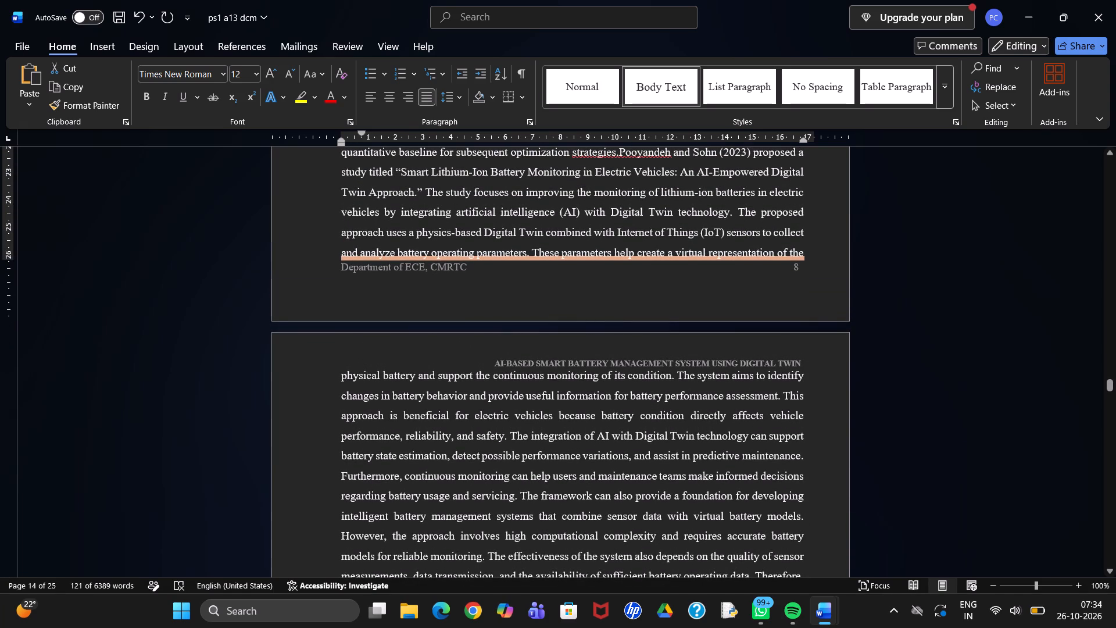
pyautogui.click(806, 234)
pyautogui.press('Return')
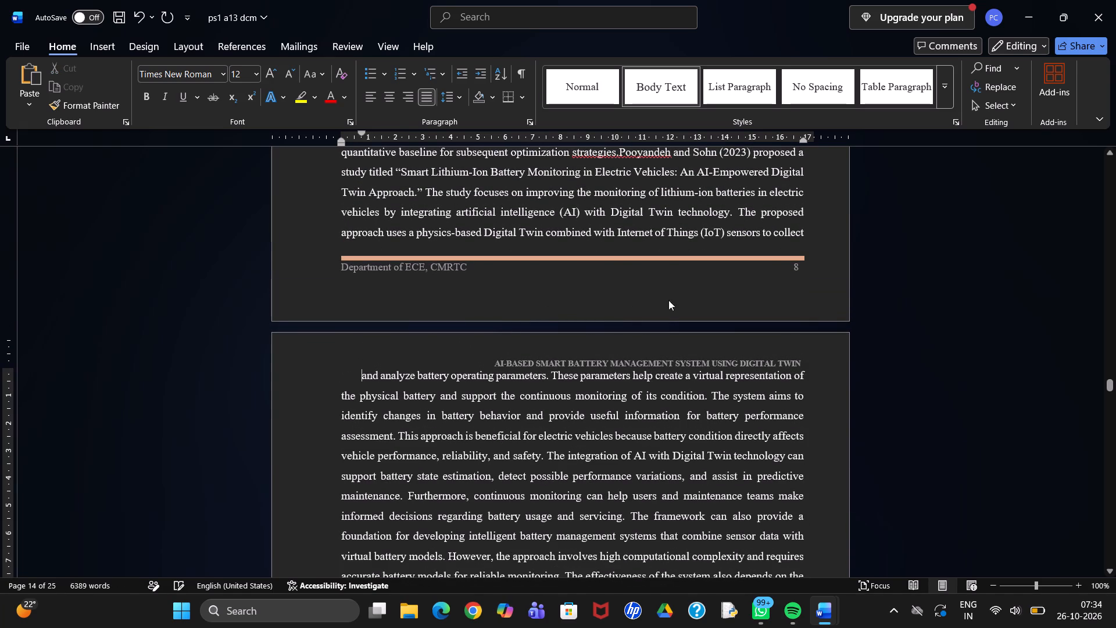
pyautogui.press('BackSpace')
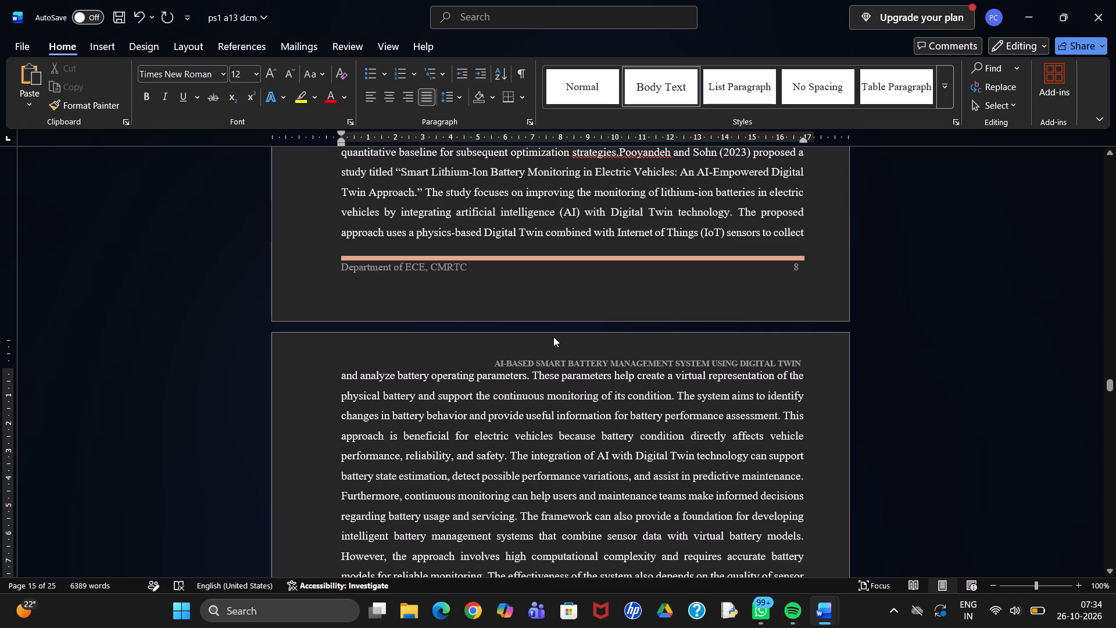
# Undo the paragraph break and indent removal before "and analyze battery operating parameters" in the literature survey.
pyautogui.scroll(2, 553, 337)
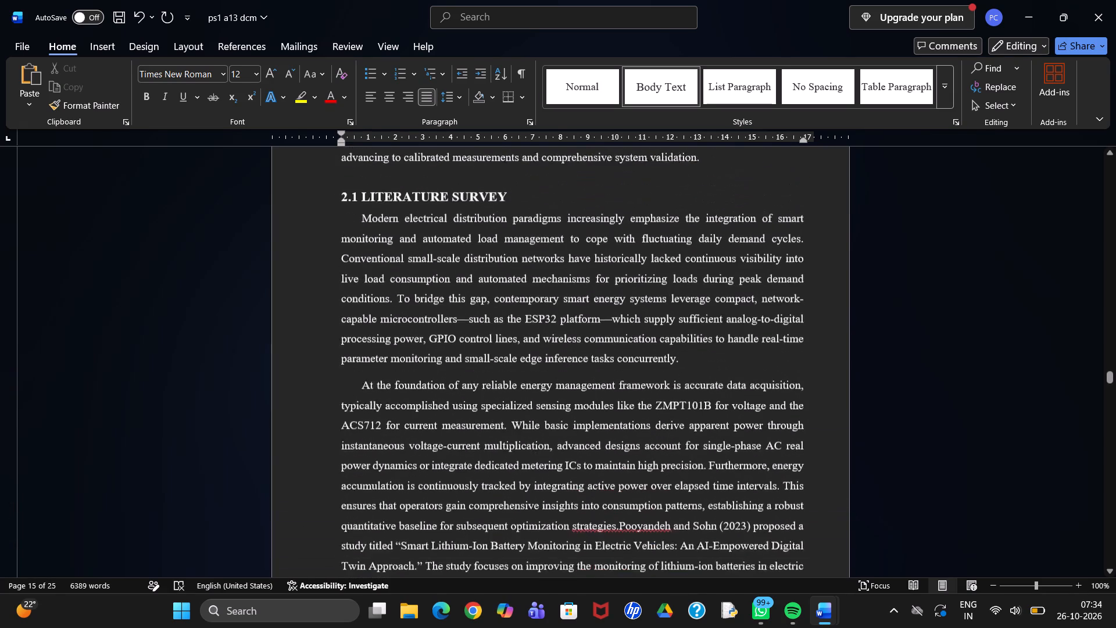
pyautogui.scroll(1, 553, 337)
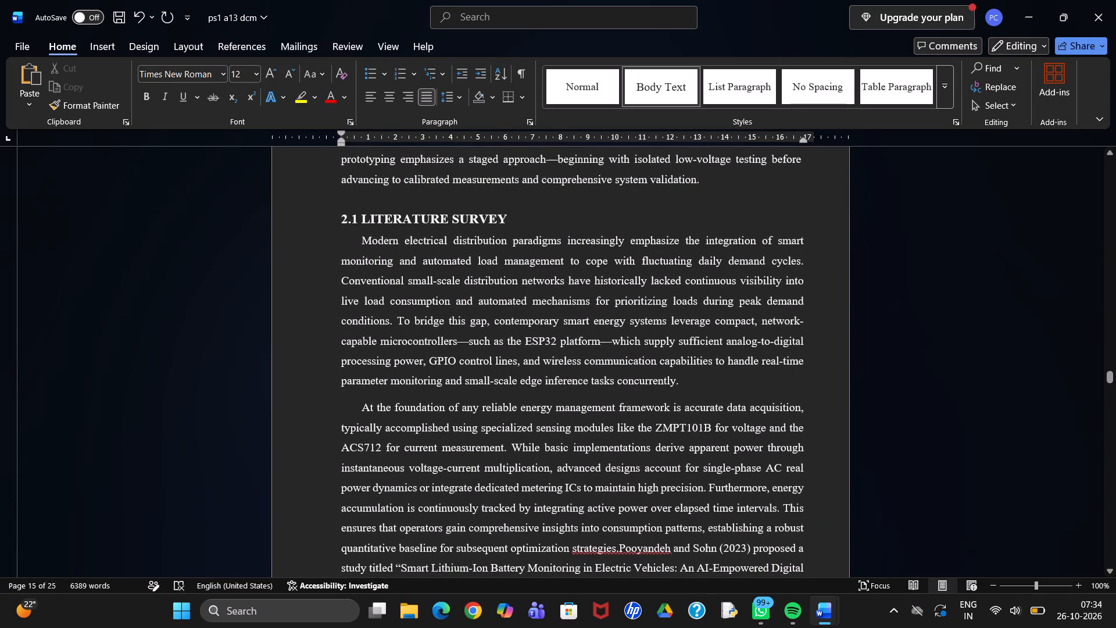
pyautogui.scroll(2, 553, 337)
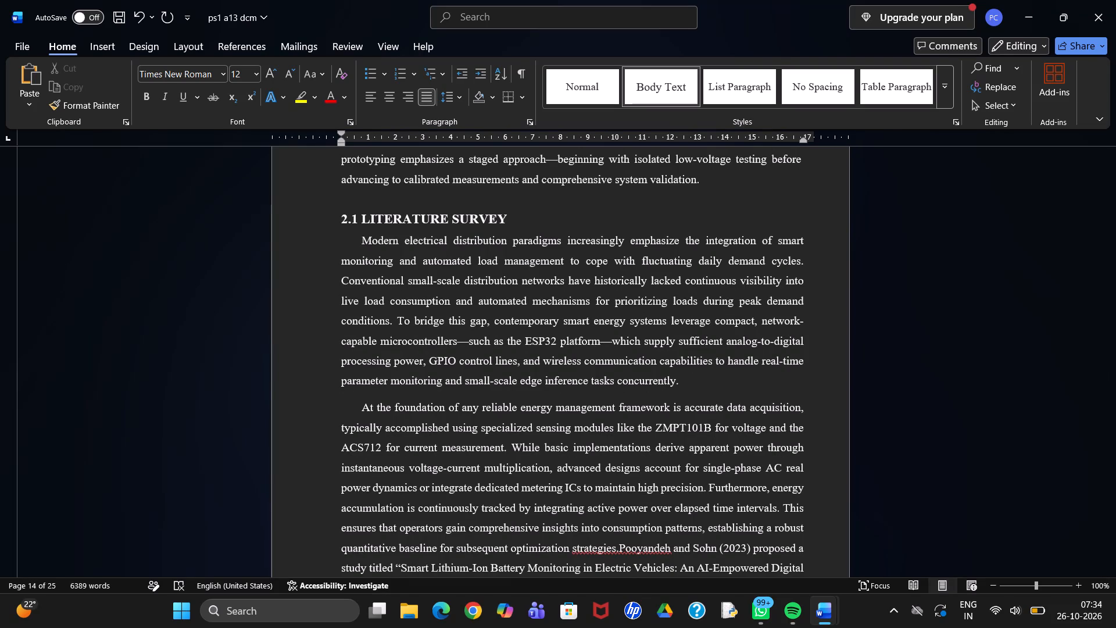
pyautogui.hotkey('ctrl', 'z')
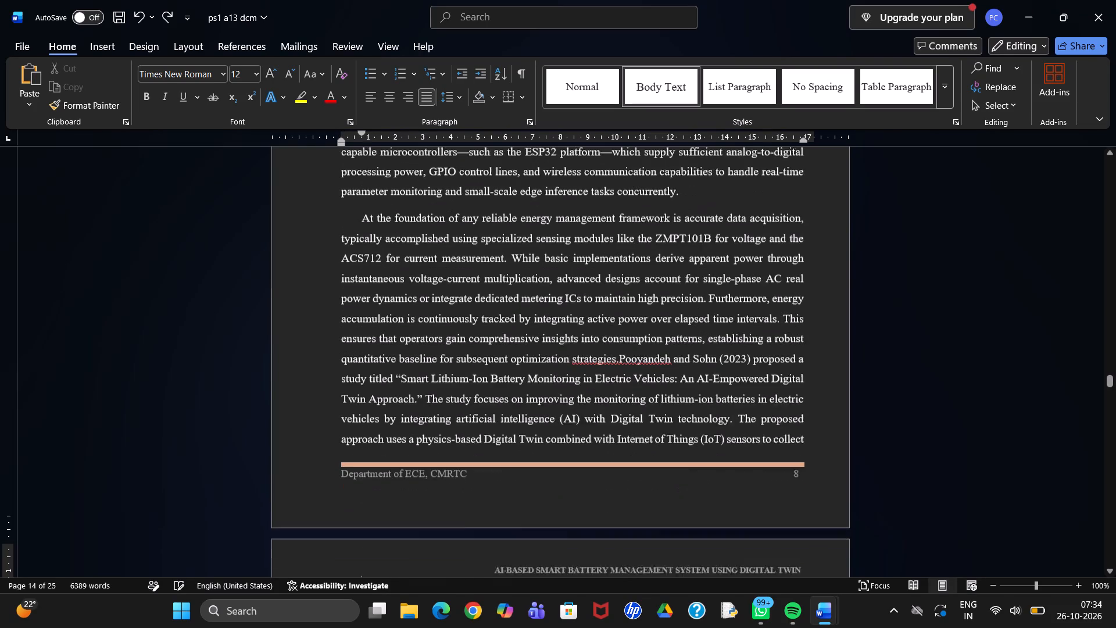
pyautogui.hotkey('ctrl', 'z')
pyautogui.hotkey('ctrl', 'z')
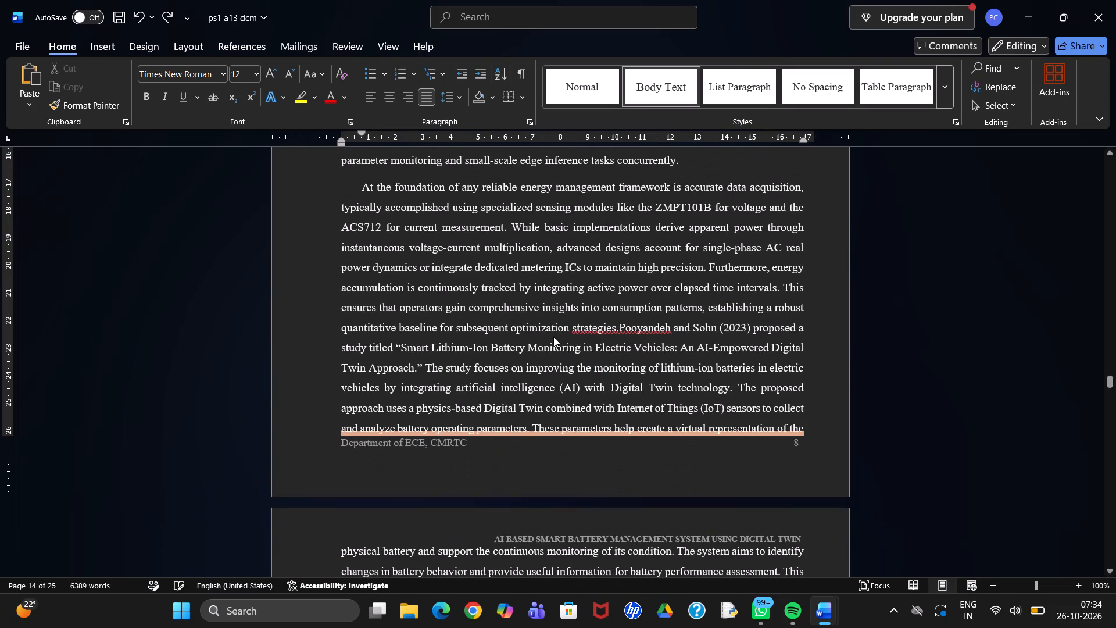
pyautogui.scroll(1, 553, 337)
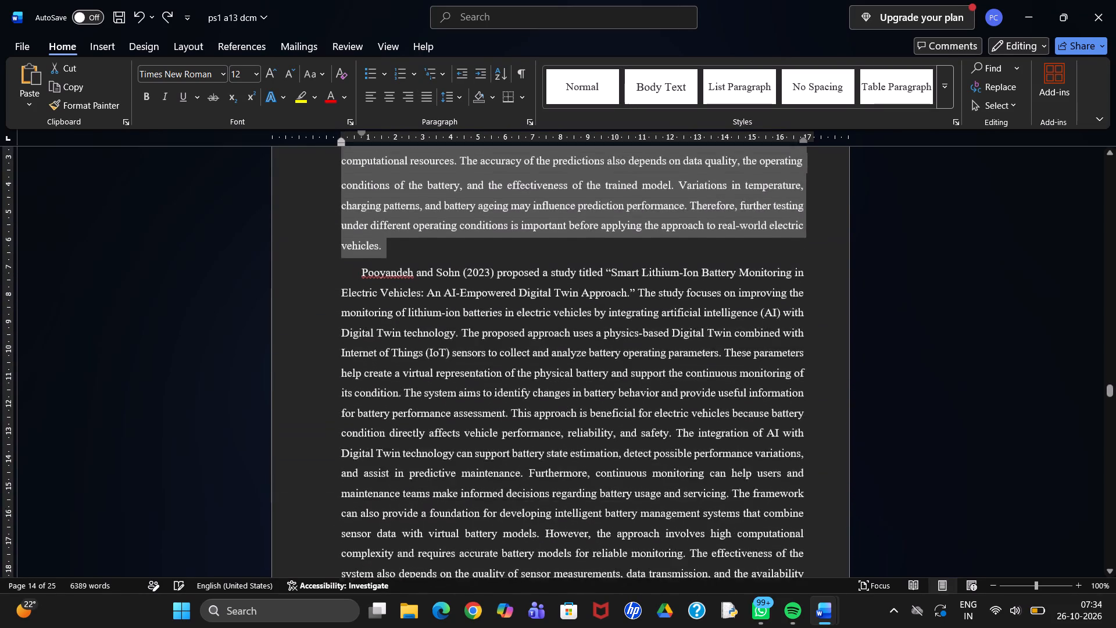
pyautogui.scroll(2, 553, 337)
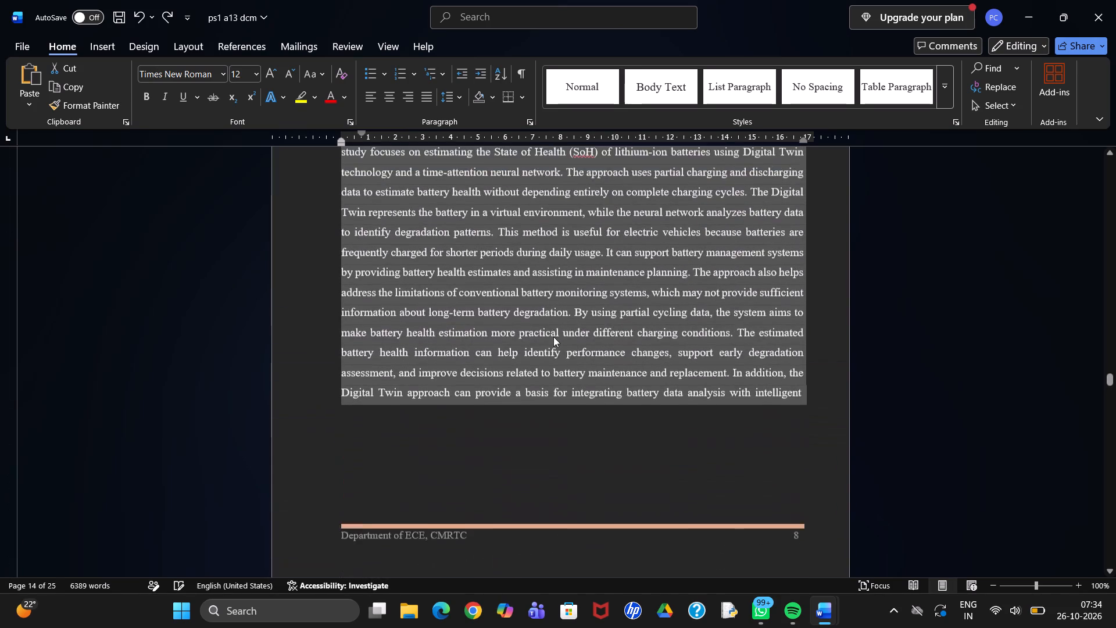
pyautogui.scroll(2, 553, 337)
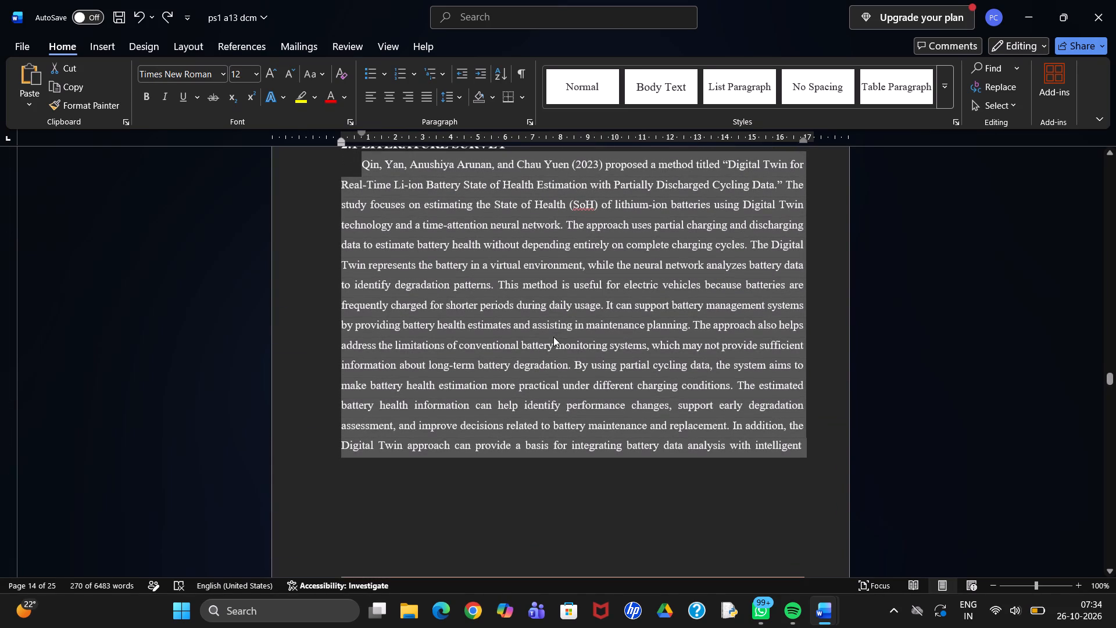
pyautogui.click(173, 22)
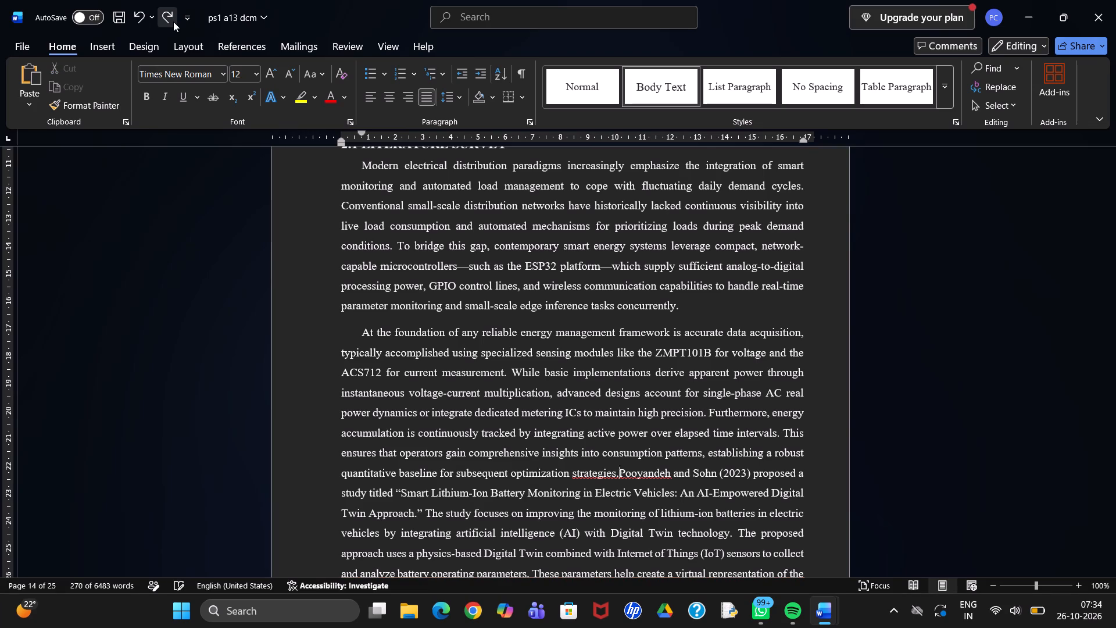
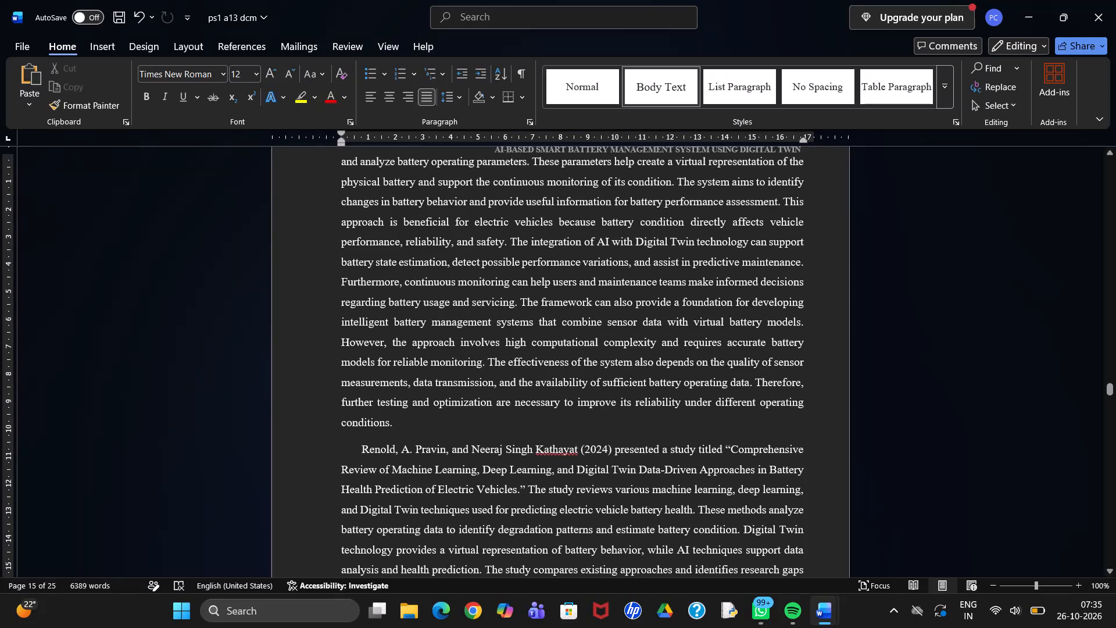
# Select the literature survey text on the 2024 "Comprehensive Review of Machine Learning" study, from its first line through "This review can help researchers".
pyautogui.scroll(-1, 574, 465)
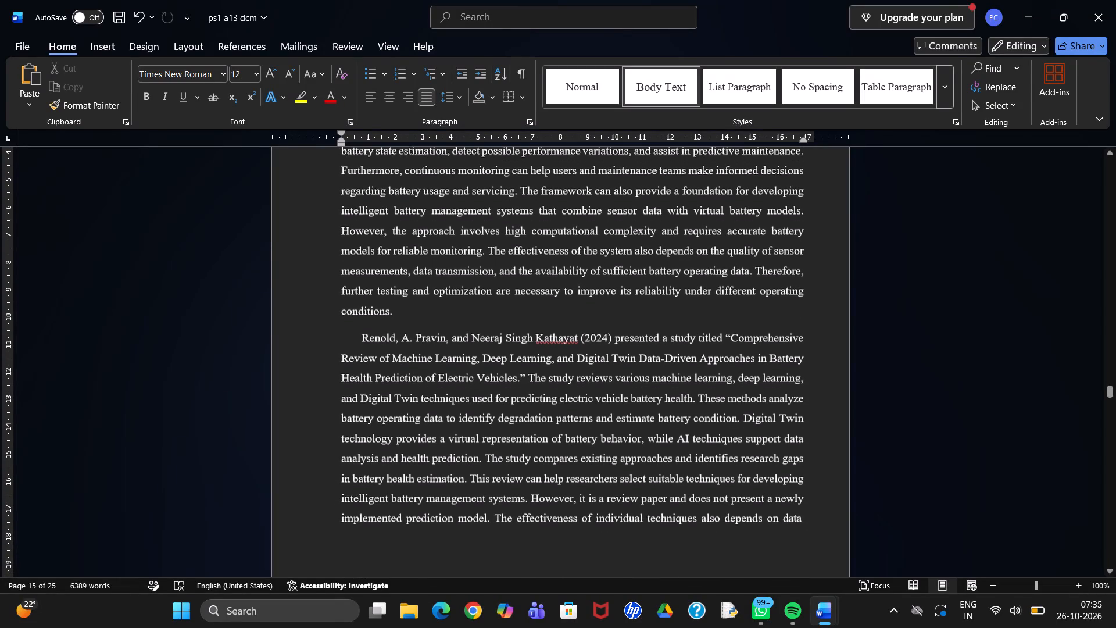
pyautogui.moveTo(359, 341); pyautogui.dragTo(620, 472)
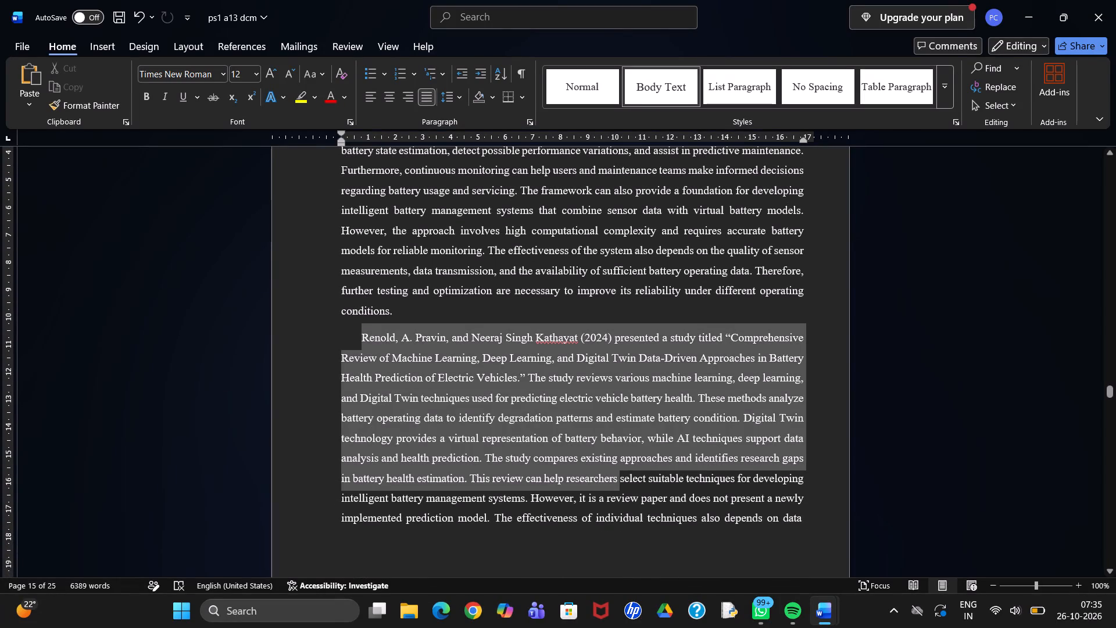
# Replace the two 2024 study paragraphs, battery health prediction and Dual Digital Twin, with the copied text on load prioritization and AI demand forecasting.
pyautogui.moveTo(620, 472); pyautogui.dragTo(816, 574)
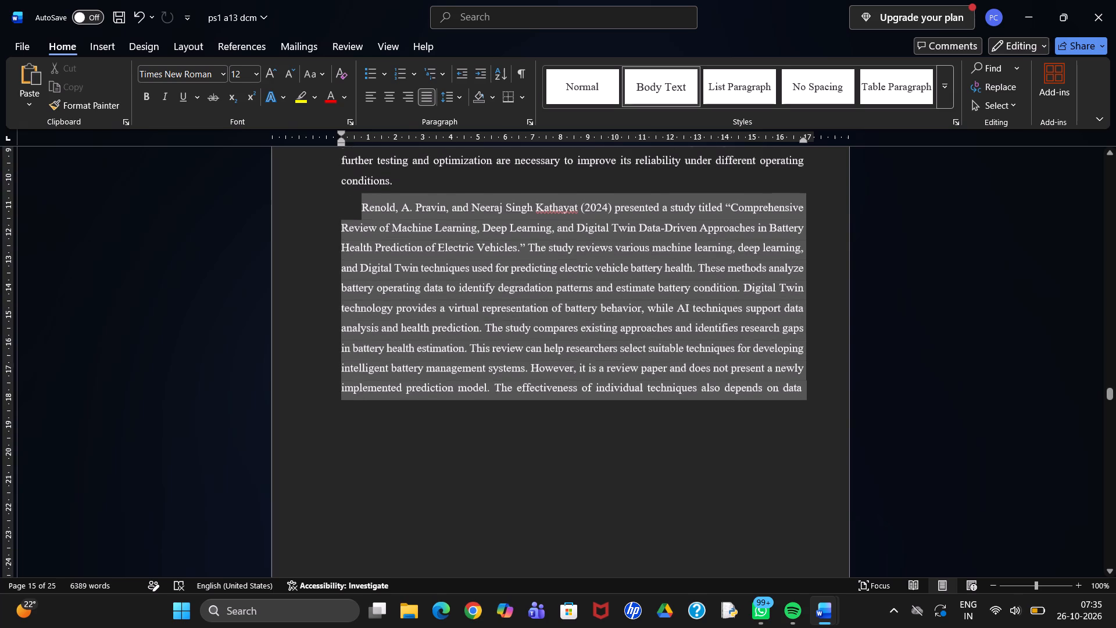
pyautogui.moveTo(816, 574); pyautogui.dragTo(799, 566)
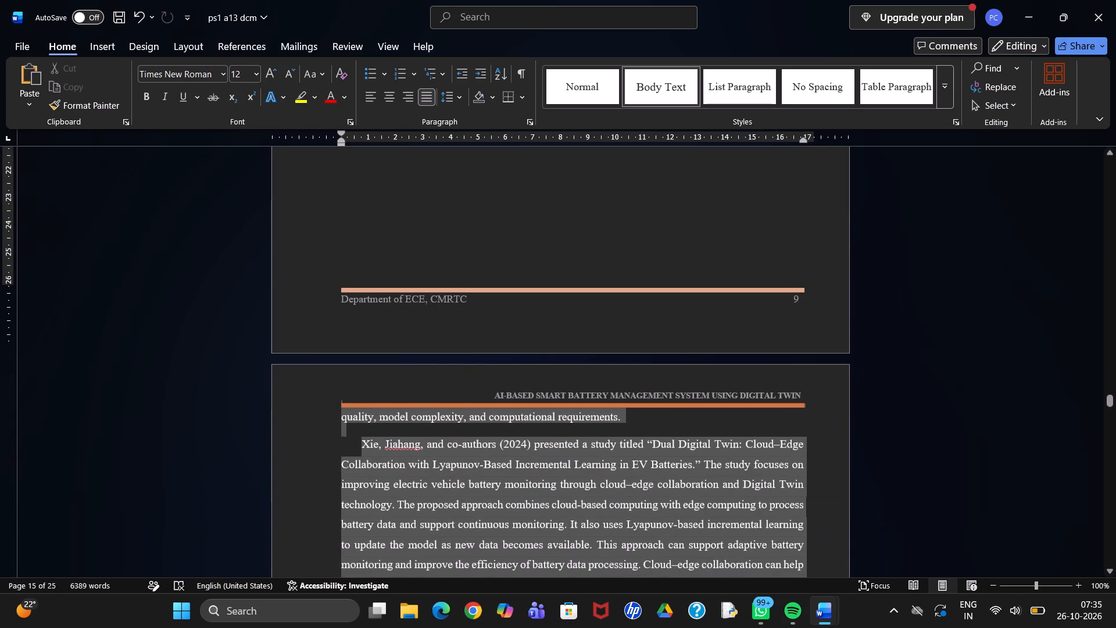
pyautogui.moveTo(799, 566); pyautogui.dragTo(791, 568)
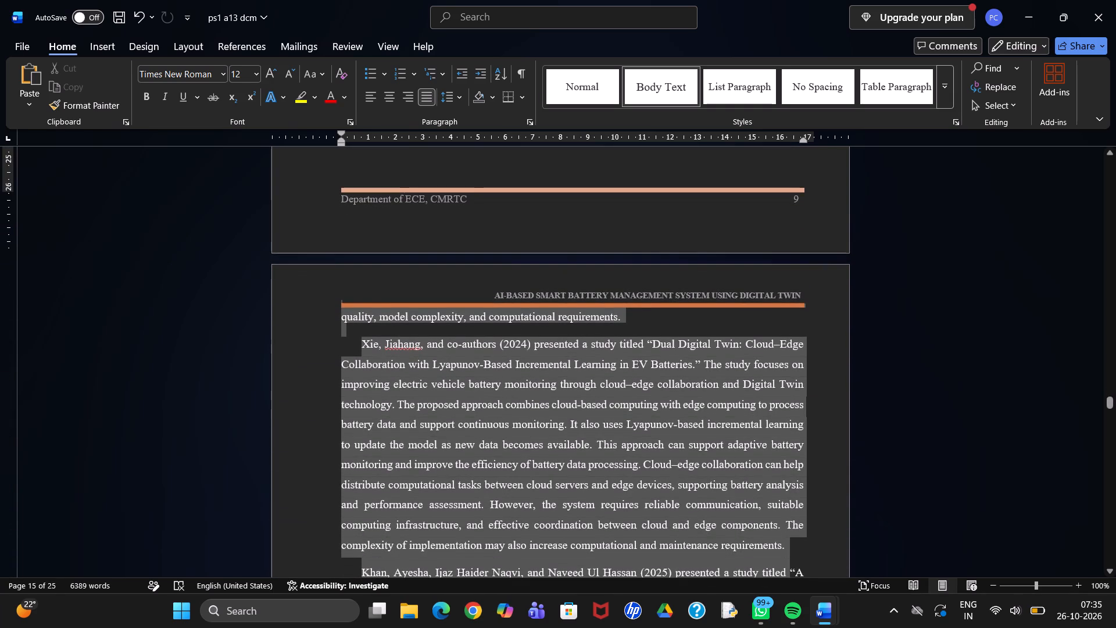
pyautogui.moveTo(791, 568); pyautogui.dragTo(795, 549)
pyautogui.hotkey('ctrl', 'v')
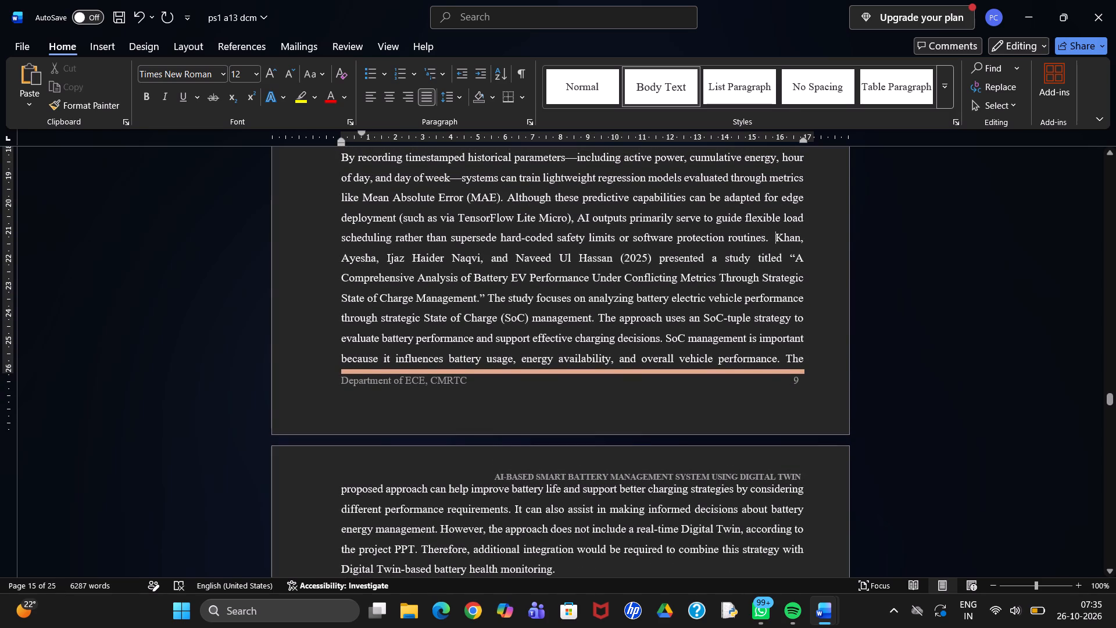
# Start a new paragraph at "The proposed approach can help improve battery life" in the State of Charge study text.
pyautogui.click(786, 362)
pyautogui.press('Return')
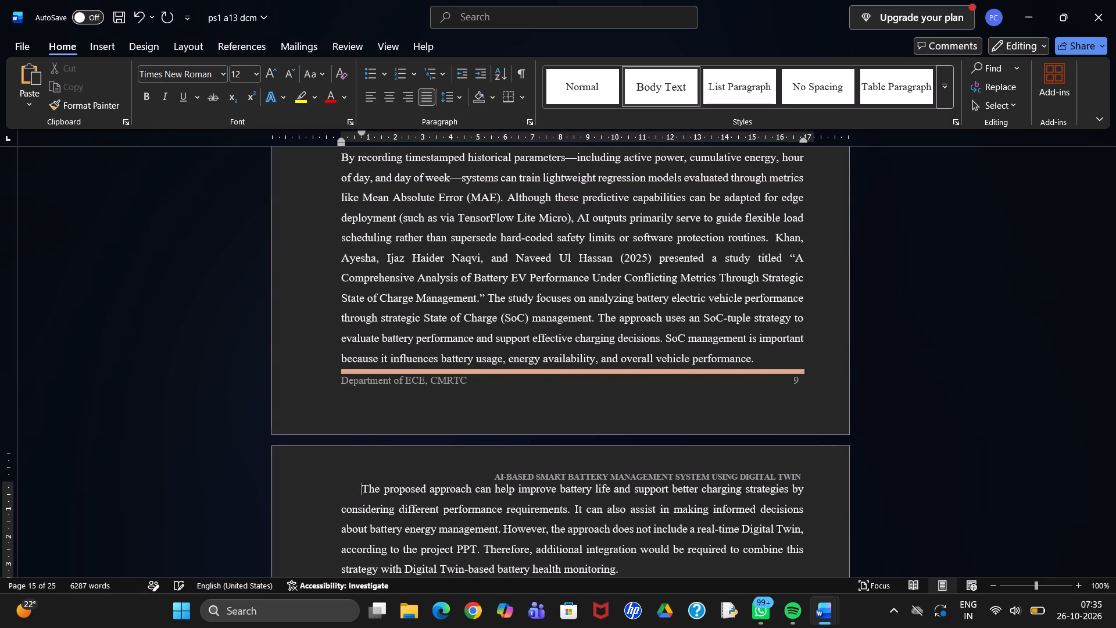
# Set the right indent of the new "The proposed approach" paragraph to about the 17 cm ruler mark.
pyautogui.scroll(2, 786, 362)
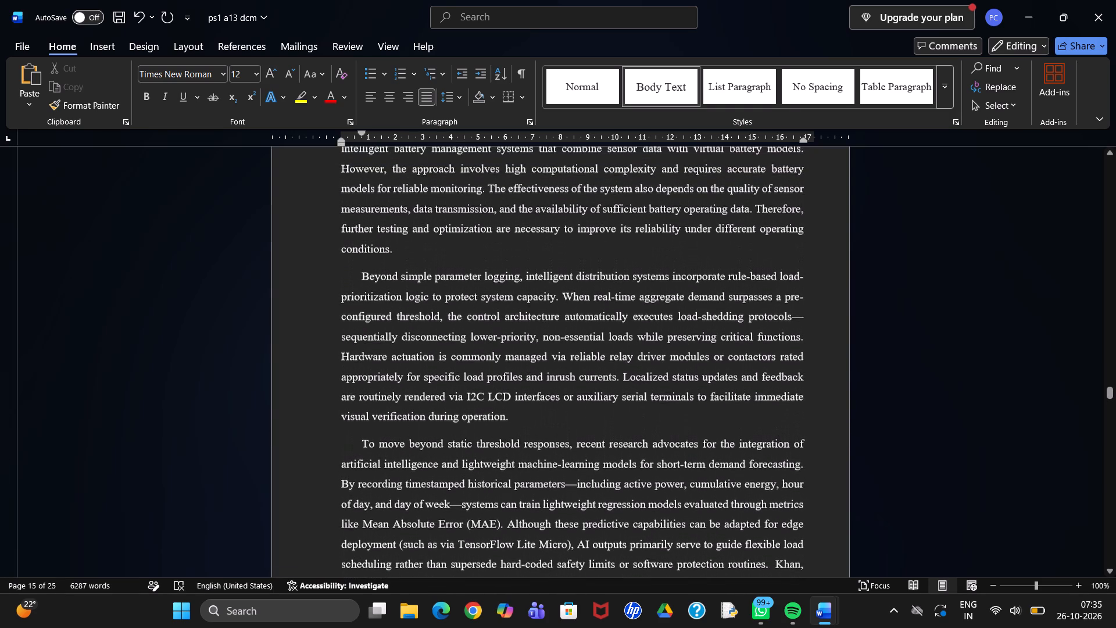
pyautogui.scroll(1, 786, 362)
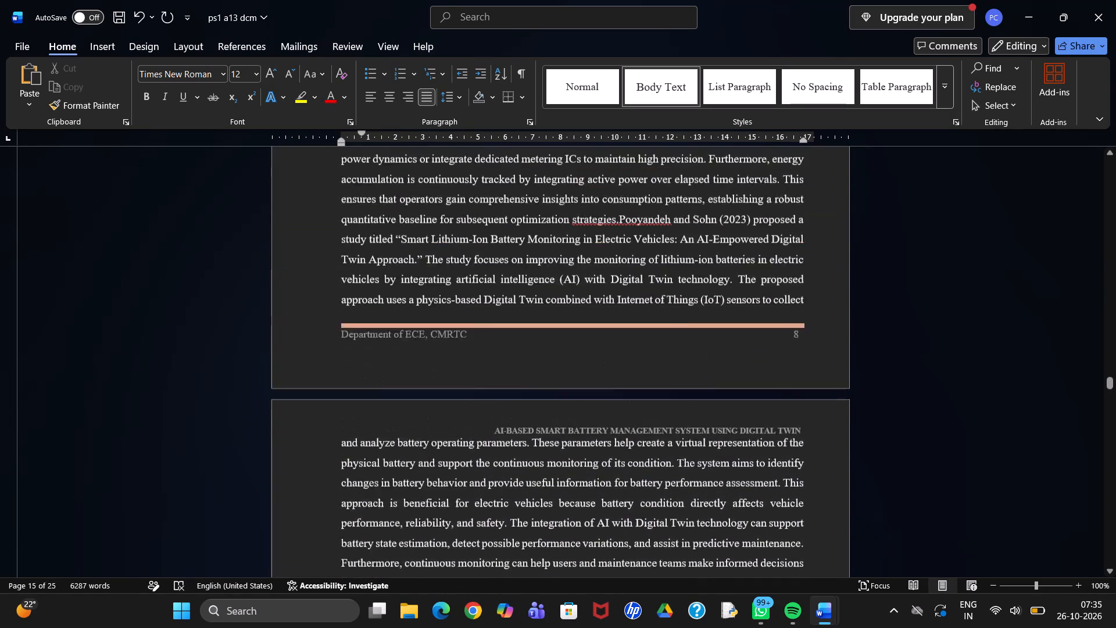
pyautogui.scroll(2, 786, 362)
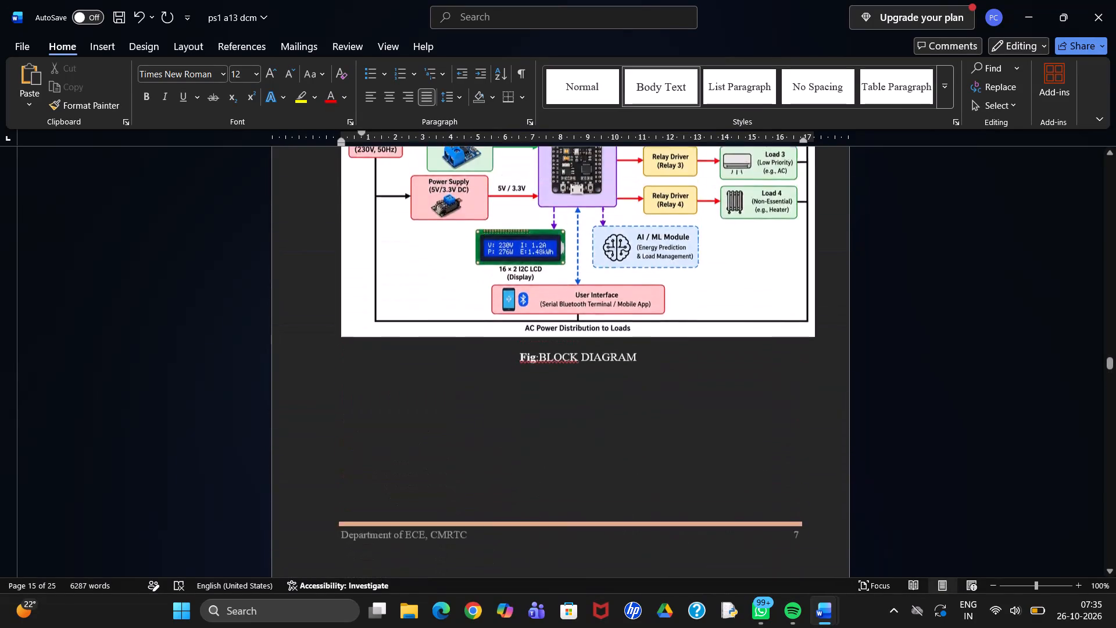
pyautogui.scroll(3, 786, 362)
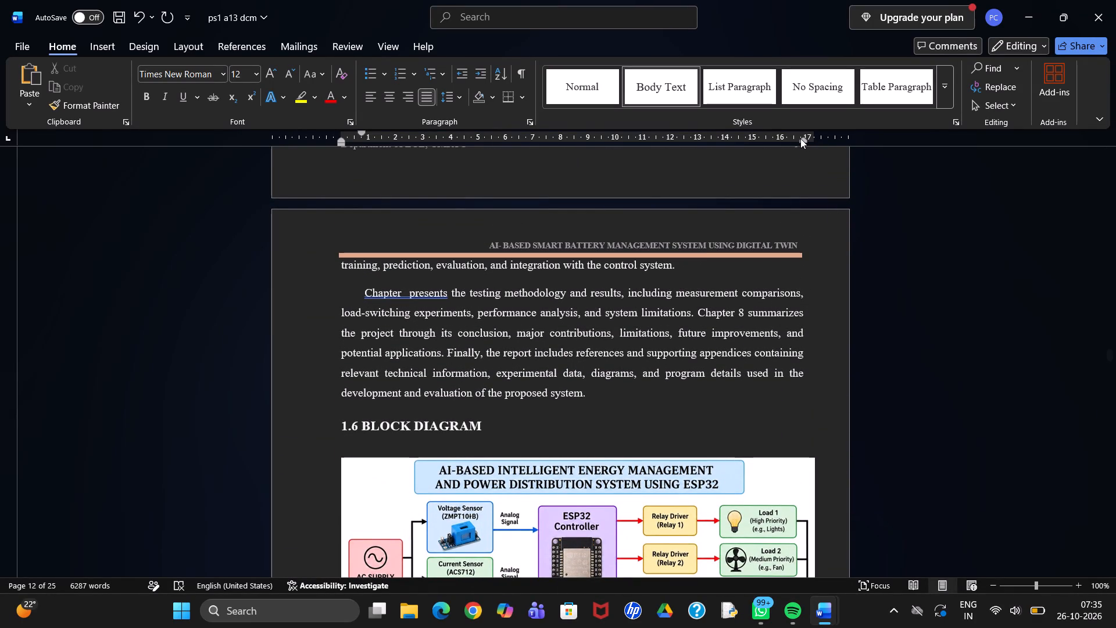
pyautogui.moveTo(800, 138); pyautogui.dragTo(802, 141)
pyautogui.moveTo(802, 141); pyautogui.dragTo(806, 138)
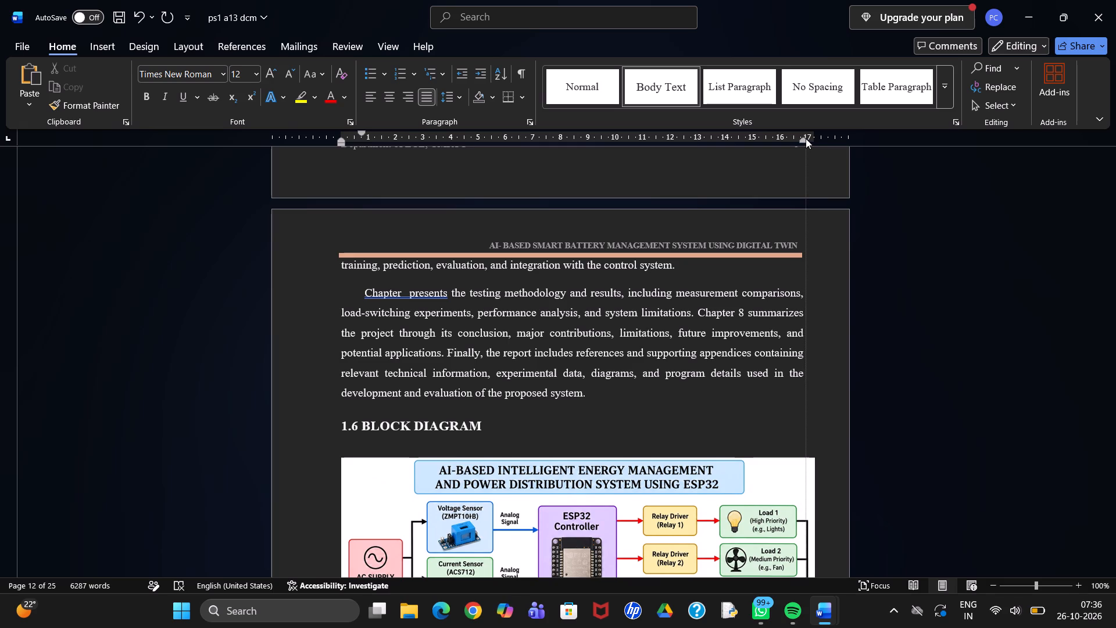
pyautogui.moveTo(806, 138); pyautogui.dragTo(806, 139)
# Narrow the block diagram picture in section 1.6 to about 15.4 cm wide, keeping its height.
pyautogui.scroll(1, 820, 188)
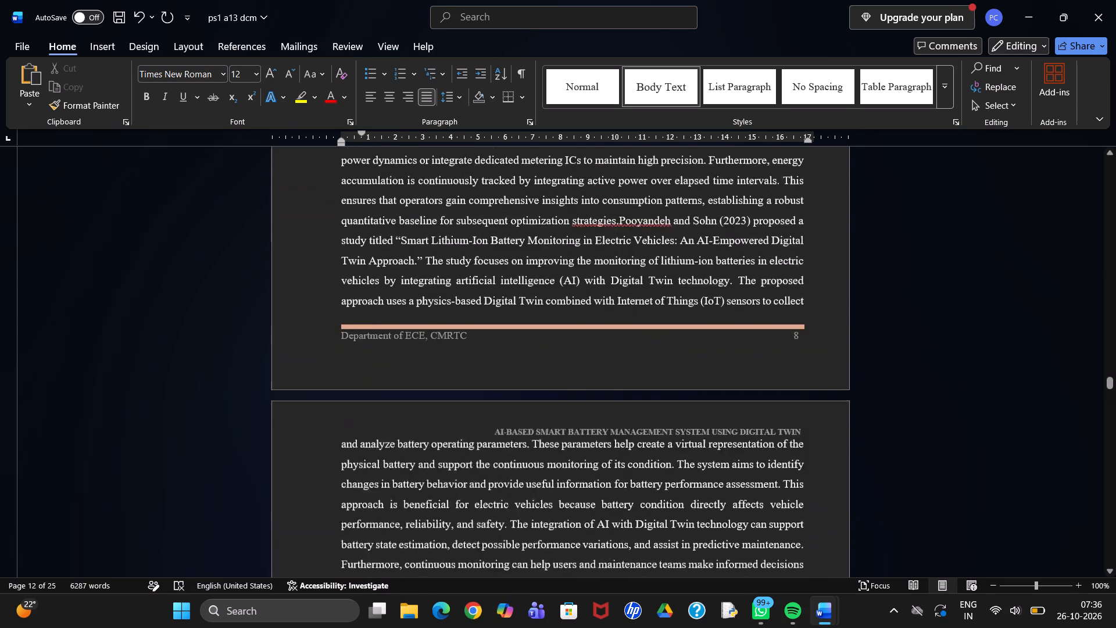
pyautogui.scroll(3, 820, 188)
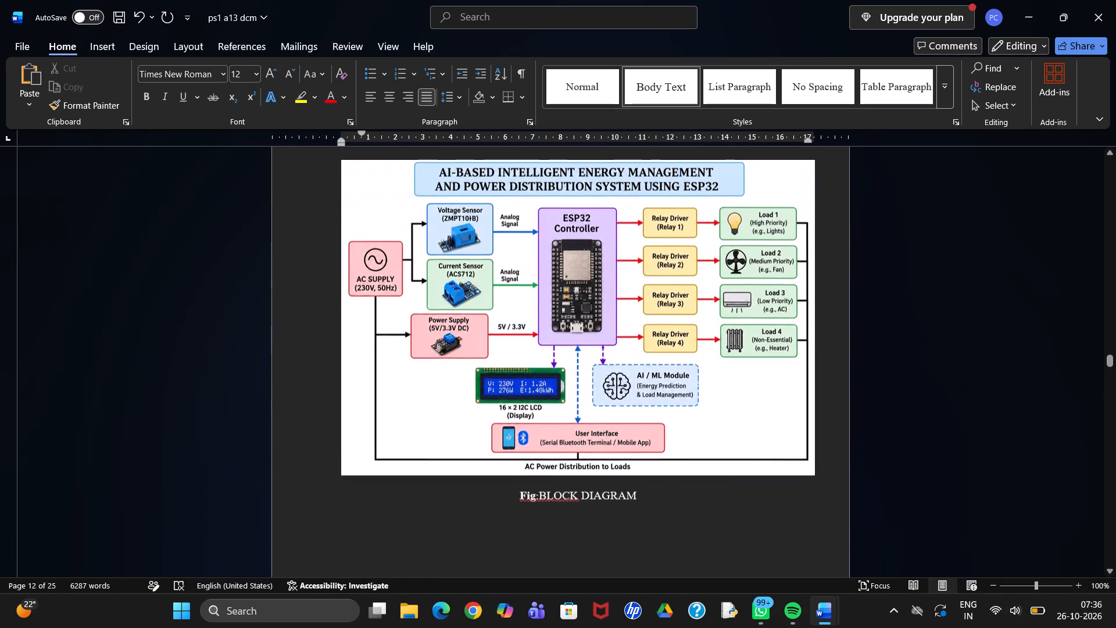
pyautogui.click(810, 212)
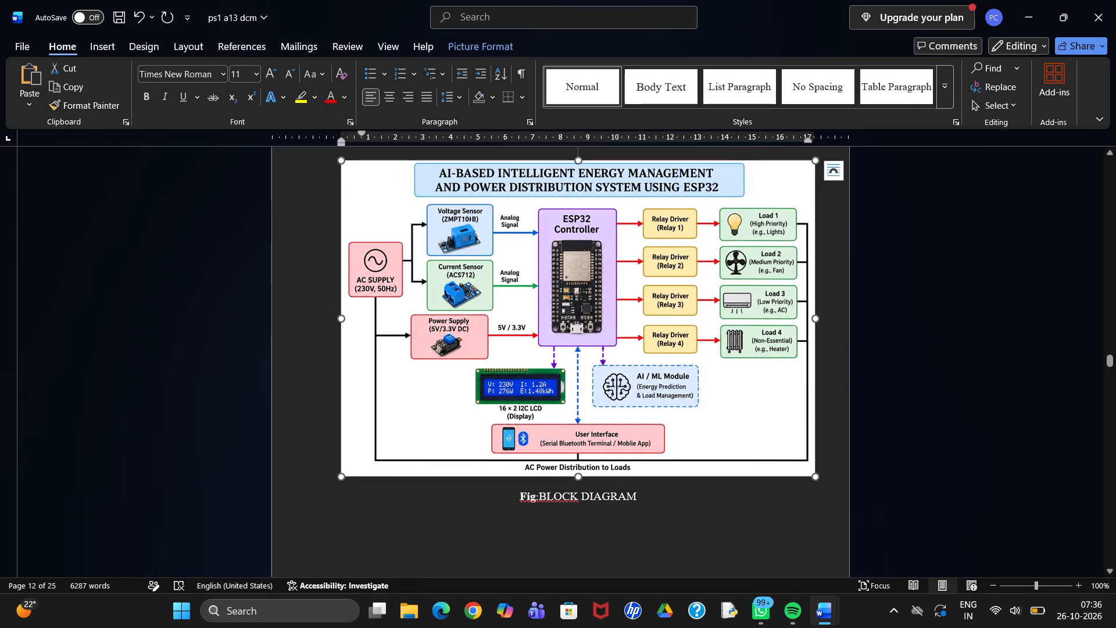
pyautogui.moveTo(818, 320); pyautogui.dragTo(774, 320)
pyautogui.scroll(1, 628, 323)
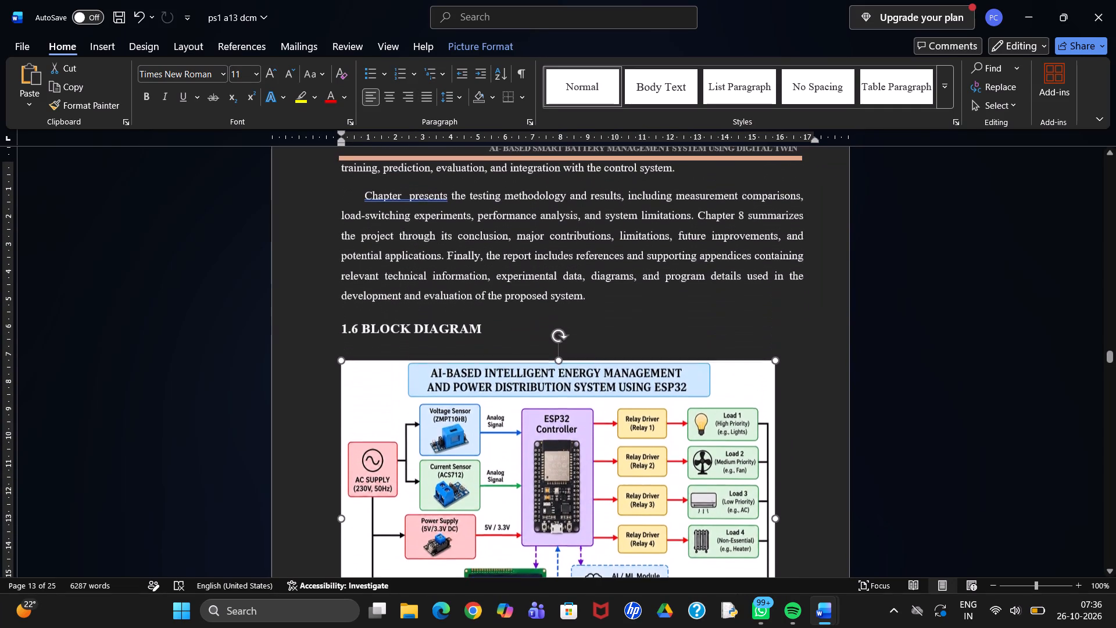
pyautogui.scroll(1, 628, 323)
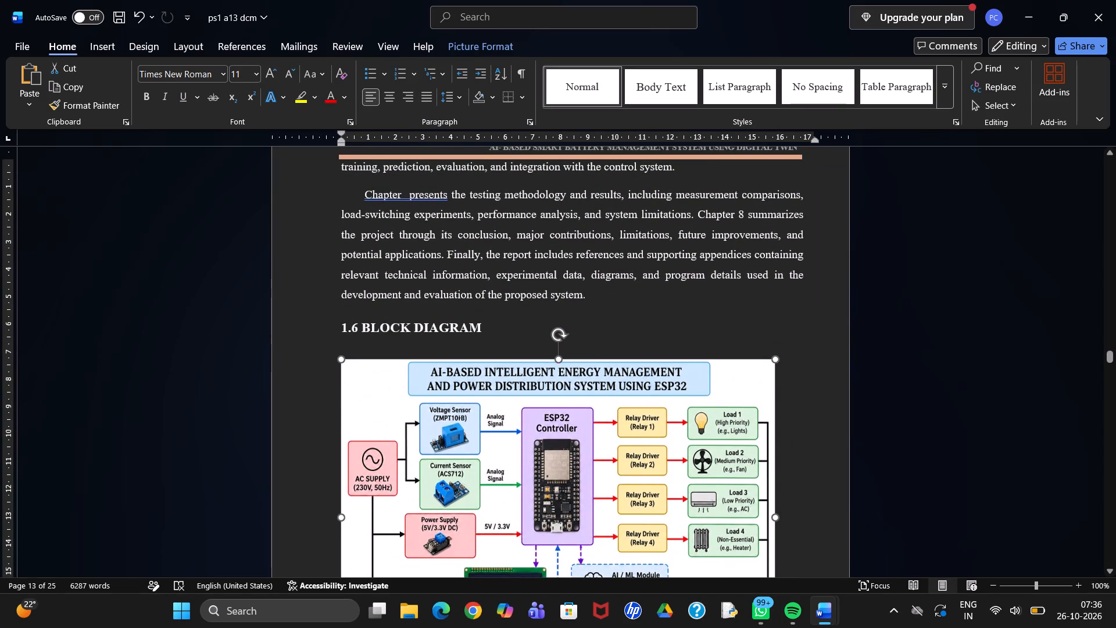
pyautogui.moveTo(341, 519); pyautogui.dragTo(353, 523)
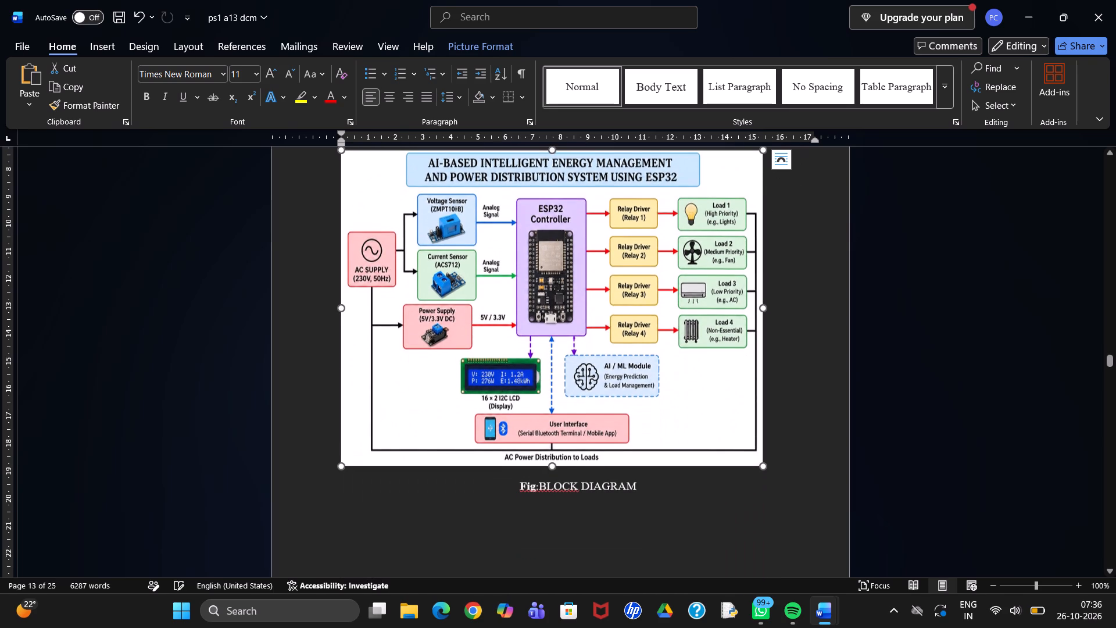
pyautogui.moveTo(771, 308); pyautogui.dragTo(774, 308)
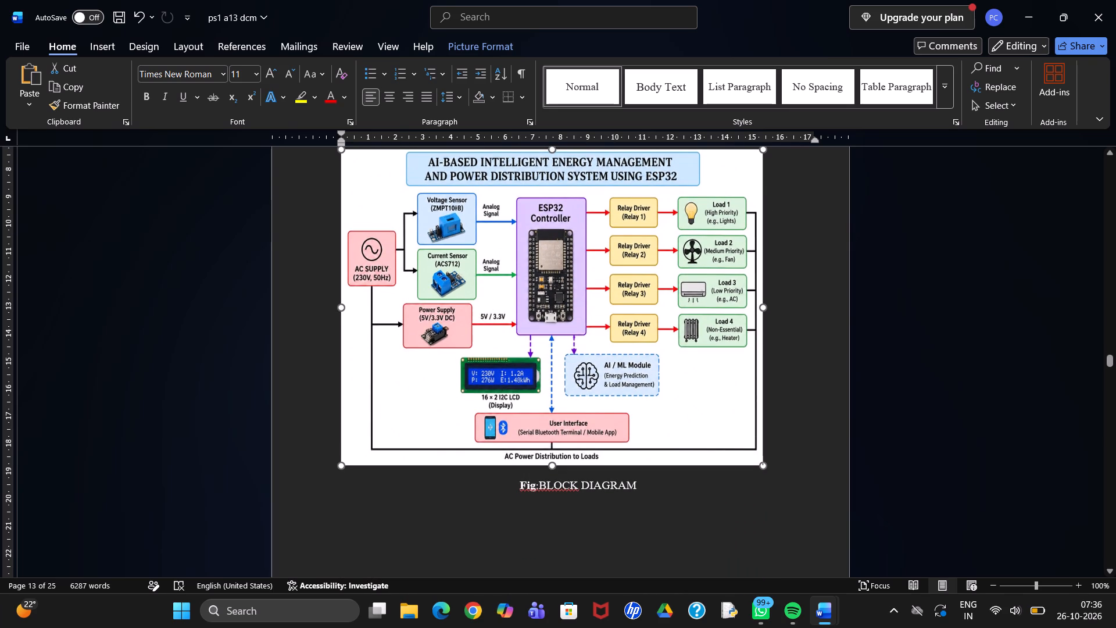
pyautogui.moveTo(774, 308); pyautogui.dragTo(786, 308)
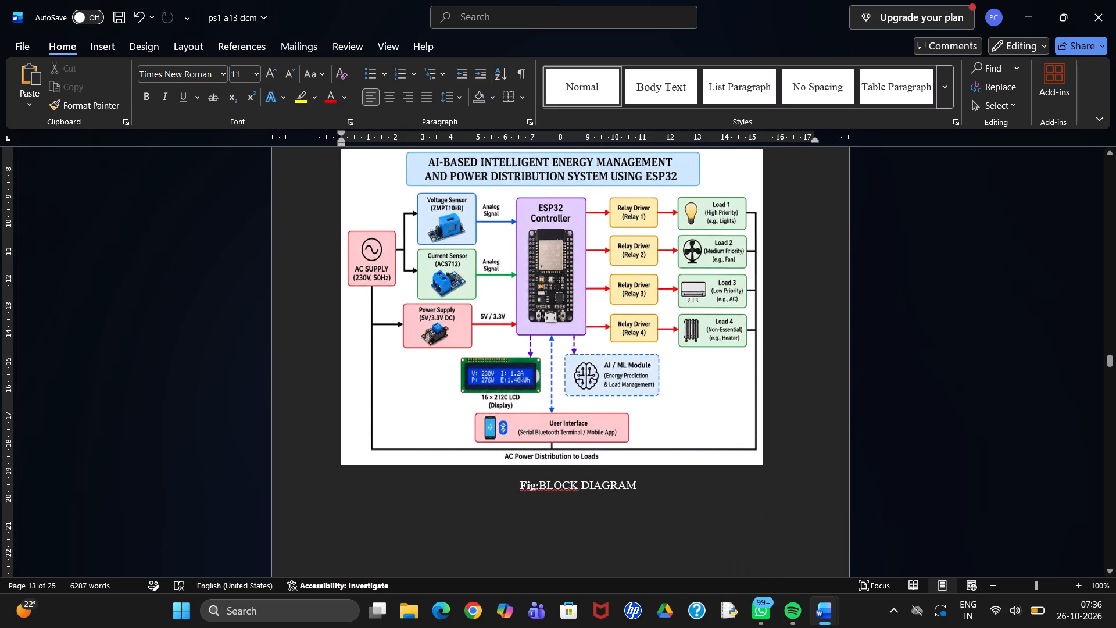
pyautogui.click(756, 308)
pyautogui.moveTo(761, 302); pyautogui.dragTo(774, 301)
# Move the right indent of the block diagram's paragraph inward to just short of the 17 cm ruler mark.
pyautogui.scroll(1, 788, 356)
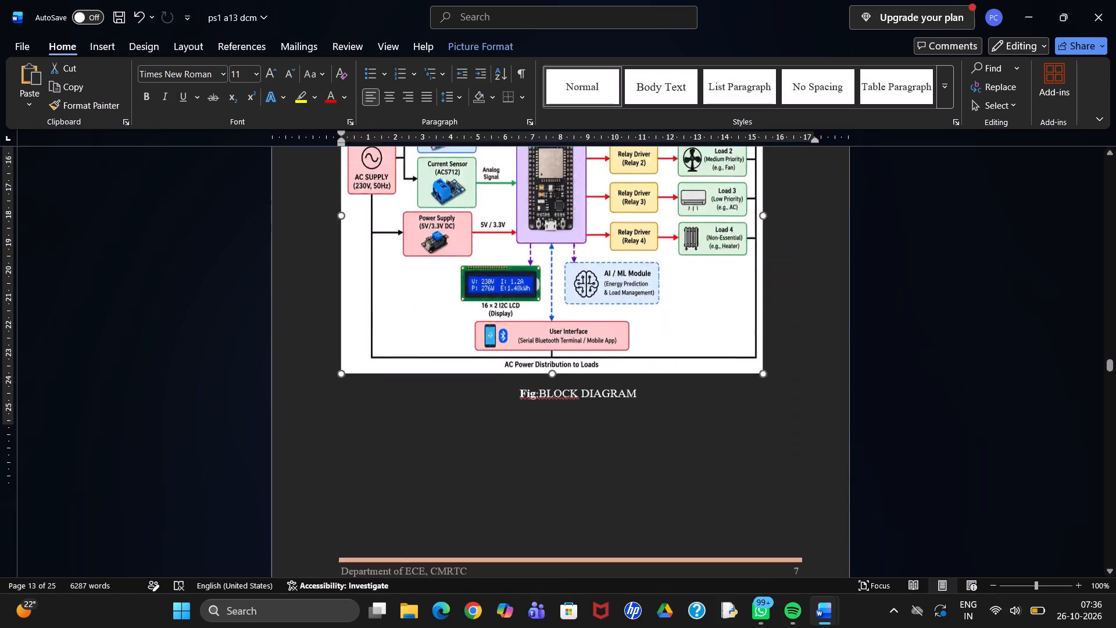
pyautogui.scroll(2, 788, 356)
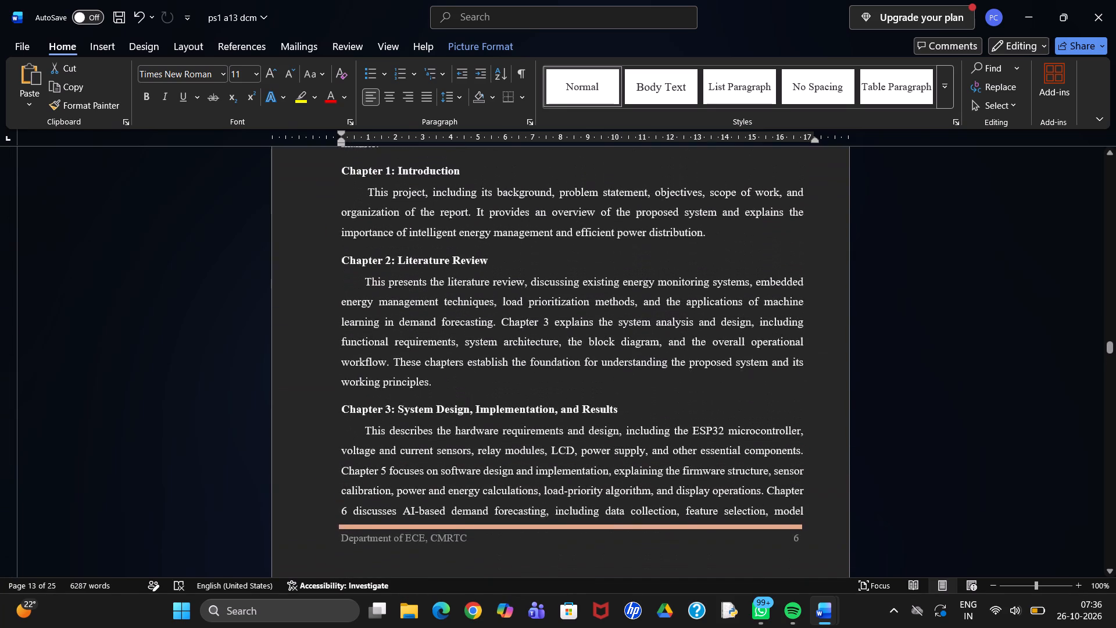
pyautogui.scroll(4, 788, 356)
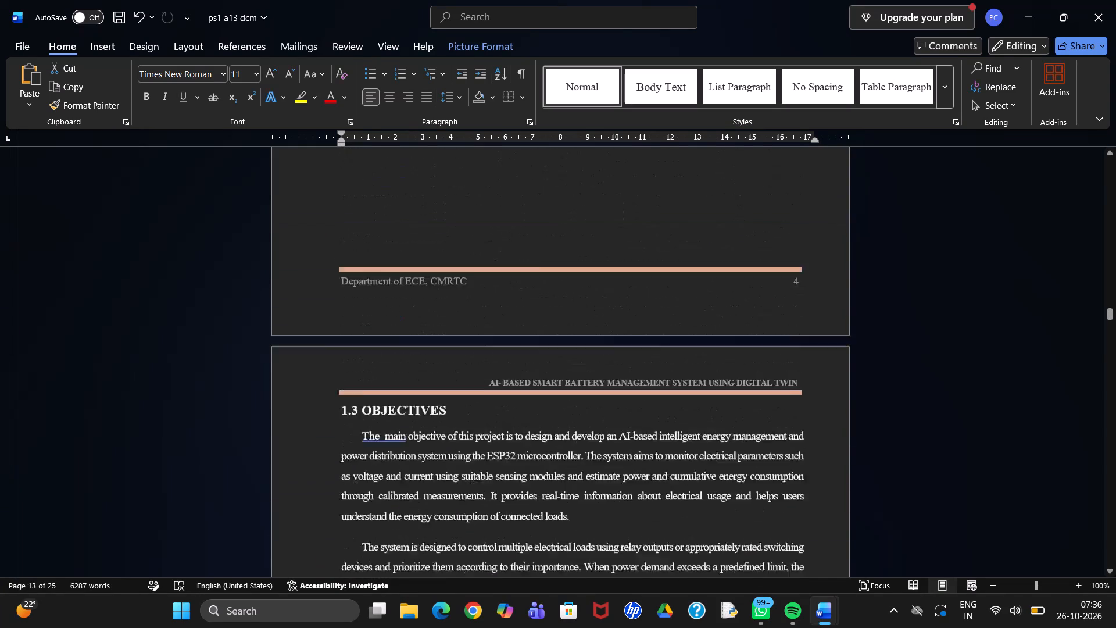
pyautogui.scroll(1, 788, 356)
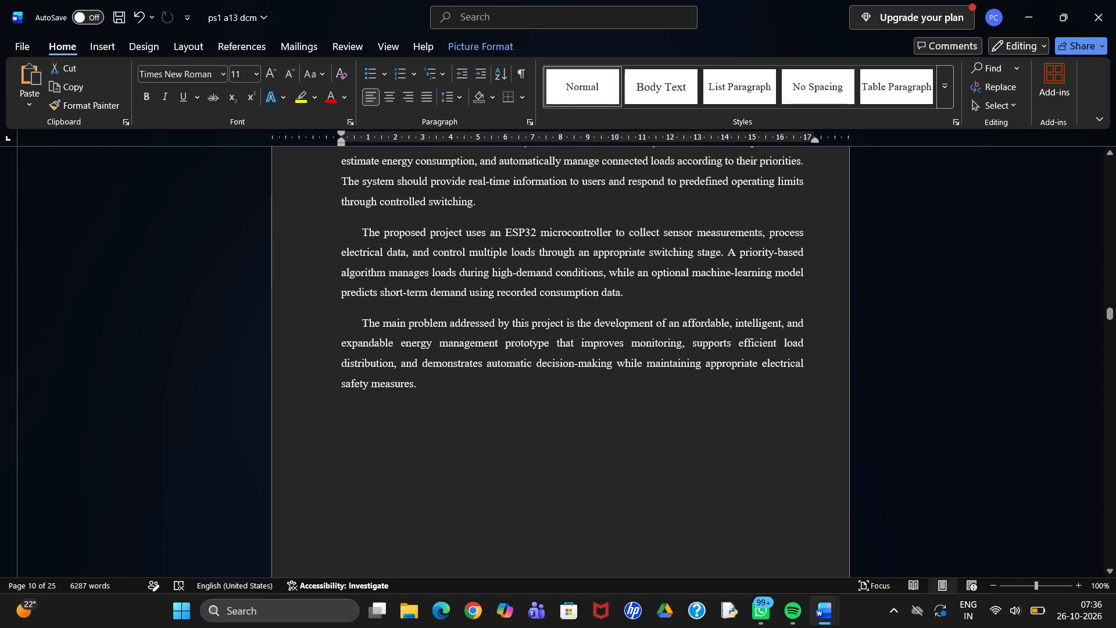
pyautogui.moveTo(815, 140); pyautogui.dragTo(811, 141)
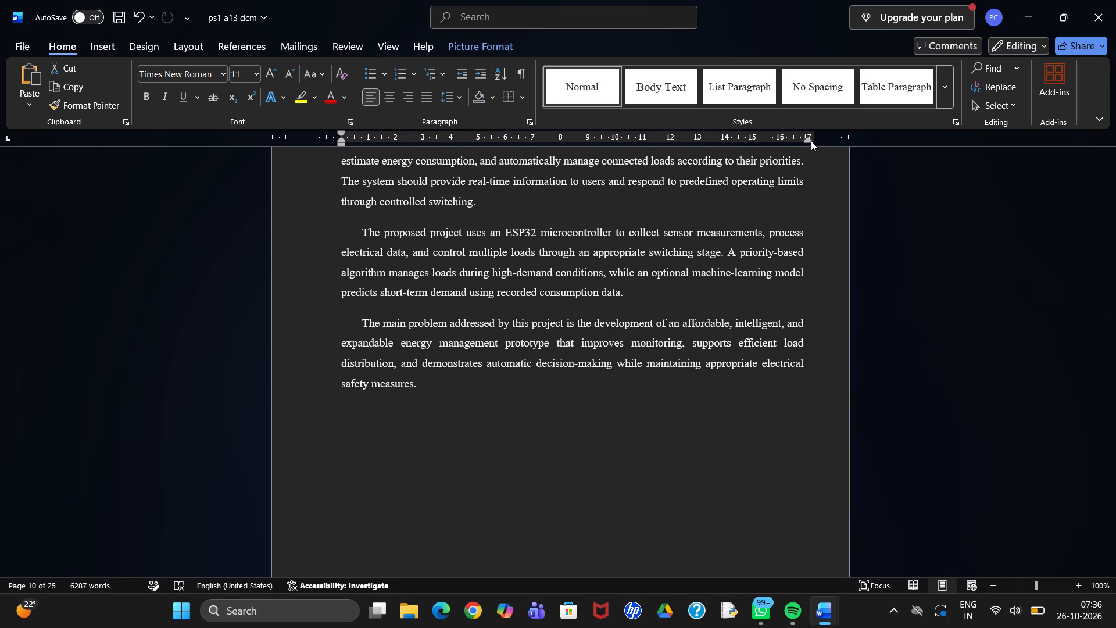
pyautogui.moveTo(811, 141); pyautogui.dragTo(807, 146)
pyautogui.moveTo(807, 146); pyautogui.dragTo(804, 148)
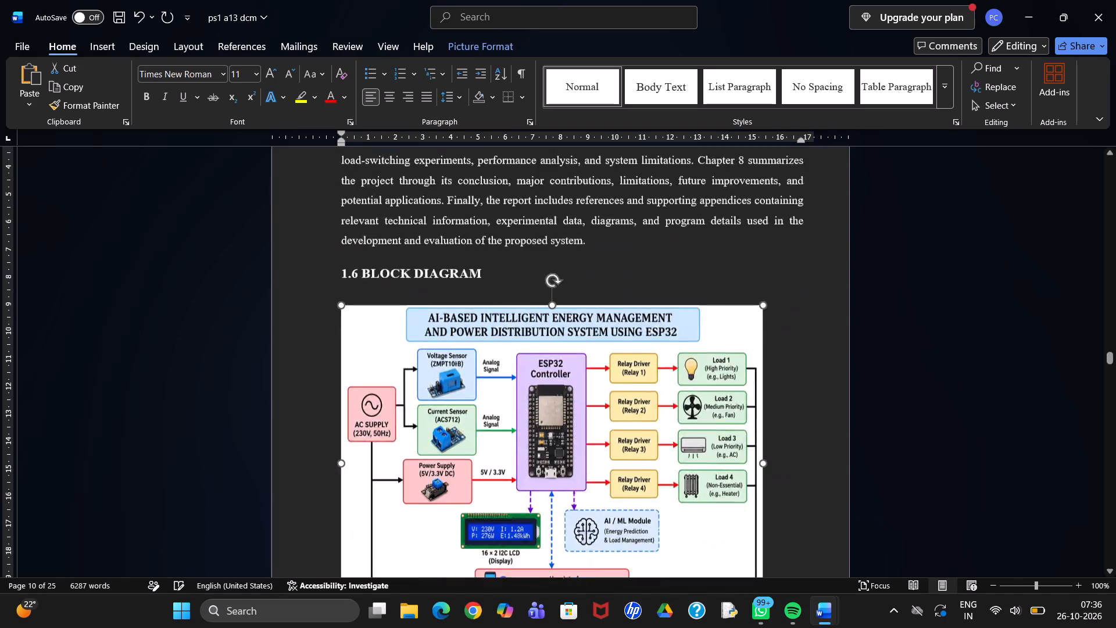
# Review the remaining battery-related text and page layout from the Chapter 3 system design back through the Chapter 2 literature survey.
pyautogui.scroll(-5, 809, 214)
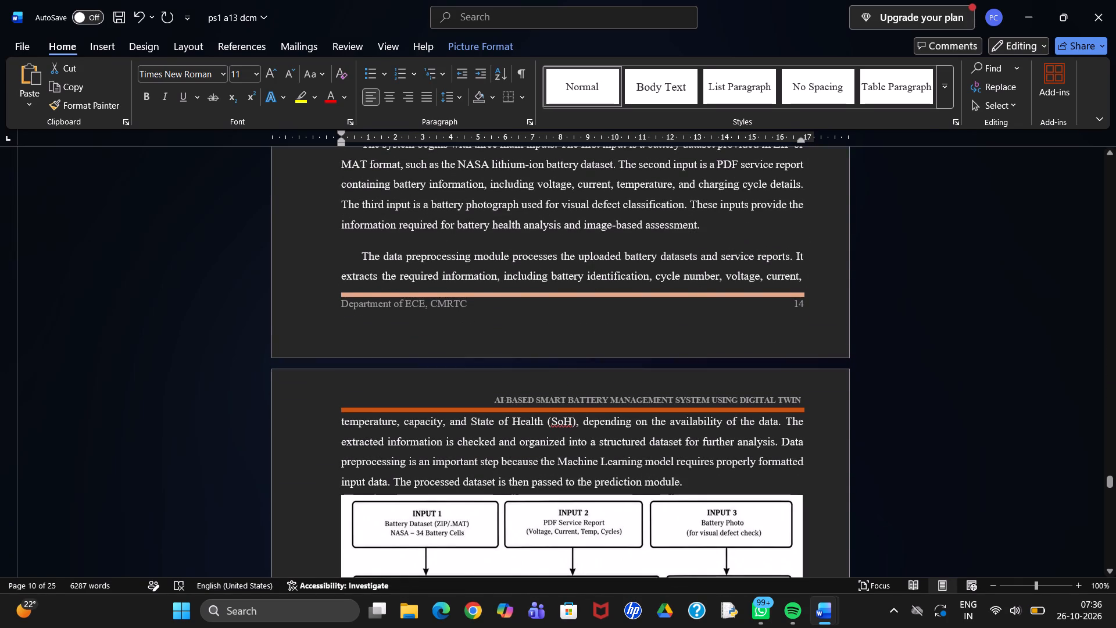
pyautogui.scroll(2, 809, 214)
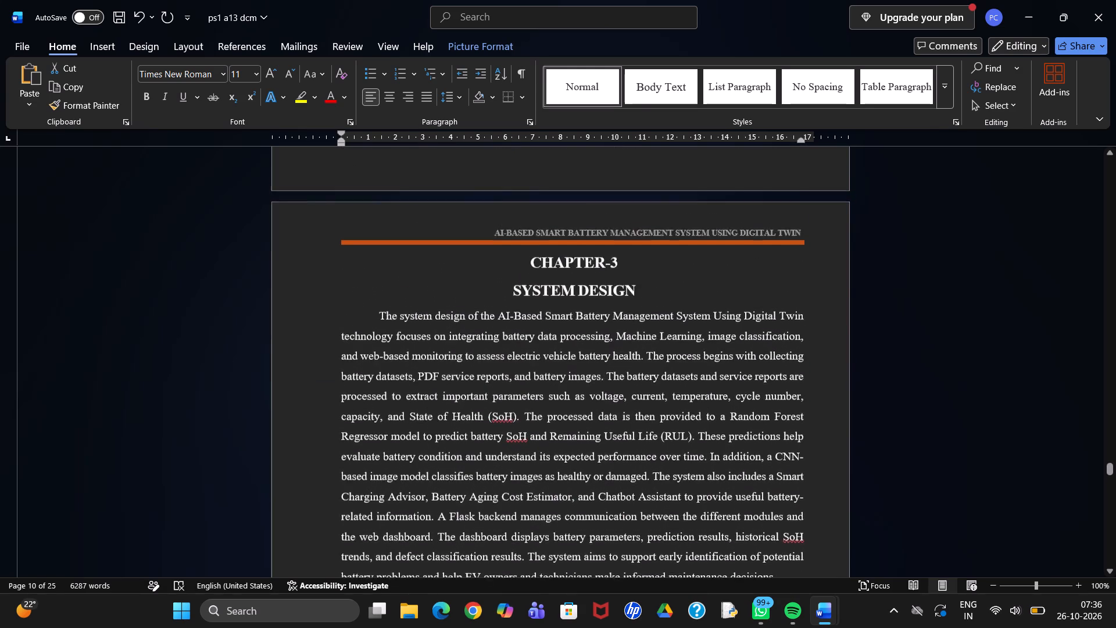
pyautogui.scroll(2, 809, 214)
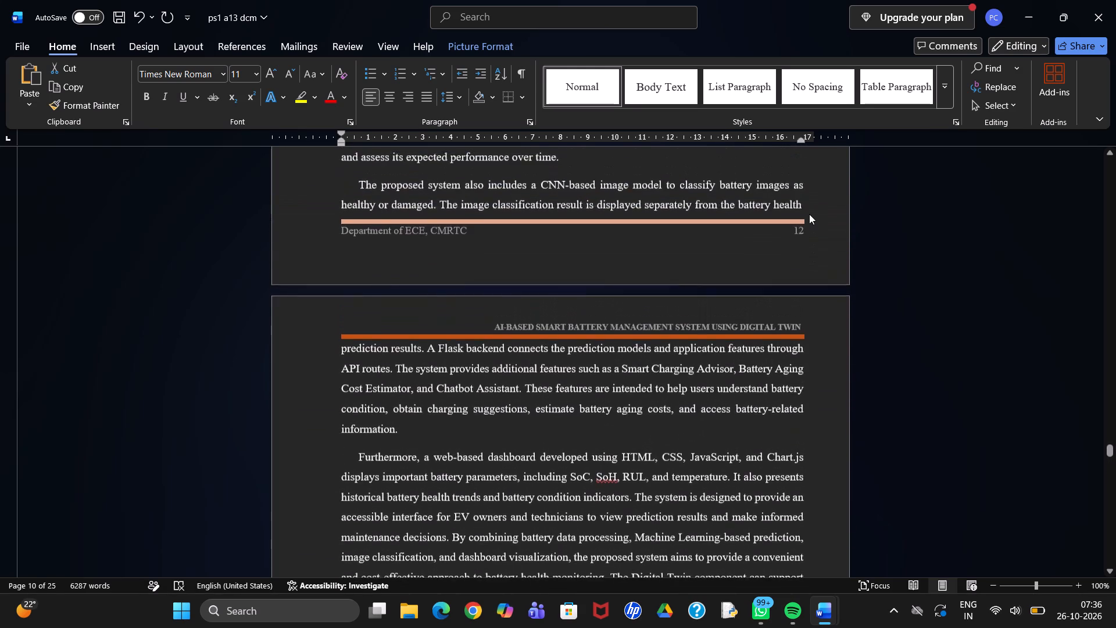
pyautogui.scroll(2, 809, 214)
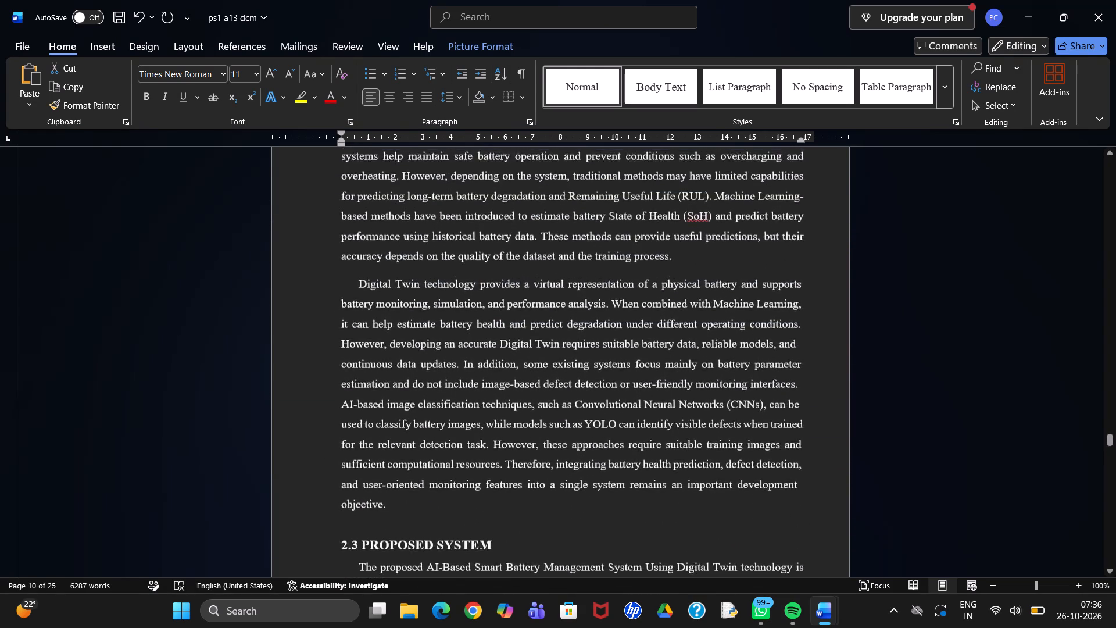
pyautogui.scroll(2, 809, 214)
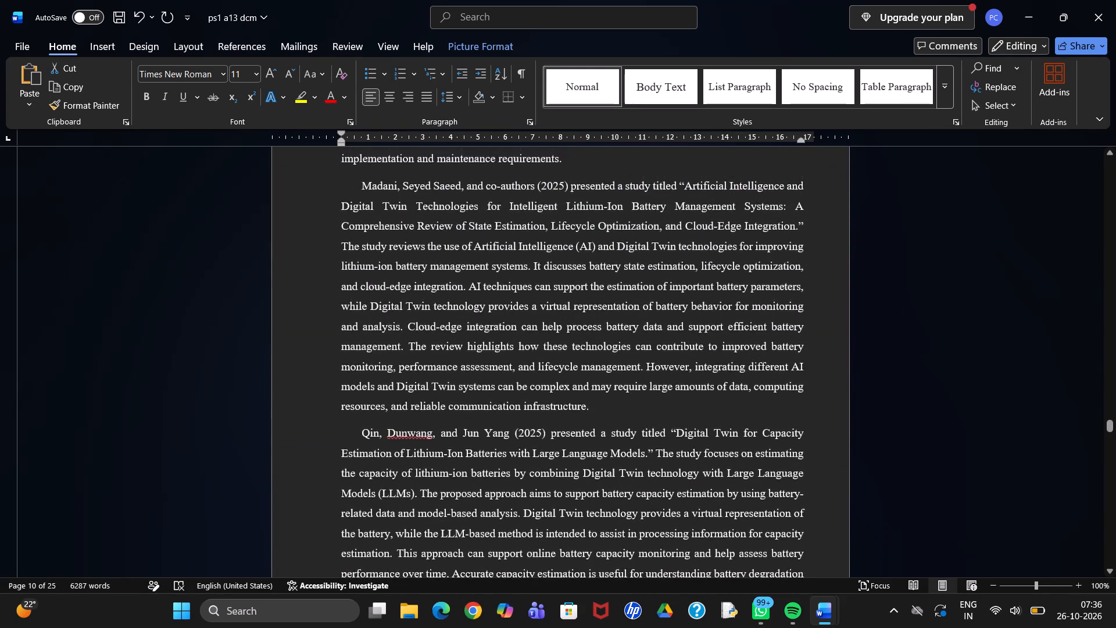
pyautogui.scroll(2, 809, 214)
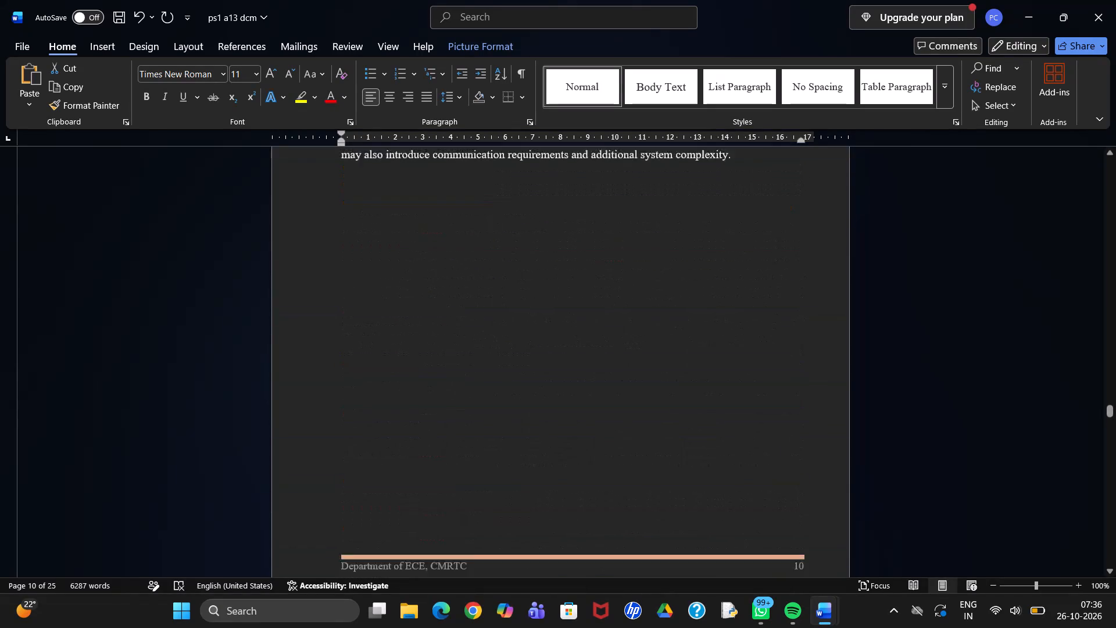
pyautogui.scroll(1, 809, 214)
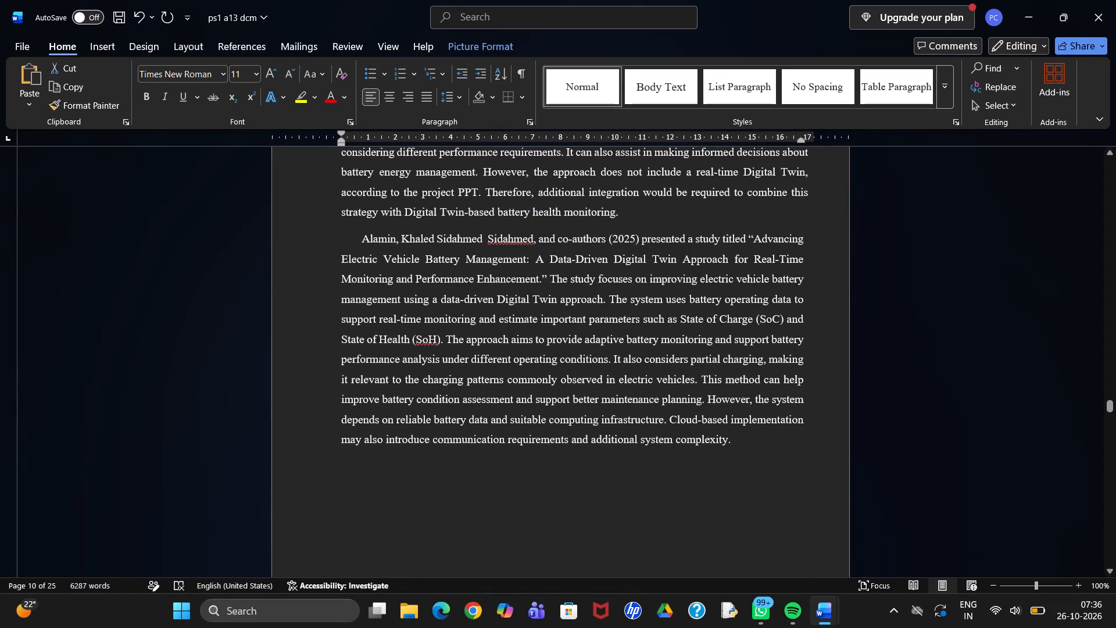
pyautogui.scroll(-1, 751, 488)
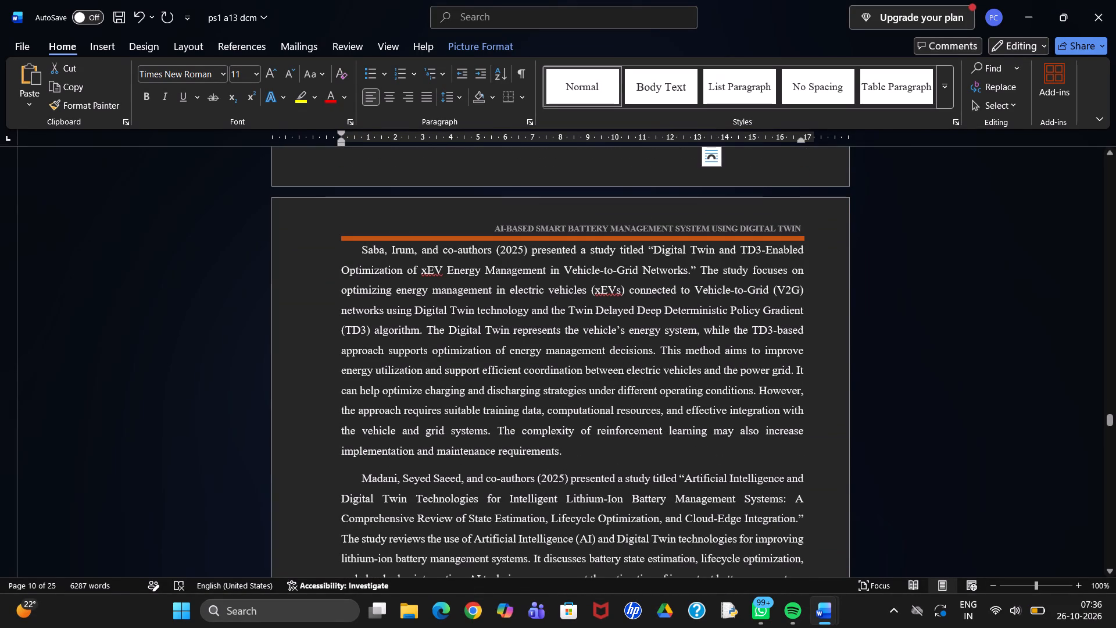
pyautogui.scroll(1, 367, 253)
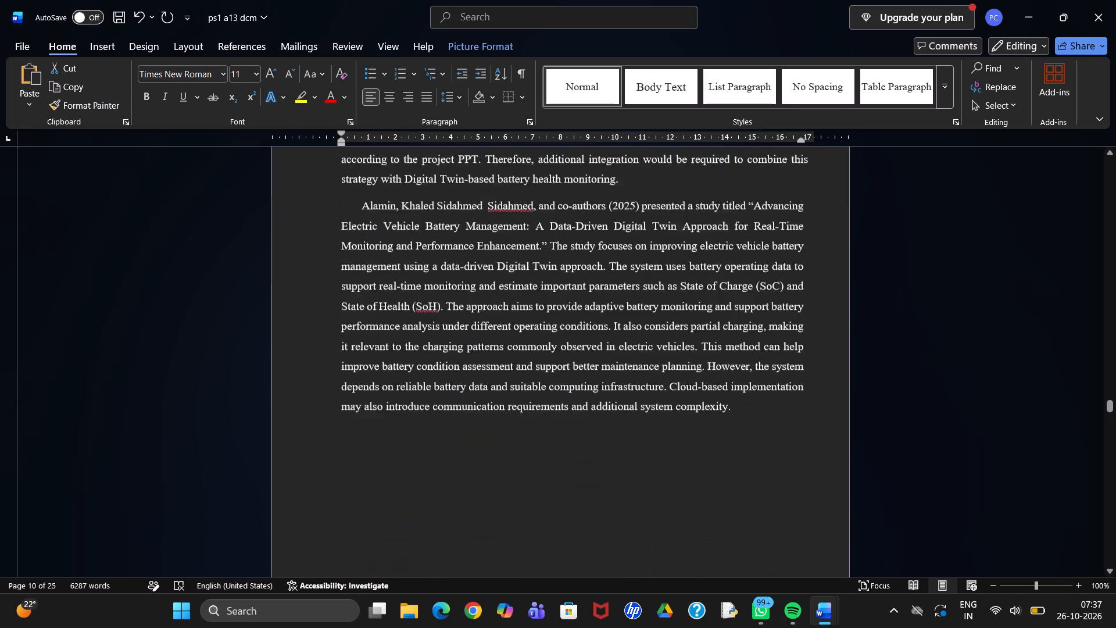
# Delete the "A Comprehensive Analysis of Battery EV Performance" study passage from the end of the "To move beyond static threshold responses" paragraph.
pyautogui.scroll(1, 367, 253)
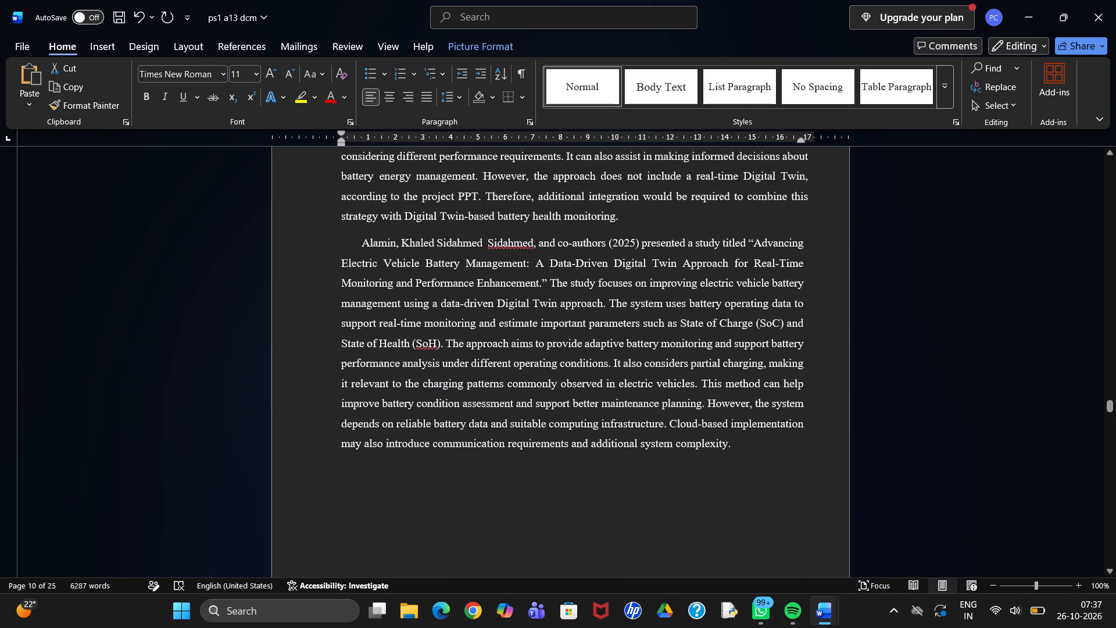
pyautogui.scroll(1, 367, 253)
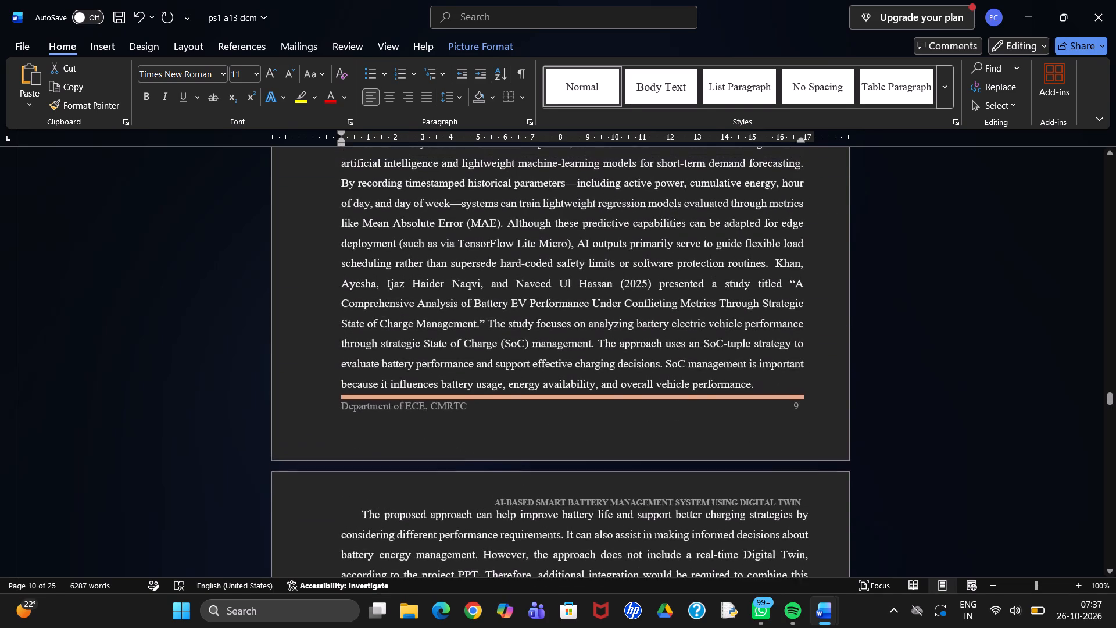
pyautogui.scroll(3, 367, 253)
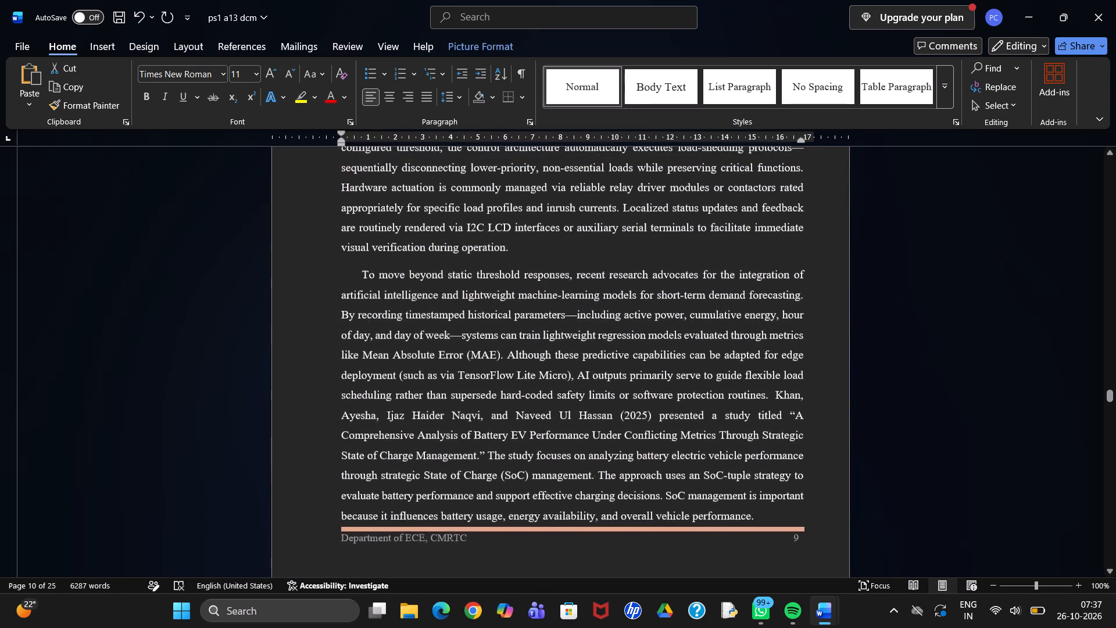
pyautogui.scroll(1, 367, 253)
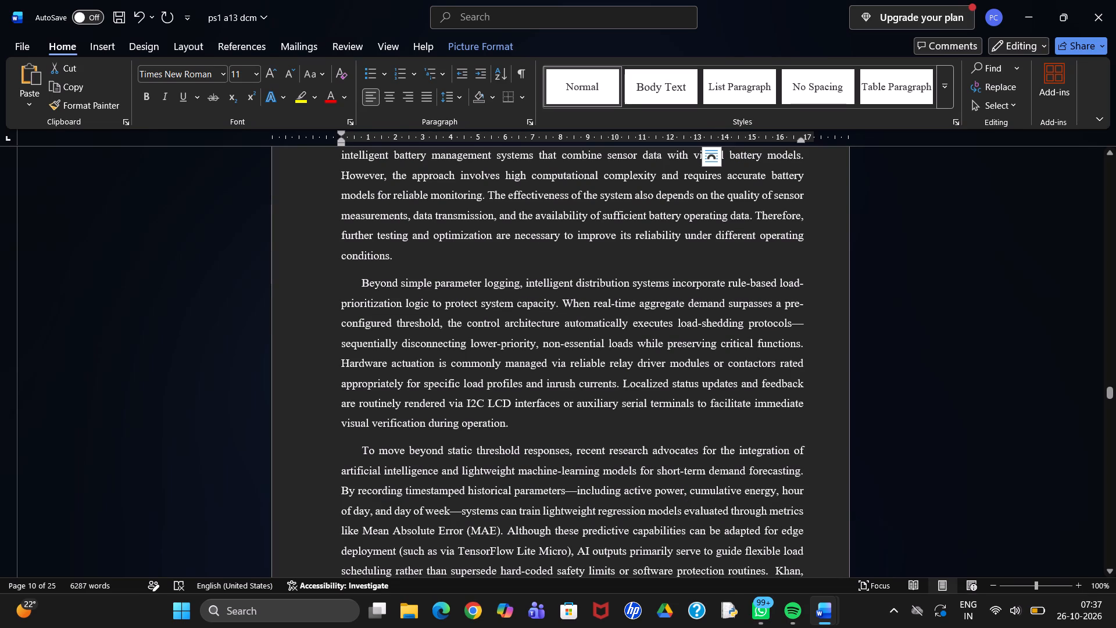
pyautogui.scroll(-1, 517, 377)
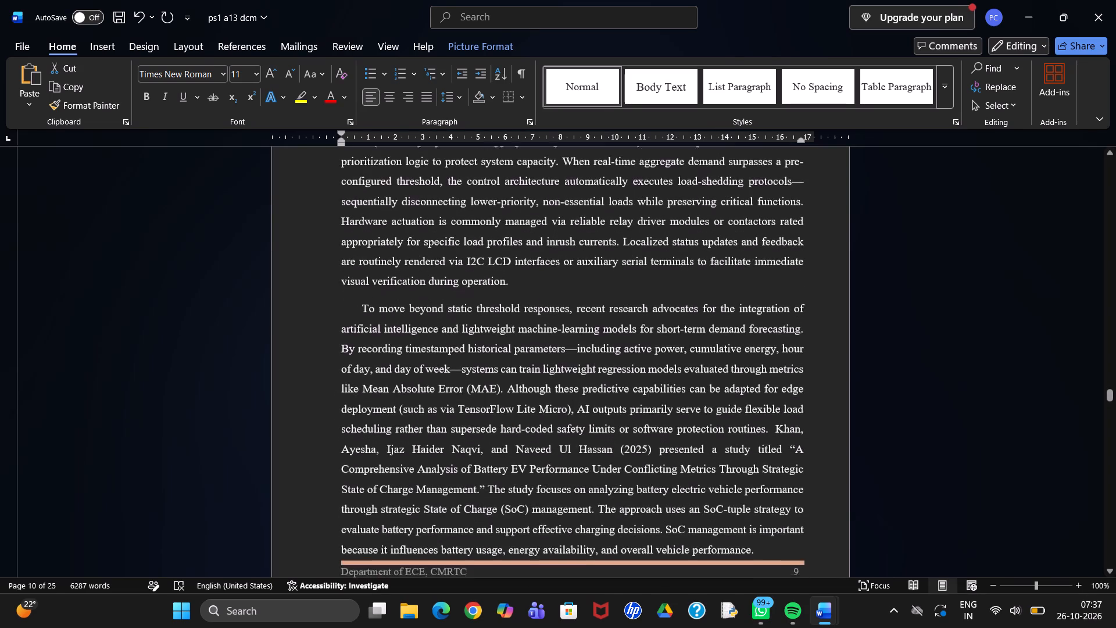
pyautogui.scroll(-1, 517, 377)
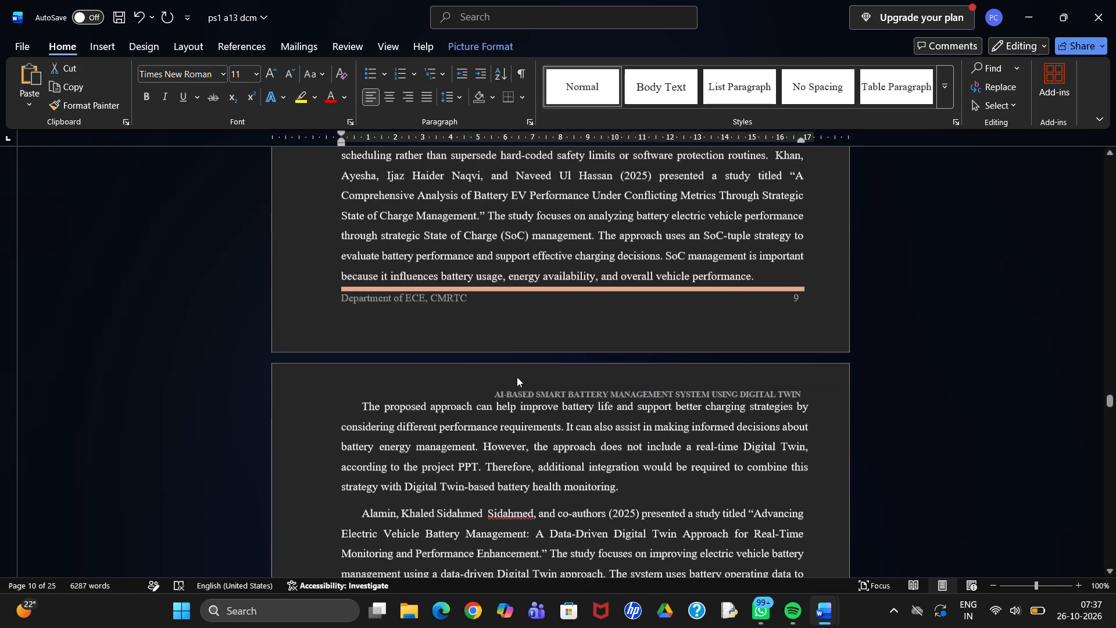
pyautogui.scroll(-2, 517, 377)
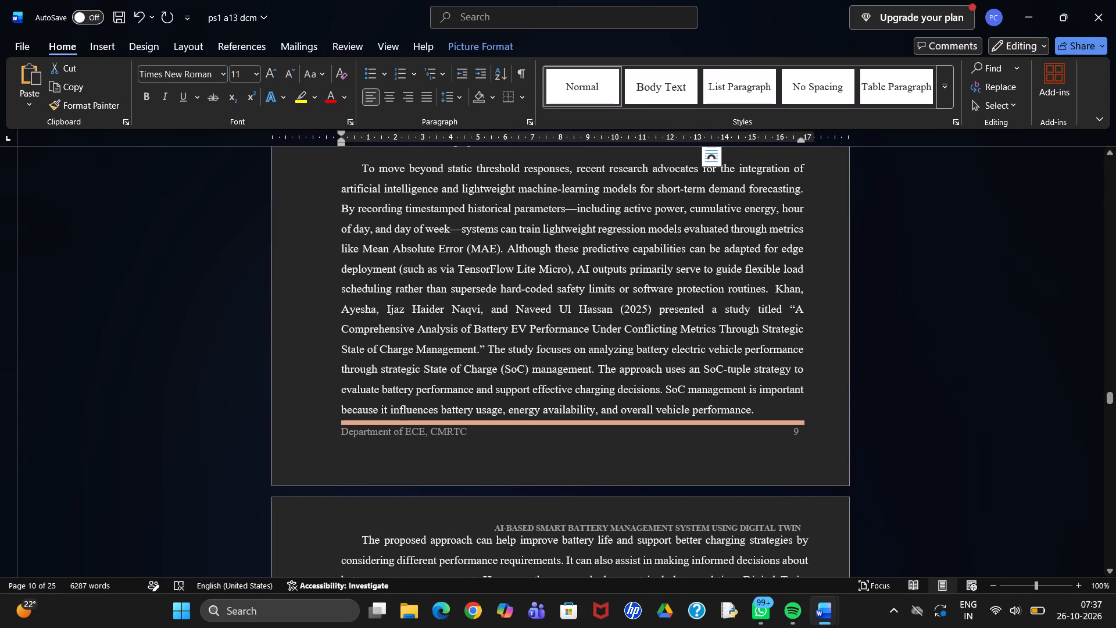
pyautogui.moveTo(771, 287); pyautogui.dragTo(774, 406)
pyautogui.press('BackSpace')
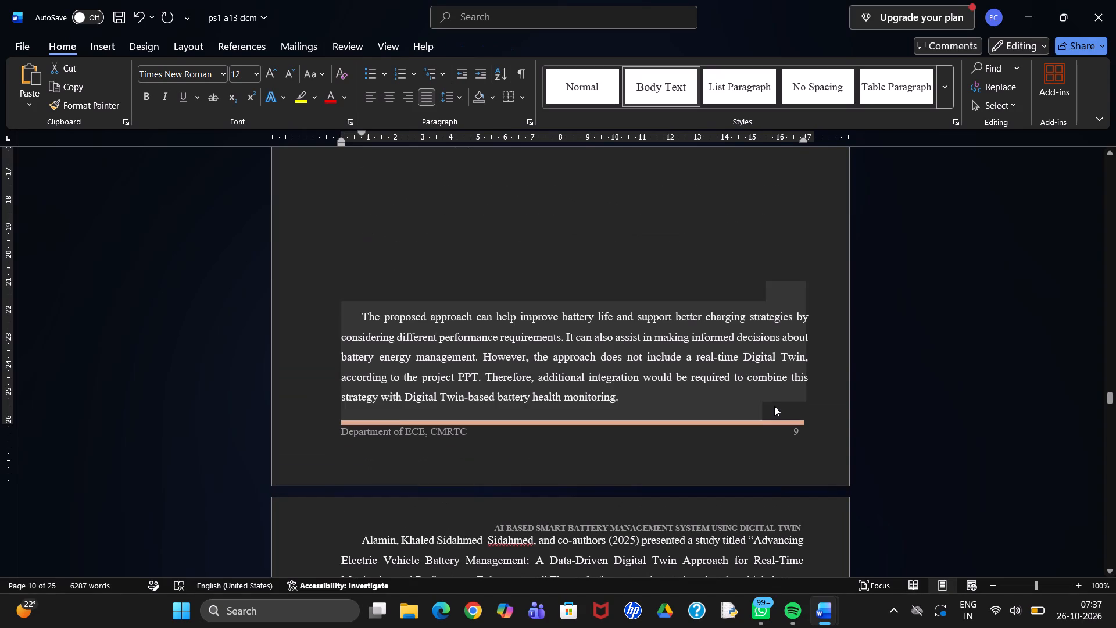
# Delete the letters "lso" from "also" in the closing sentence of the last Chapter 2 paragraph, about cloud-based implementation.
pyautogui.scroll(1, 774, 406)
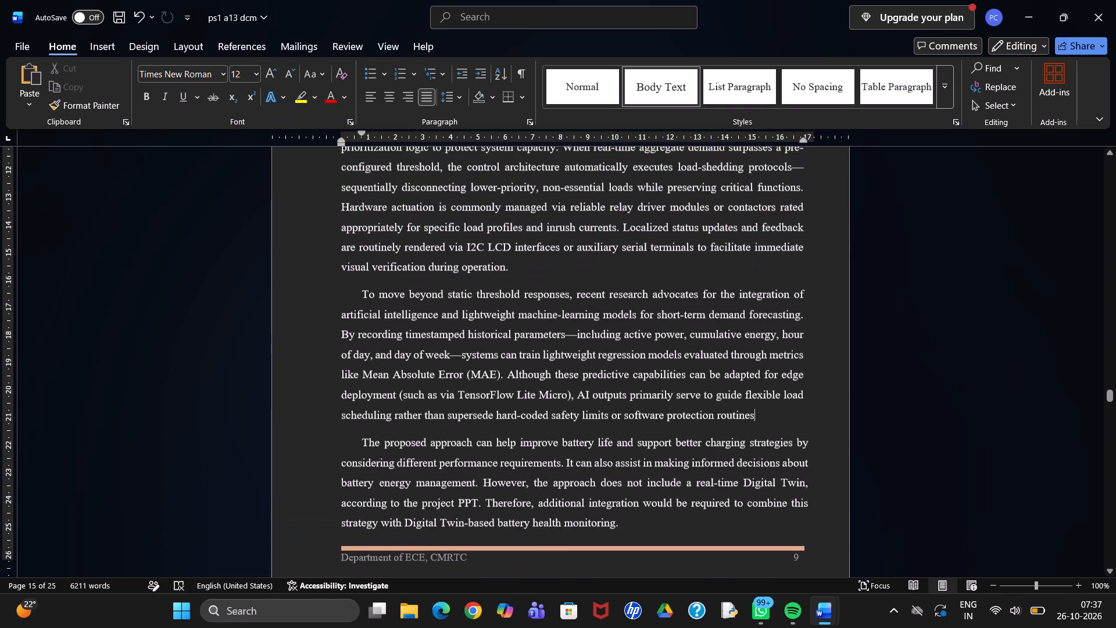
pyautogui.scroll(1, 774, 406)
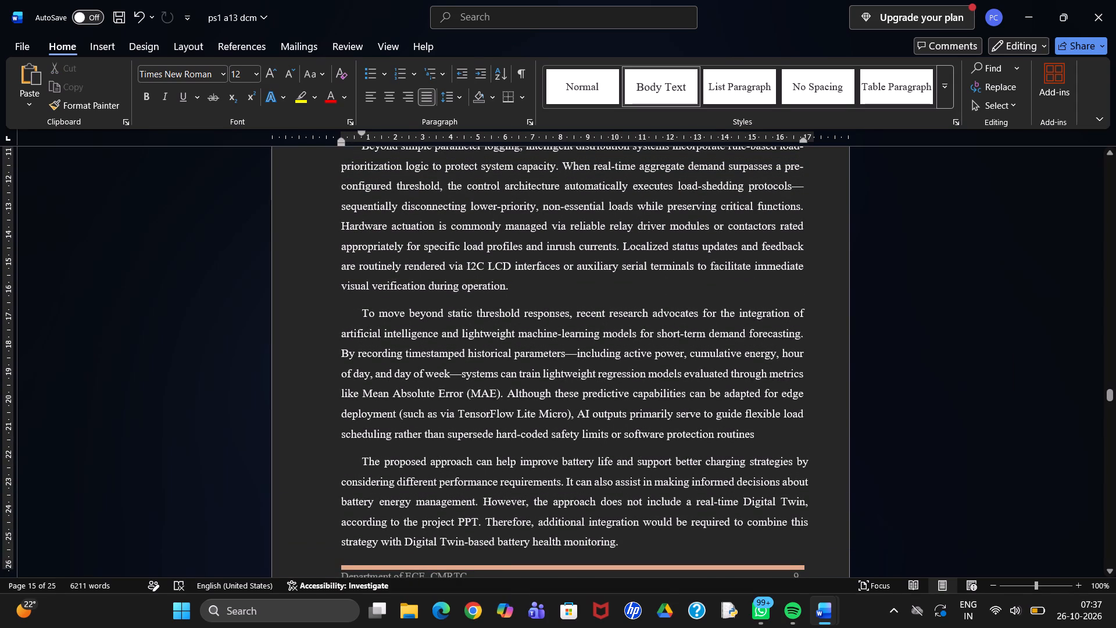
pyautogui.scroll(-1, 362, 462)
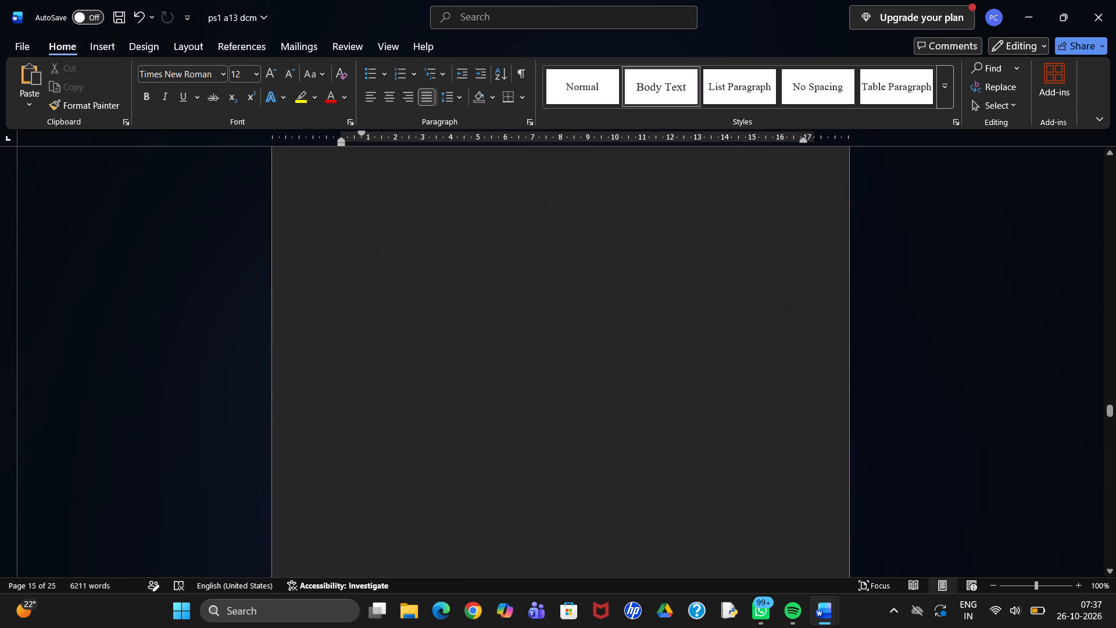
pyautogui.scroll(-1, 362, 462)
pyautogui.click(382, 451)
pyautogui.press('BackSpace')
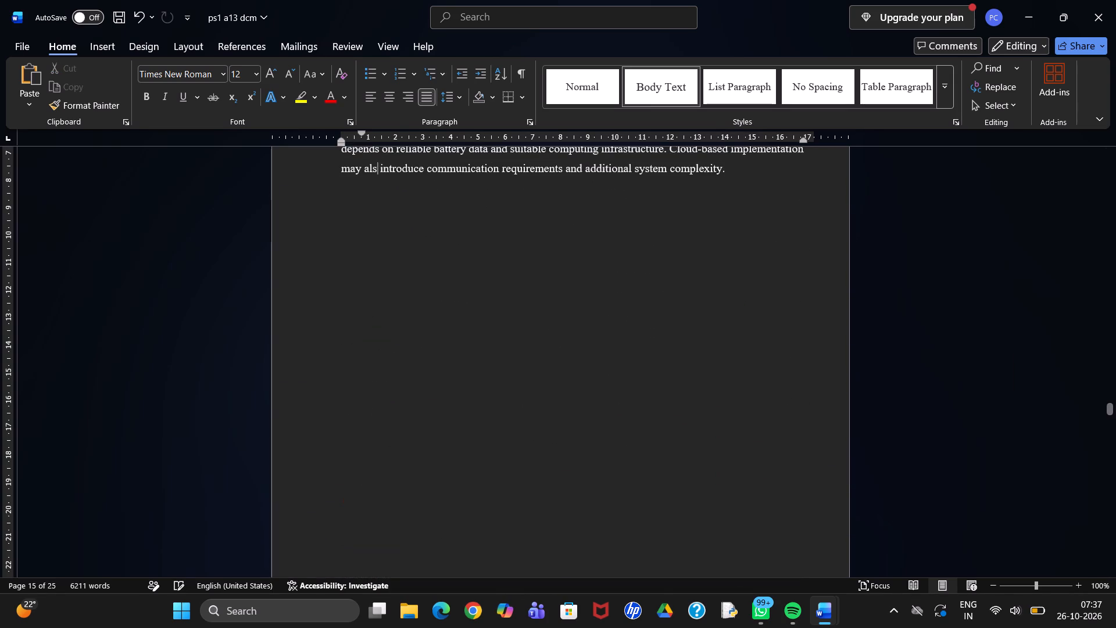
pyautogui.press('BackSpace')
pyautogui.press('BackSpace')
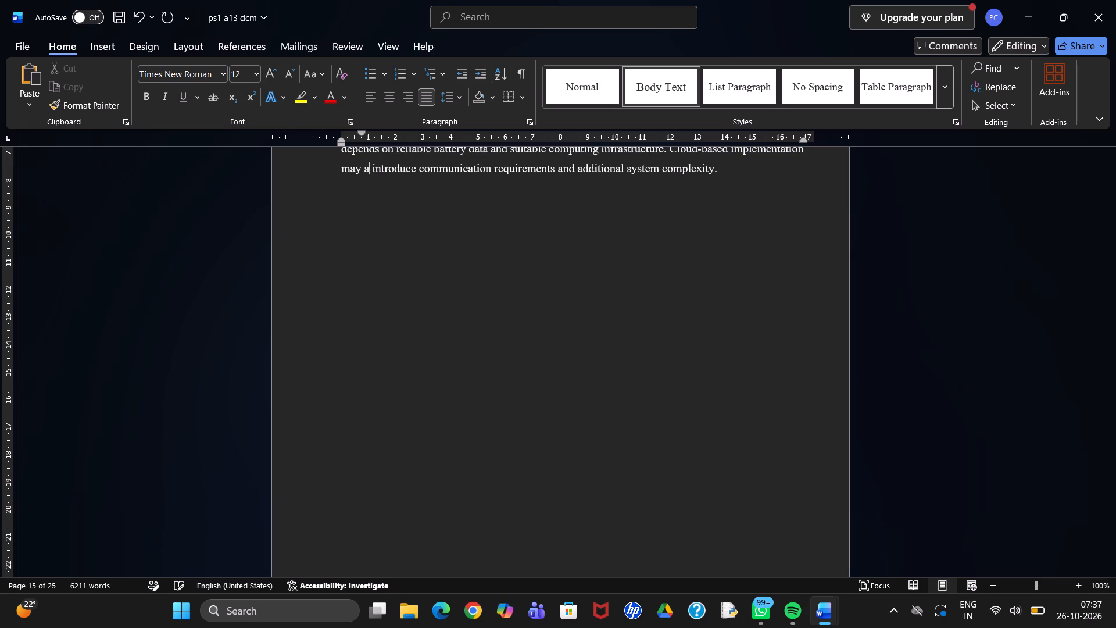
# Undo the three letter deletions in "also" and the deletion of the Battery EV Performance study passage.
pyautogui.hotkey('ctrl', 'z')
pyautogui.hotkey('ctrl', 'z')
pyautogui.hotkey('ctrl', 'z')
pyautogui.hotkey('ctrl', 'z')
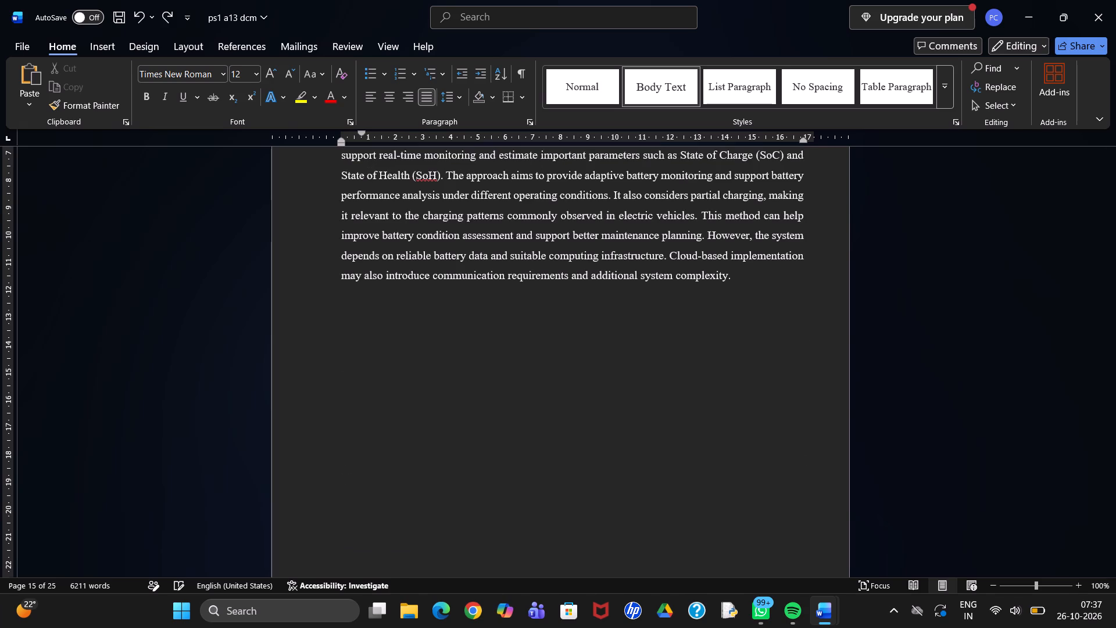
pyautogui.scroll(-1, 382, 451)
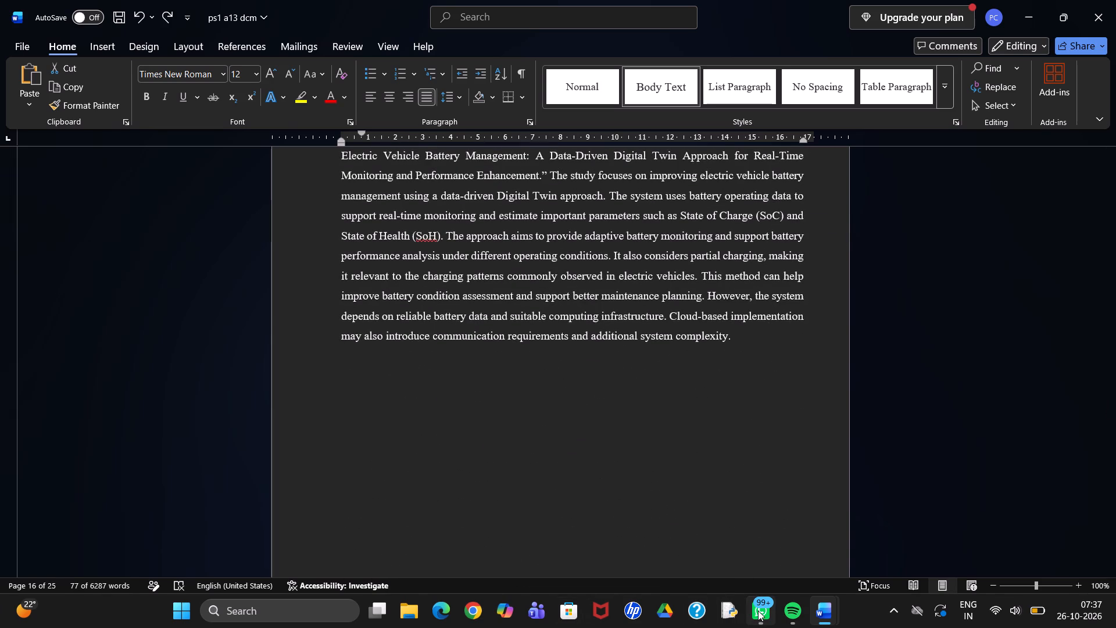
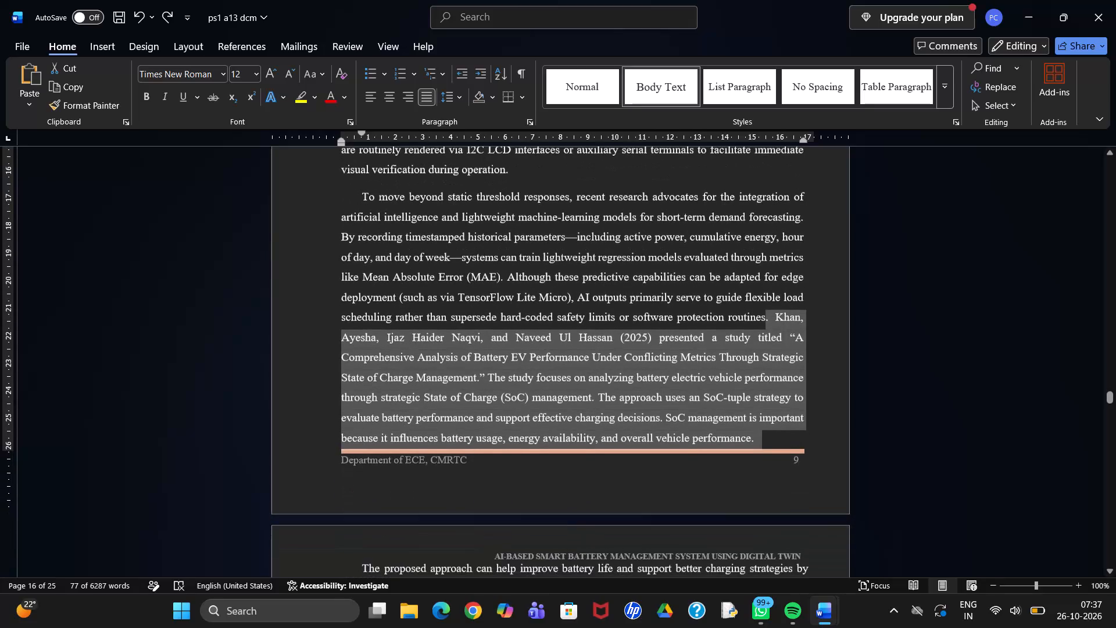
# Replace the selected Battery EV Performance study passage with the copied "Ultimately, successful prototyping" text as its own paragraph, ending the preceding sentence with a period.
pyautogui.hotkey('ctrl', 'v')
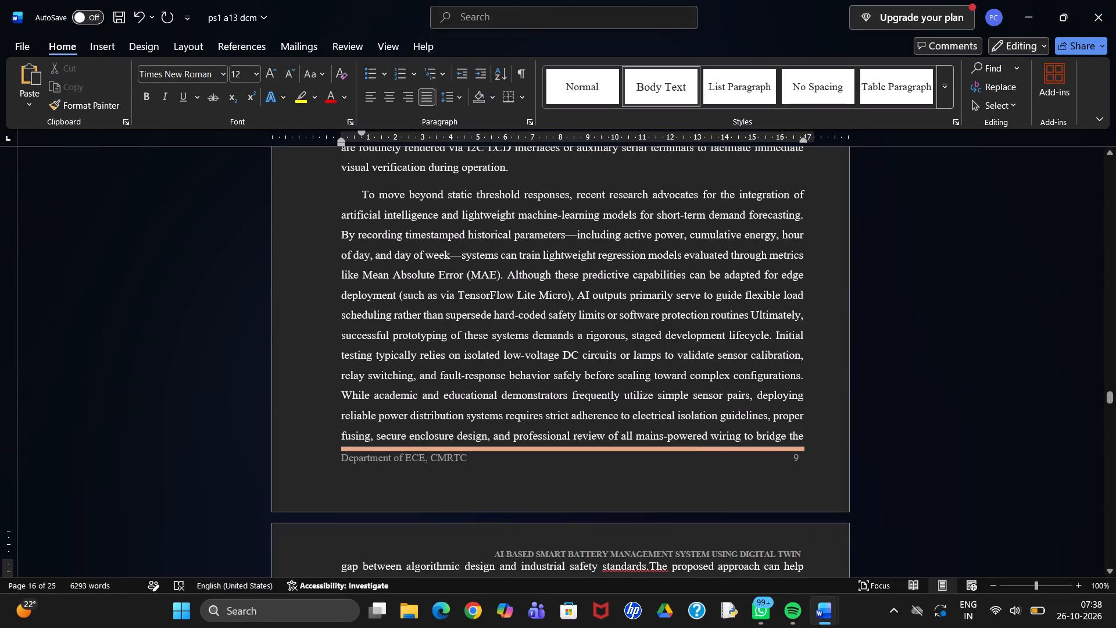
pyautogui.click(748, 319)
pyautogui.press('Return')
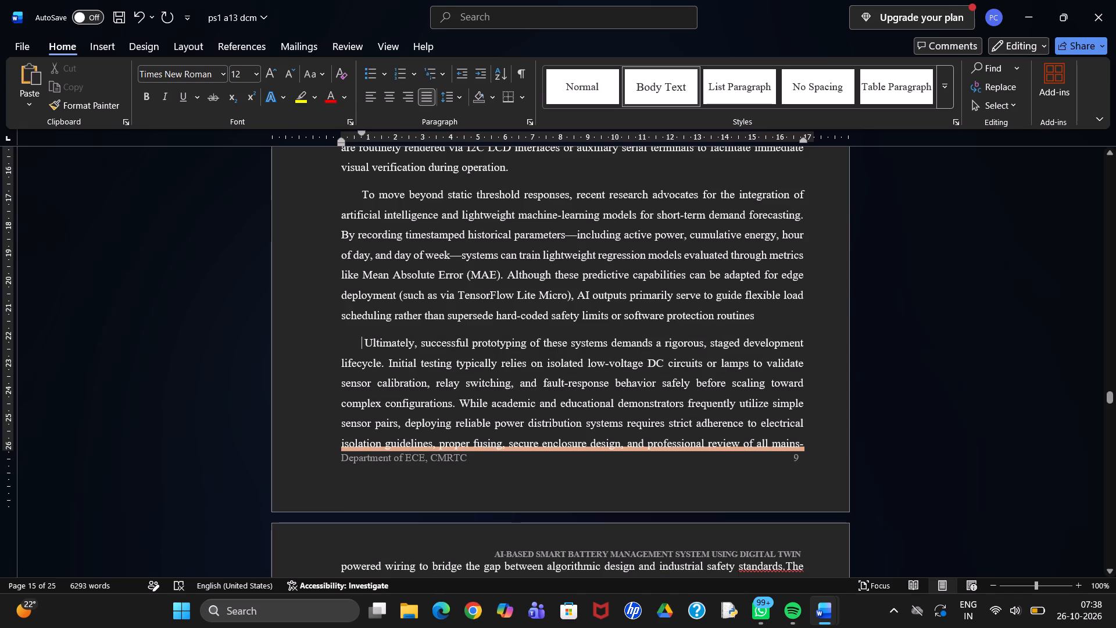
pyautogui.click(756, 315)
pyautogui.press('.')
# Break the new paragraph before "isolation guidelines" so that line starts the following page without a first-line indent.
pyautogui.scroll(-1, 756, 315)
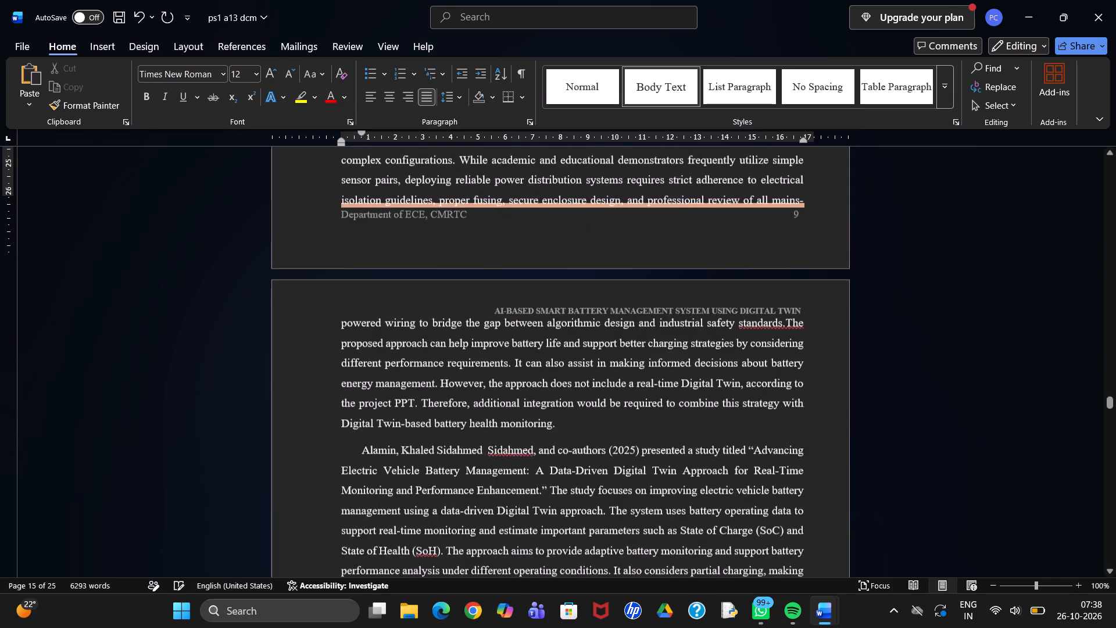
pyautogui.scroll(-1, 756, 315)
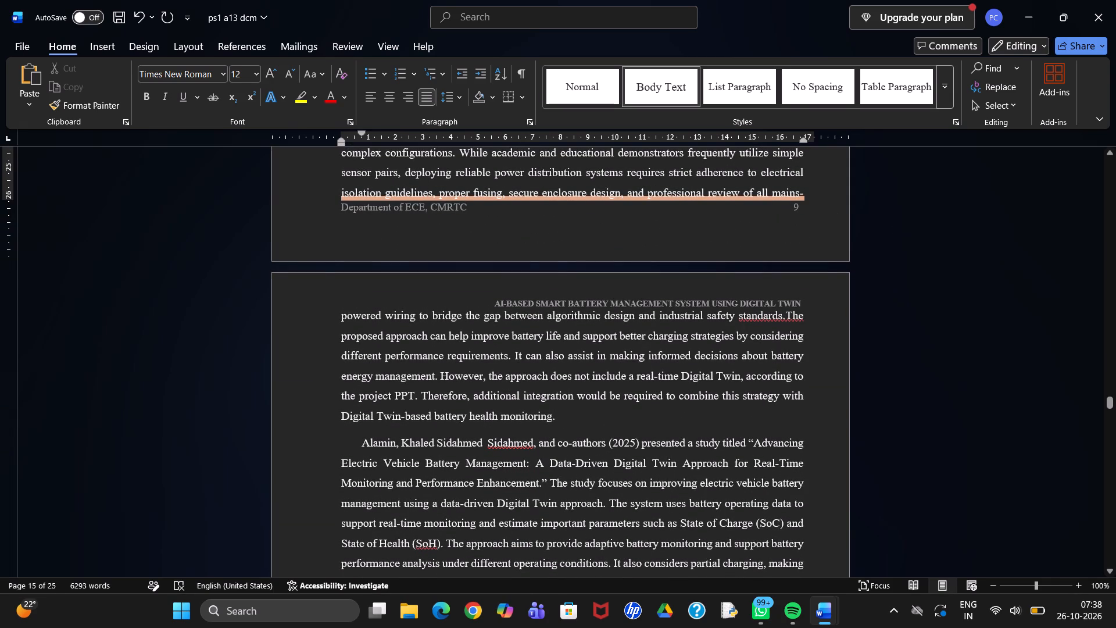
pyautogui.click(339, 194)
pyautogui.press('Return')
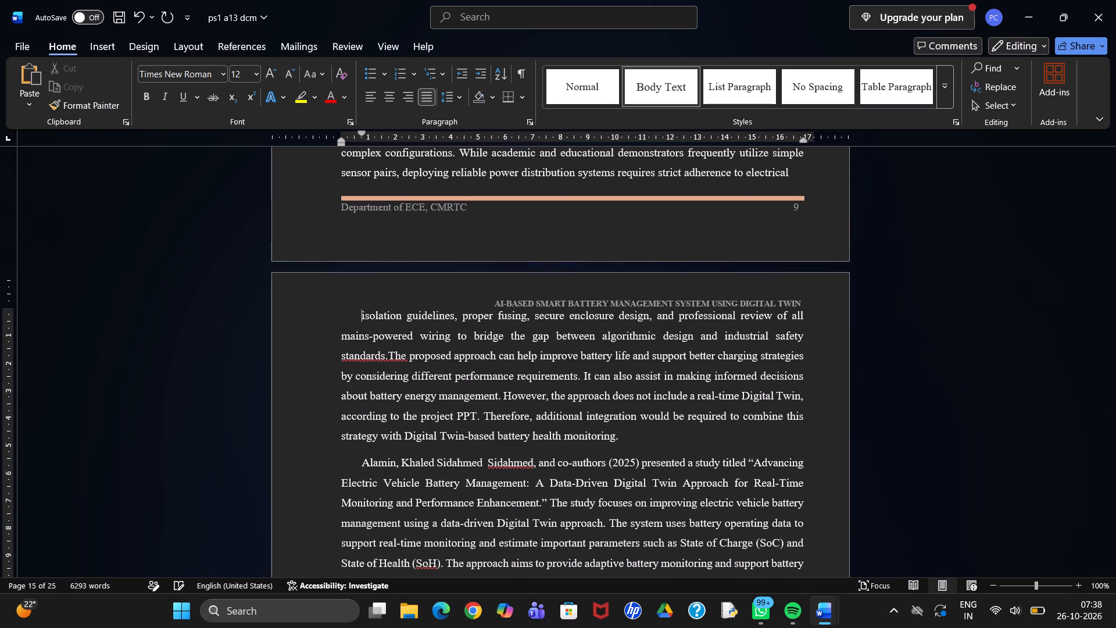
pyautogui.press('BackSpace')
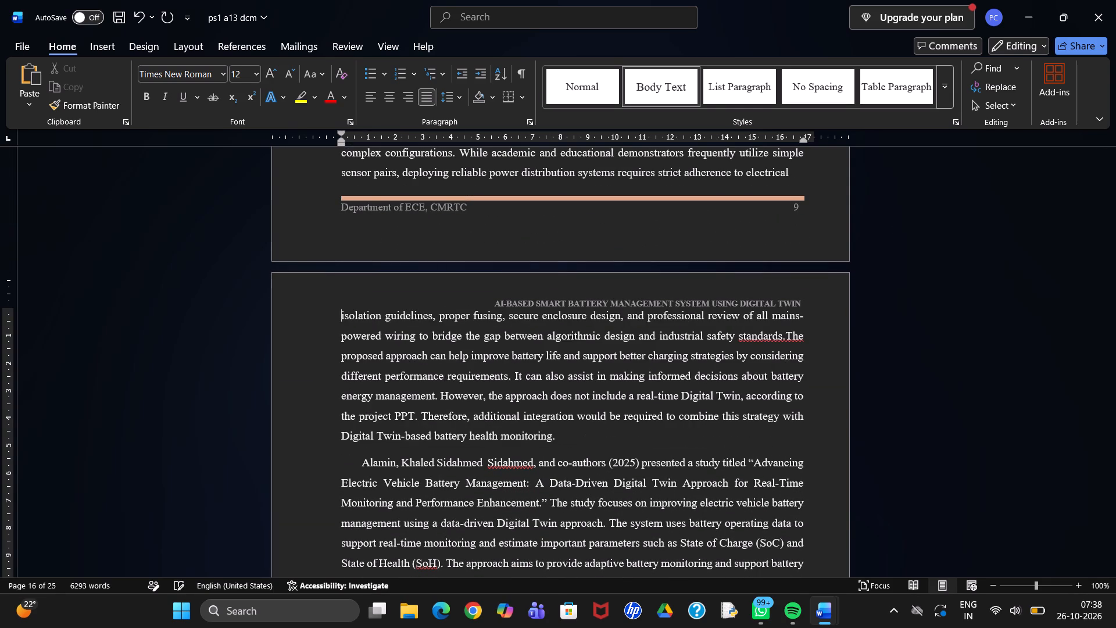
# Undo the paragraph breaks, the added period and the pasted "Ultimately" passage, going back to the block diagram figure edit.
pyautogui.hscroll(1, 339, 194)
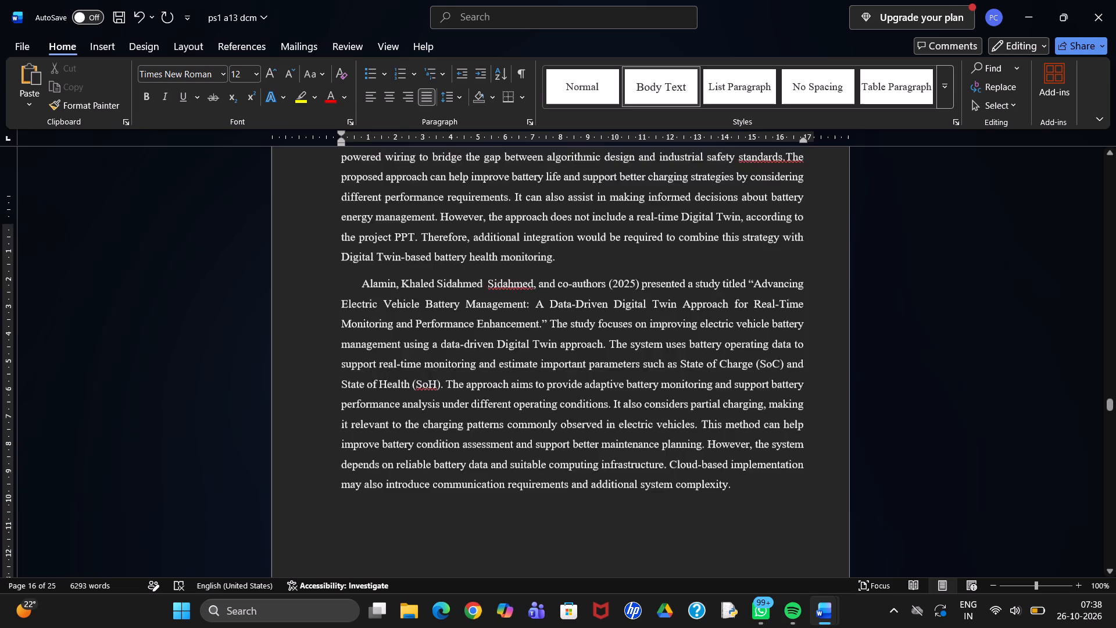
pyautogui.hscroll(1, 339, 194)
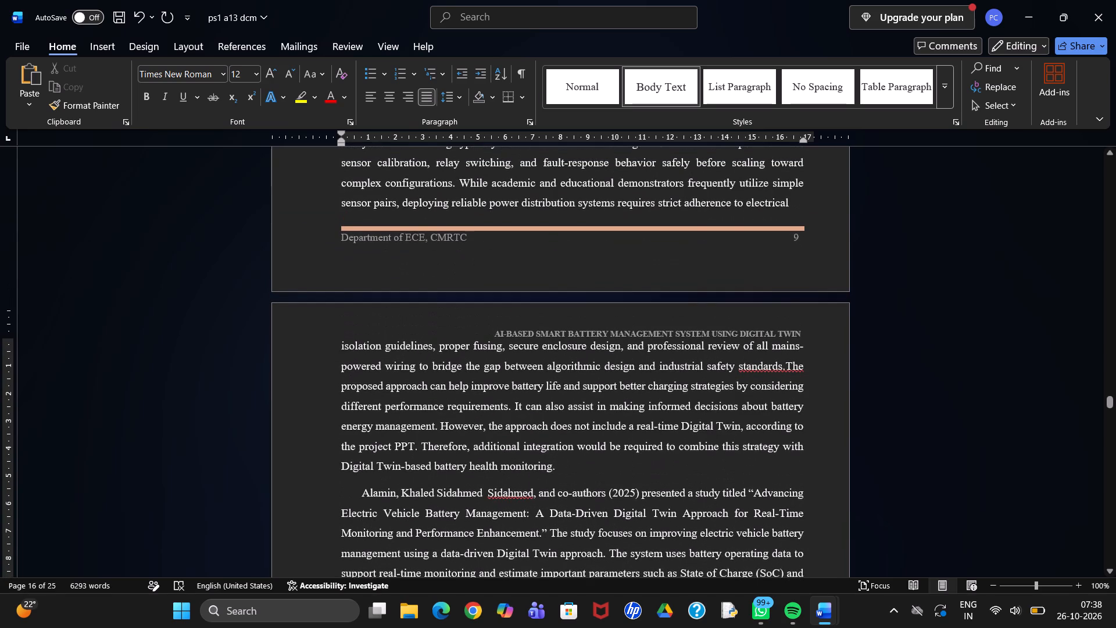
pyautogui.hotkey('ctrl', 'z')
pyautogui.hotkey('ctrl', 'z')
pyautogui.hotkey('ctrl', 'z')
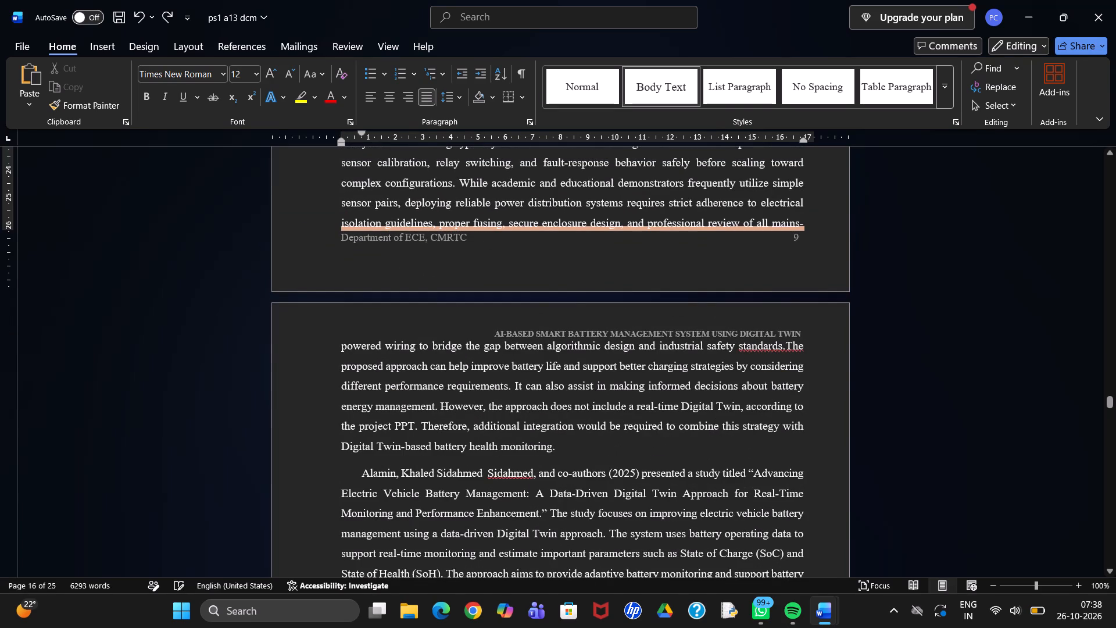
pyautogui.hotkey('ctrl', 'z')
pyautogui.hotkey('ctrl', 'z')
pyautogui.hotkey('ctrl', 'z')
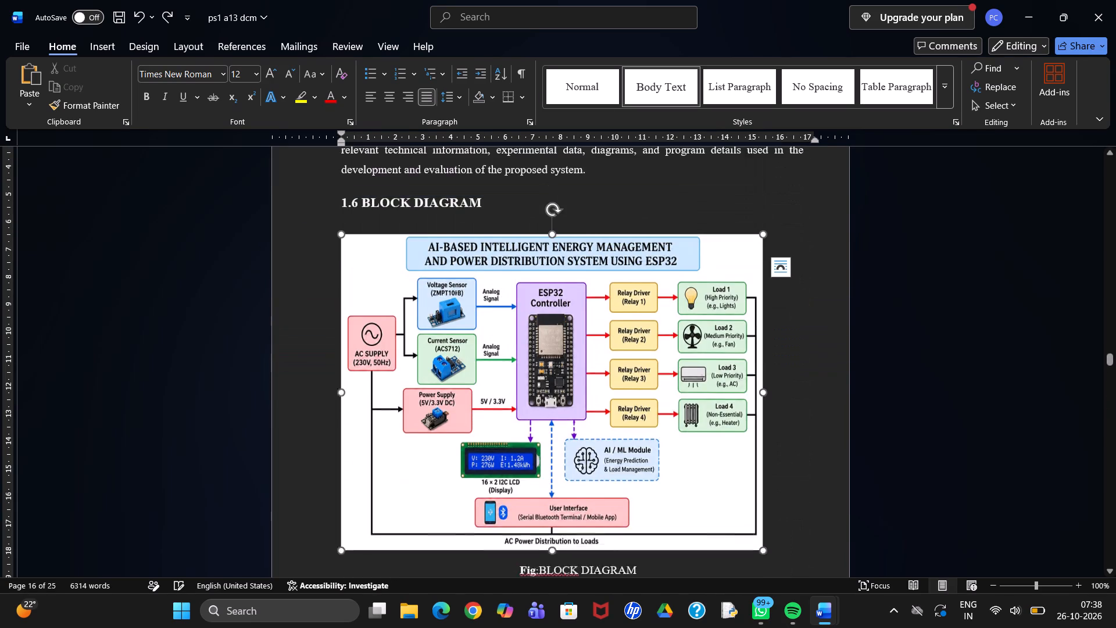
# Copy the orange line beneath the header title on the Chapter 2 Literature Review opening page.
pyautogui.scroll(-1, 339, 194)
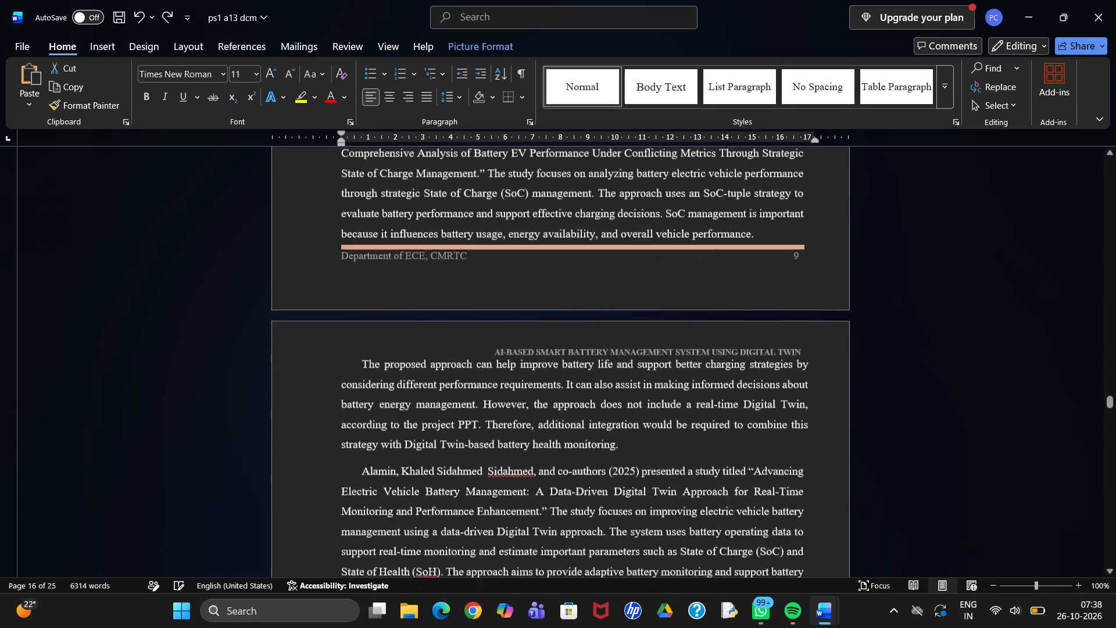
pyautogui.scroll(-3, 339, 194)
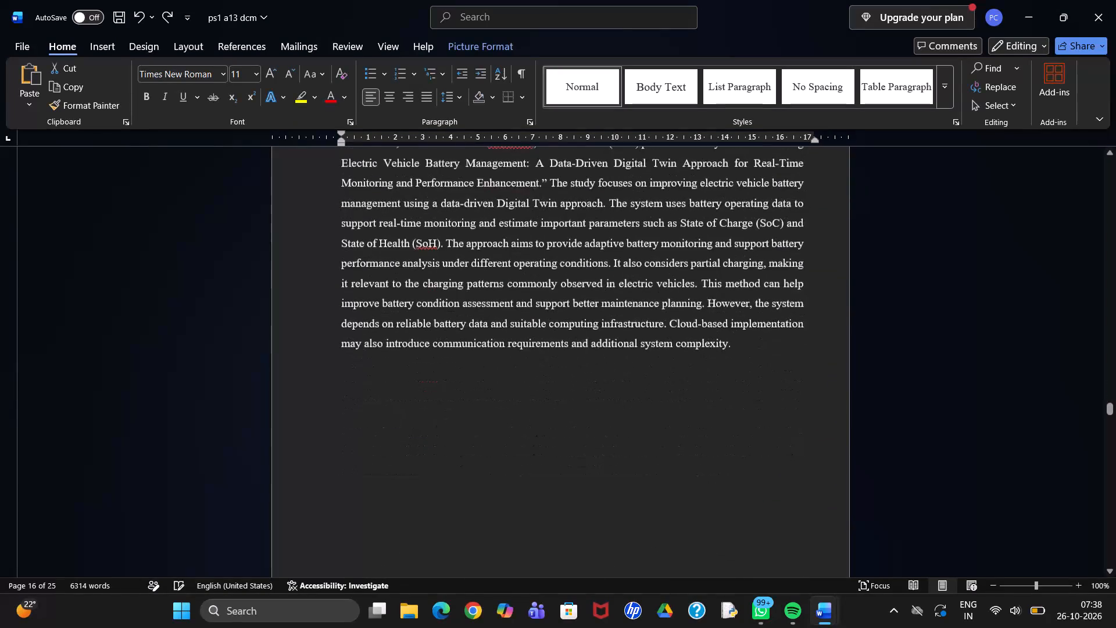
pyautogui.scroll(1, 339, 194)
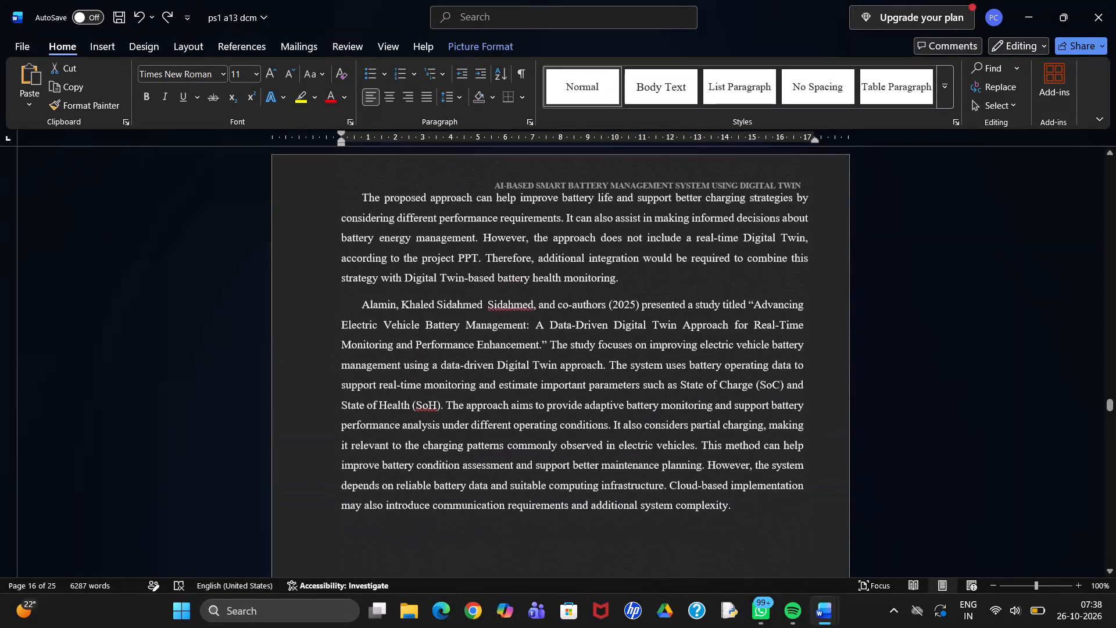
pyautogui.scroll(2, 339, 194)
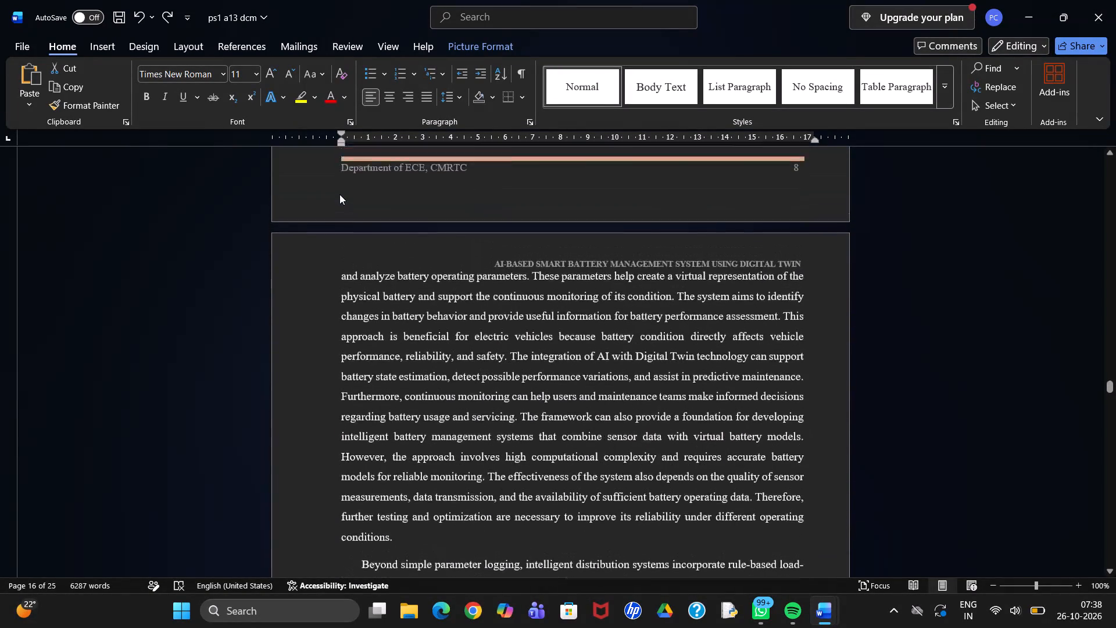
pyautogui.scroll(2, 339, 194)
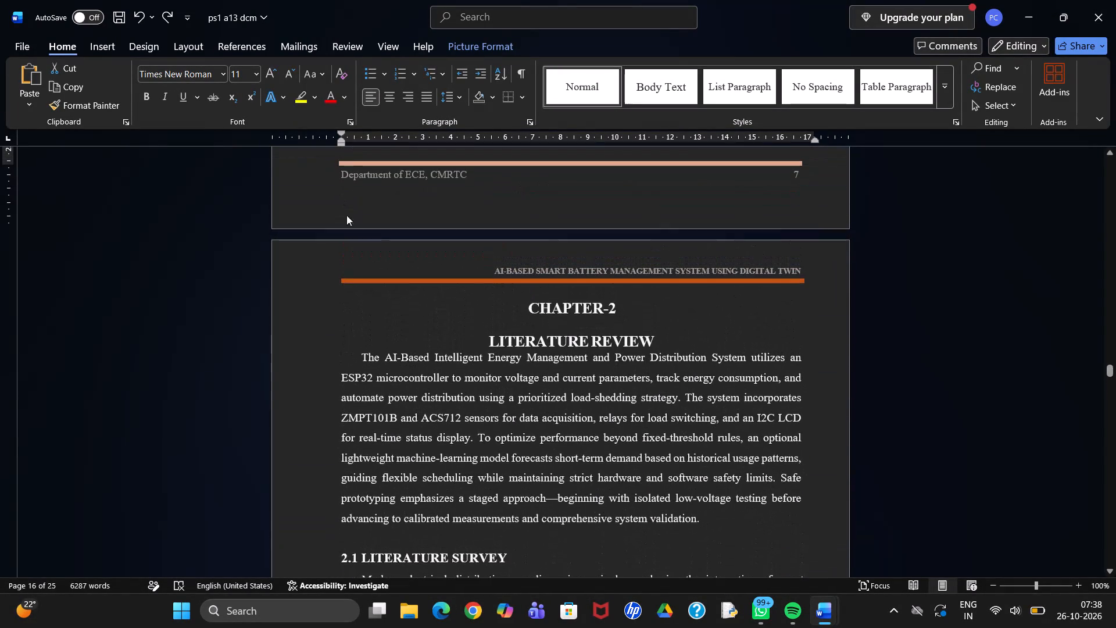
pyautogui.doubleClick(375, 280)
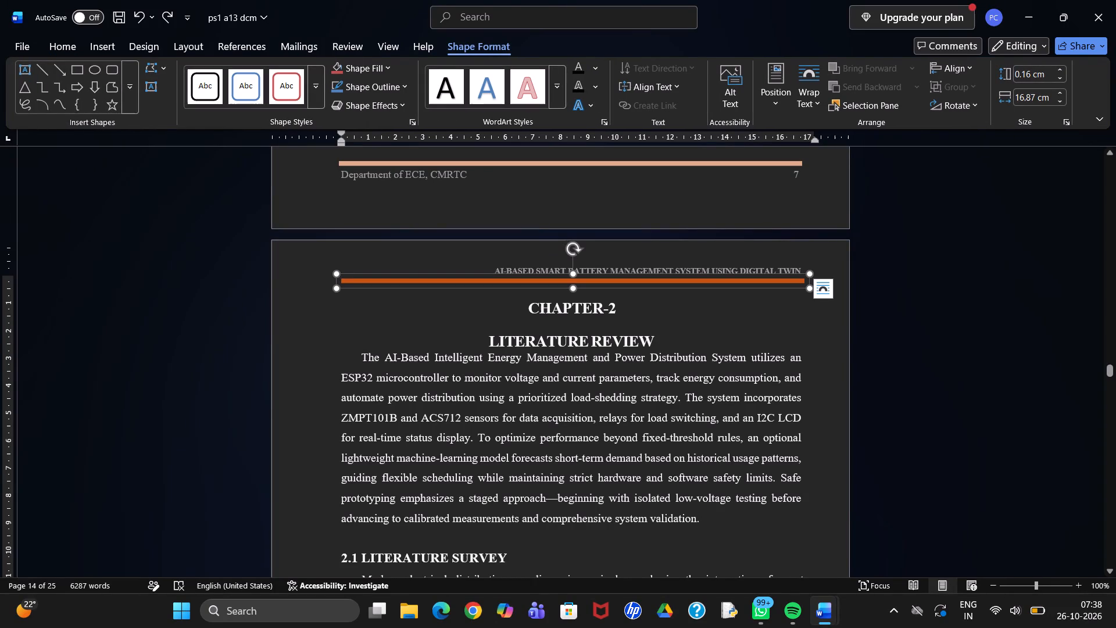
pyautogui.hotkey('ctrl', 'c')
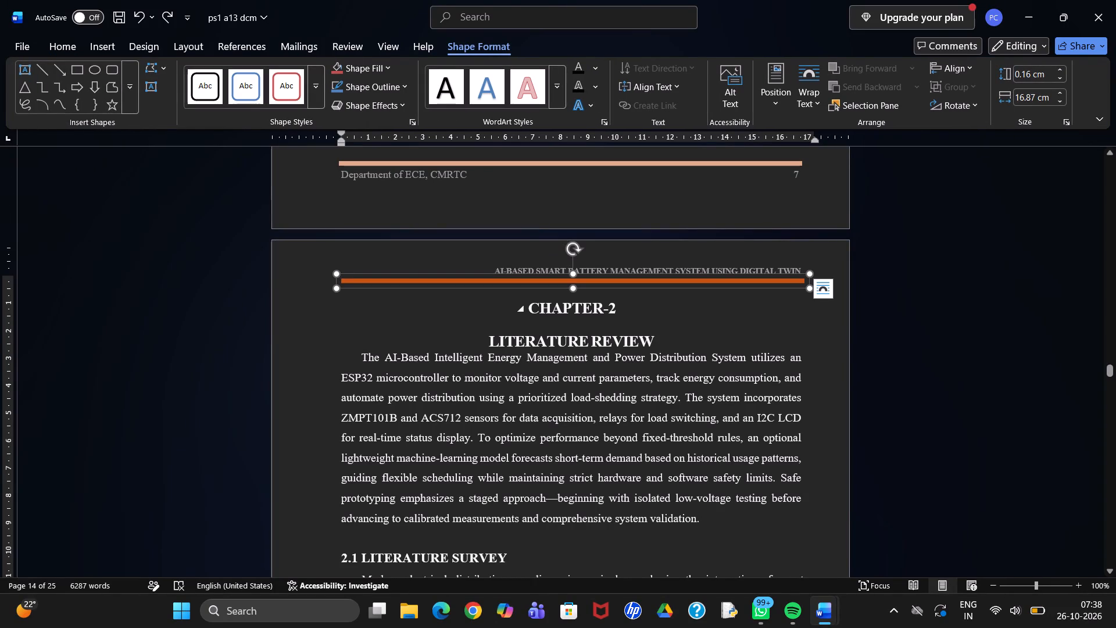
pyautogui.doubleClick(614, 284)
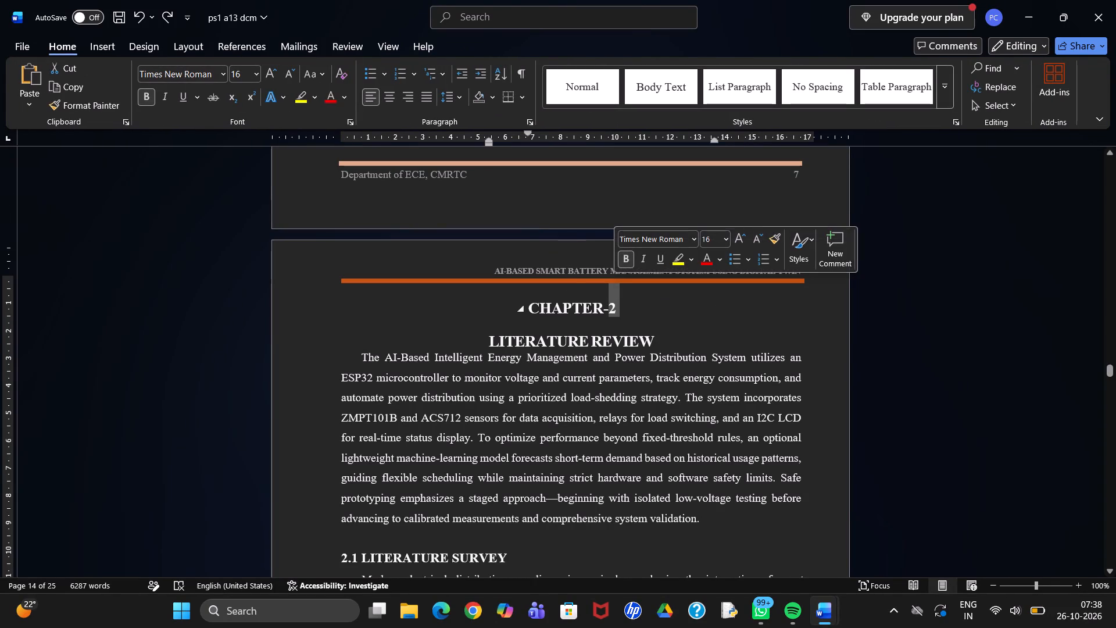
pyautogui.doubleClick(786, 279)
pyautogui.doubleClick(804, 283)
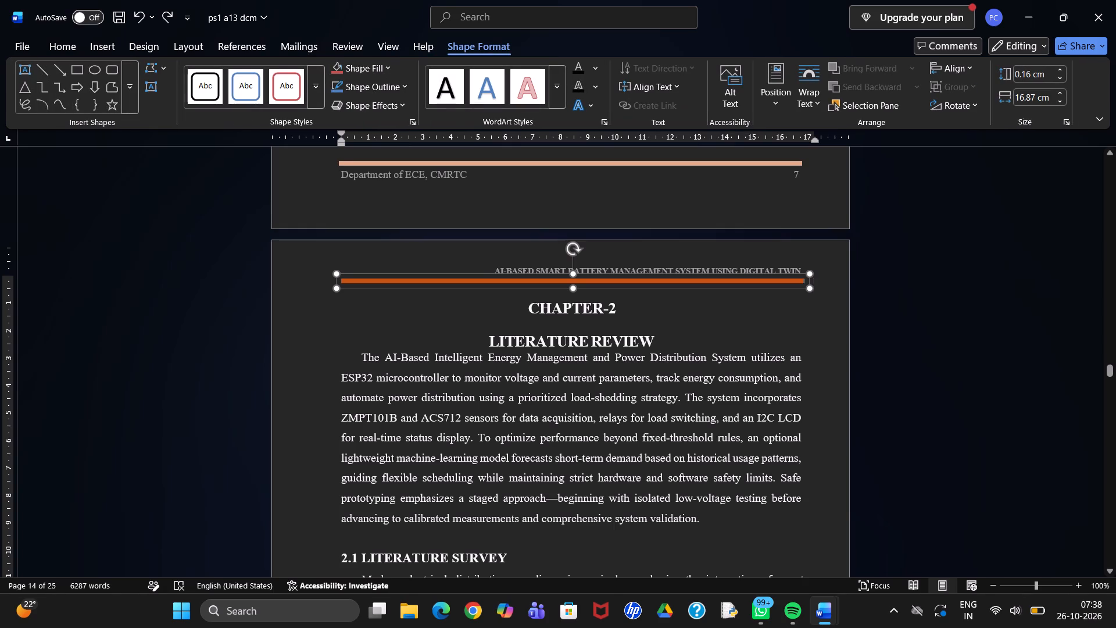
pyautogui.doubleClick(791, 283)
pyautogui.rightClick(559, 281)
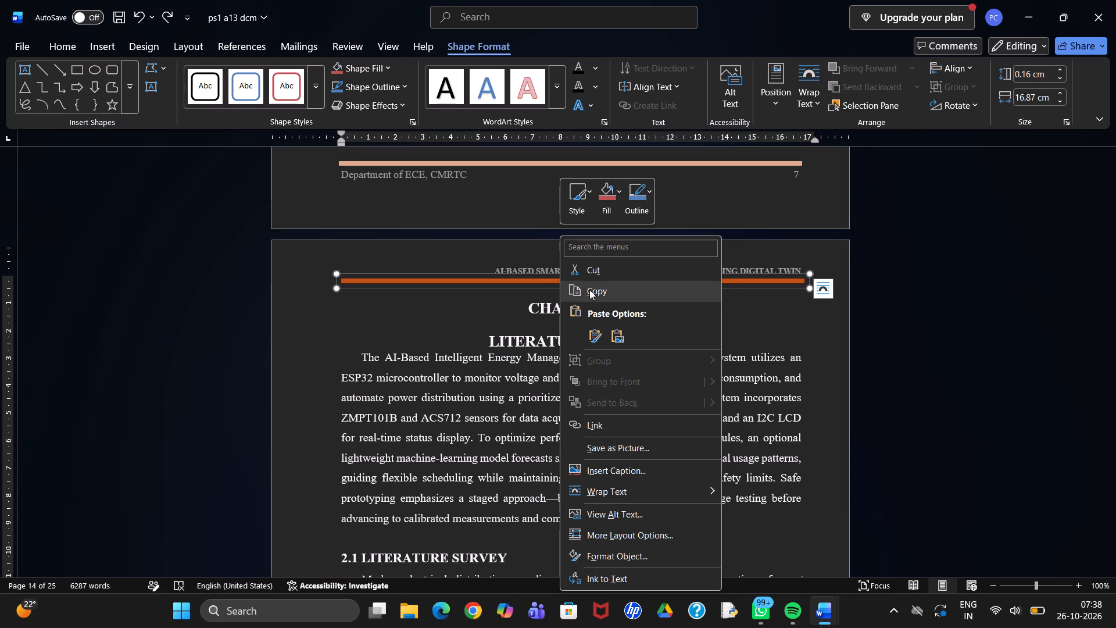
pyautogui.click(589, 290)
# Paste the copied orange line into the Section 11 header, on the page starting "and analyze battery operating parameters".
pyautogui.scroll(-2, 589, 290)
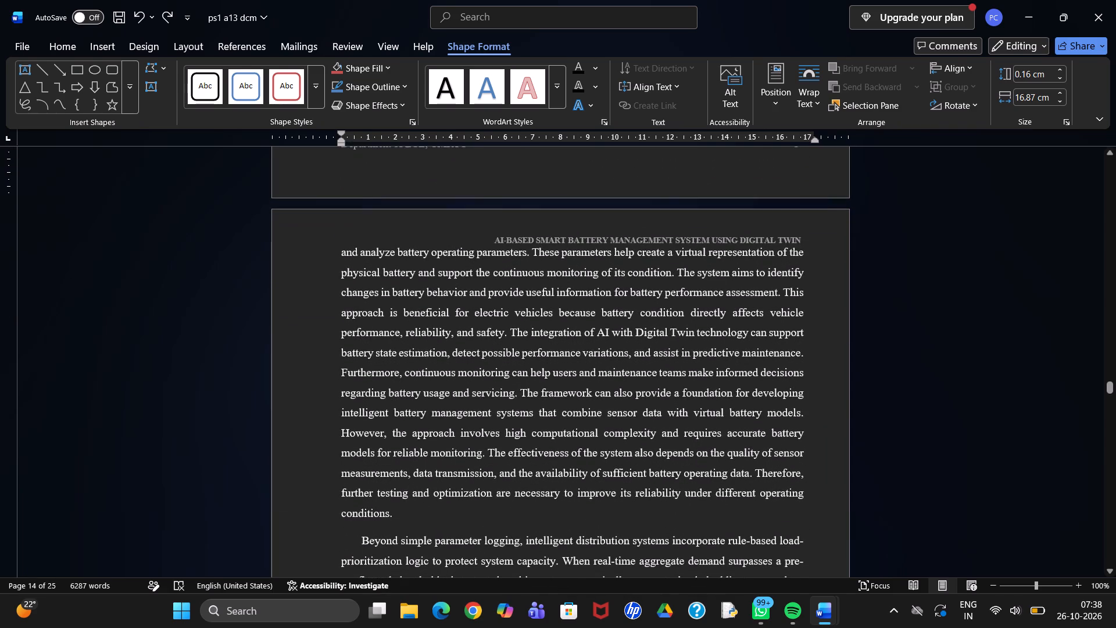
pyautogui.click(800, 242)
pyautogui.click(805, 238)
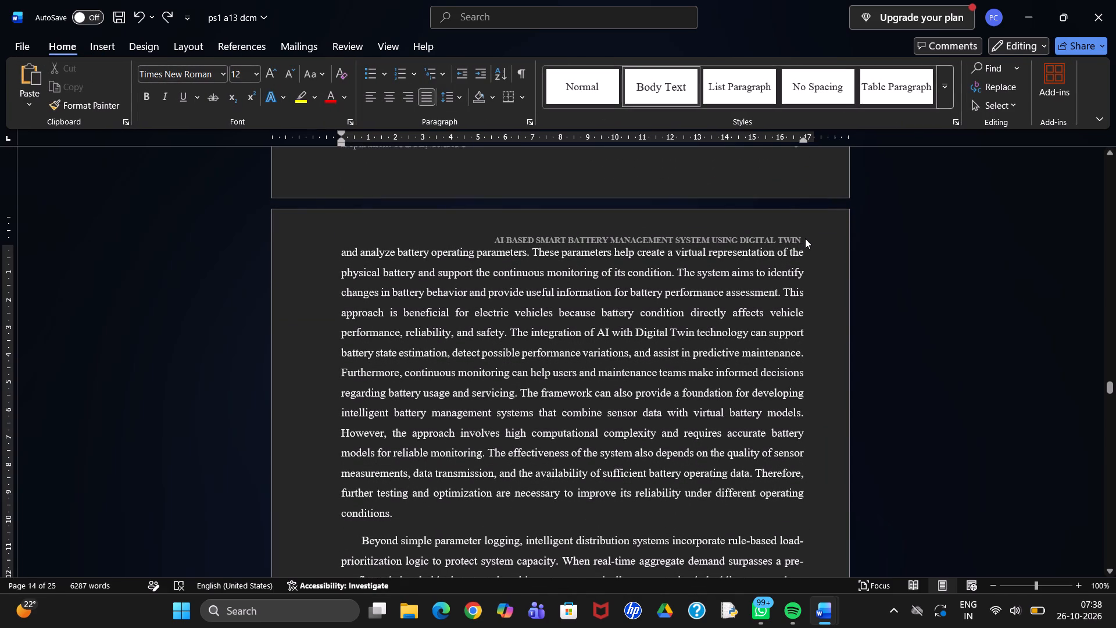
pyautogui.doubleClick(804, 235)
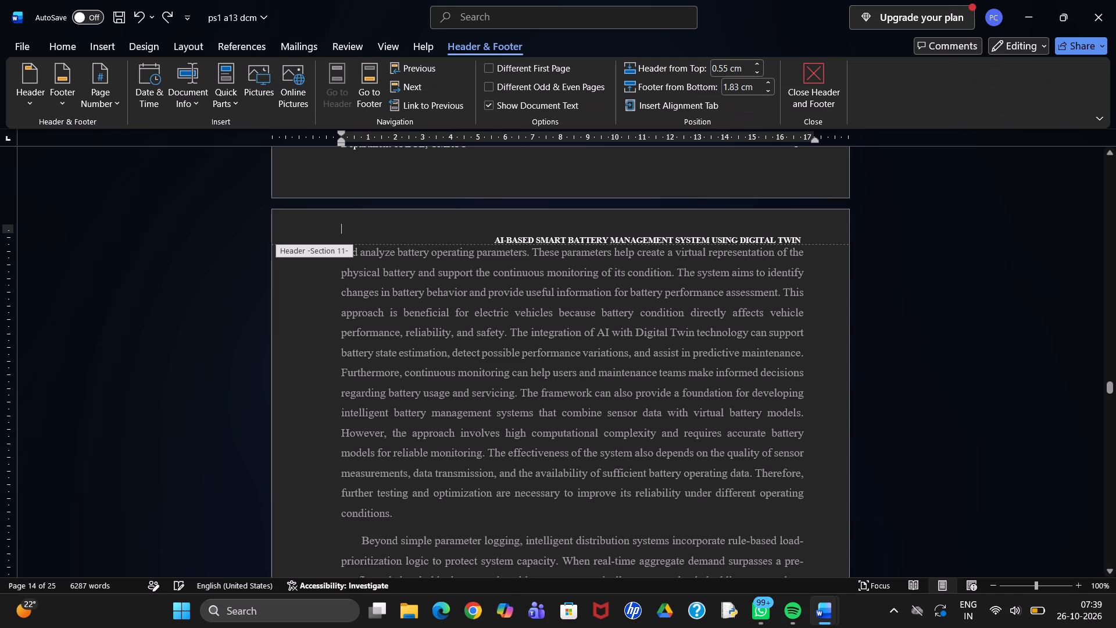
pyautogui.hotkey('ctrl', 'v')
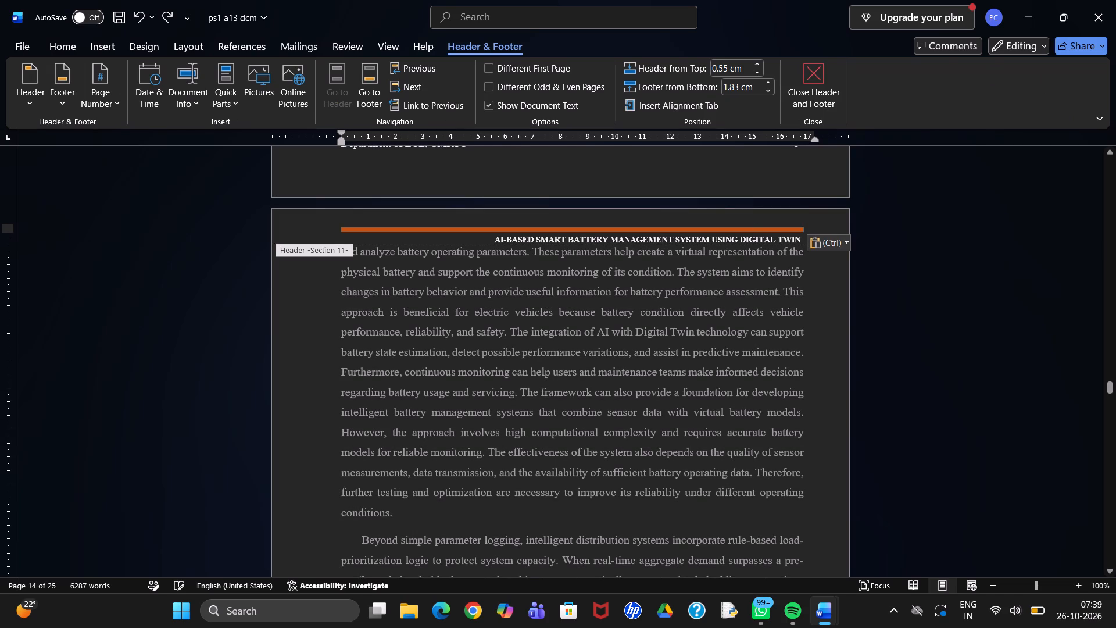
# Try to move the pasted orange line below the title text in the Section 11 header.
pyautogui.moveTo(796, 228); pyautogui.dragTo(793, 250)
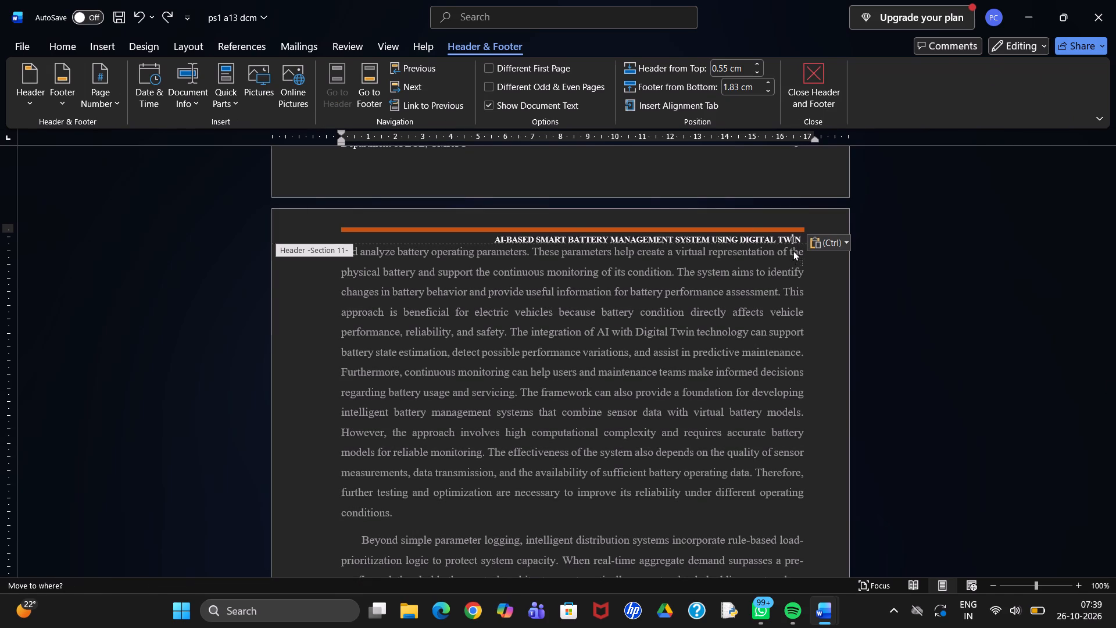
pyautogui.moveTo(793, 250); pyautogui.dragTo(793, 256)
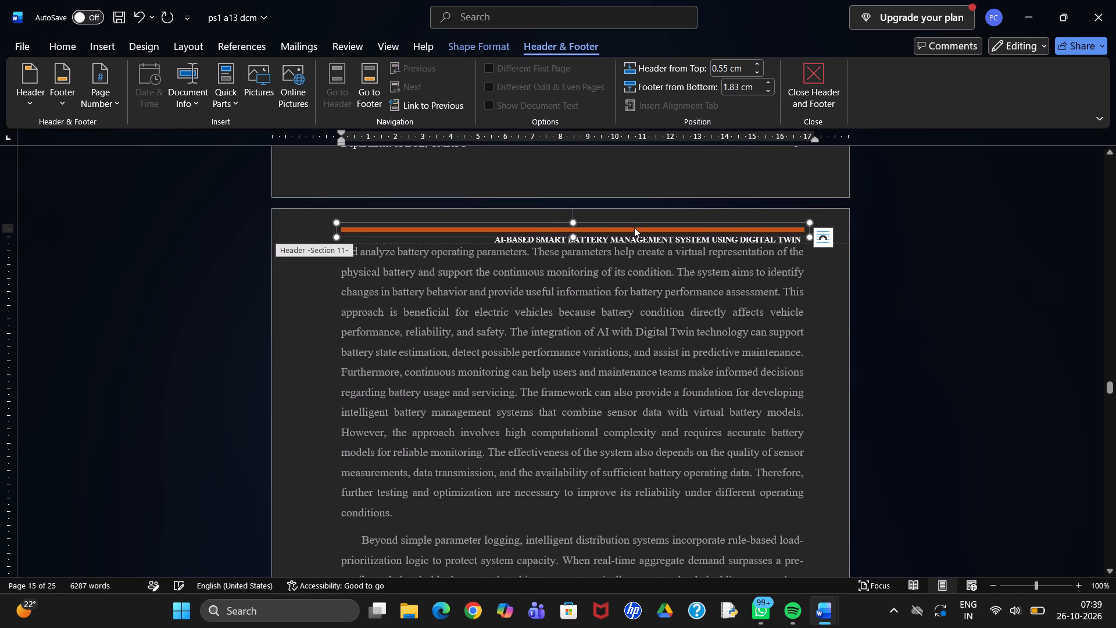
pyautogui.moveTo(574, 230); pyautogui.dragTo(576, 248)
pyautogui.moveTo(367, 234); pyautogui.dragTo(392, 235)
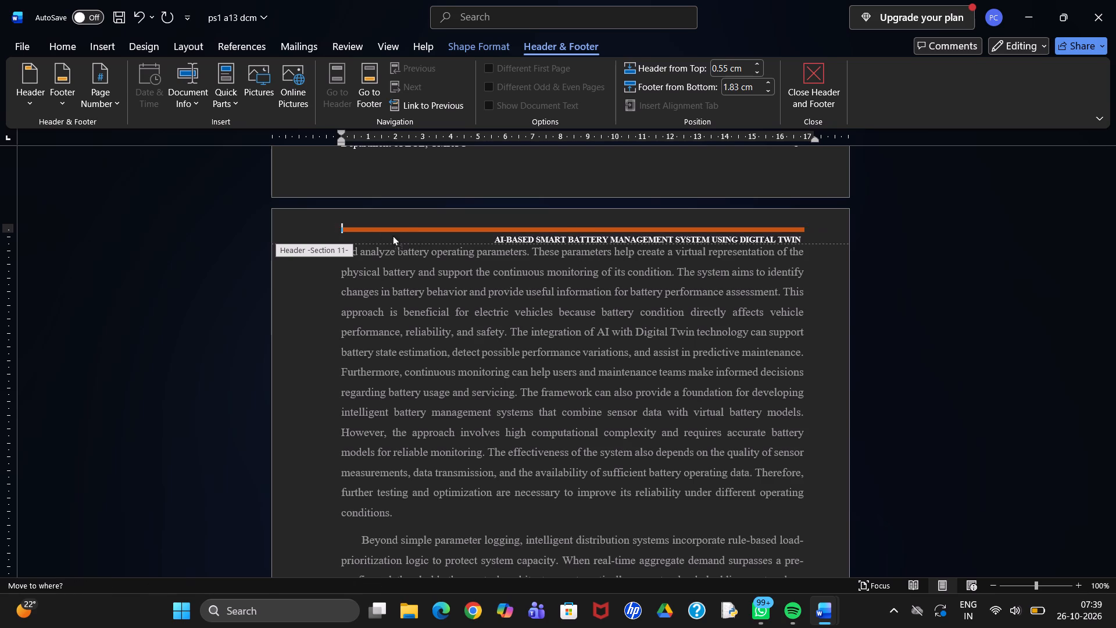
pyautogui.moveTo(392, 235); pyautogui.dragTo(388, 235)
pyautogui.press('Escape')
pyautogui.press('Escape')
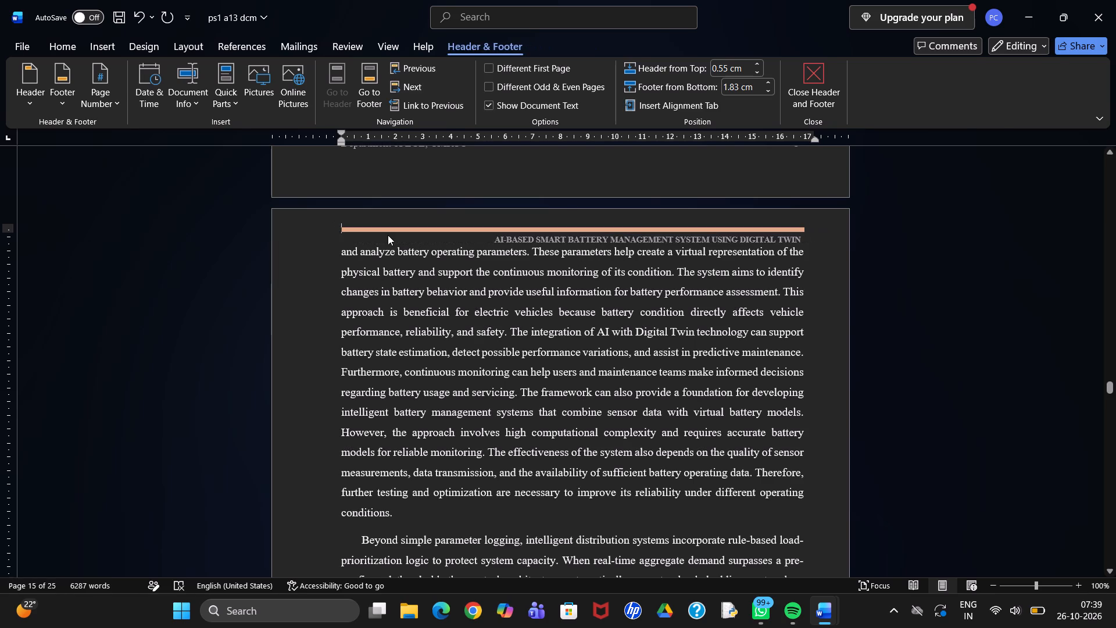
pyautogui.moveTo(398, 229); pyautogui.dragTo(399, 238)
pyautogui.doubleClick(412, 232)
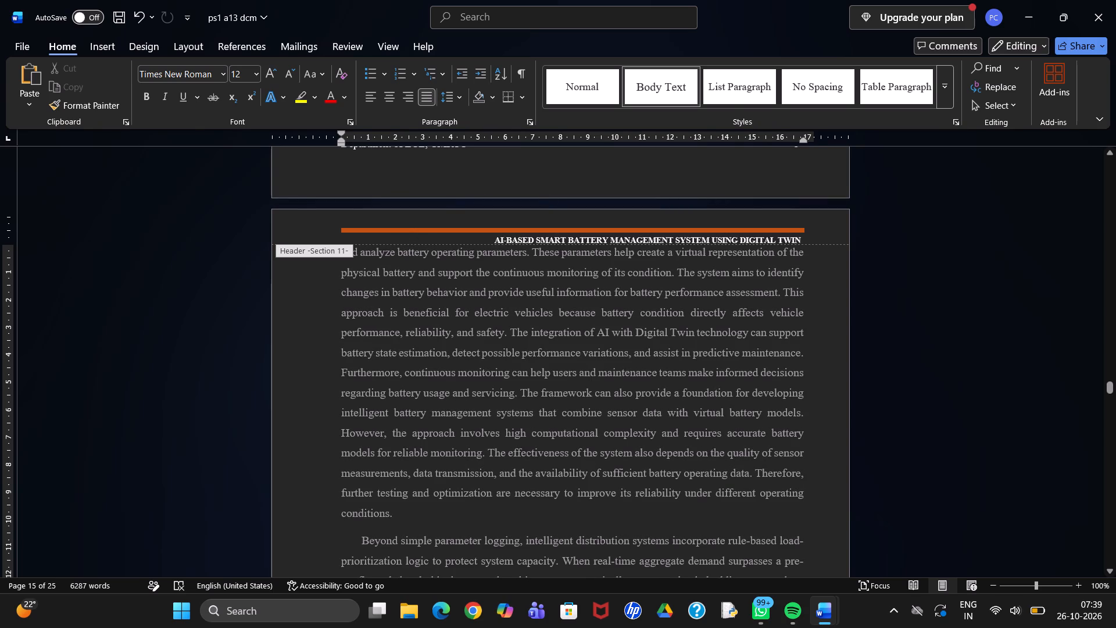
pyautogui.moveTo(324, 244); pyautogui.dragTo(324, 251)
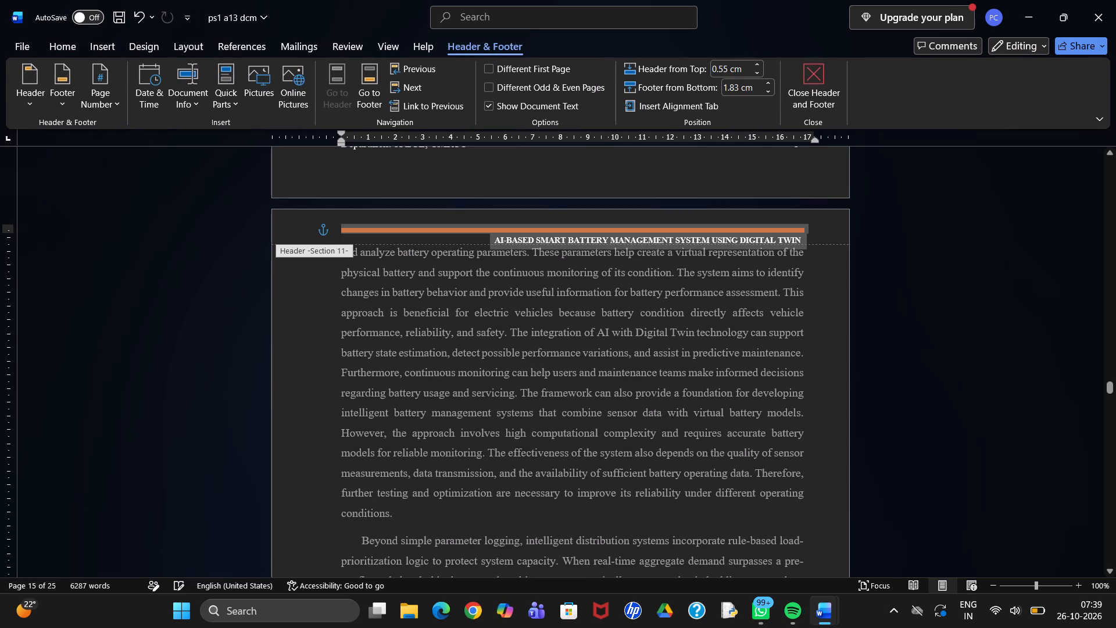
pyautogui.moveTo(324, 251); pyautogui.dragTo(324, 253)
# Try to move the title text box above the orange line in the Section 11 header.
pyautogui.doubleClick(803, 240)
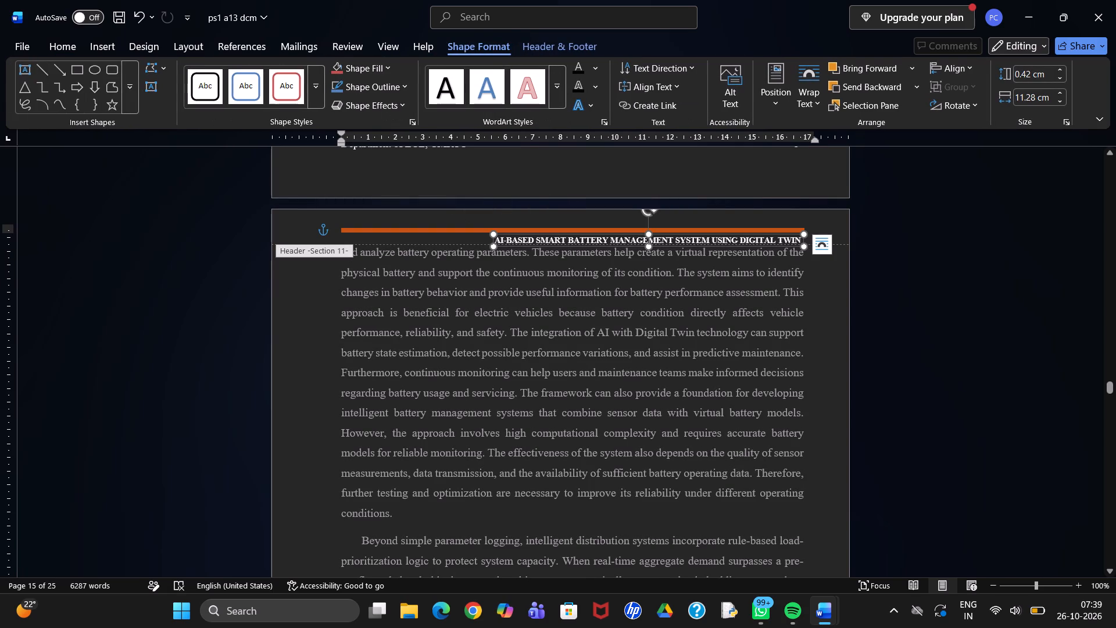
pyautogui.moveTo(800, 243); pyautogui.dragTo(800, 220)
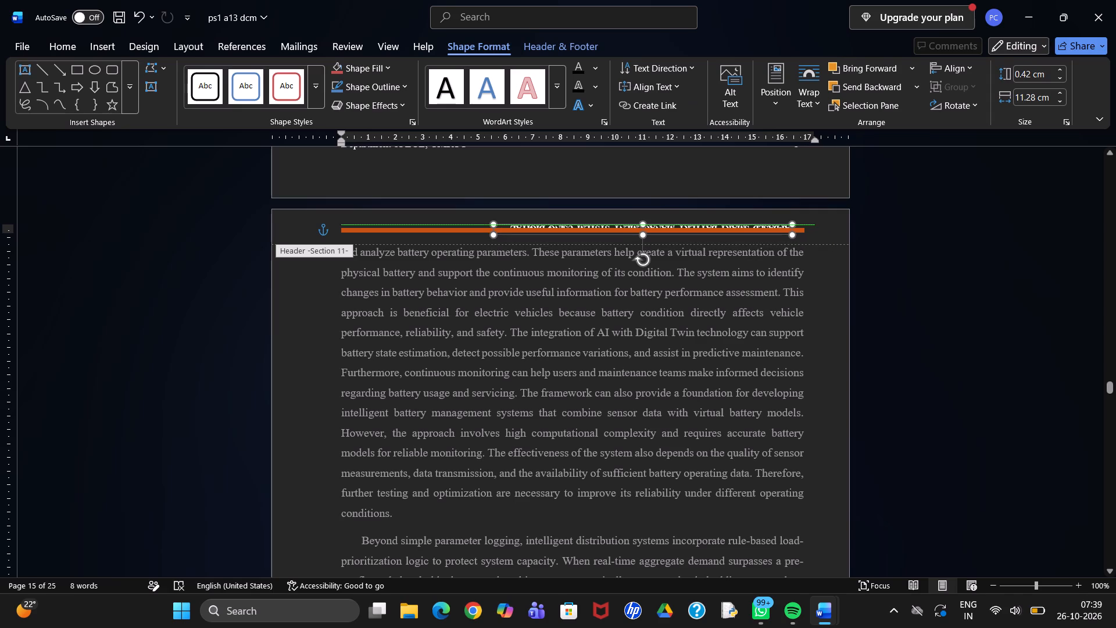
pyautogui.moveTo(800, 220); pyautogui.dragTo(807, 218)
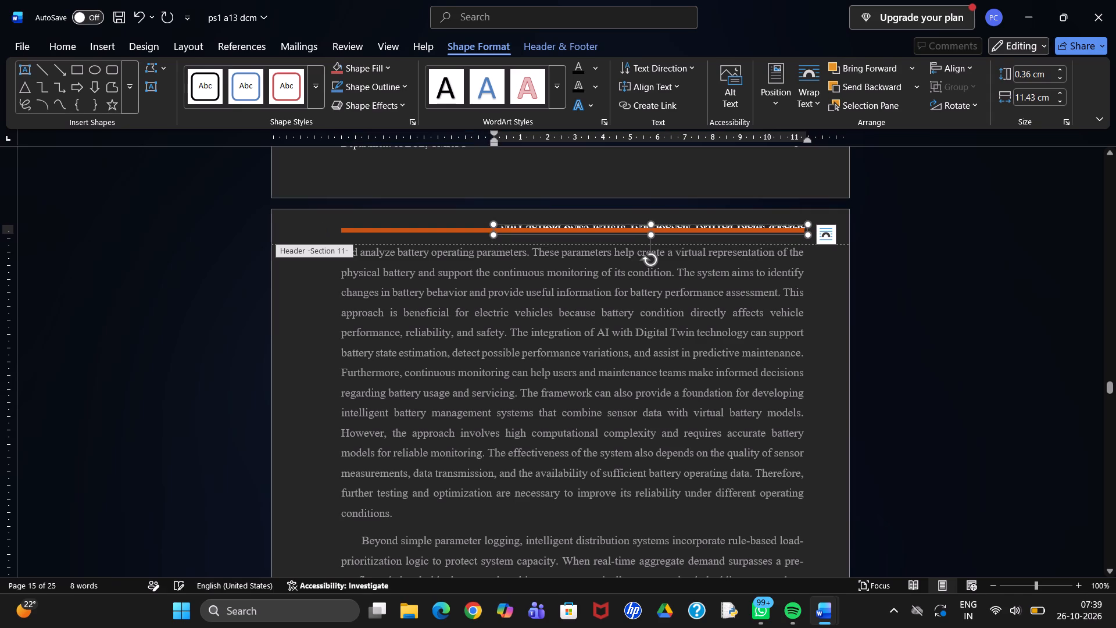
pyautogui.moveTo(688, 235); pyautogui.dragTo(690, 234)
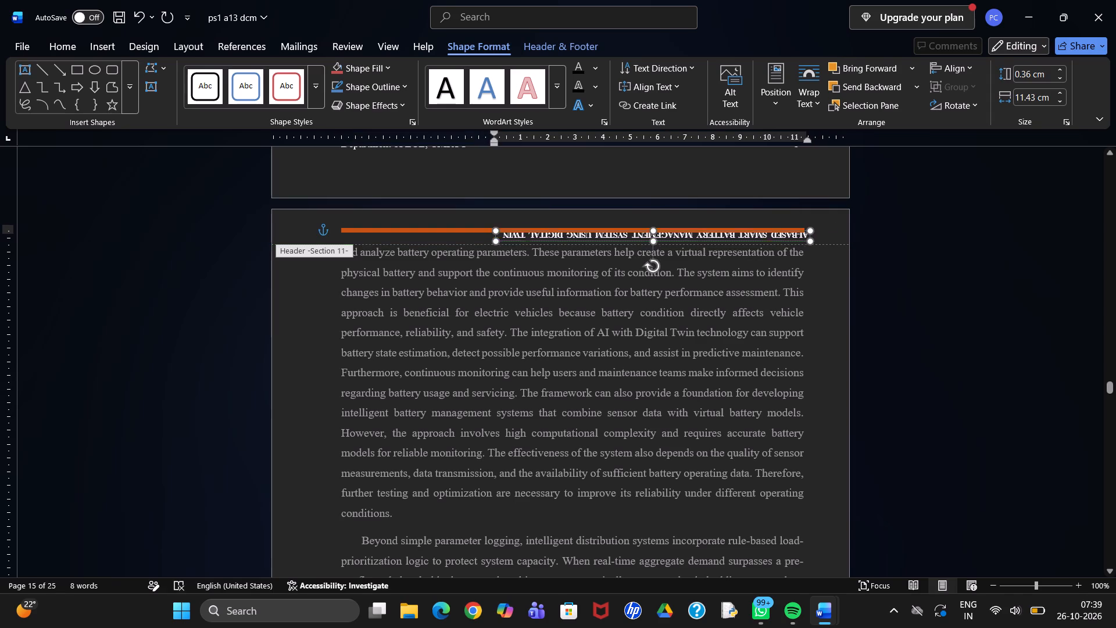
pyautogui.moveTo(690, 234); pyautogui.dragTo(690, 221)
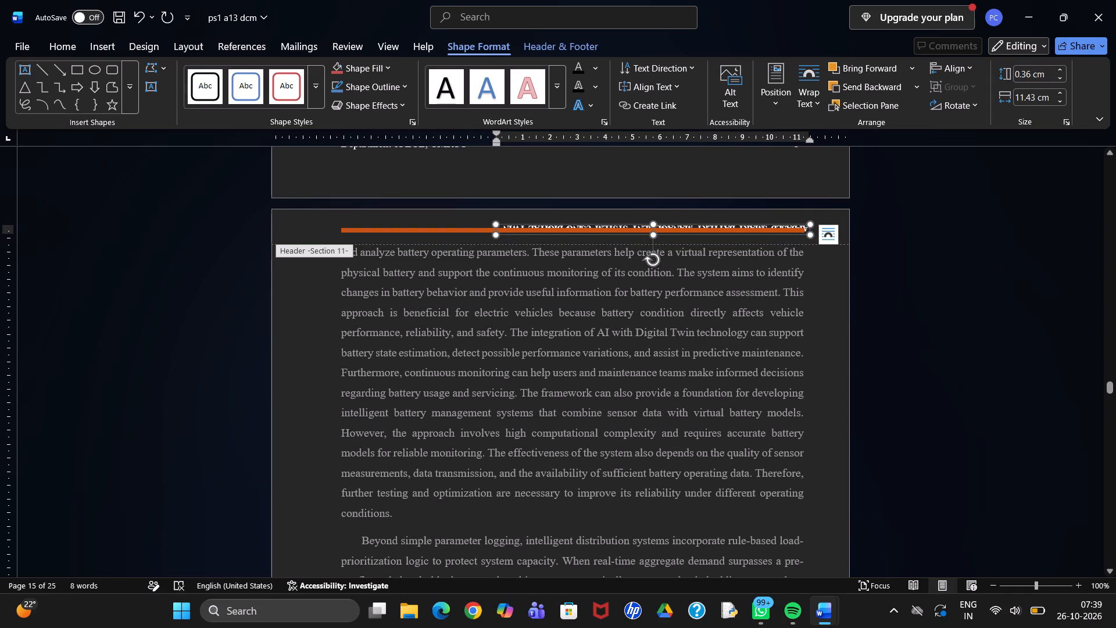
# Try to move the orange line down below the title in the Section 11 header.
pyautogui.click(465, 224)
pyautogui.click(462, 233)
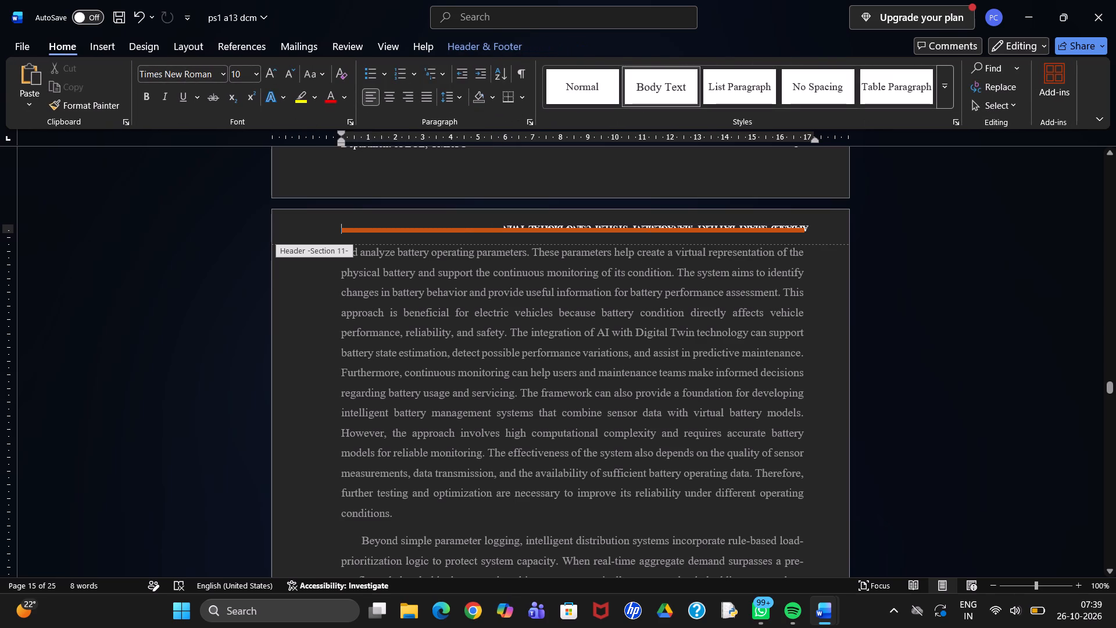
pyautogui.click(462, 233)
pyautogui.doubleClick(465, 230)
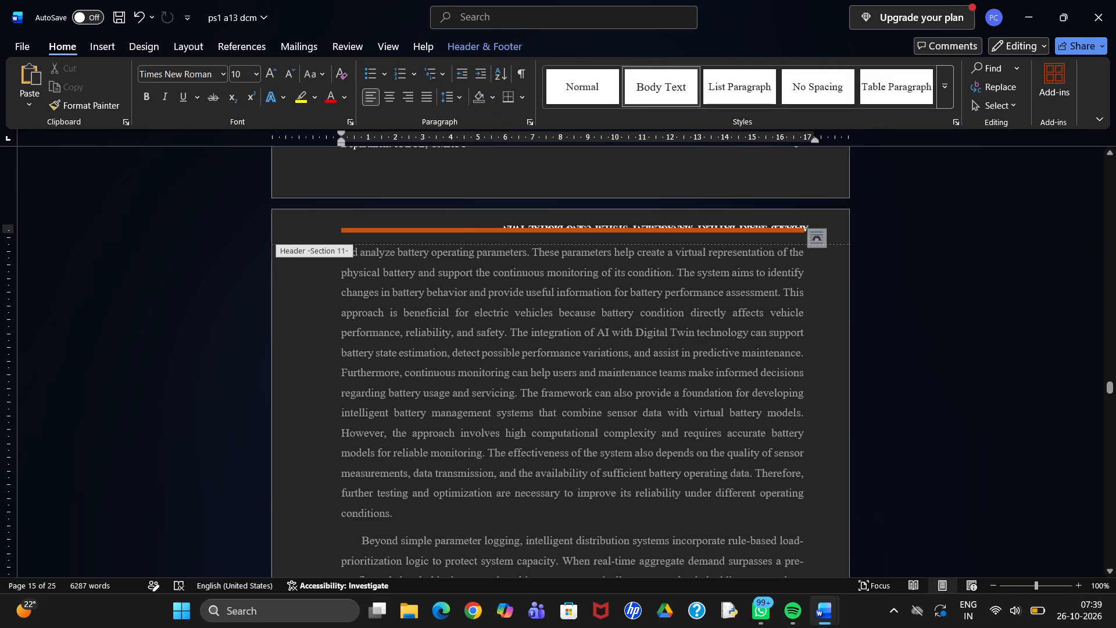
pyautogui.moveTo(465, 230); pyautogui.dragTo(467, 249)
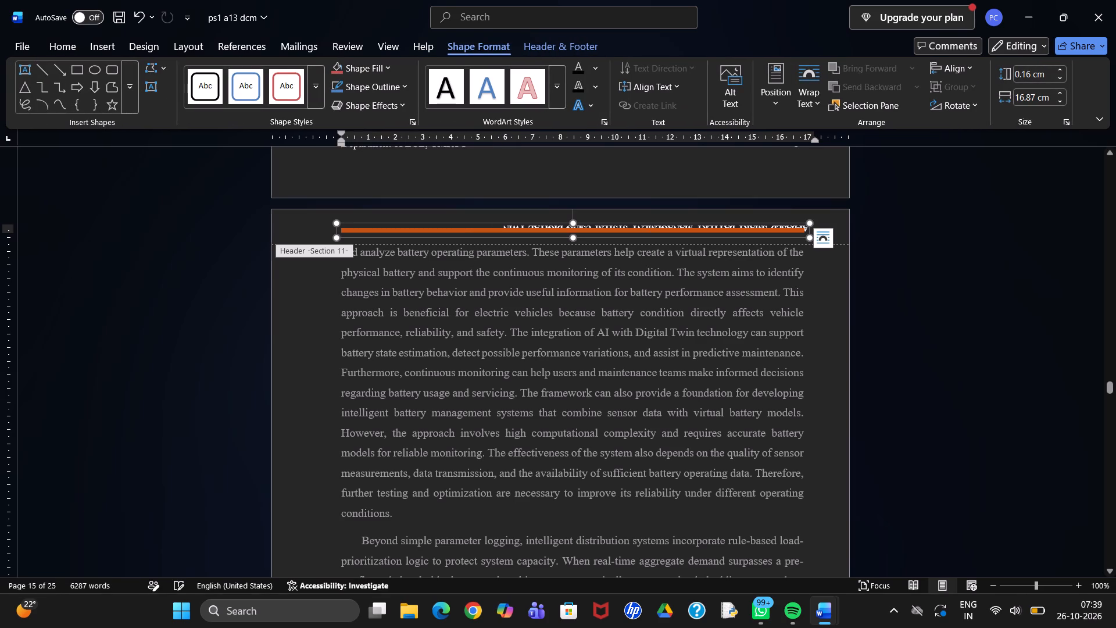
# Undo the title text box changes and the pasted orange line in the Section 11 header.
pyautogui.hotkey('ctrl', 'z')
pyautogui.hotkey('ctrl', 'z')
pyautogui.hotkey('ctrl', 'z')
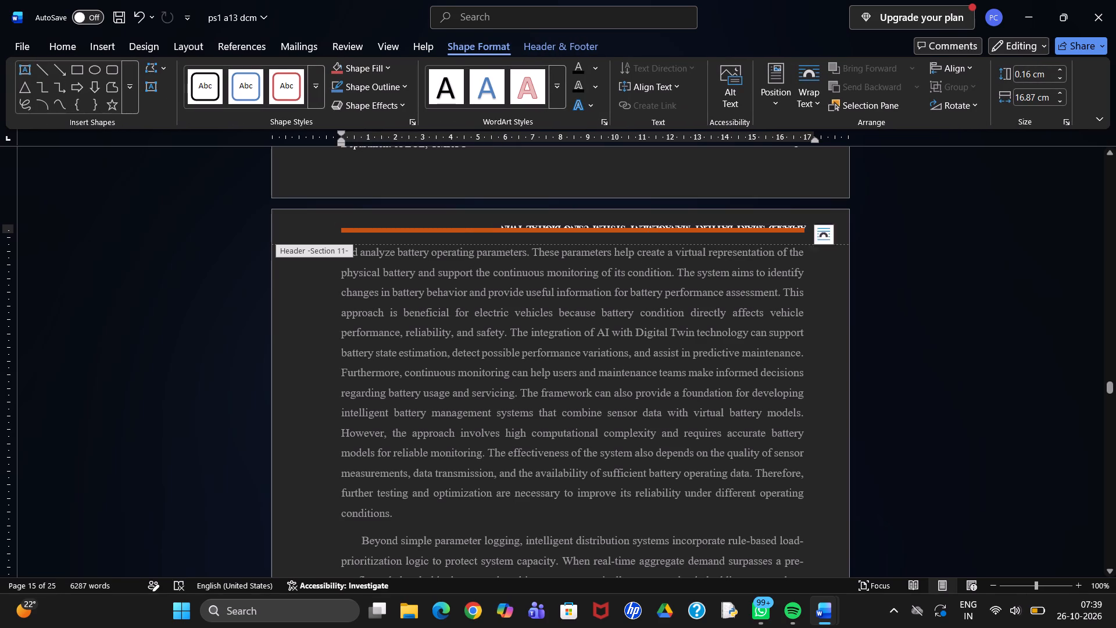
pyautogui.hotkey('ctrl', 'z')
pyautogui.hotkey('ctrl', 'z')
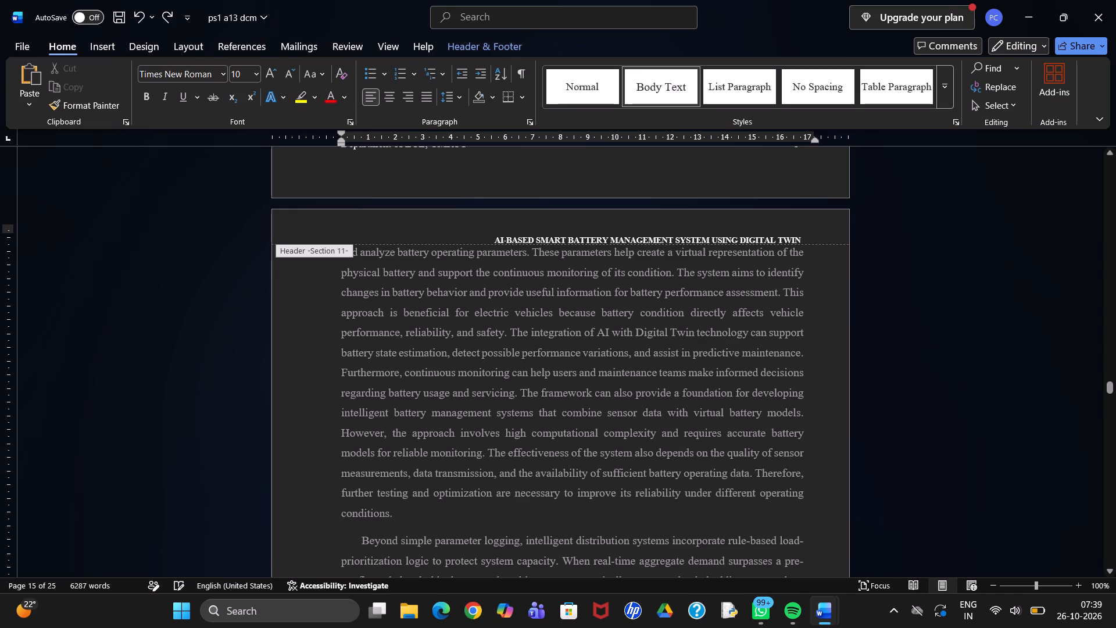
# Leave the header and insert two paragraph breaks before the body text starting "and analyze battery operating parameters".
pyautogui.click(357, 242)
pyautogui.click(305, 297)
pyautogui.doubleClick(328, 278)
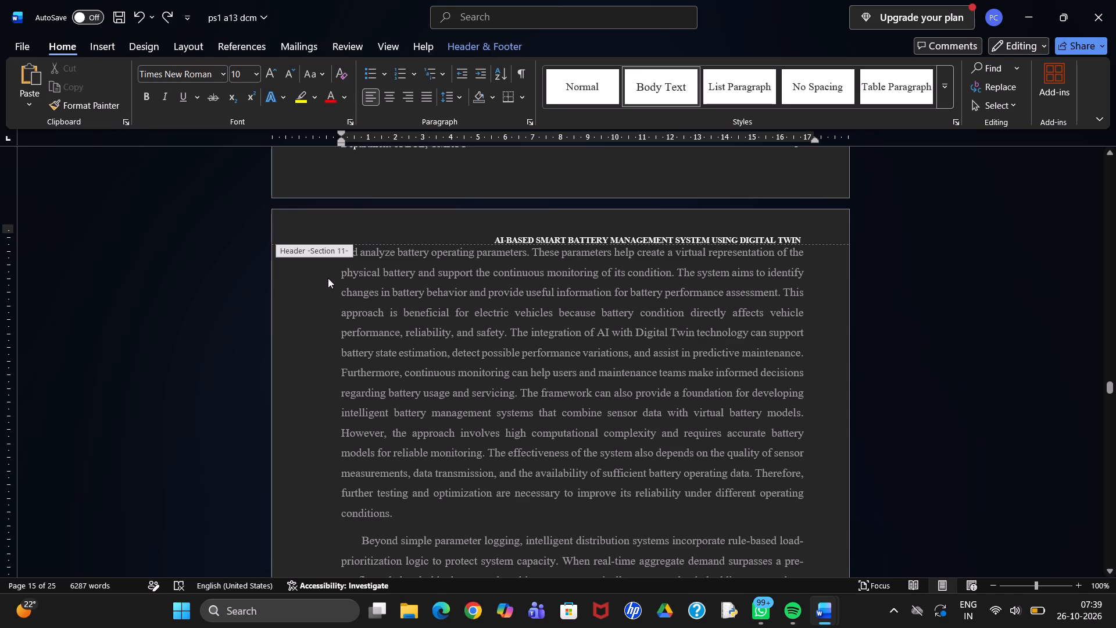
pyautogui.click(317, 288)
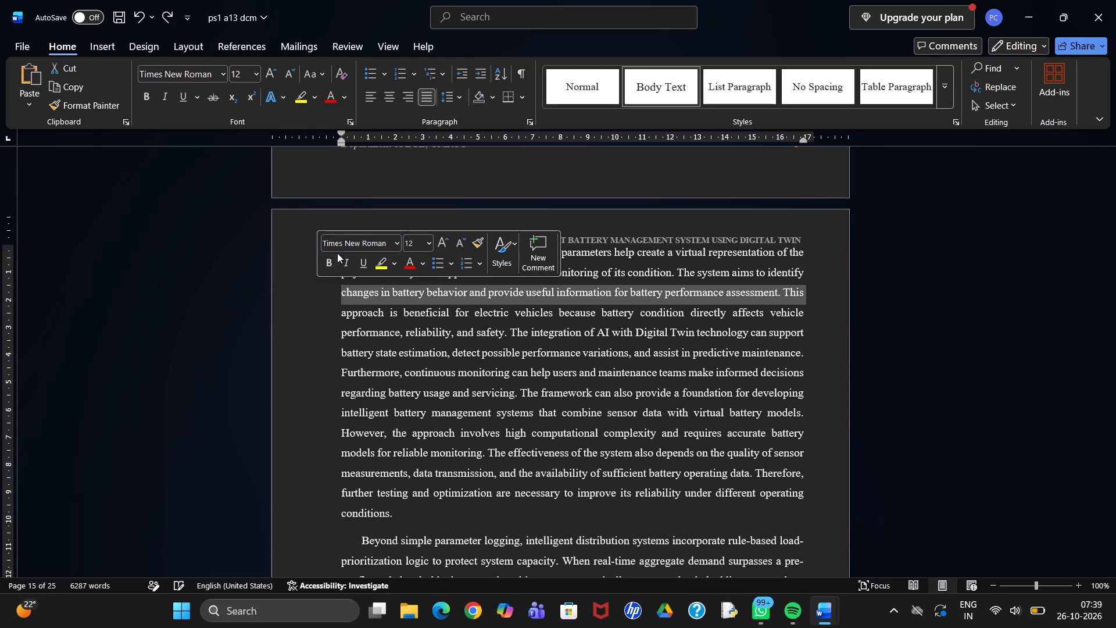
pyautogui.click(274, 321)
pyautogui.click(316, 249)
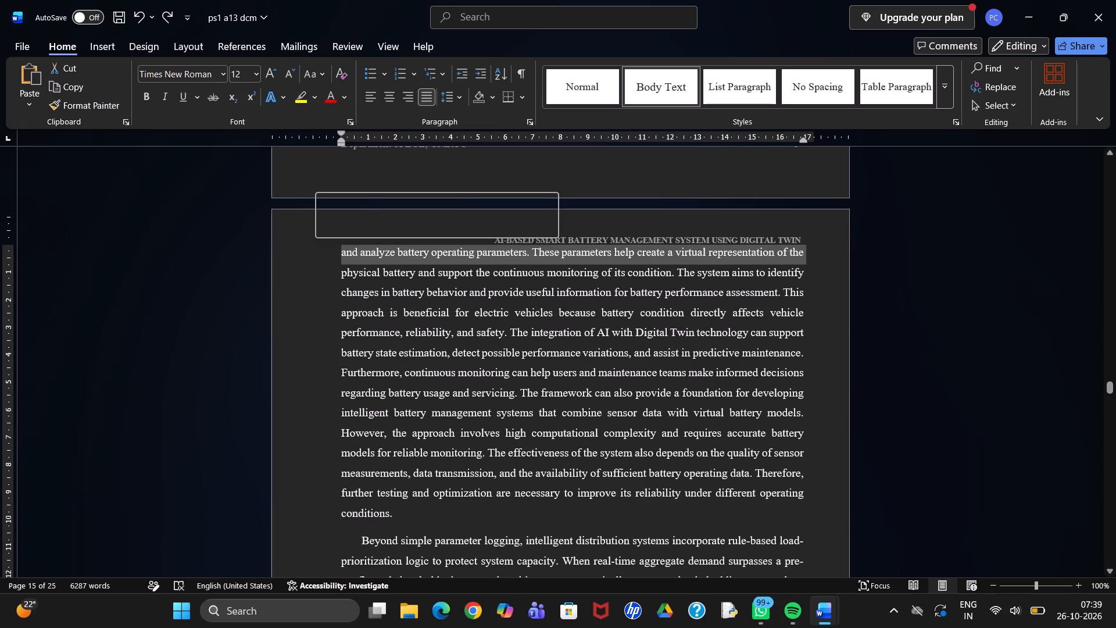
pyautogui.click(344, 254)
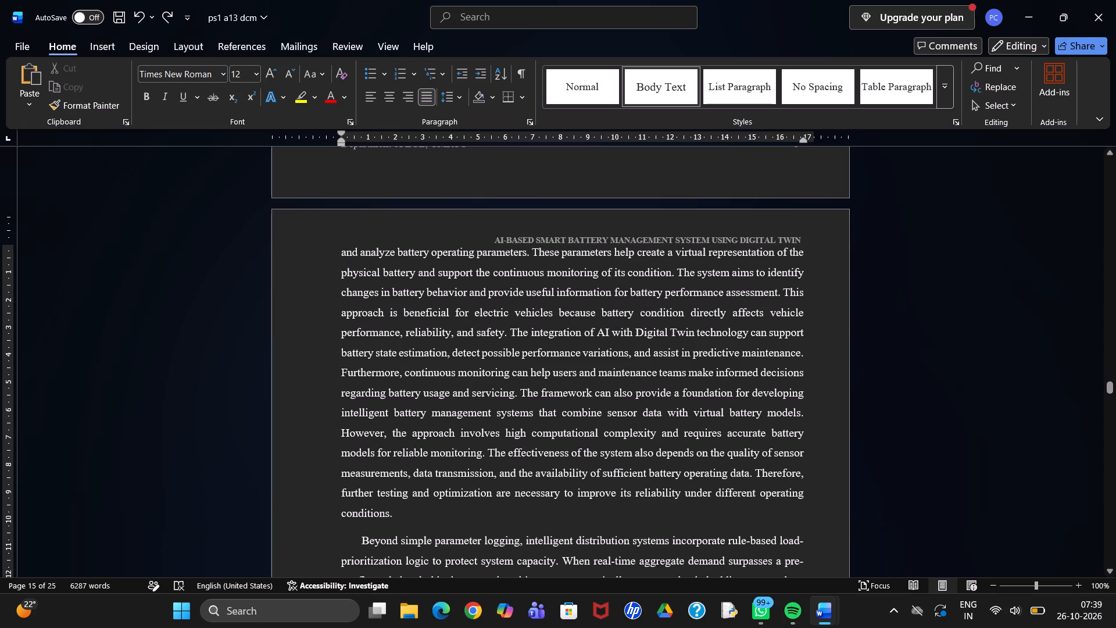
pyautogui.press('Return')
pyautogui.press('Return')
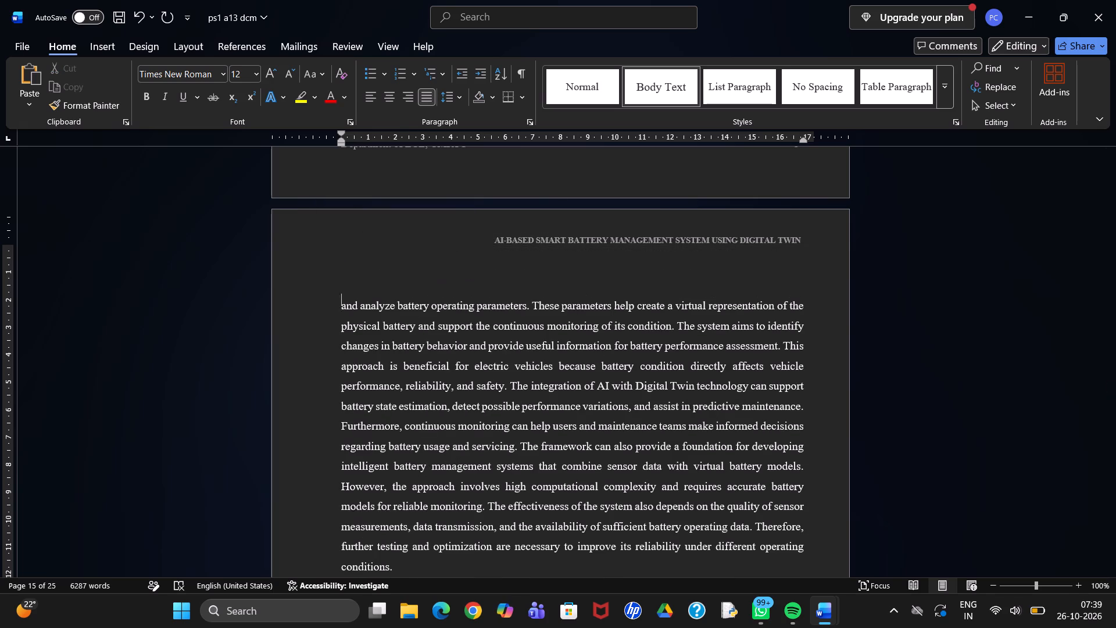
# Copy the orange line beneath the Section 10 header title, on the page containing the 1.6 Block Diagram heading.
pyautogui.doubleClick(522, 238)
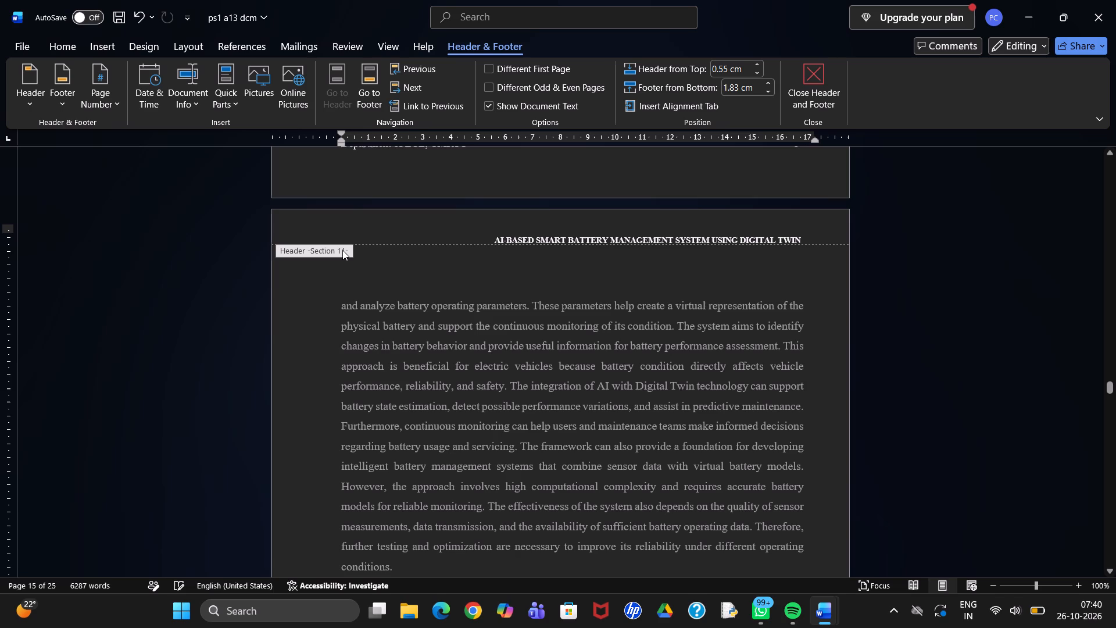
pyautogui.moveTo(342, 250); pyautogui.dragTo(342, 261)
pyautogui.scroll(1, 759, 244)
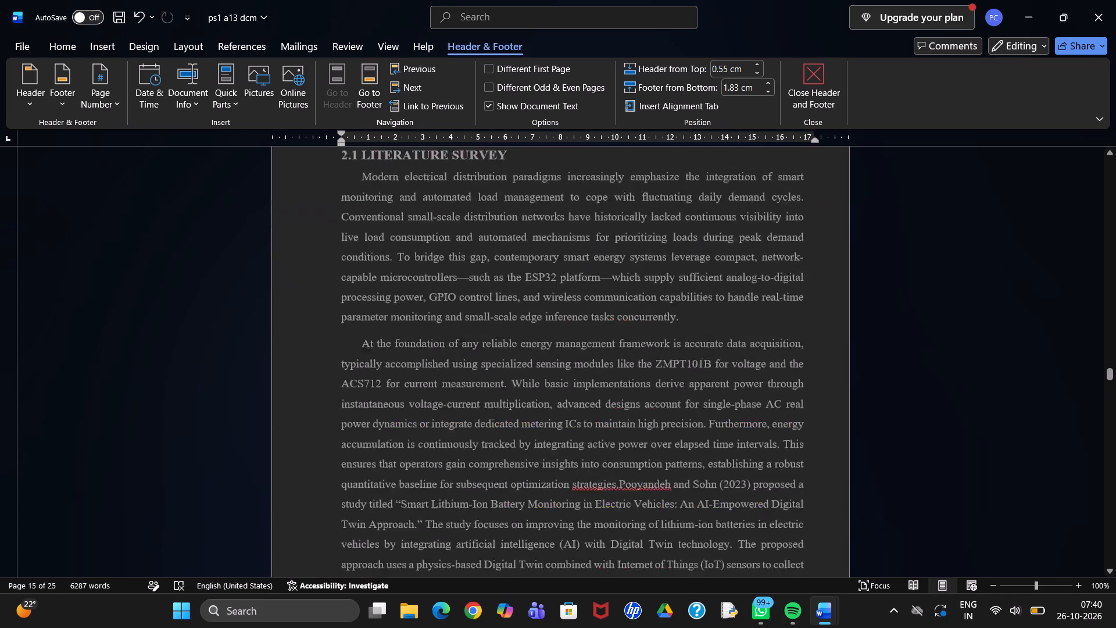
pyautogui.scroll(1, 759, 244)
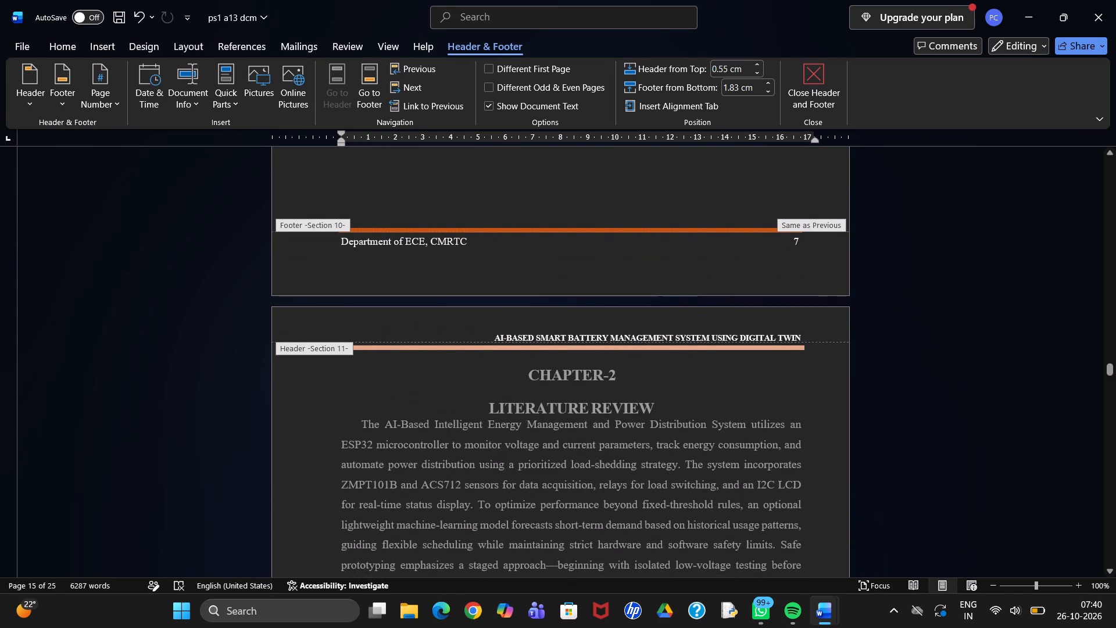
pyautogui.scroll(1, 759, 244)
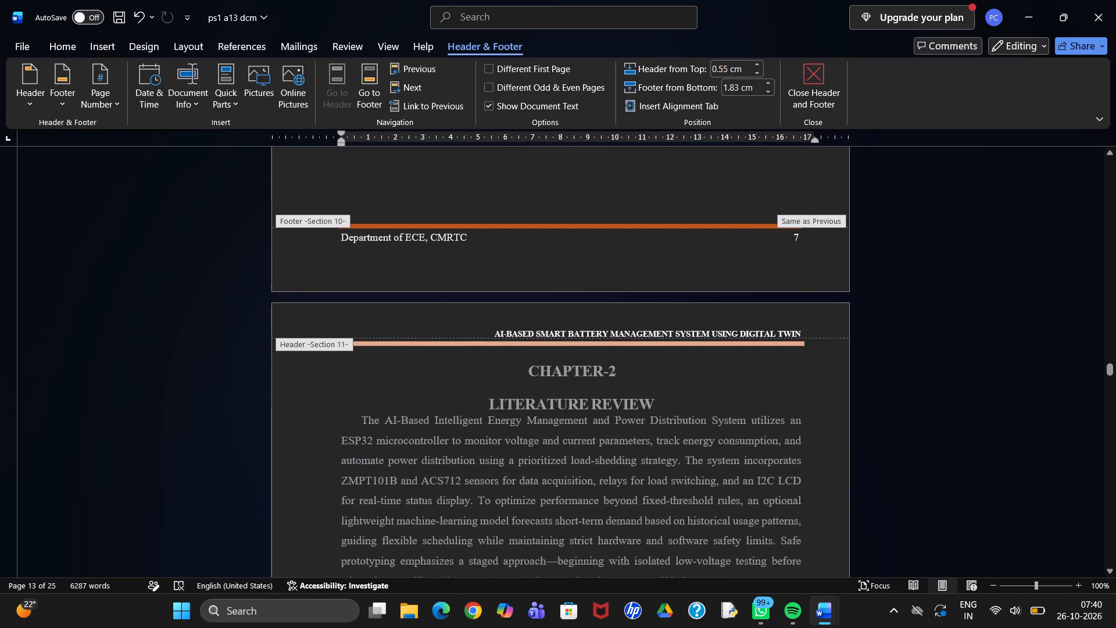
pyautogui.scroll(1, 748, 252)
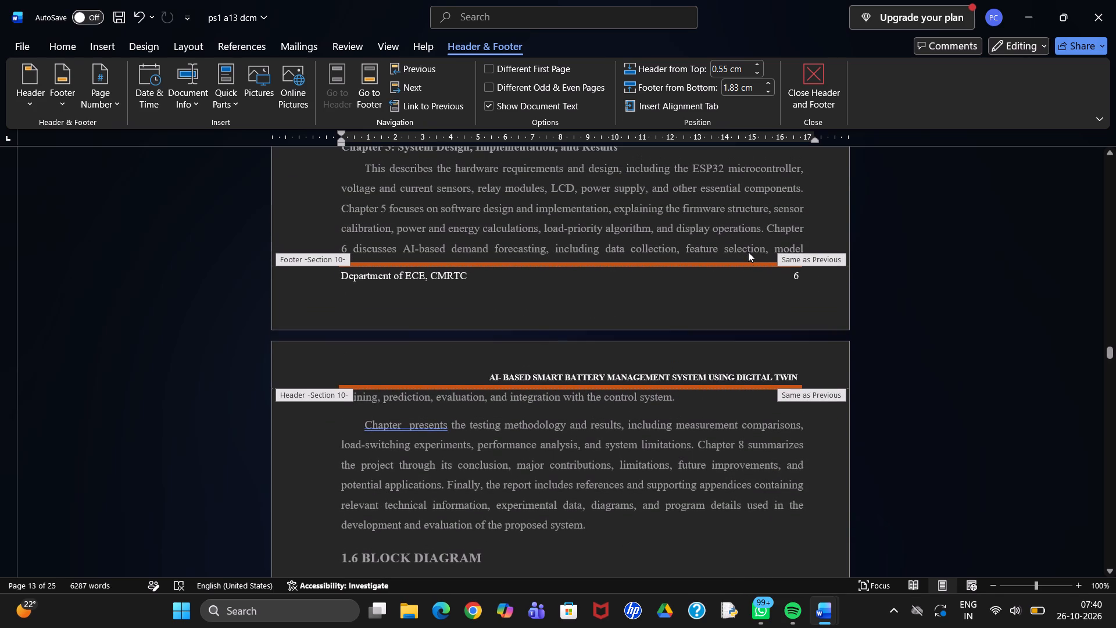
pyautogui.scroll(1, 748, 252)
pyautogui.tripleClick(729, 388)
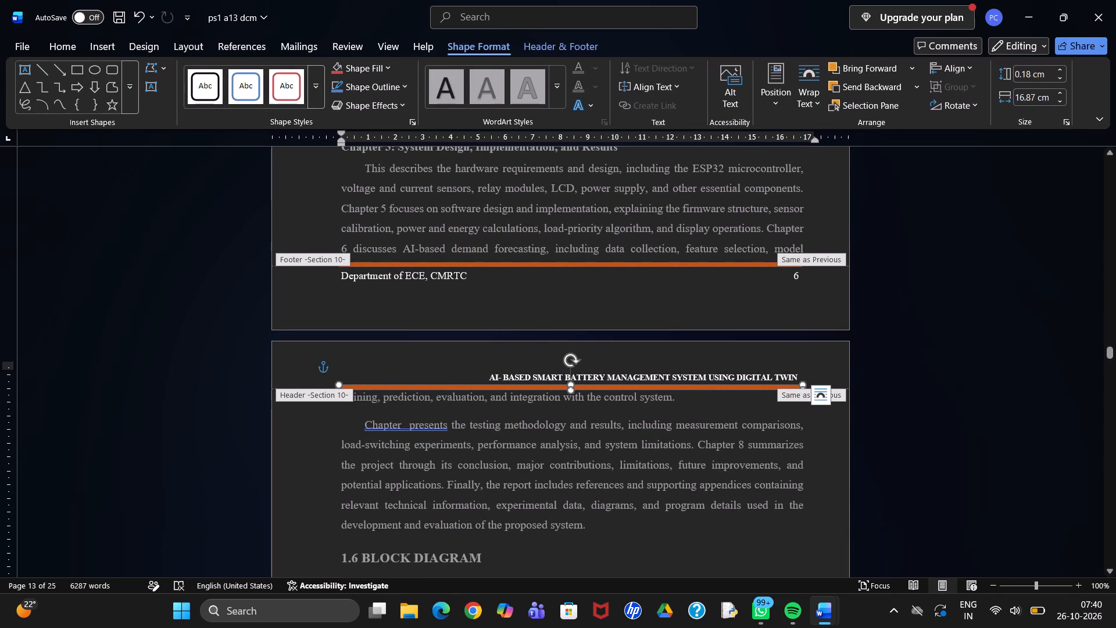
pyautogui.rightClick(729, 388)
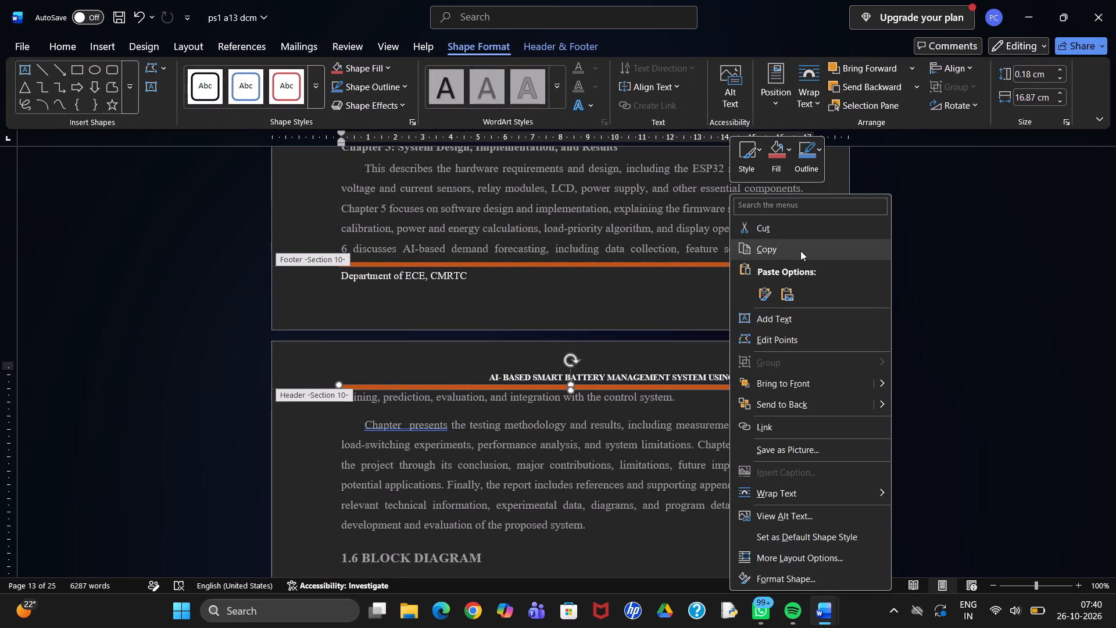
pyautogui.click(800, 251)
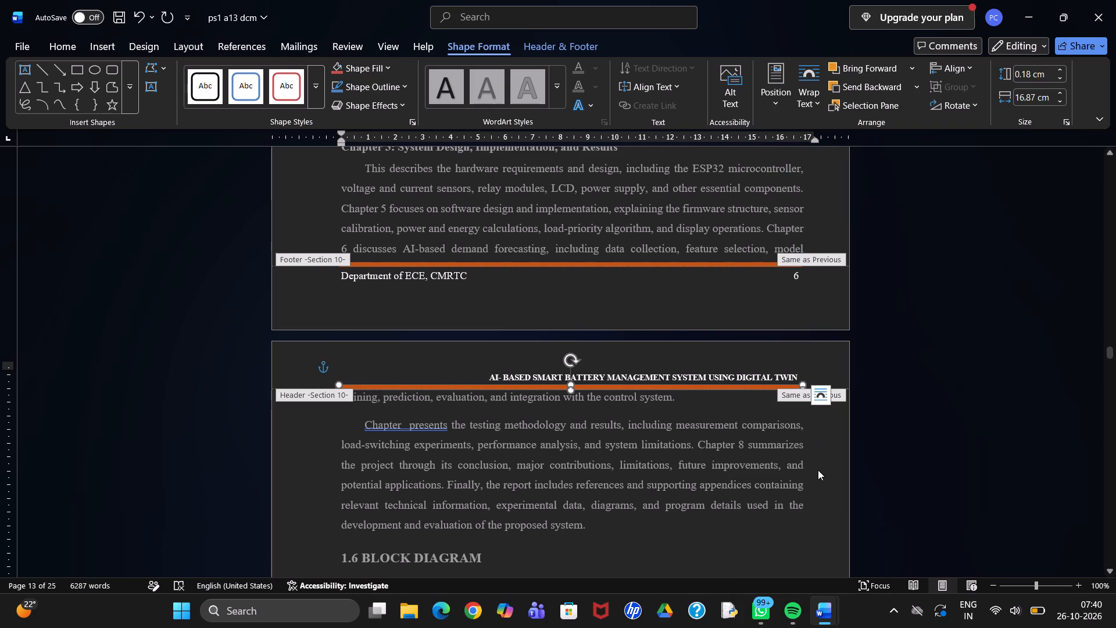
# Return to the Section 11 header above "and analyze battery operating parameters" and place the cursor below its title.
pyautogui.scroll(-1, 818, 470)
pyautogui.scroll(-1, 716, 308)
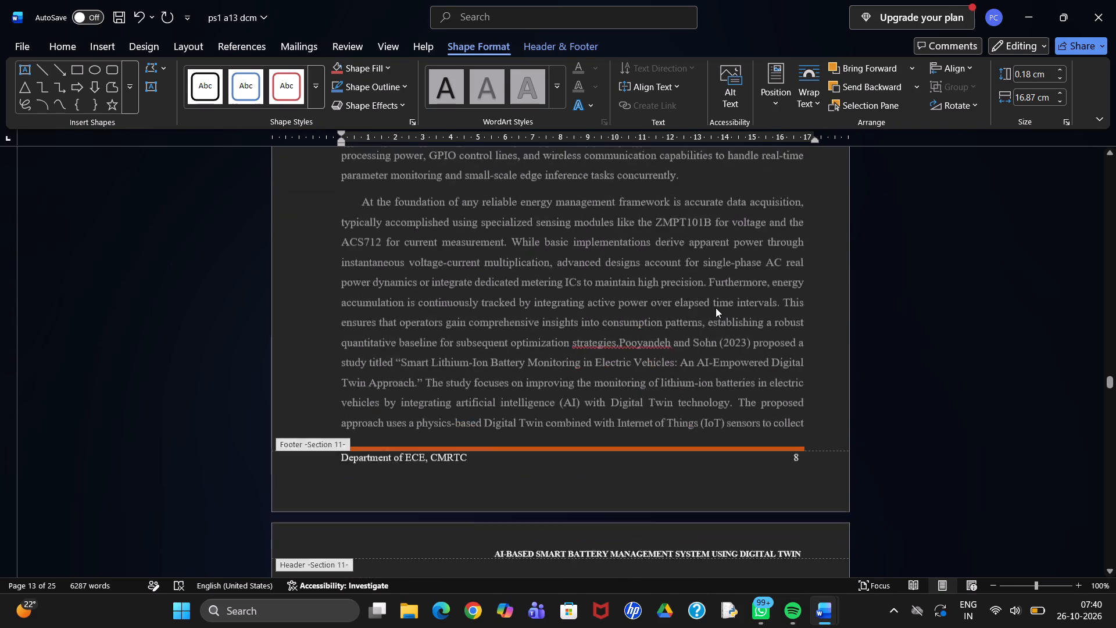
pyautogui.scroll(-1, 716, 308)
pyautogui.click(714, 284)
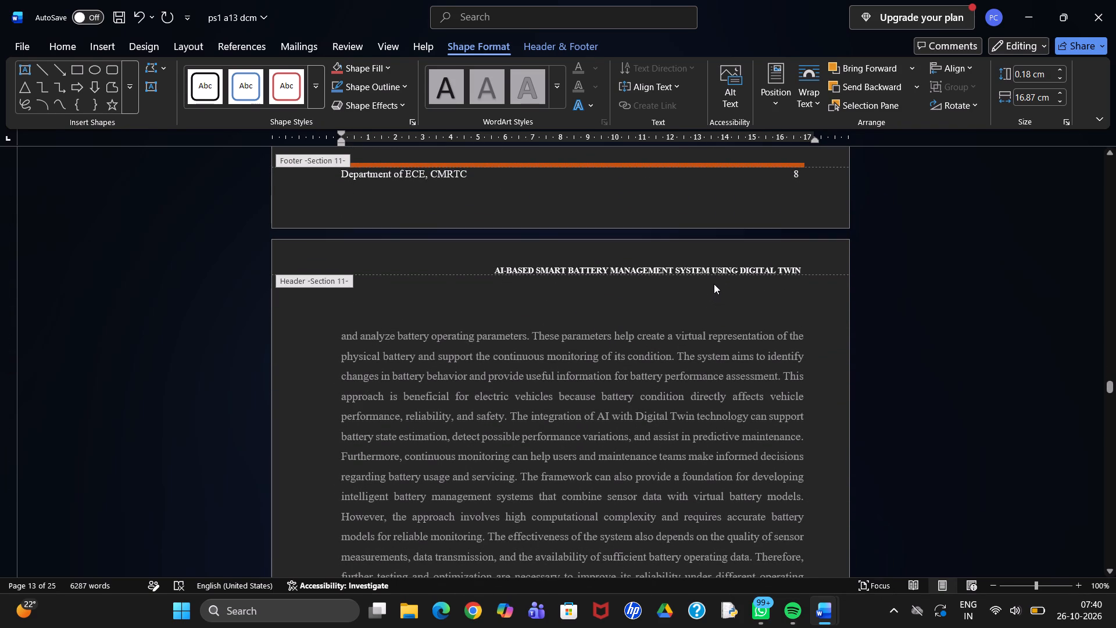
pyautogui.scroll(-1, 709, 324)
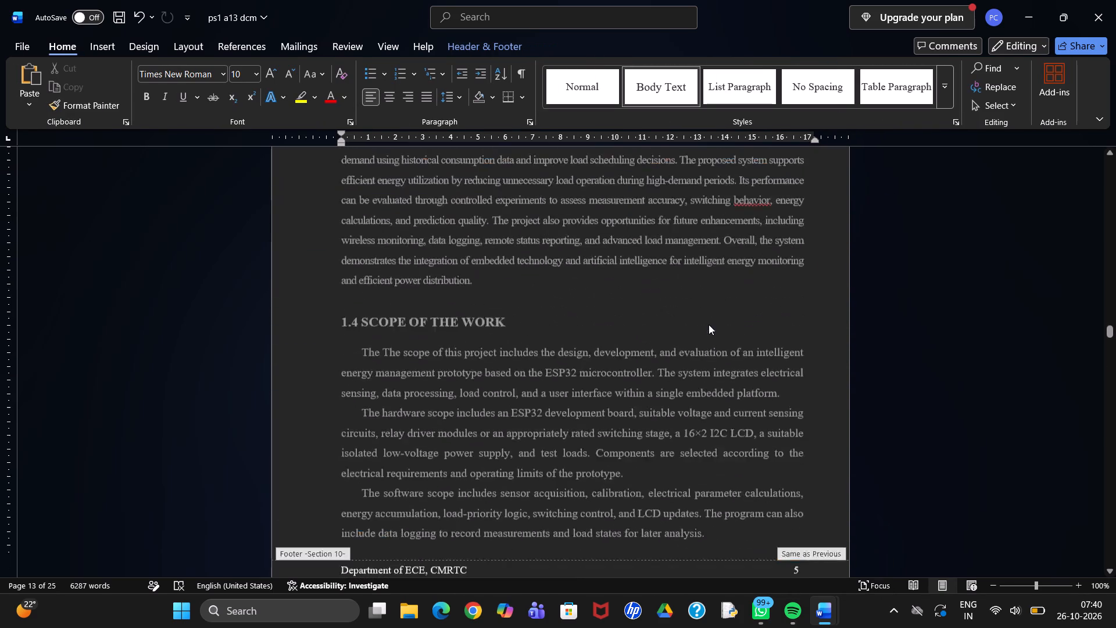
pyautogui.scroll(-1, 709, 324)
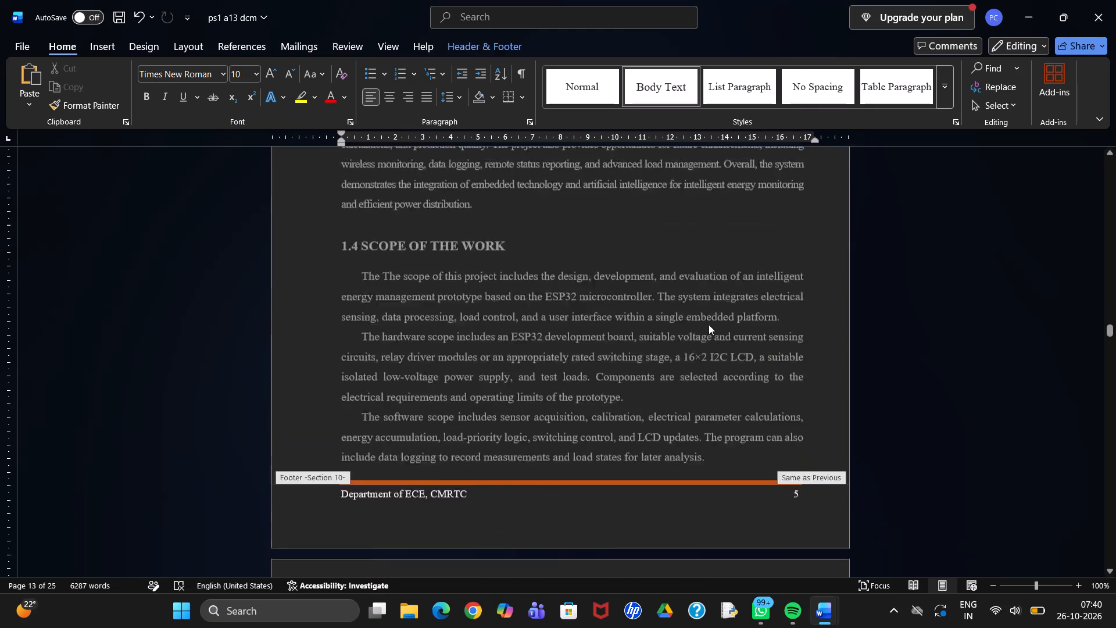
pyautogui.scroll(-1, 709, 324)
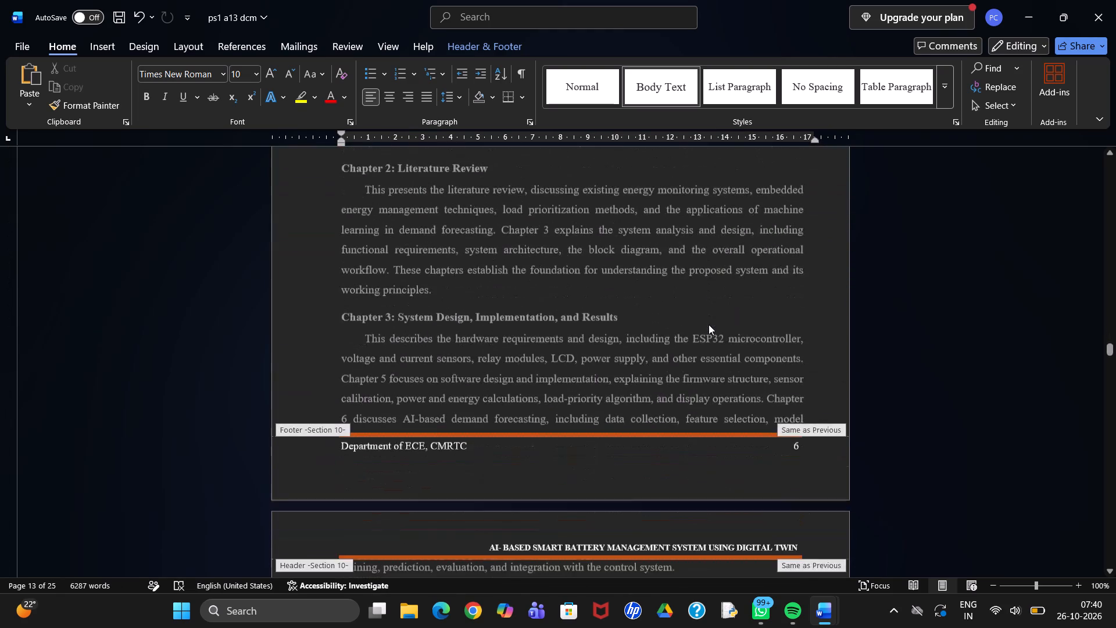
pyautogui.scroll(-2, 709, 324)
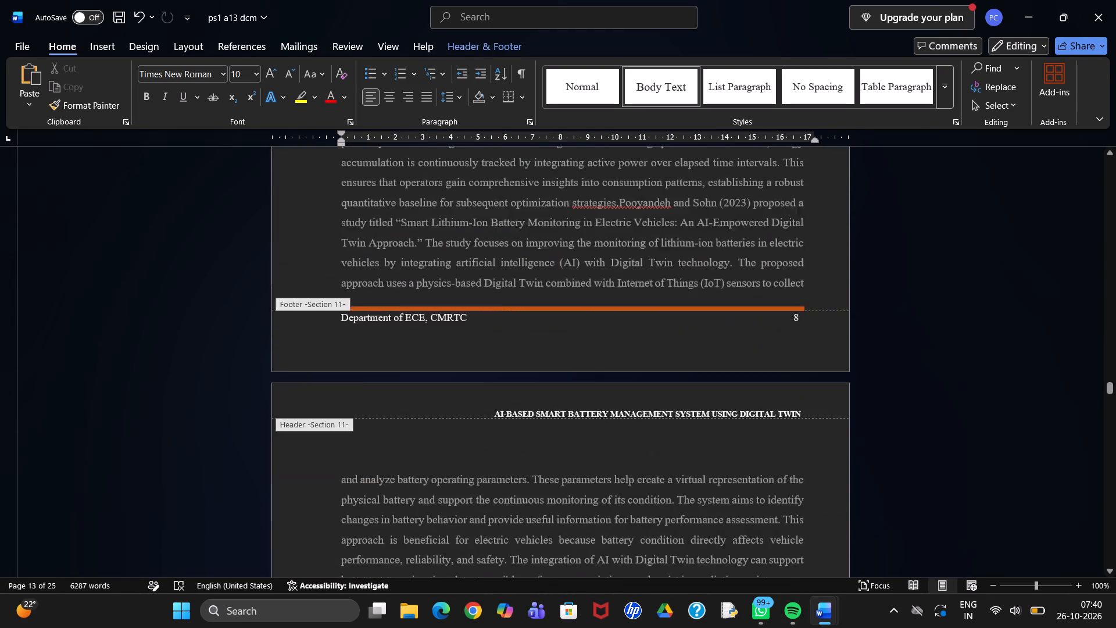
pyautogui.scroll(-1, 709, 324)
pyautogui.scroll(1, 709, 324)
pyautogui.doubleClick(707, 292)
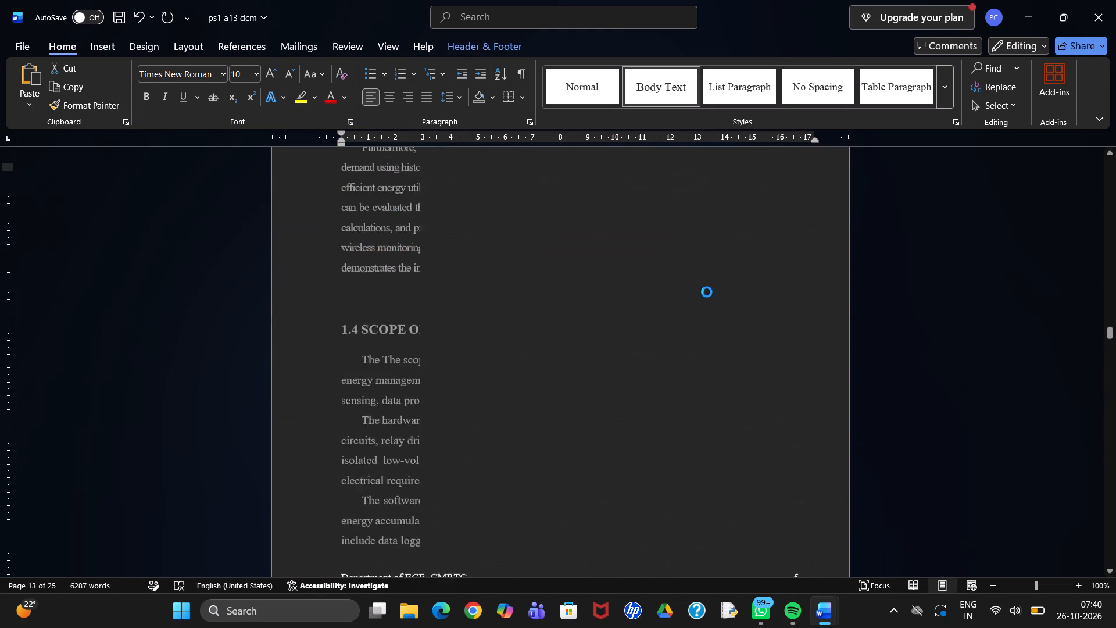
# Look through the remaining Chapter 2 pages and the Chapter 3 System Design pages, checking their text, headers and block diagram.
pyautogui.scroll(-5, 707, 292)
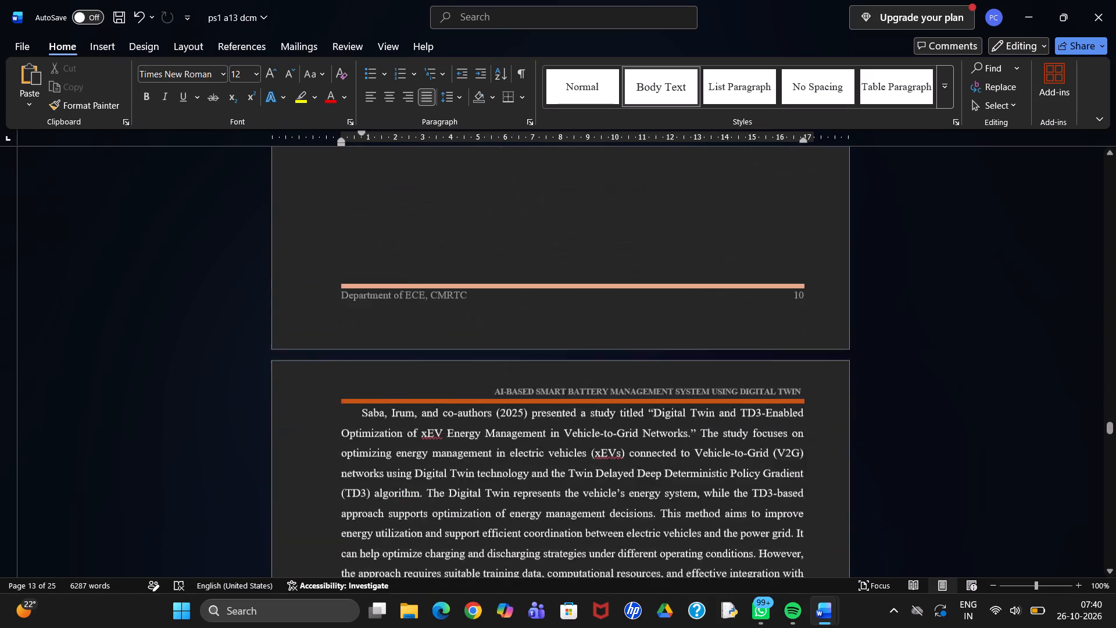
pyautogui.scroll(-2, 707, 292)
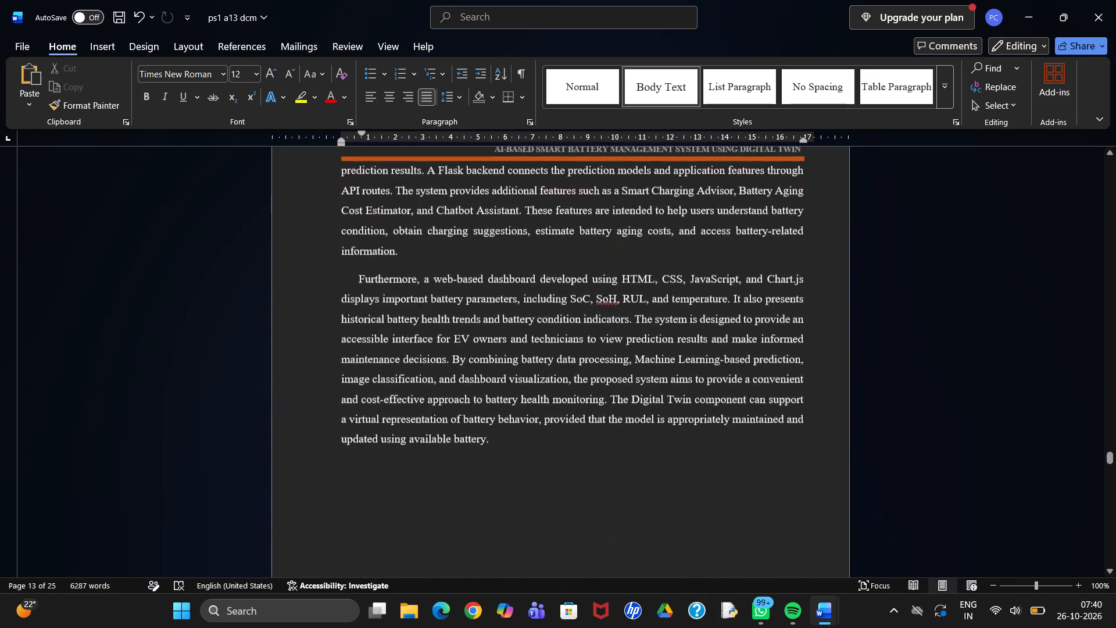
pyautogui.scroll(-2, 707, 292)
pyautogui.scroll(1, 707, 292)
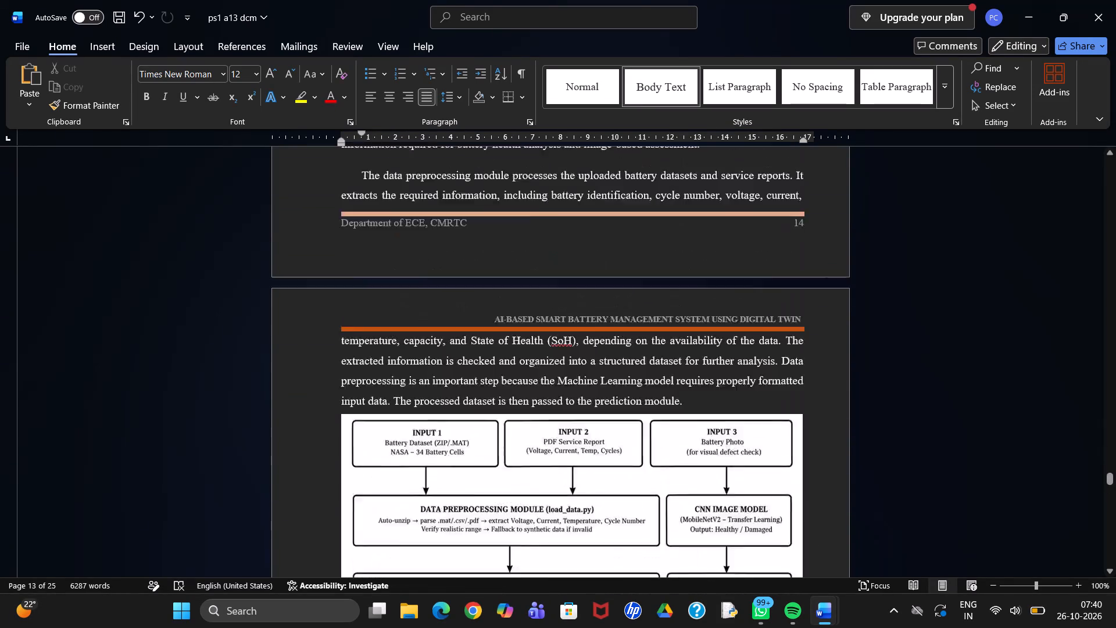
pyautogui.scroll(2, 707, 292)
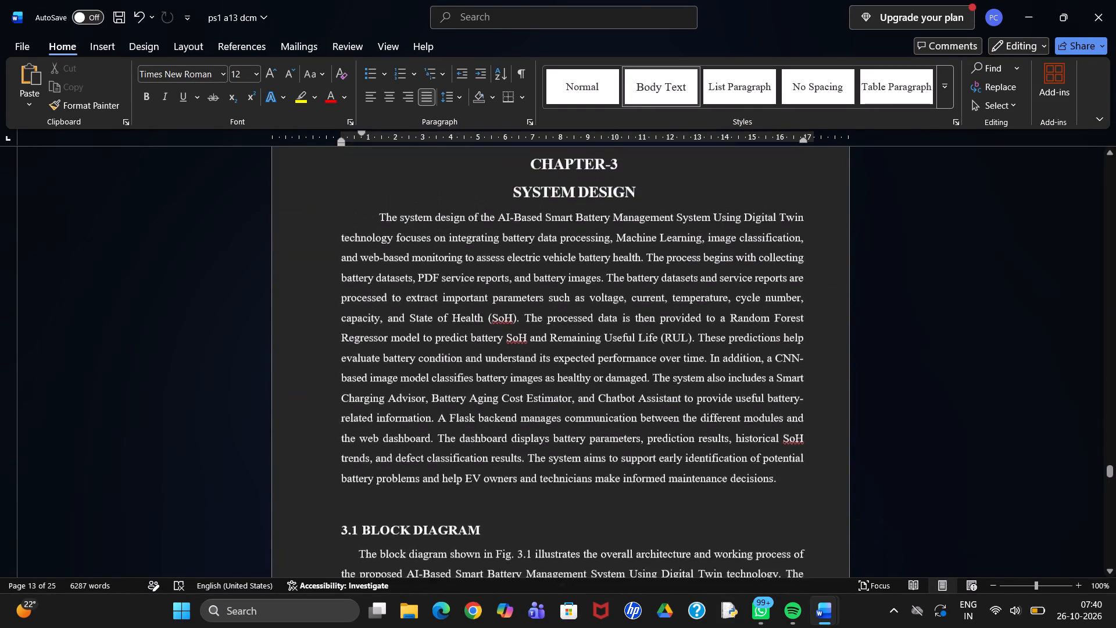
# Insert two paragraph breaks before "through strategic State of Charge (SoC) management" at the top of the page after page 9.
pyautogui.scroll(3, 707, 292)
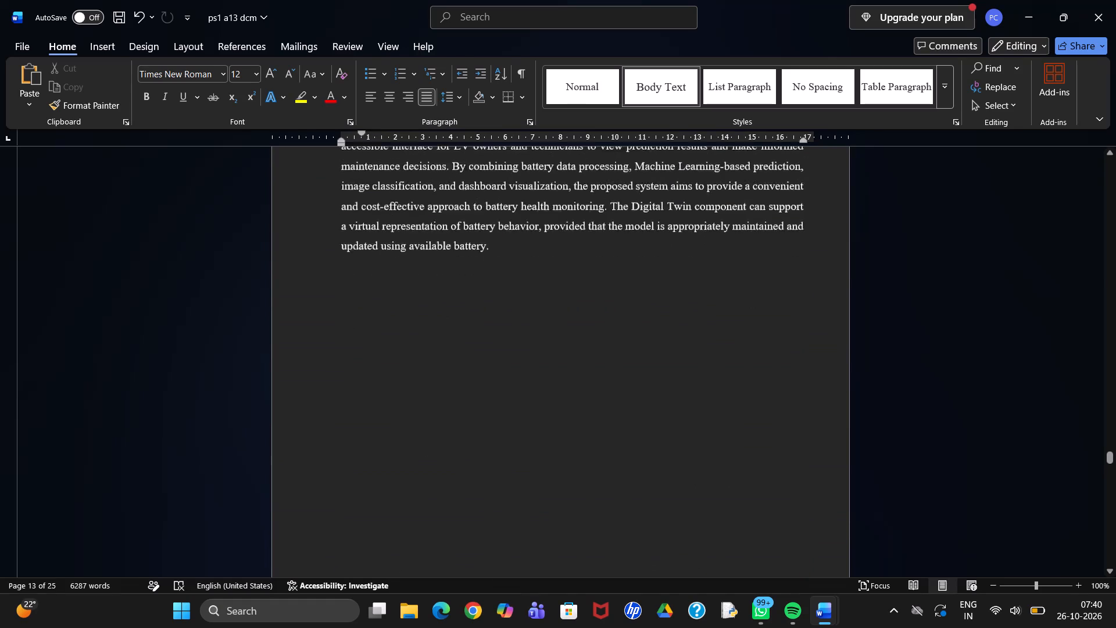
pyautogui.scroll(3, 707, 292)
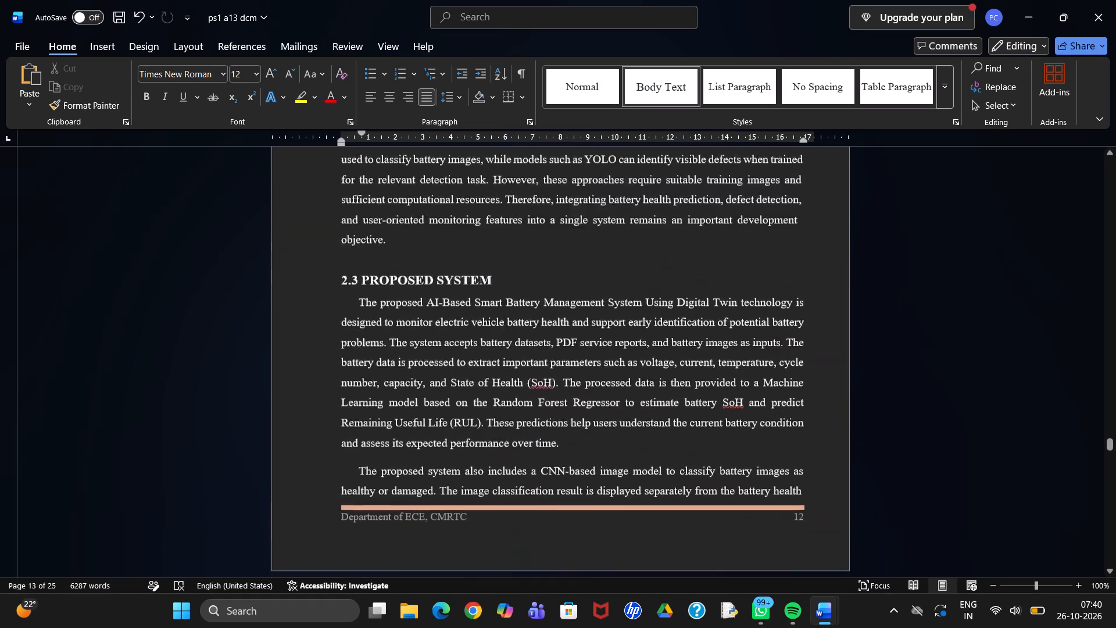
pyautogui.scroll(3, 707, 292)
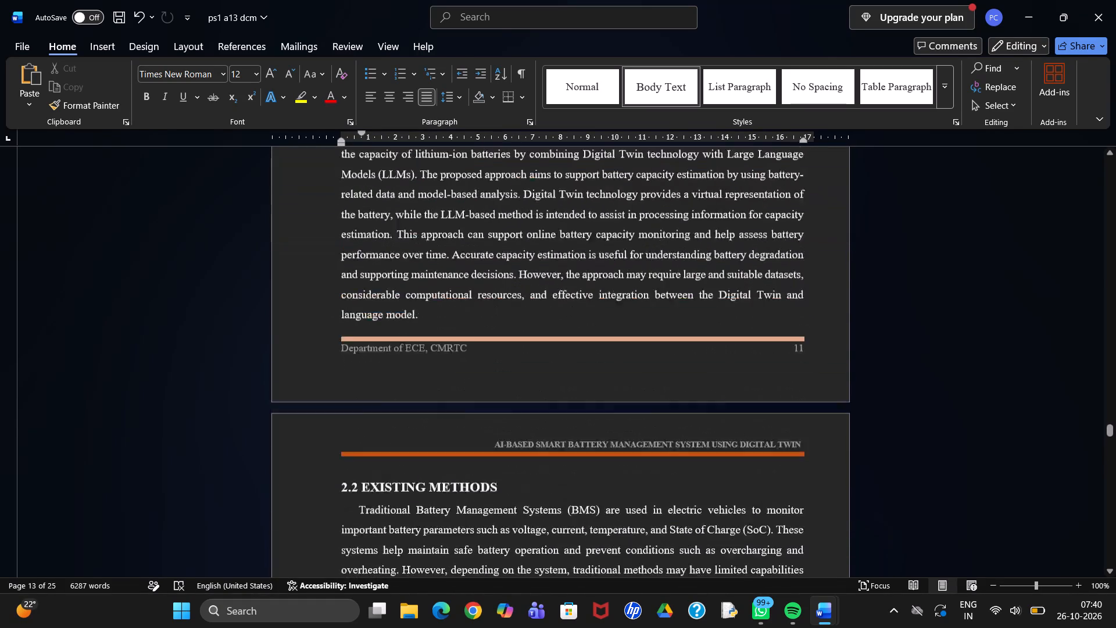
pyautogui.scroll(3, 707, 292)
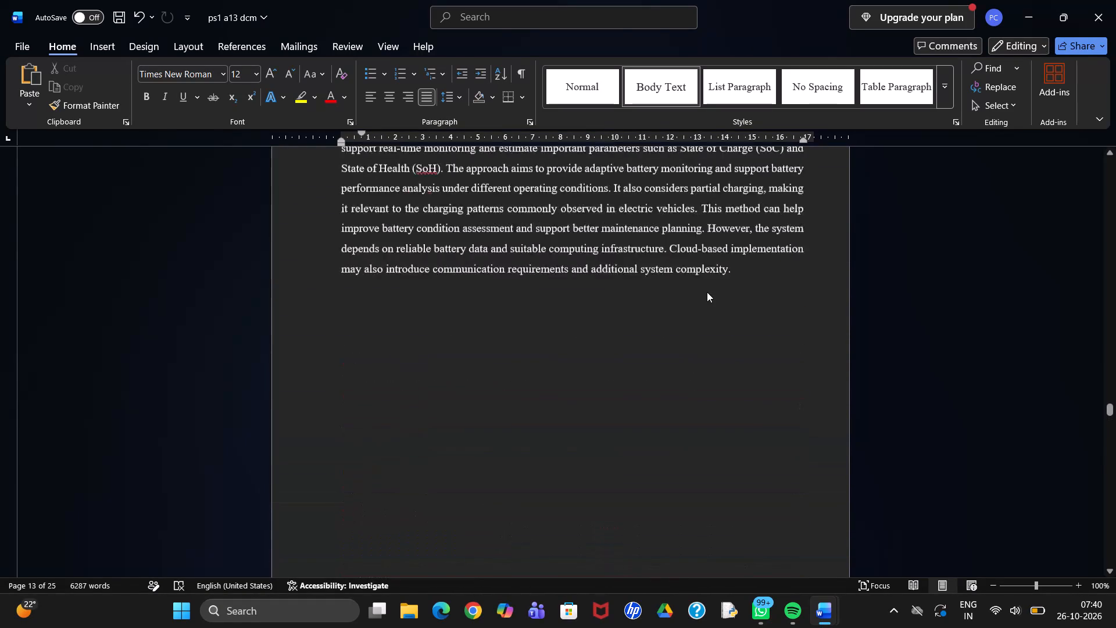
pyautogui.scroll(1, 707, 292)
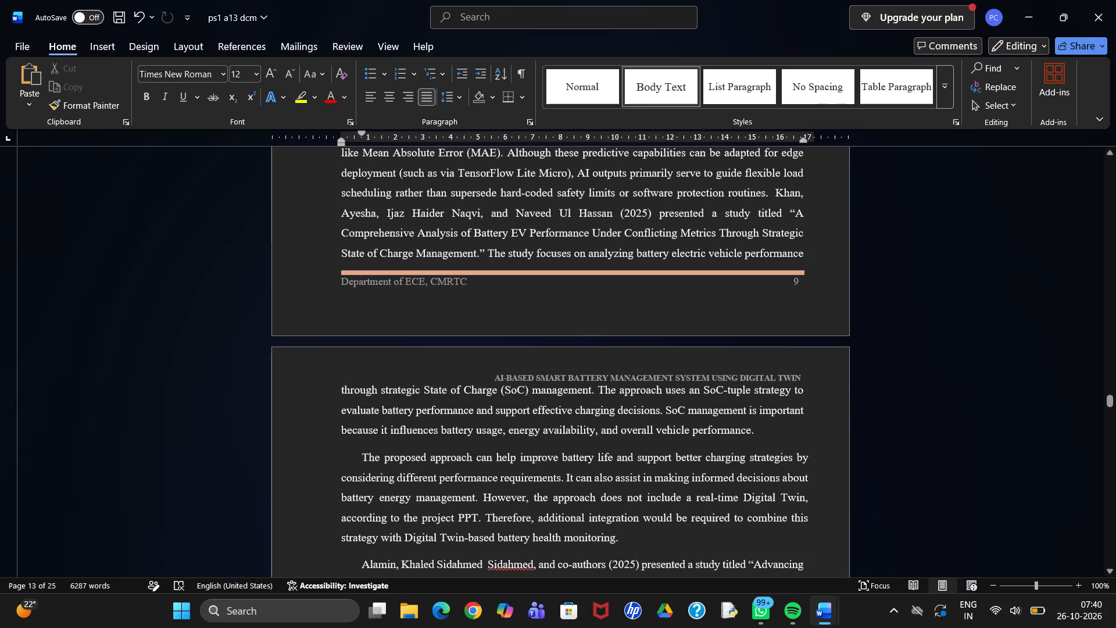
pyautogui.click(806, 383)
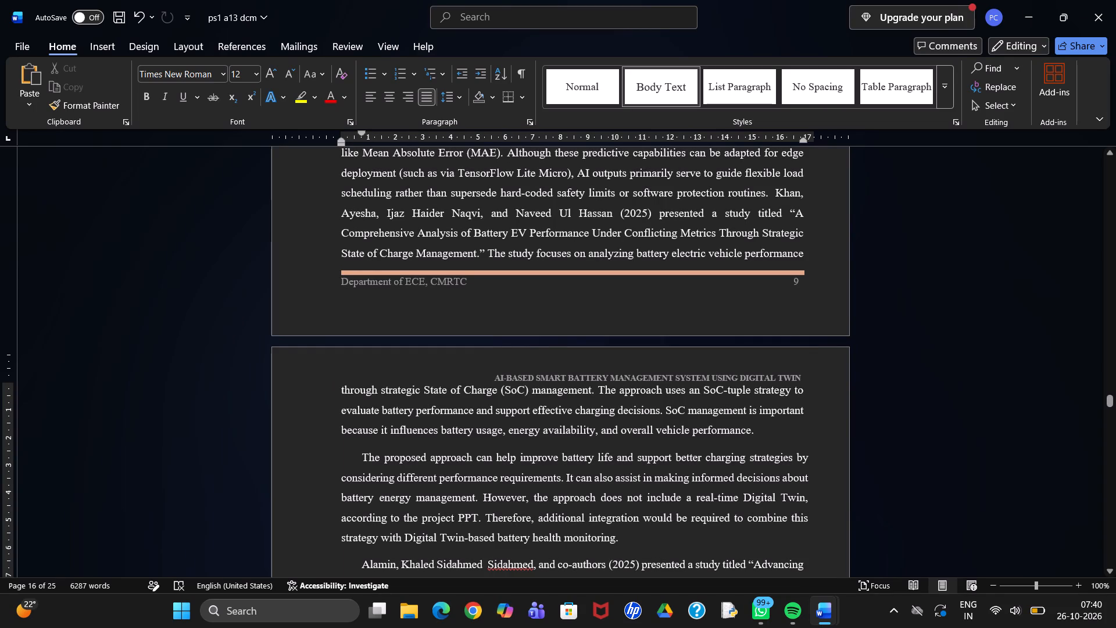
pyautogui.click(344, 386)
pyautogui.press('Left')
pyautogui.press('Return')
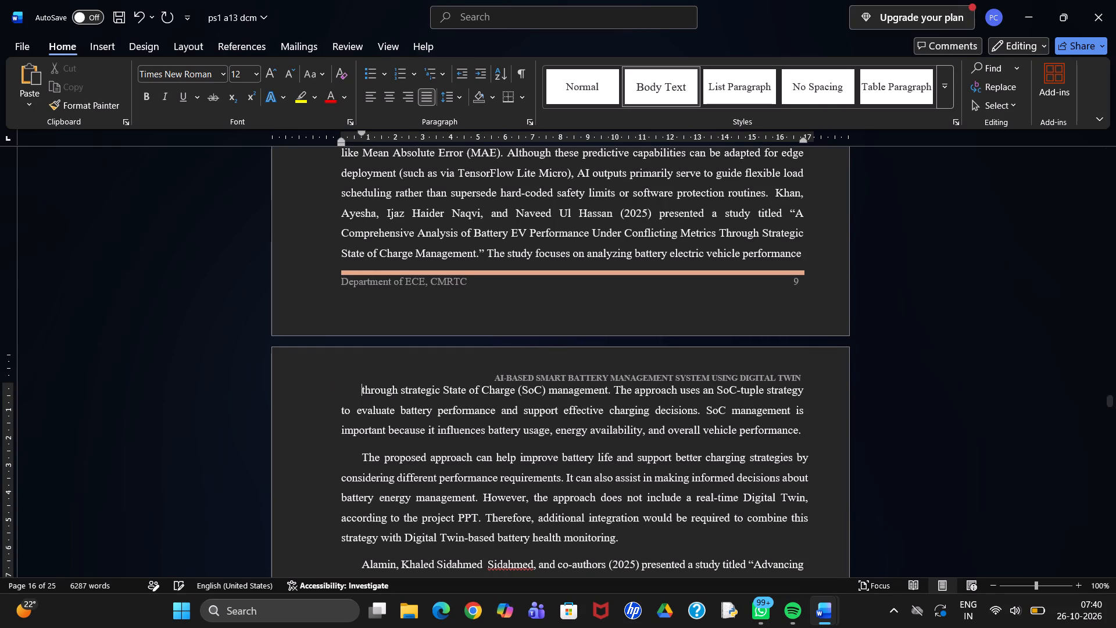
pyautogui.press('Return')
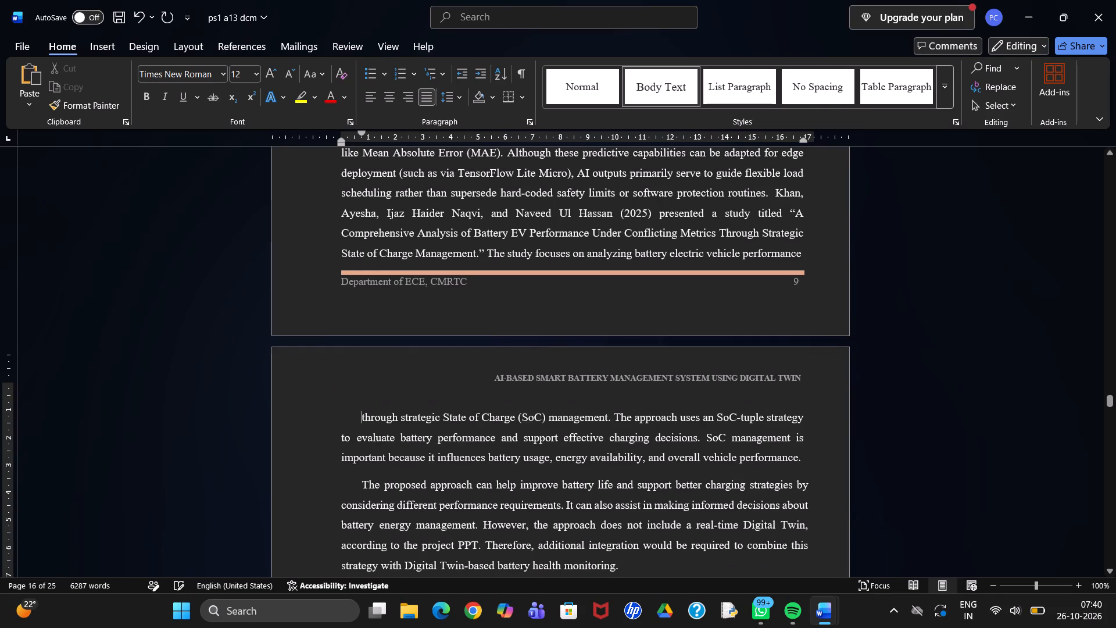
# Paste the copied orange line into the new blank paragraph and position it directly beneath the page's header title.
pyautogui.doubleClick(471, 398)
pyautogui.hotkey('ctrl', 'v')
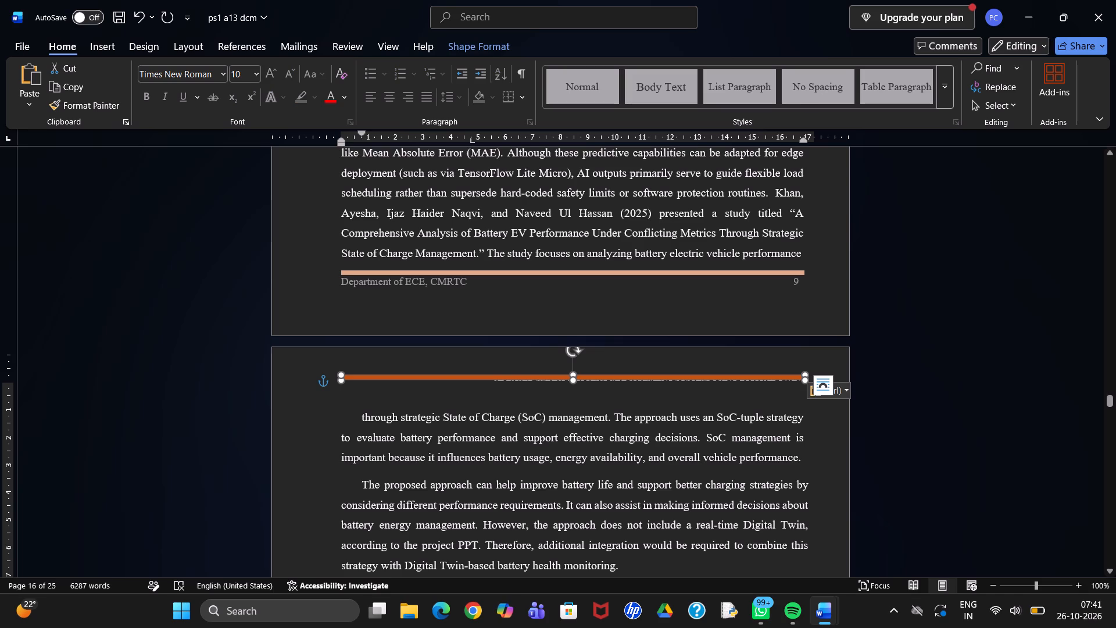
pyautogui.moveTo(437, 376); pyautogui.dragTo(437, 399)
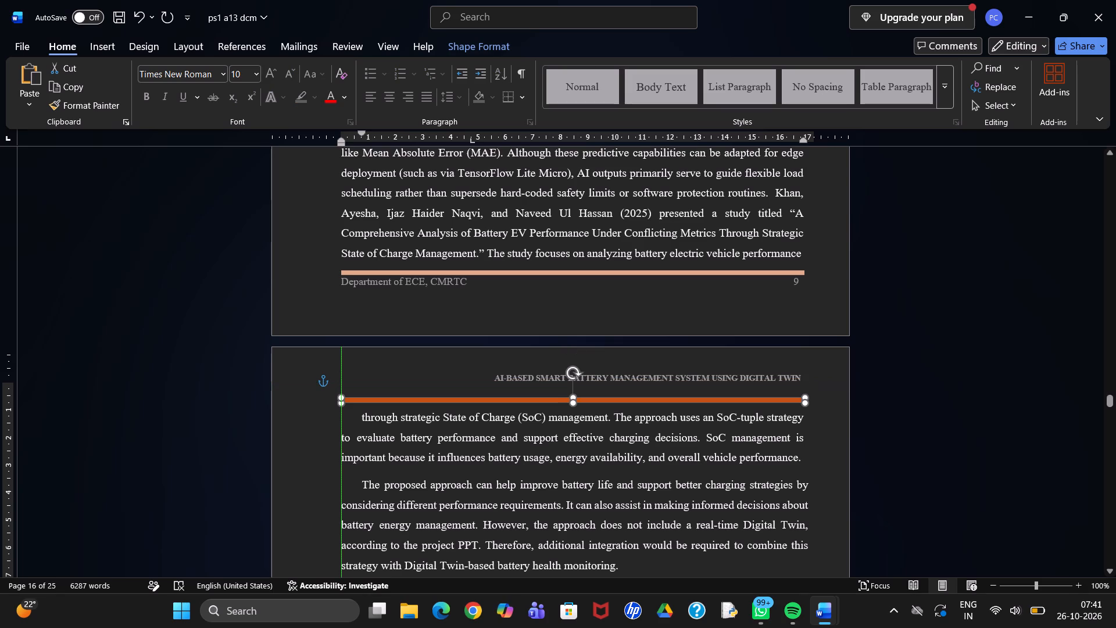
pyautogui.moveTo(437, 399); pyautogui.dragTo(441, 387)
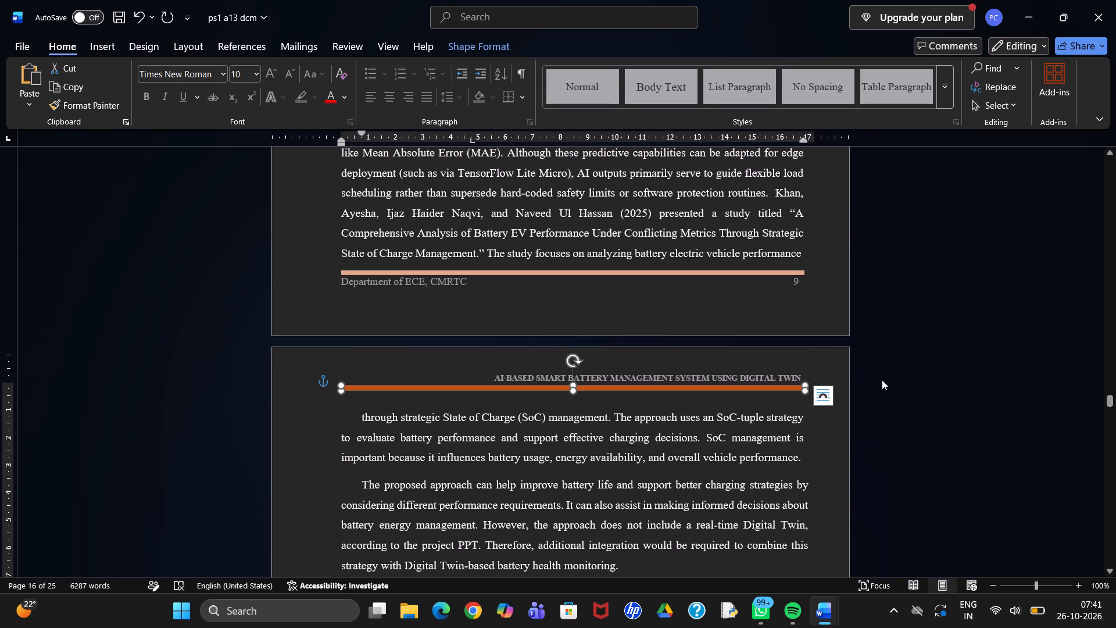
pyautogui.click(882, 380)
pyautogui.hscroll(1, 692, 431)
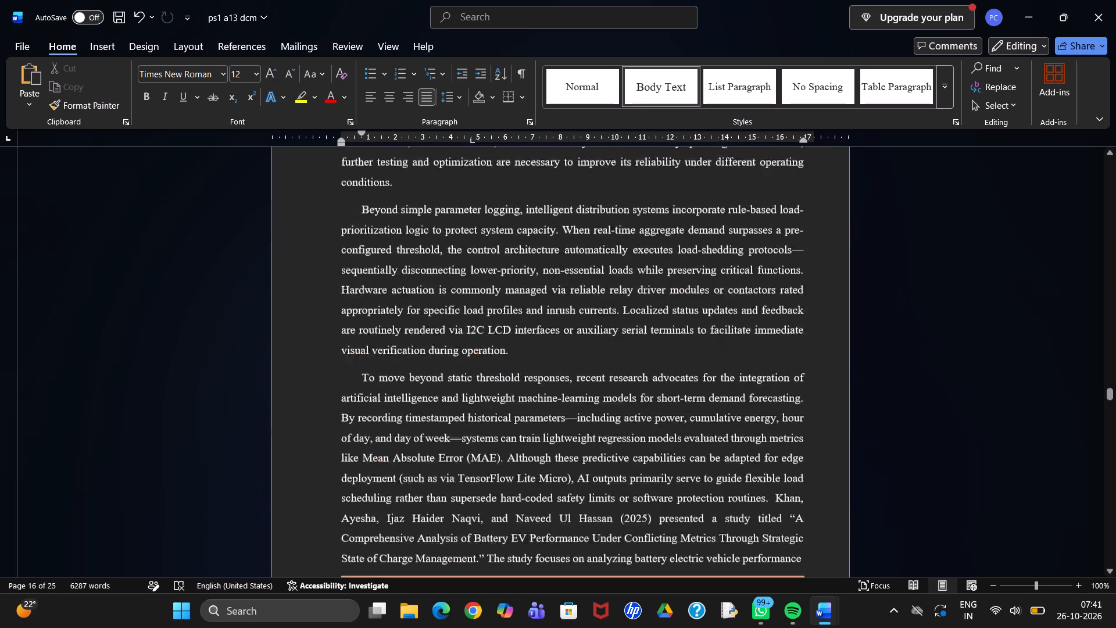
pyautogui.hscroll(1, 692, 431)
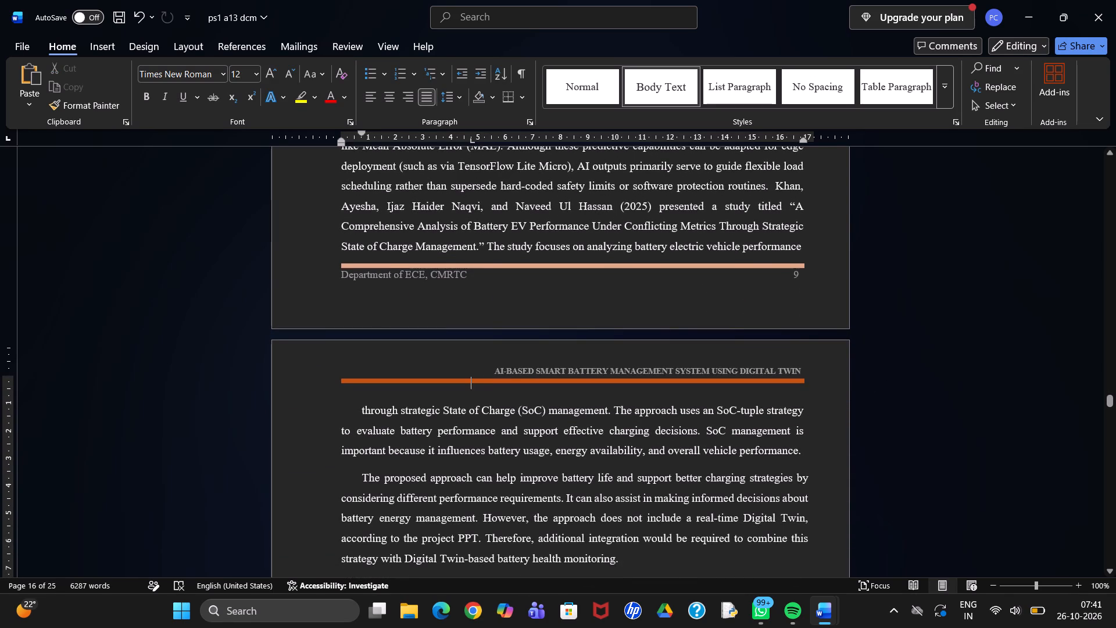
pyautogui.press('Escape')
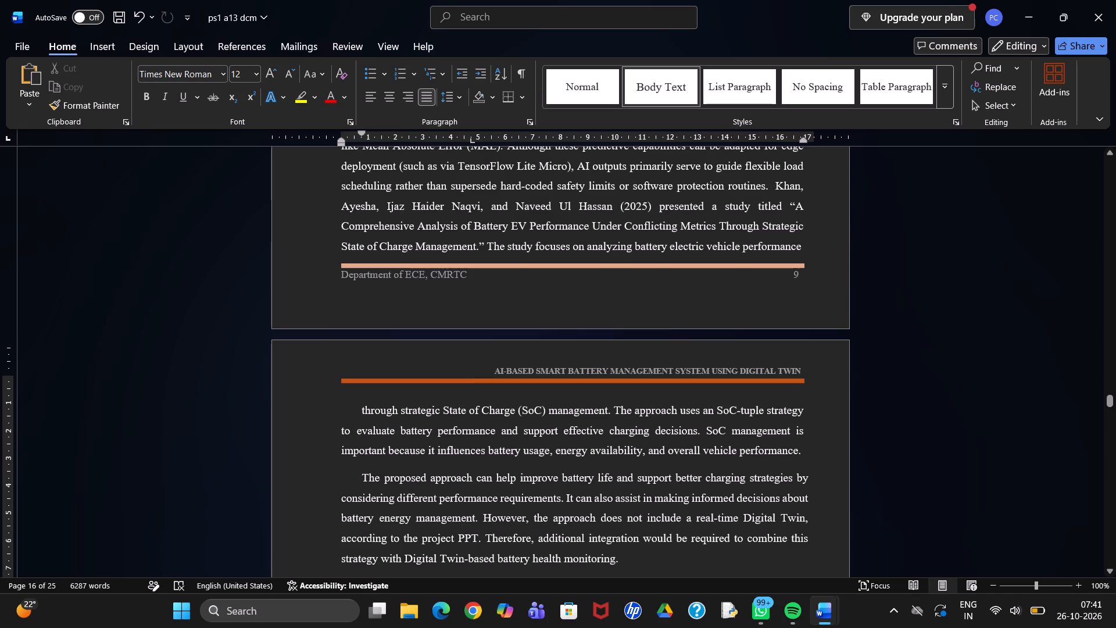
pyautogui.press('Escape')
# Remove the first-line indent from the paragraph starting "through strategic State of Charge", keeping the blank line above it.
pyautogui.click(358, 406)
pyautogui.press('BackSpace')
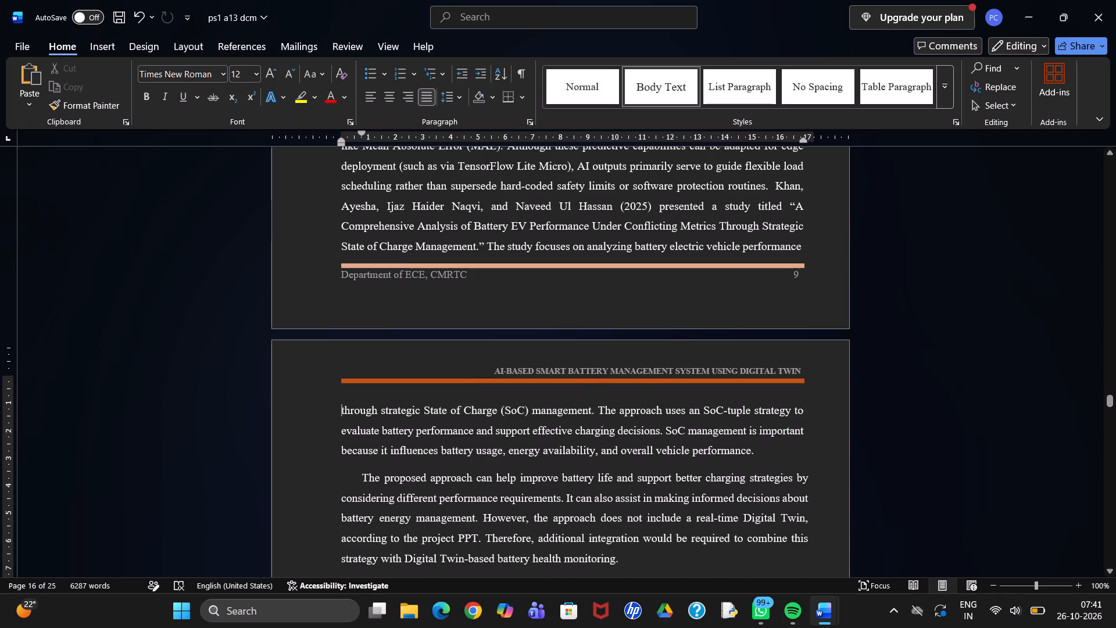
pyautogui.press('BackSpace')
pyautogui.press('Return')
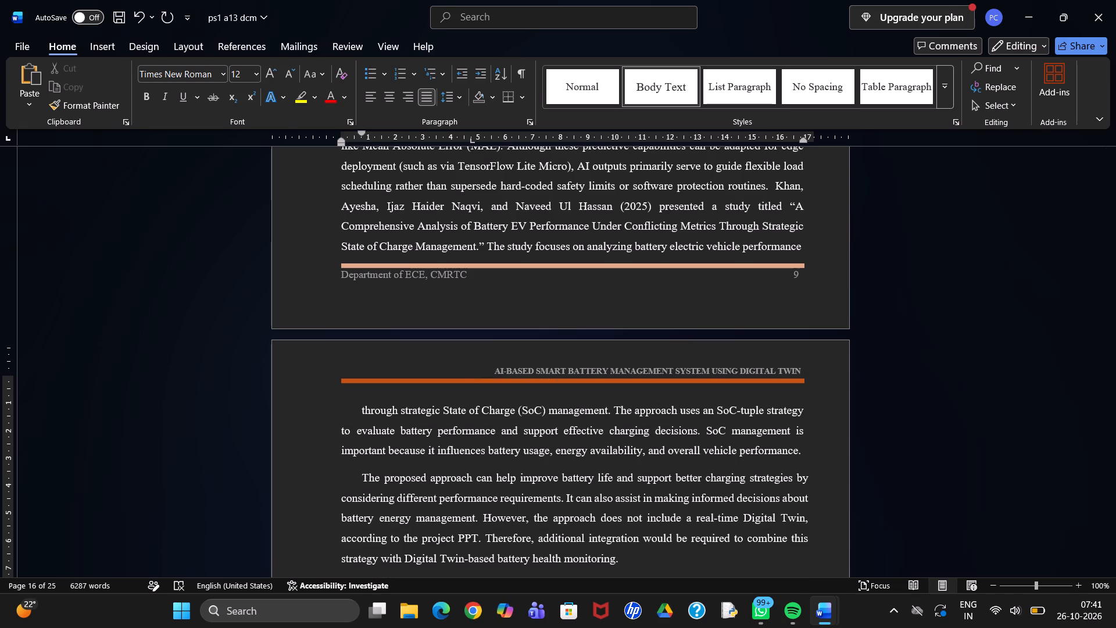
pyautogui.press('BackSpace')
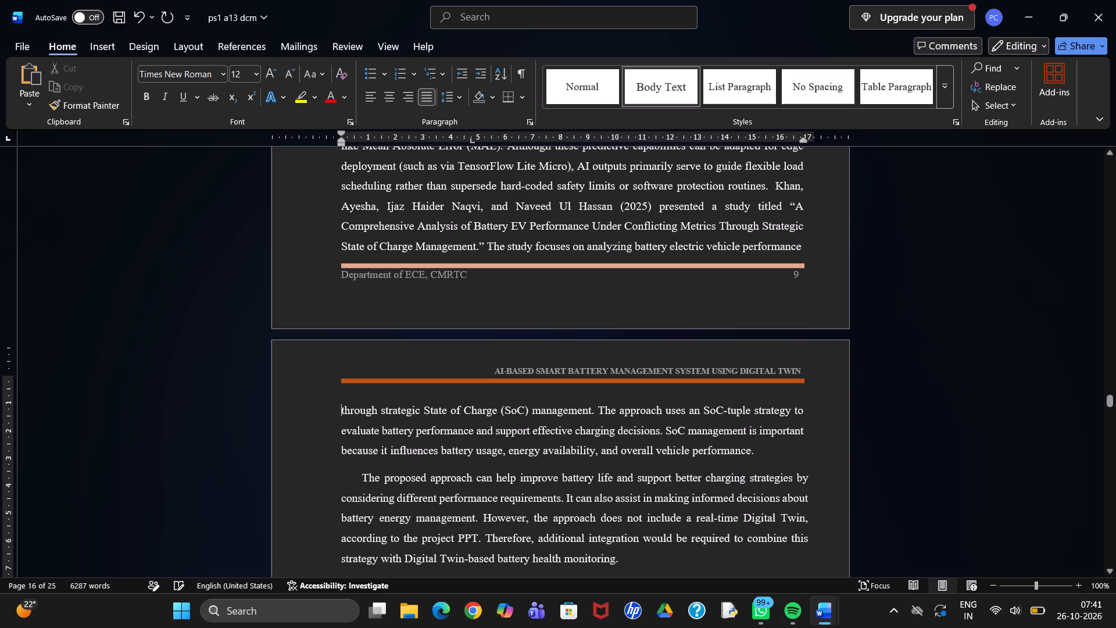
pyautogui.scroll(-1, 389, 421)
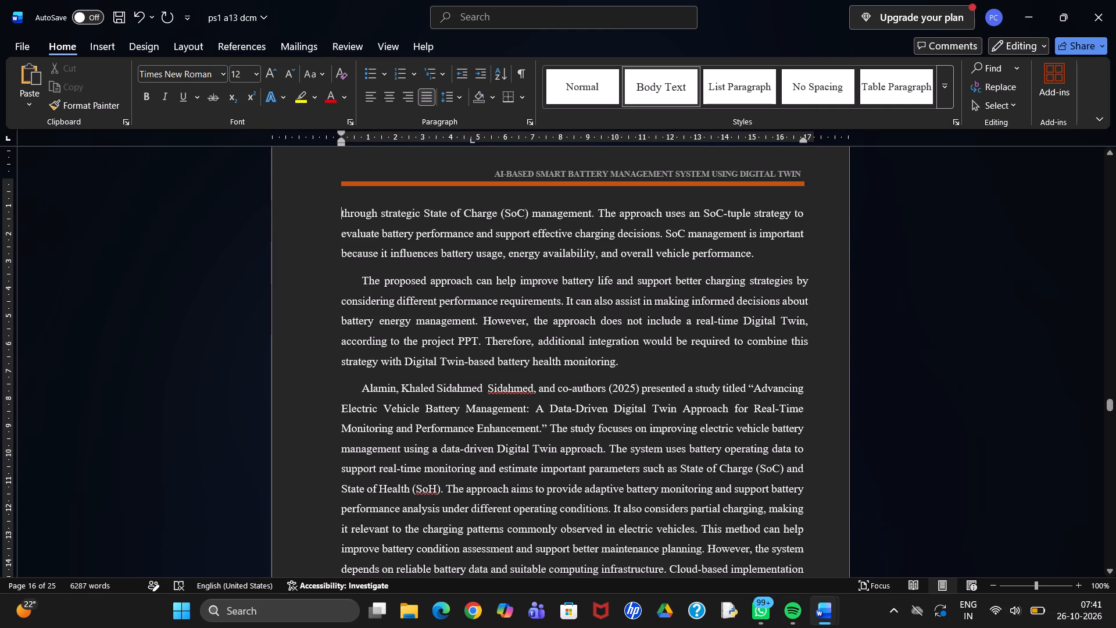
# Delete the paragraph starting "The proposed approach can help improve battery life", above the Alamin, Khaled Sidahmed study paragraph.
pyautogui.moveTo(360, 270); pyautogui.dragTo(620, 363)
pyautogui.press('BackSpace')
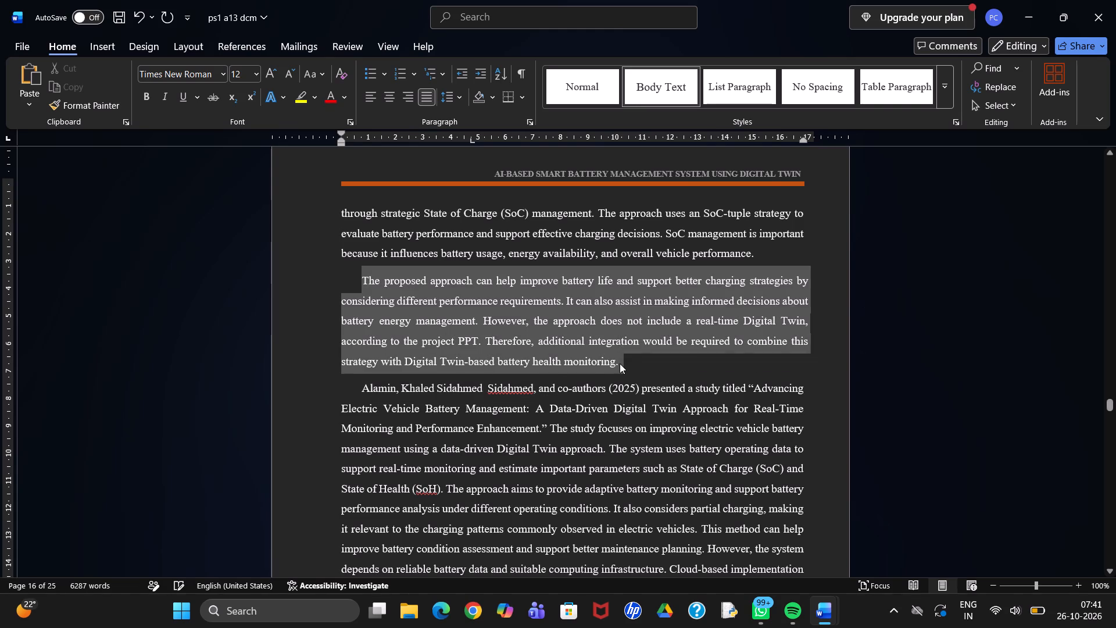
pyautogui.scroll(-1, 620, 363)
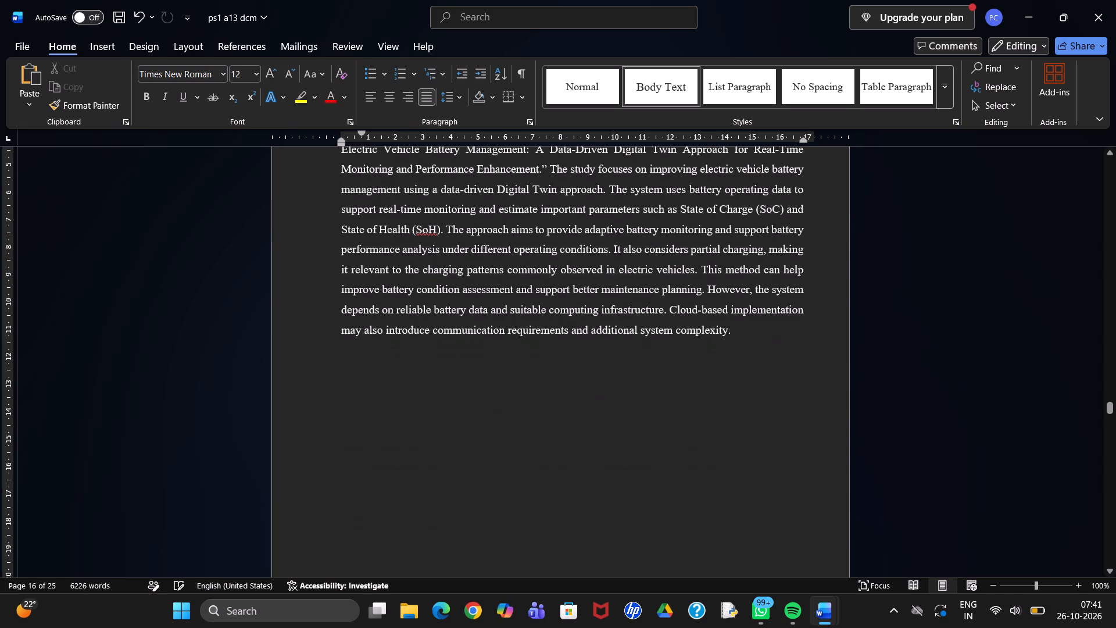
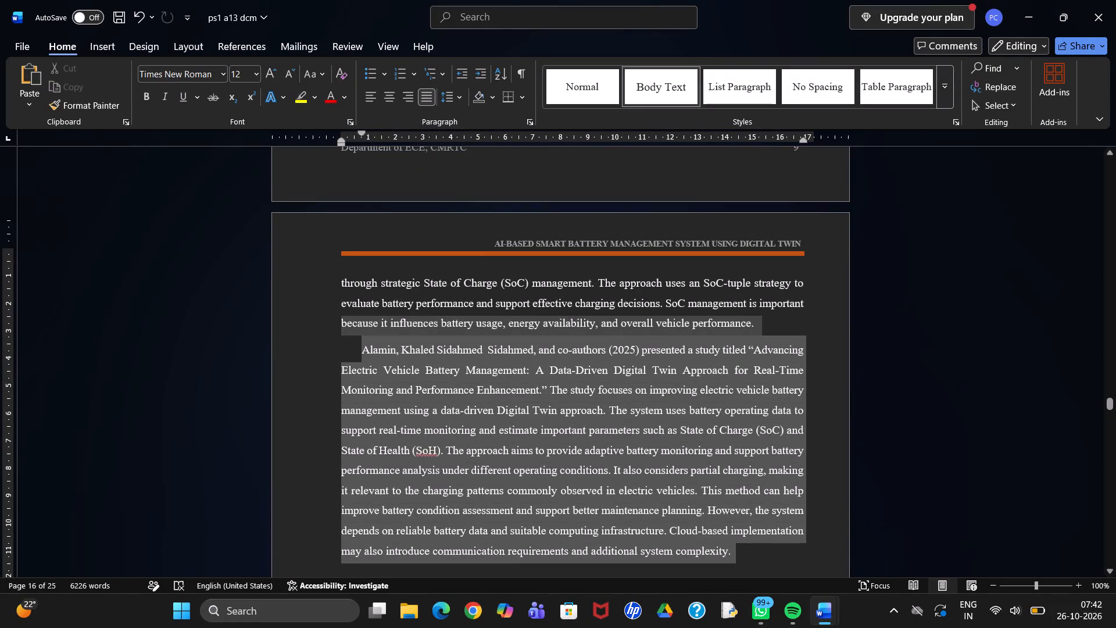
# Replace the selected "Advancing Electric Vehicle Battery Management" study paragraph with the copied "The AI-Based Intelligent Energy Management" text and indent its first line.
pyautogui.hotkey('ctrl', 'v')
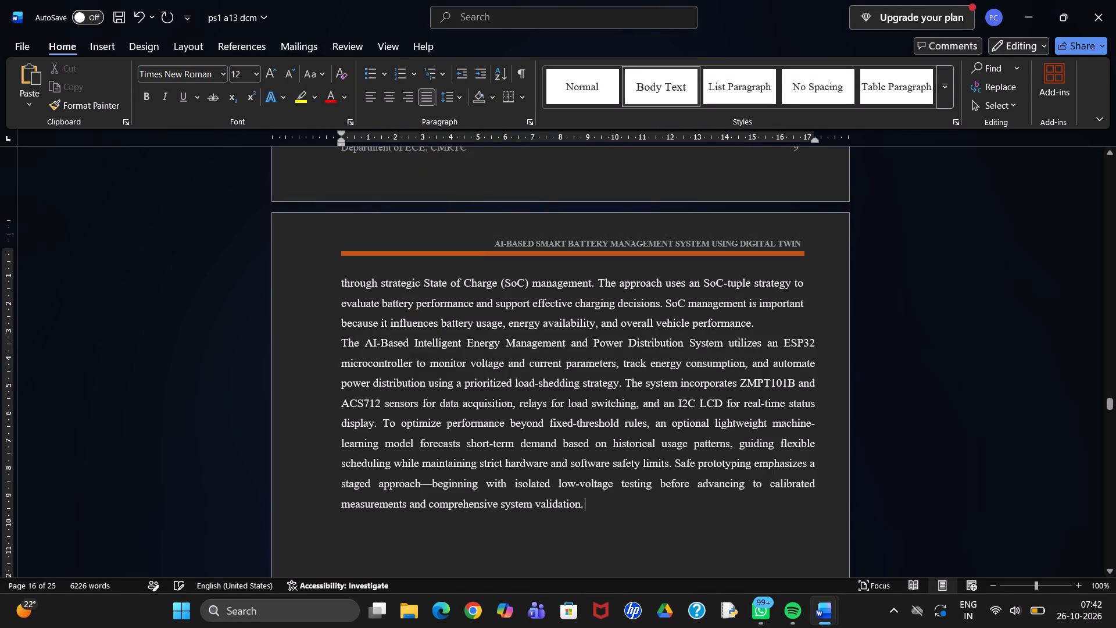
pyautogui.click(342, 348)
pyautogui.press('Tab')
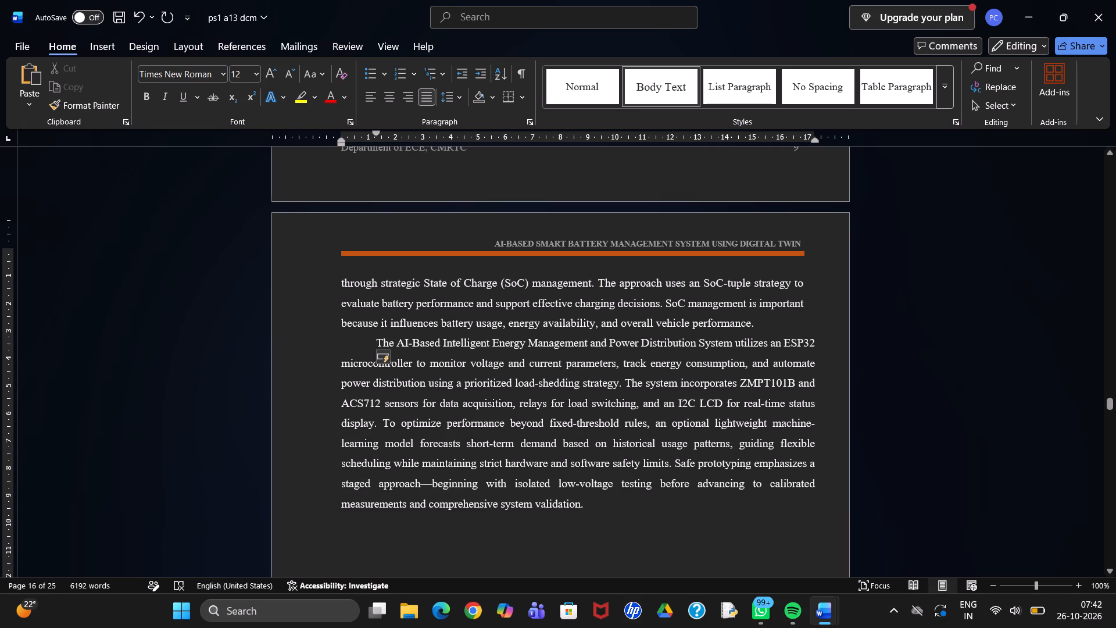
# Pull in the right indent of the whole "The AI-Based Intelligent Energy Management" paragraph to about the end of the orange header line.
pyautogui.moveTo(584, 512); pyautogui.dragTo(343, 338)
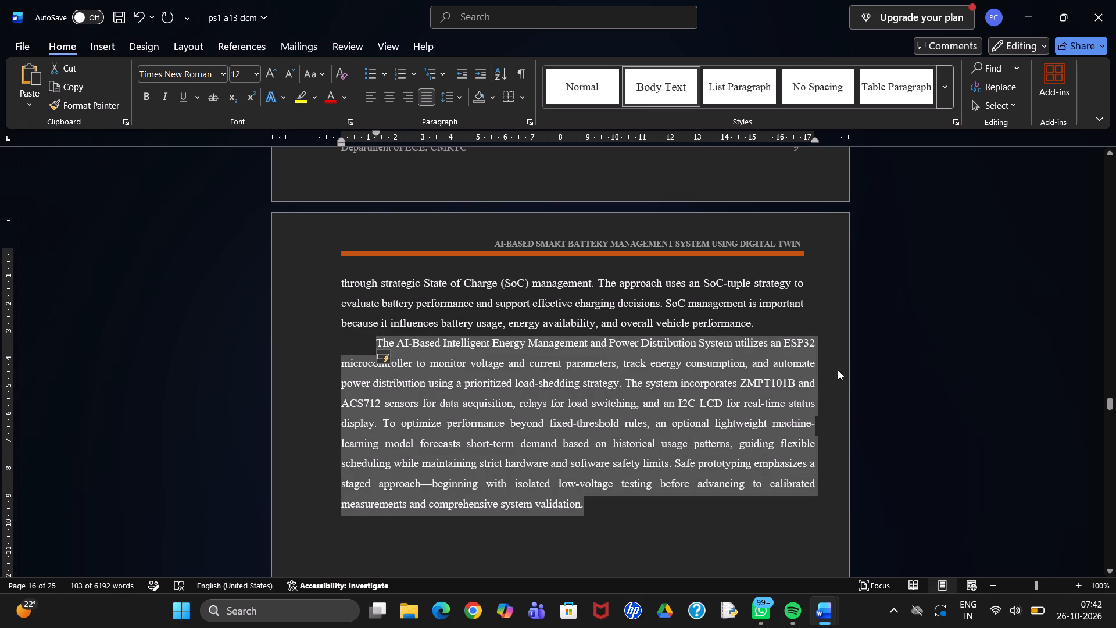
pyautogui.moveTo(815, 141); pyautogui.dragTo(802, 150)
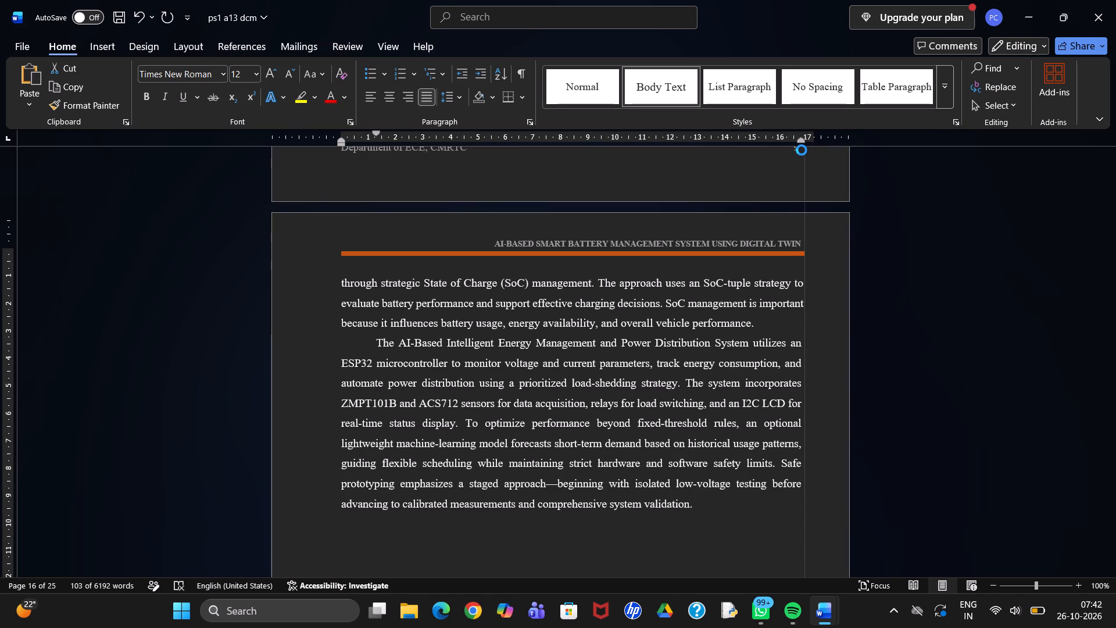
pyautogui.moveTo(802, 150); pyautogui.dragTo(800, 150)
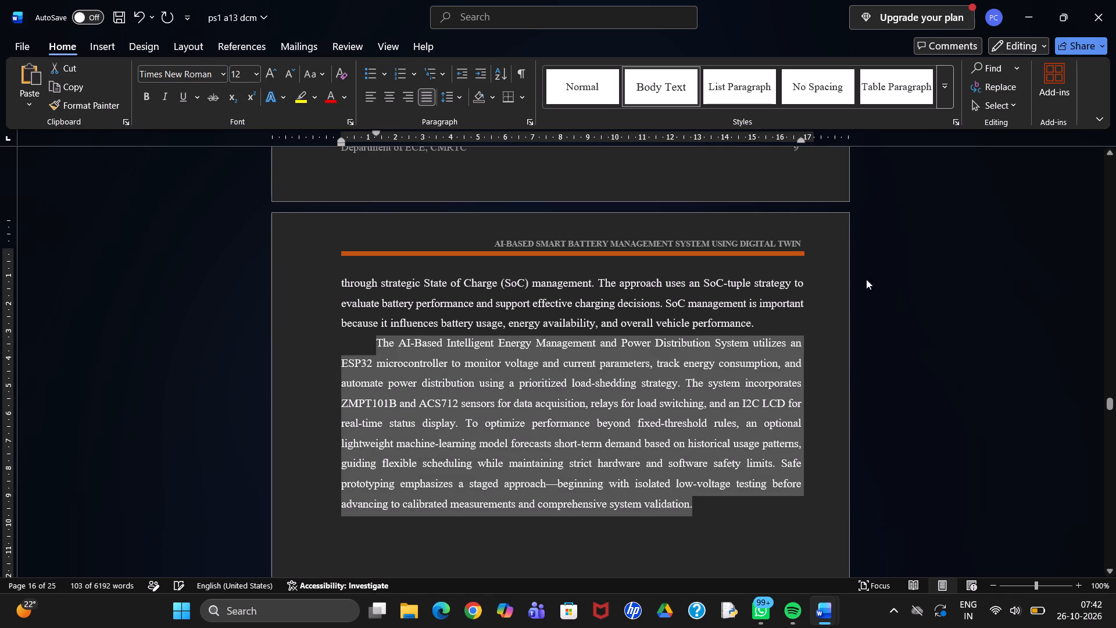
pyautogui.click(893, 367)
# Look over the remaining literature study paragraphs on page 11, from the "Digital Twin and TD3-Enabled Optimization" study onward.
pyautogui.scroll(-1, 778, 536)
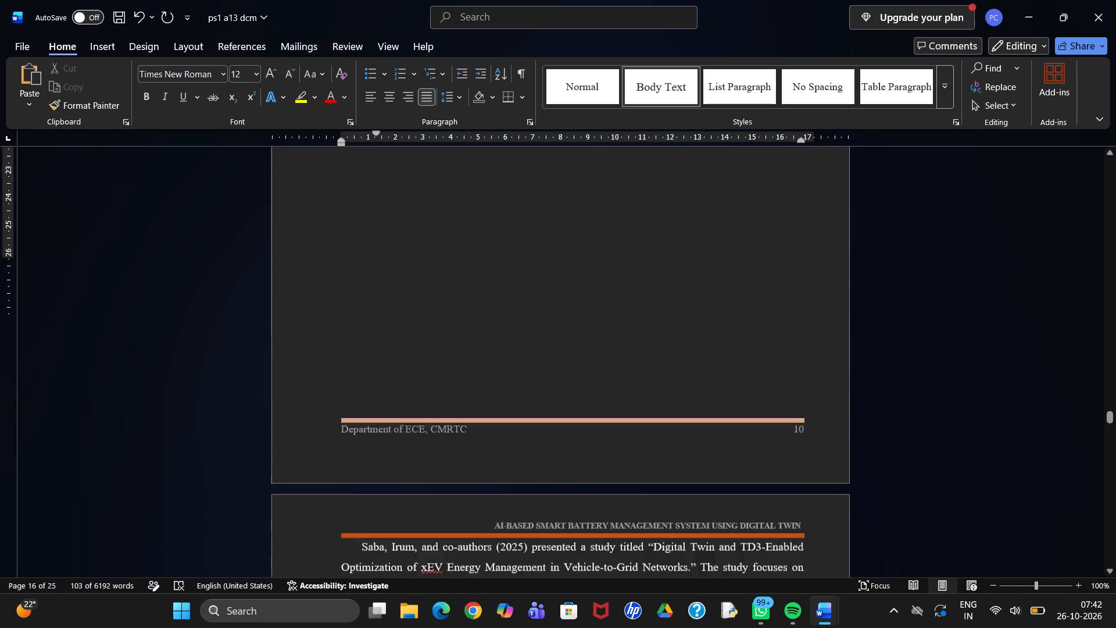
pyautogui.scroll(-1, 778, 536)
pyautogui.hscroll(1, 423, 441)
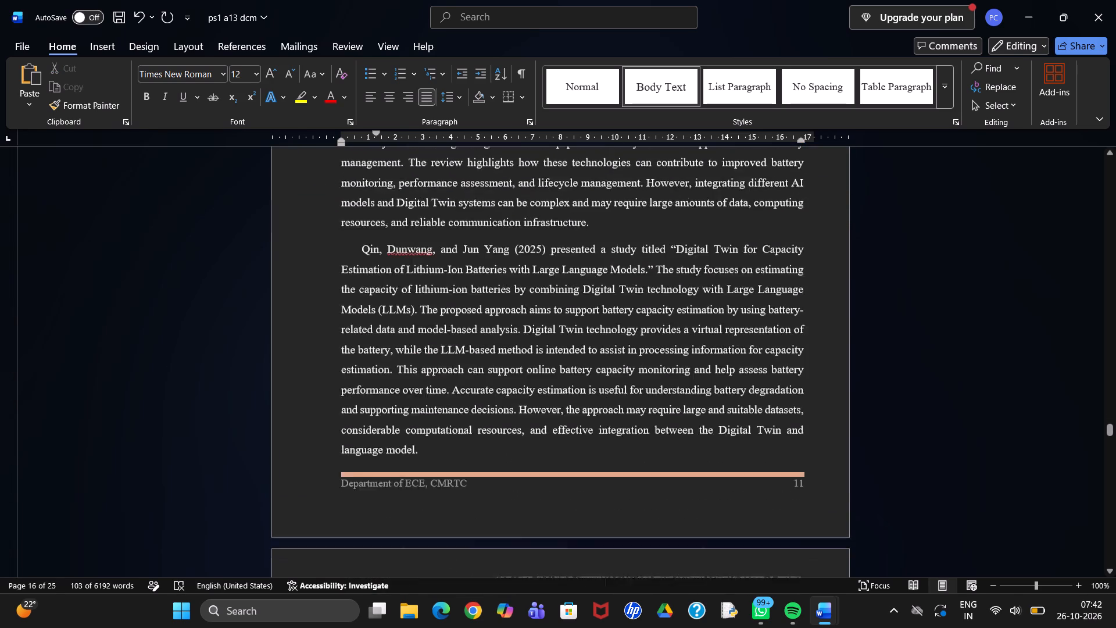
pyautogui.hscroll(1, 423, 441)
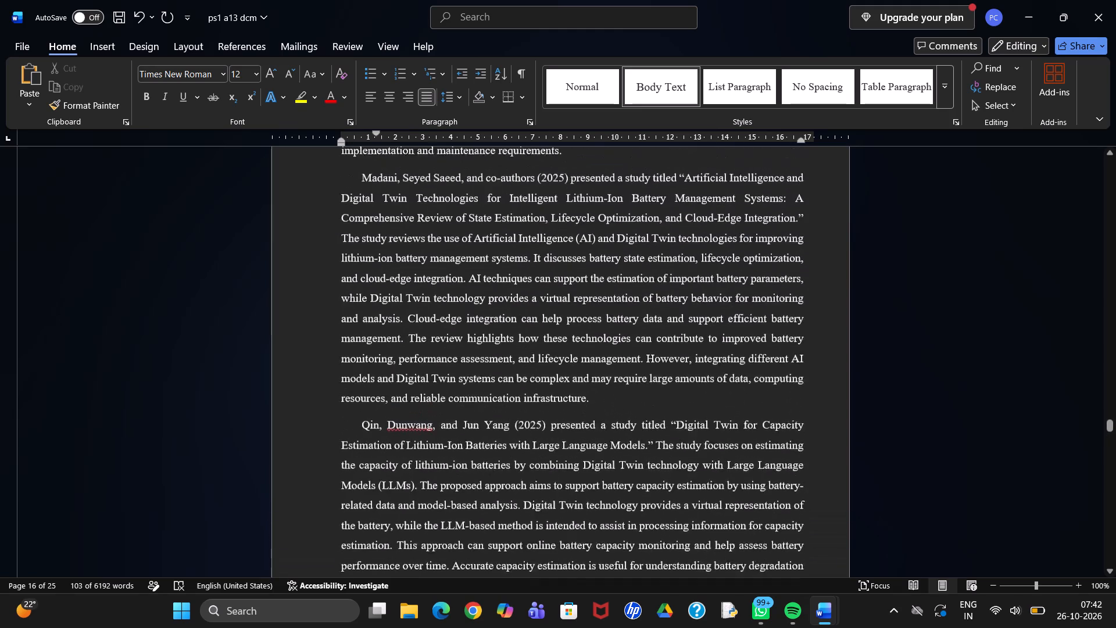
pyautogui.hscroll(1, 423, 441)
pyautogui.scroll(1, 423, 441)
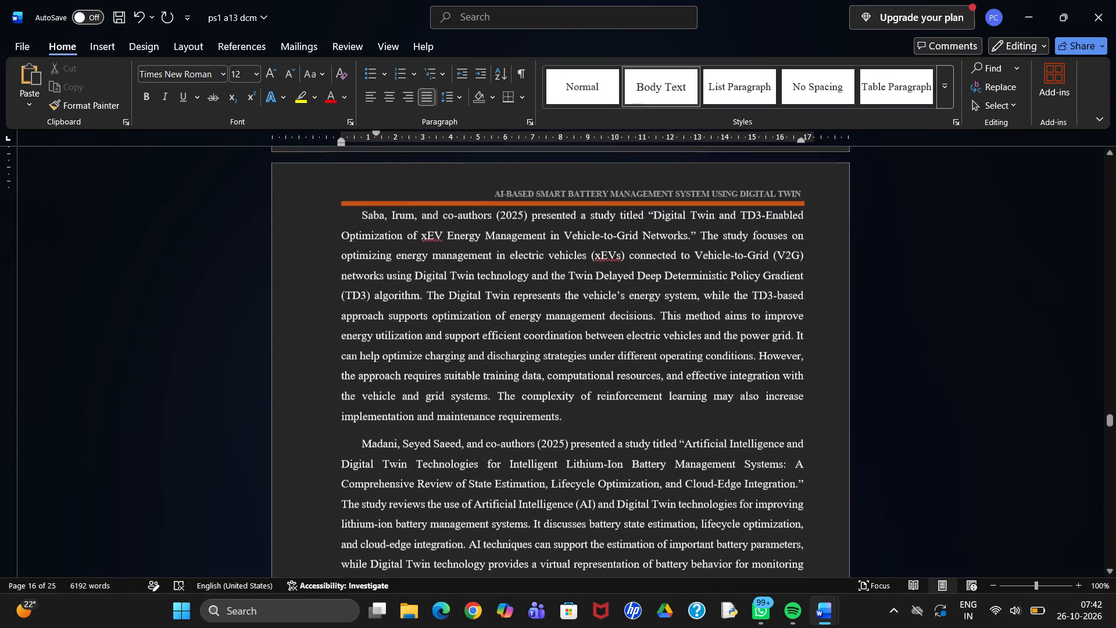
pyautogui.scroll(1, 423, 441)
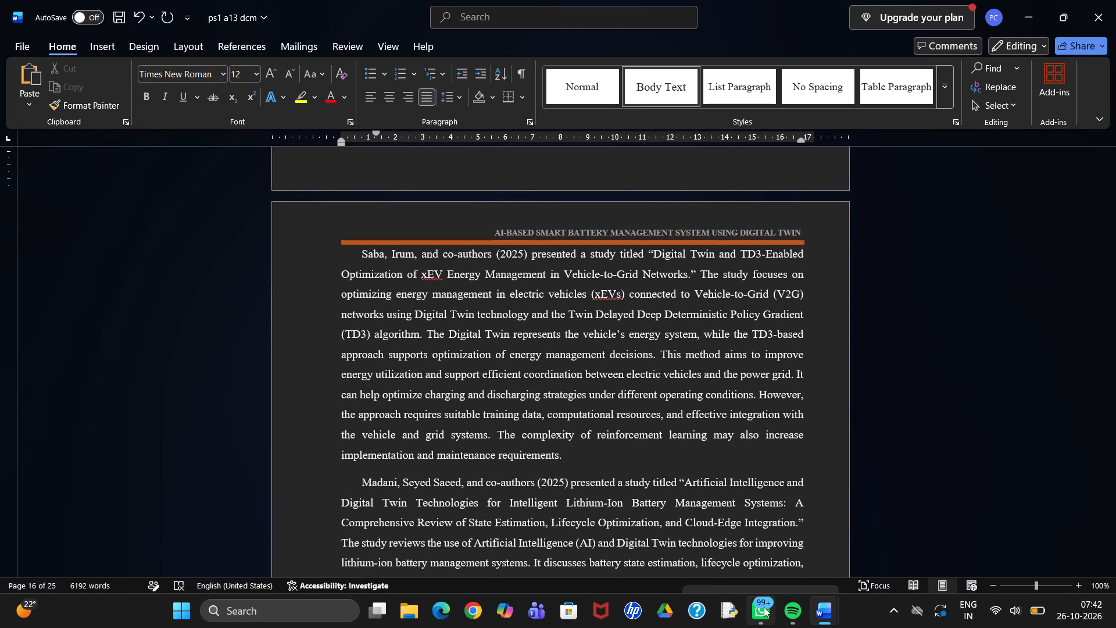
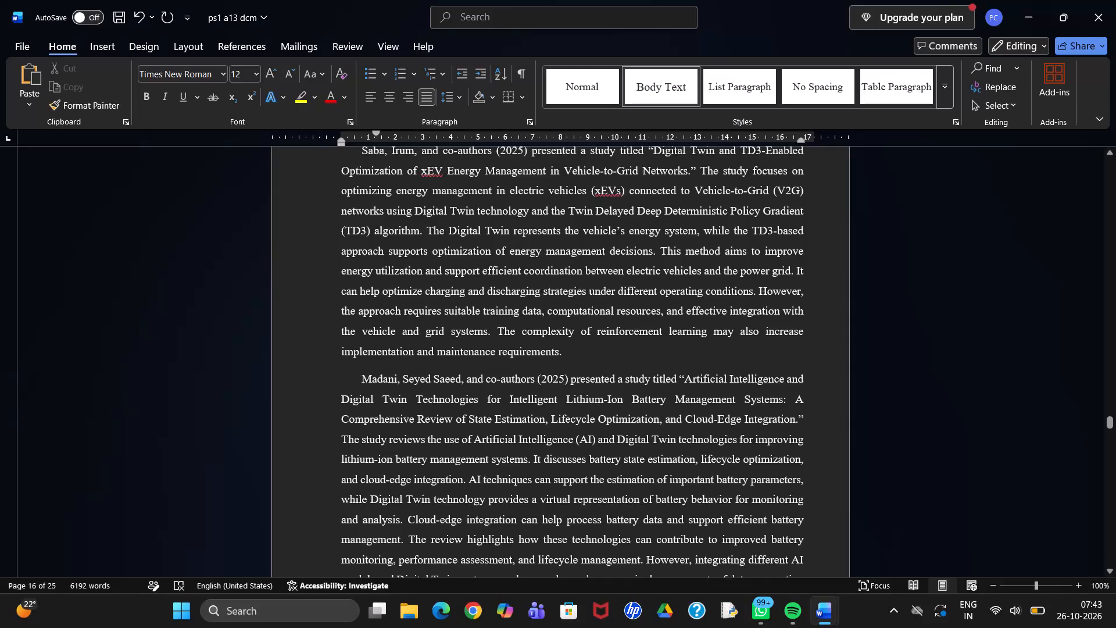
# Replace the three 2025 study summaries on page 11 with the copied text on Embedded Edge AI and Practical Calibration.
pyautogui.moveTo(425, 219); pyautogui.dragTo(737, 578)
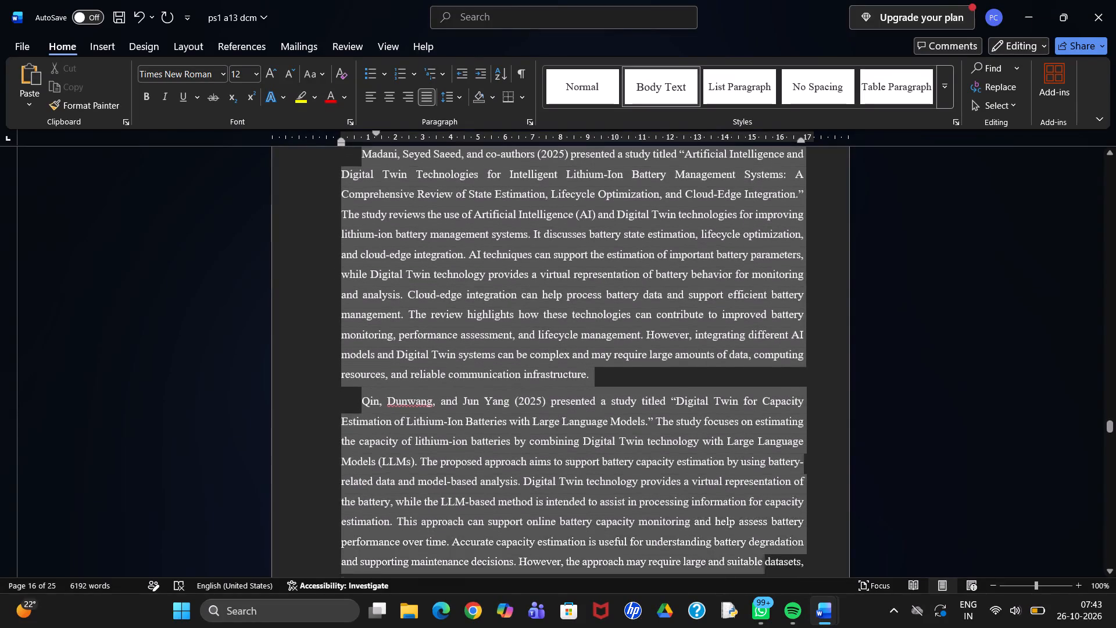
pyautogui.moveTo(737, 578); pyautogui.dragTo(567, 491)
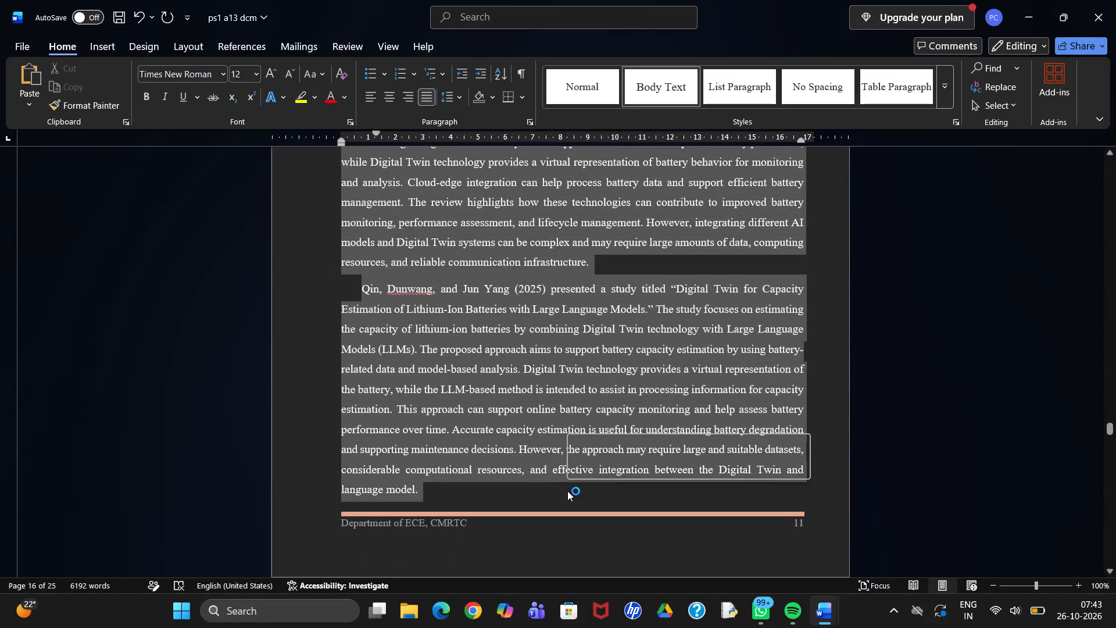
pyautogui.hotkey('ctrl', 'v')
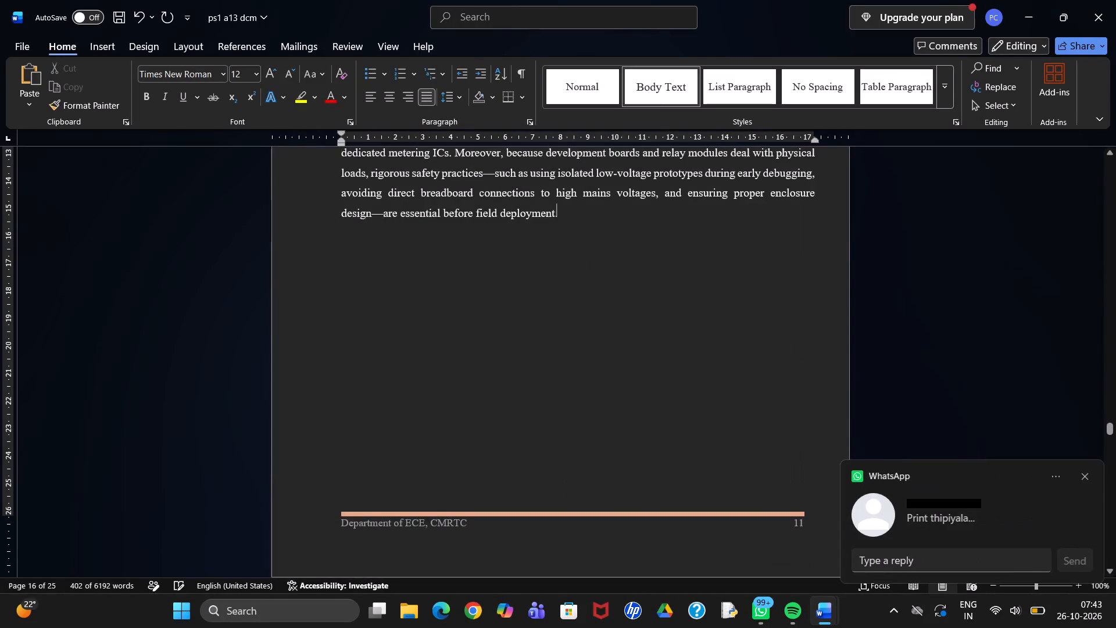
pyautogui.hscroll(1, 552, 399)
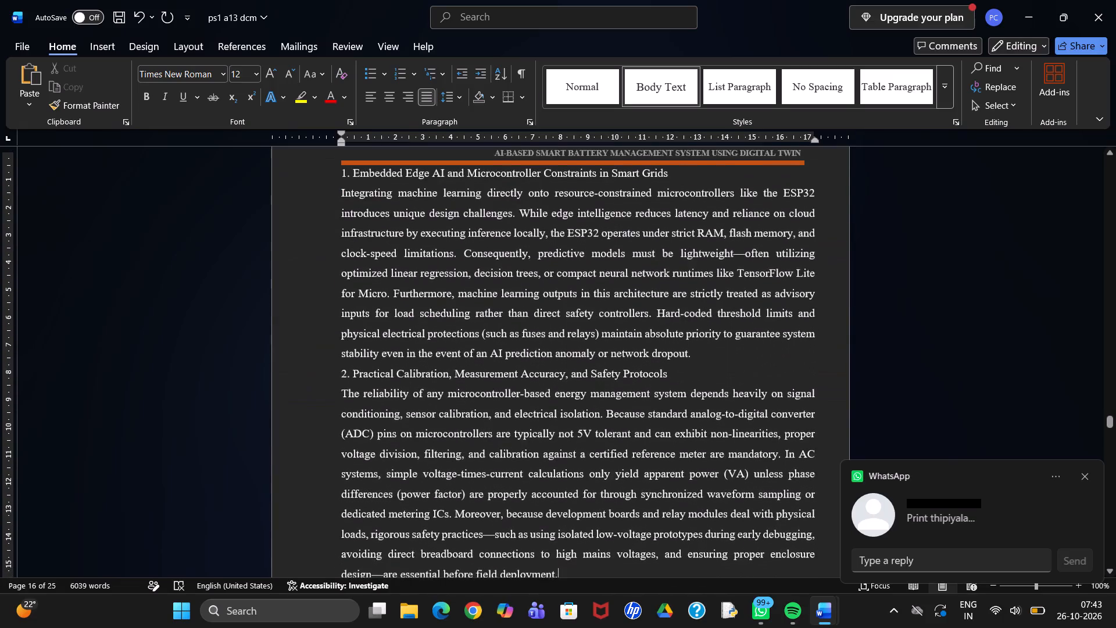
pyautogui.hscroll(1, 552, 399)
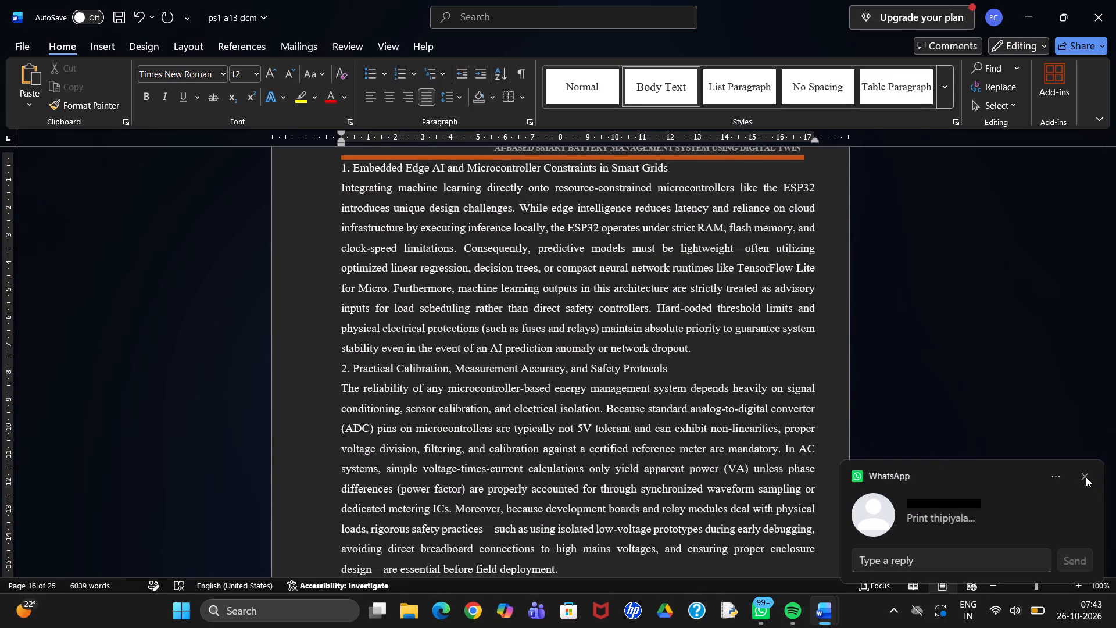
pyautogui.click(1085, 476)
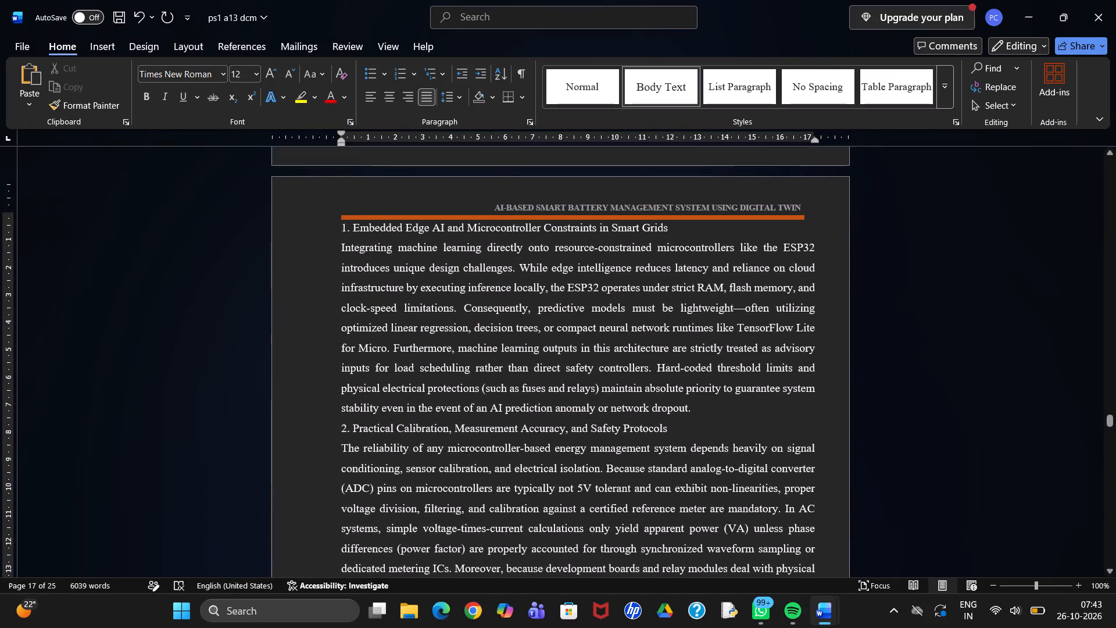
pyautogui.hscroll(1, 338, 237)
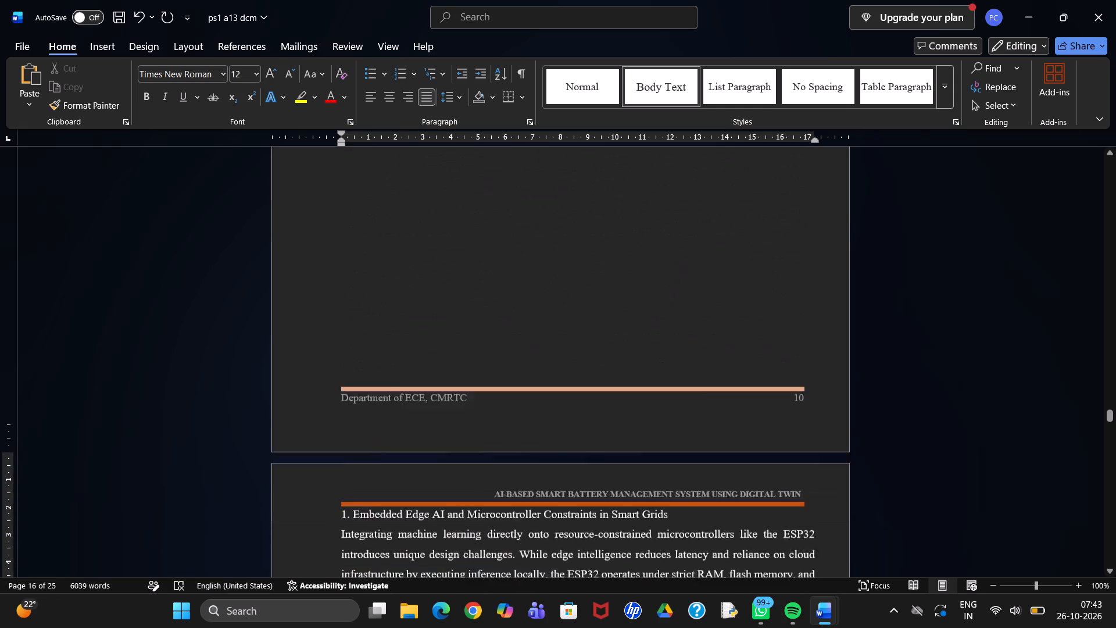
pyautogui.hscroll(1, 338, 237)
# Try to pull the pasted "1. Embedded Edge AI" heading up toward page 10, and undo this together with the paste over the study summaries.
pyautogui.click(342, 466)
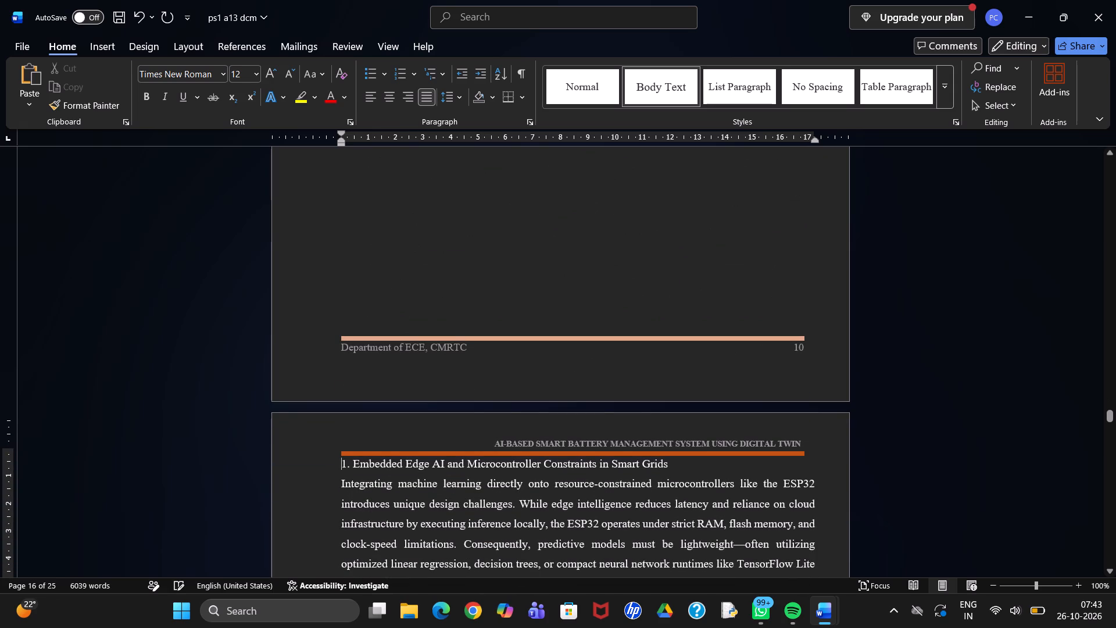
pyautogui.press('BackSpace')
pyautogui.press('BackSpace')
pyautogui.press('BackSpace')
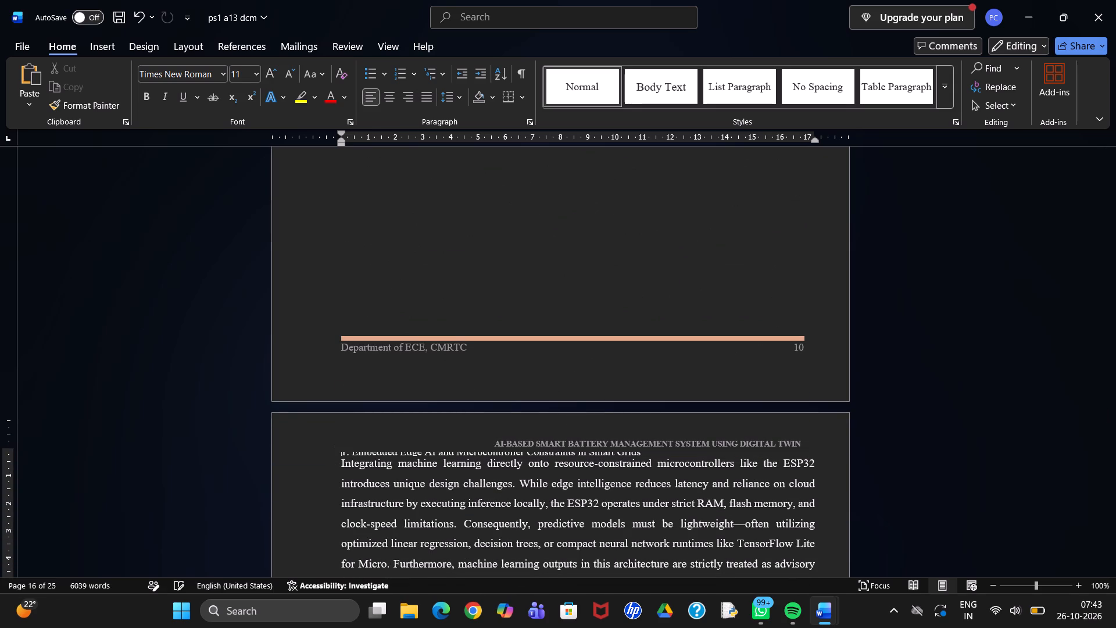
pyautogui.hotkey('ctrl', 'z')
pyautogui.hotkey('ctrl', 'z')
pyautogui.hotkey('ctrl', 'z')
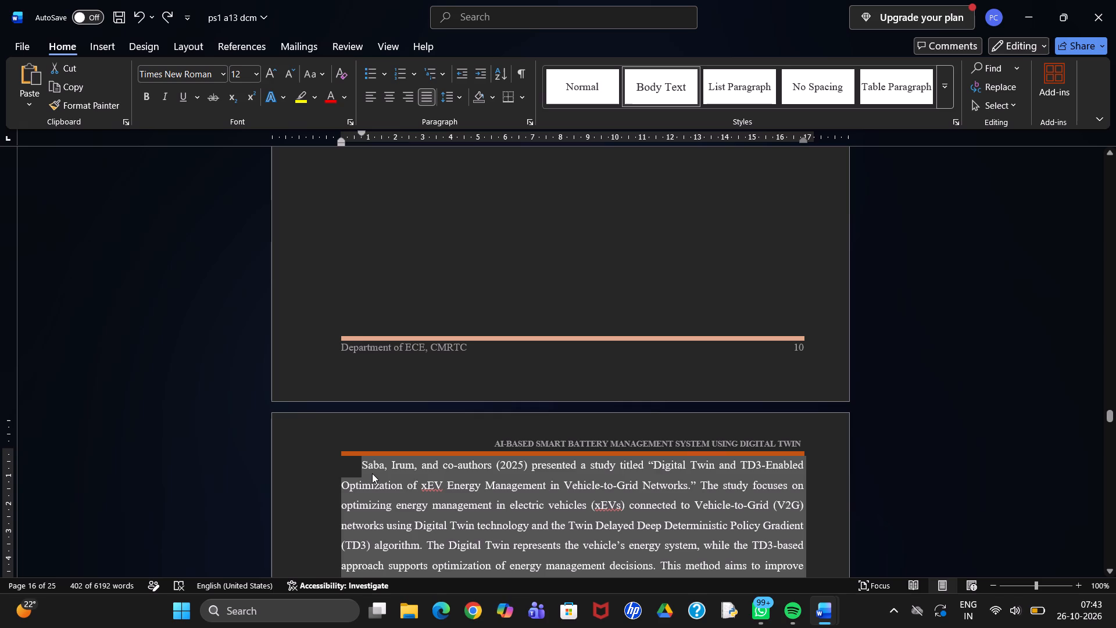
# Paste the copied Embedded Edge AI and Practical Calibration text on page 10, one blank line below "comprehensive system validation.".
pyautogui.hscroll(1, 376, 469)
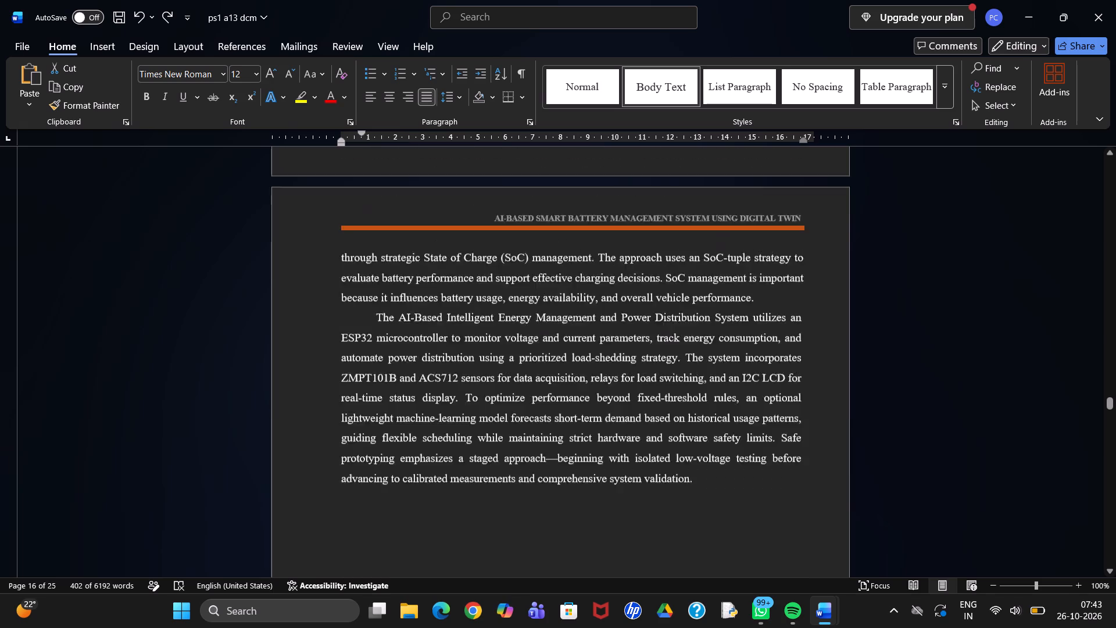
pyautogui.hscroll(1, 376, 469)
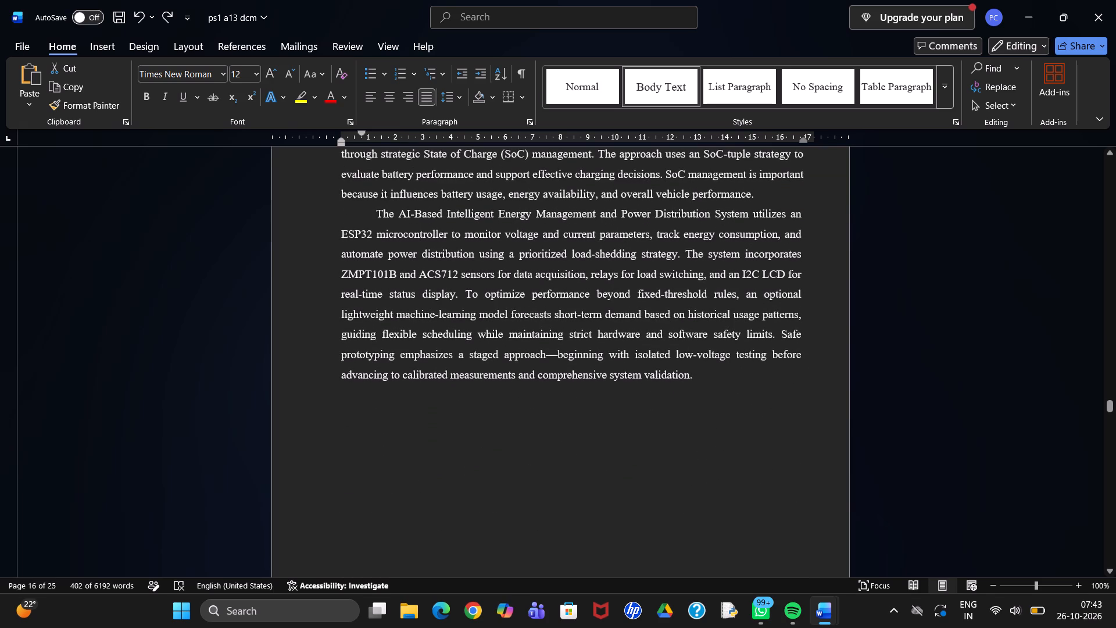
pyautogui.click(713, 374)
pyautogui.press('Return')
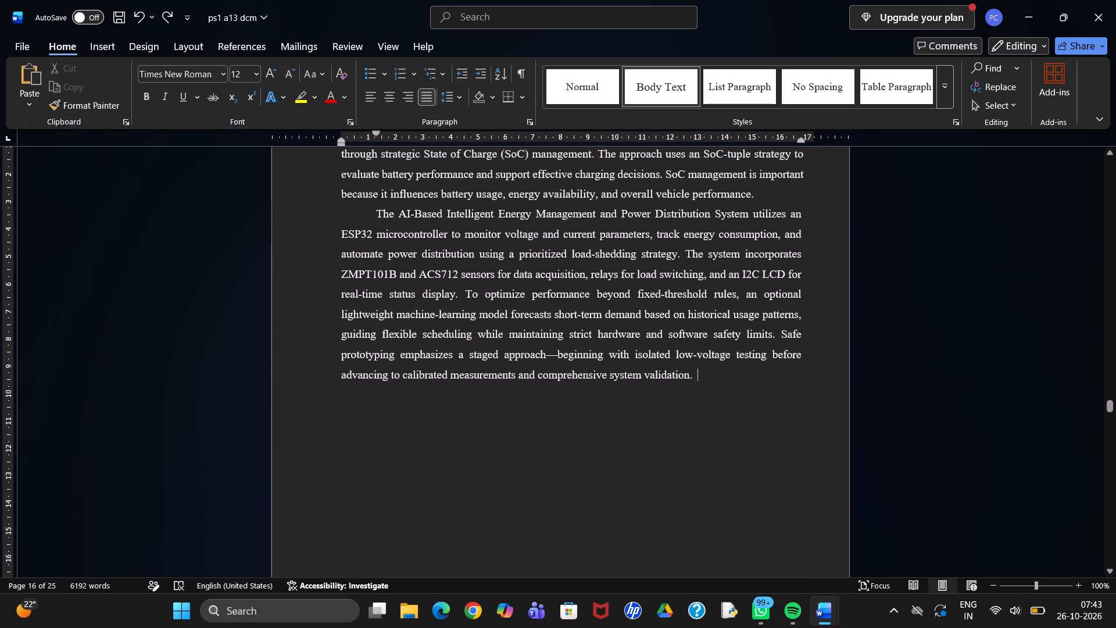
pyautogui.press('Return')
pyautogui.hotkey('ctrl', 'v')
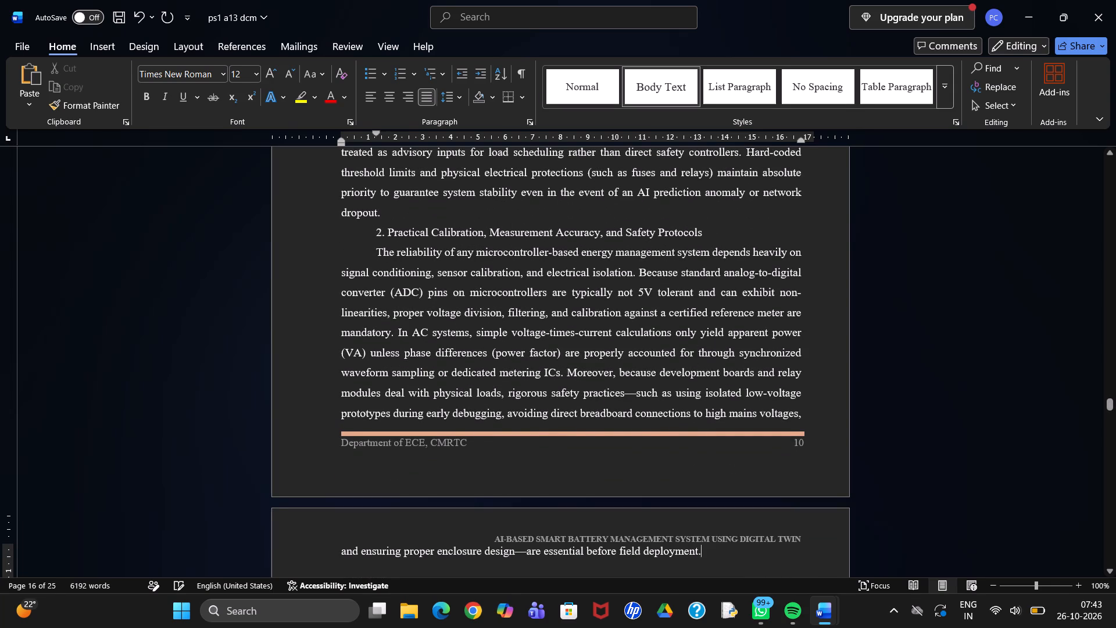
# Remove the first-line indent from the heading "1. Embedded Edge AI and Microcontroller Constraints in Smart Grids" and make it bold, with one blank line above.
pyautogui.scroll(1, 560, 326)
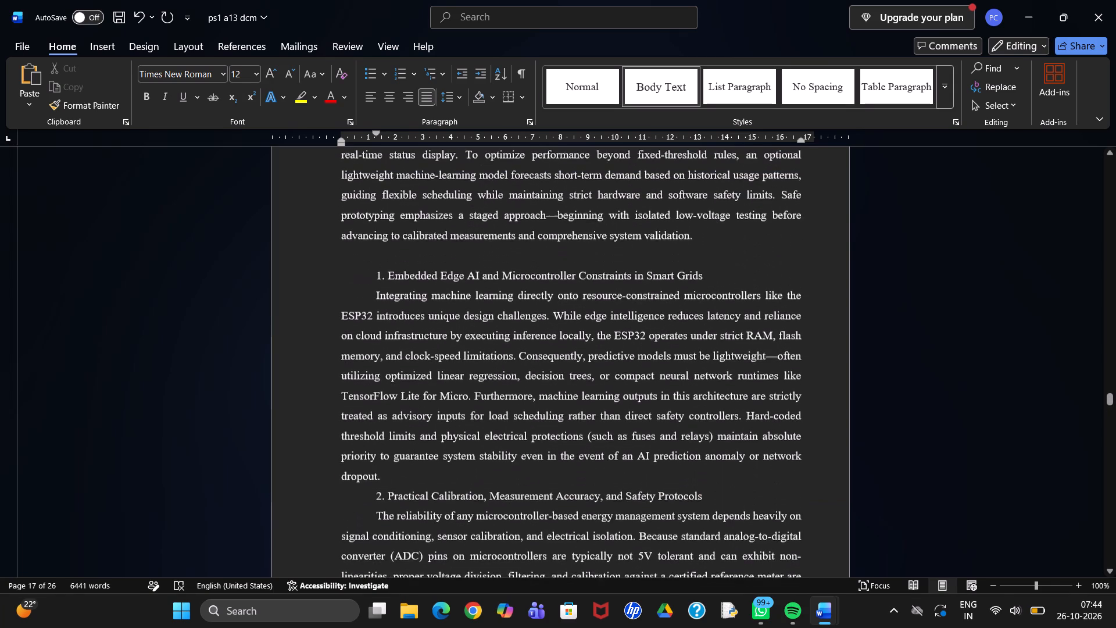
pyautogui.scroll(1, 560, 326)
pyautogui.click(374, 284)
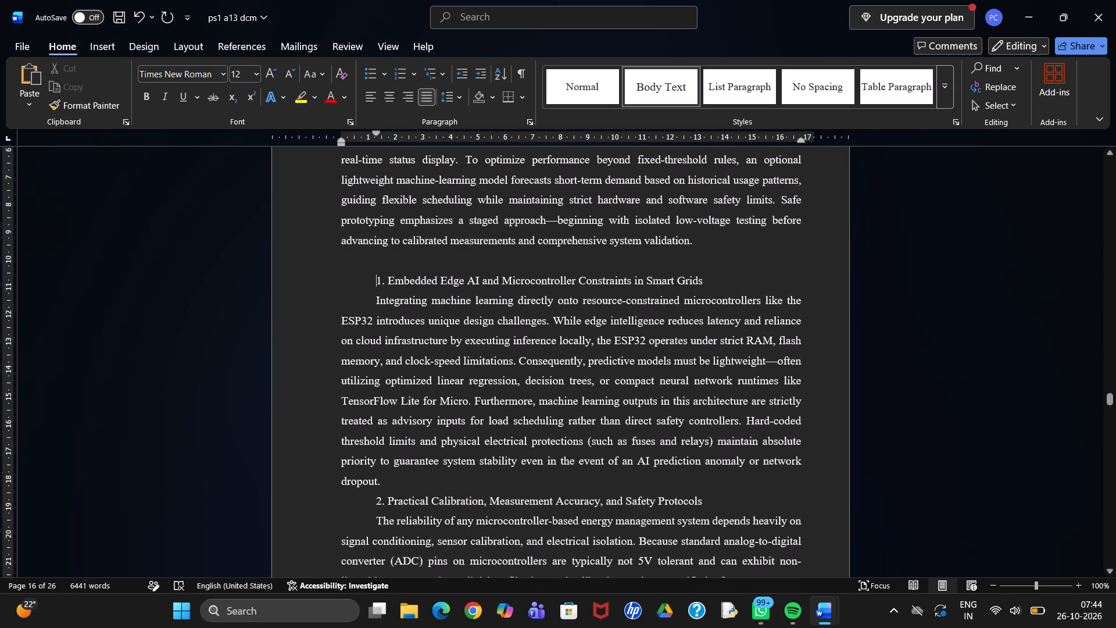
pyautogui.press('BackSpace')
pyautogui.click(399, 261)
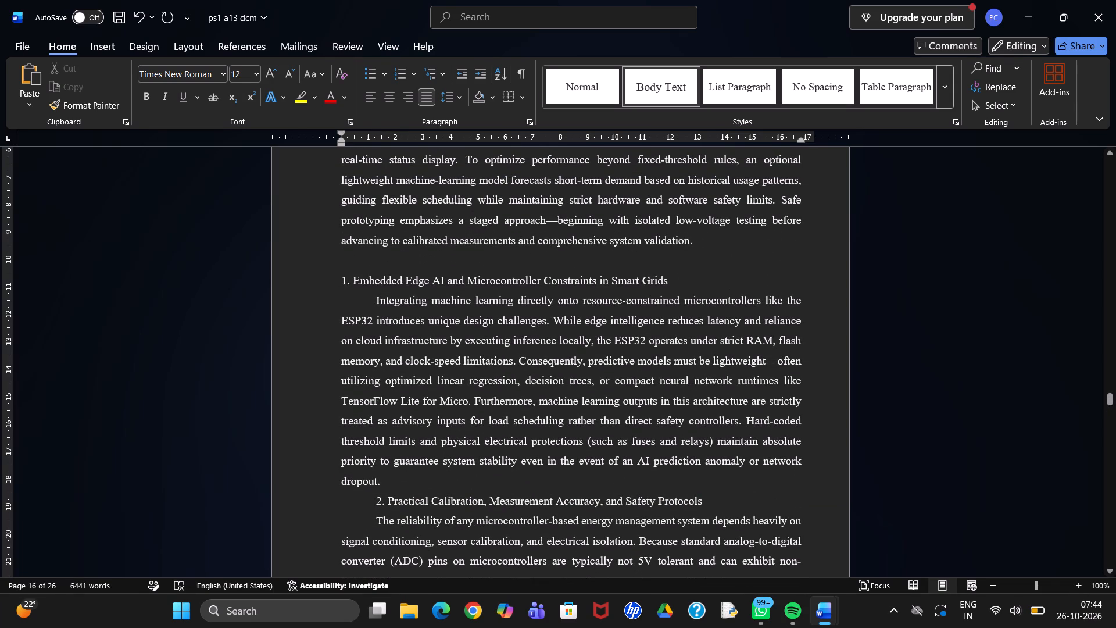
pyautogui.press('BackSpace')
pyautogui.press('BackSpace')
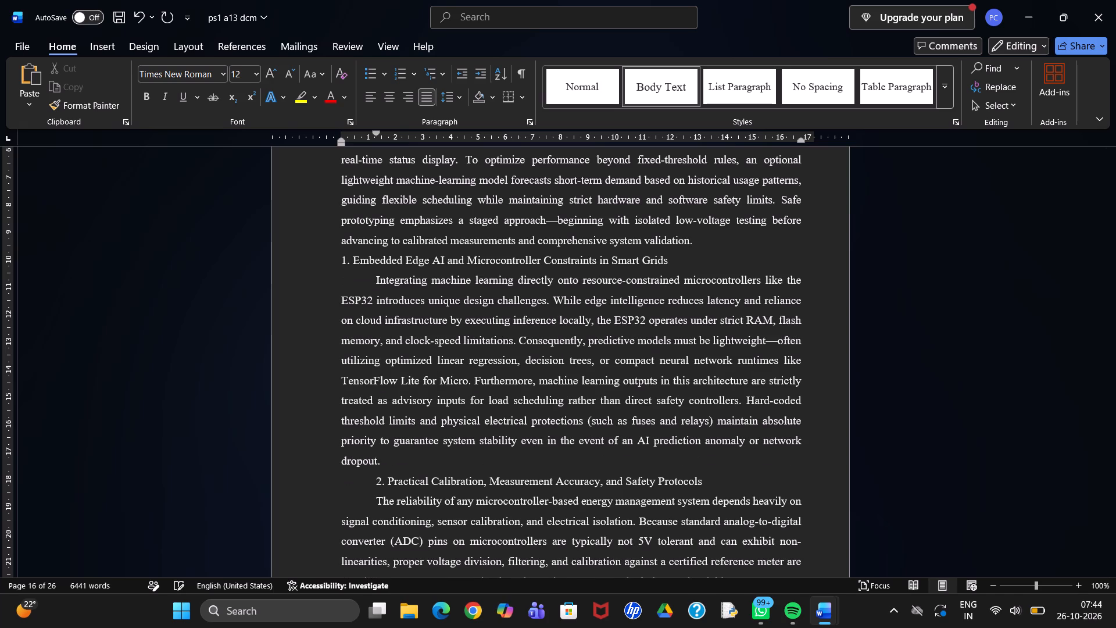
pyautogui.press('Return')
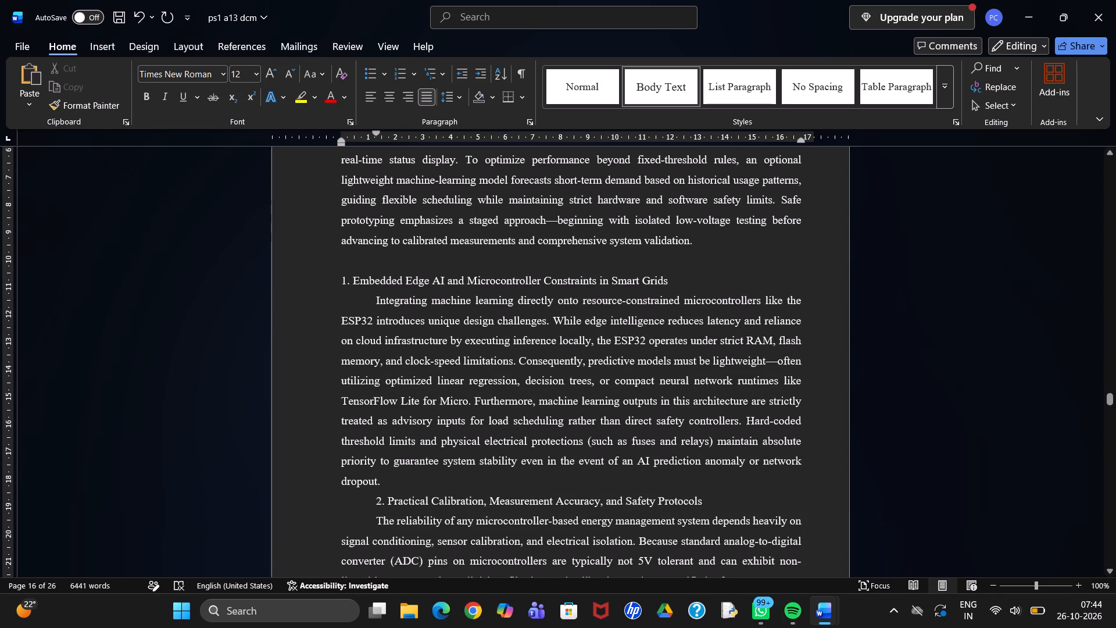
pyautogui.moveTo(339, 281); pyautogui.dragTo(674, 277)
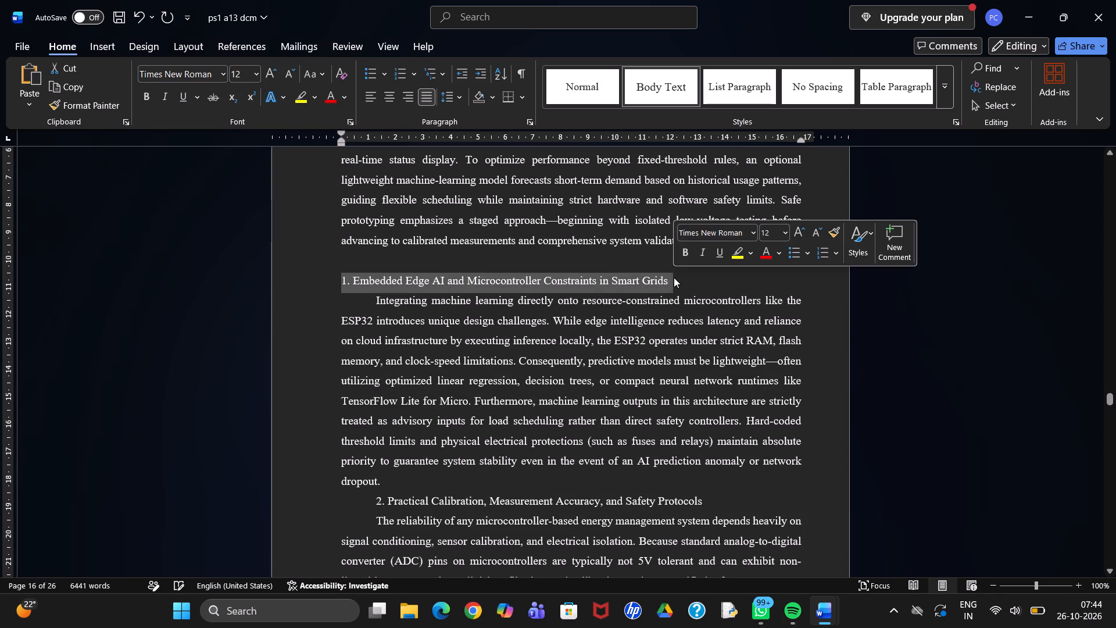
pyautogui.click(690, 255)
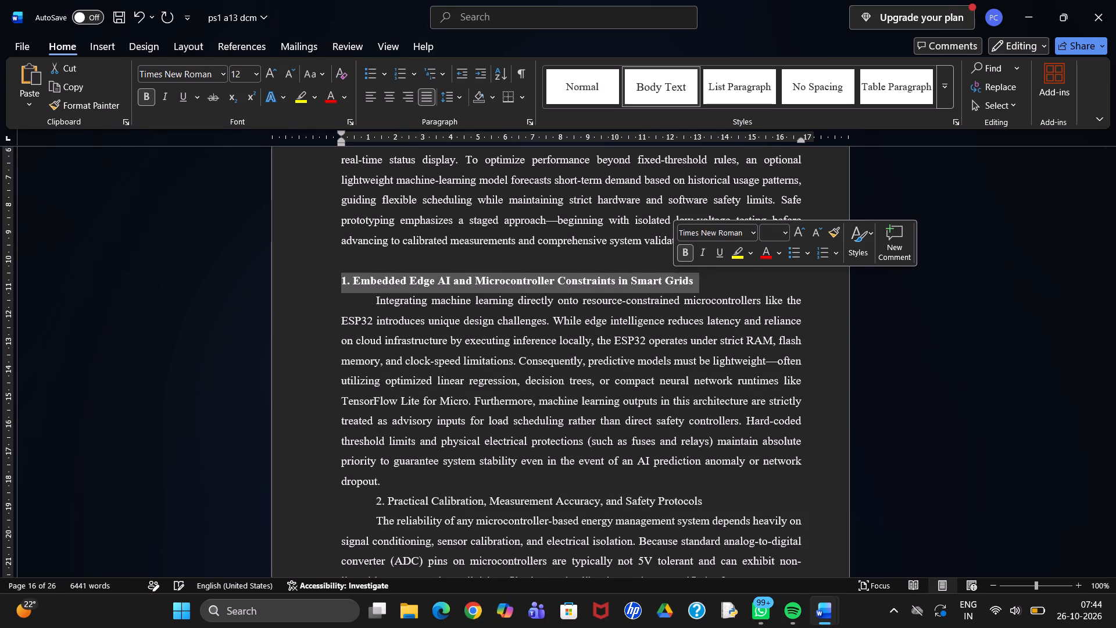
pyautogui.click(760, 281)
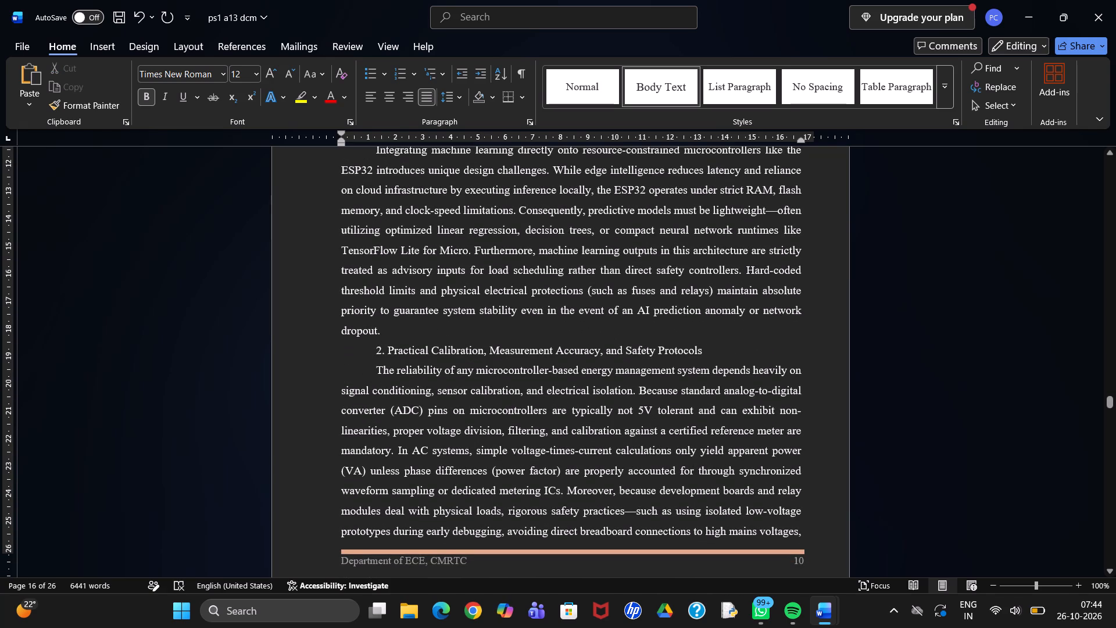
# Remove the first-line indent from the heading "2. Practical Calibration, Measurement Accuracy, and Safety Protocols" and make it bold.
pyautogui.click(374, 353)
pyautogui.press('BackSpace')
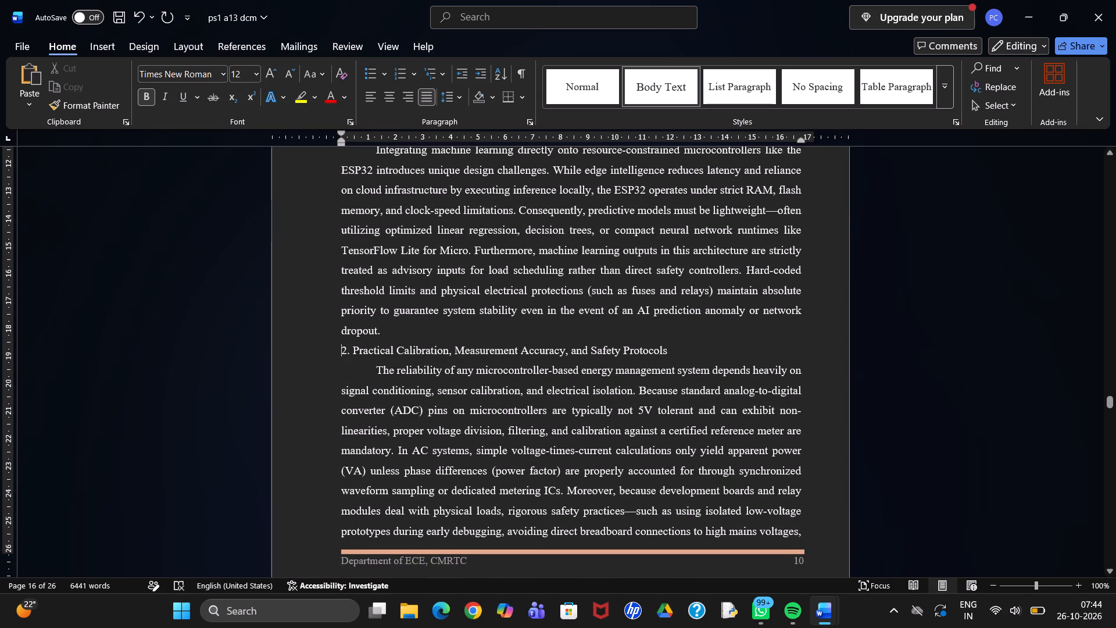
pyautogui.moveTo(342, 350); pyautogui.dragTo(663, 358)
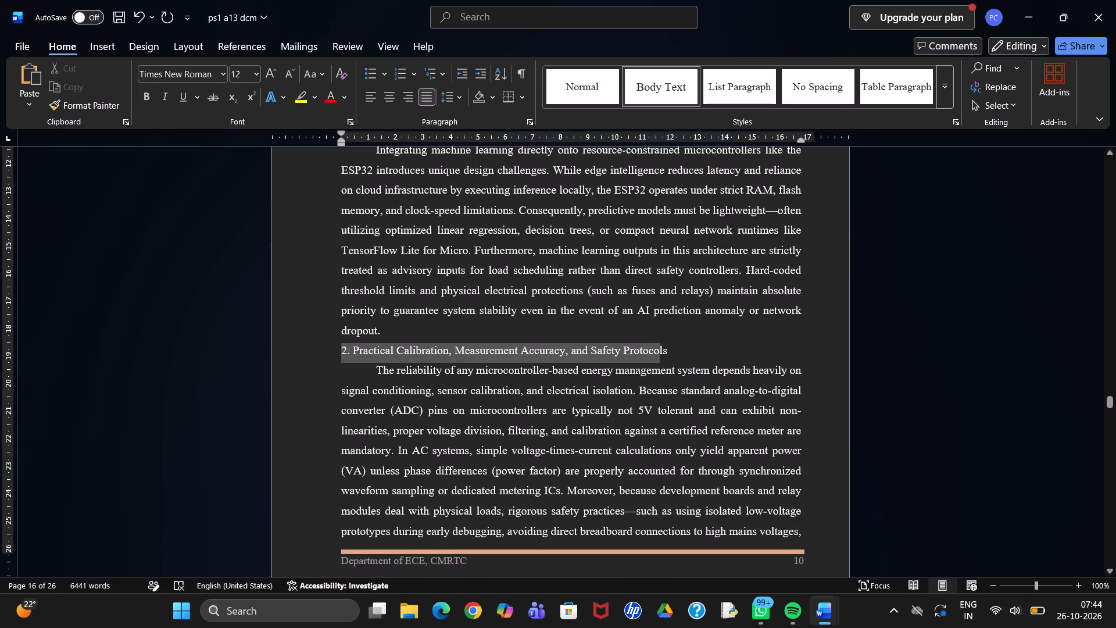
pyautogui.moveTo(663, 358); pyautogui.dragTo(666, 356)
pyautogui.click(682, 333)
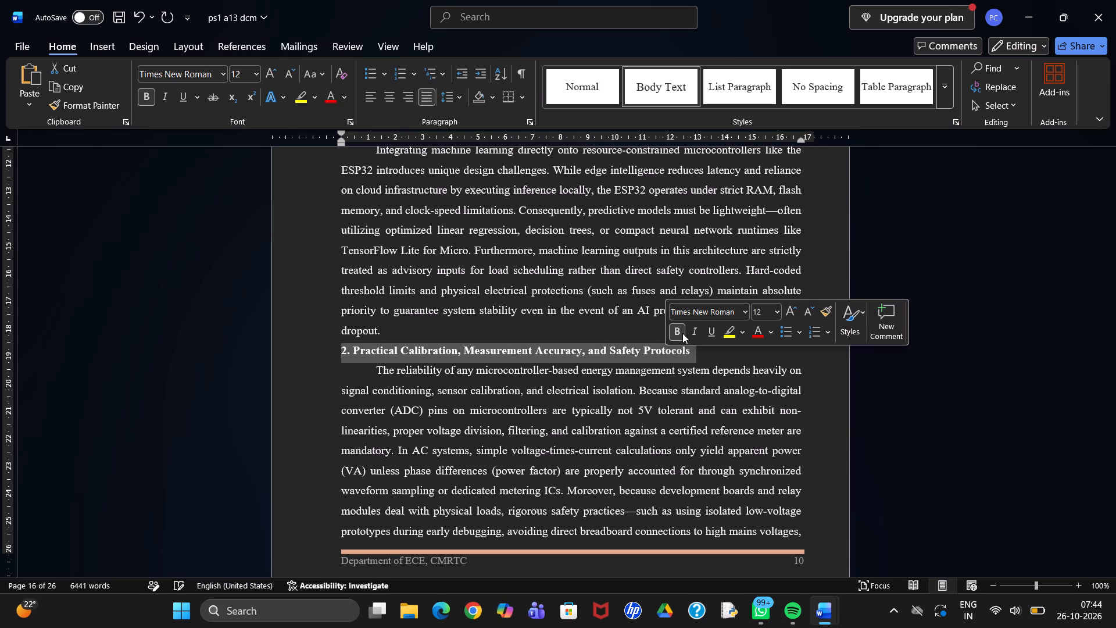
pyautogui.click(298, 381)
# Delete the leftover page 12 study summaries, from the TD3-Enabled xEV study through the Large Language Models capacity study.
pyautogui.scroll(-1, 298, 381)
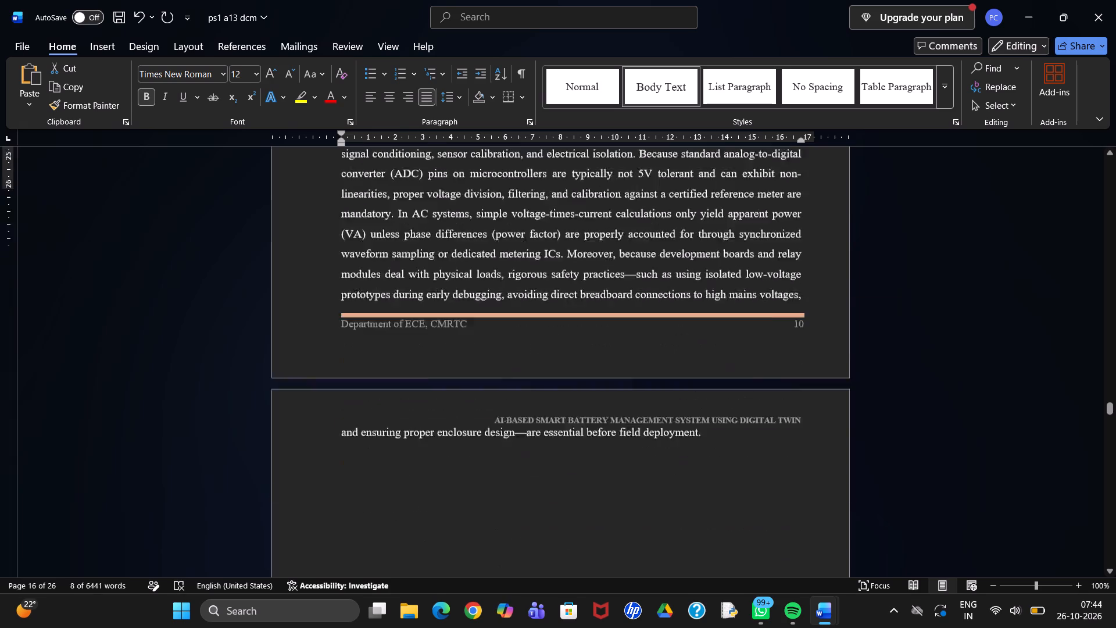
pyautogui.scroll(-3, 298, 381)
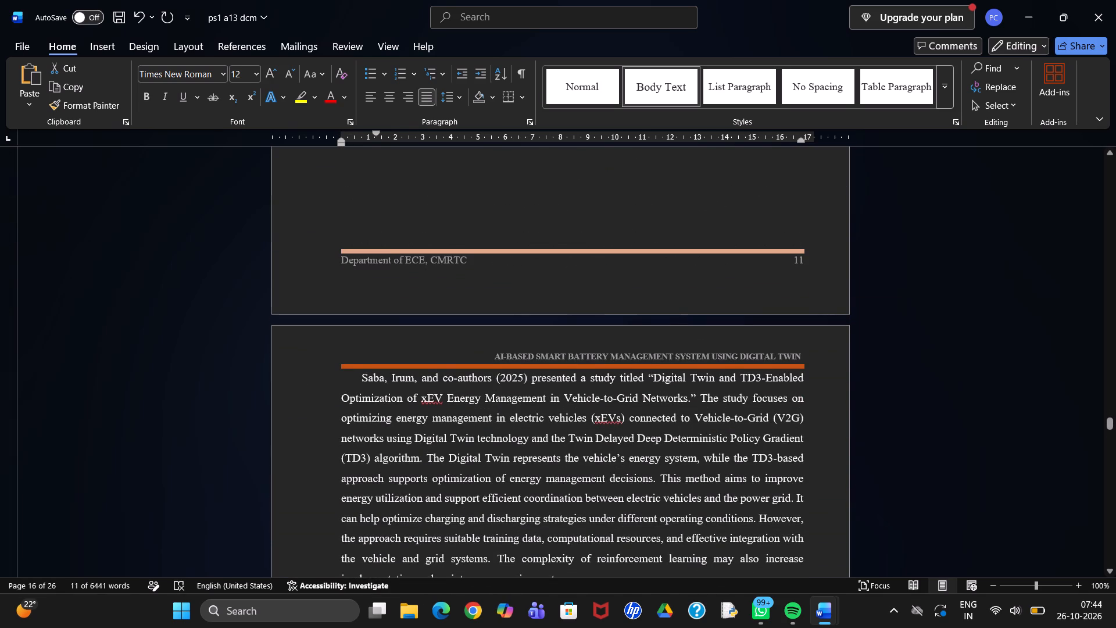
pyautogui.moveTo(359, 379); pyautogui.dragTo(411, 317)
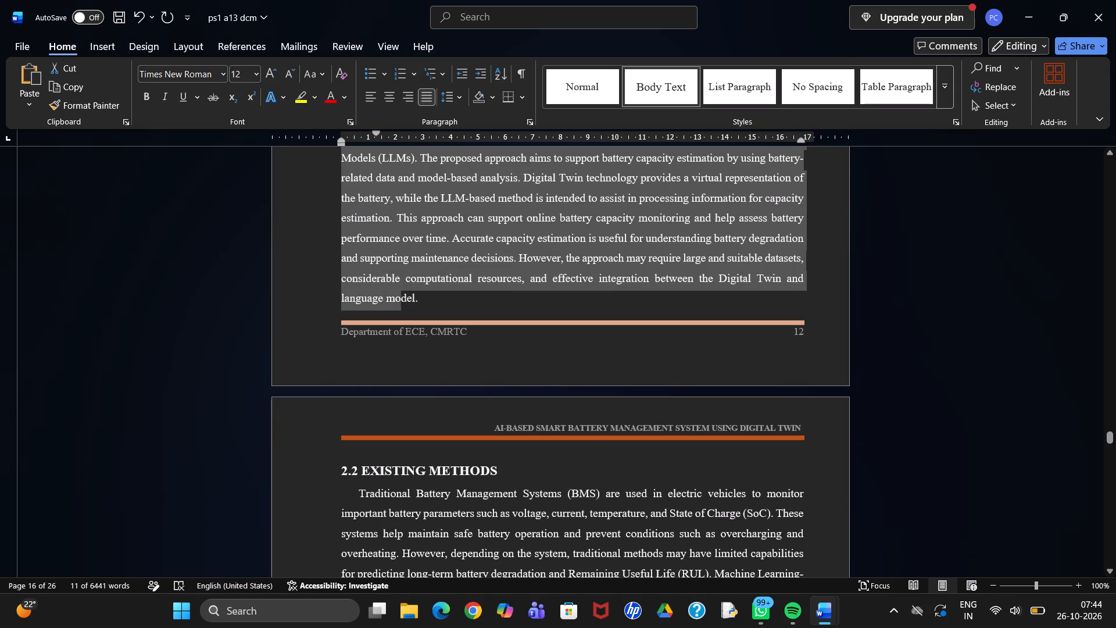
pyautogui.moveTo(411, 317); pyautogui.dragTo(430, 305)
pyautogui.press('BackSpace')
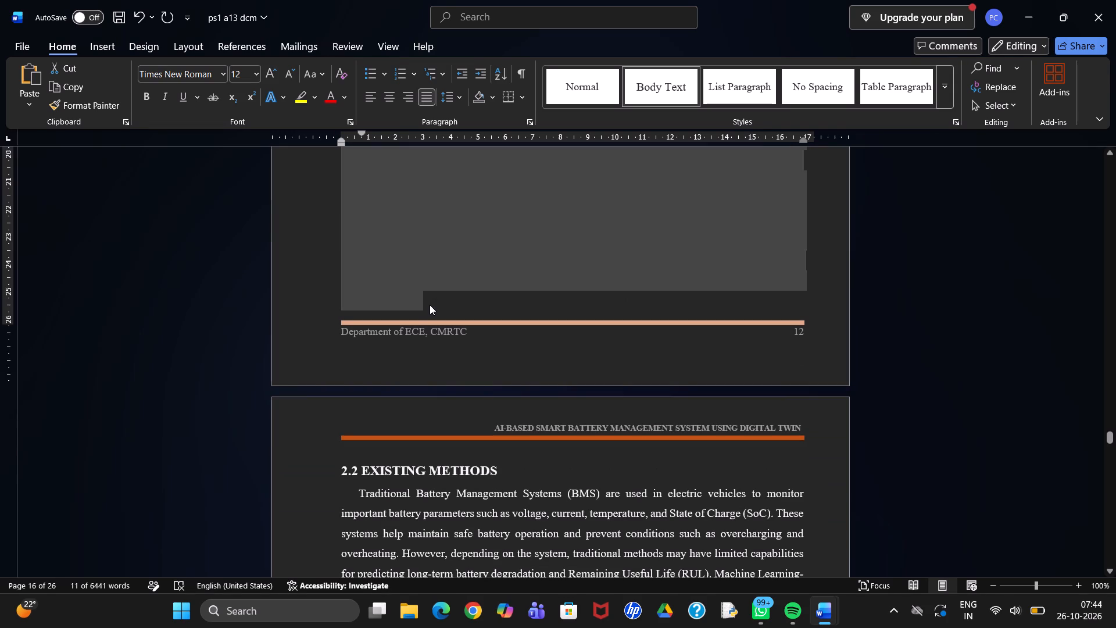
pyautogui.press('BackSpace')
pyautogui.press('BackSpace')
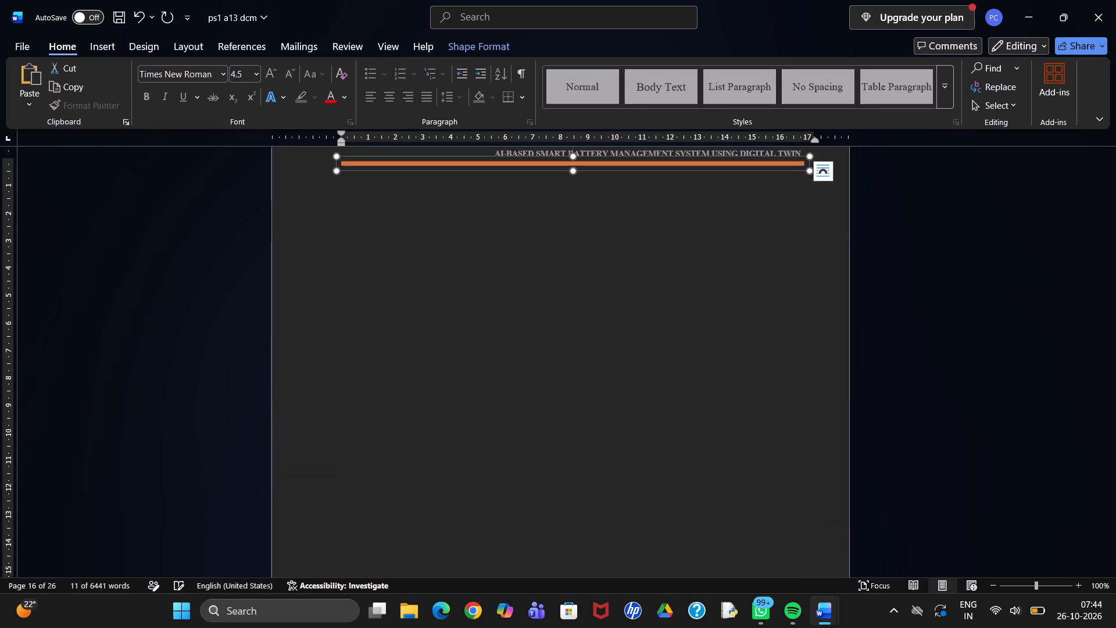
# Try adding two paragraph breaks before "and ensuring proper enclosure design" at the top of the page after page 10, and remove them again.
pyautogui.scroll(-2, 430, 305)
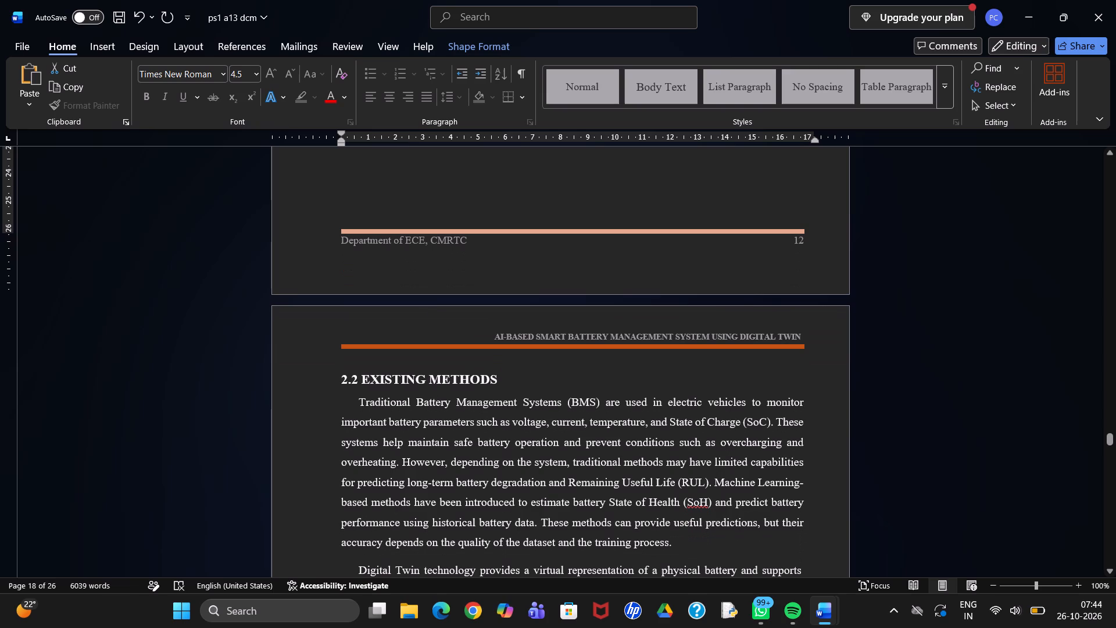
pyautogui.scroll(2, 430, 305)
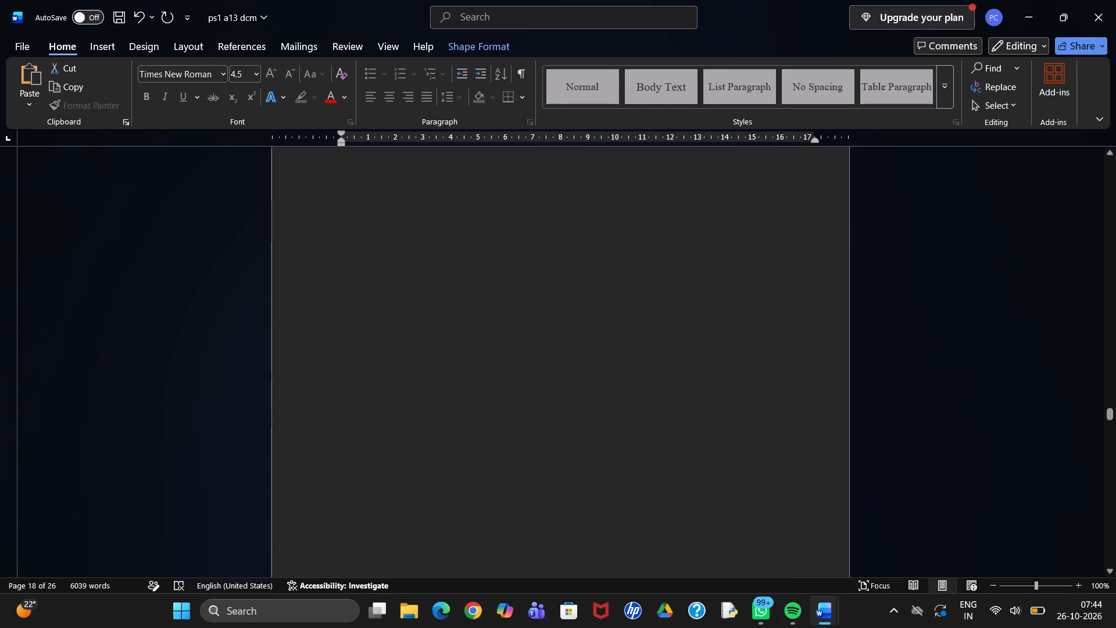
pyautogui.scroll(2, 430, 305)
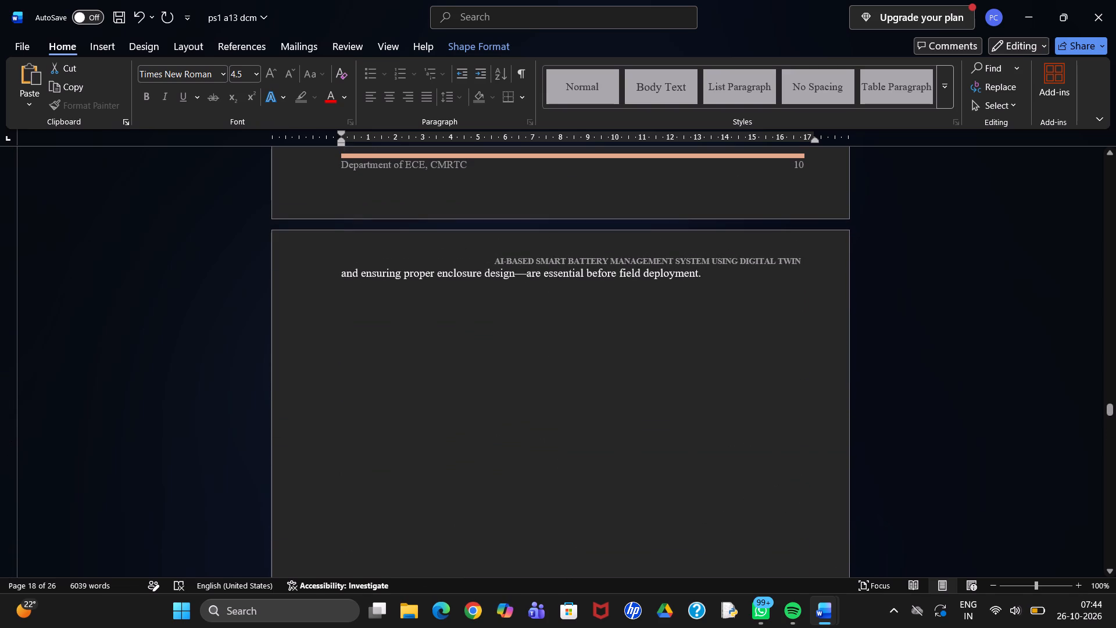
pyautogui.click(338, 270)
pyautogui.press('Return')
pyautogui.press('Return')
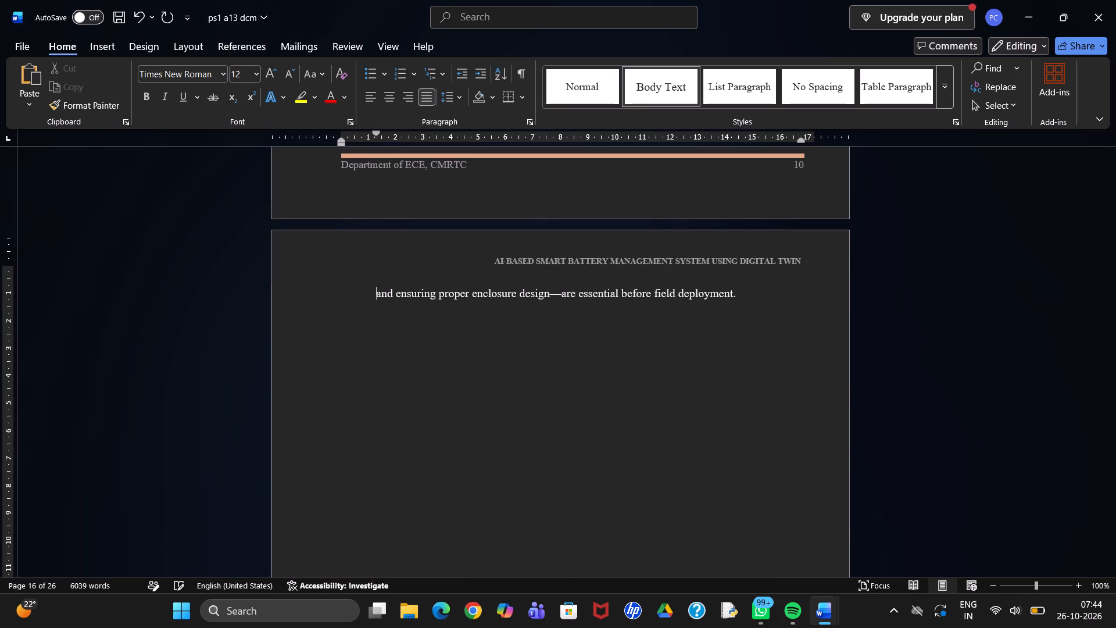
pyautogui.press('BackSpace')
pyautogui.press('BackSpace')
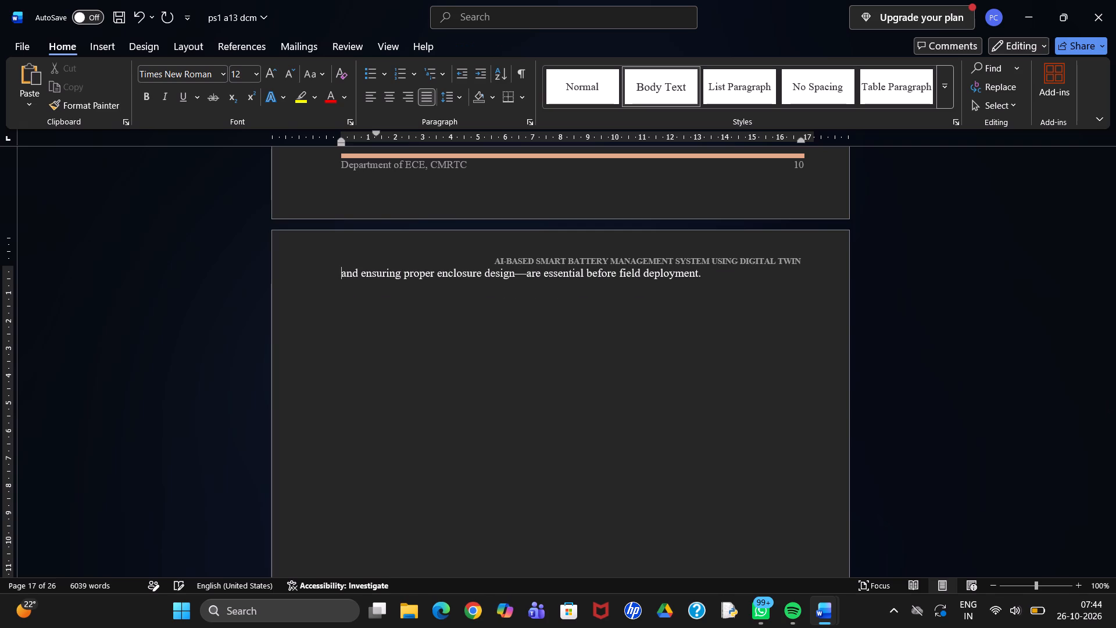
# Insert a blank line above "and ensuring proper enclosure design" at the start of the page after page 10.
pyautogui.press('BackSpace')
pyautogui.press('Return')
pyautogui.press('Return')
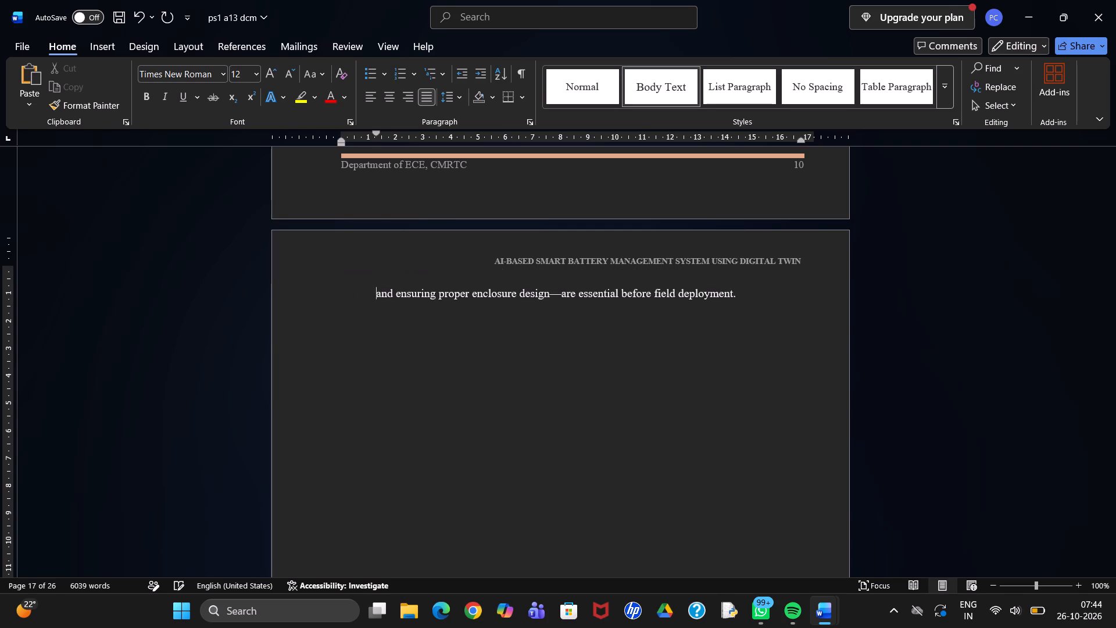
pyautogui.press('Return')
pyautogui.press('BackSpace')
# Copy the orange header line from page 10 and paste it beneath the running header of page 11.
pyautogui.scroll(1, 362, 287)
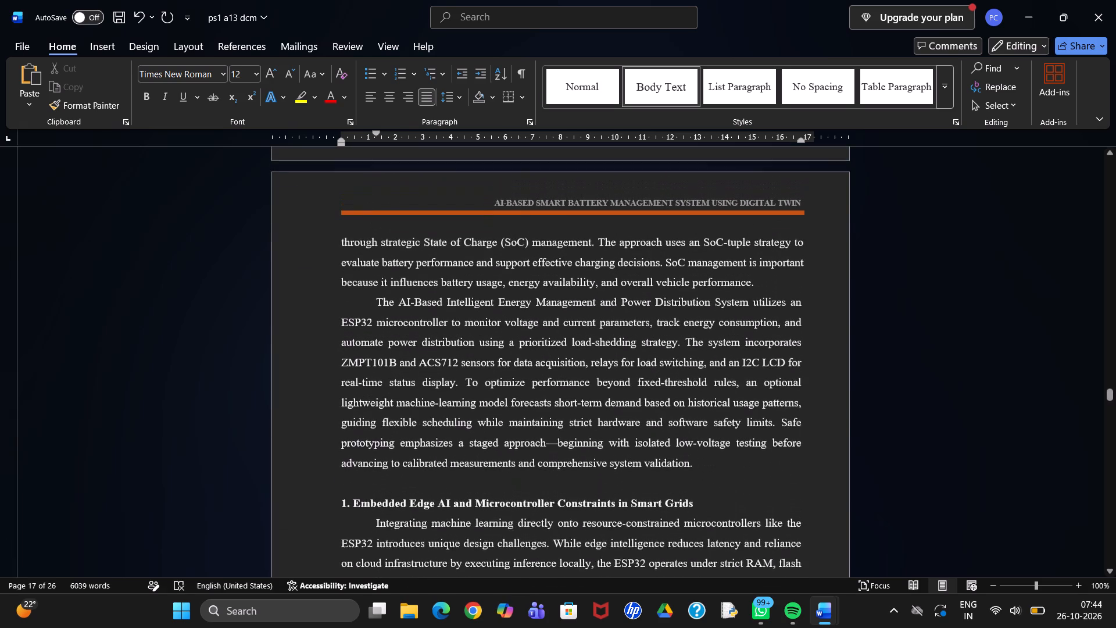
pyautogui.scroll(1, 362, 287)
pyautogui.doubleClick(452, 245)
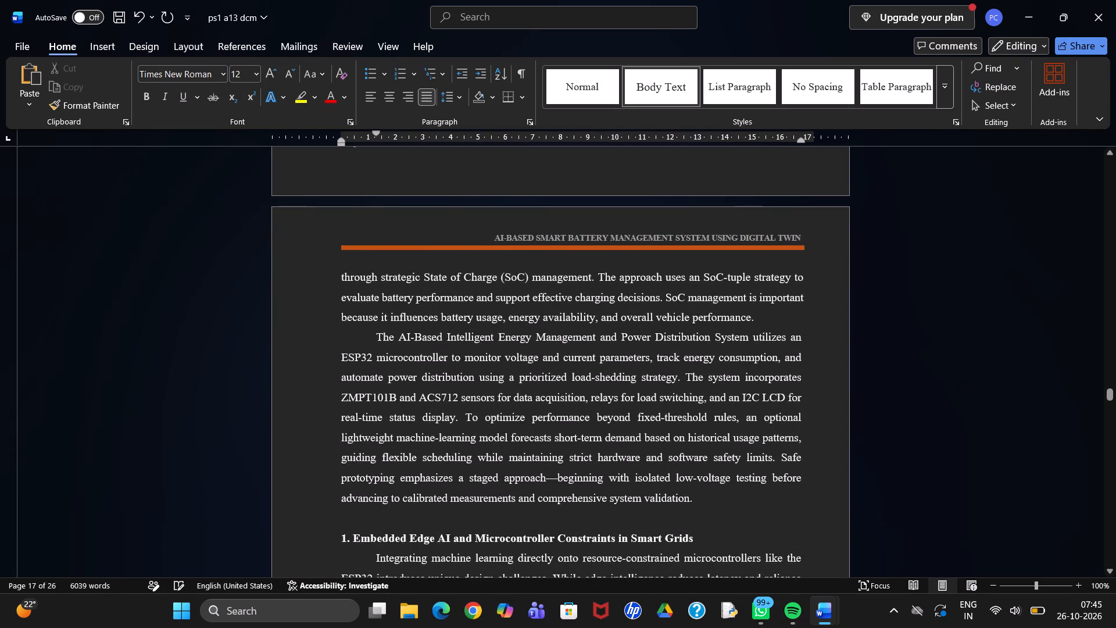
pyautogui.doubleClick(452, 245)
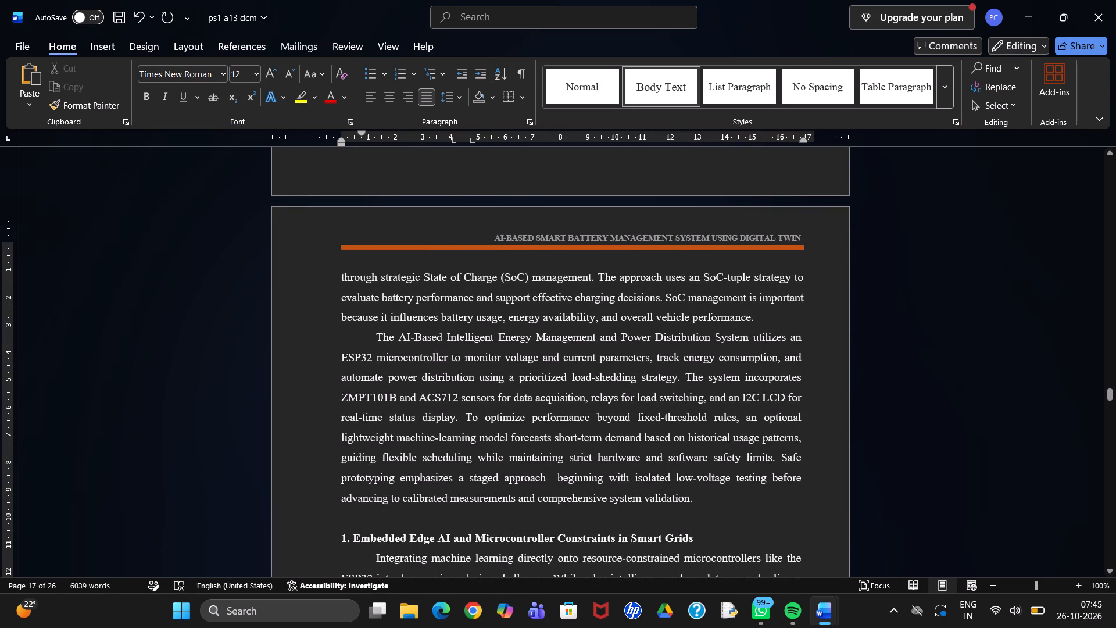
pyautogui.doubleClick(474, 247)
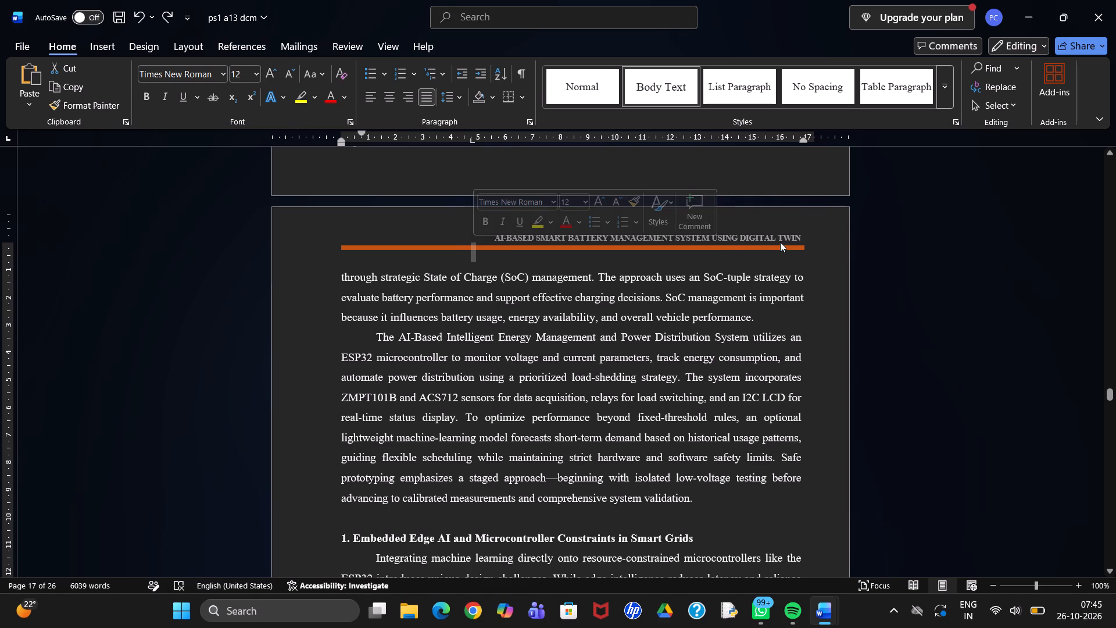
pyautogui.doubleClick(785, 247)
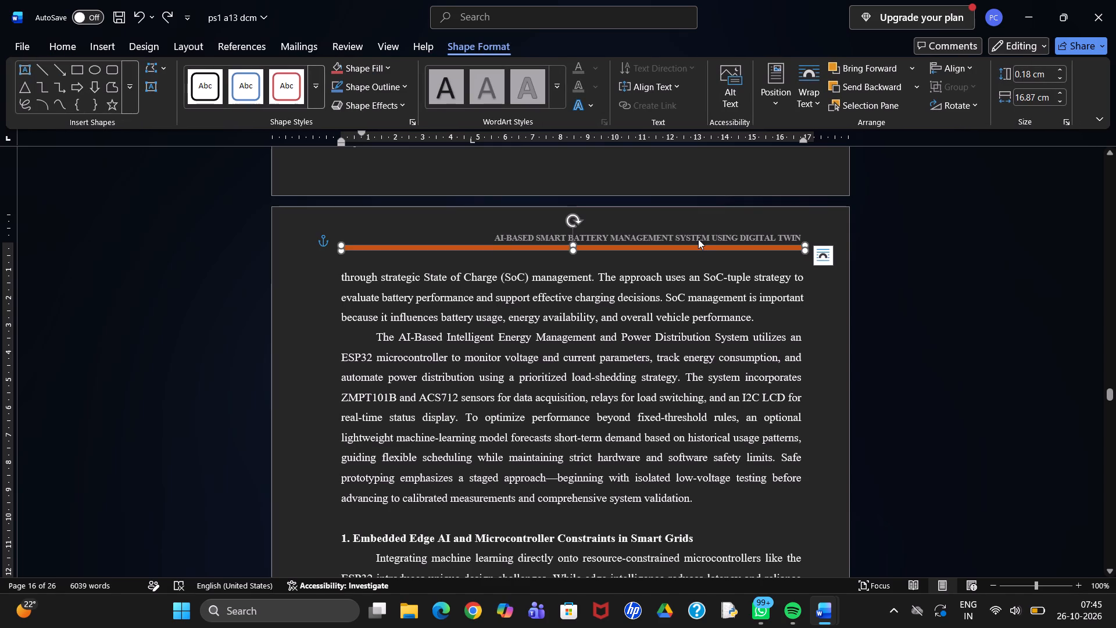
pyautogui.hotkey('ctrl', 'c')
pyautogui.scroll(-1, 698, 239)
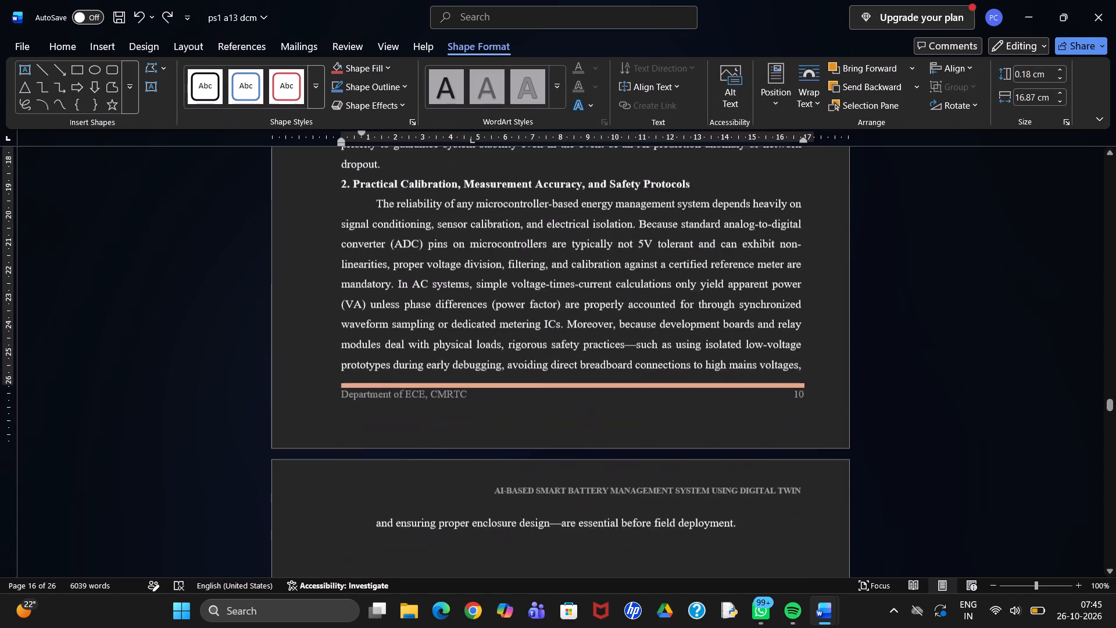
pyautogui.scroll(-1, 698, 239)
pyautogui.click(720, 242)
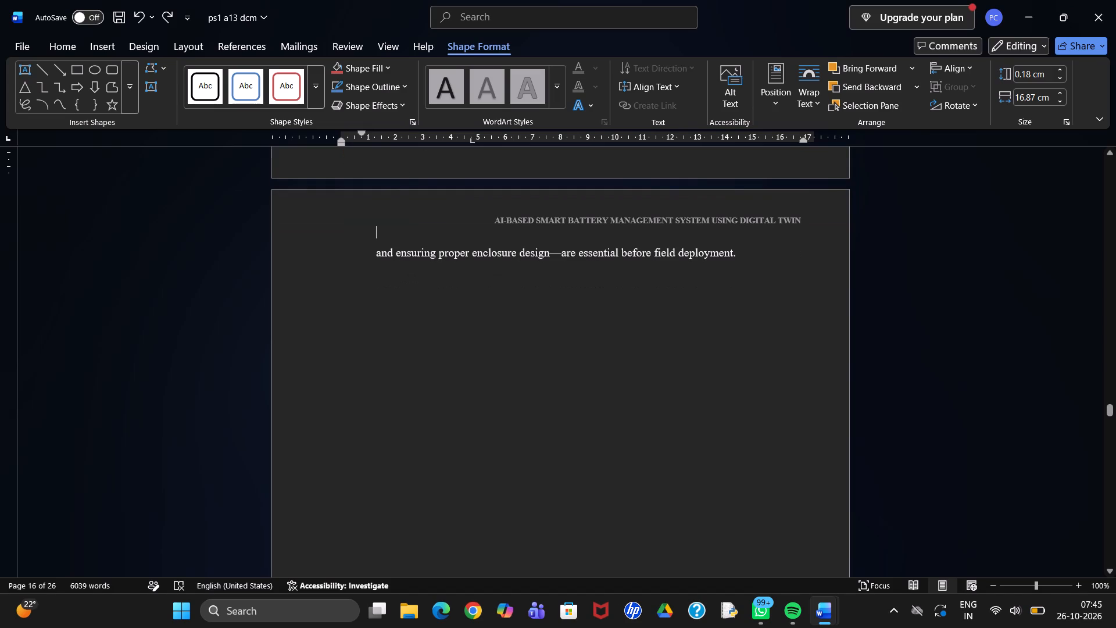
pyautogui.hotkey('ctrl', 'v')
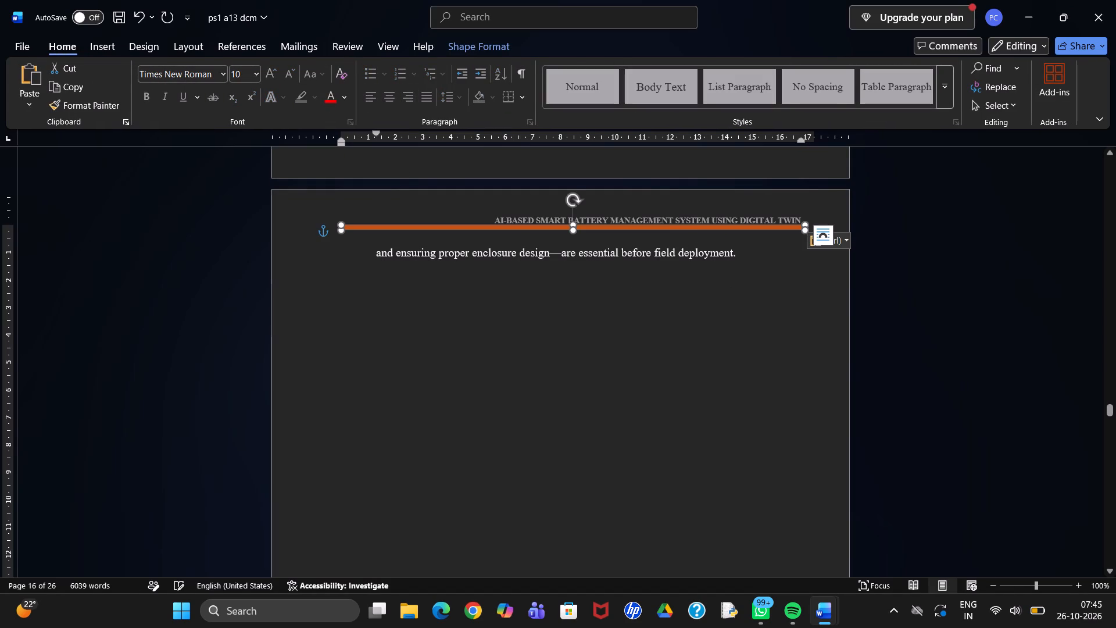
# Remove the first-line indent from "and ensuring proper enclosure design—are essential before field deployment.".
pyautogui.click(371, 259)
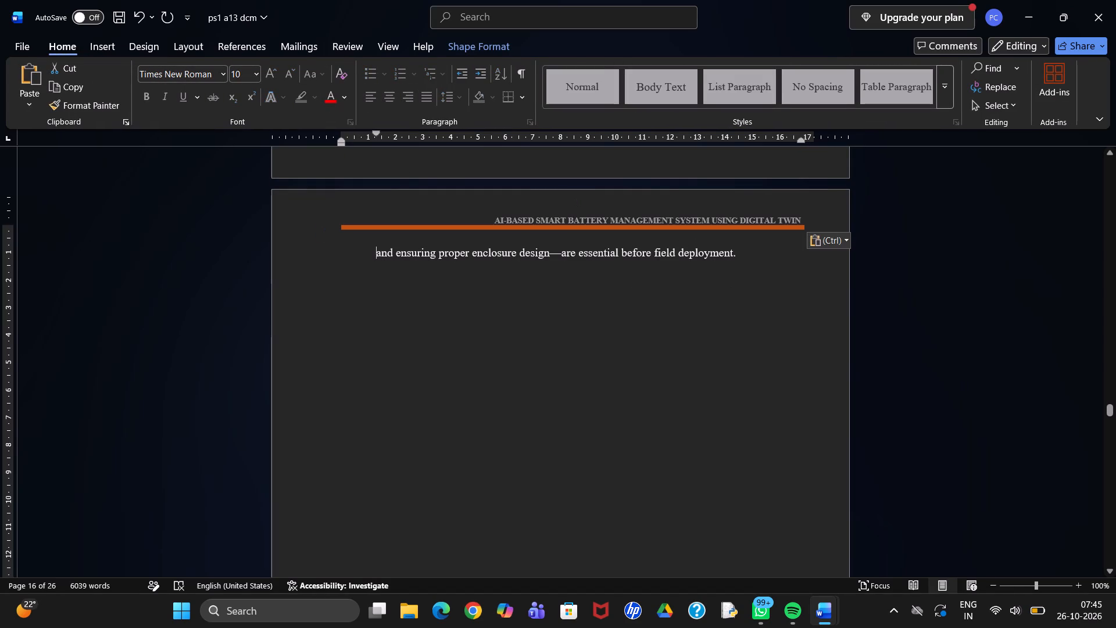
pyautogui.press('BackSpace')
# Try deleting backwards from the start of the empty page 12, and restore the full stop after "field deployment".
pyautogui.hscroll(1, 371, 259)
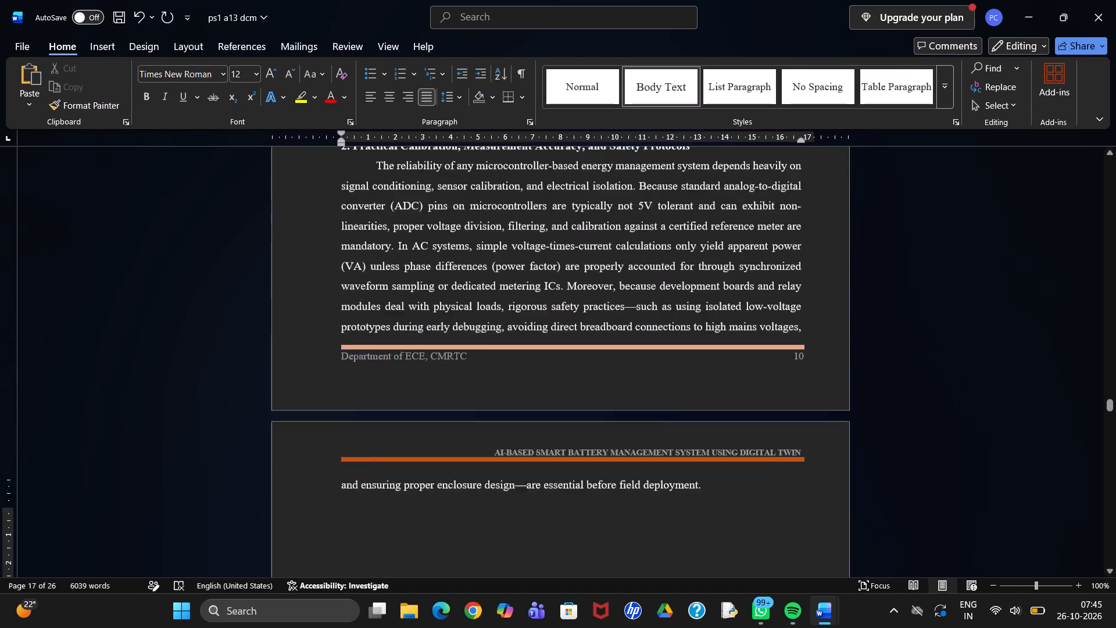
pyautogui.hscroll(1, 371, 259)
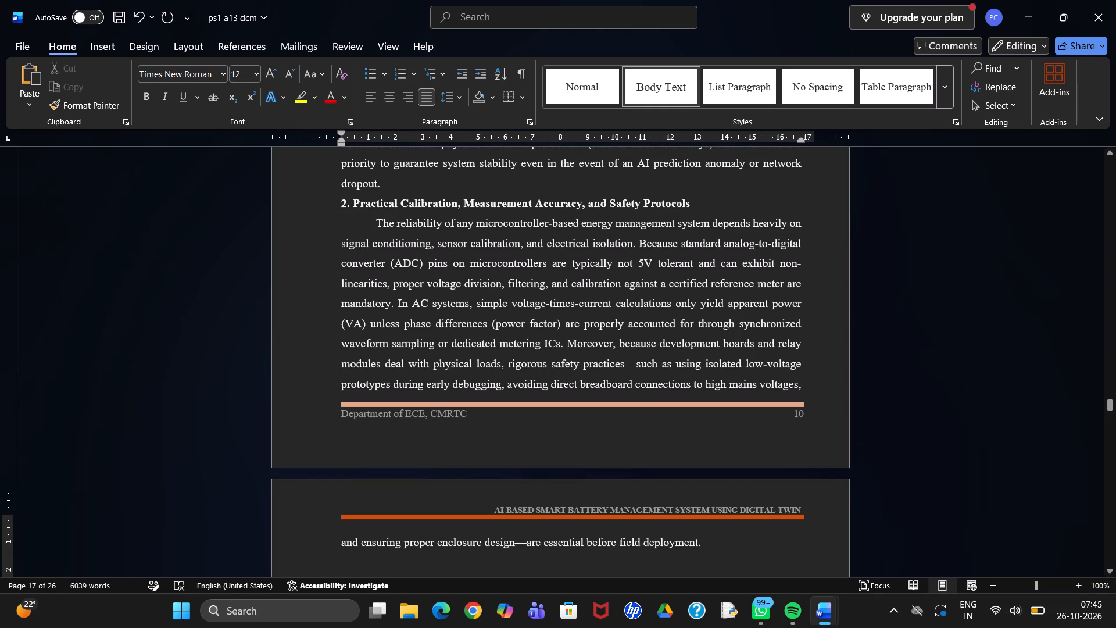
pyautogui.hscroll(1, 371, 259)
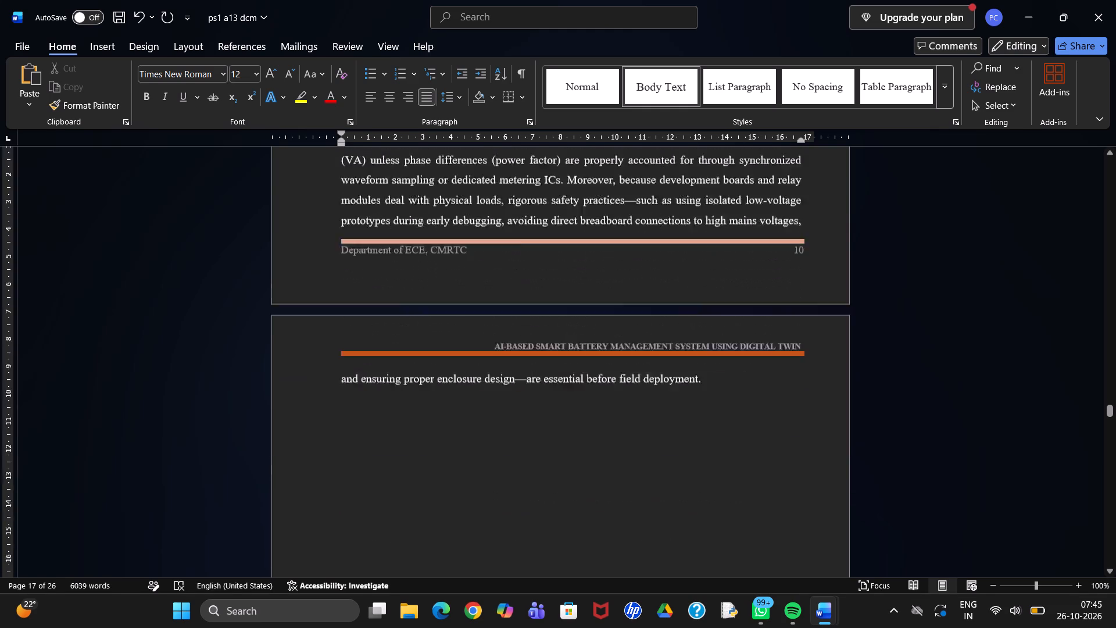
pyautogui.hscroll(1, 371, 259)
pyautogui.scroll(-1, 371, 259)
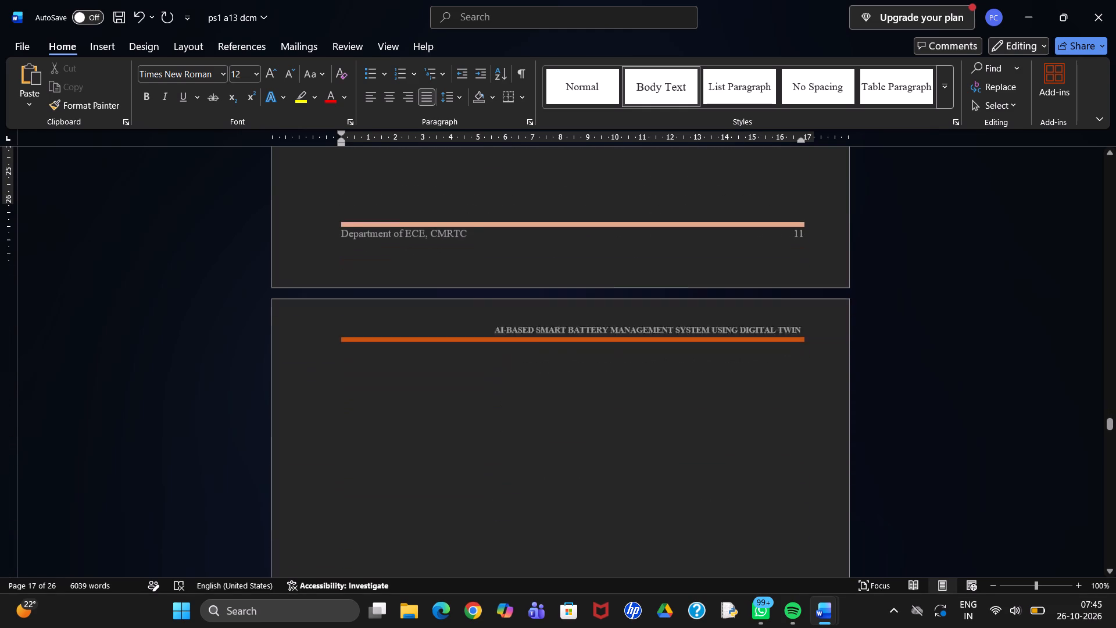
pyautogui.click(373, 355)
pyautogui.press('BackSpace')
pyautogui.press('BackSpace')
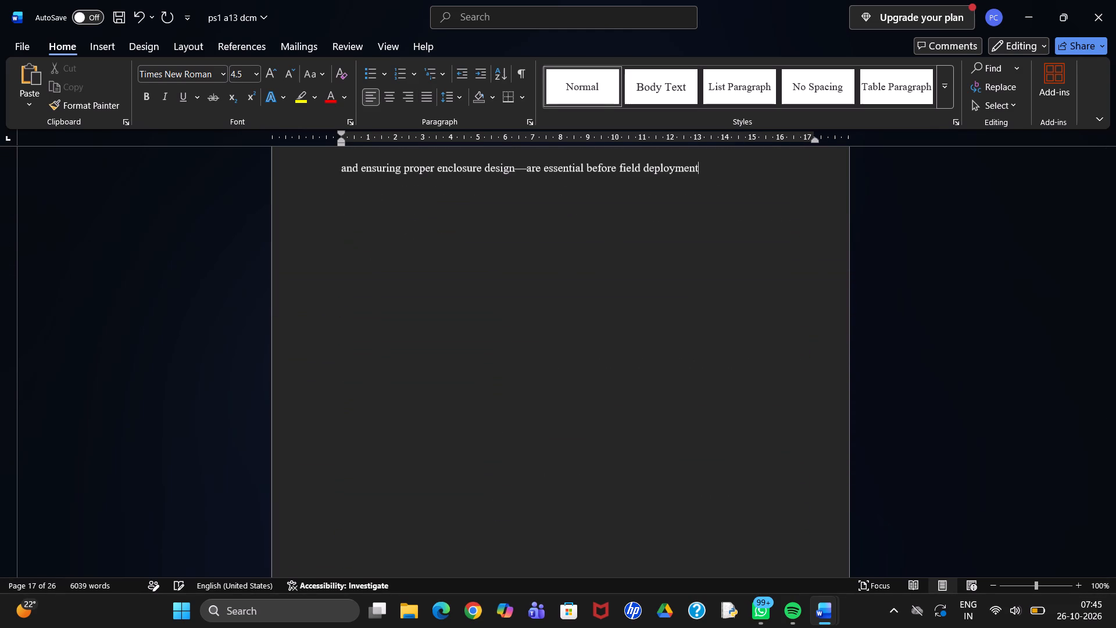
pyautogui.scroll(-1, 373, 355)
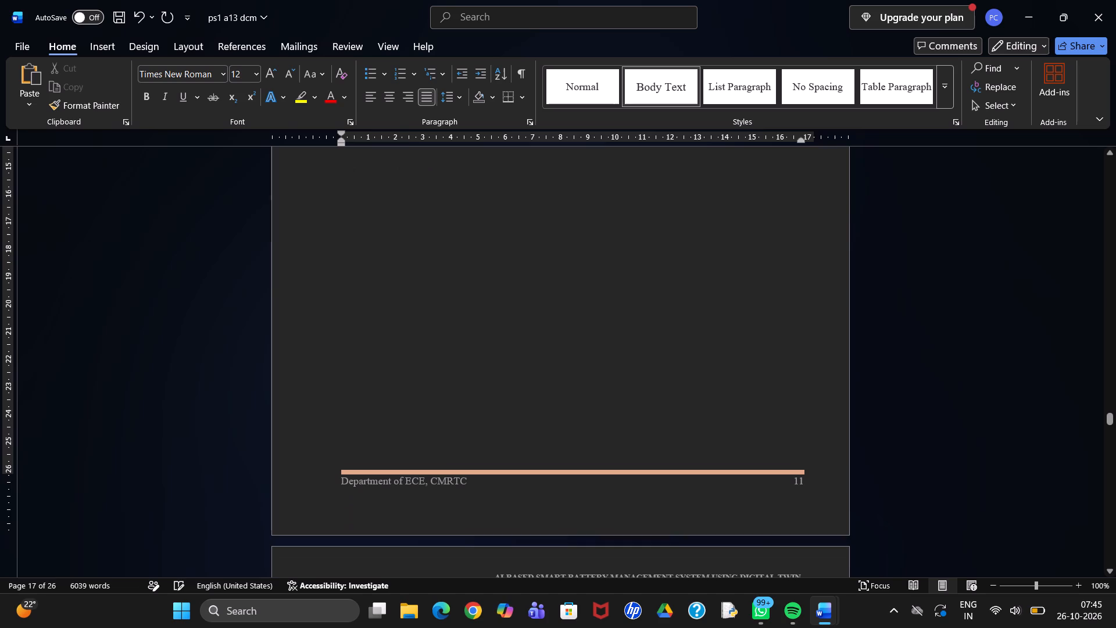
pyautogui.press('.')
# Copy sections "2.2 EXISTING METHODS" and "2.3 PROPOSED SYSTEM" and paste them after "field deployment." on page 11, leaving a blank line between.
pyautogui.scroll(-1, 373, 355)
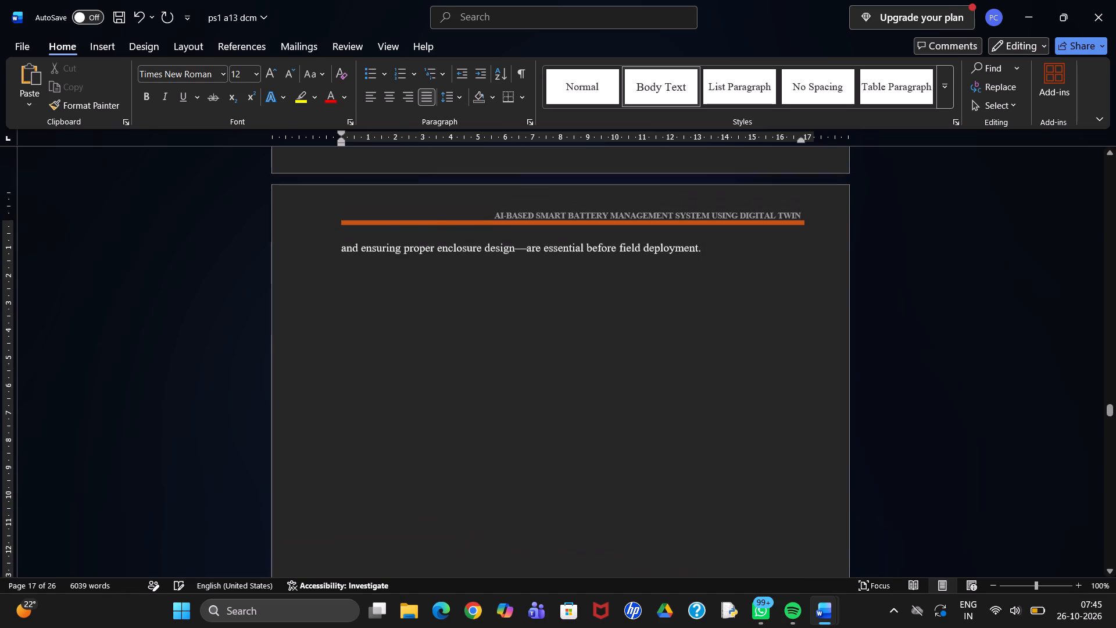
pyautogui.scroll(-1, 373, 355)
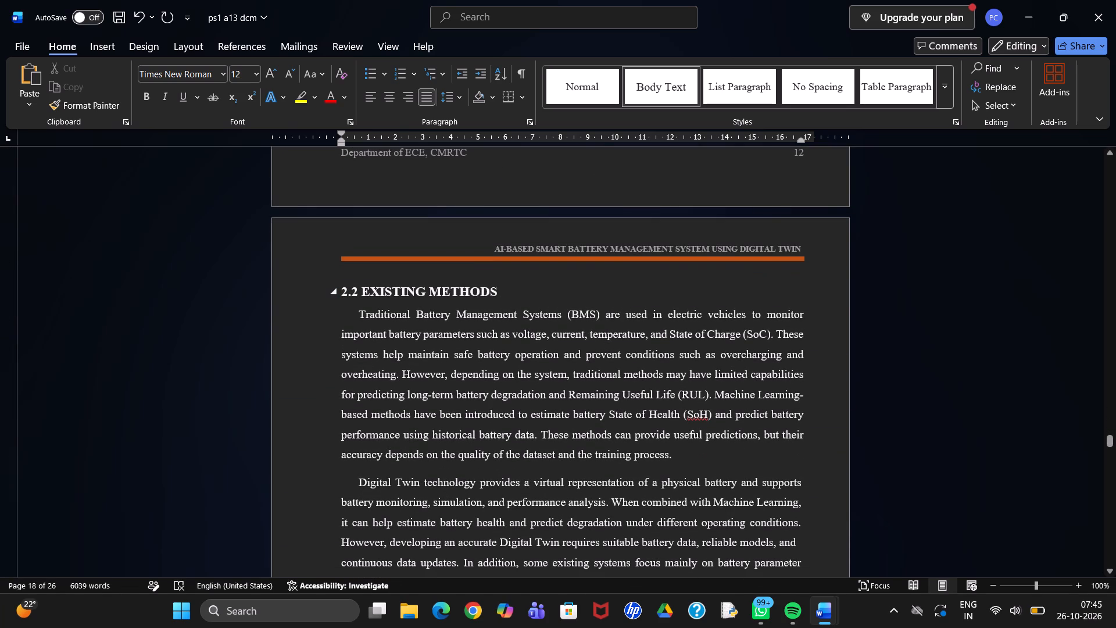
pyautogui.moveTo(341, 289); pyautogui.dragTo(696, 601)
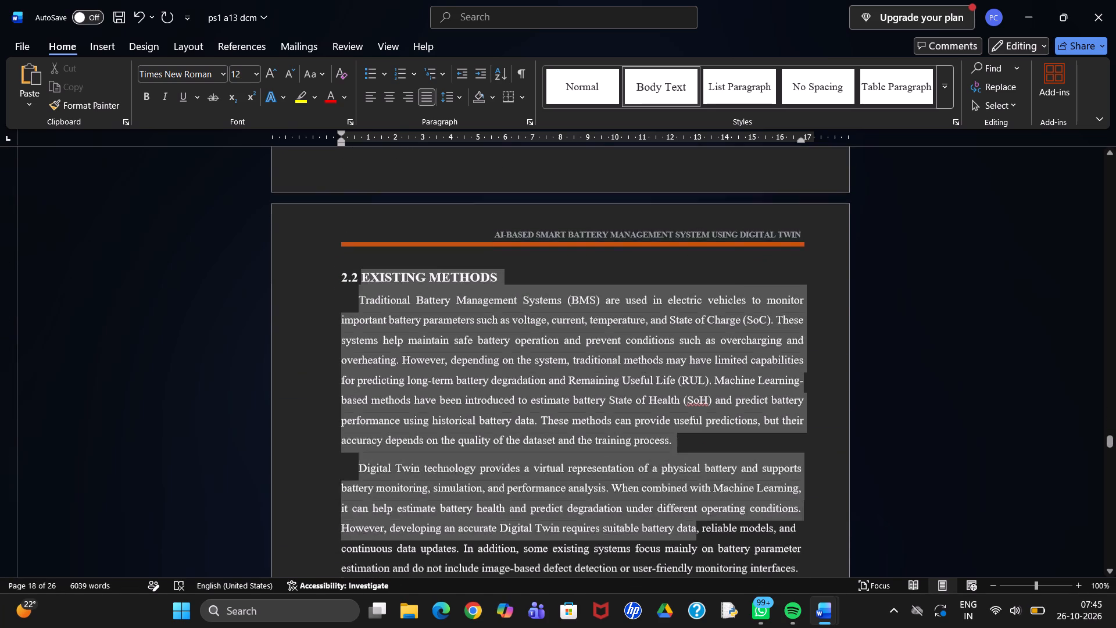
pyautogui.moveTo(696, 601); pyautogui.dragTo(762, 596)
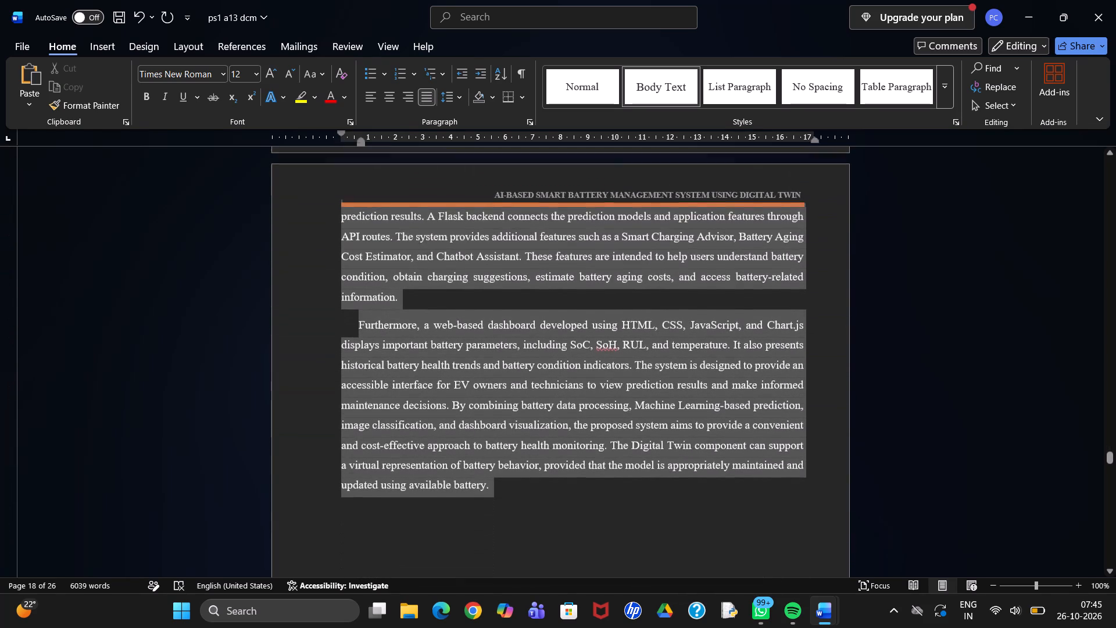
pyautogui.moveTo(762, 596); pyautogui.dragTo(759, 545)
pyautogui.hotkey('ctrl', 'c')
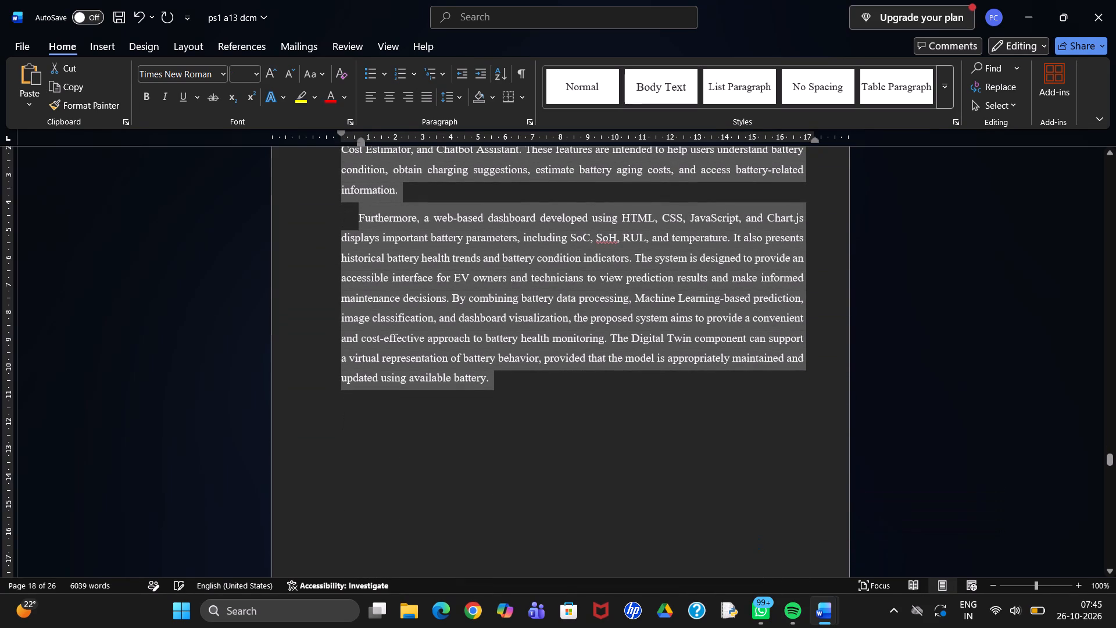
pyautogui.scroll(4, 759, 545)
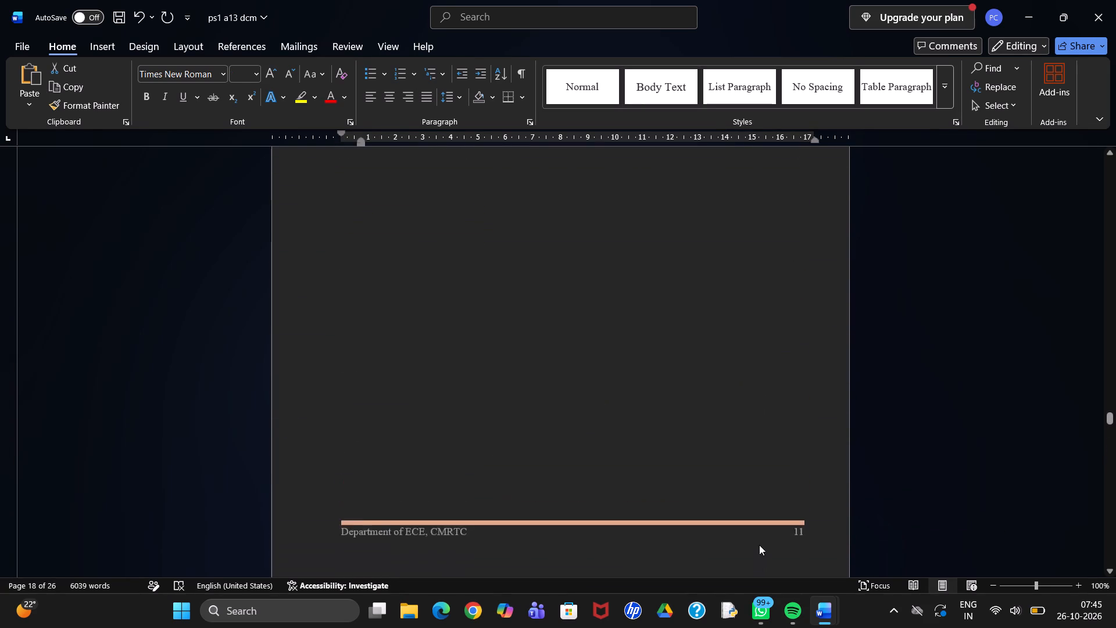
pyautogui.scroll(2, 759, 545)
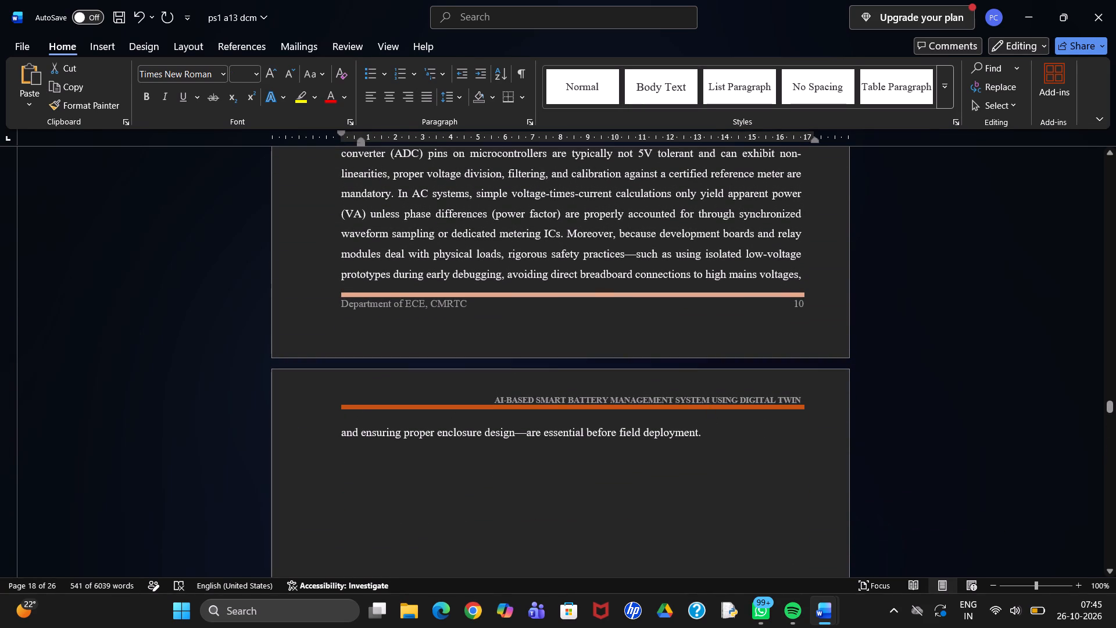
pyautogui.click(706, 431)
pyautogui.press('Return')
pyautogui.press('Return')
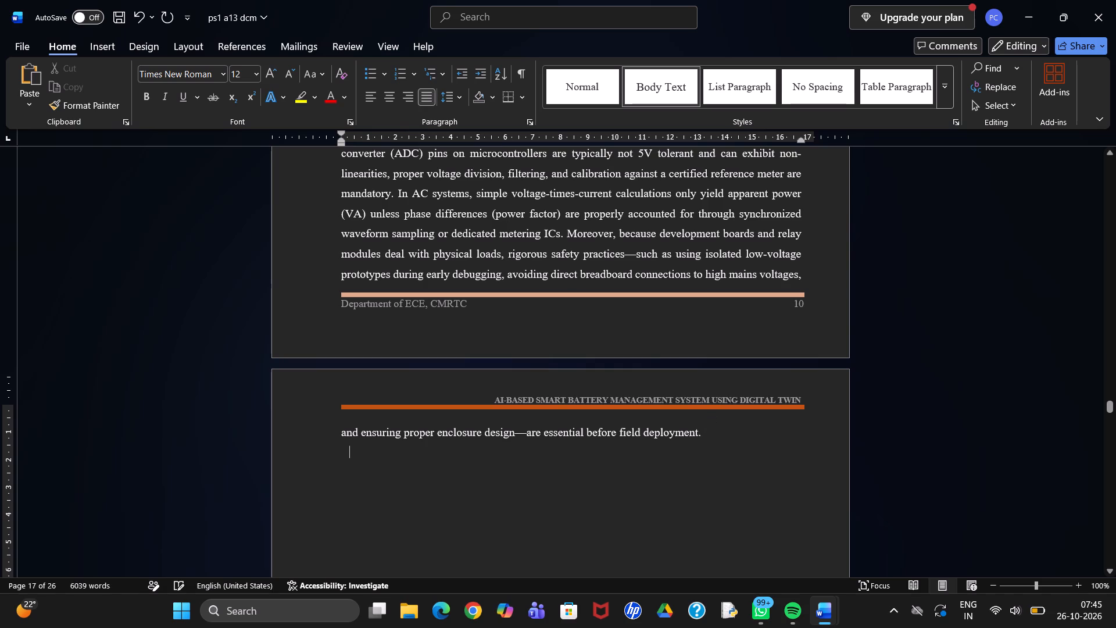
pyautogui.hotkey('ctrl', 'v')
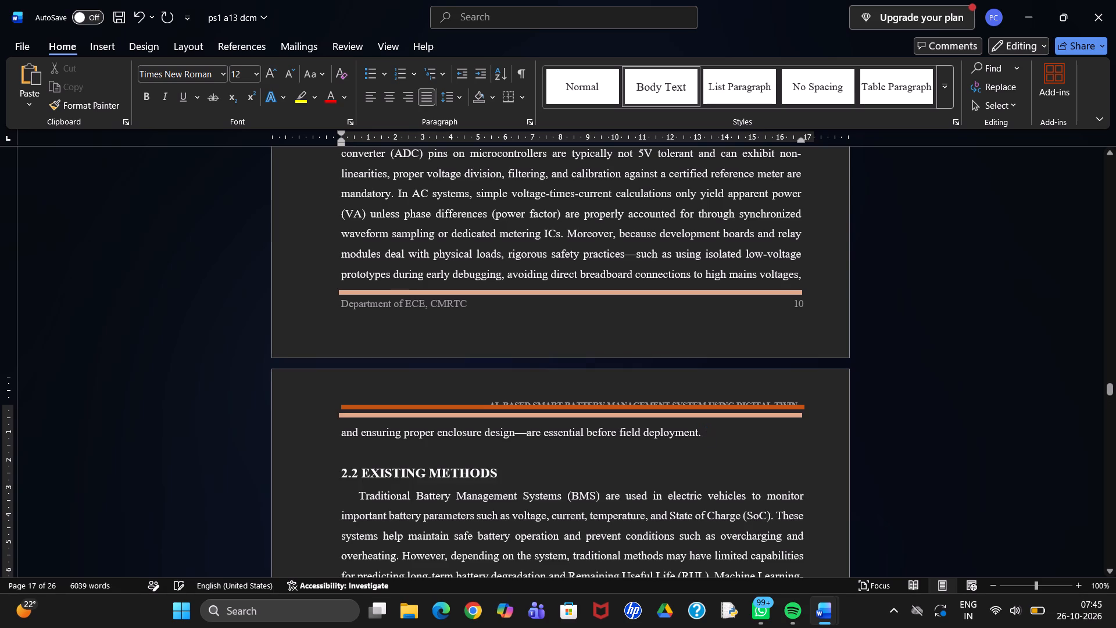
# Push the pasted paragraph "The proposed system also includes a CNN-based image model" onto page 12, starting it one line below the header line.
pyautogui.scroll(-1, 706, 431)
pyautogui.scroll(1, 706, 431)
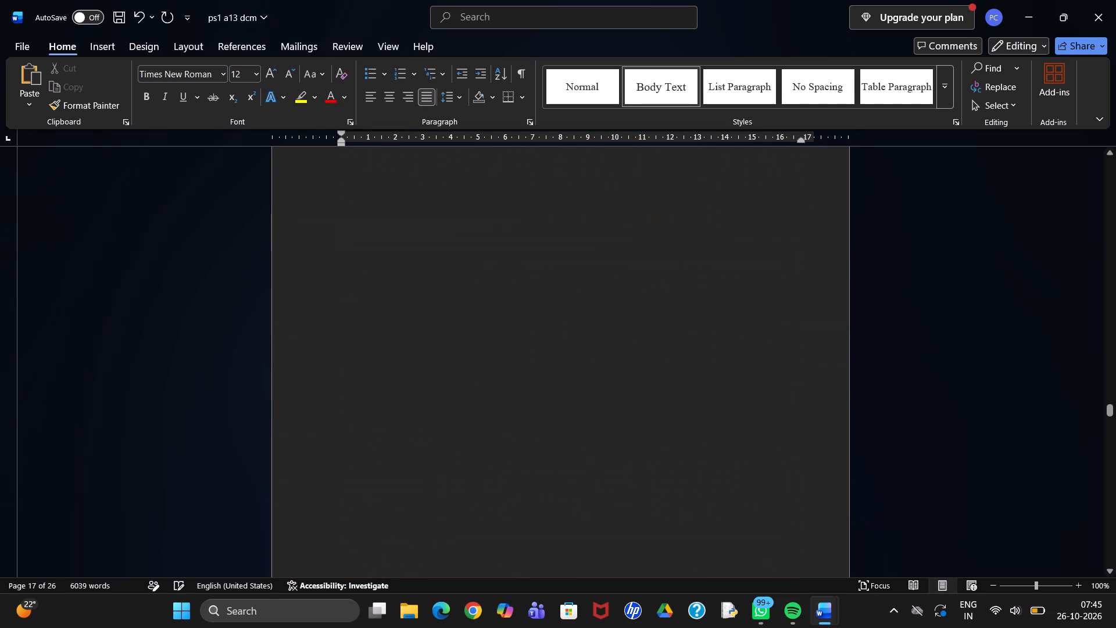
pyautogui.scroll(1, 706, 431)
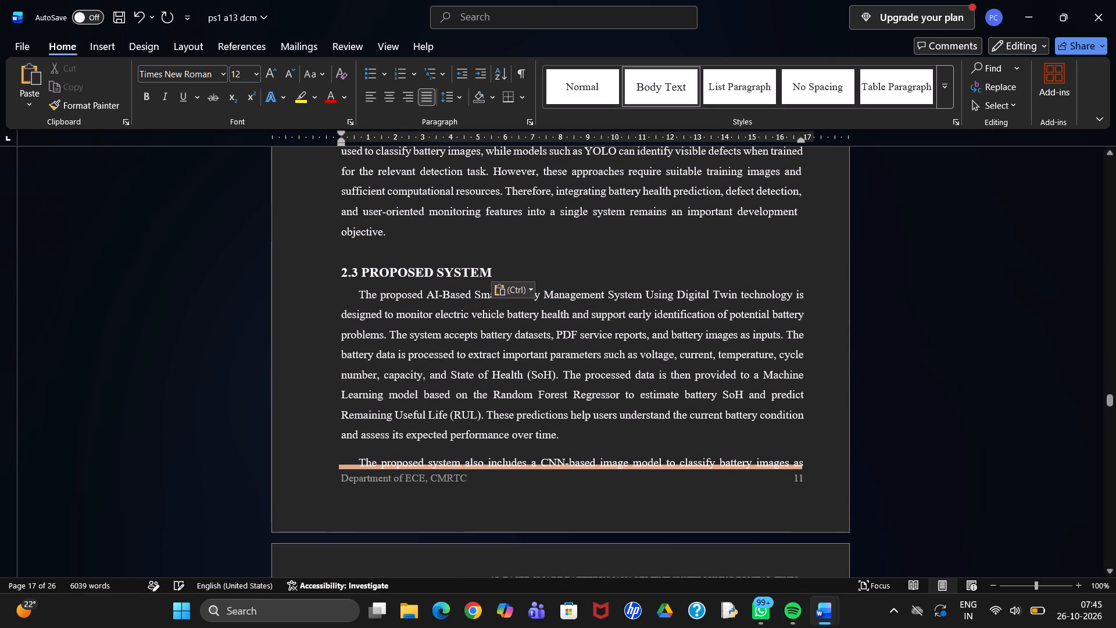
pyautogui.scroll(1, 706, 431)
pyautogui.click(596, 440)
pyautogui.press('Return')
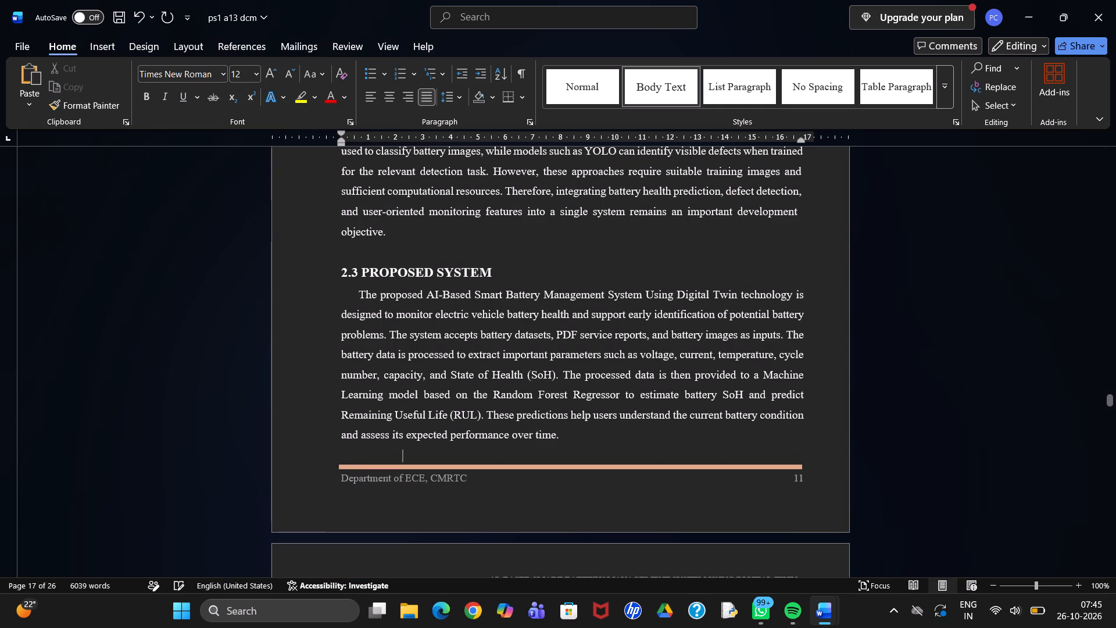
pyautogui.scroll(-2, 596, 440)
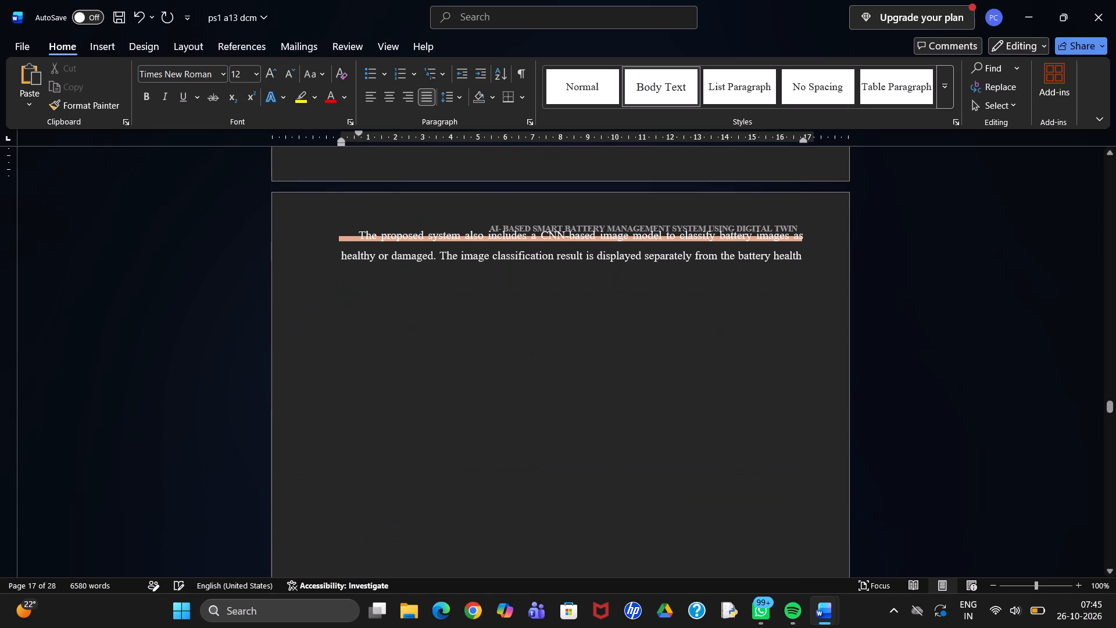
pyautogui.click(360, 236)
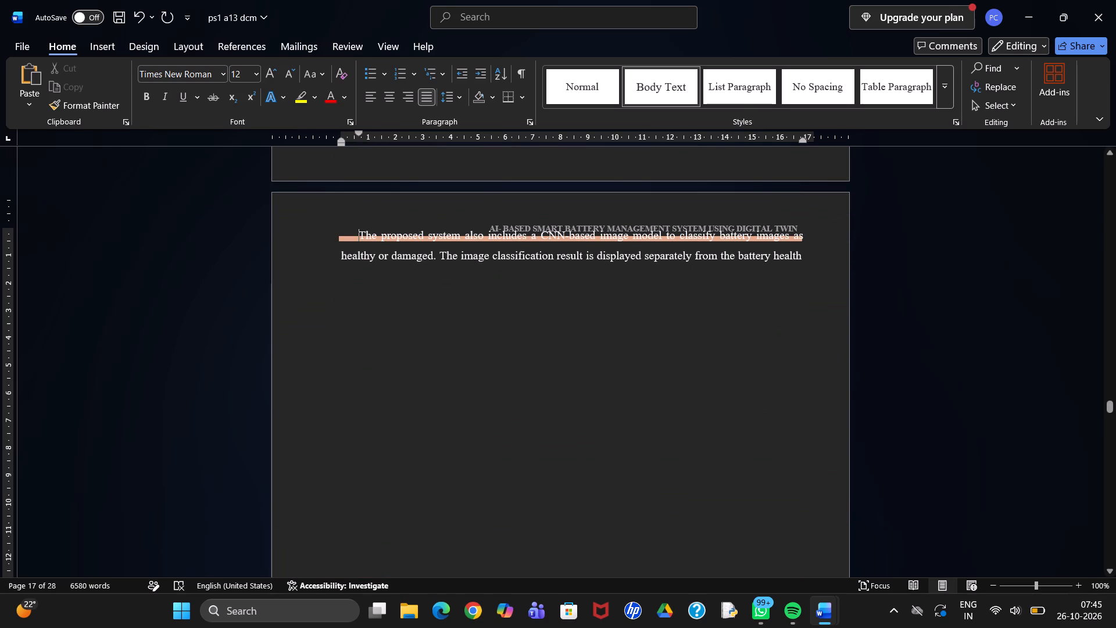
pyautogui.press('Return')
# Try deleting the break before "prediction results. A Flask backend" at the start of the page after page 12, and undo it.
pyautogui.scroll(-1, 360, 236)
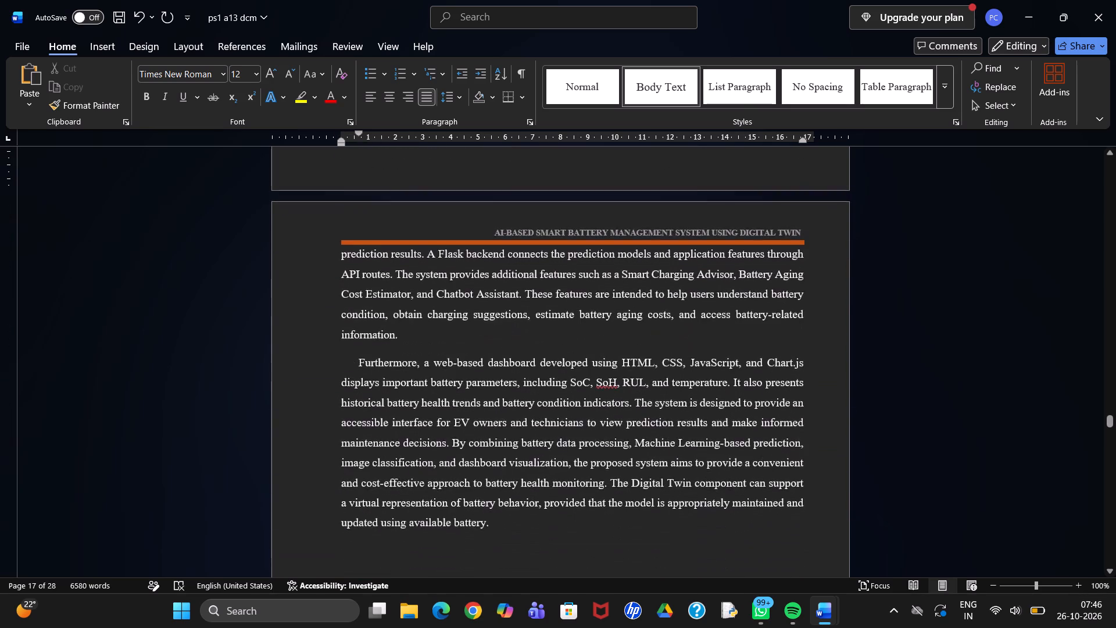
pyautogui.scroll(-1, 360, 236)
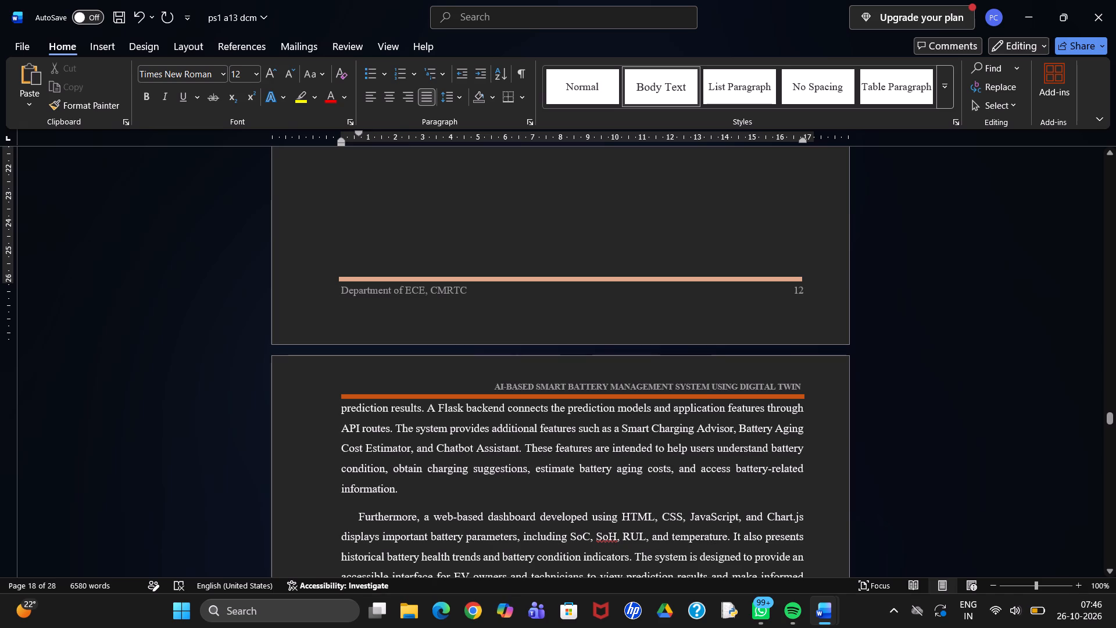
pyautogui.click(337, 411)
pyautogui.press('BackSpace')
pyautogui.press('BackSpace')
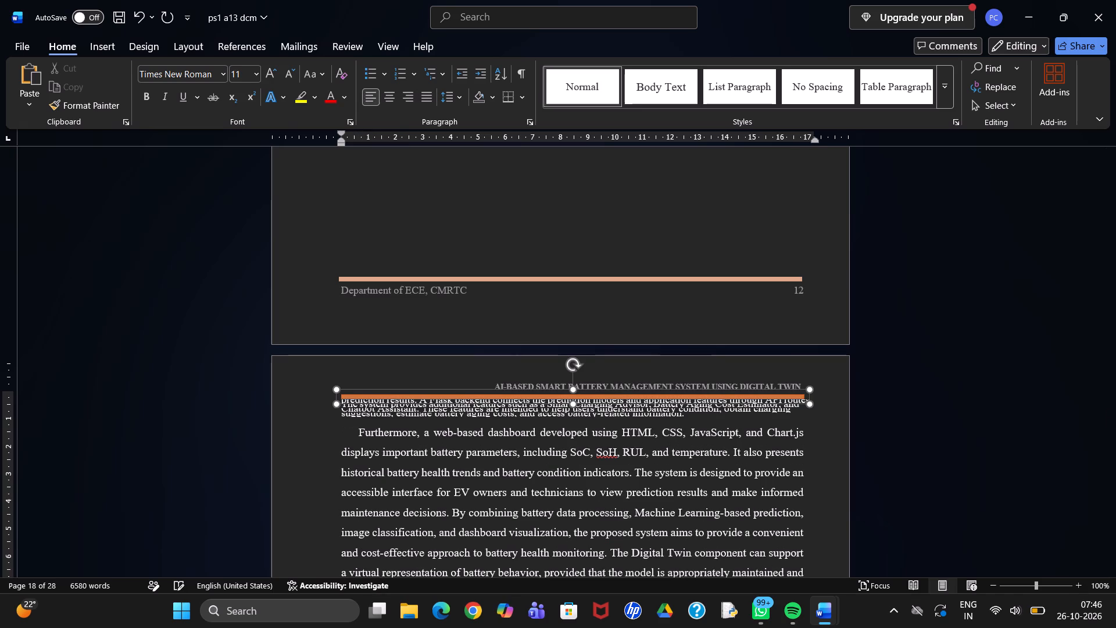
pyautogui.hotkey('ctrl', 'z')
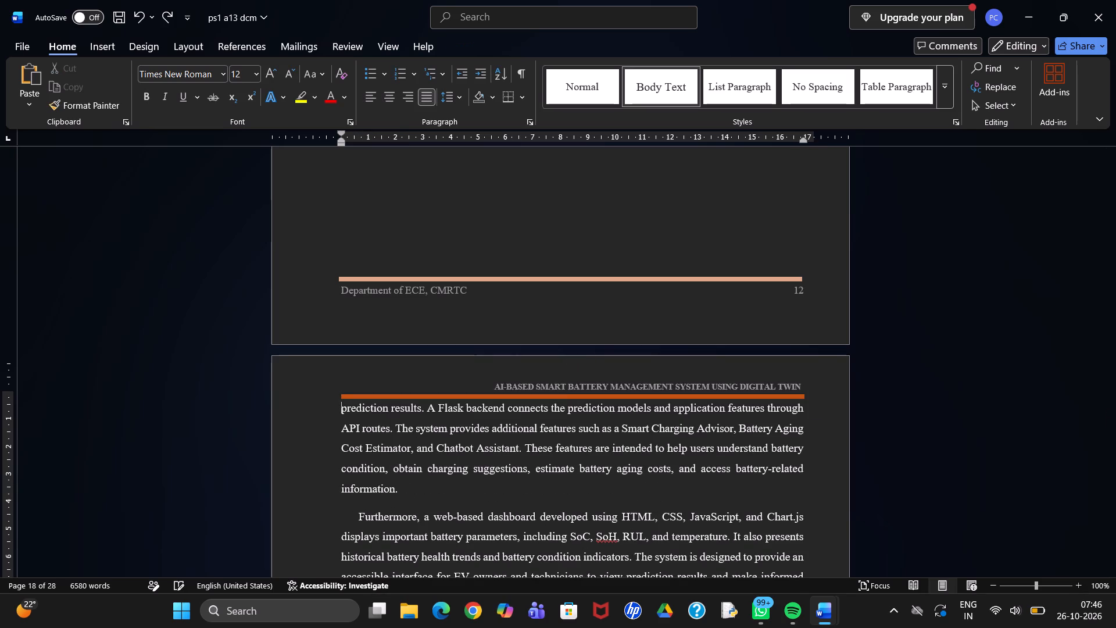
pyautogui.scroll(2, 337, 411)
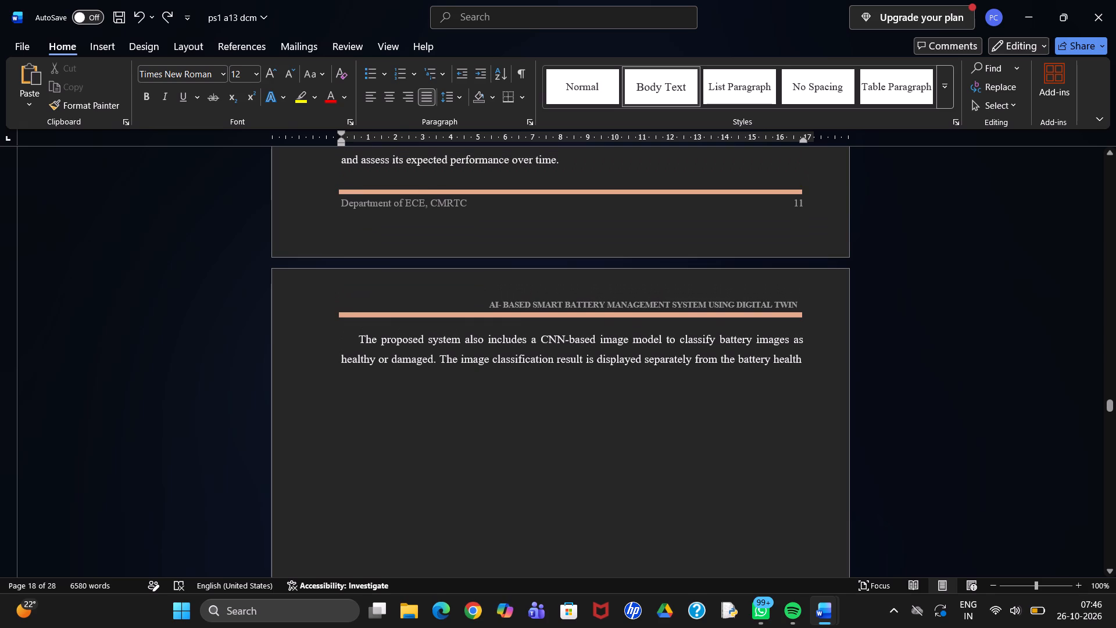
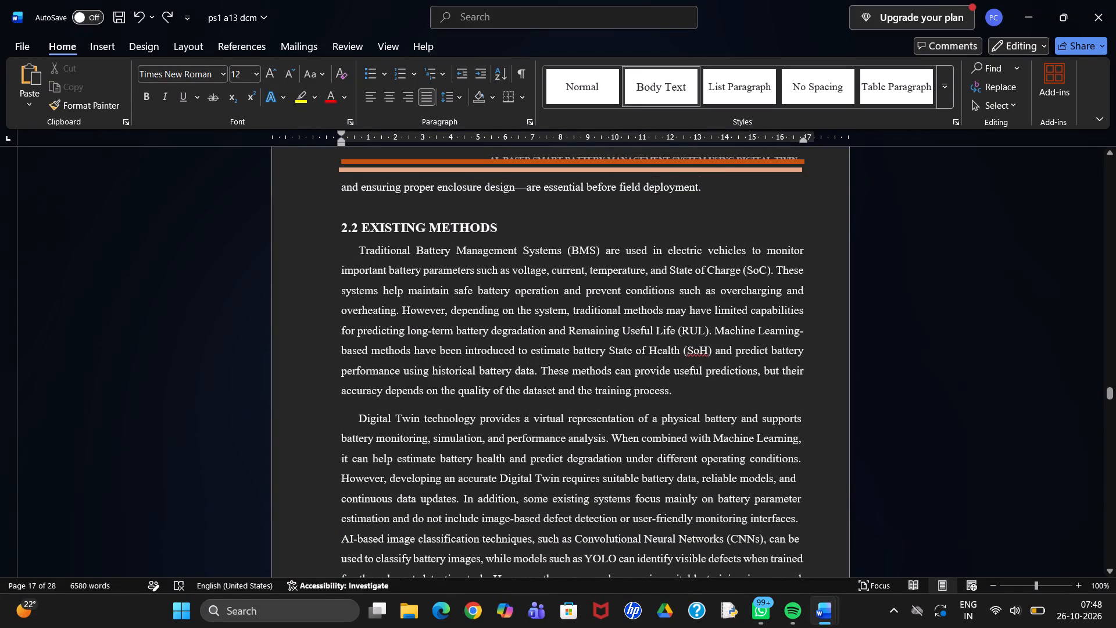
# Undo the pasting of sections 2.2 and 2.3 after "field deployment." on page 11, along with the related line break edits.
pyautogui.hscroll(1, 410, 209)
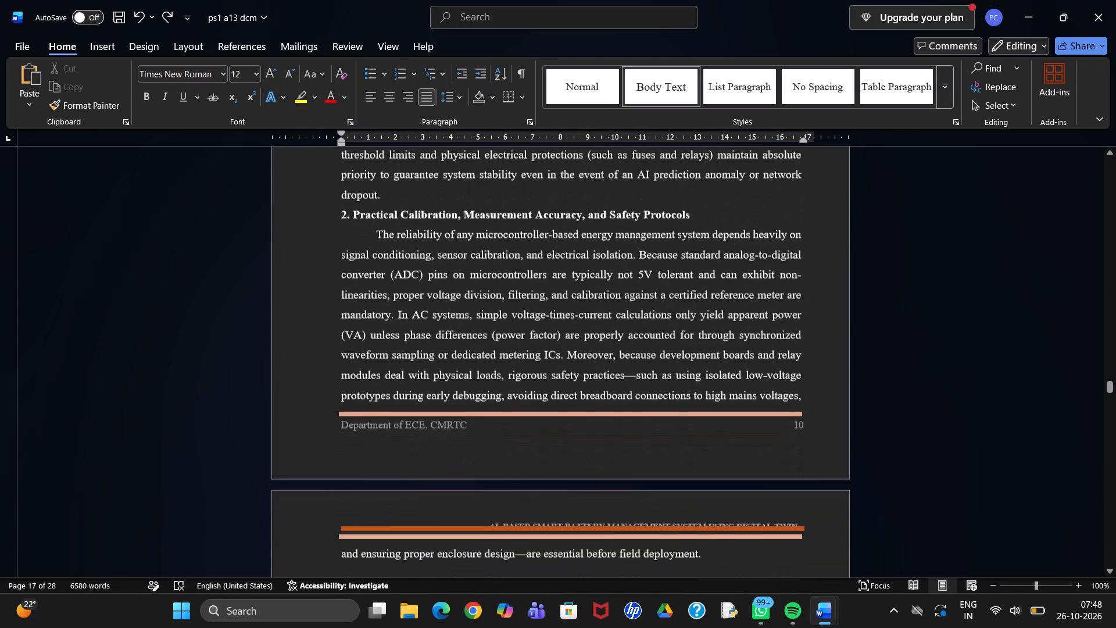
pyautogui.hscroll(1, 410, 209)
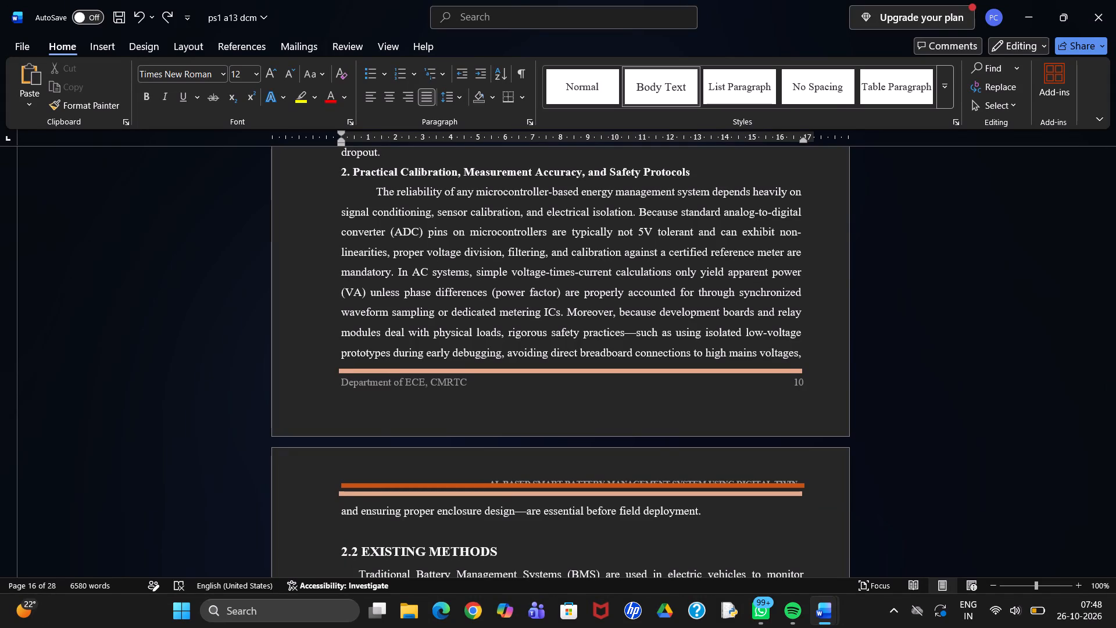
pyautogui.hotkey('ctrl', 'z')
pyautogui.hotkey('ctrl', 'z')
pyautogui.hotkey('ctrl', 'z')
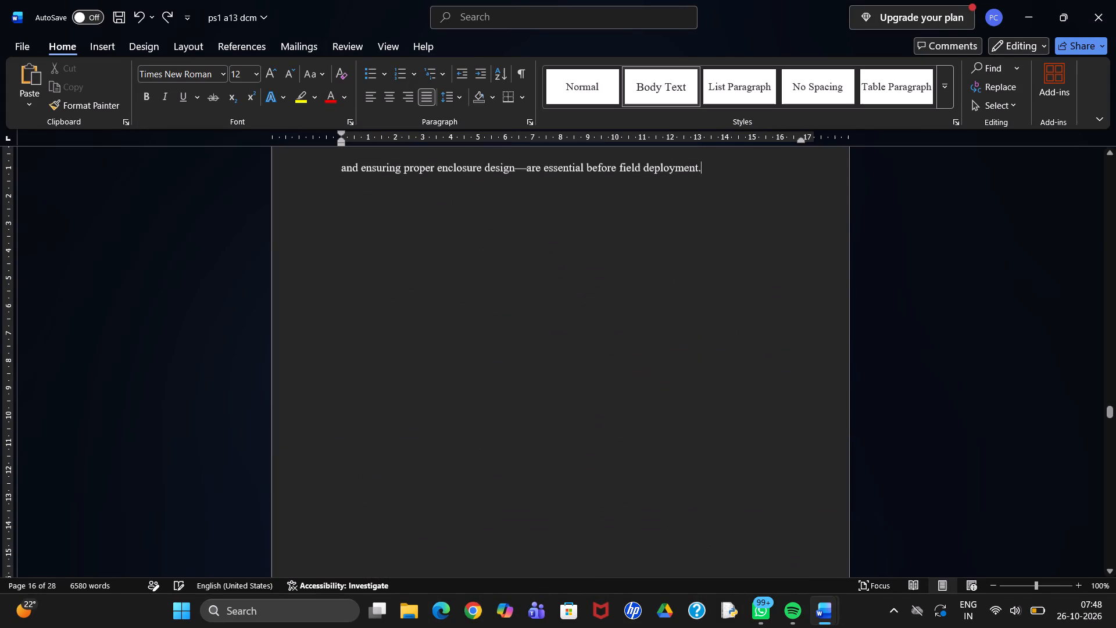
pyautogui.hotkey('ctrl', 'z')
pyautogui.hotkey('ctrl', 'z')
pyautogui.hotkey('ctrl', 'z')
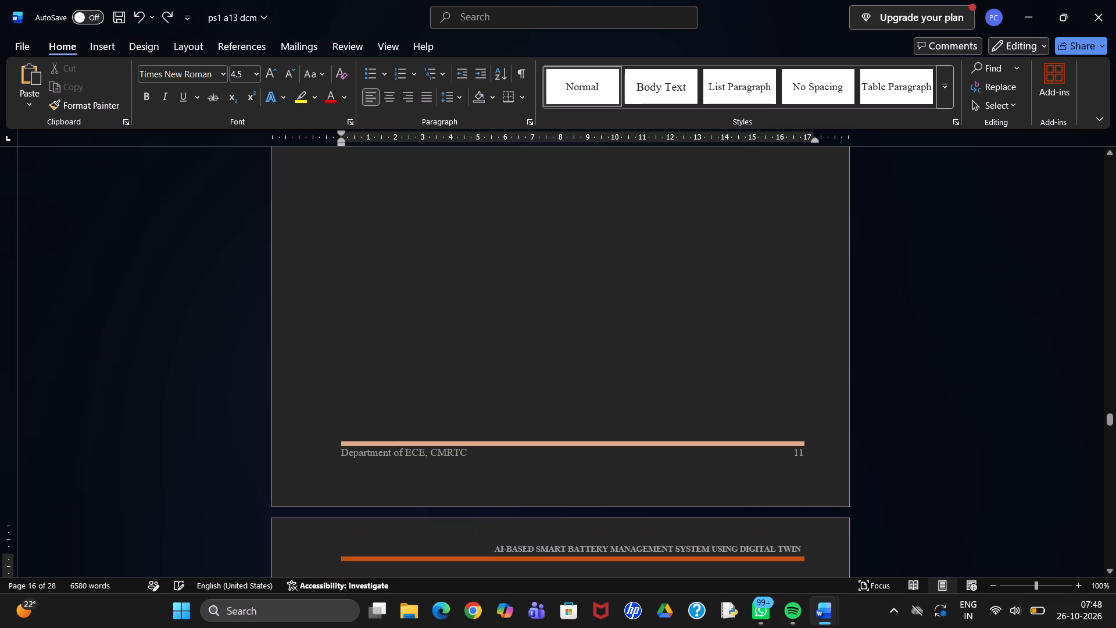
# Copy the "2.2 EXISTING METHODS" heading with only its first paragraph and paste it after "field deployment." on page 11, leaving a blank line between.
pyautogui.scroll(-3, 450, 351)
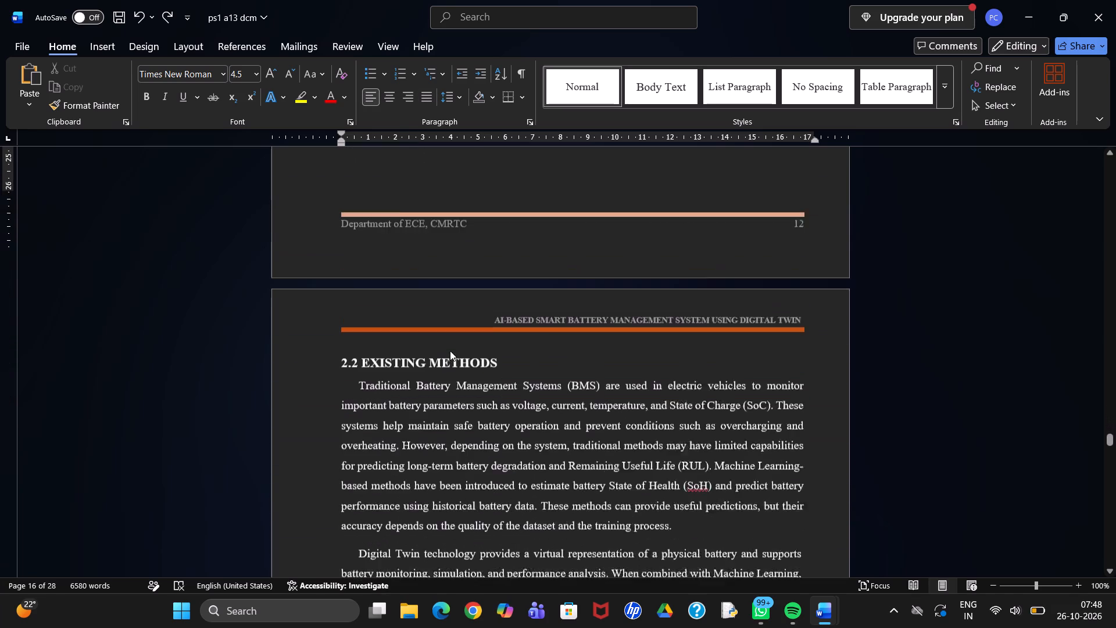
pyautogui.scroll(-1, 450, 351)
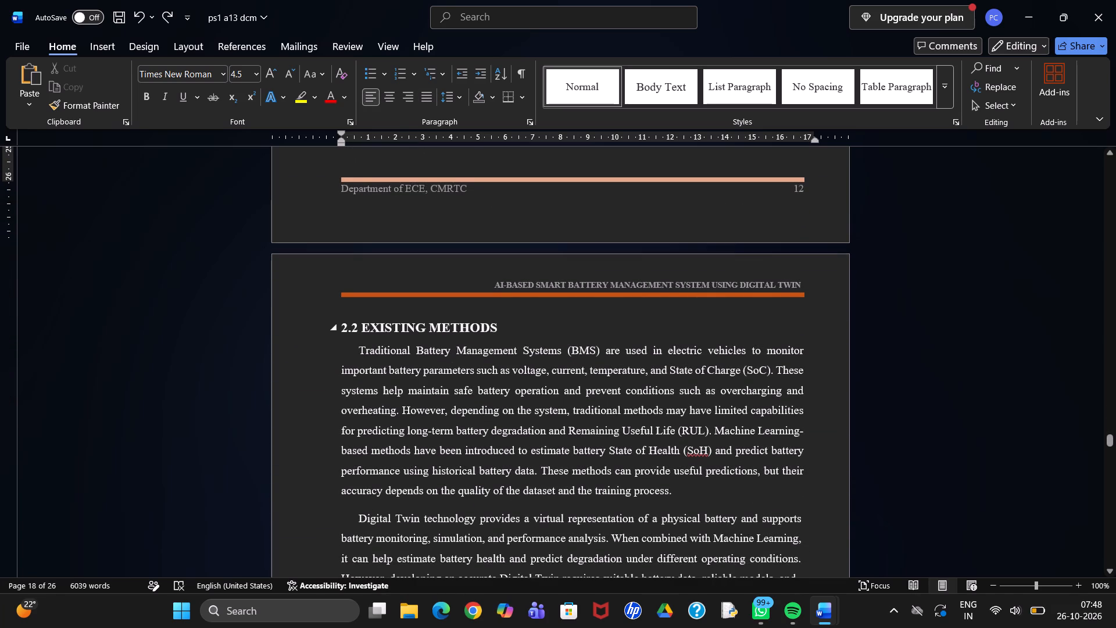
pyautogui.moveTo(360, 330); pyautogui.dragTo(567, 487)
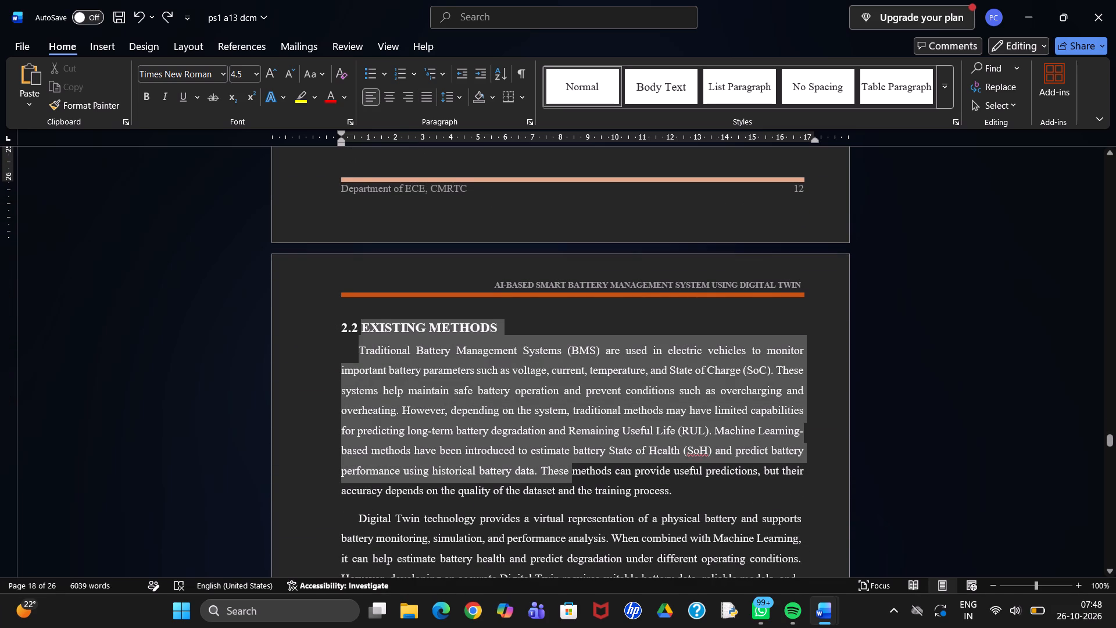
pyautogui.moveTo(567, 487); pyautogui.dragTo(673, 498)
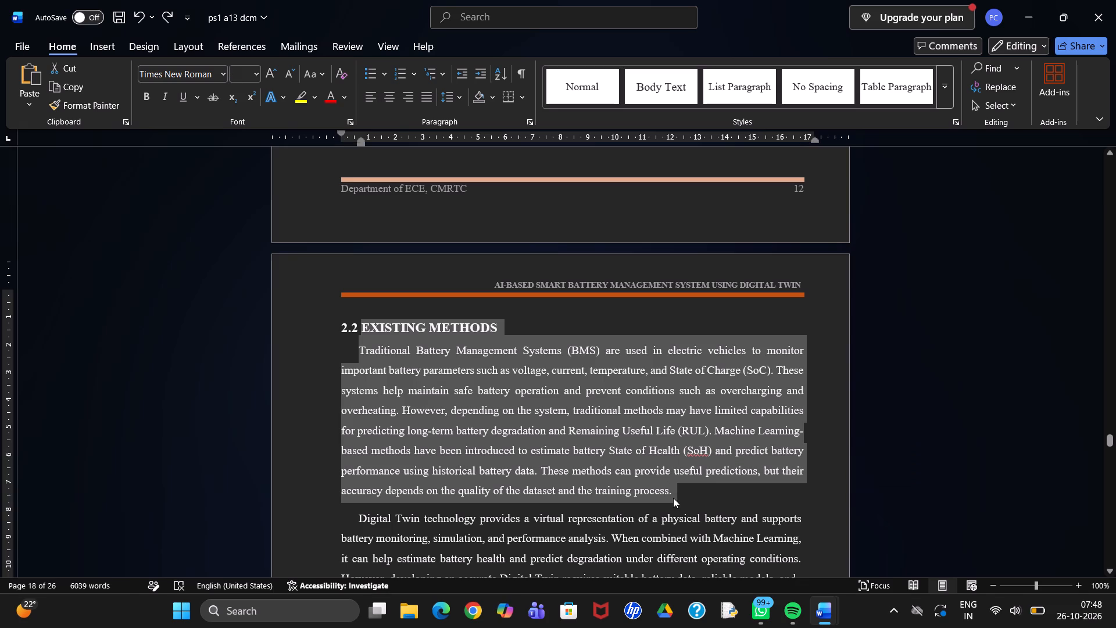
pyautogui.hotkey('ctrl', 'c')
pyautogui.scroll(1, 673, 498)
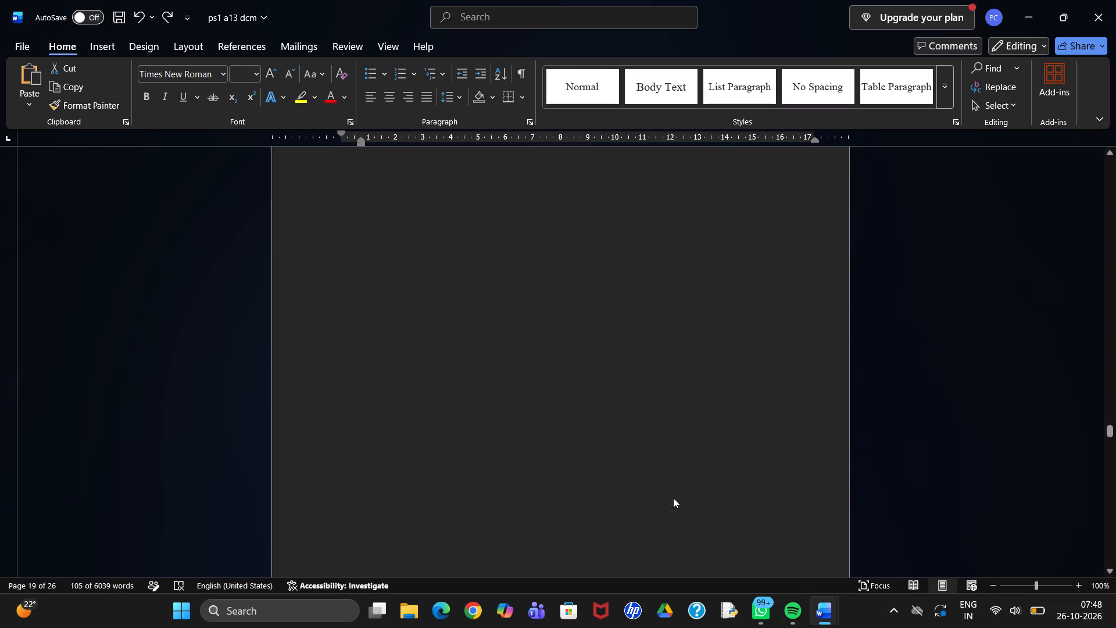
pyautogui.scroll(2, 673, 498)
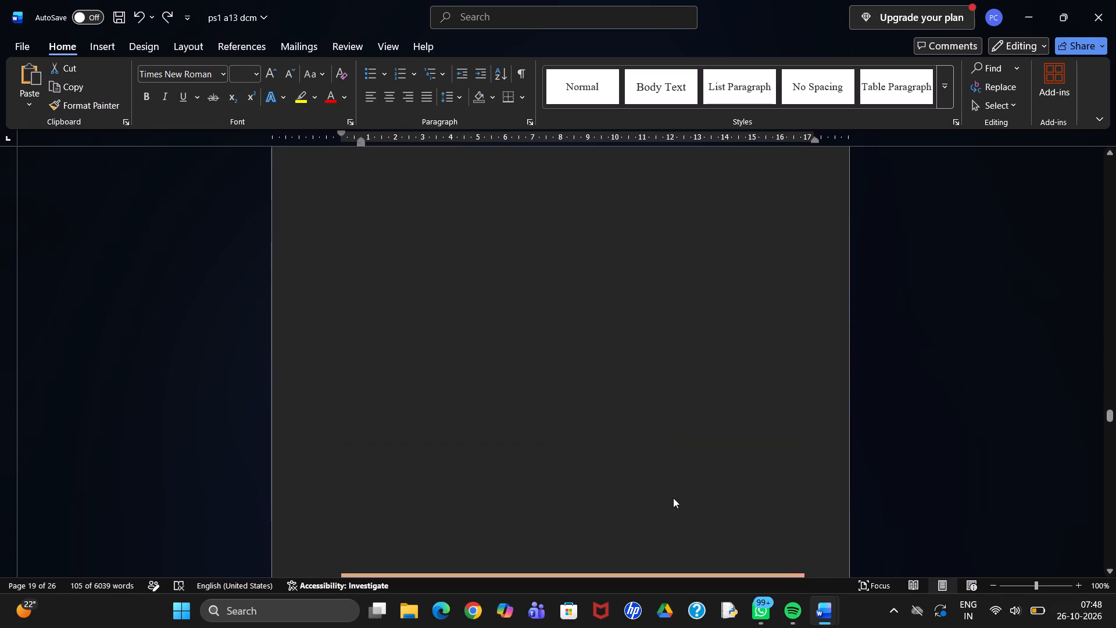
pyautogui.scroll(1, 673, 498)
pyautogui.click(720, 381)
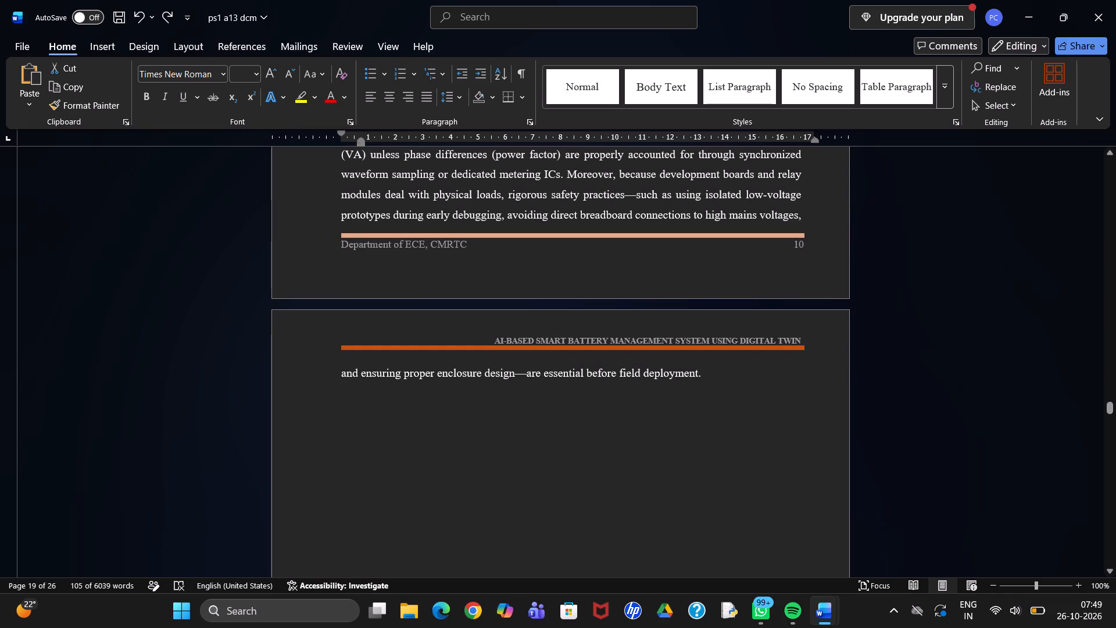
pyautogui.press('Return')
pyautogui.press('Return')
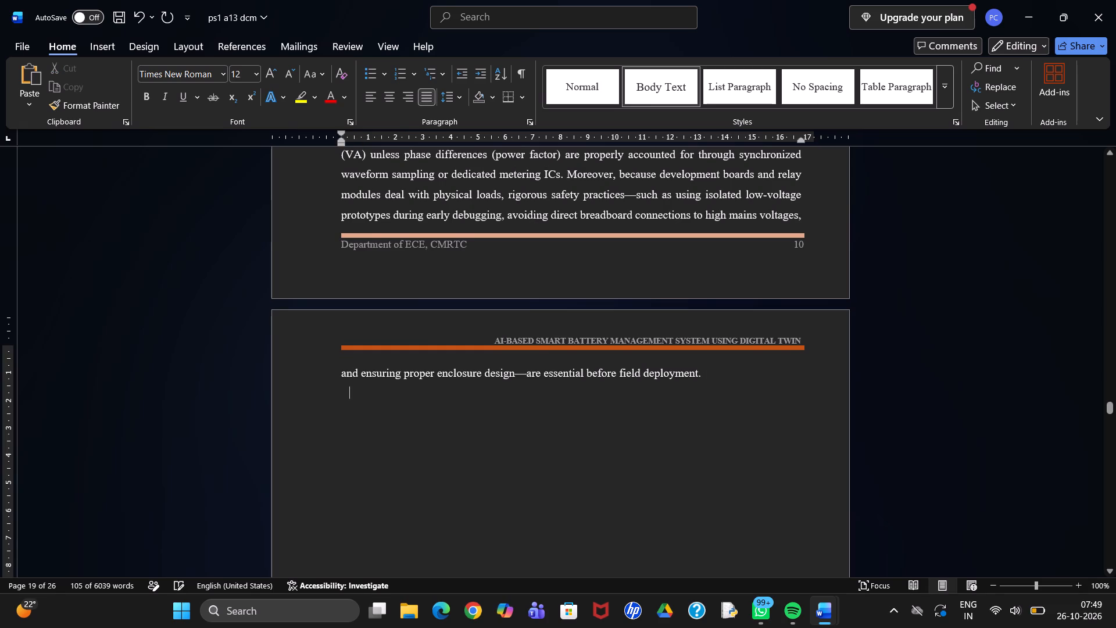
pyautogui.hotkey('ctrl', 'v')
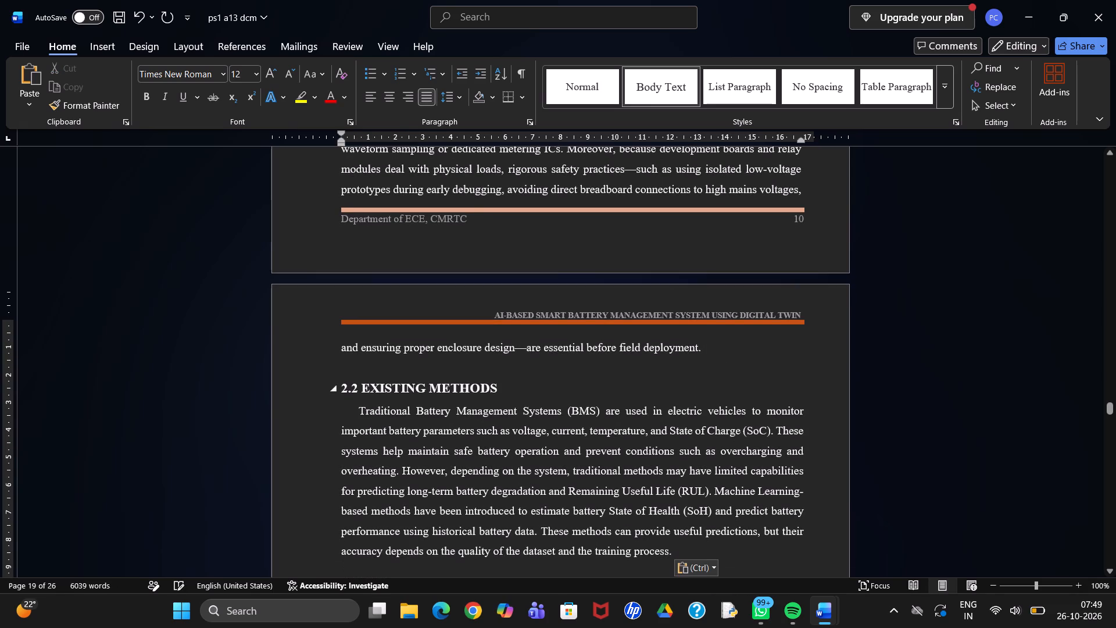
pyautogui.scroll(-1, 720, 381)
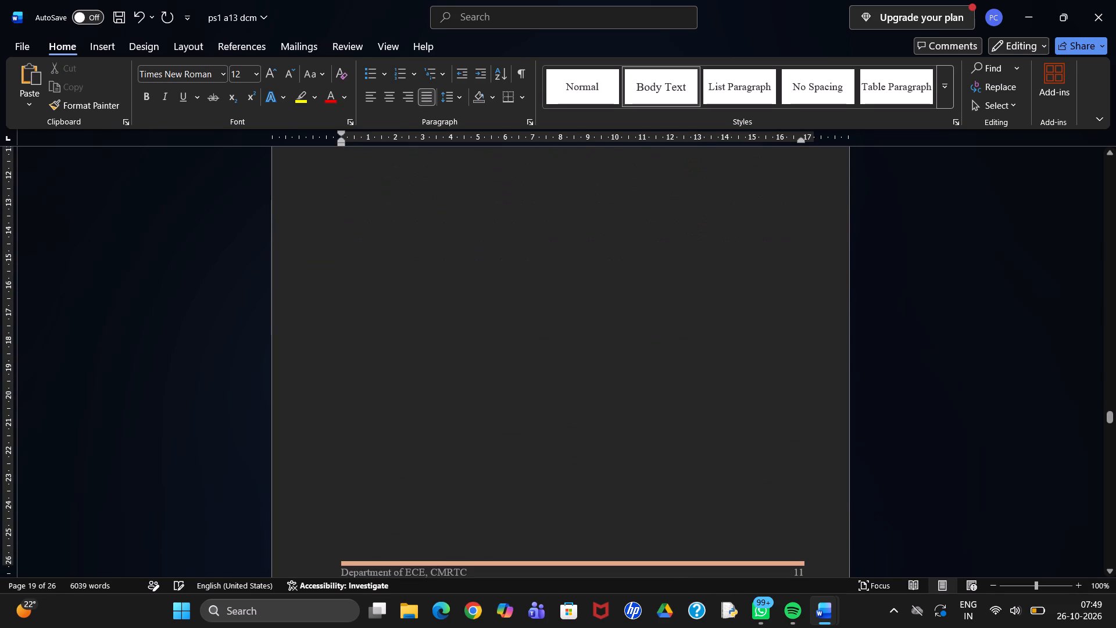
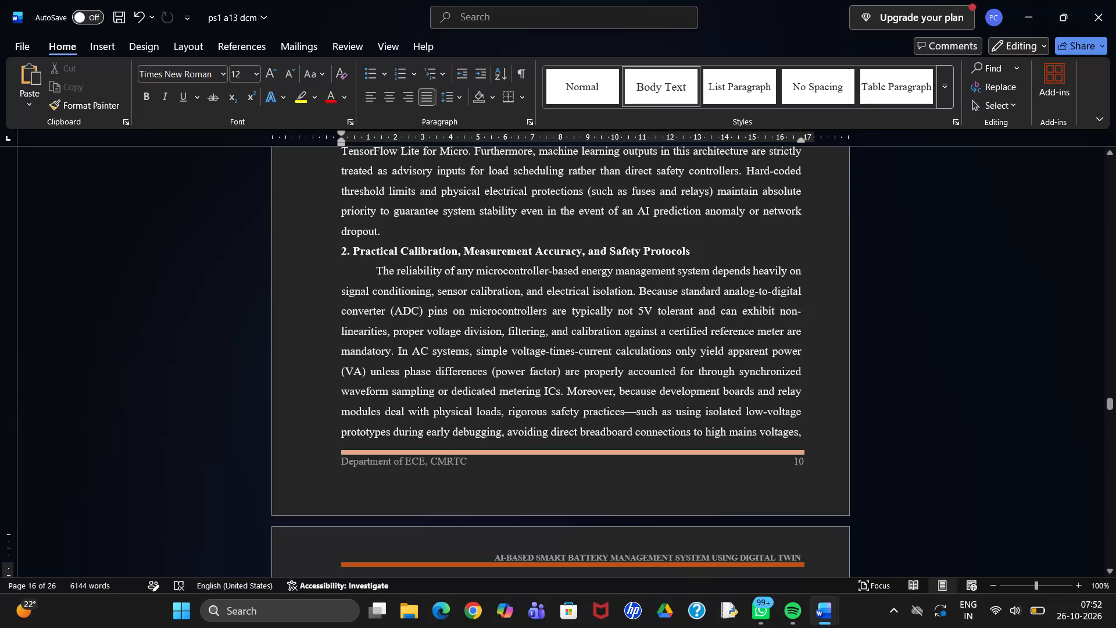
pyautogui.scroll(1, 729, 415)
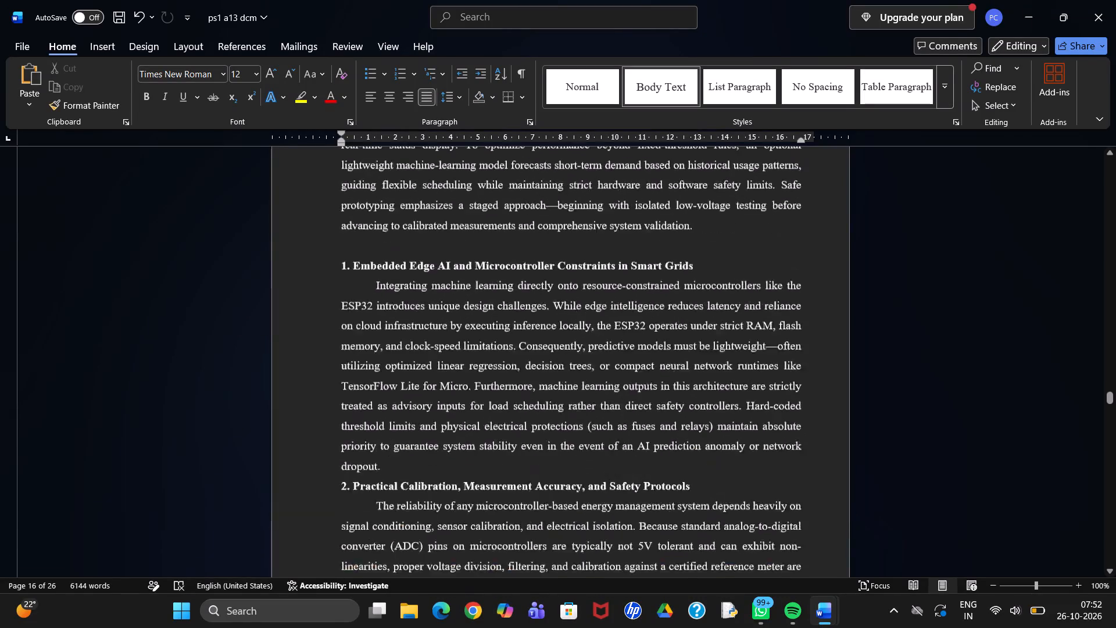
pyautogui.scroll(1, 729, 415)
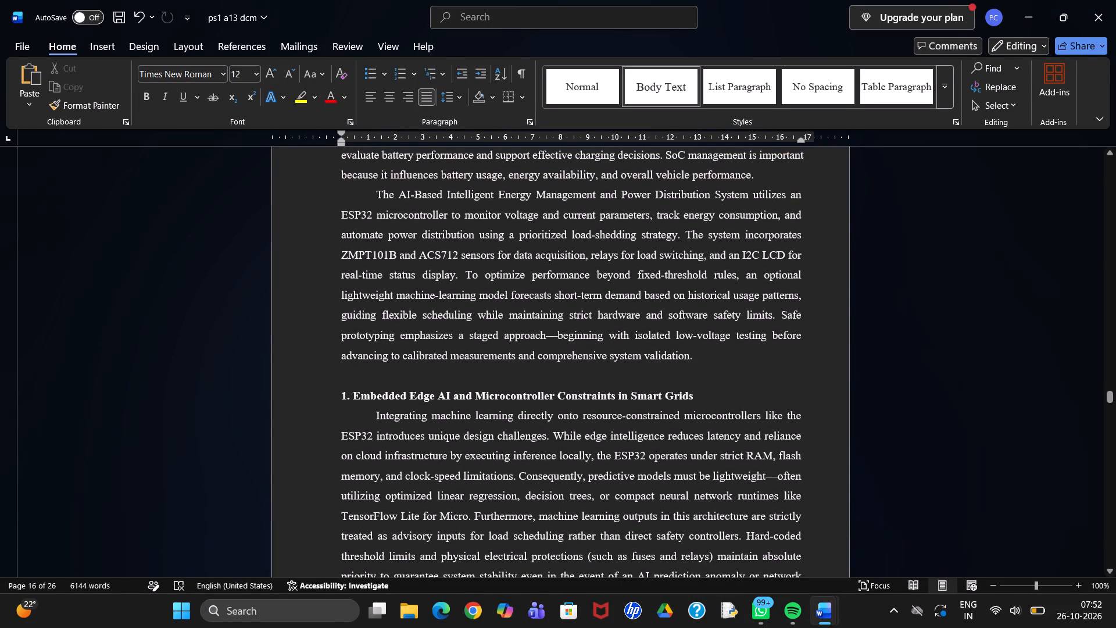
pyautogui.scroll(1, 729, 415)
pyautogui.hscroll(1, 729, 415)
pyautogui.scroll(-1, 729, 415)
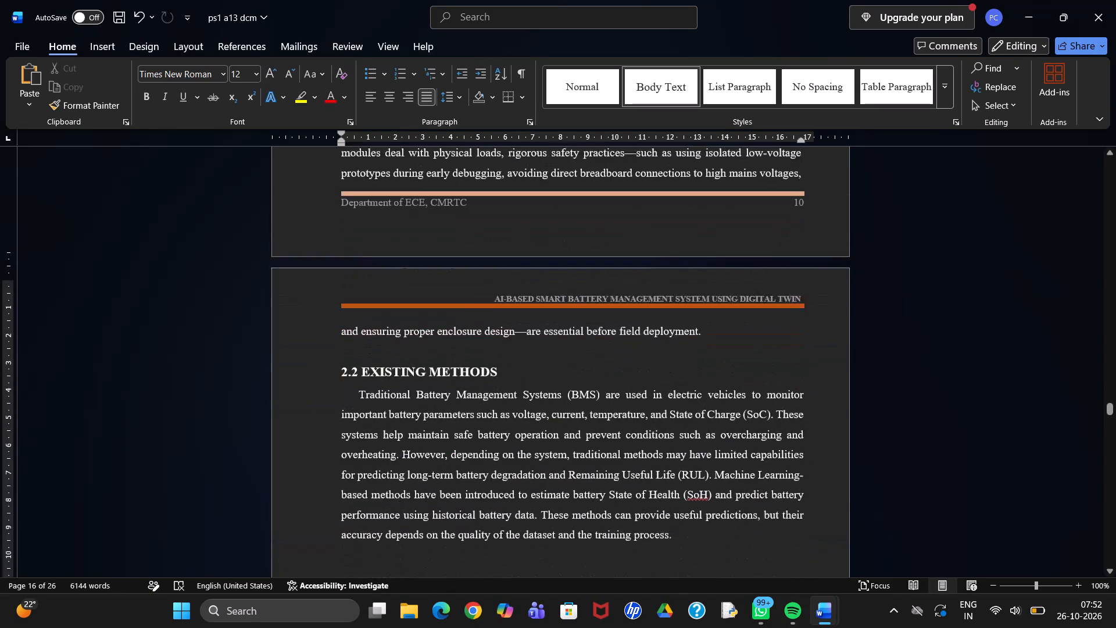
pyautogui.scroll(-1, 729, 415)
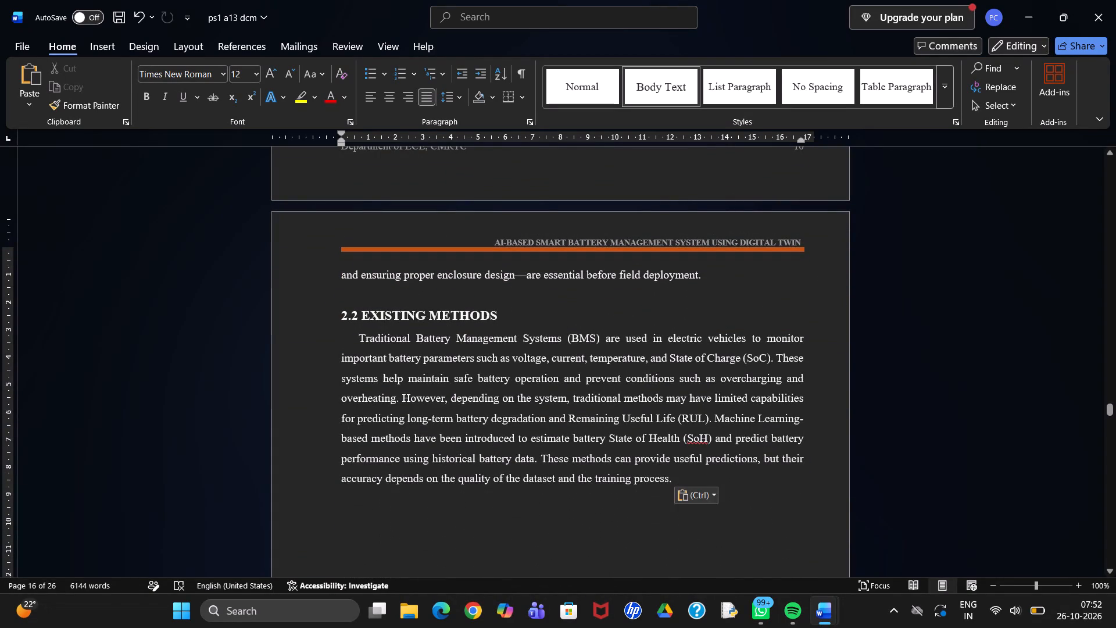
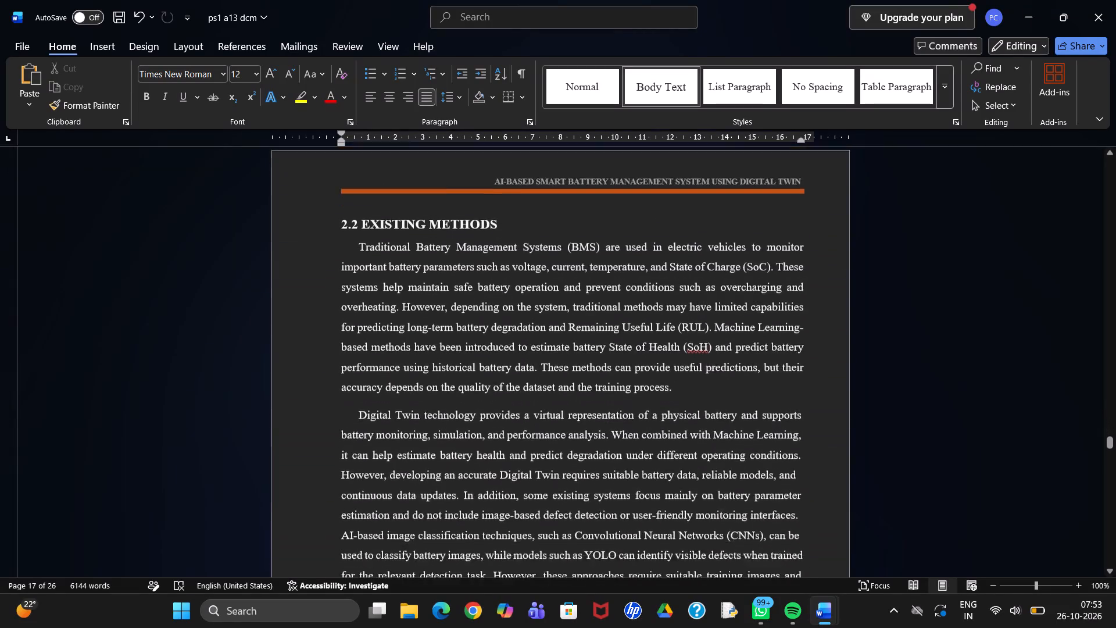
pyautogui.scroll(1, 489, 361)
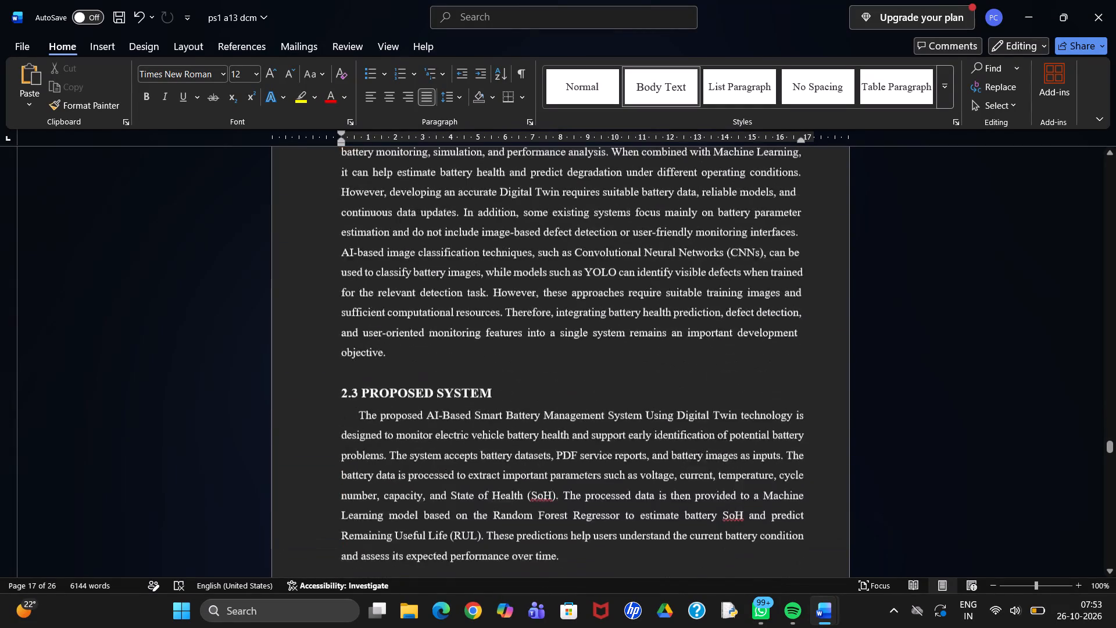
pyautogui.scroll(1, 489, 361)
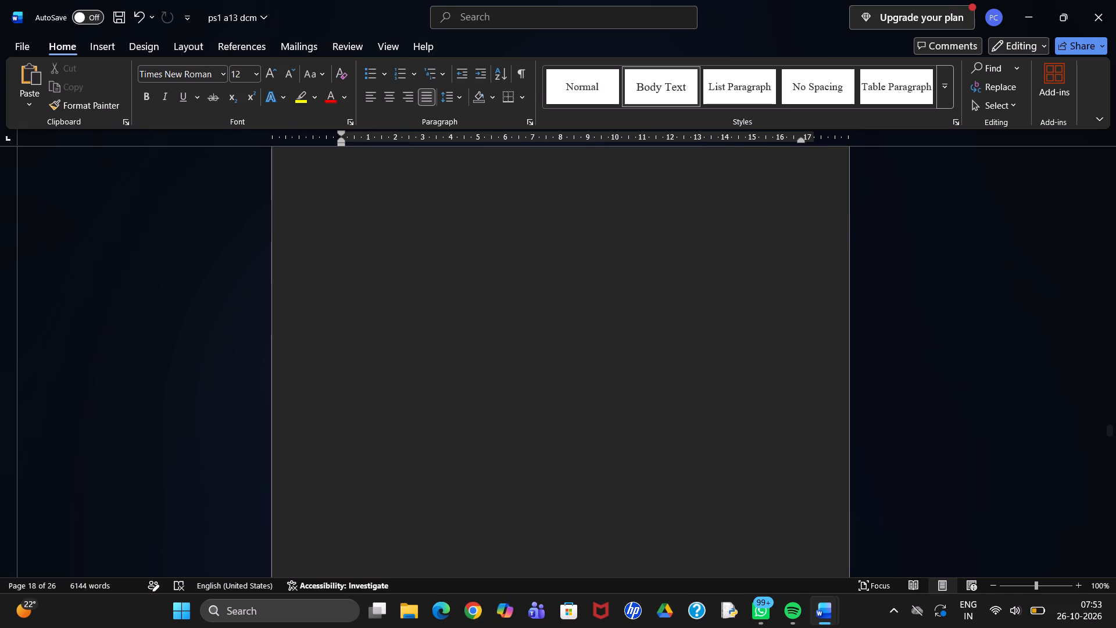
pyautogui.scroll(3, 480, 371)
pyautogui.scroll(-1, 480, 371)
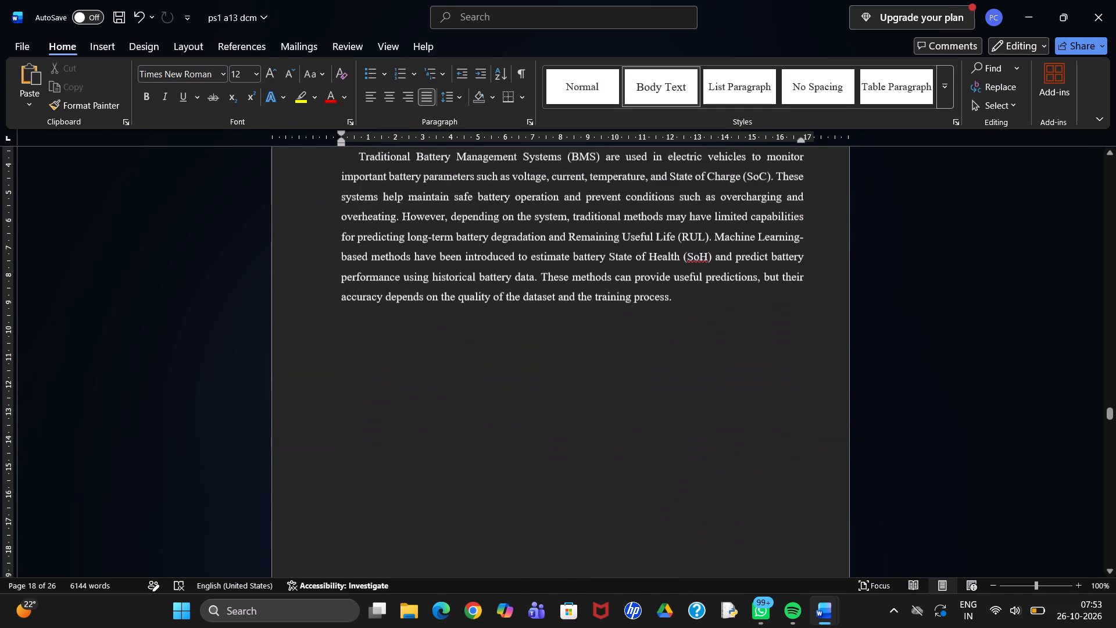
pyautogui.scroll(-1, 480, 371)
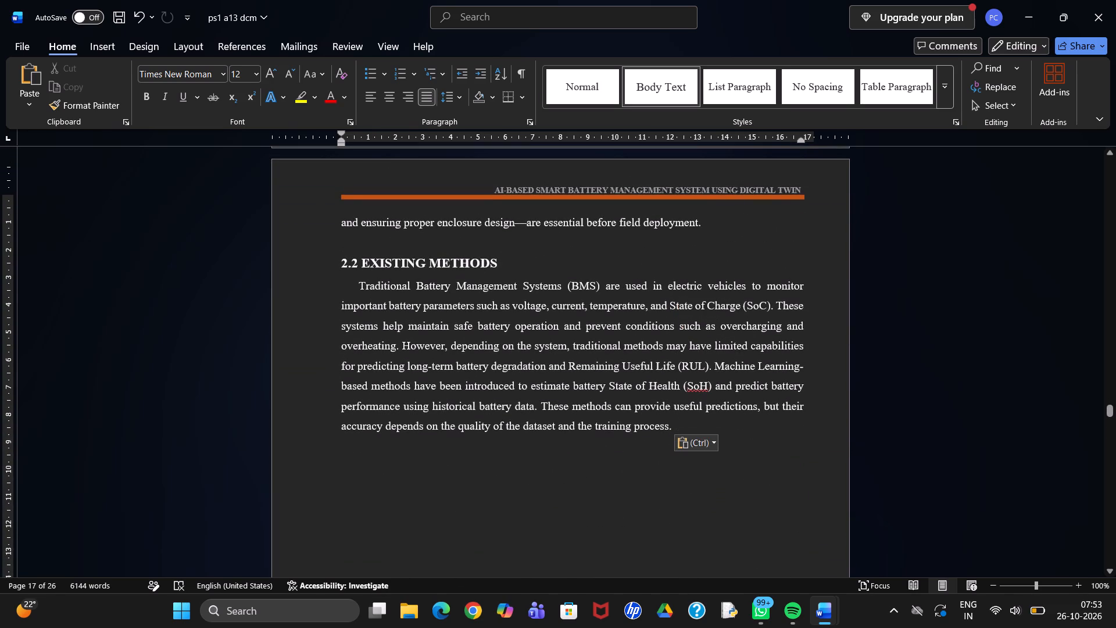
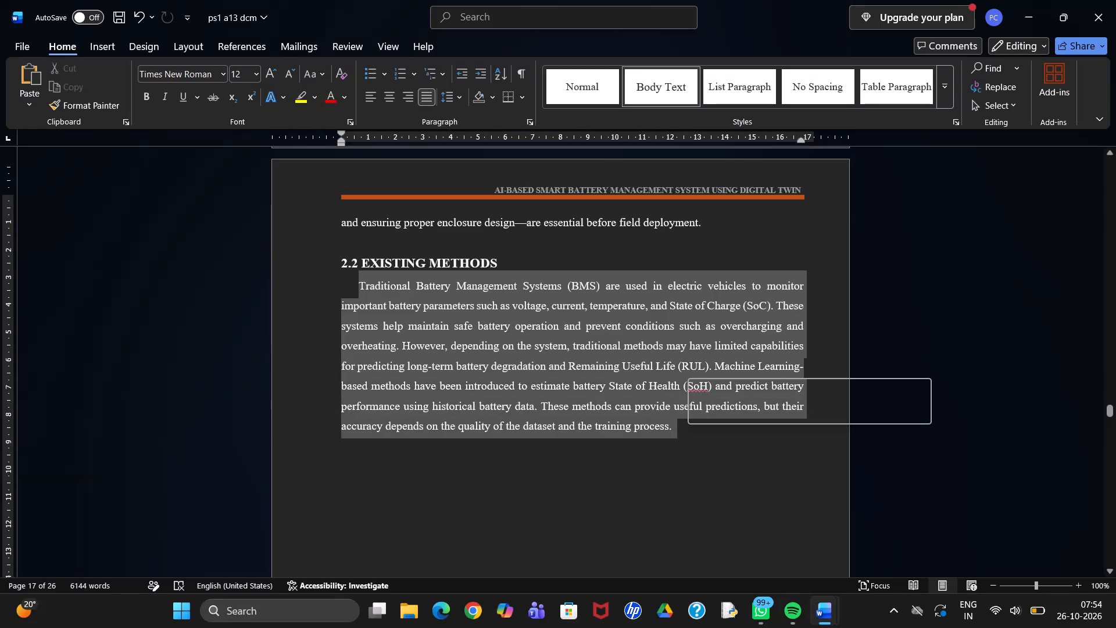
# Replace the "Traditional Battery Management Systems (BMS)" paragraph under "2.2 EXISTING METHODS" with the copied small-scale power distribution paragraph, indenting its first line.
pyautogui.hotkey('ctrl', 'v')
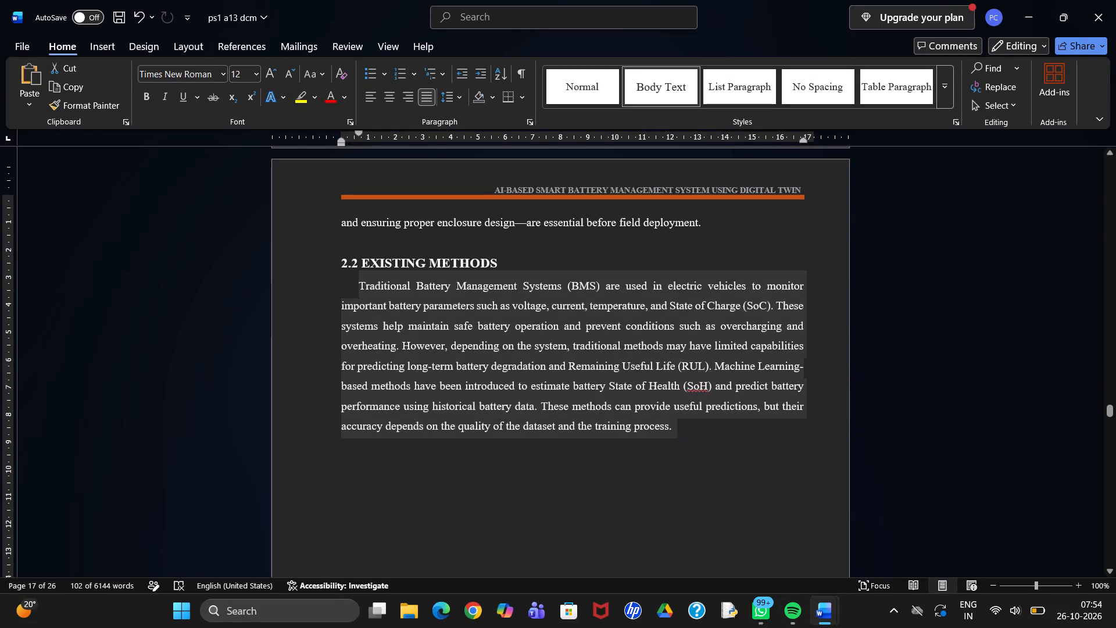
pyautogui.click(343, 280)
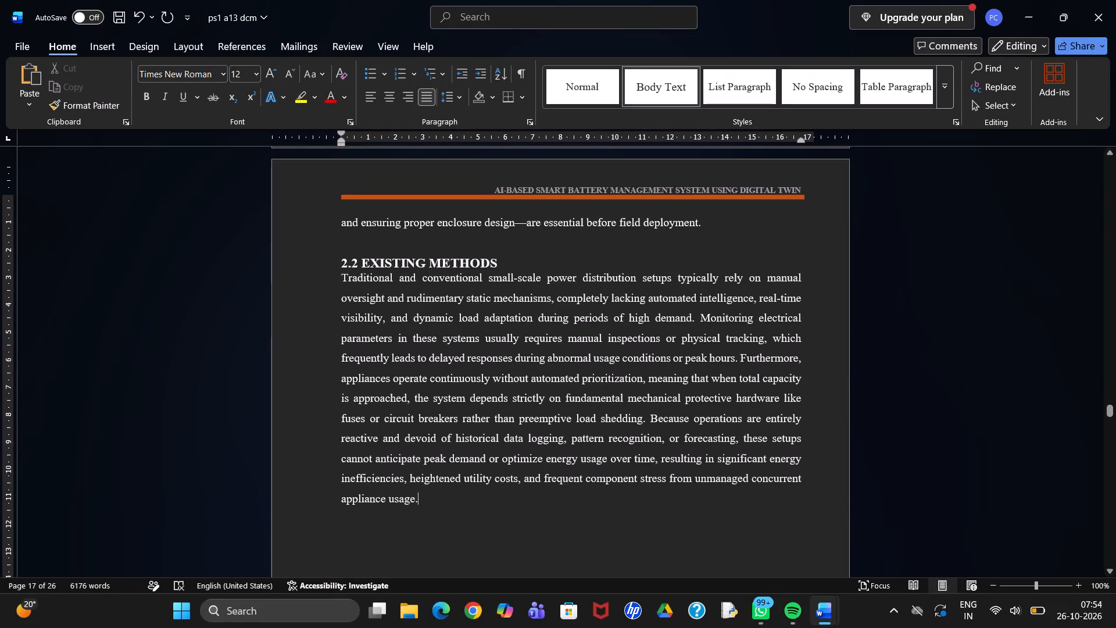
pyautogui.press('Tab')
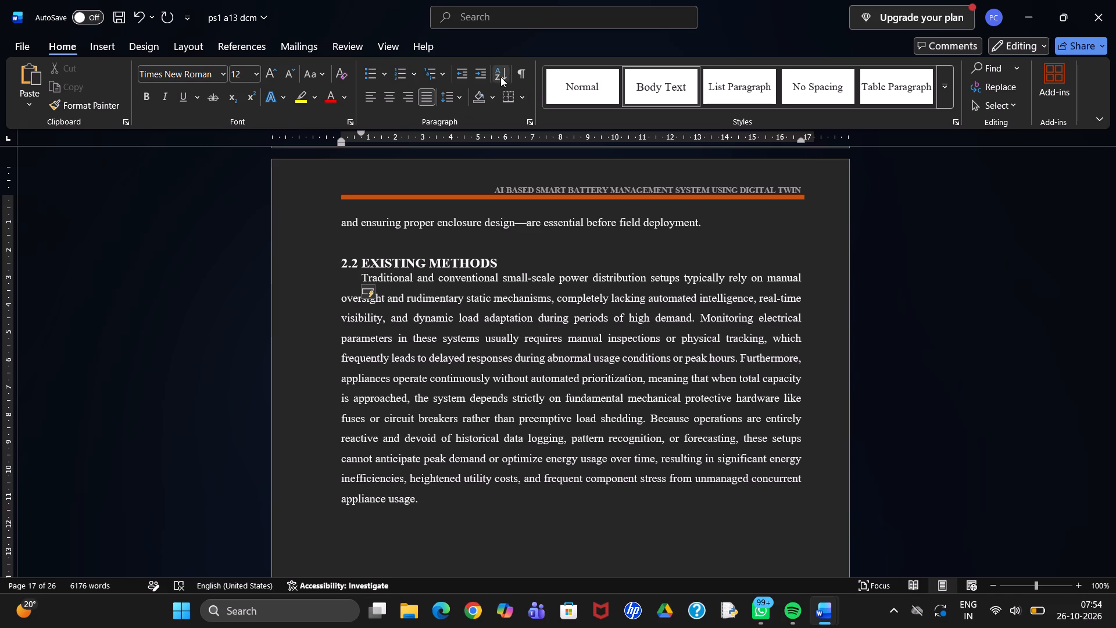
# Open the line spacing choices for the new paragraph under "2.2 EXISTING METHODS".
pyautogui.click(462, 103)
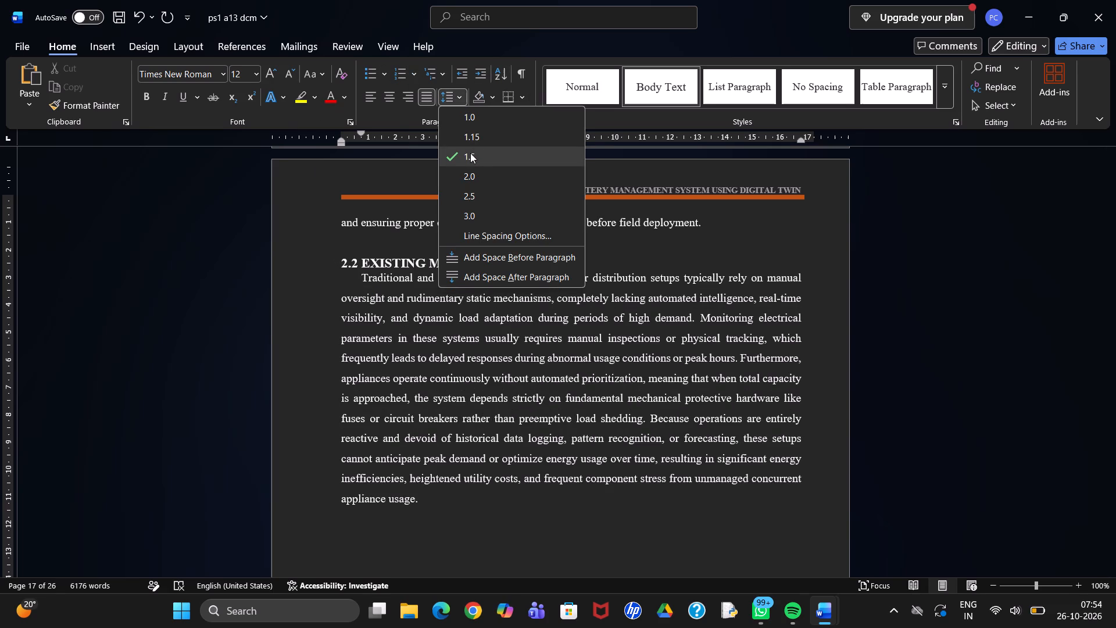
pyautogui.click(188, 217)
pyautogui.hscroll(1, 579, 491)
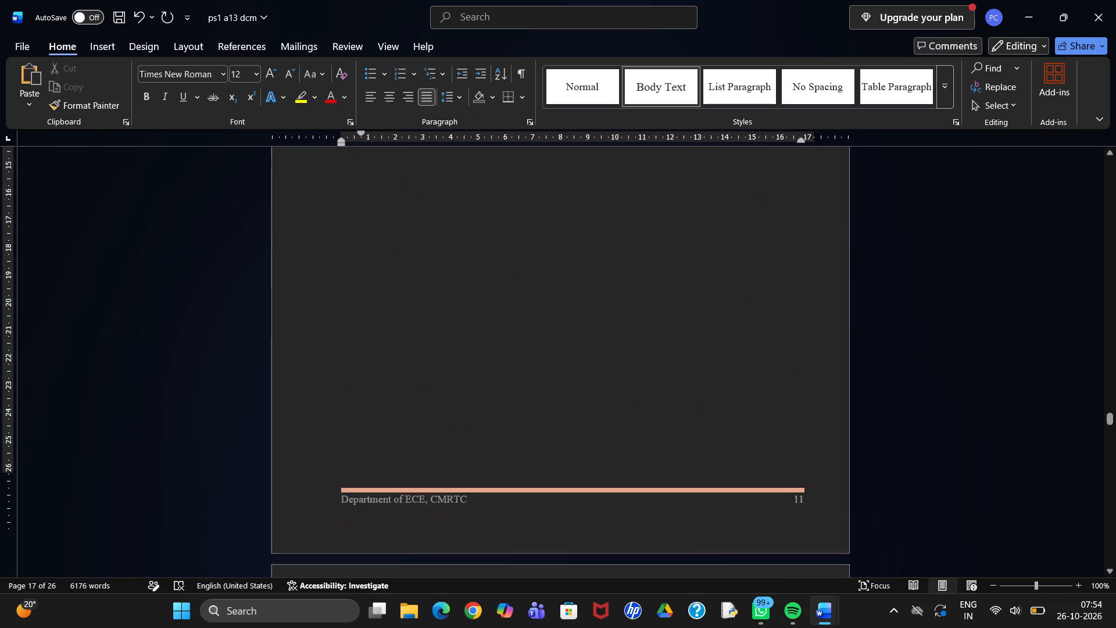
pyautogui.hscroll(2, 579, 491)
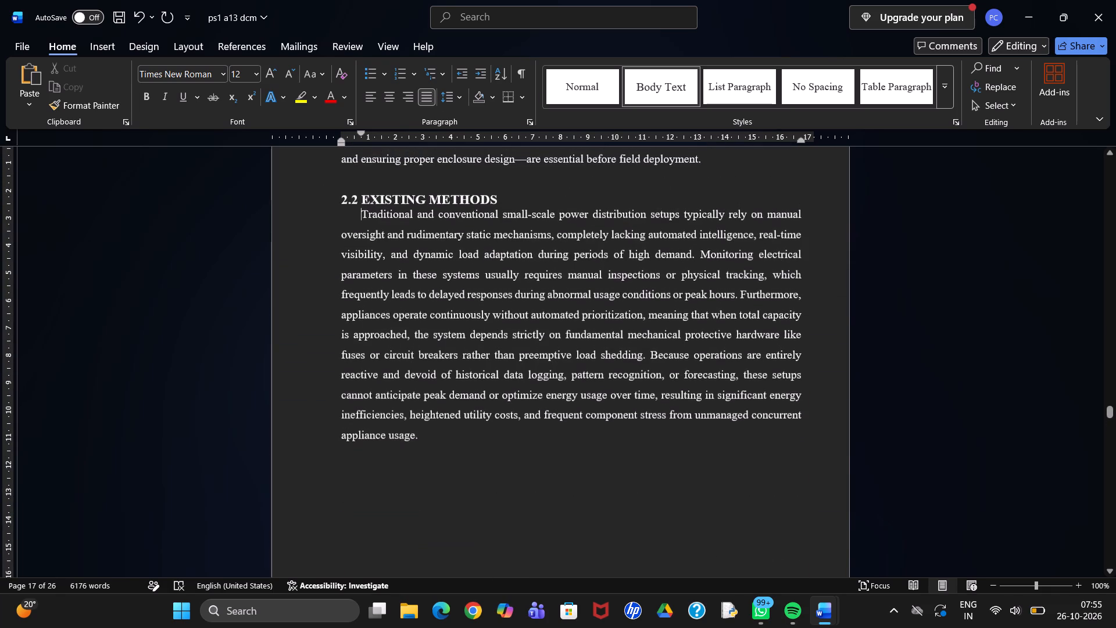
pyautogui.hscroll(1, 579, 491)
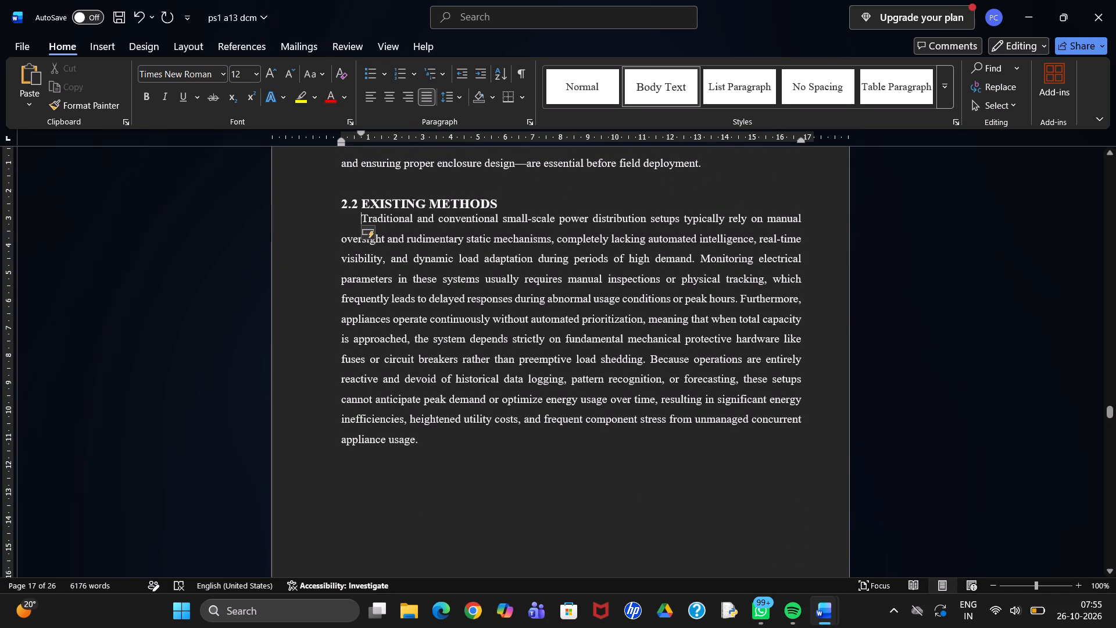
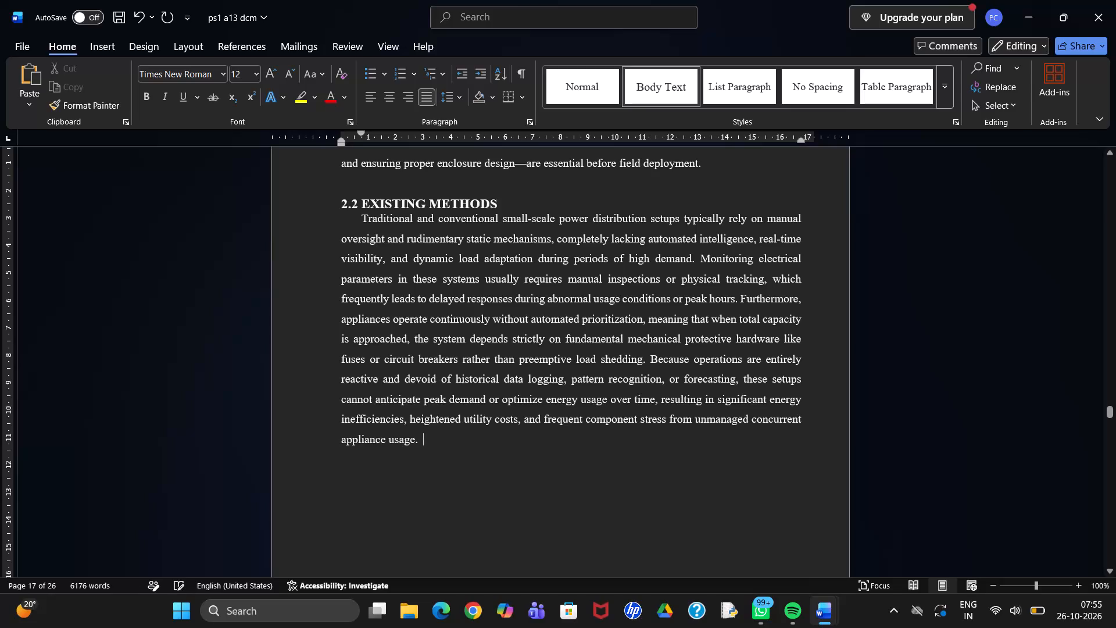
# Paste the copied paragraph on conventional small-scale energy distribution setups at the end of 2.2 Existing Methods, without a blank line before it.
pyautogui.press('Return')
pyautogui.hotkey('ctrl', 'v')
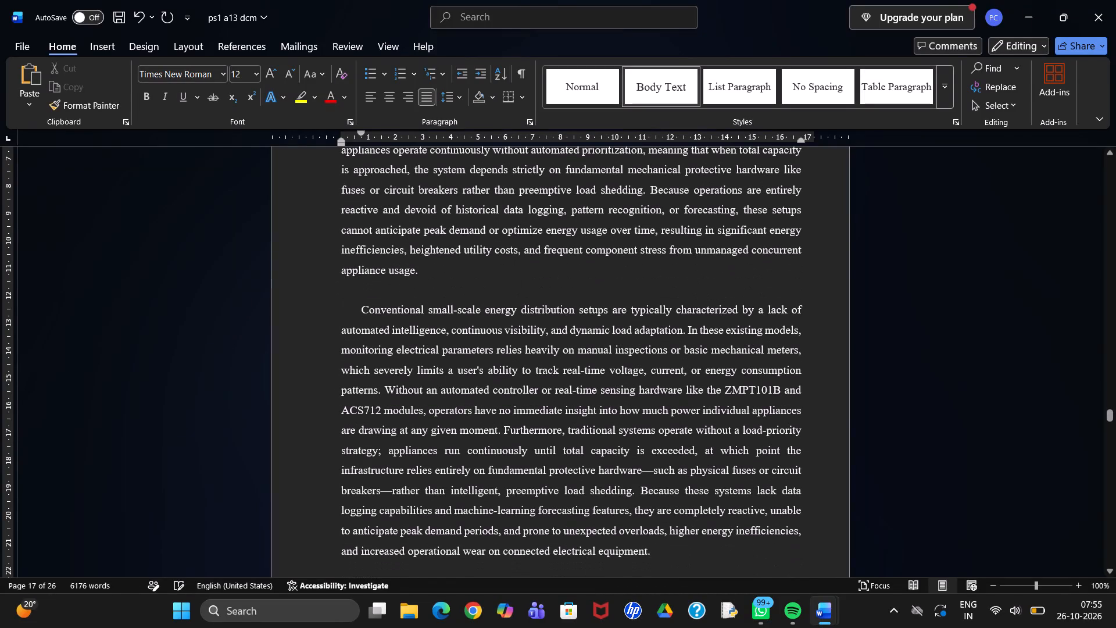
pyautogui.click(431, 294)
pyautogui.press('BackSpace')
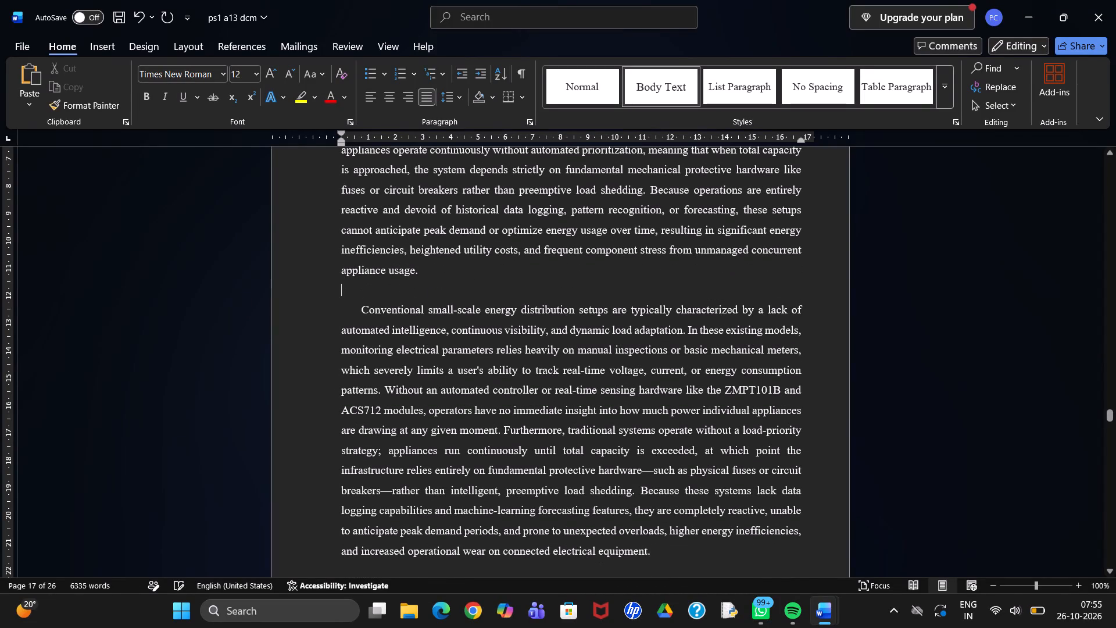
pyautogui.press('BackSpace')
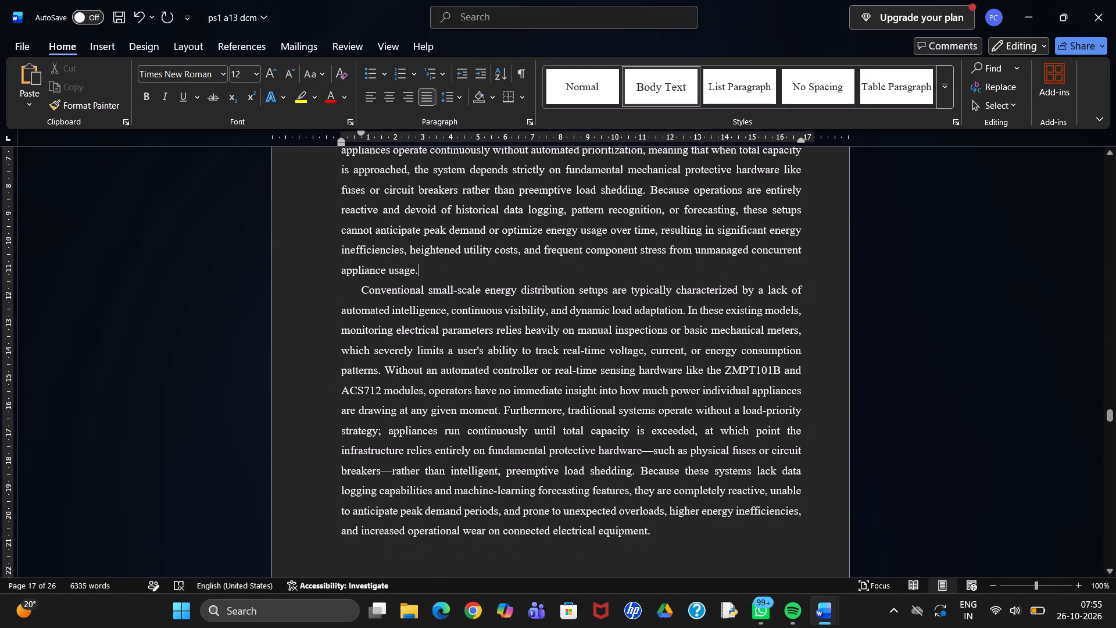
pyautogui.moveTo(360, 290); pyautogui.dragTo(647, 530)
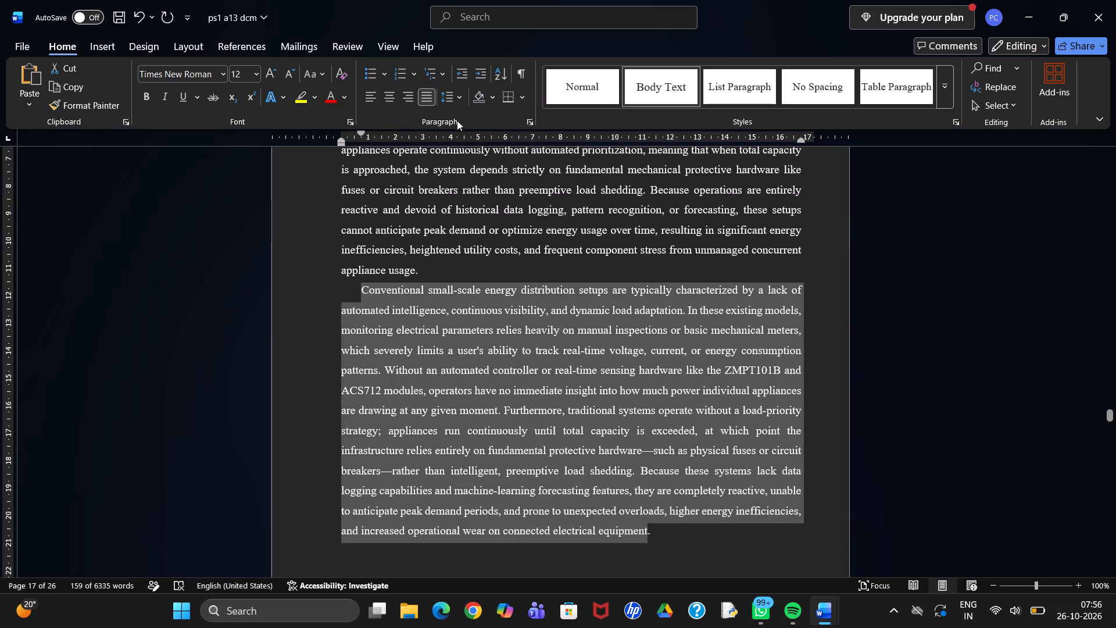
pyautogui.click(885, 304)
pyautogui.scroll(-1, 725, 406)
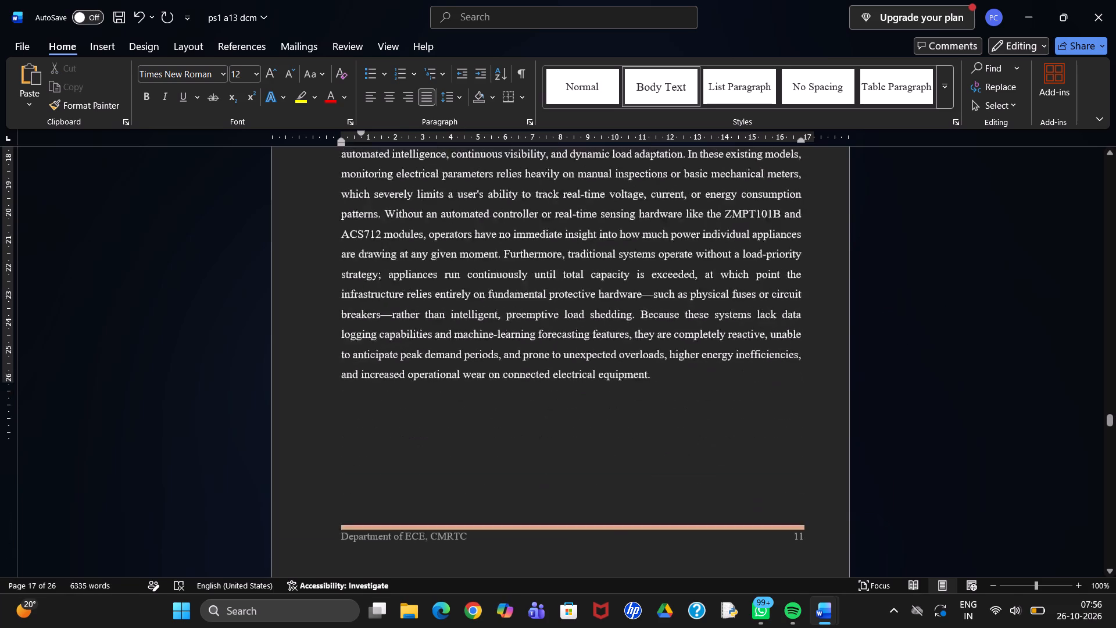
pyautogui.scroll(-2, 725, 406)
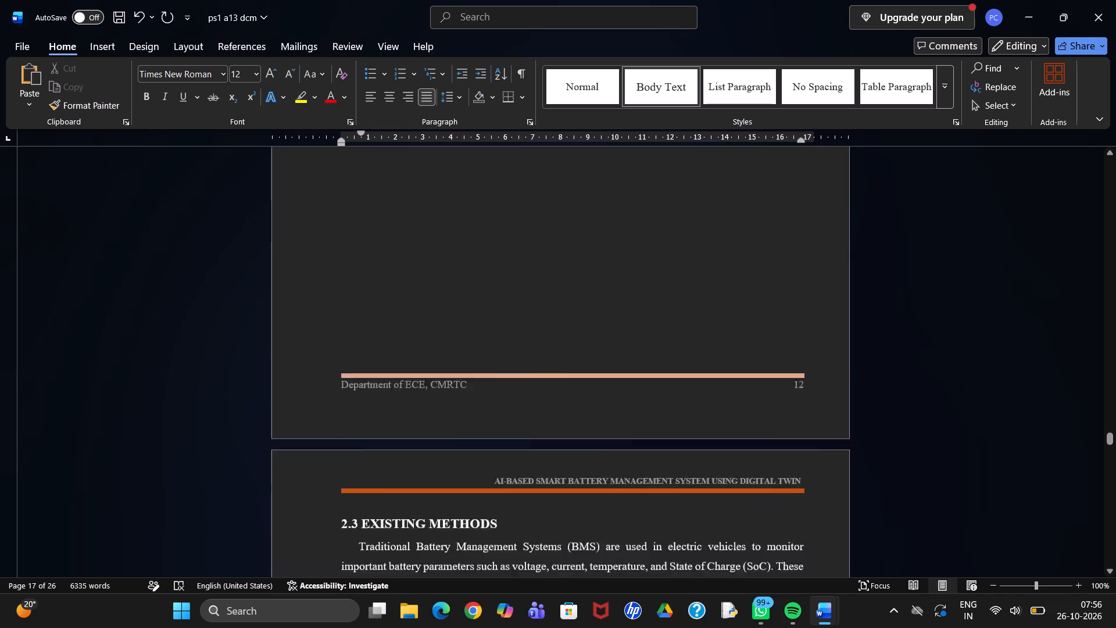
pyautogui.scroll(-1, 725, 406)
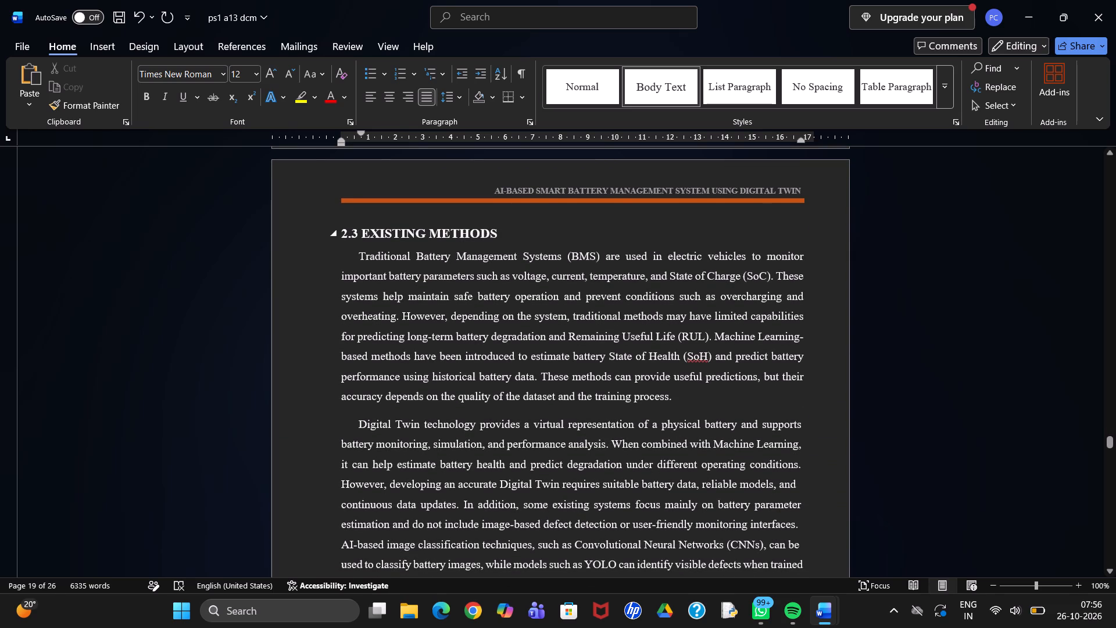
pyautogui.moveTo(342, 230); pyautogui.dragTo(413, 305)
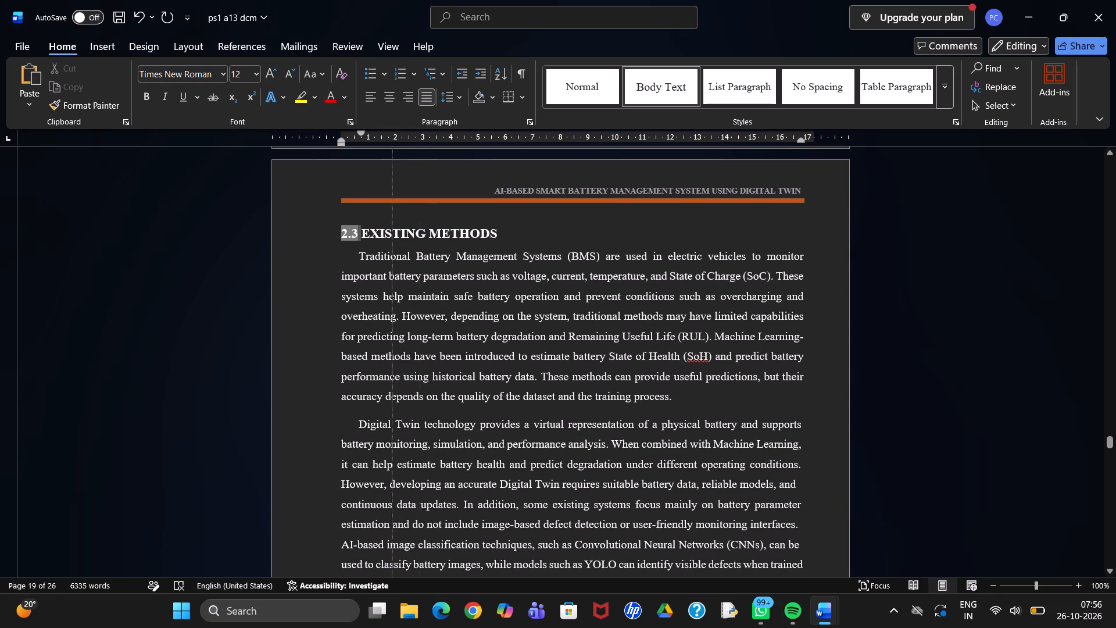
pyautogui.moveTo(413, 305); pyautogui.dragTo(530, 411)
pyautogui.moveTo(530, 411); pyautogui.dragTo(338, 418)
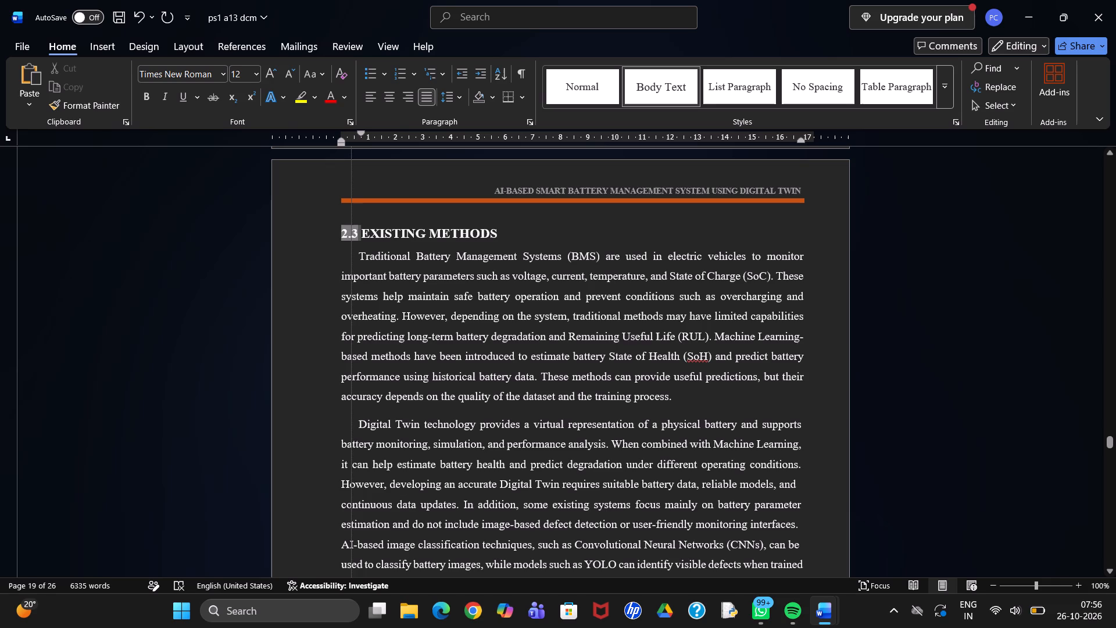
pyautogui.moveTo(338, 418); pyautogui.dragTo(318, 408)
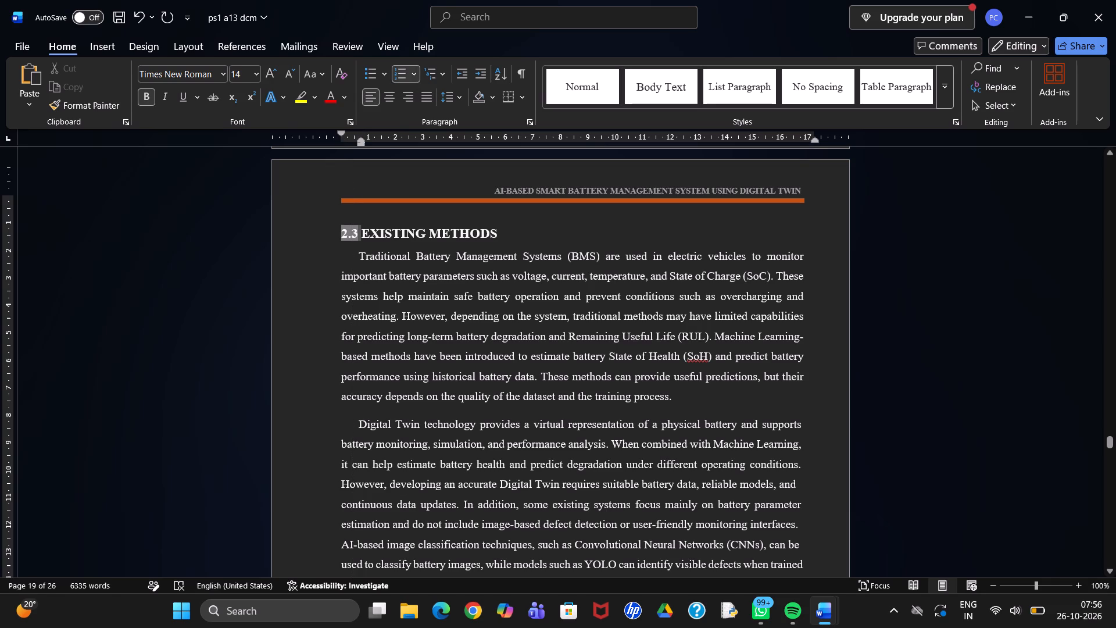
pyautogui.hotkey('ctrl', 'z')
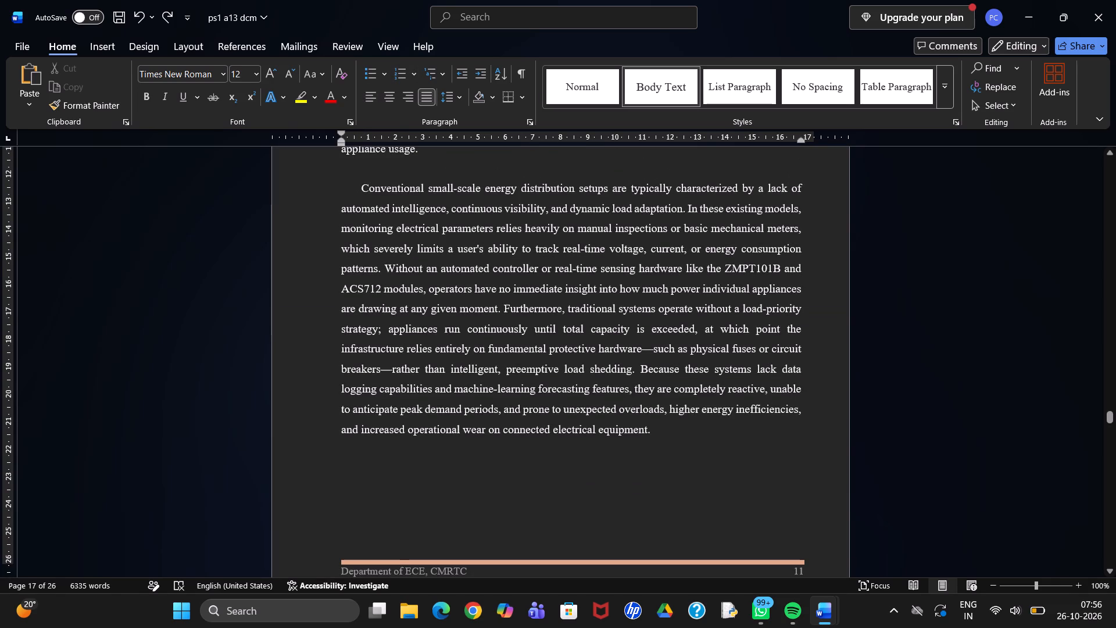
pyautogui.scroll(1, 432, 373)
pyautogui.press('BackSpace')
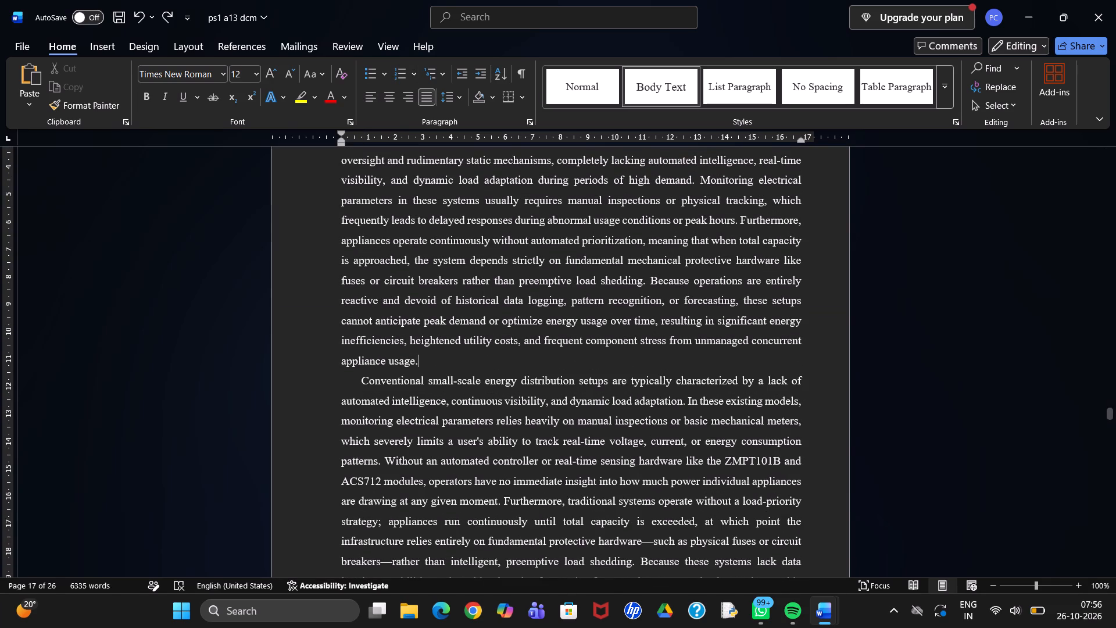
# Delete the leftover 2.3 Existing Methods heading and its two paragraphs on battery management systems and Digital Twin technology.
pyautogui.scroll(-3, 432, 373)
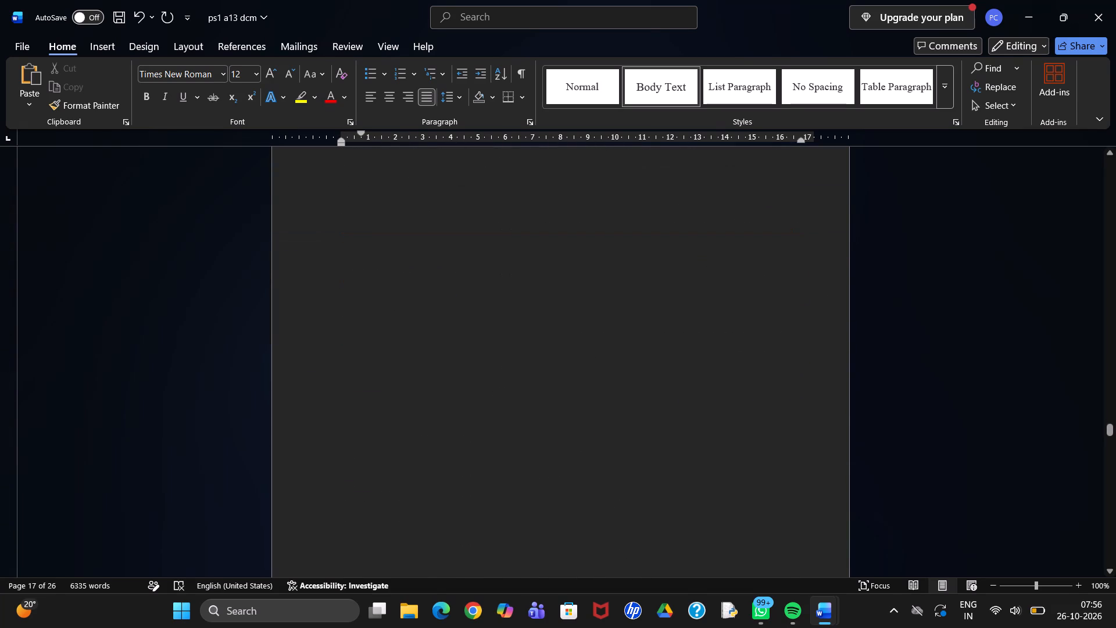
pyautogui.scroll(-1, 432, 373)
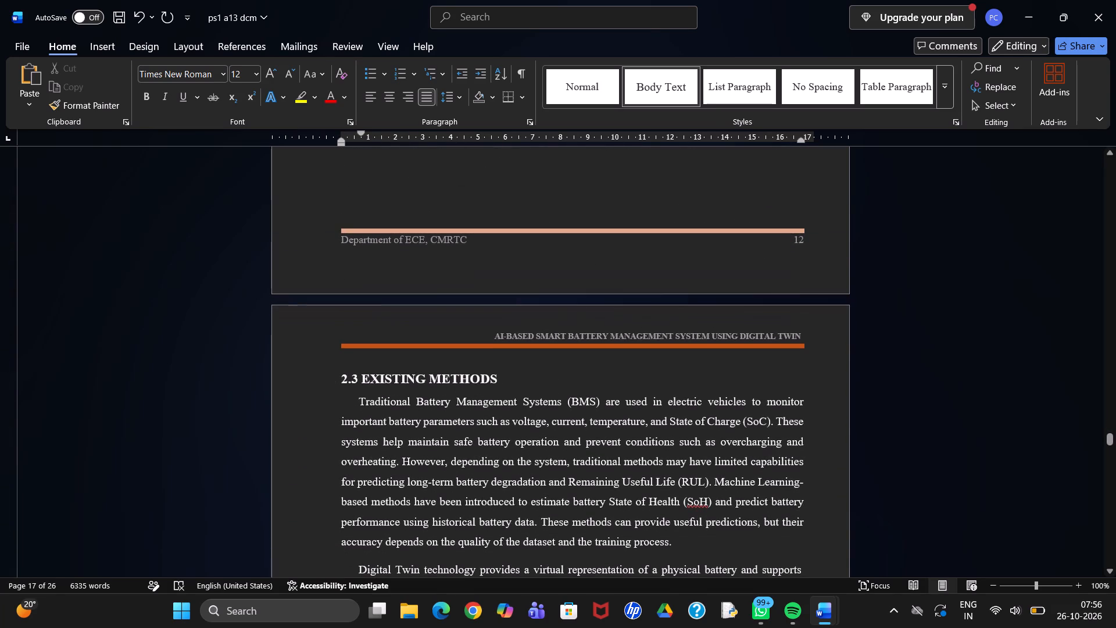
pyautogui.moveTo(361, 378); pyautogui.dragTo(430, 466)
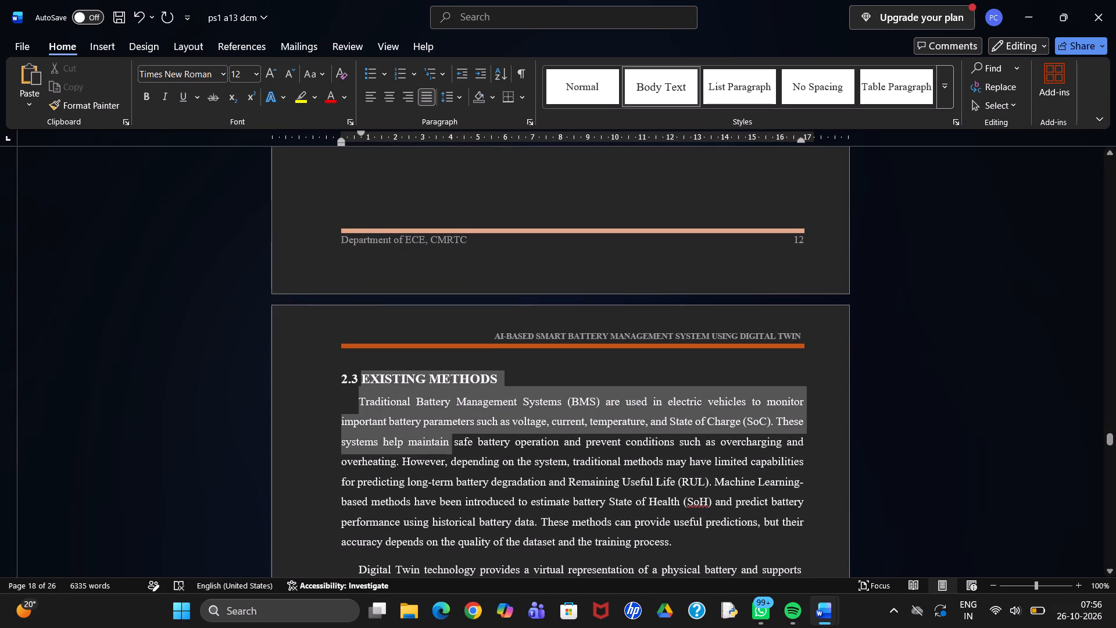
pyautogui.moveTo(430, 466); pyautogui.dragTo(555, 548)
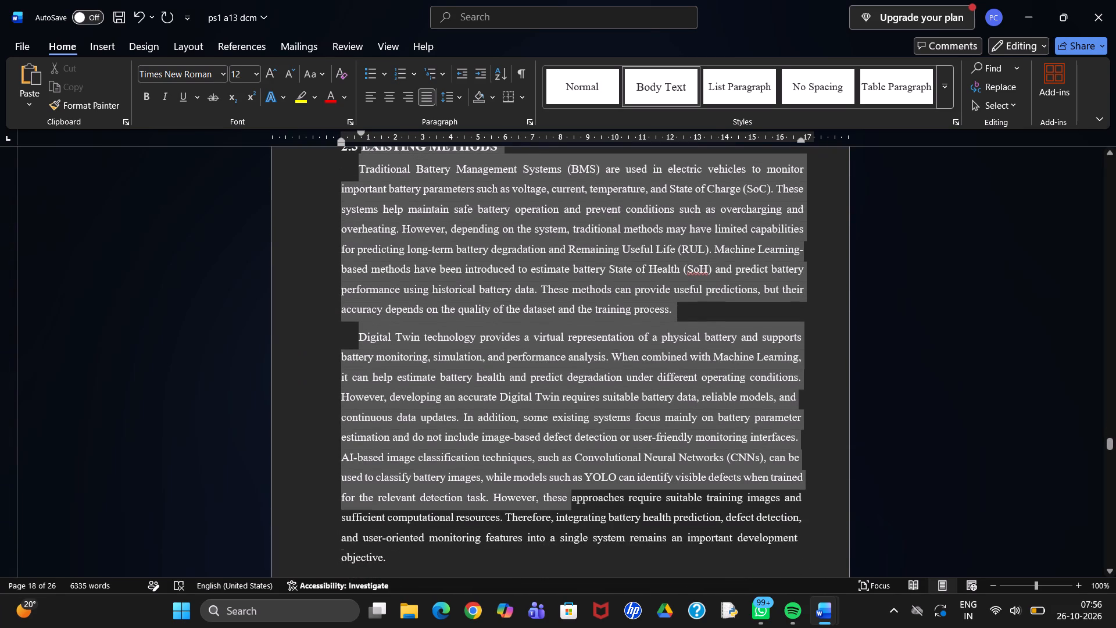
pyautogui.moveTo(555, 548); pyautogui.dragTo(614, 568)
pyautogui.press('BackSpace')
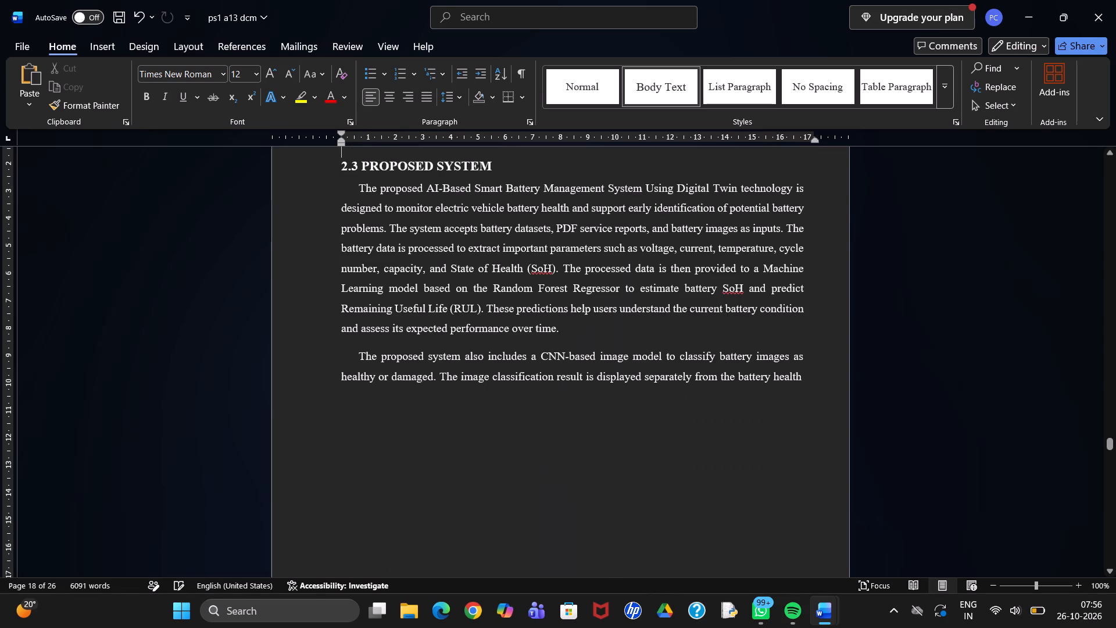
# Remove the empty space above the 2.3 Proposed System heading so it sits directly under the header line.
pyautogui.scroll(1, 614, 568)
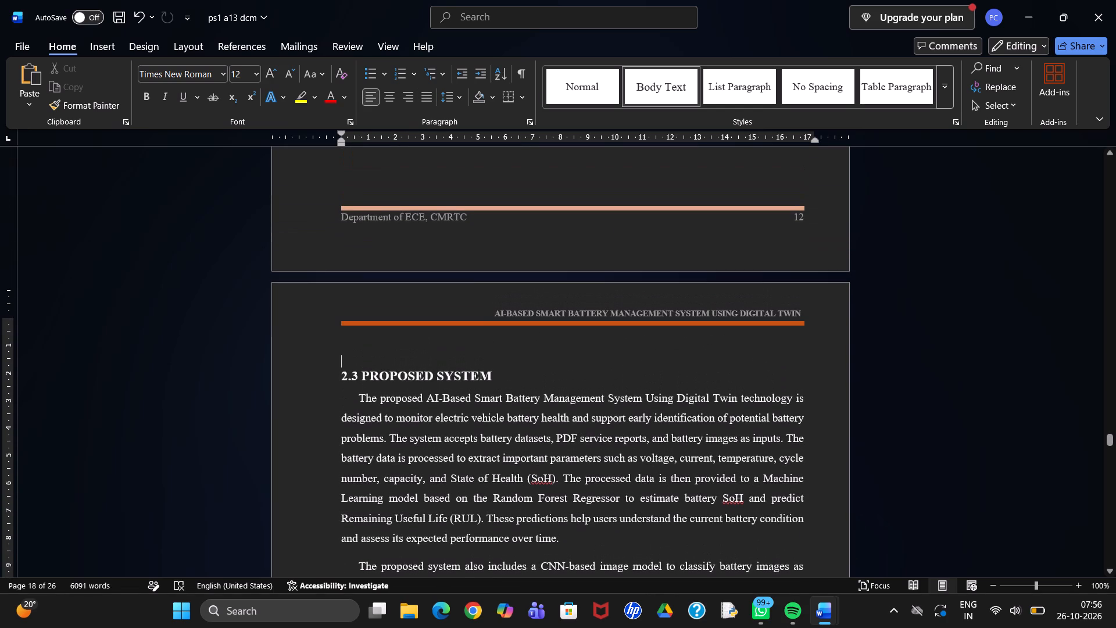
pyautogui.press('BackSpace')
pyautogui.press('BackSpace')
pyautogui.press('BackSpace')
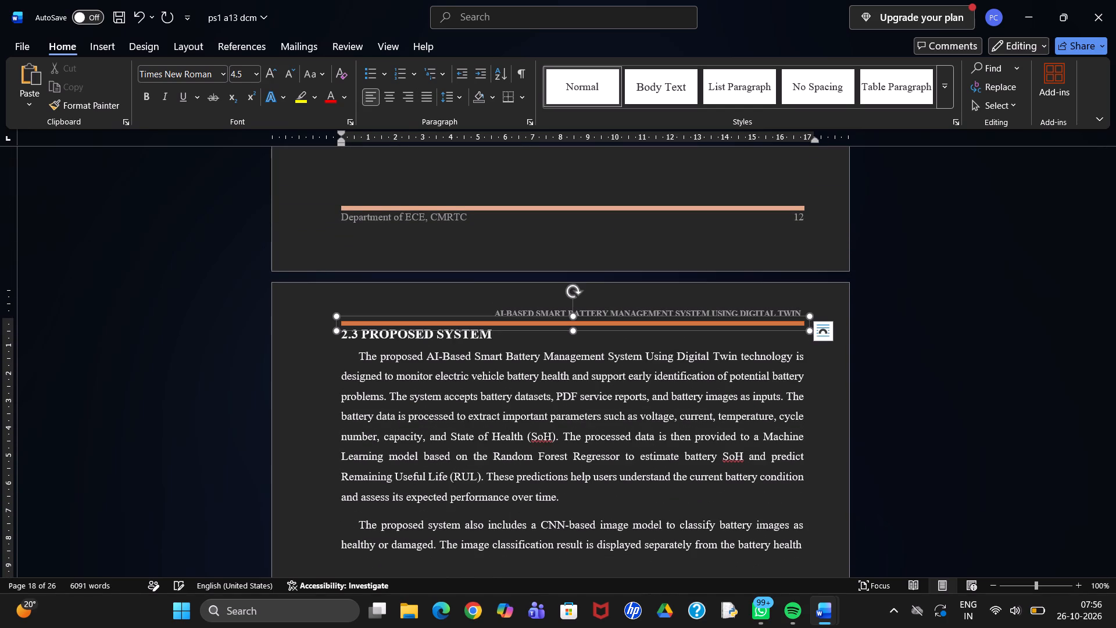
pyautogui.press('Escape')
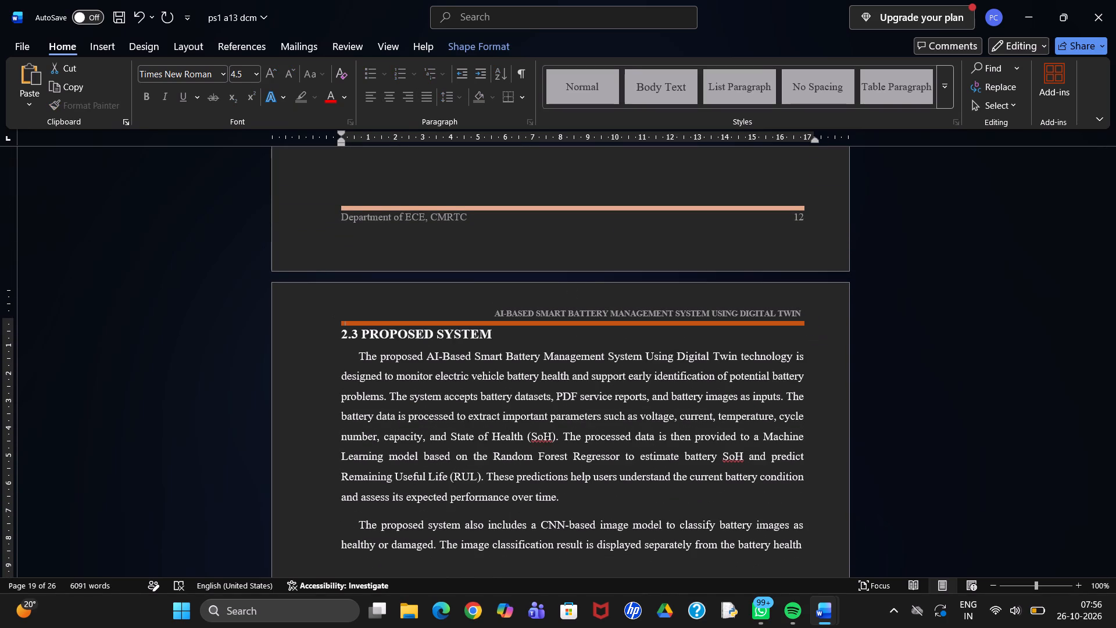
# Copy the 2.3 Proposed System heading with its text and paste it after 2.2 Existing Methods, leaving one blank line between the sections.
pyautogui.scroll(4, 385, 372)
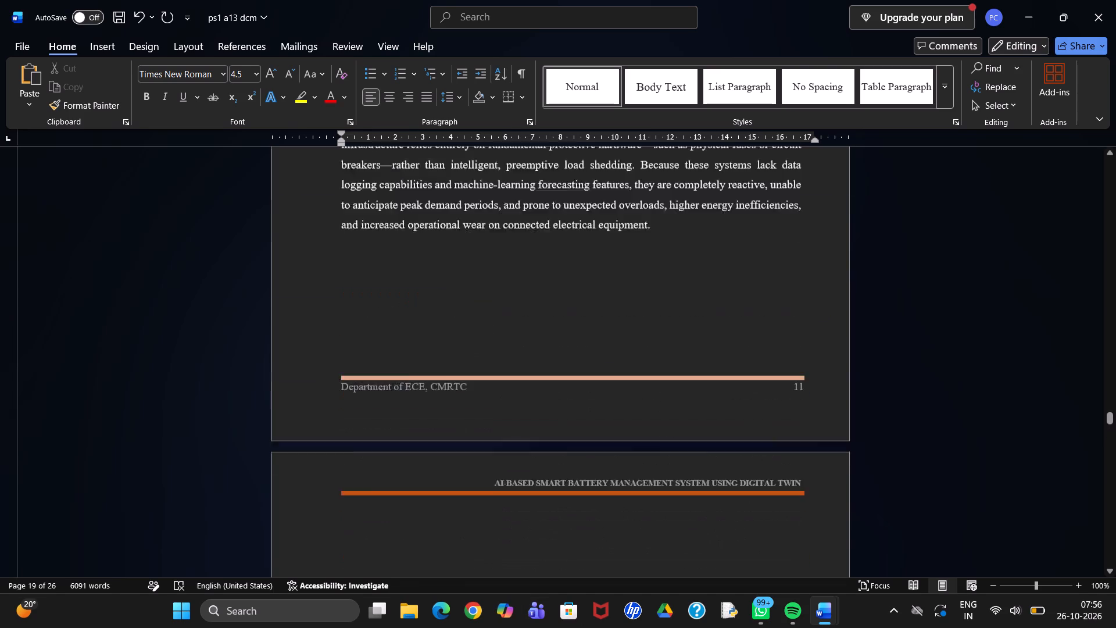
pyautogui.scroll(-2, 385, 372)
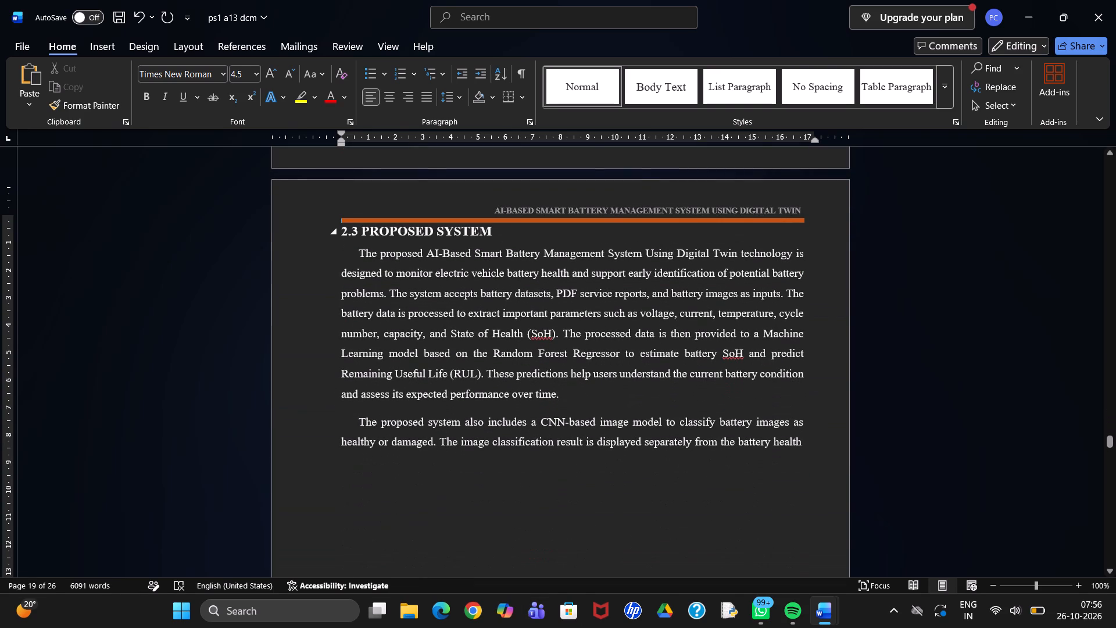
pyautogui.moveTo(350, 237); pyautogui.dragTo(356, 397)
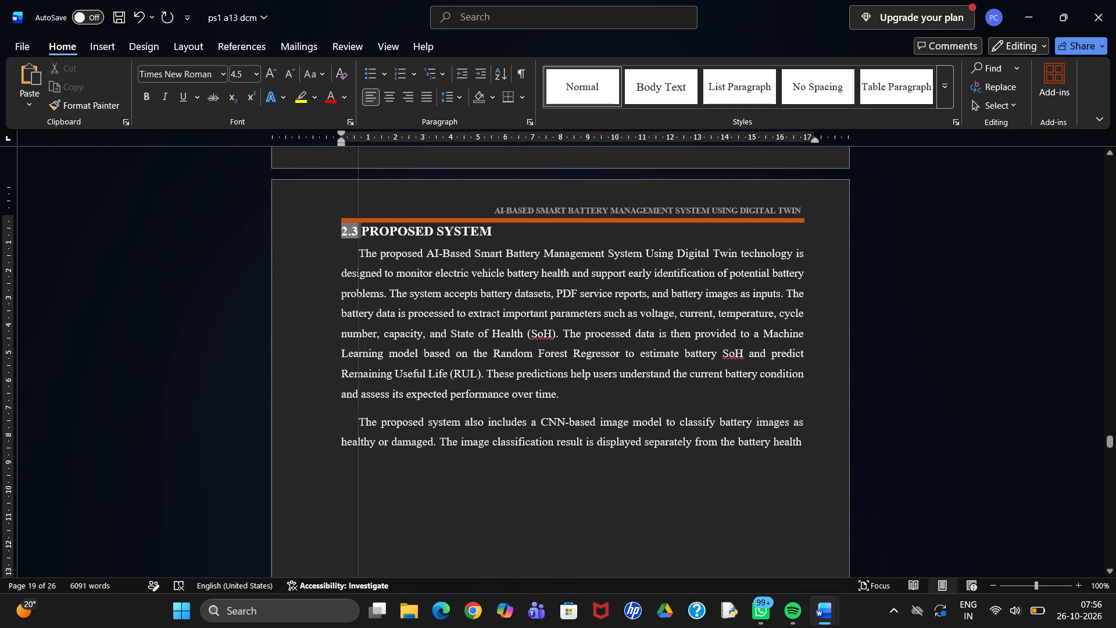
pyautogui.moveTo(356, 397); pyautogui.dragTo(329, 395)
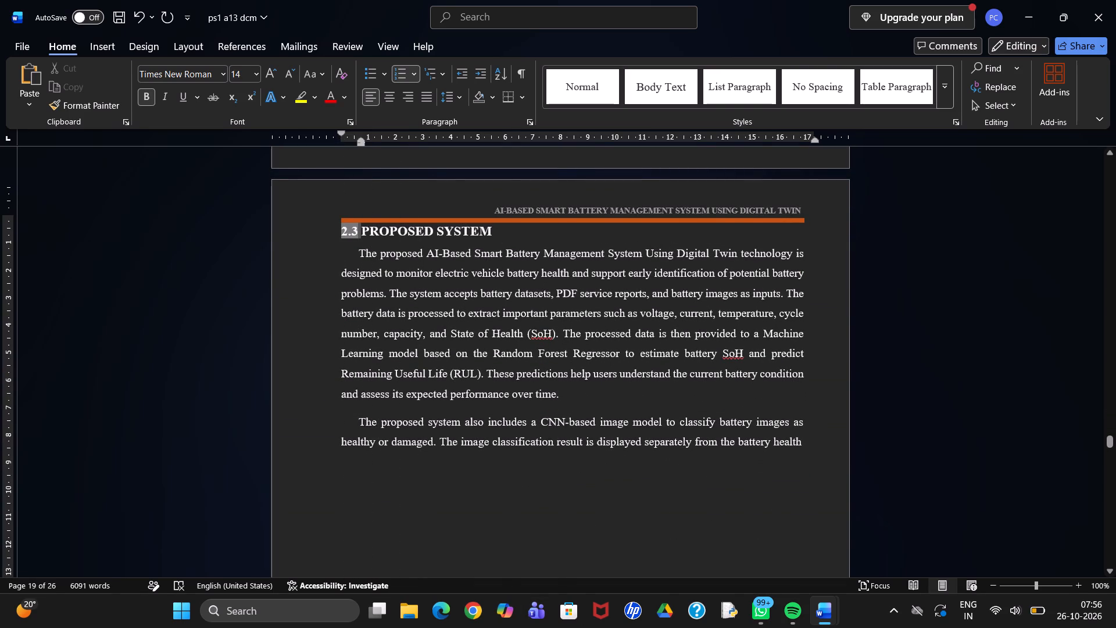
pyautogui.moveTo(362, 232); pyautogui.dragTo(810, 464)
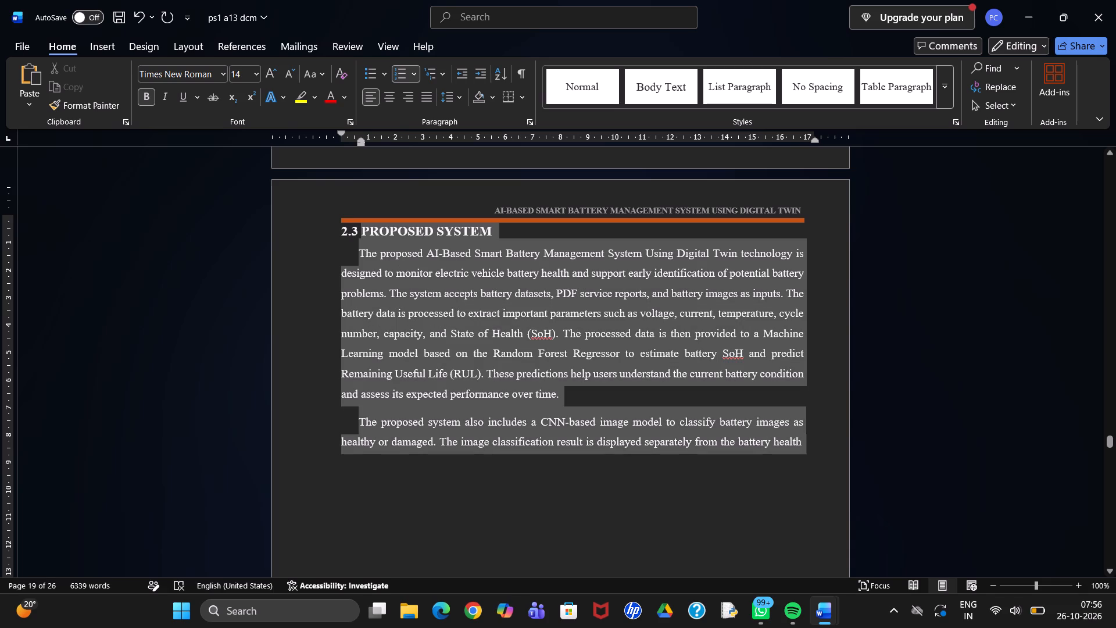
pyautogui.moveTo(810, 464); pyautogui.dragTo(812, 464)
pyautogui.hotkey('ctrl', 'c')
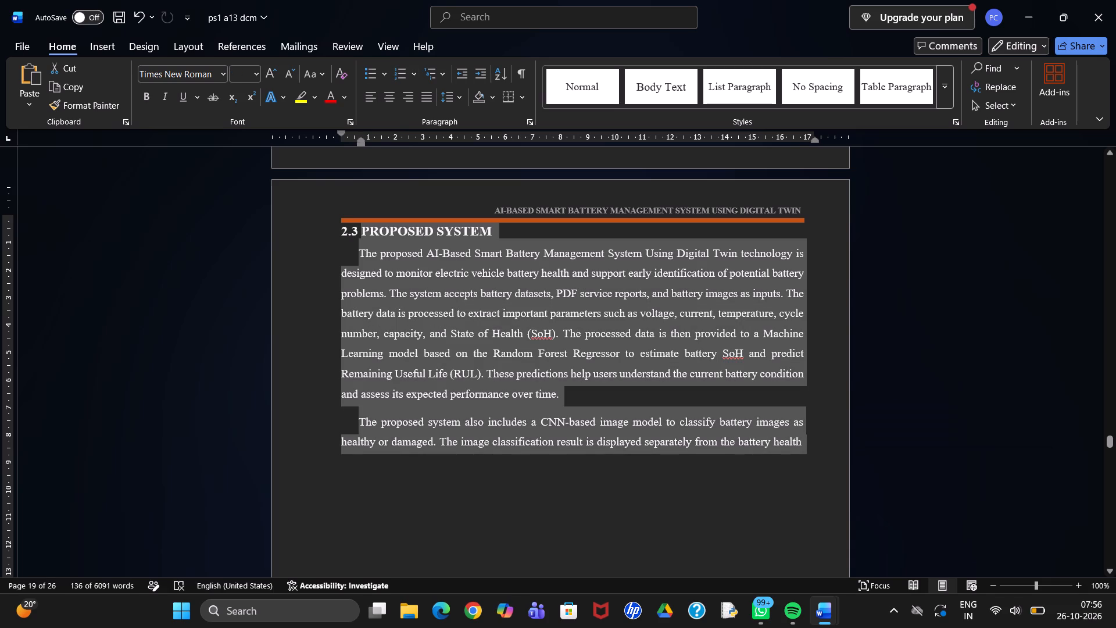
pyautogui.scroll(3, 812, 464)
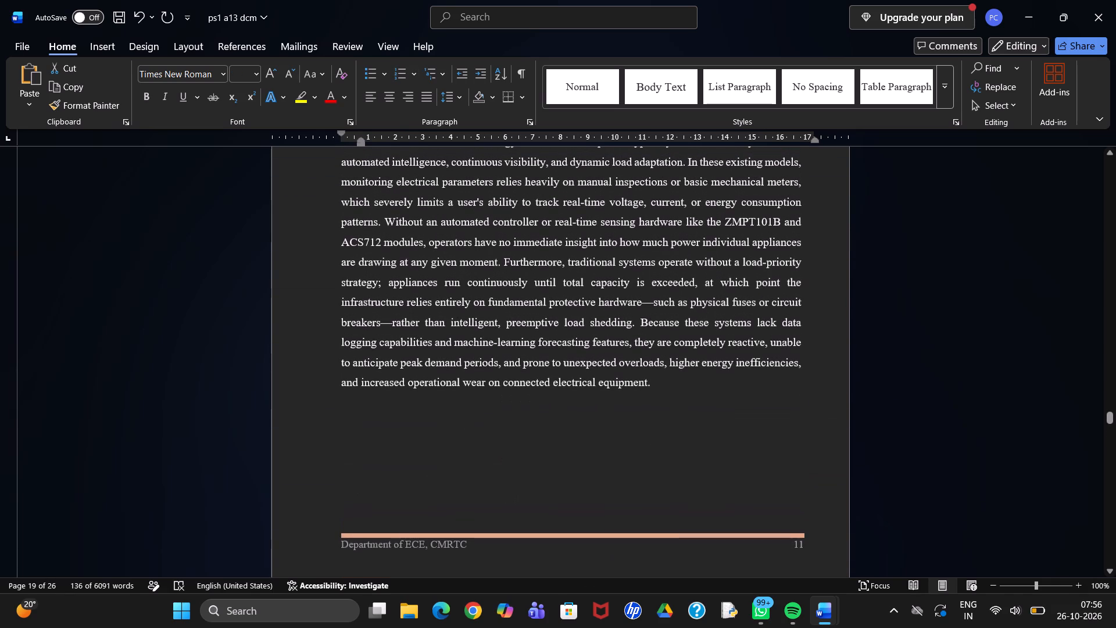
pyautogui.click(675, 384)
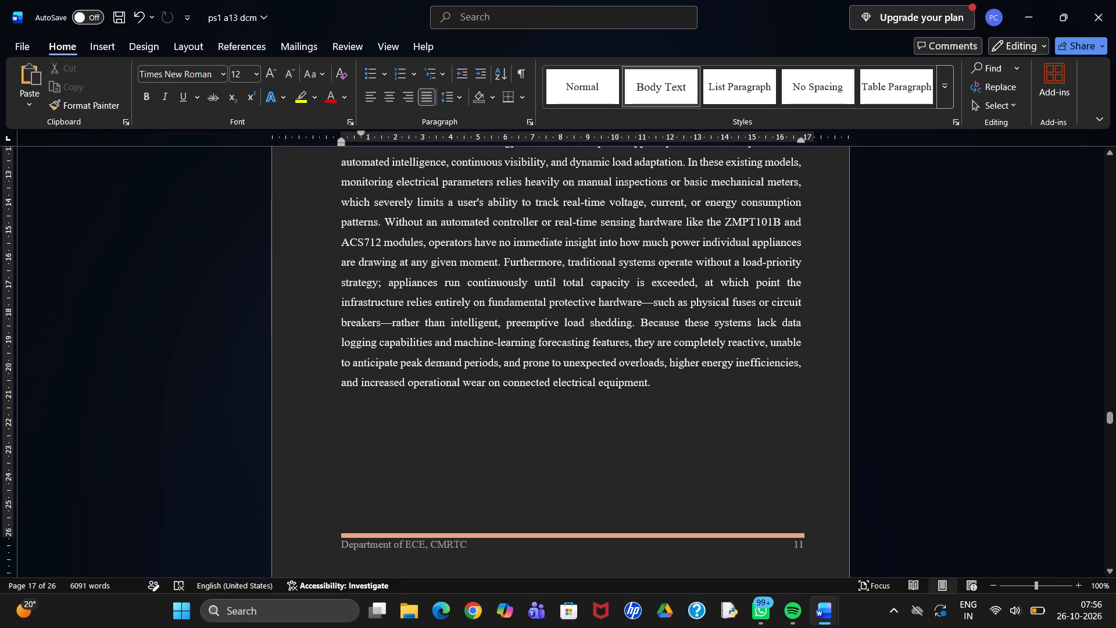
pyautogui.press('Return')
pyautogui.press('Return')
pyautogui.hotkey('ctrl', 'v')
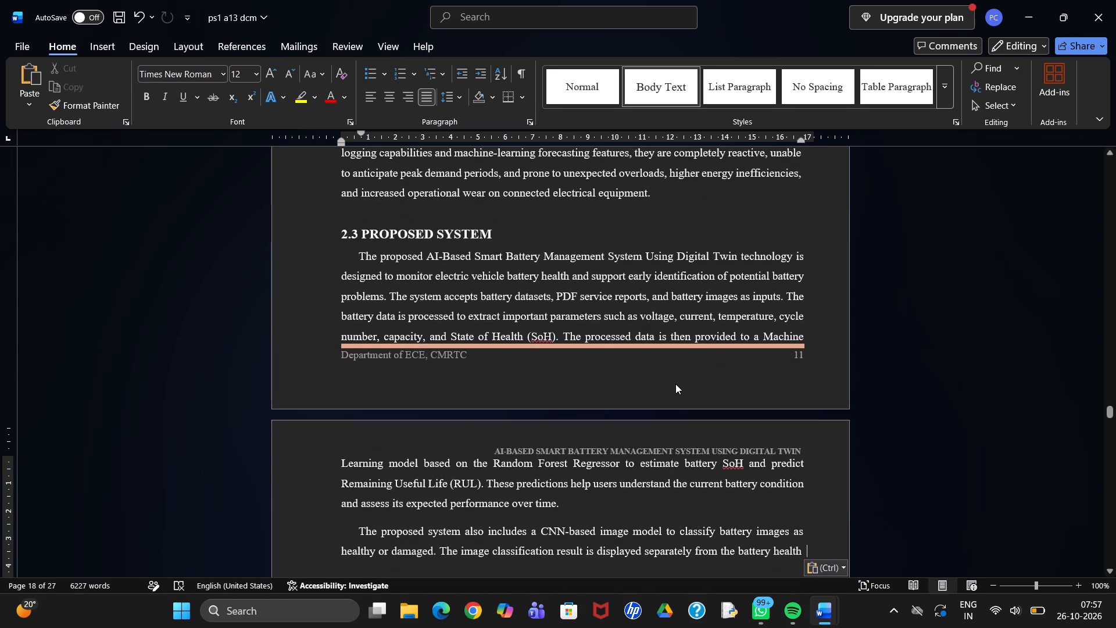
# Split the first Proposed System paragraph before "The battery data is processed" and move that part to the next page below a blank line.
pyautogui.click(788, 299)
pyautogui.press('Return')
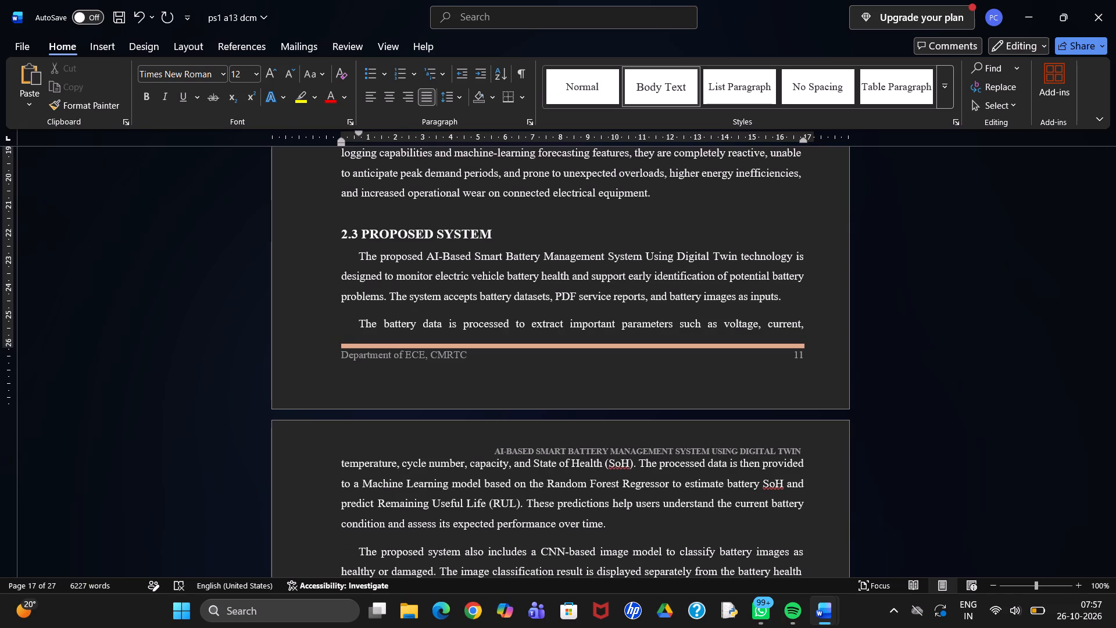
pyautogui.press('Return')
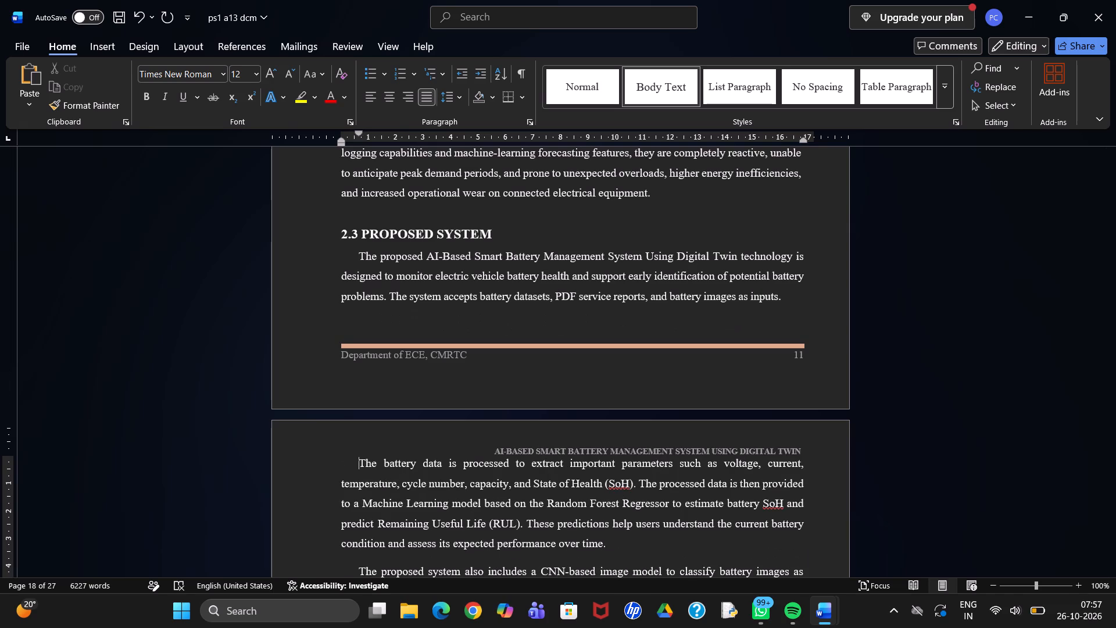
pyautogui.press('Return')
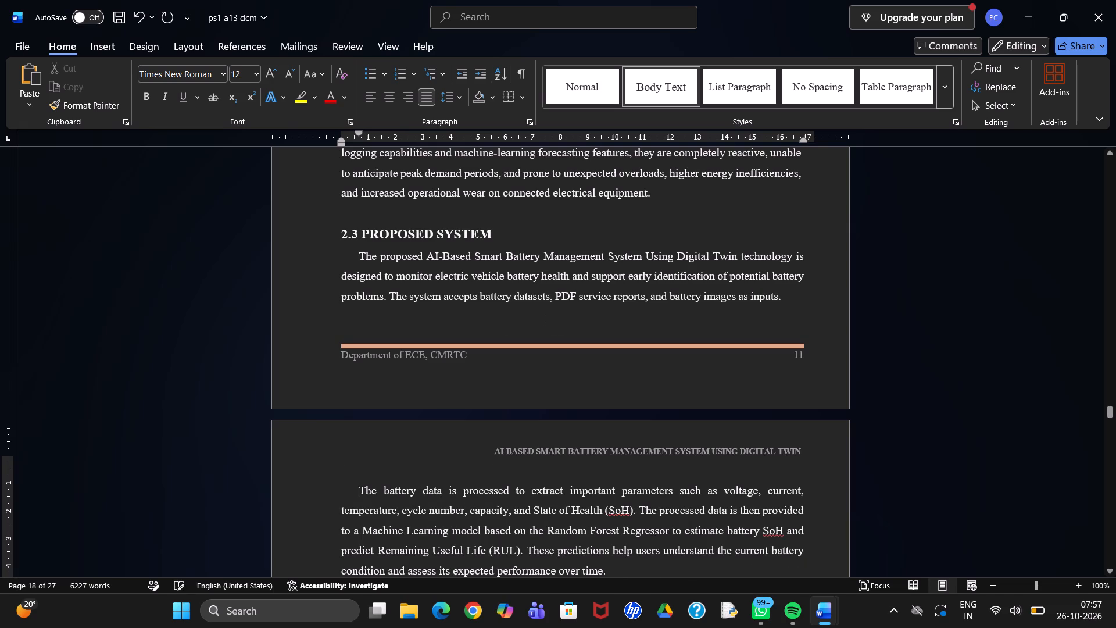
# Copy the orange header line from page 11 and place it under the header title on page 12.
pyautogui.scroll(1, 692, 209)
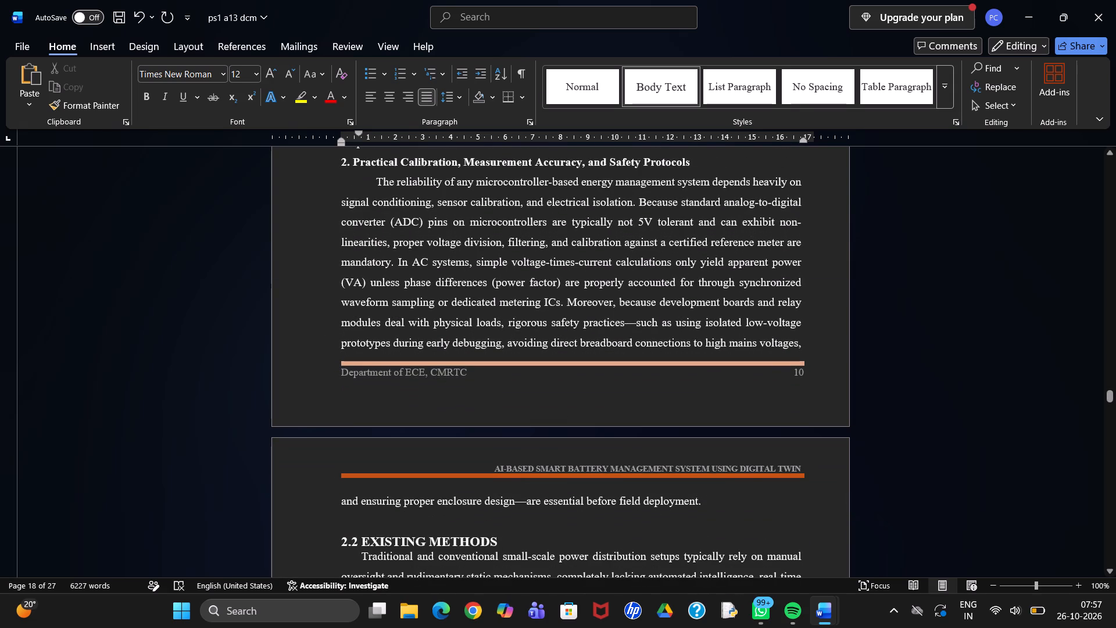
pyautogui.doubleClick(485, 476)
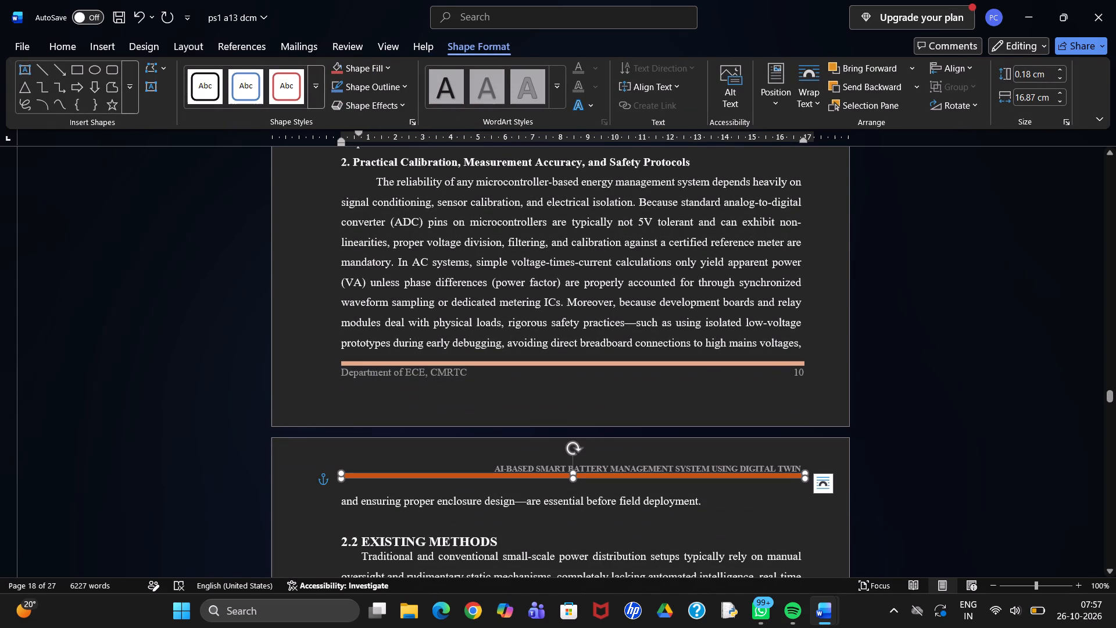
pyautogui.hotkey('ctrl', 'c')
pyautogui.scroll(-2, 485, 476)
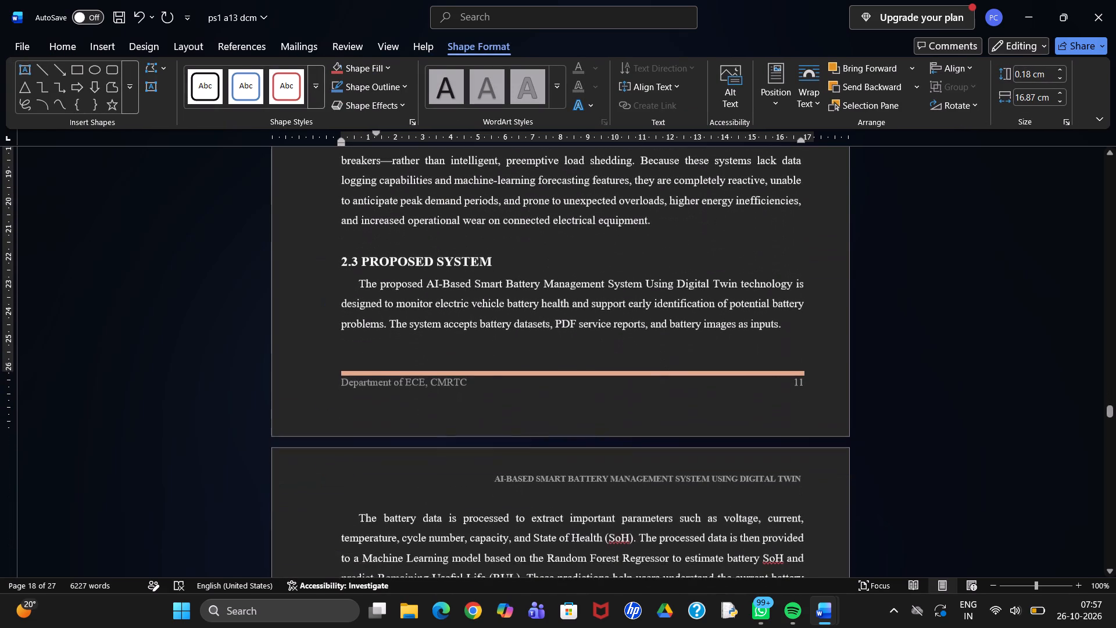
pyautogui.click(496, 488)
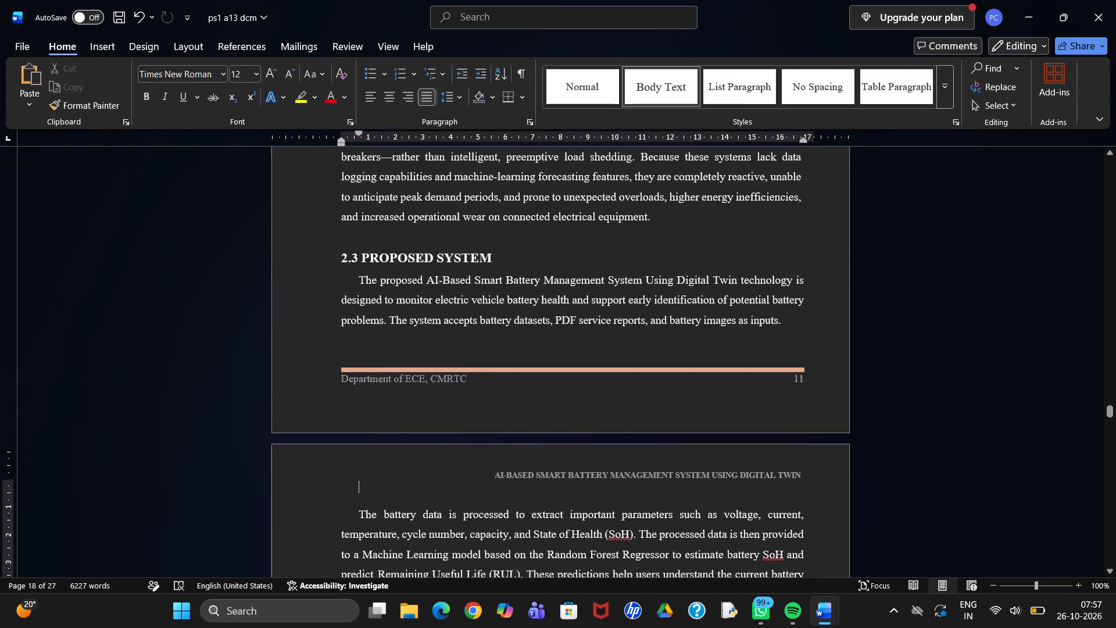
pyautogui.hotkey('ctrl', 'v')
pyautogui.moveTo(448, 474); pyautogui.dragTo(456, 489)
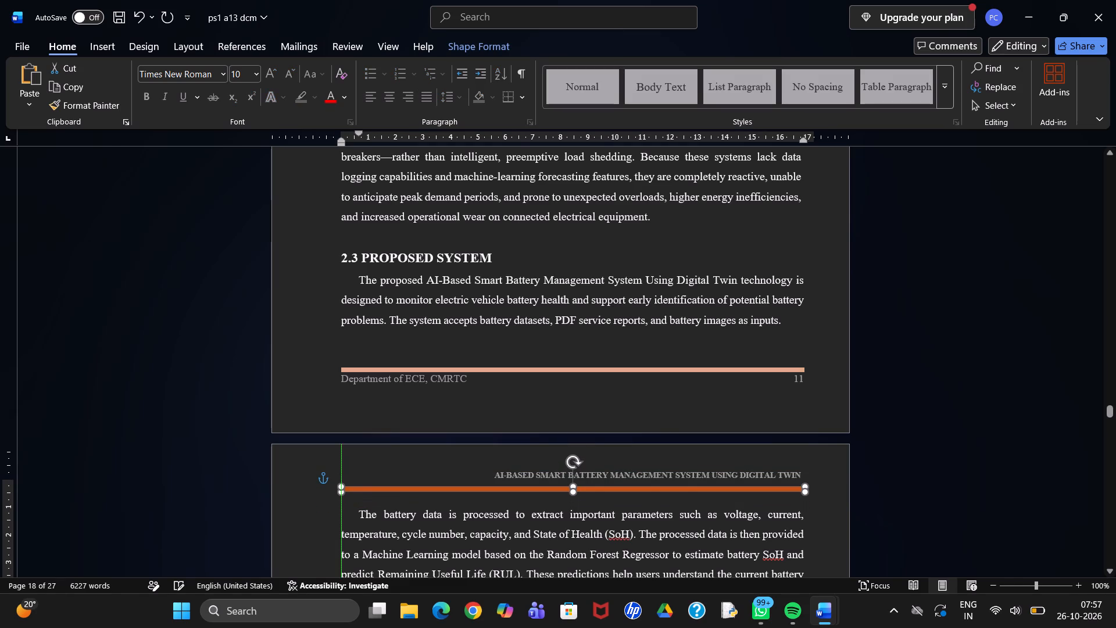
# Nudge the orange header line on page 12 slightly up so it sits closer beneath the header title, and deselect it.
pyautogui.moveTo(456, 489); pyautogui.dragTo(456, 486)
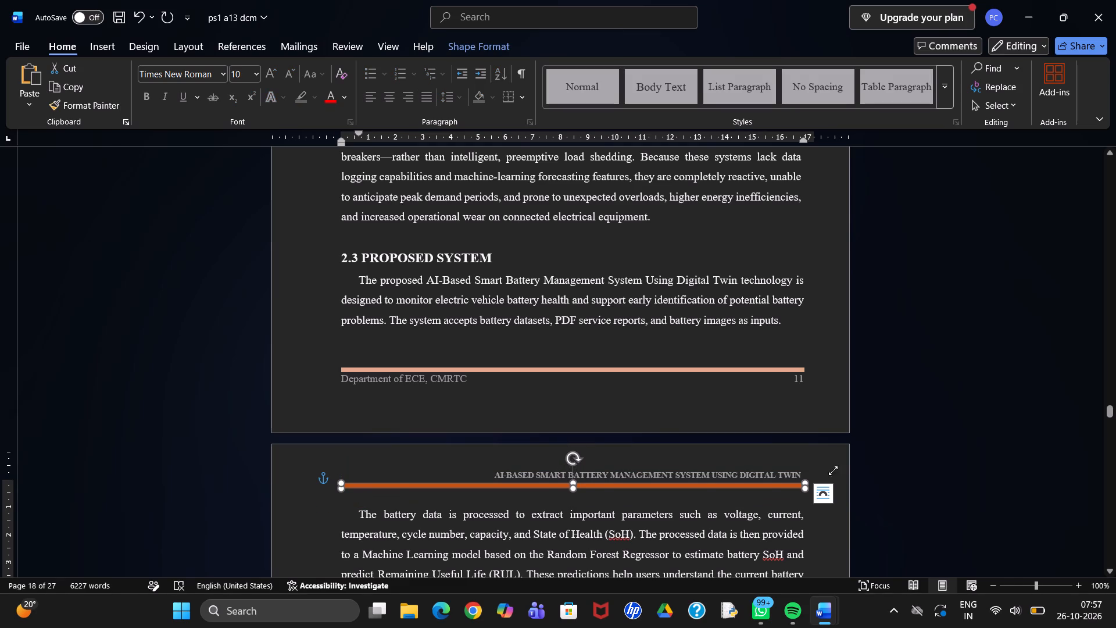
pyautogui.click(843, 463)
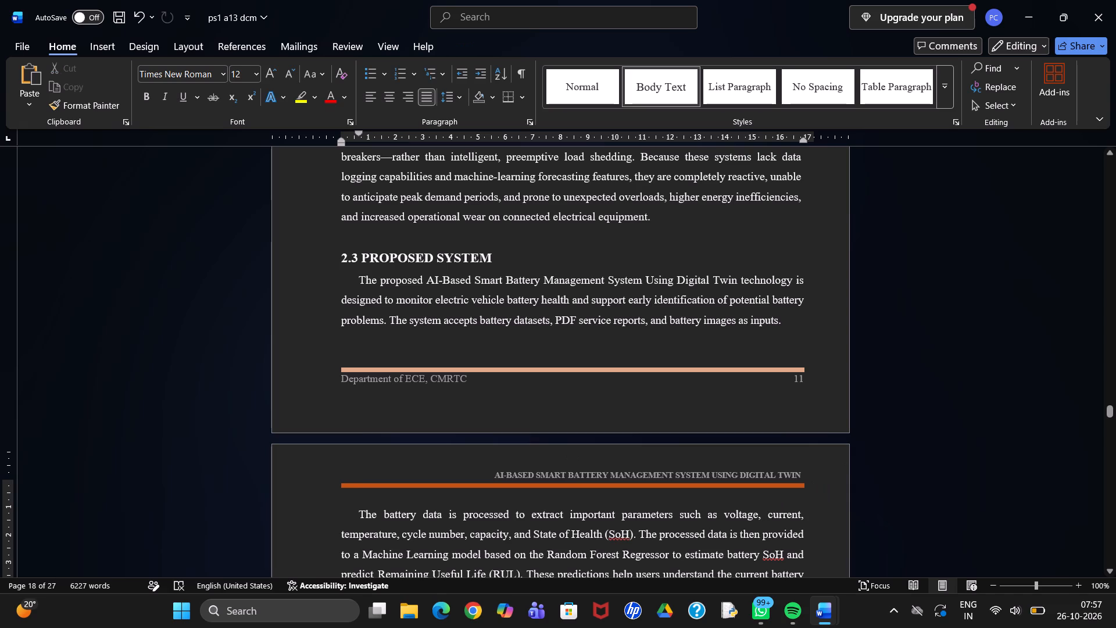
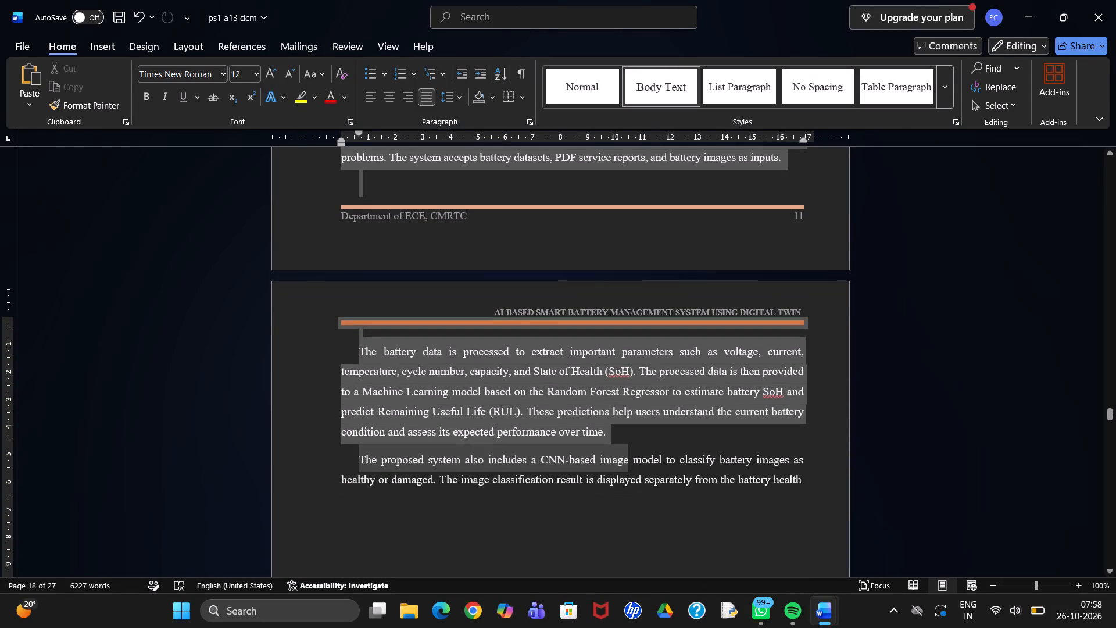
# Replace the selected battery text under 2.3 Proposed System with the copied paragraph about the automated, ESP32-powered load-switching platform.
pyautogui.hotkey('ctrl', 'v')
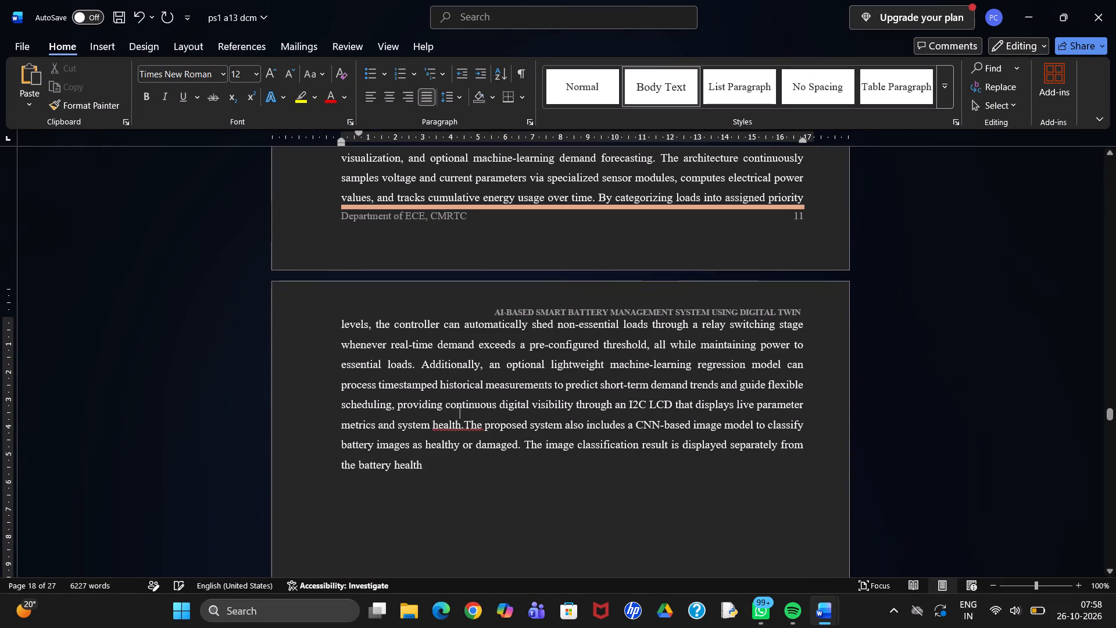
pyautogui.scroll(2, 632, 437)
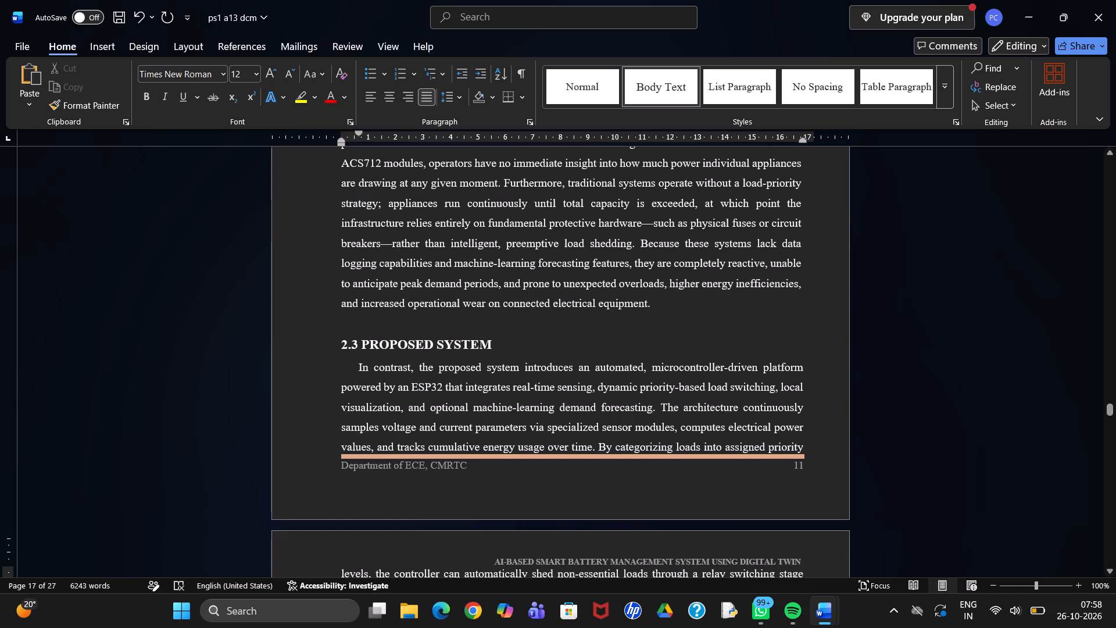
# Undo the last paste of the ESP32 description over the battery management text in section 2.3 Proposed System.
pyautogui.scroll(-1, 632, 437)
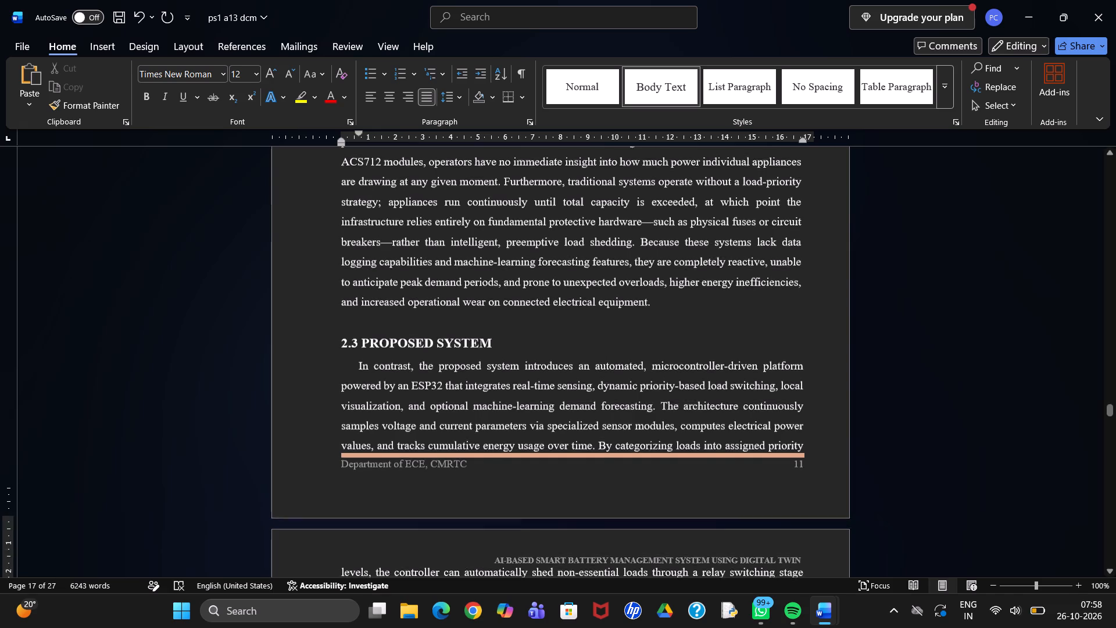
pyautogui.scroll(-2, 632, 437)
pyautogui.hotkey('ctrl', 'z')
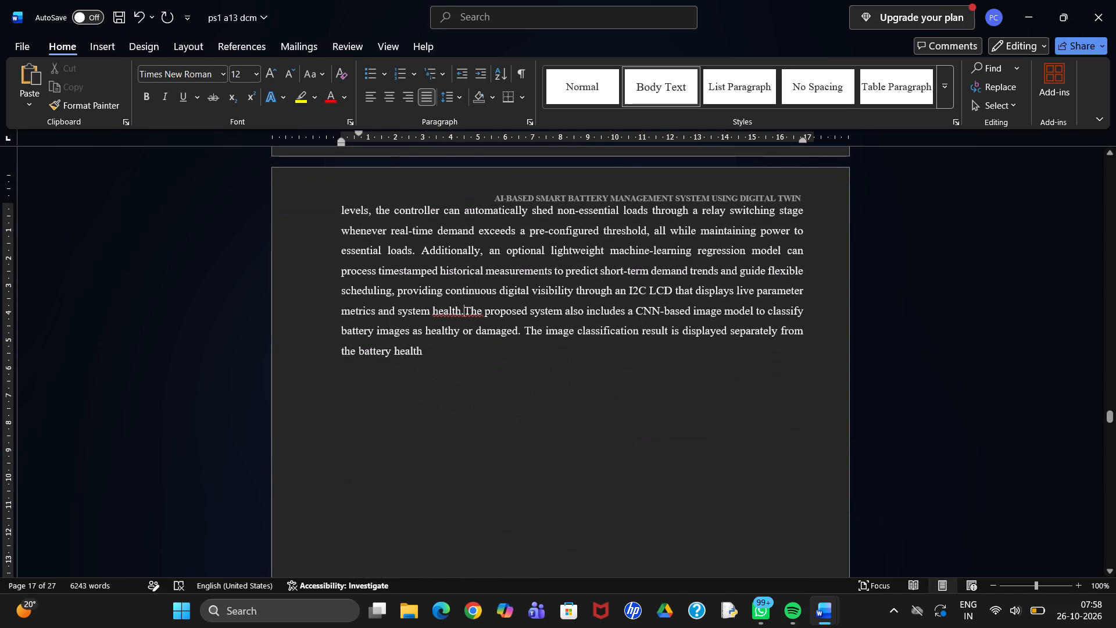
pyautogui.scroll(1, 632, 437)
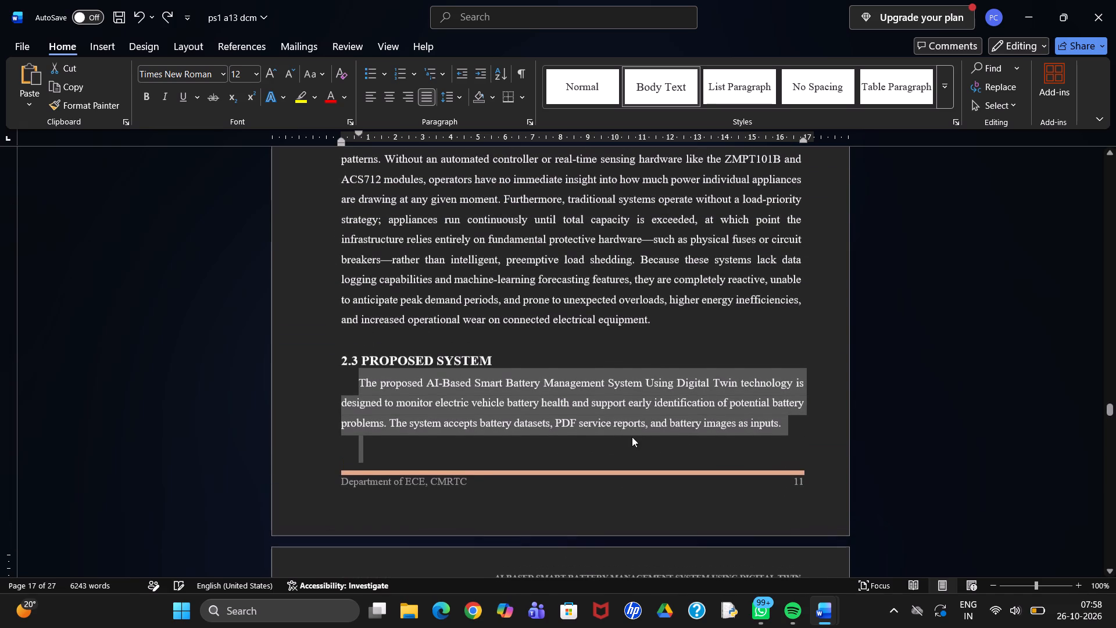
# Replace the first battery management paragraph under 2.3 Proposed System with the copied ESP32 description beginning "In contrast, the proposed system".
pyautogui.click(357, 379)
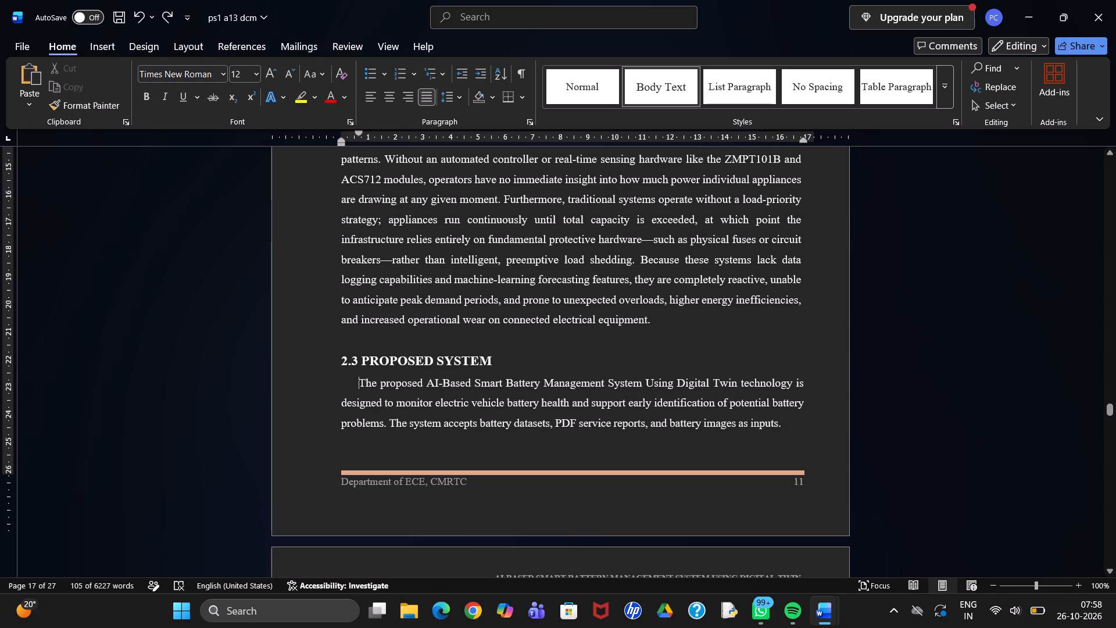
pyautogui.moveTo(357, 379); pyautogui.dragTo(778, 431)
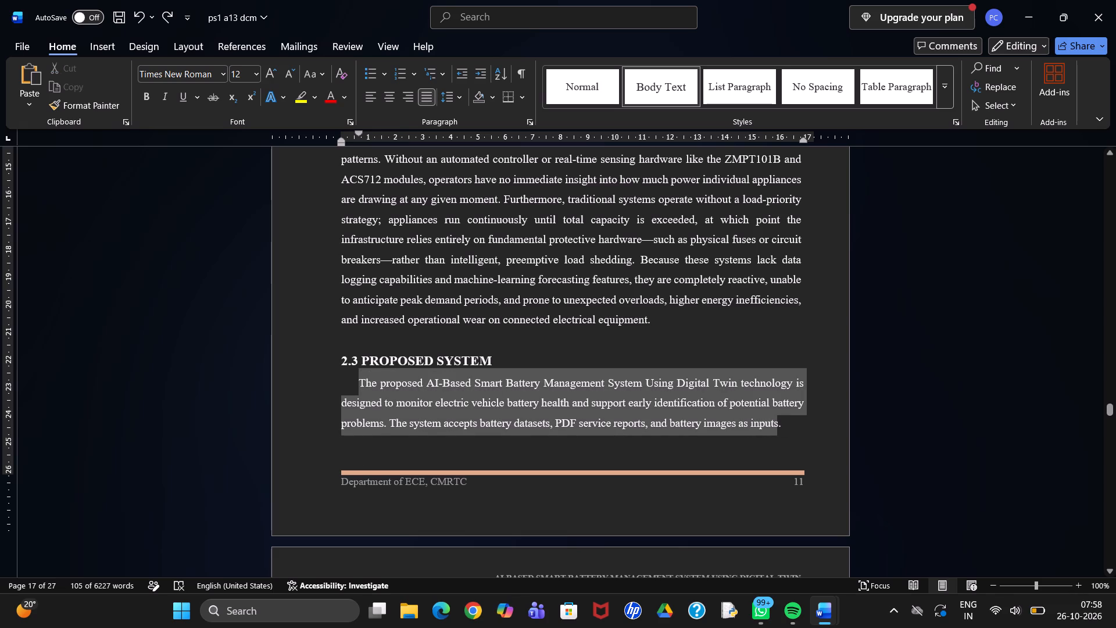
pyautogui.moveTo(778, 431); pyautogui.dragTo(782, 431)
pyautogui.hotkey('ctrl', 'v')
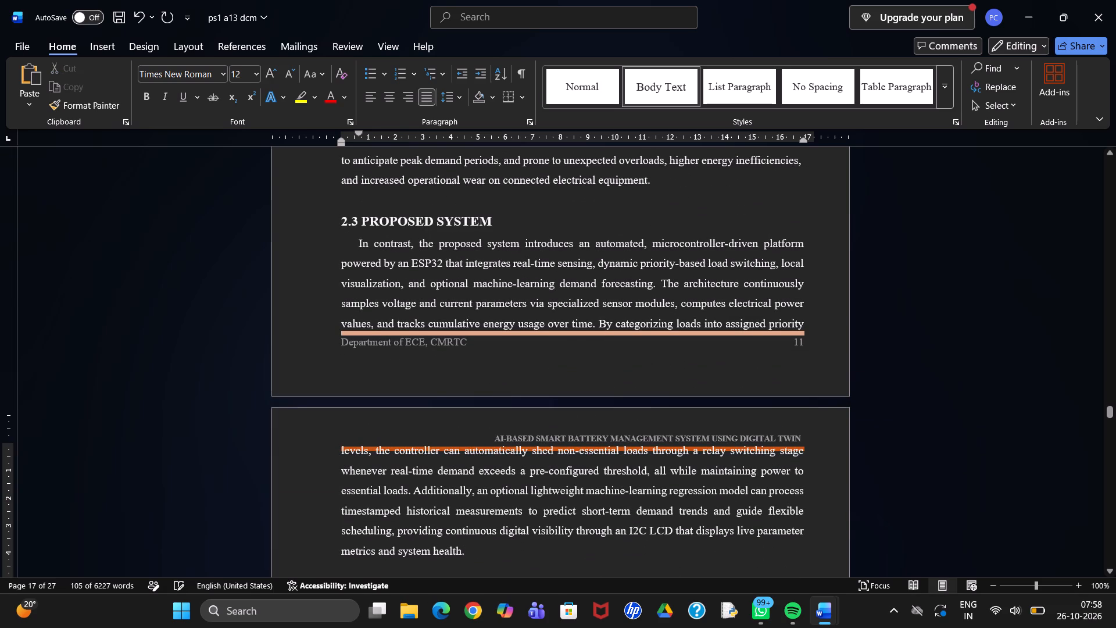
# Split the ESP32 paragraph before "By categorizing loads" with two paragraph breaks, moving that part onto the next page.
pyautogui.click(595, 321)
pyautogui.press('Return')
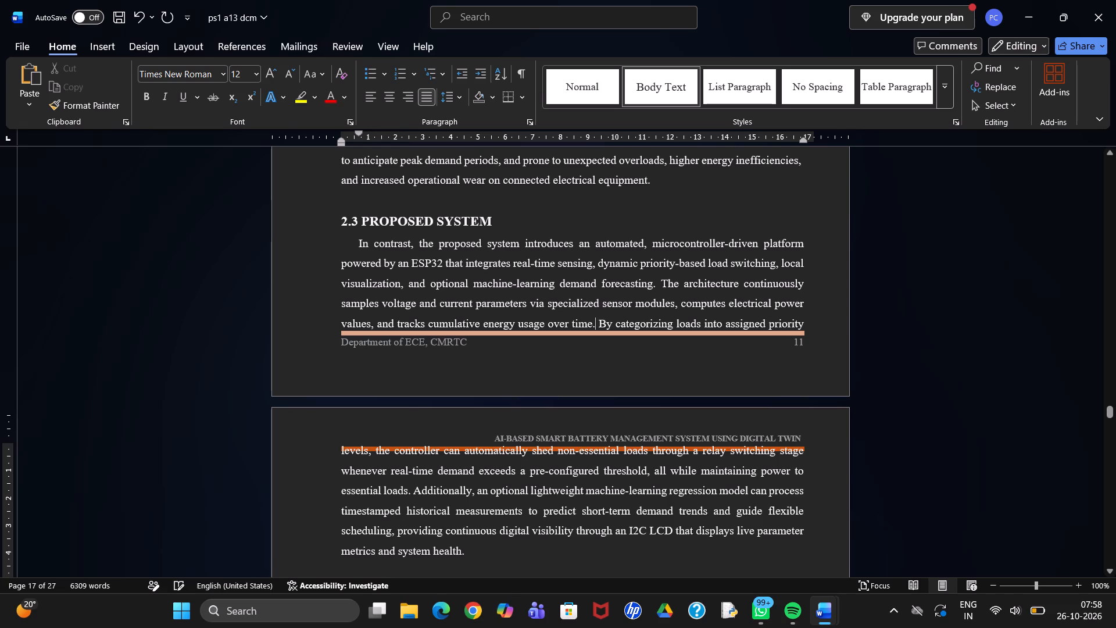
pyautogui.press('Return')
# Delete the paragraph beginning "The battery data is processed" and the blank lines above the CNN-based image model paragraph.
pyautogui.scroll(-1, 595, 321)
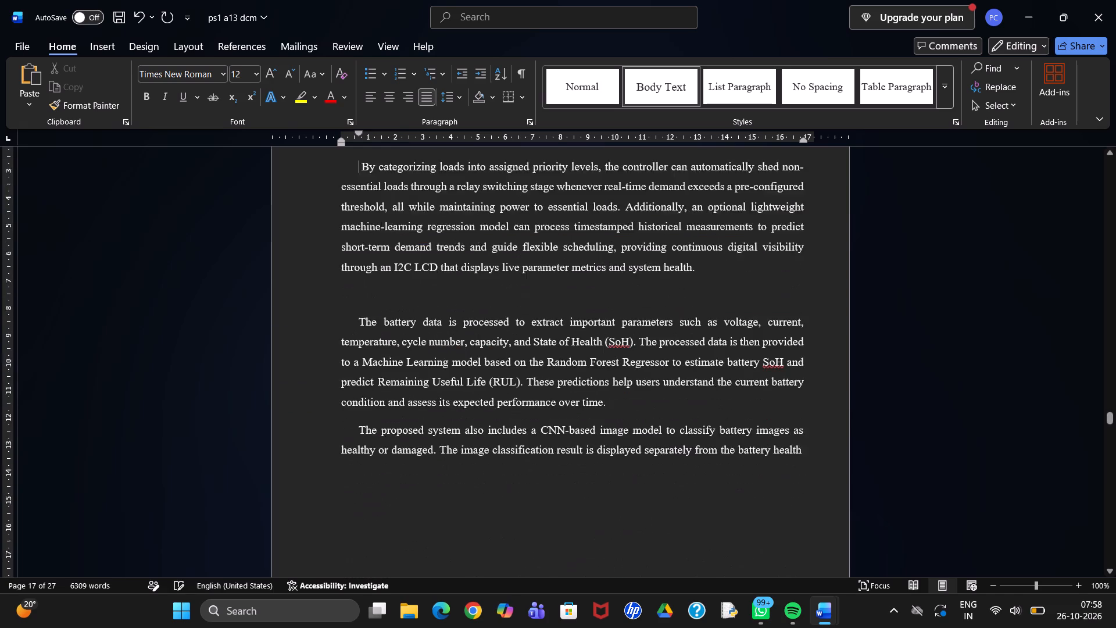
pyautogui.scroll(-1, 595, 321)
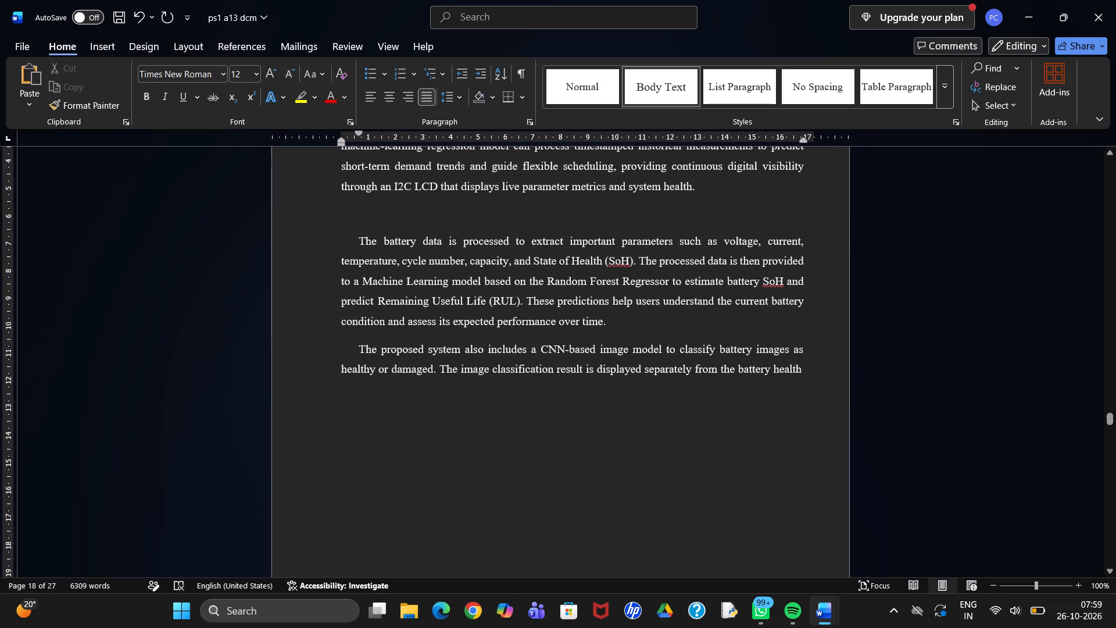
pyautogui.moveTo(359, 249); pyautogui.dragTo(620, 329)
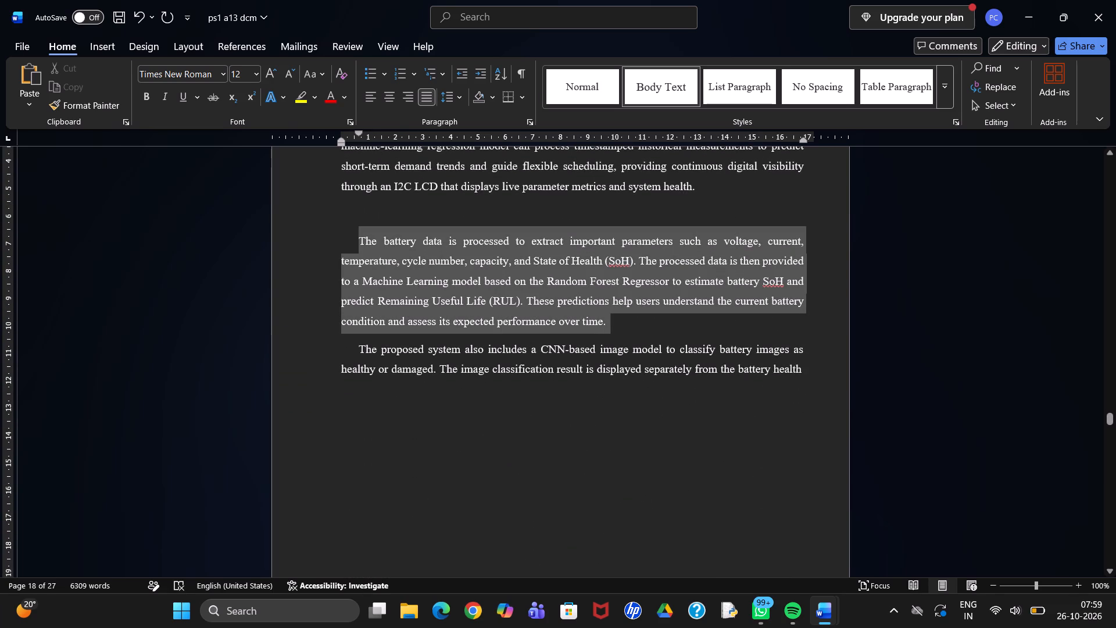
pyautogui.moveTo(620, 329); pyautogui.dragTo(618, 316)
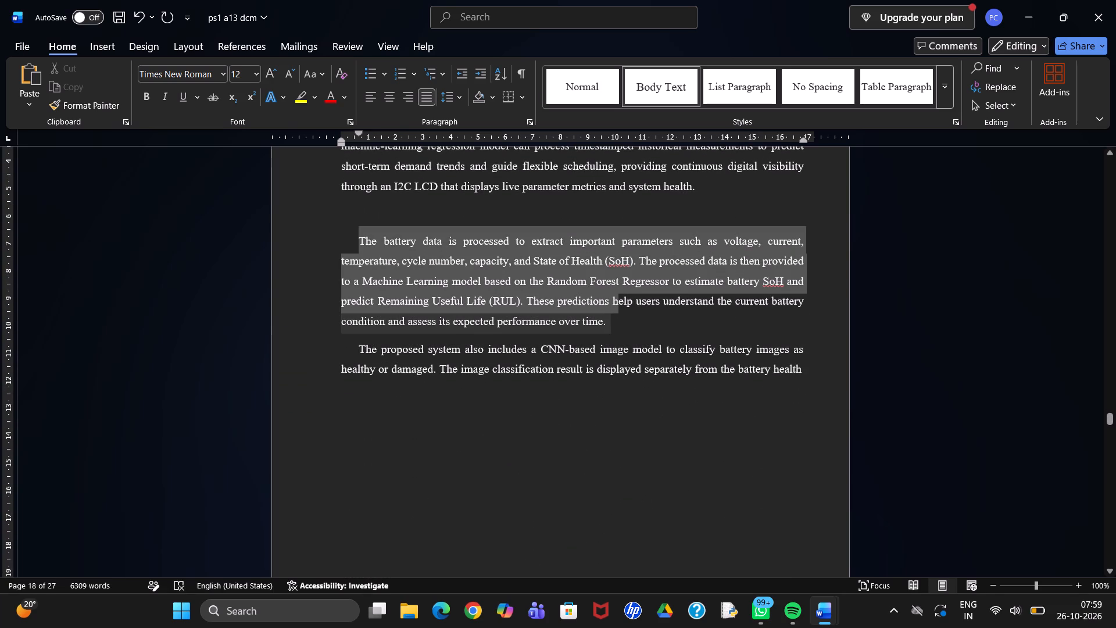
pyautogui.moveTo(618, 316); pyautogui.dragTo(618, 322)
pyautogui.press('BackSpace')
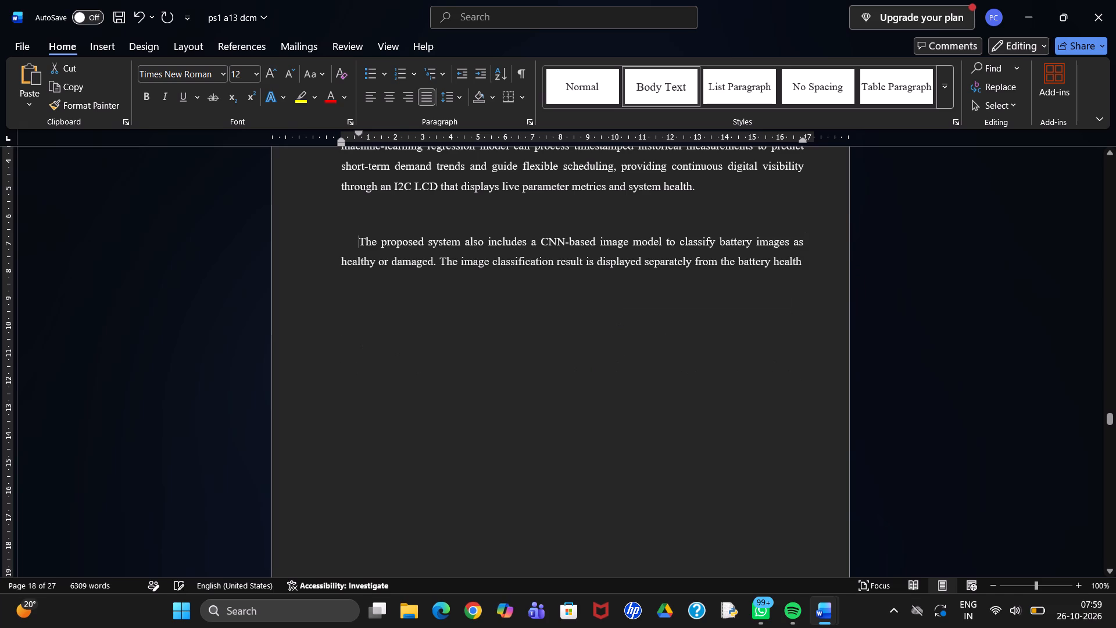
pyautogui.press('BackSpace')
pyautogui.press('BackSpace')
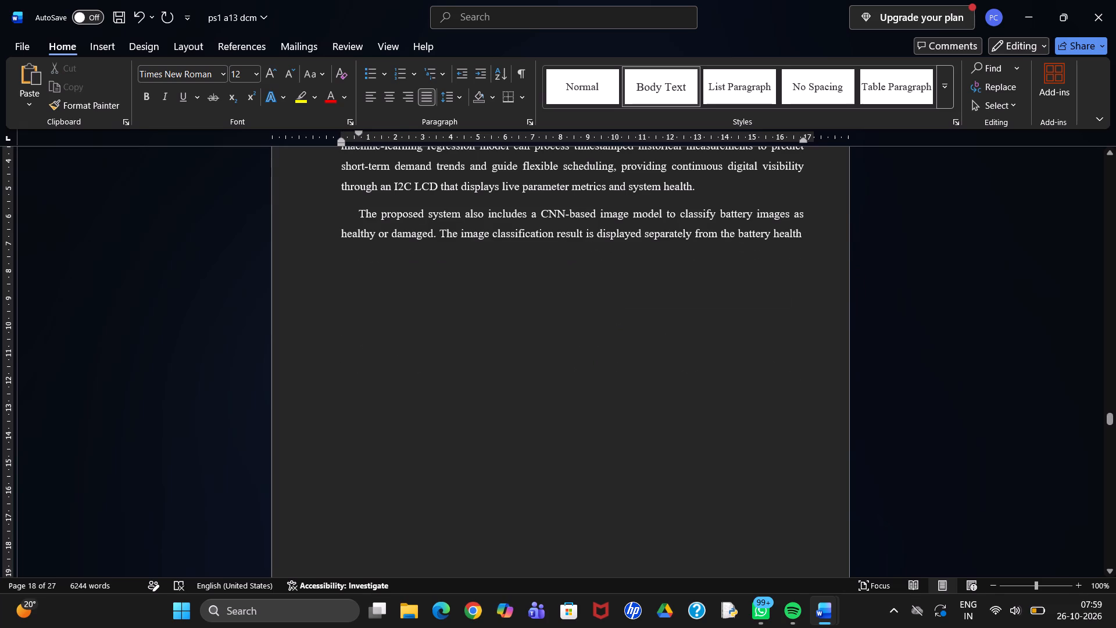
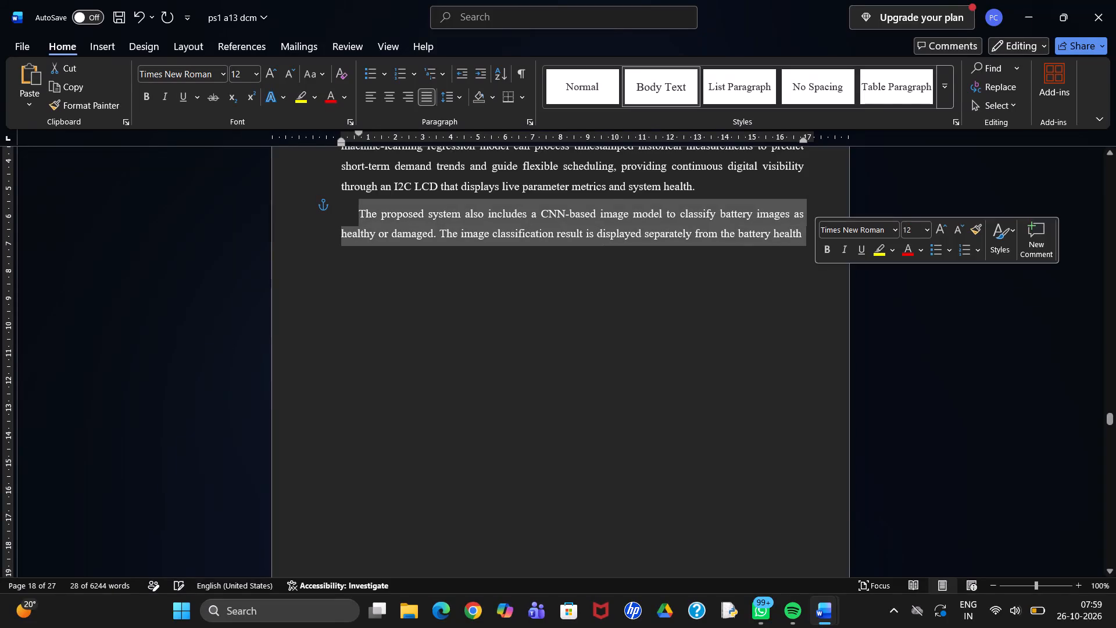
# Replace the CNN-based battery image paragraph in section 2.3 Proposed System with the copied ESP32 energy management description.
pyautogui.hotkey('ctrl', 'v')
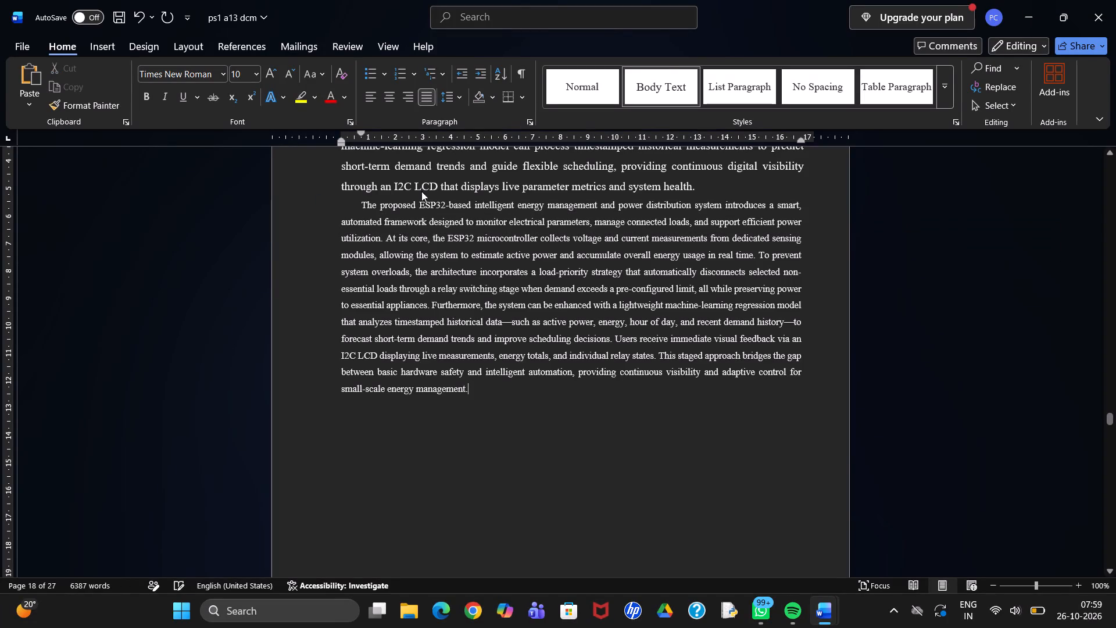
# Set the whole pasted ESP32 paragraph to font size 12 and open its line spacing choices.
pyautogui.moveTo(357, 206); pyautogui.dragTo(483, 381)
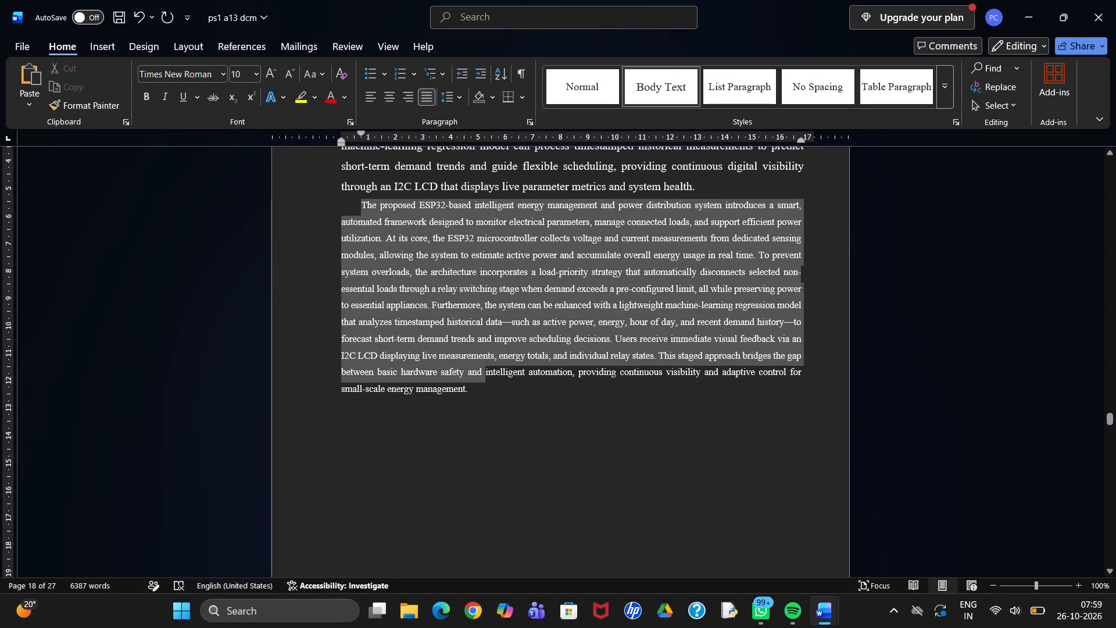
pyautogui.moveTo(483, 381); pyautogui.dragTo(481, 389)
pyautogui.click(253, 75)
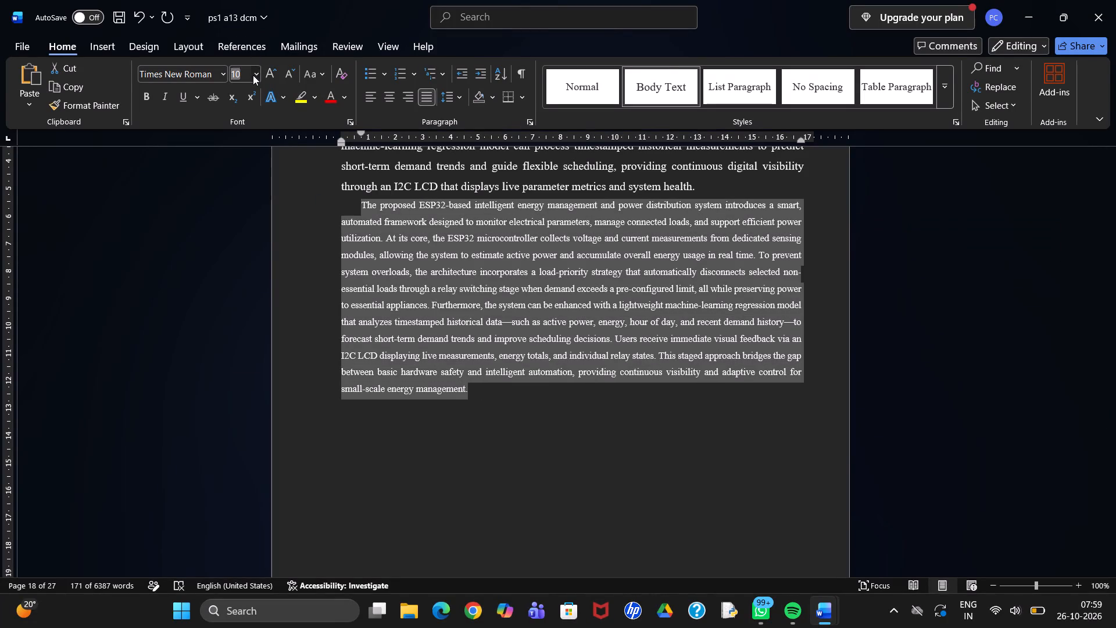
pyautogui.click(252, 165)
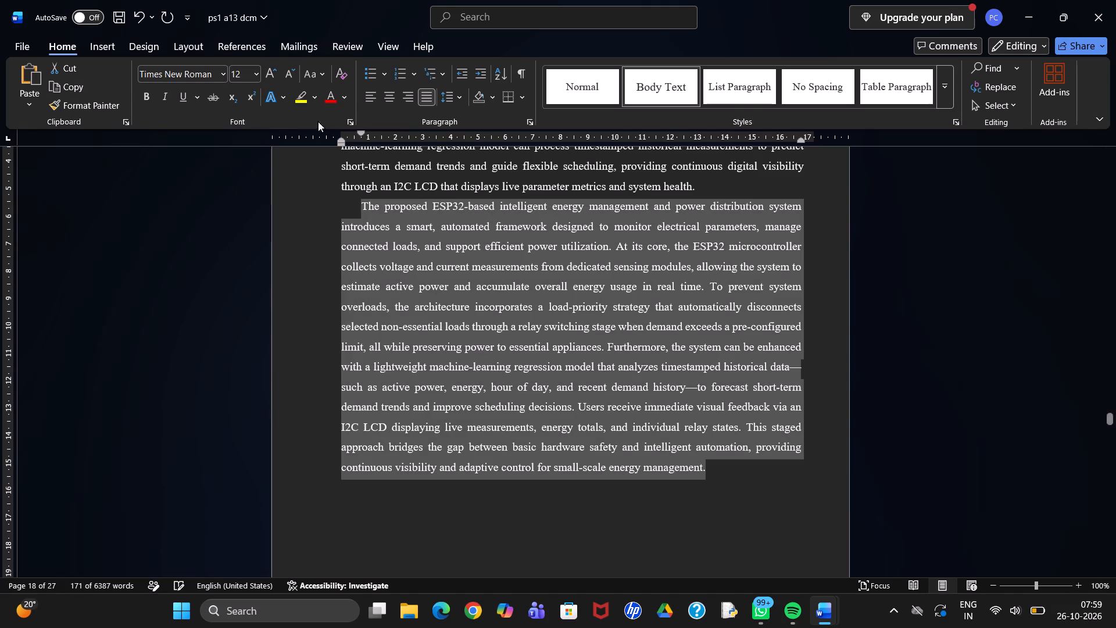
pyautogui.click(455, 97)
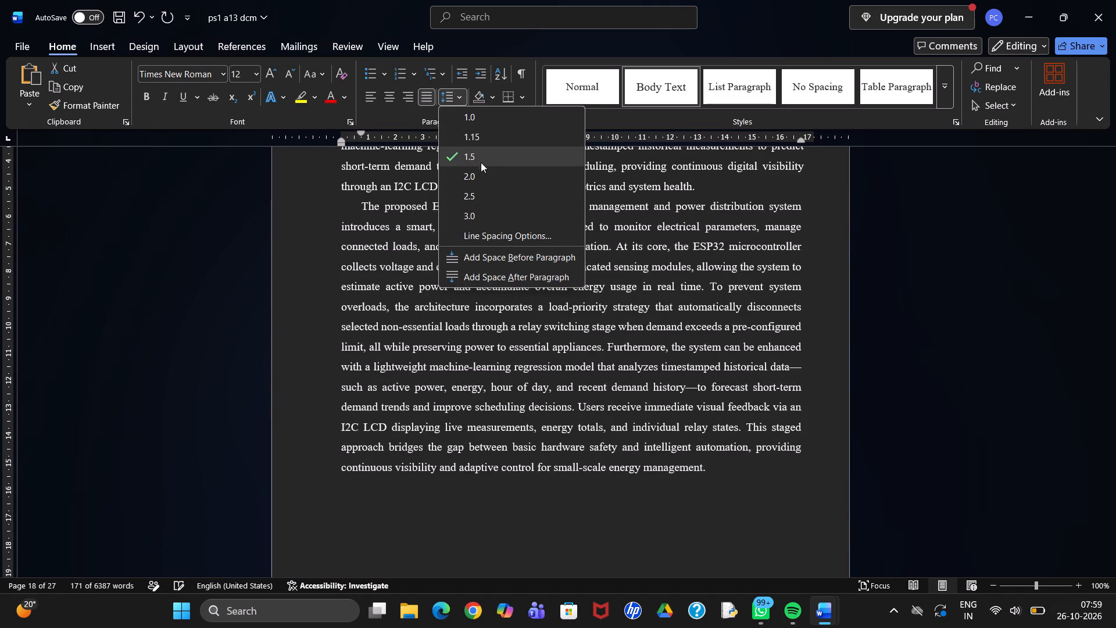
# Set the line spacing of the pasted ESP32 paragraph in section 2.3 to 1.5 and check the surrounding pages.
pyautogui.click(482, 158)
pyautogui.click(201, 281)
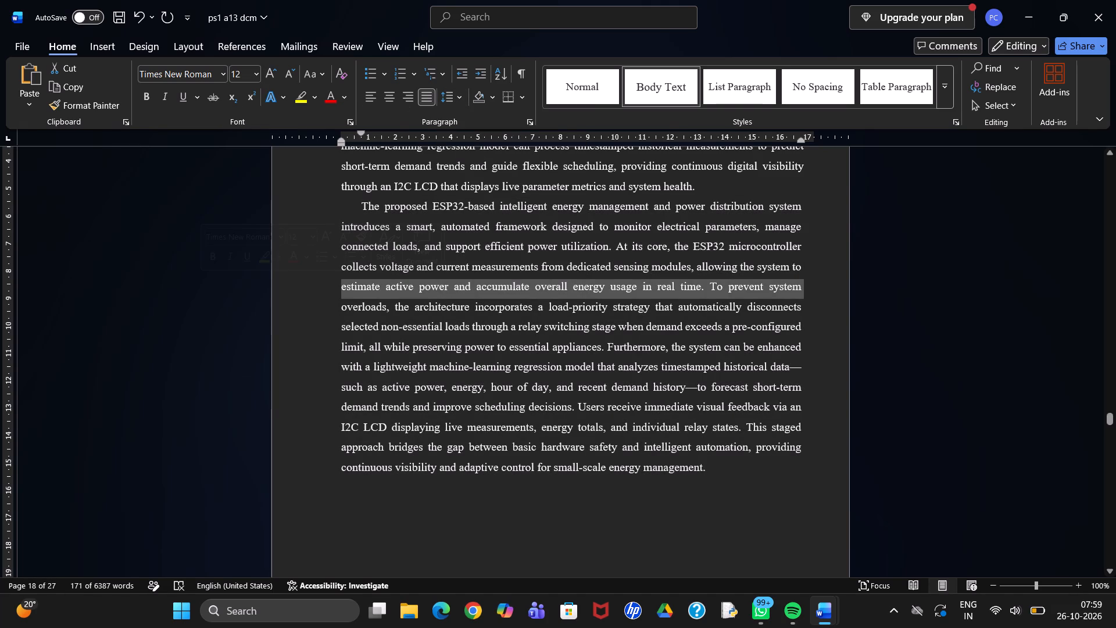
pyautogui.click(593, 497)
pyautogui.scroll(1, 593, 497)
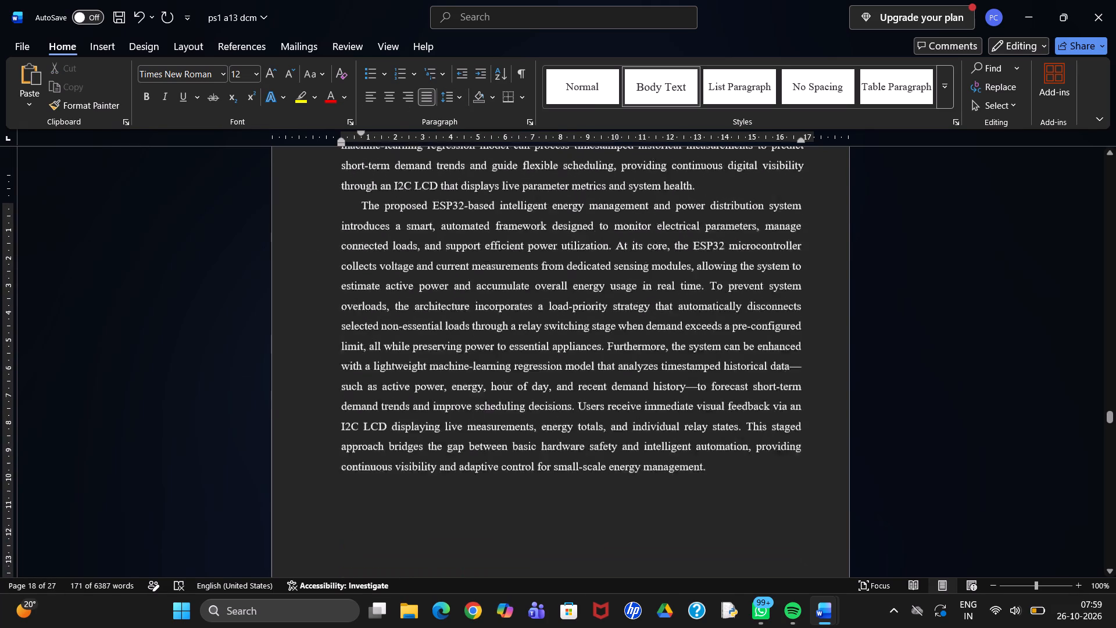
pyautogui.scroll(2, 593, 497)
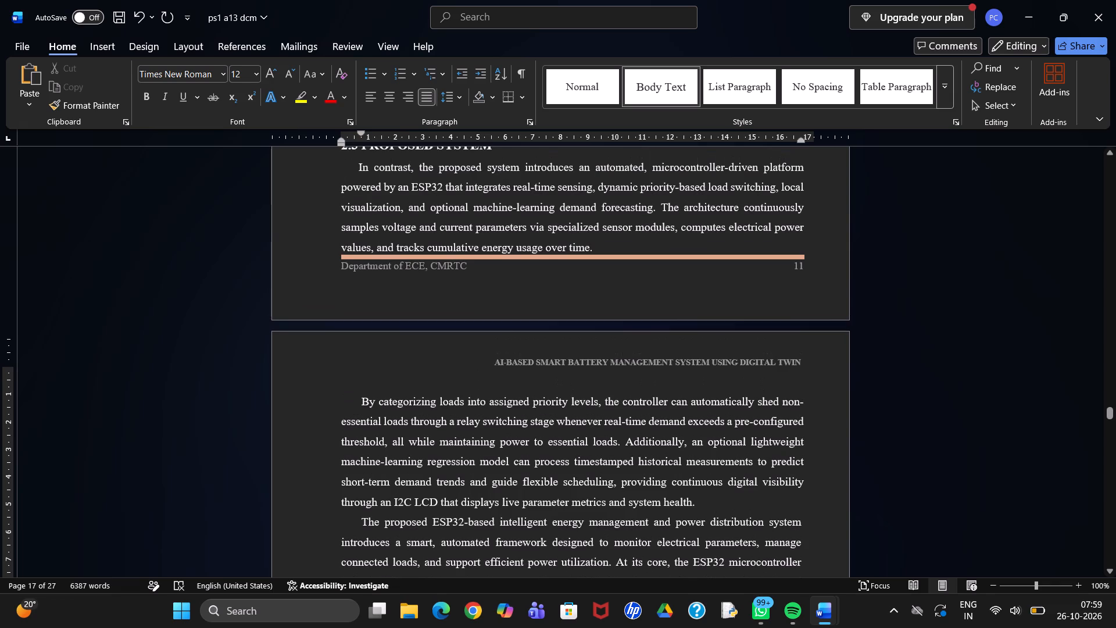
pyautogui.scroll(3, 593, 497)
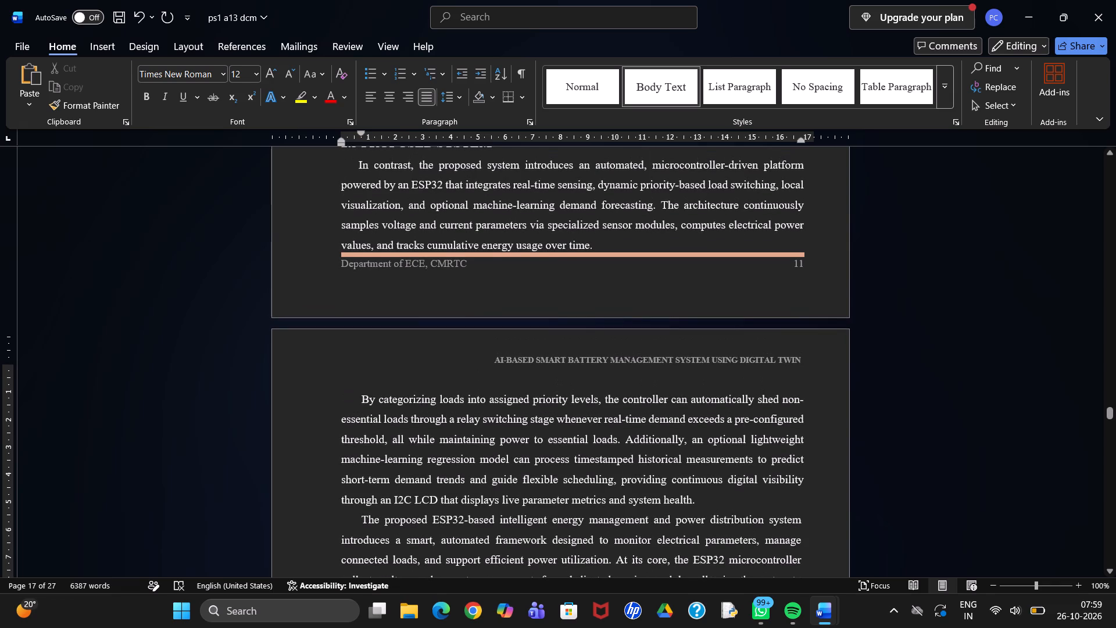
# Undo the recent formatting and the paste of the ESP32 description over the CNN-based image model paragraph.
pyautogui.hotkey('ctrl', 'z')
pyautogui.hotkey('ctrl', 'z')
pyautogui.hotkey('ctrl', 'z')
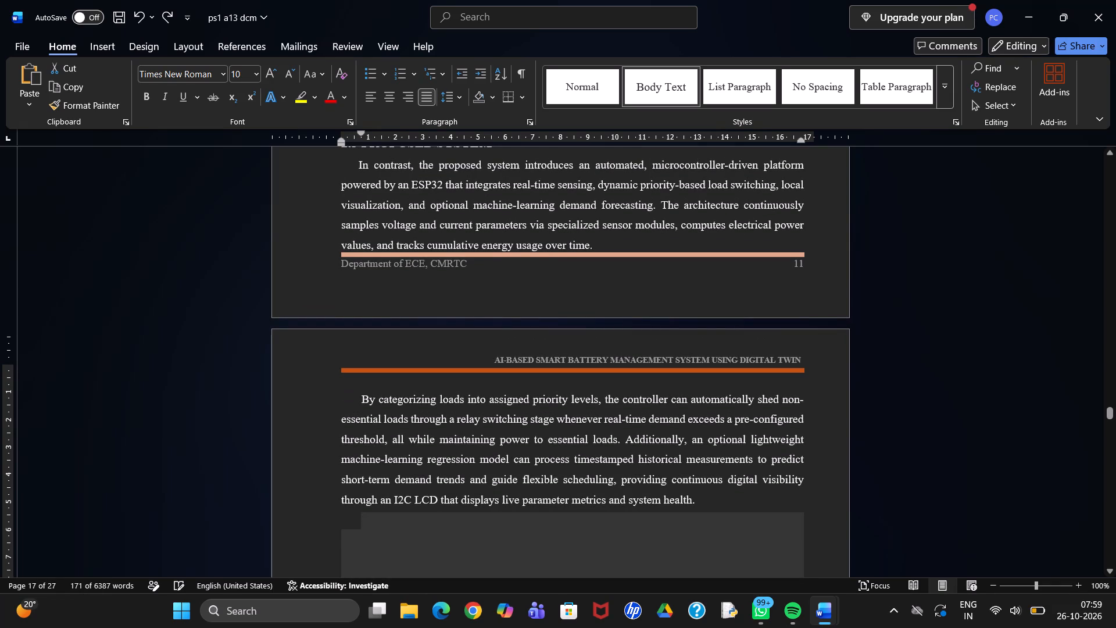
# Paste the ESP32 description over the CNN-based image model paragraph in section 2.3, leaving only its last letter unselected.
pyautogui.click(326, 474)
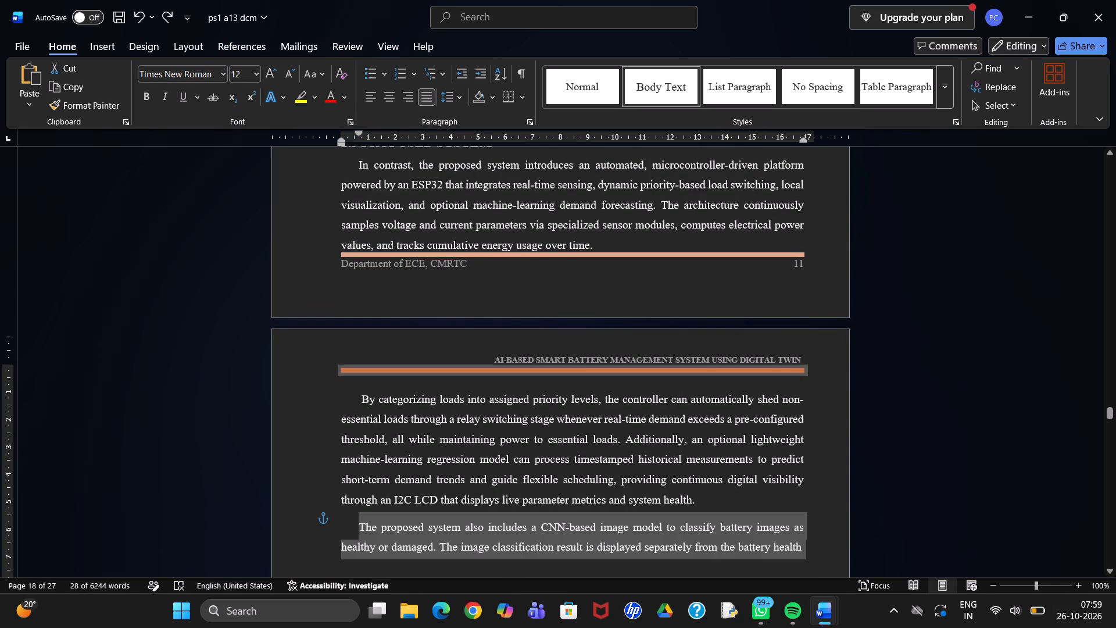
pyautogui.doubleClick(362, 529)
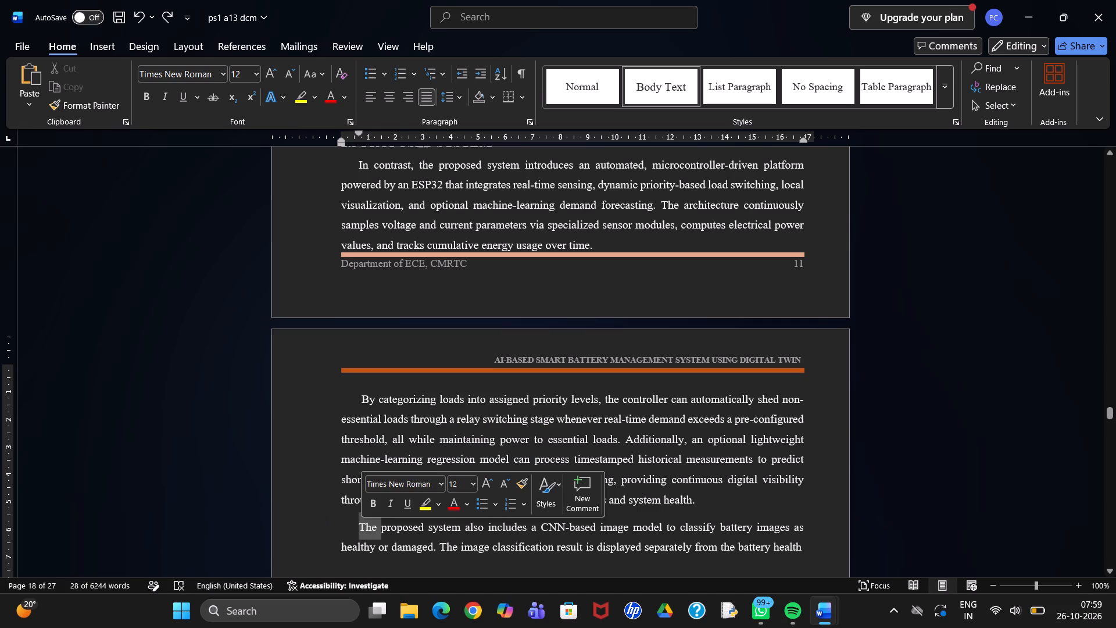
pyautogui.moveTo(362, 529); pyautogui.dragTo(369, 509)
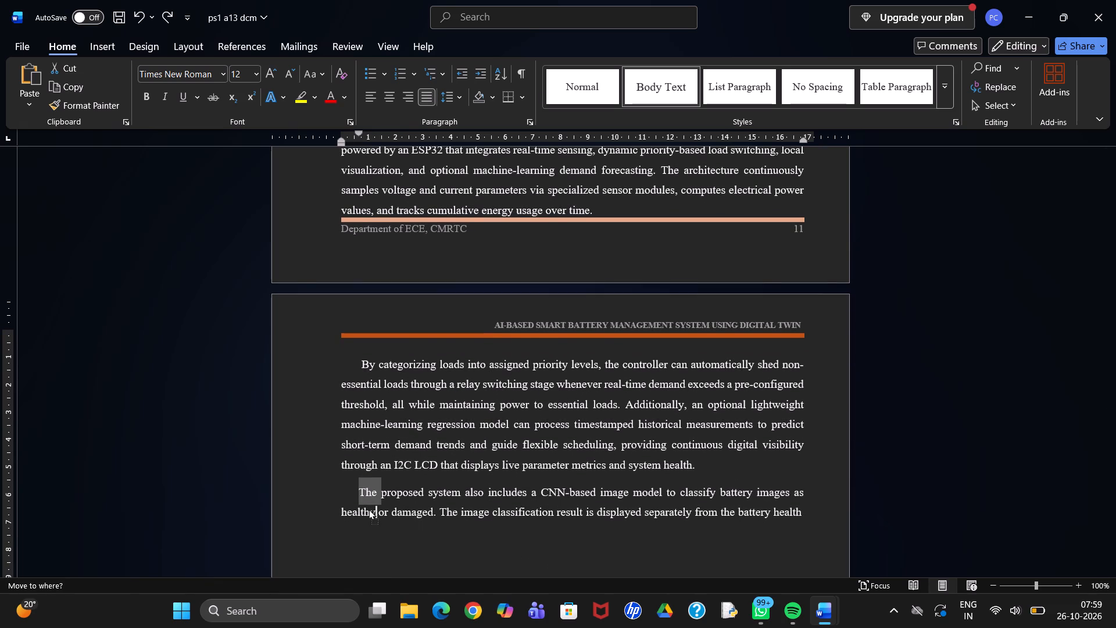
pyautogui.moveTo(369, 509); pyautogui.dragTo(364, 509)
pyautogui.moveTo(356, 498); pyautogui.dragTo(453, 531)
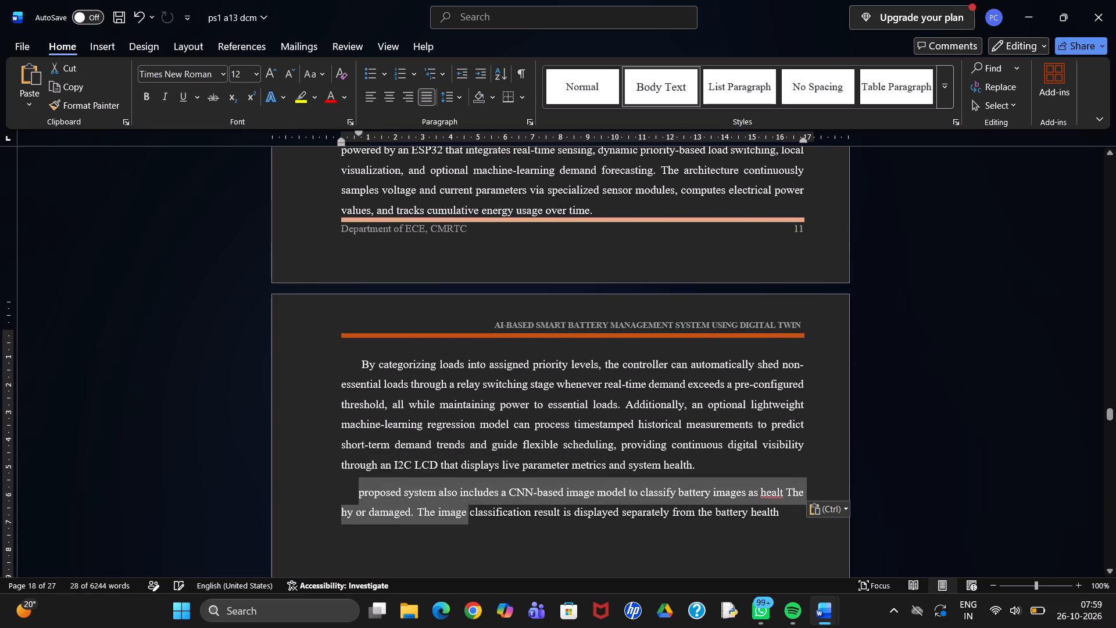
pyautogui.moveTo(453, 531); pyautogui.dragTo(796, 517)
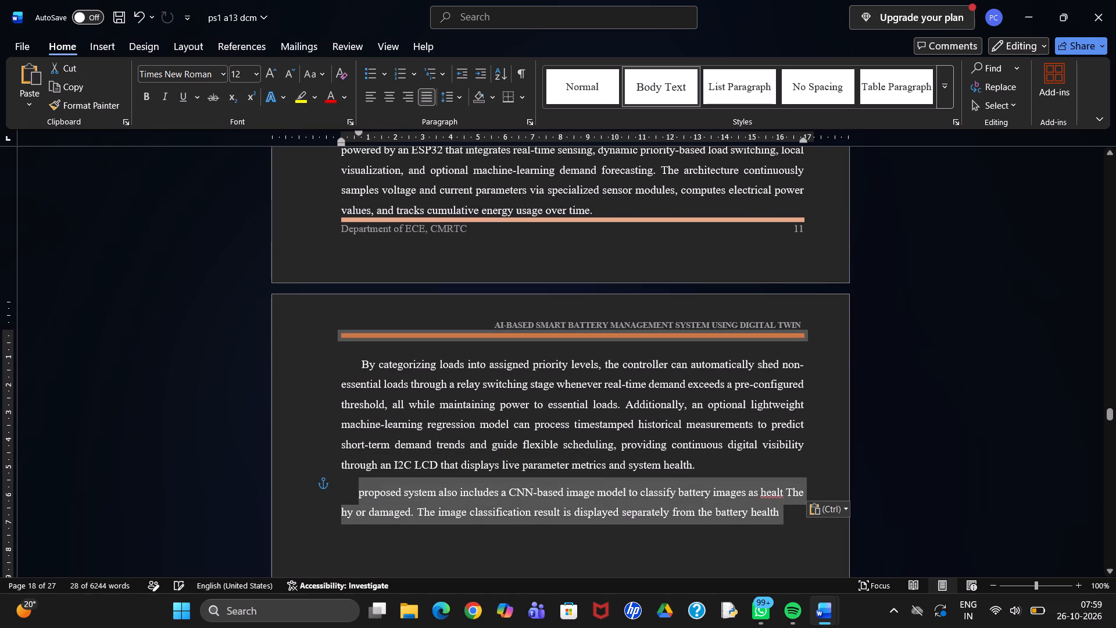
pyautogui.moveTo(796, 517); pyautogui.dragTo(773, 518)
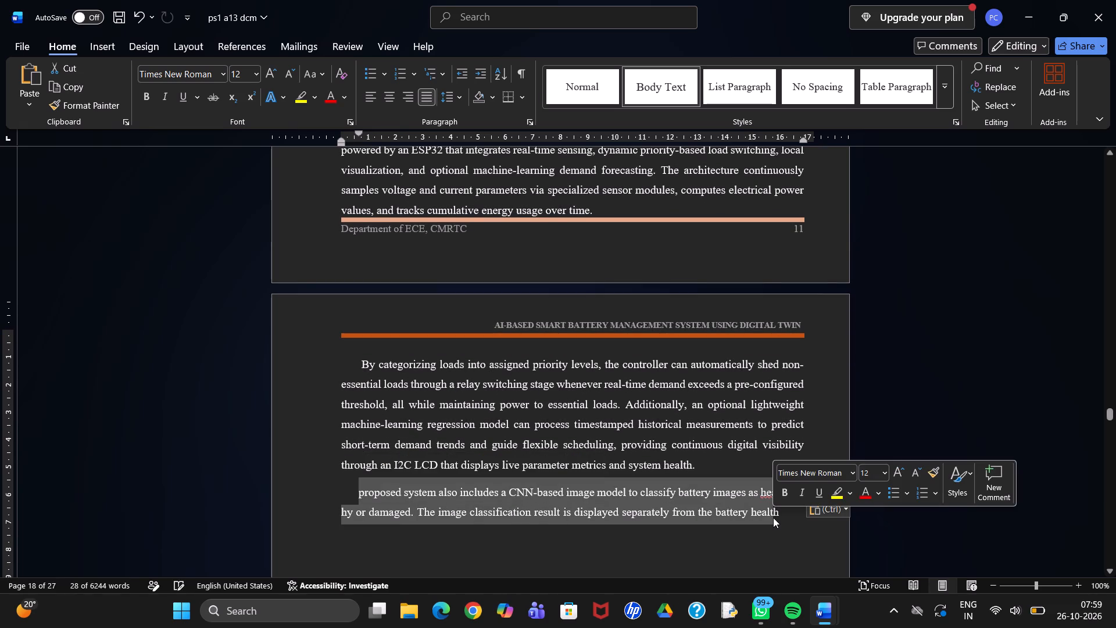
pyautogui.hotkey('ctrl', 'v')
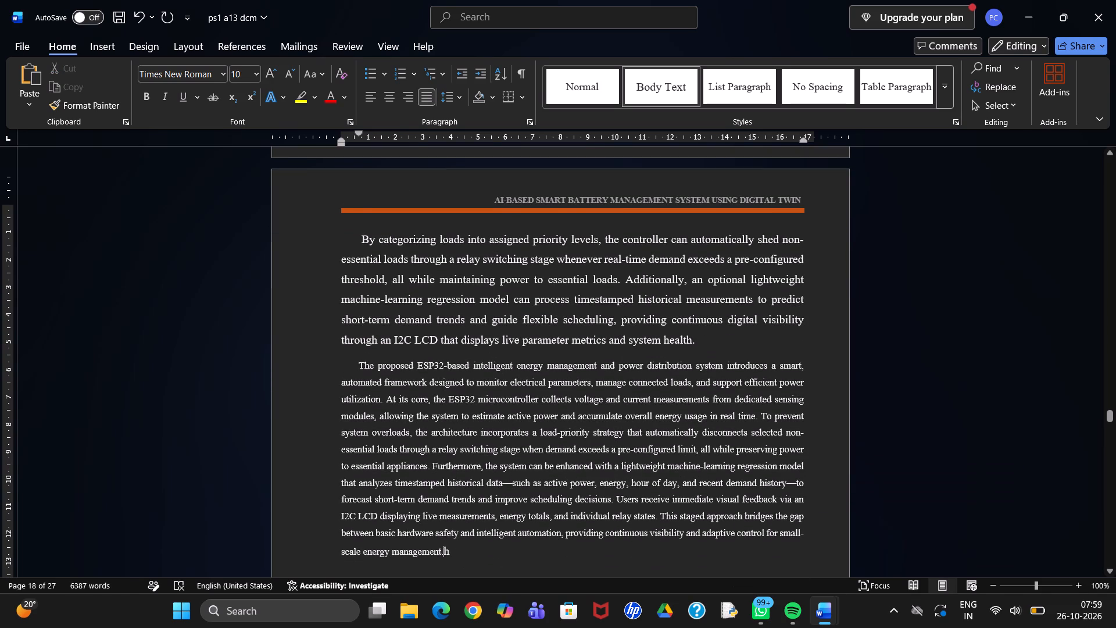
# Set the font size of the pasted ESP32 paragraph to 12 and check its line spacing.
pyautogui.moveTo(354, 365); pyautogui.dragTo(468, 551)
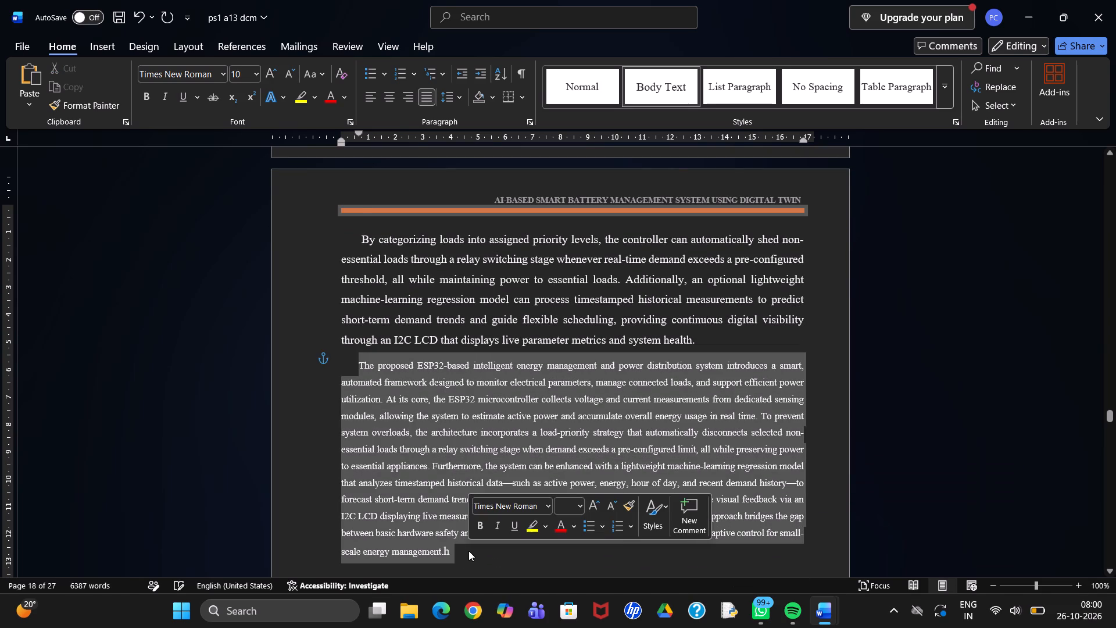
pyautogui.click(256, 72)
pyautogui.click(245, 159)
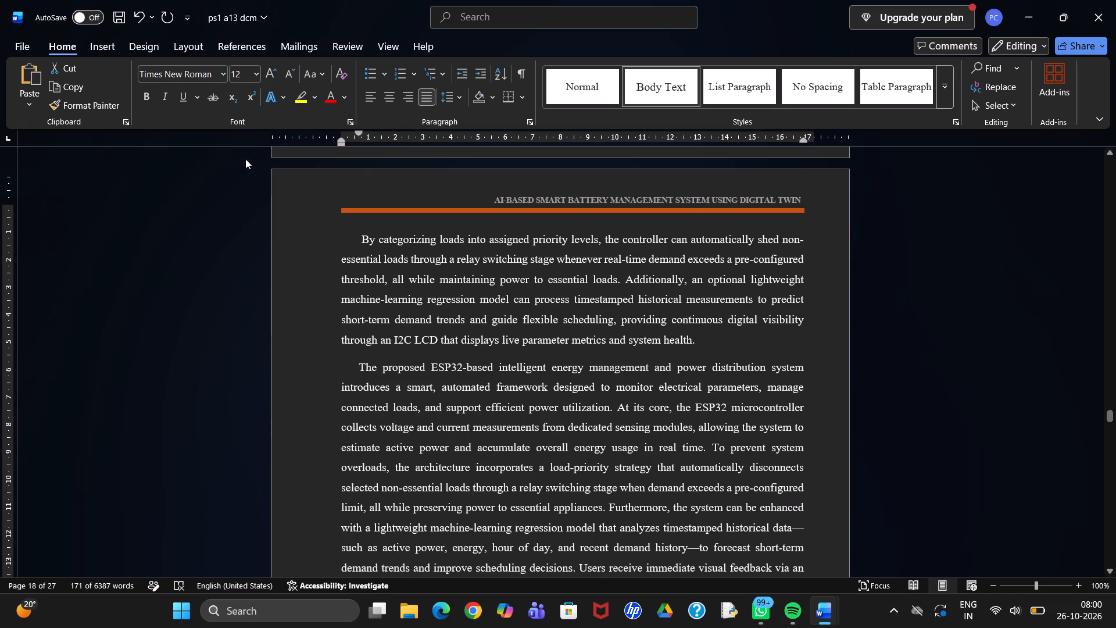
pyautogui.click(465, 98)
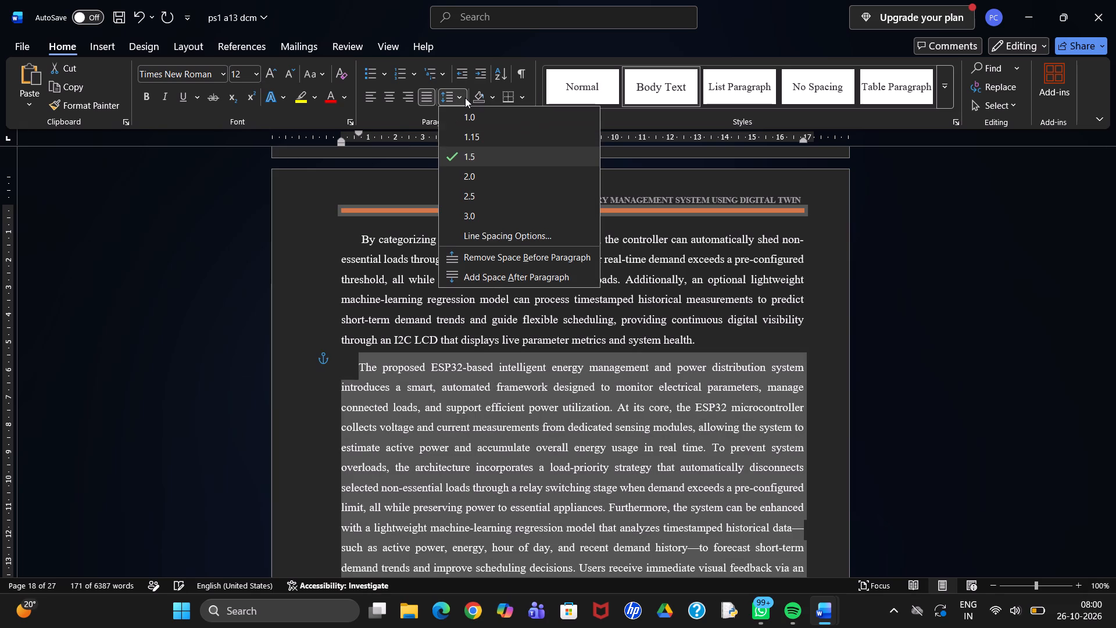
pyautogui.click(239, 316)
# Delete the stray "h" at the end of the ESP32 paragraph, after "small-scale energy management.".
pyautogui.scroll(-1, 468, 425)
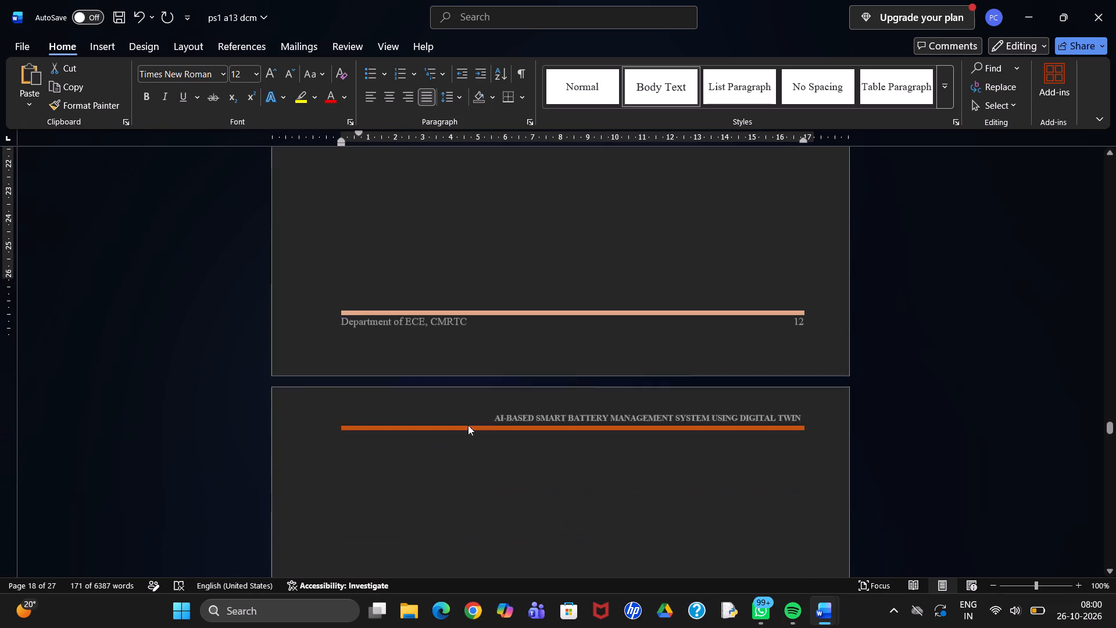
pyautogui.scroll(-1, 468, 425)
pyautogui.click(625, 337)
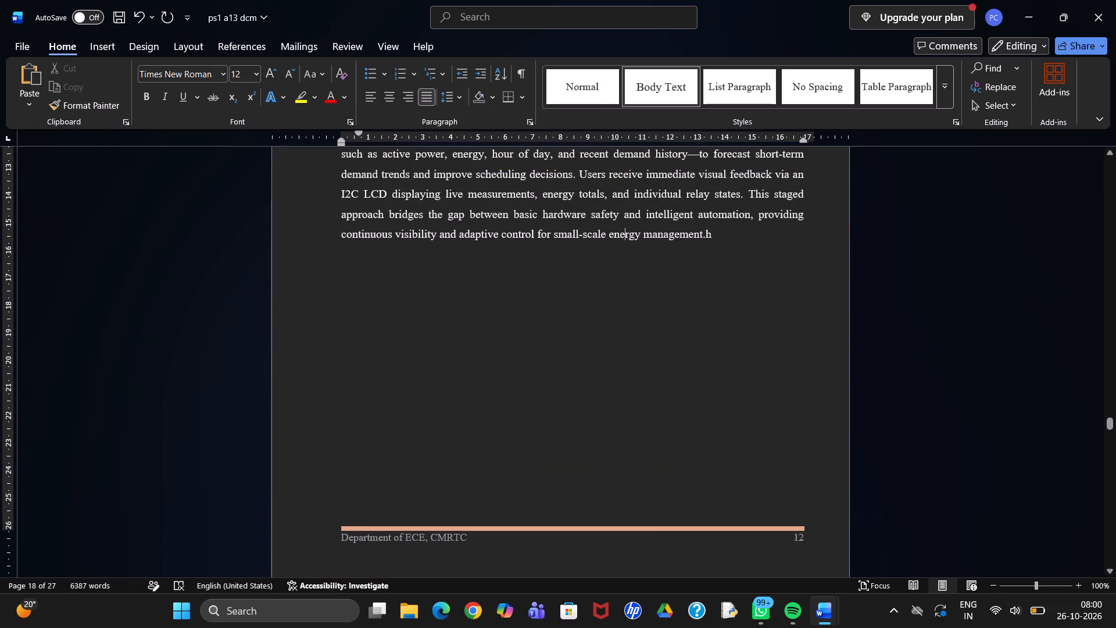
pyautogui.click(717, 232)
pyautogui.press('BackSpace')
pyautogui.press('BackSpace')
pyautogui.press('BackSpace')
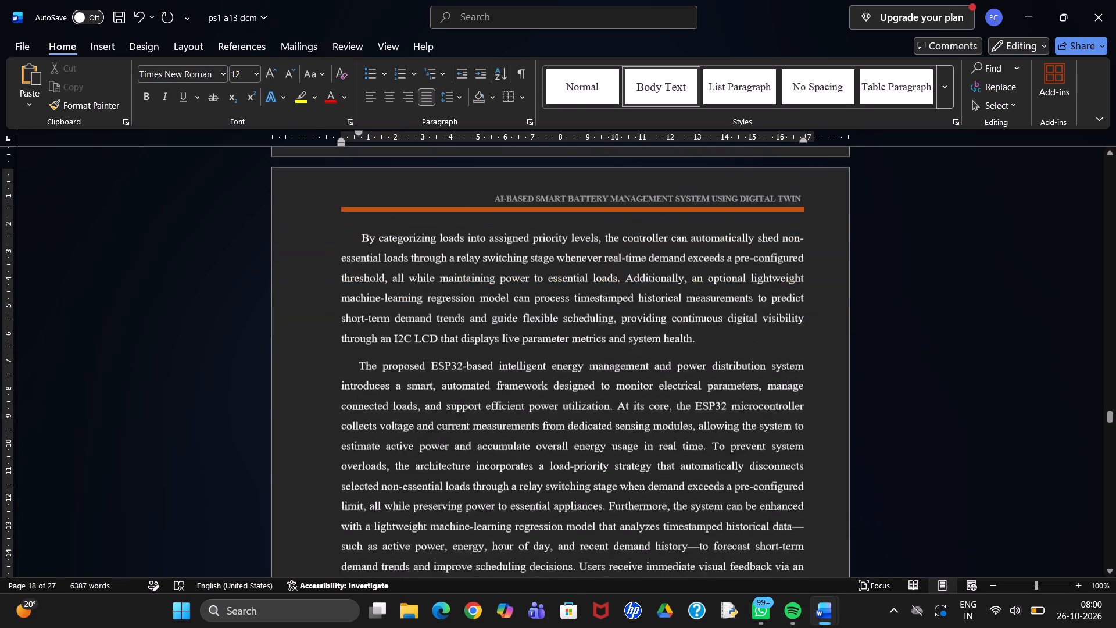
# Delete the first paragraph under the 2.4 Proposed System heading, about the AI-Based Smart Battery Management System.
pyautogui.scroll(-2, 717, 232)
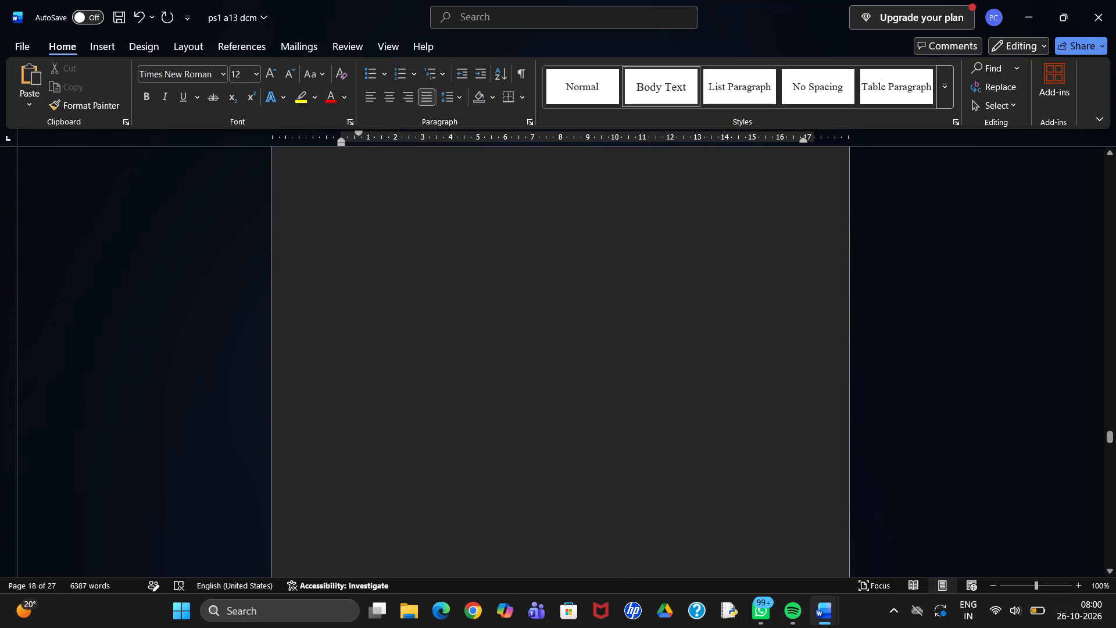
pyautogui.scroll(-3, 717, 232)
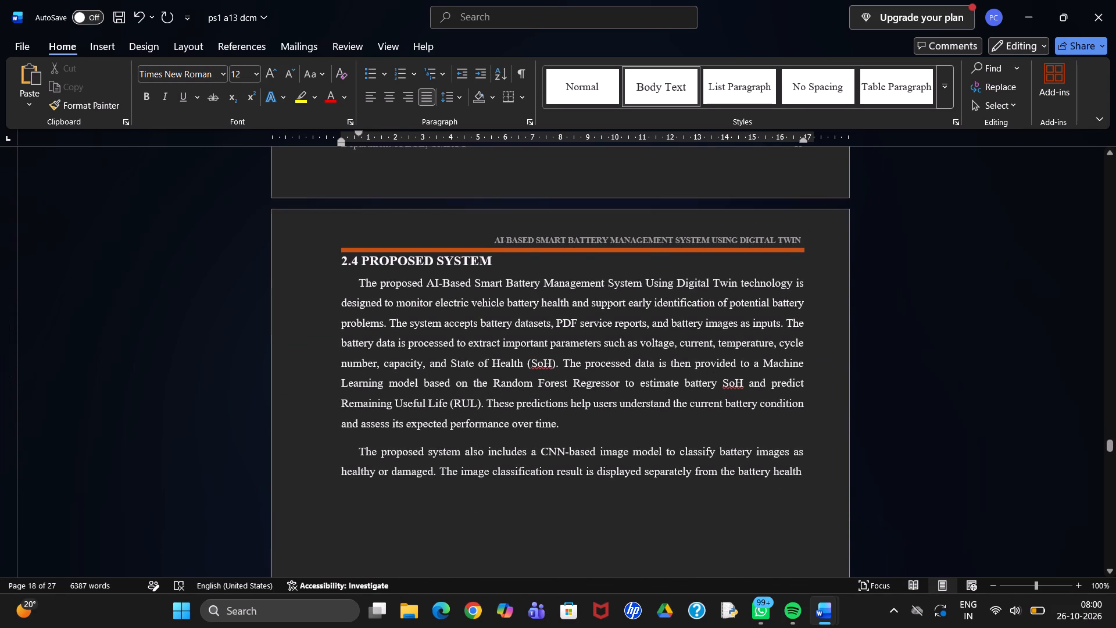
pyautogui.scroll(2, 717, 232)
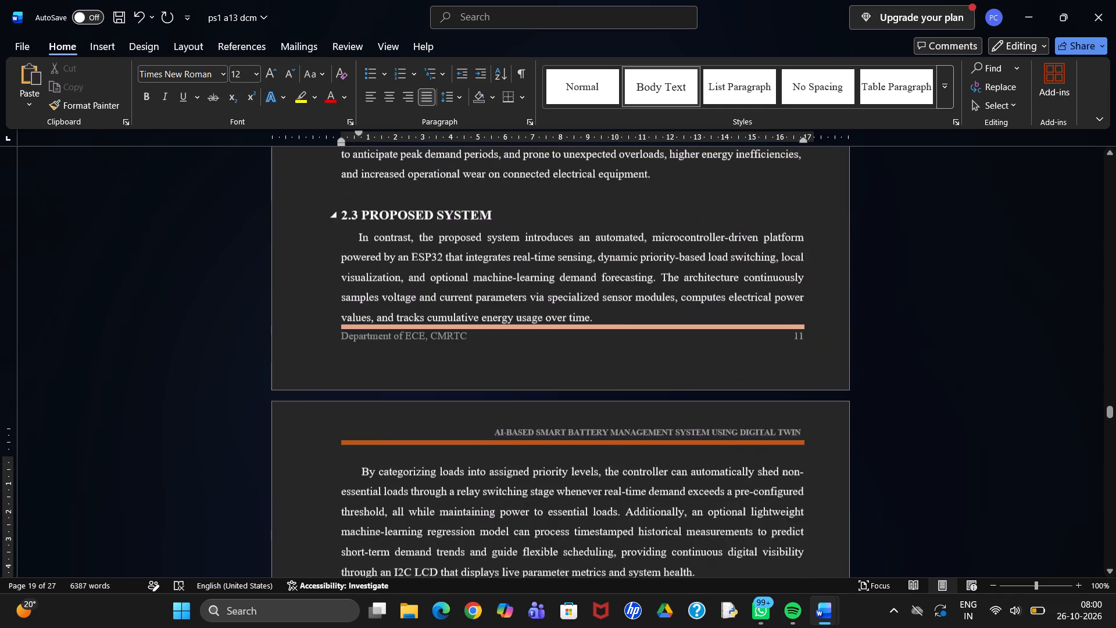
pyautogui.scroll(-1, 717, 232)
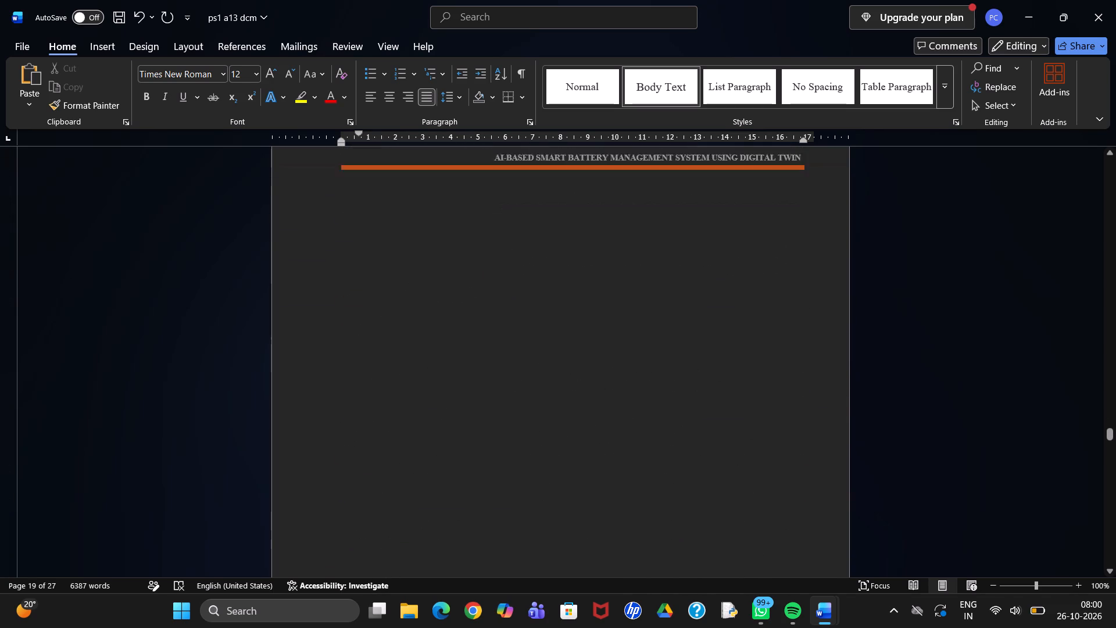
pyautogui.scroll(-1, 717, 232)
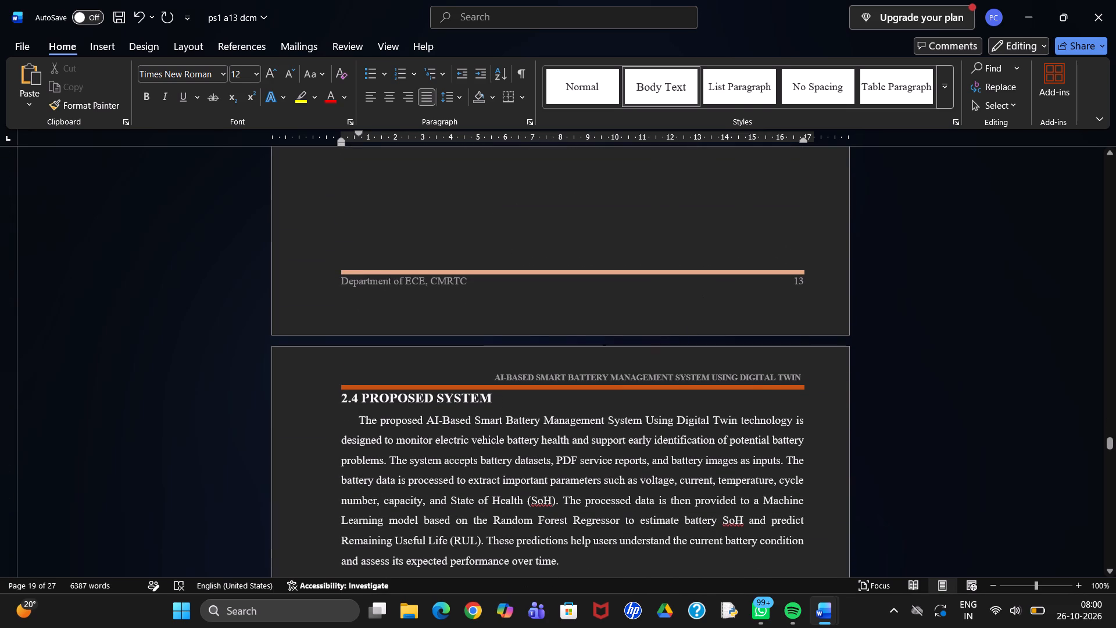
pyautogui.moveTo(566, 559); pyautogui.dragTo(347, 408)
pyautogui.press('BackSpace')
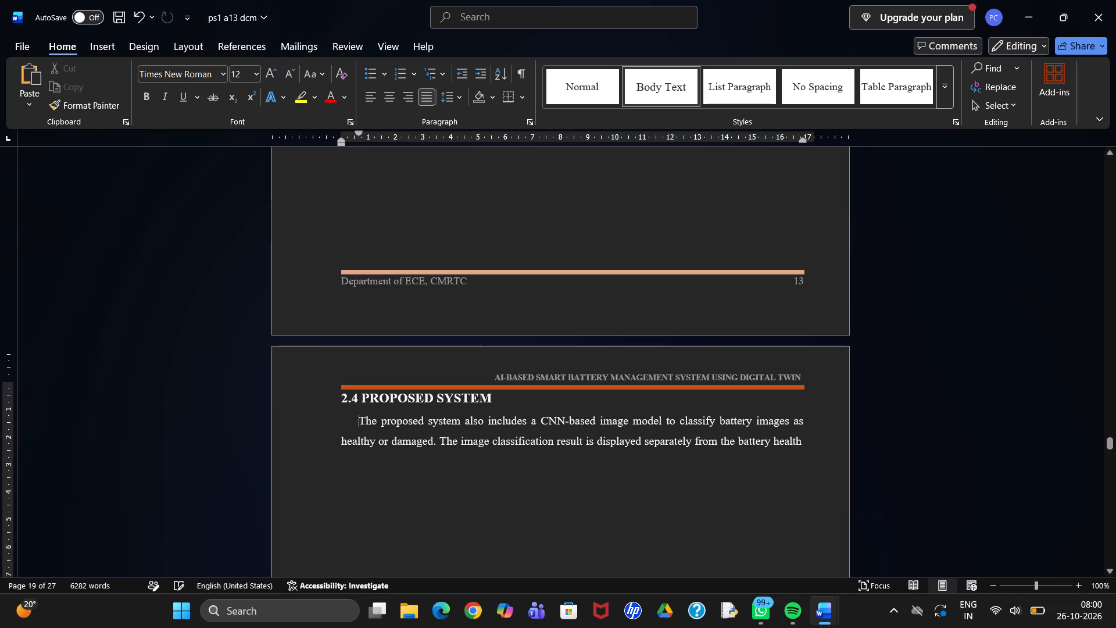
# Delete the web-based dashboard paragraph's text from "displays important battery parameters" to its end in section 2.4.
pyautogui.scroll(-3, 347, 408)
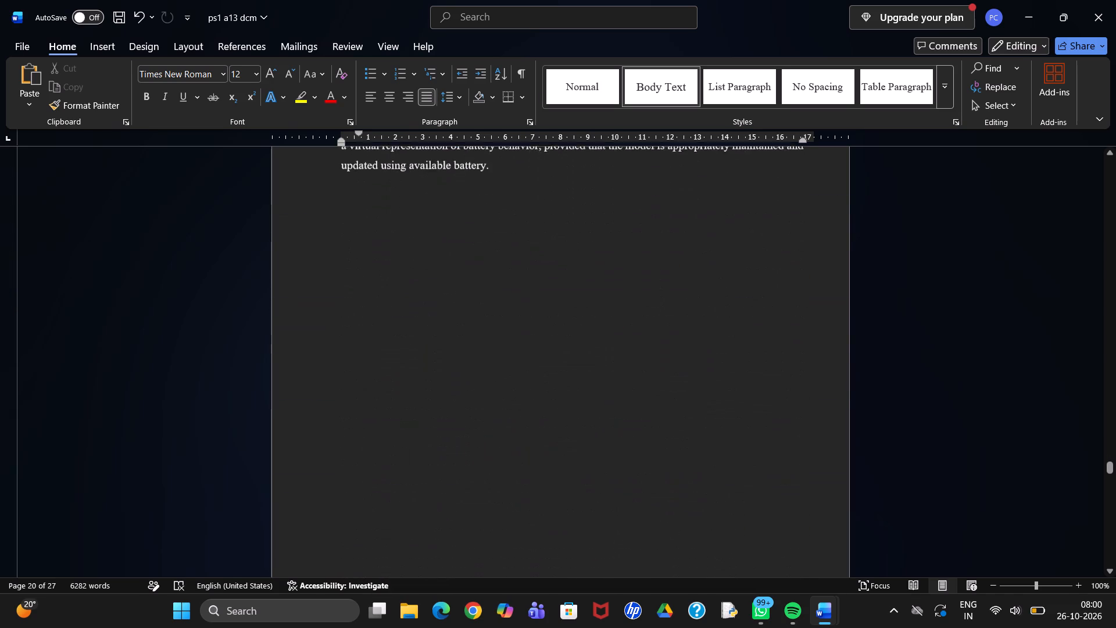
pyautogui.scroll(-1, 347, 408)
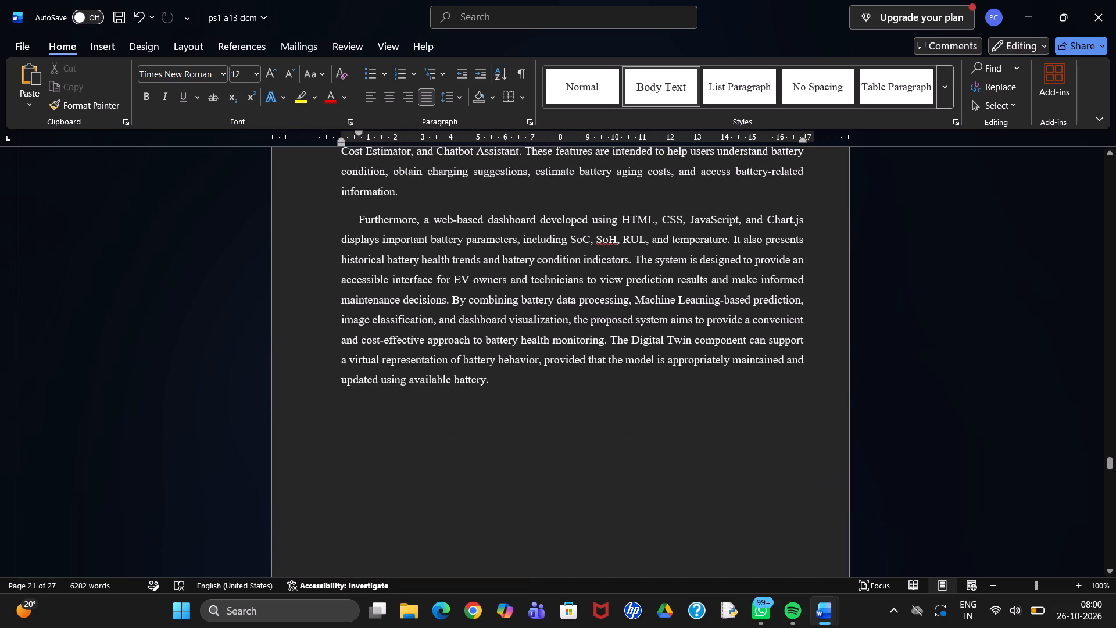
pyautogui.moveTo(492, 386); pyautogui.dragTo(356, 239)
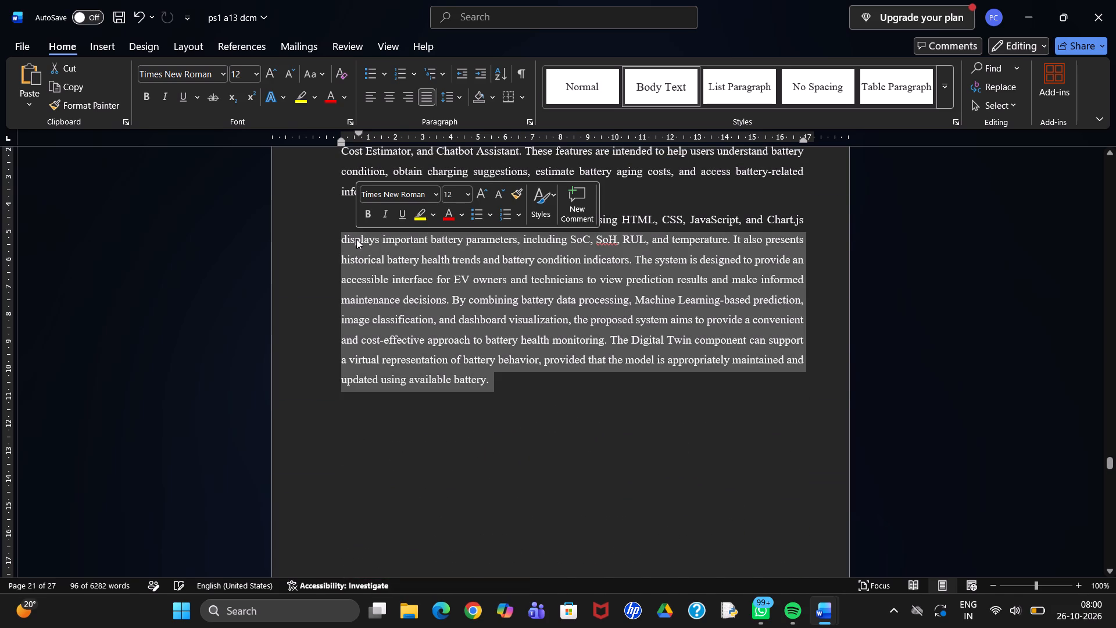
pyautogui.press('BackSpace')
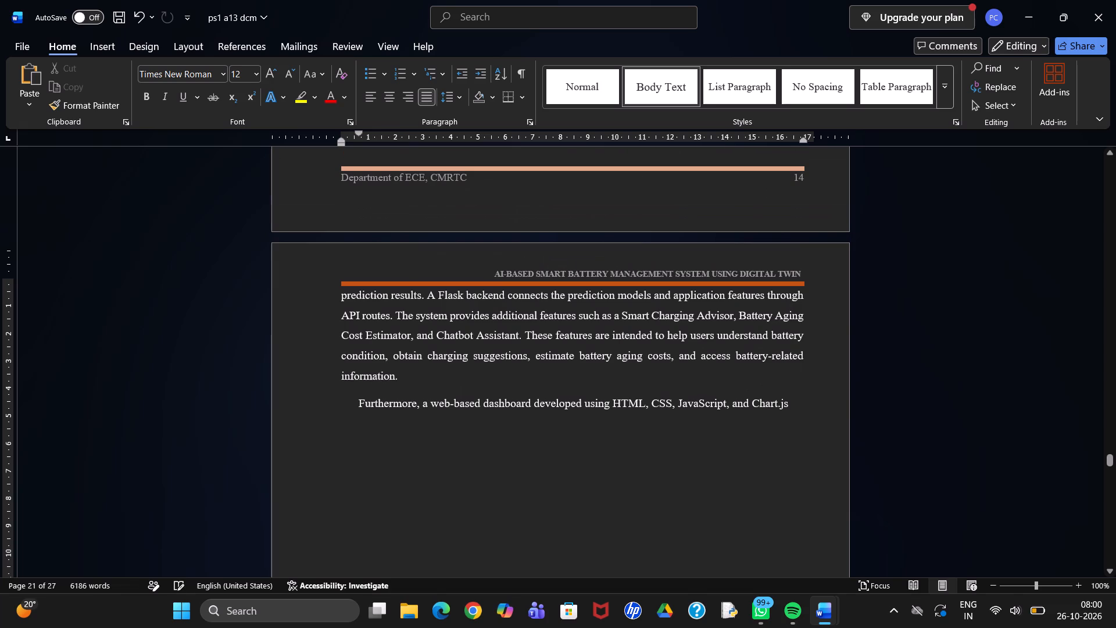
# Delete all remaining body text on page 15, from "prediction results. A Flask backend" through the "Furthermore, a web-based dashboard" line, keeping the header line.
pyautogui.moveTo(798, 404); pyautogui.dragTo(327, 265)
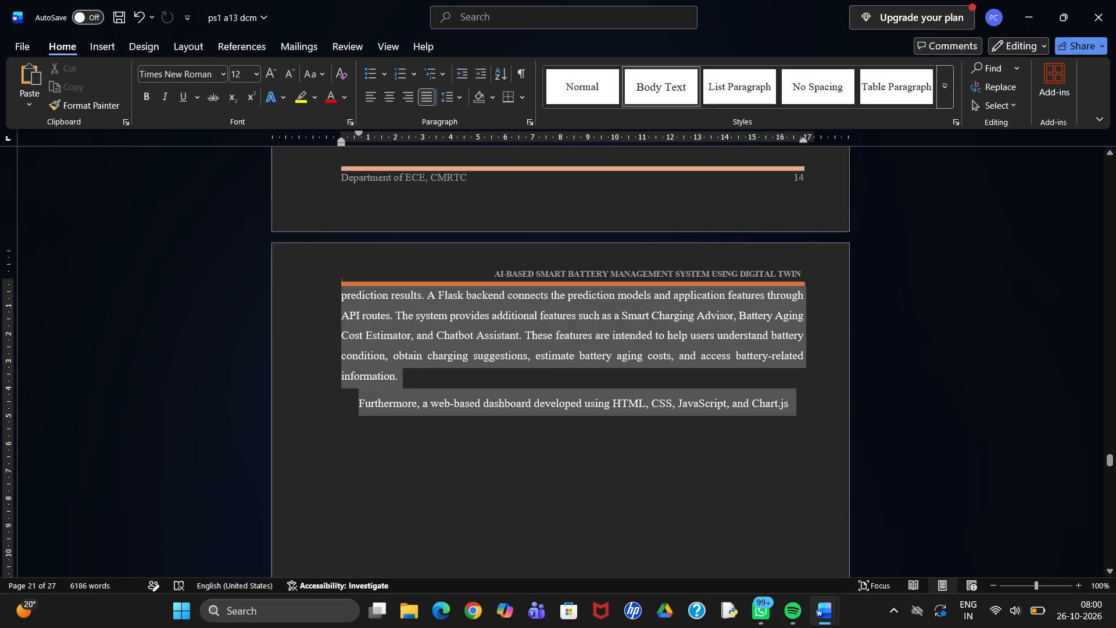
pyautogui.moveTo(327, 265); pyautogui.dragTo(332, 312)
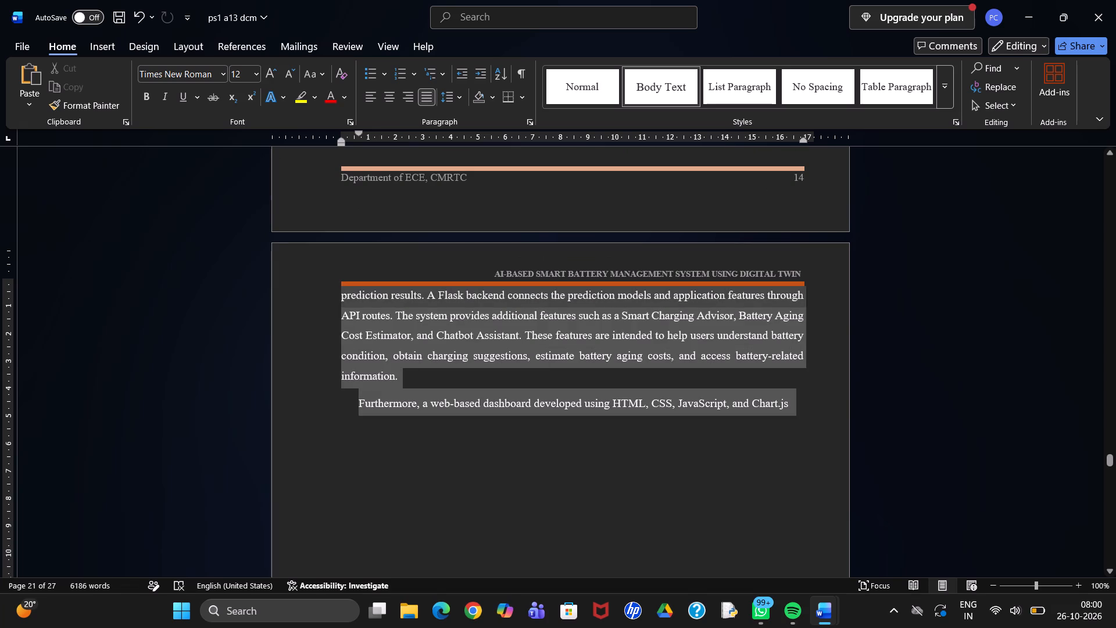
pyautogui.moveTo(332, 312); pyautogui.dragTo(339, 303)
pyautogui.moveTo(339, 303); pyautogui.dragTo(338, 309)
pyautogui.press('BackSpace')
pyautogui.press('BackSpace')
pyautogui.press('BackSpace')
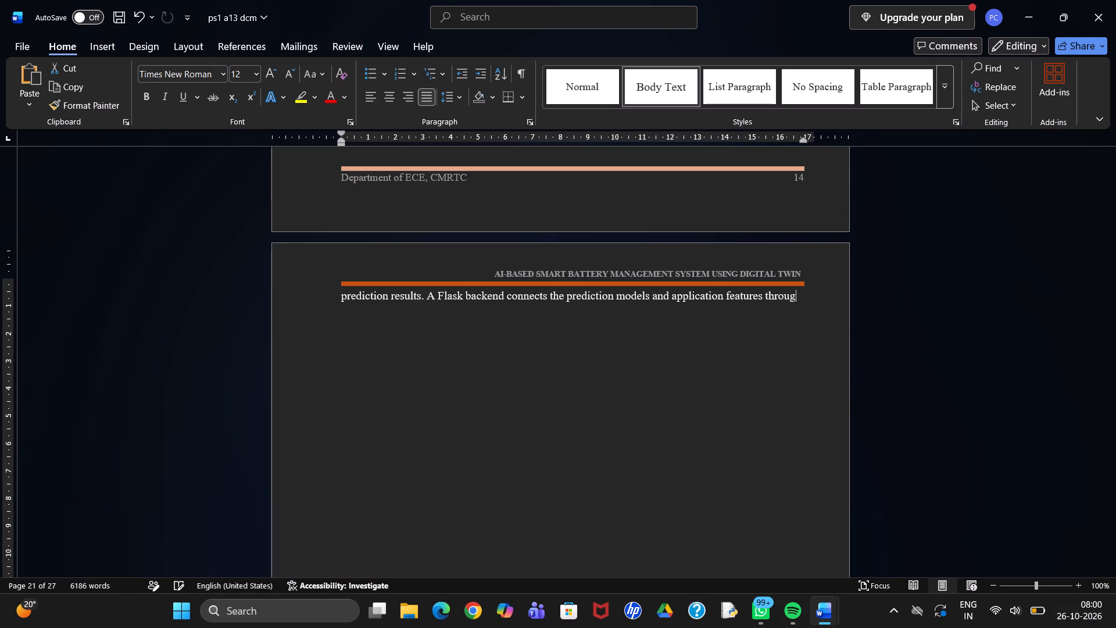
pyautogui.press('BackSpace')
pyautogui.press('BackSpace')
pyautogui.press('BackSpace')
pyautogui.press('BackSpace')
pyautogui.press('BackSpace')
pyautogui.press('BackSpace')
pyautogui.press('BackSpace')
pyautogui.press('BackSpace')
pyautogui.press('BackSpace')
pyautogui.press('BackSpace')
pyautogui.press('BackSpace')
pyautogui.press('BackSpace')
pyautogui.press('BackSpace')
pyautogui.press('BackSpace')
pyautogui.press('BackSpace')
pyautogui.press('BackSpace')
pyautogui.press('BackSpace')
pyautogui.press('BackSpace')
pyautogui.press('BackSpace')
pyautogui.press('BackSpace')
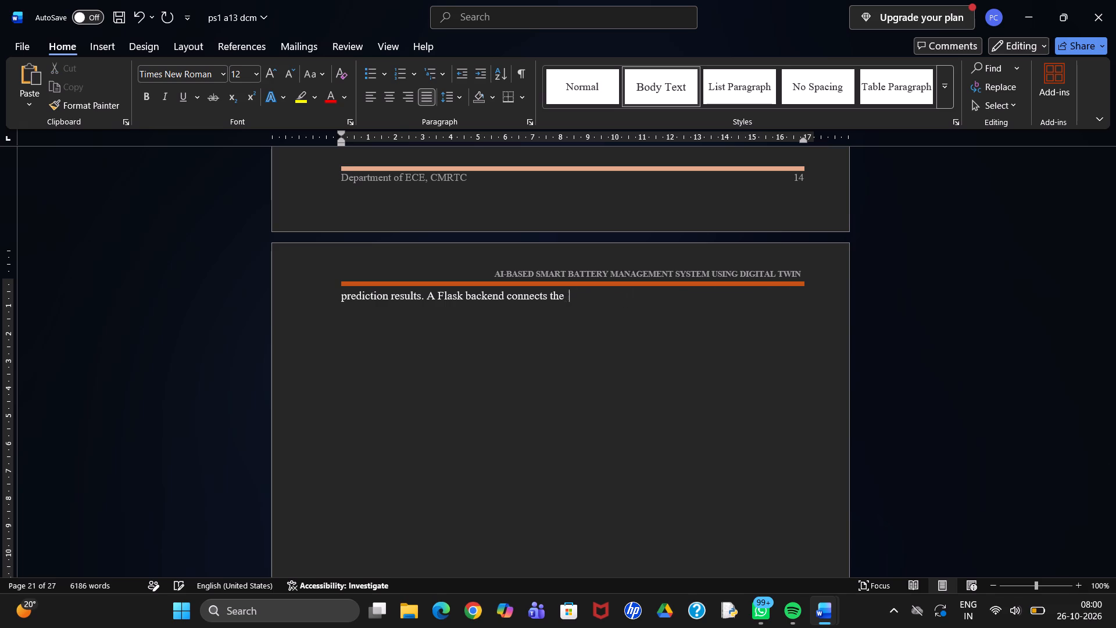
pyautogui.press('BackSpace')
pyautogui.press('BackSpace')
pyautogui.press('BackSpace')
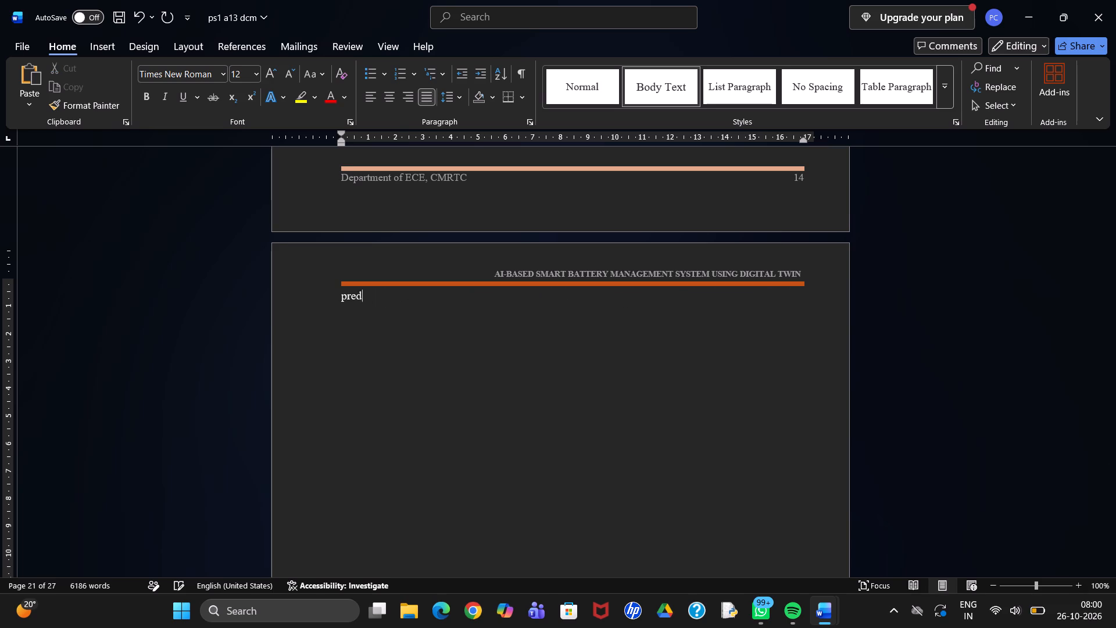
pyautogui.press('BackSpace')
pyautogui.press('BackSpace')
pyautogui.press('BackSpace')
pyautogui.press('BackSpace')
pyautogui.press('BackSpace')
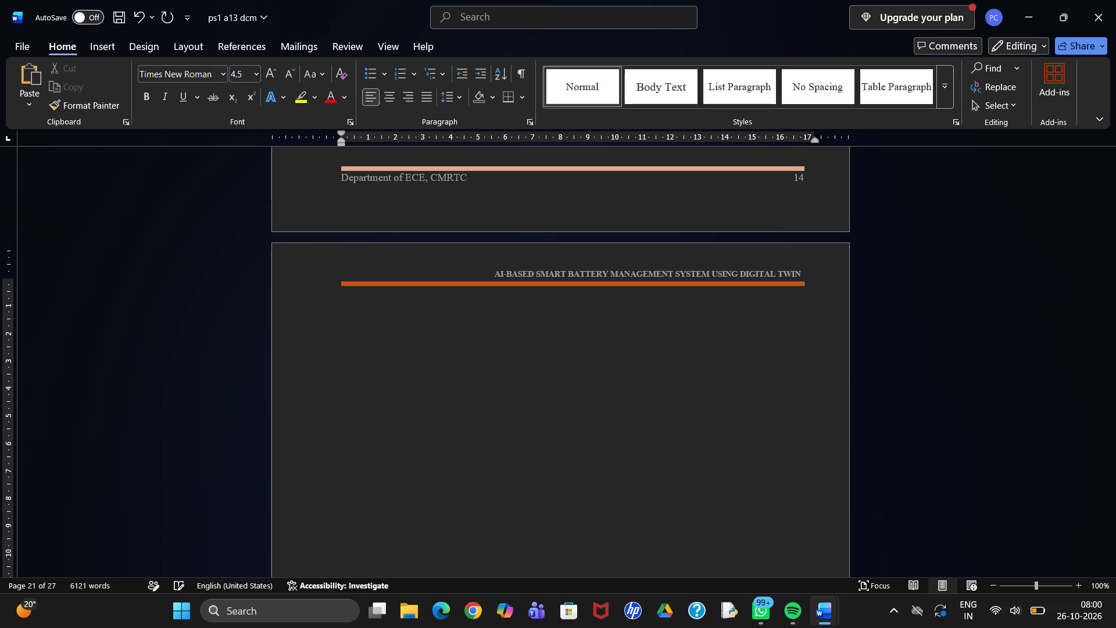
# Look through Chapters 2 and 3 of the report to check the edited sections, emptied pages and remaining battery management text.
pyautogui.scroll(5, 338, 309)
pyautogui.hscroll(2, 338, 309)
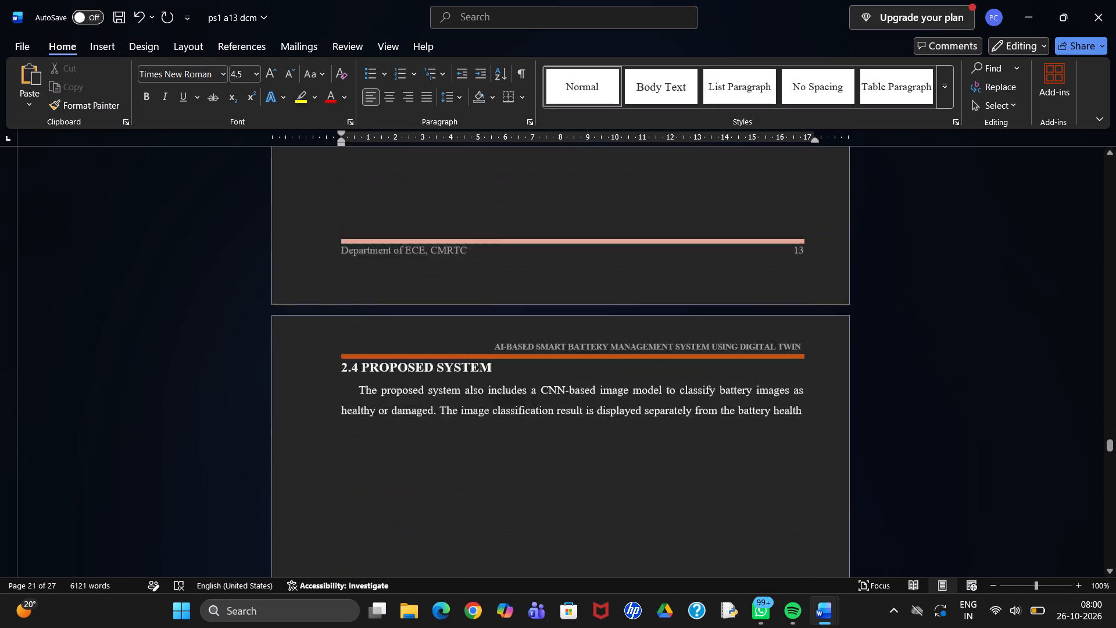
pyautogui.hscroll(1, 338, 309)
pyautogui.scroll(-3, 338, 309)
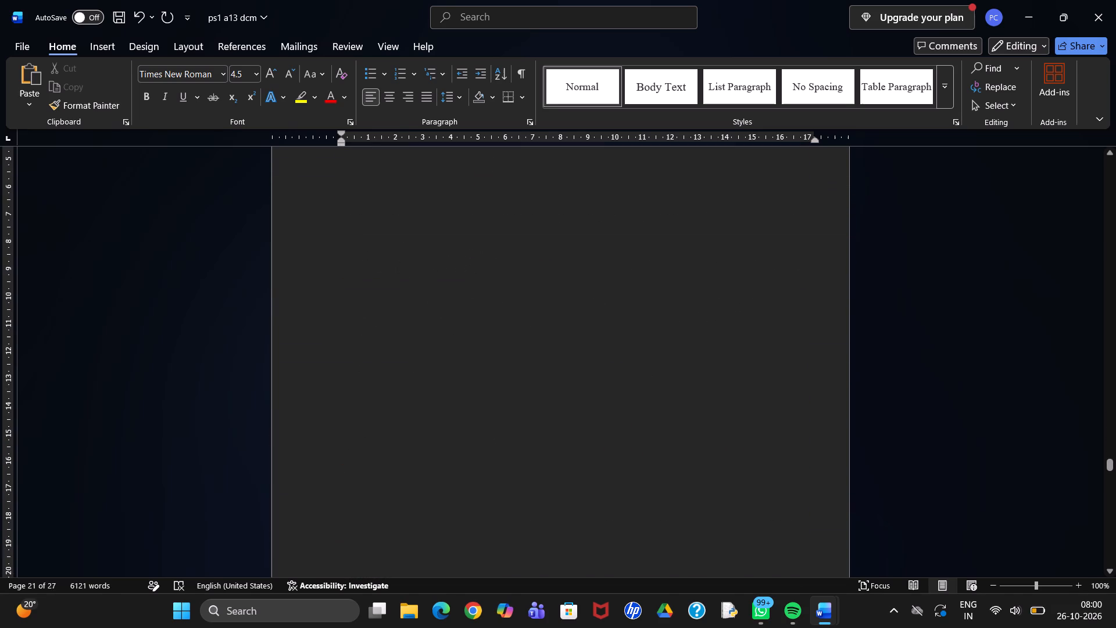
pyautogui.scroll(-3, 338, 309)
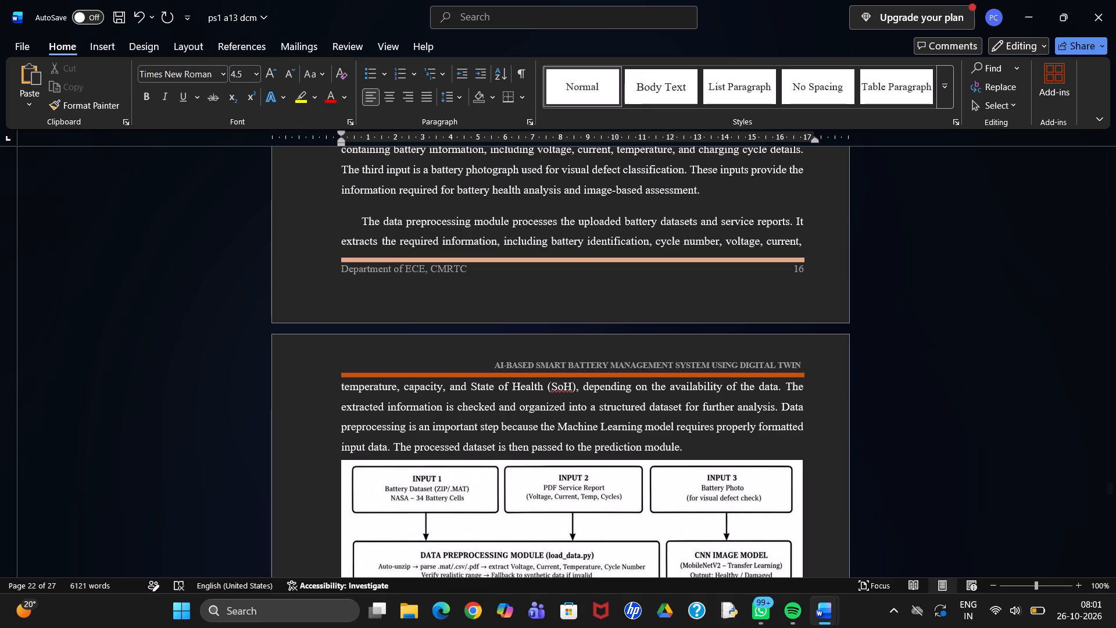
pyautogui.scroll(4, 338, 309)
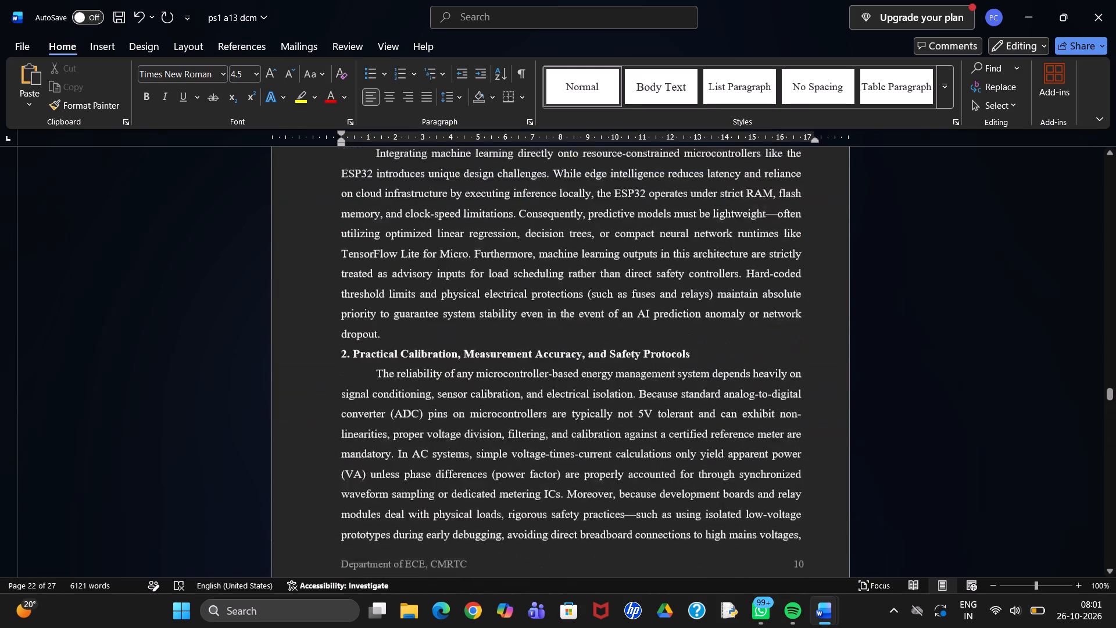
pyautogui.scroll(2, 338, 309)
pyautogui.scroll(-1, 338, 309)
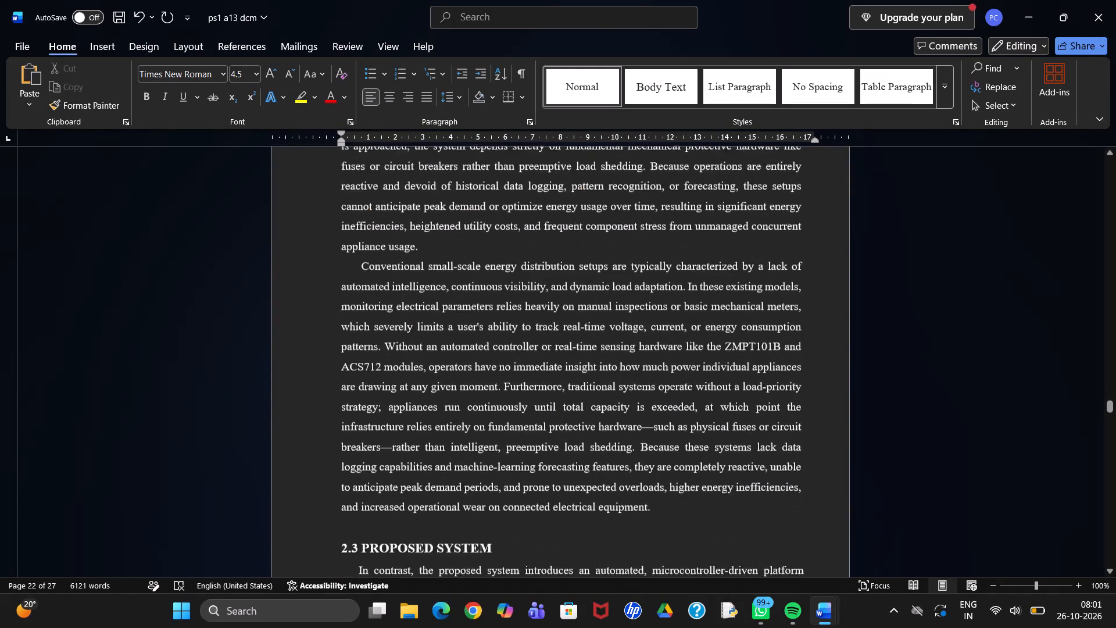
pyautogui.scroll(-2, 338, 309)
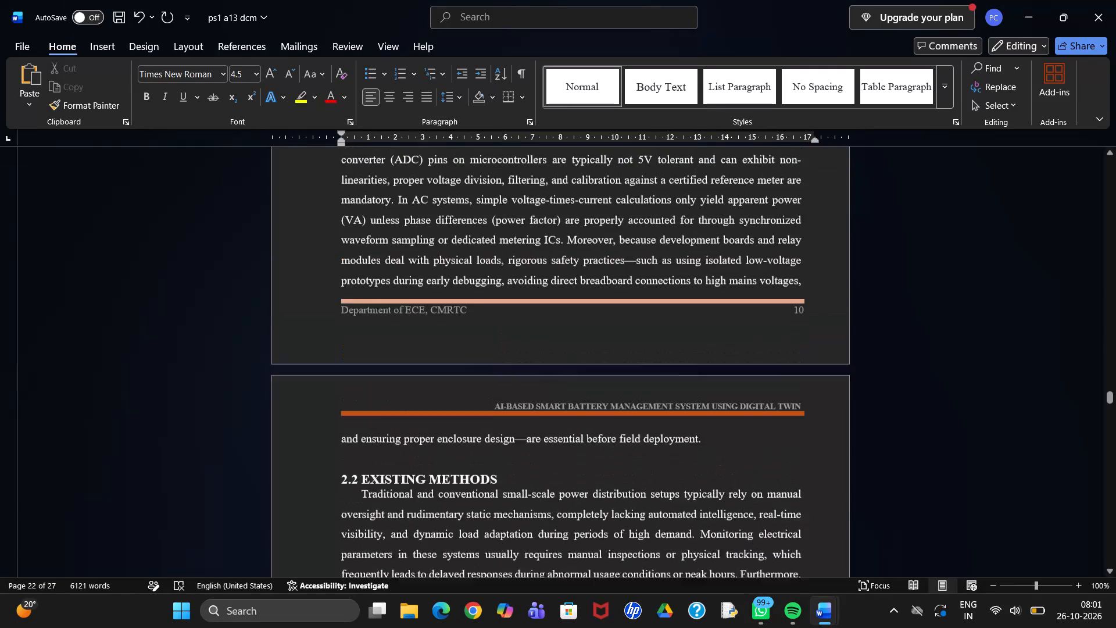
pyautogui.scroll(-1, 338, 309)
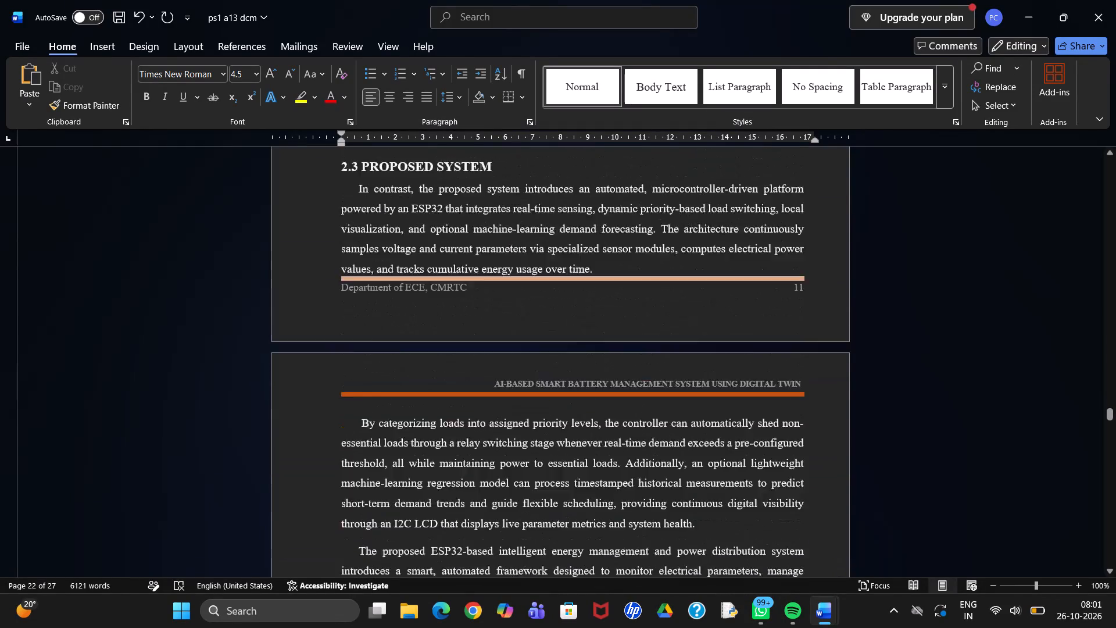
pyautogui.scroll(-4, 338, 309)
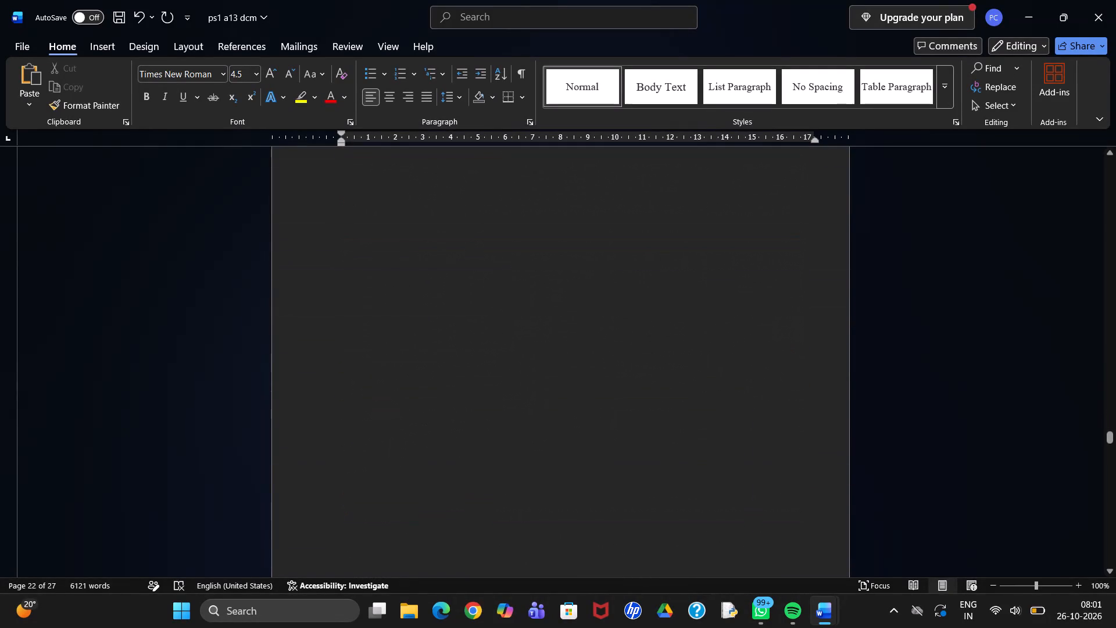
pyautogui.scroll(-4, 338, 309)
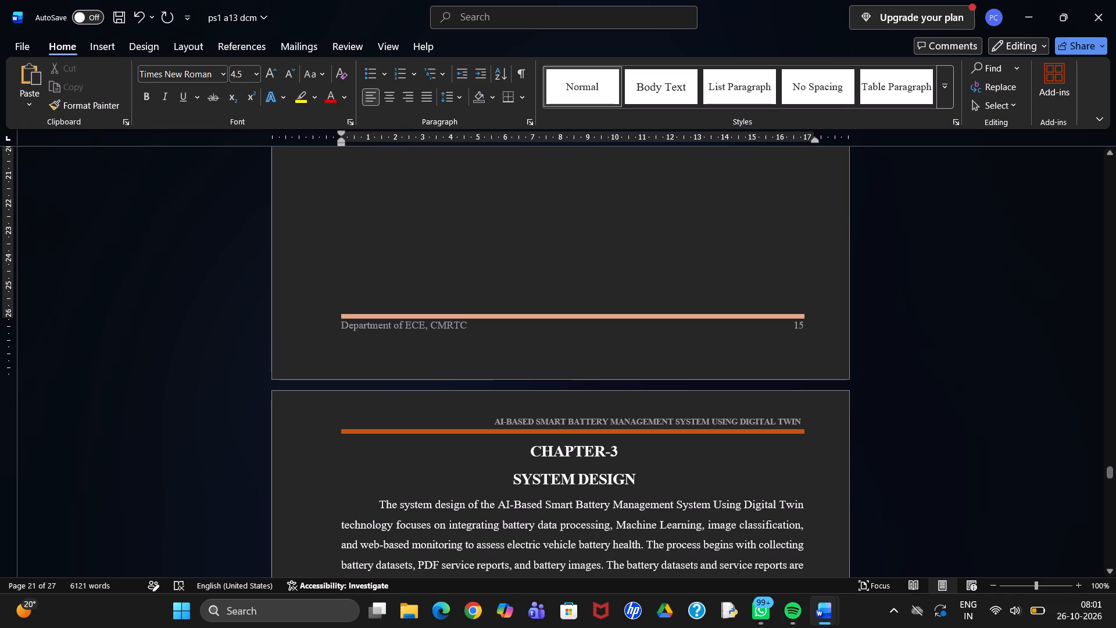
pyautogui.scroll(-10, 286, 299)
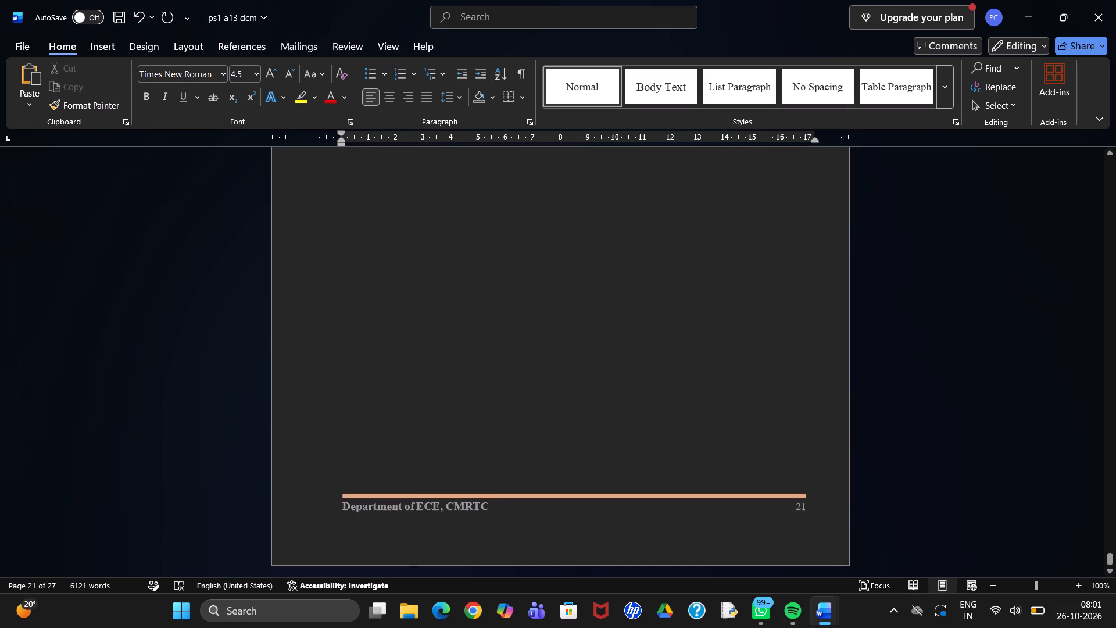
pyautogui.scroll(3, 286, 299)
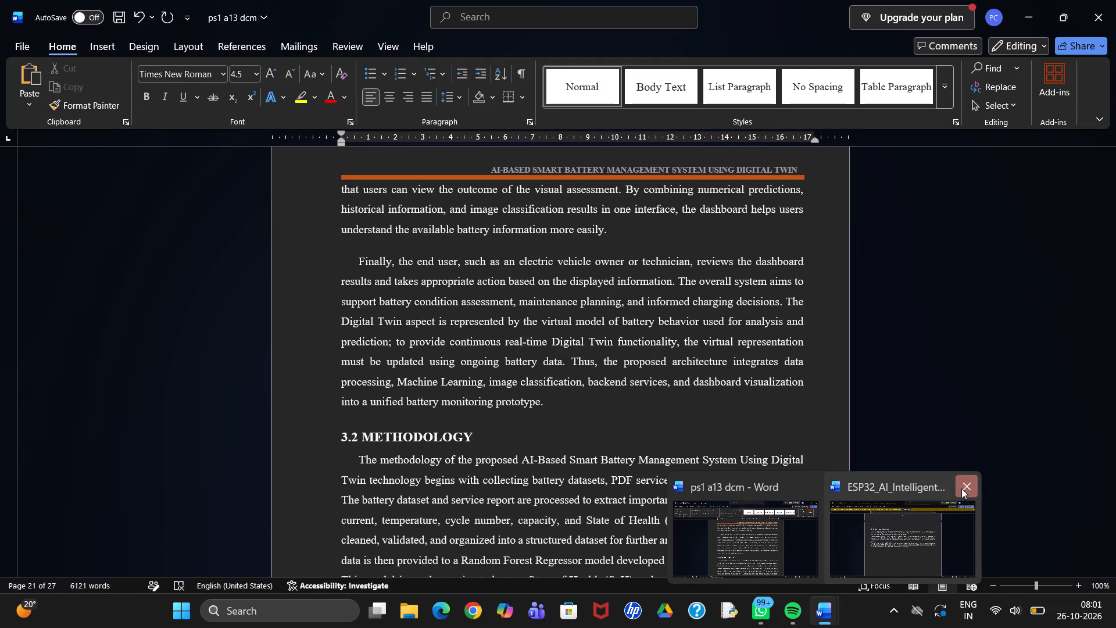
# Close the separate ESP32_AI_Intelligent source document, leaving the ps1 a13 dcm report open.
pyautogui.click(965, 488)
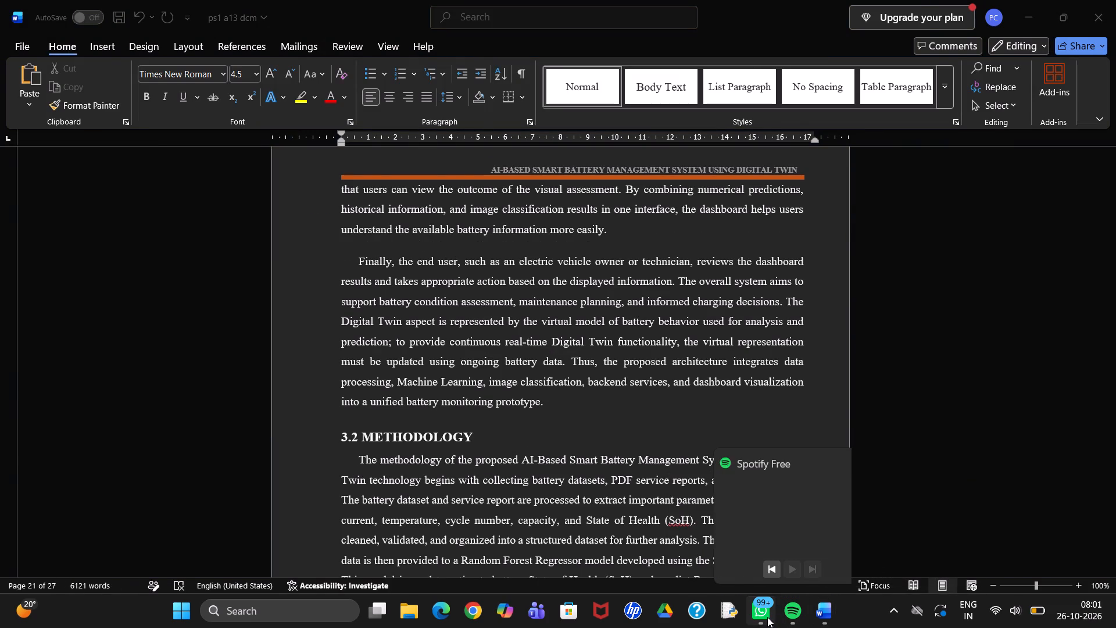
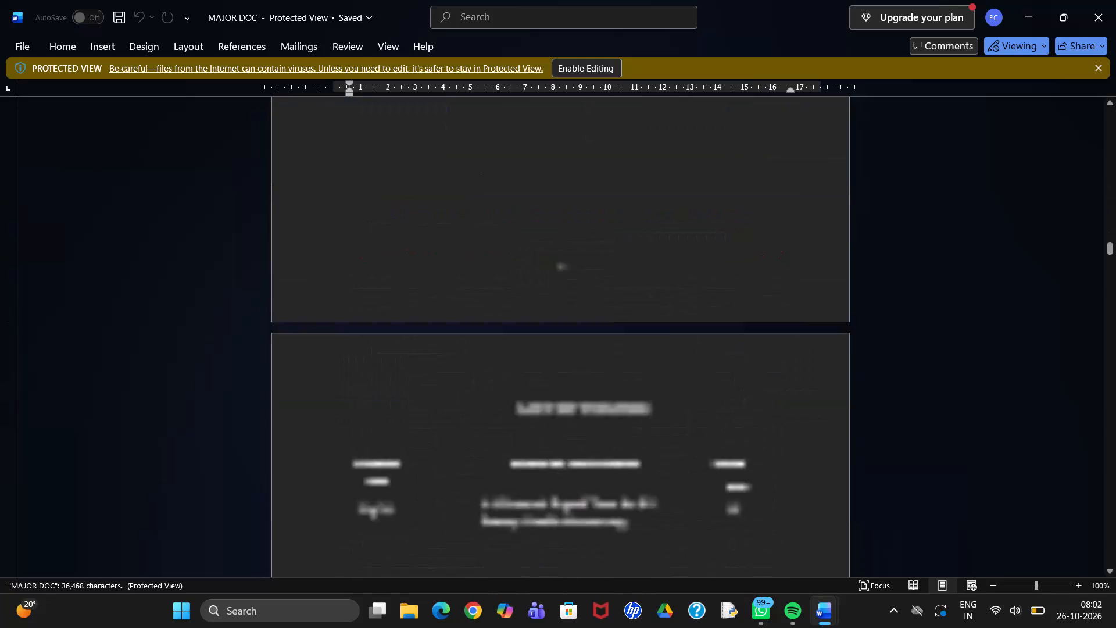
# Switch from MAJOR DOC to the ps1 a13 dcm report.
pyautogui.scroll(-6, 588, 452)
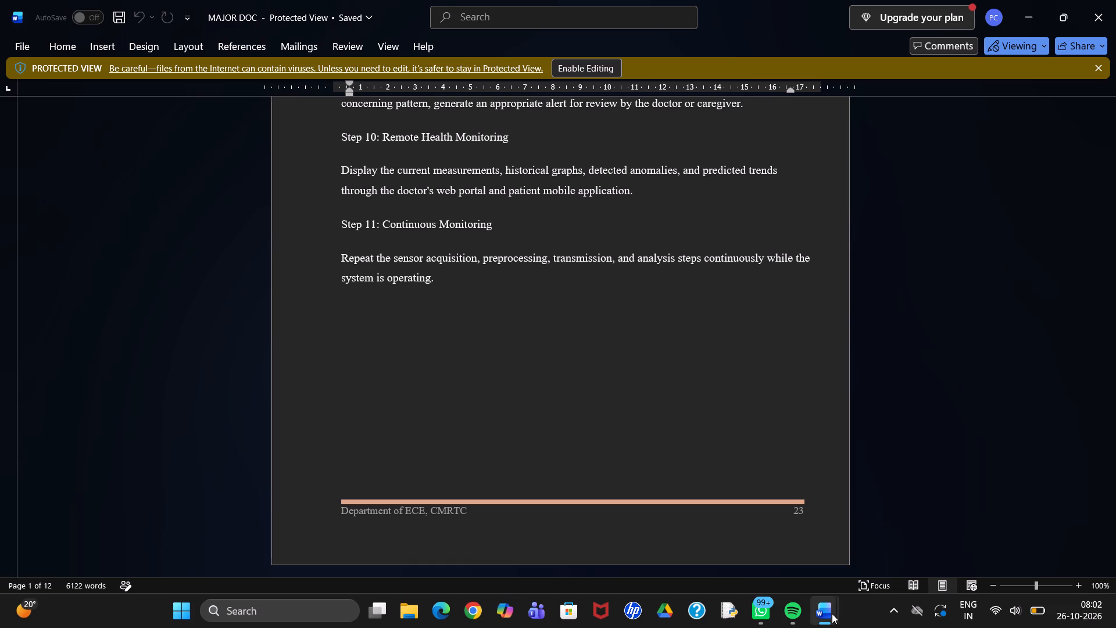
pyautogui.click(971, 494)
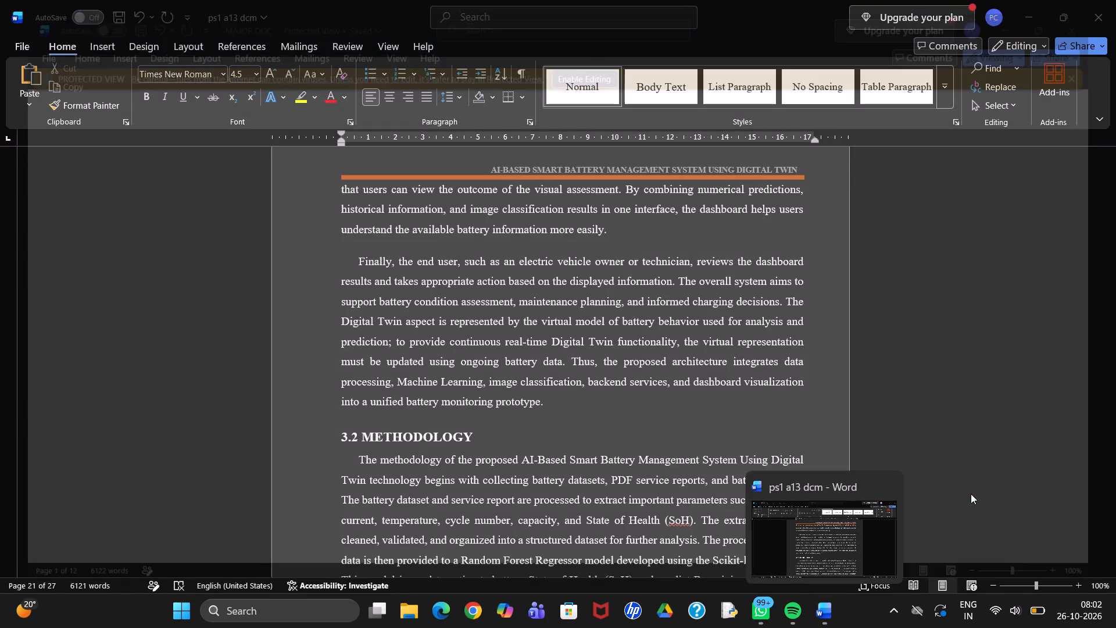
pyautogui.click(846, 533)
# Delete the "Fig:BLOCK DIAGRAM" caption beneath the ESP32 energy management diagram in section 1.6.
pyautogui.scroll(3, 533, 392)
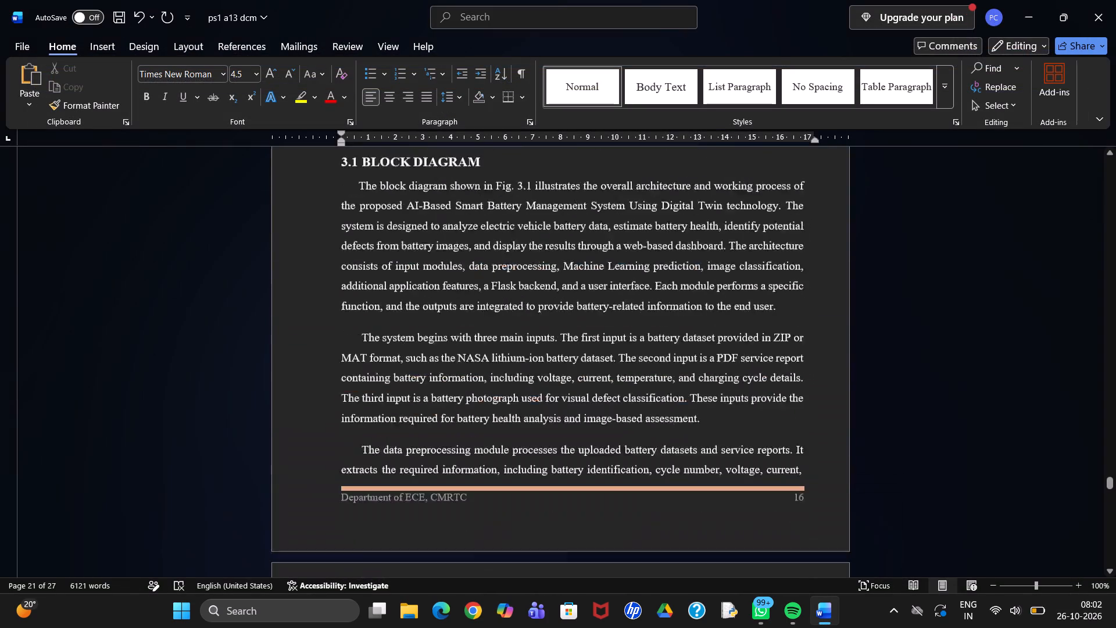
pyautogui.scroll(13, 533, 392)
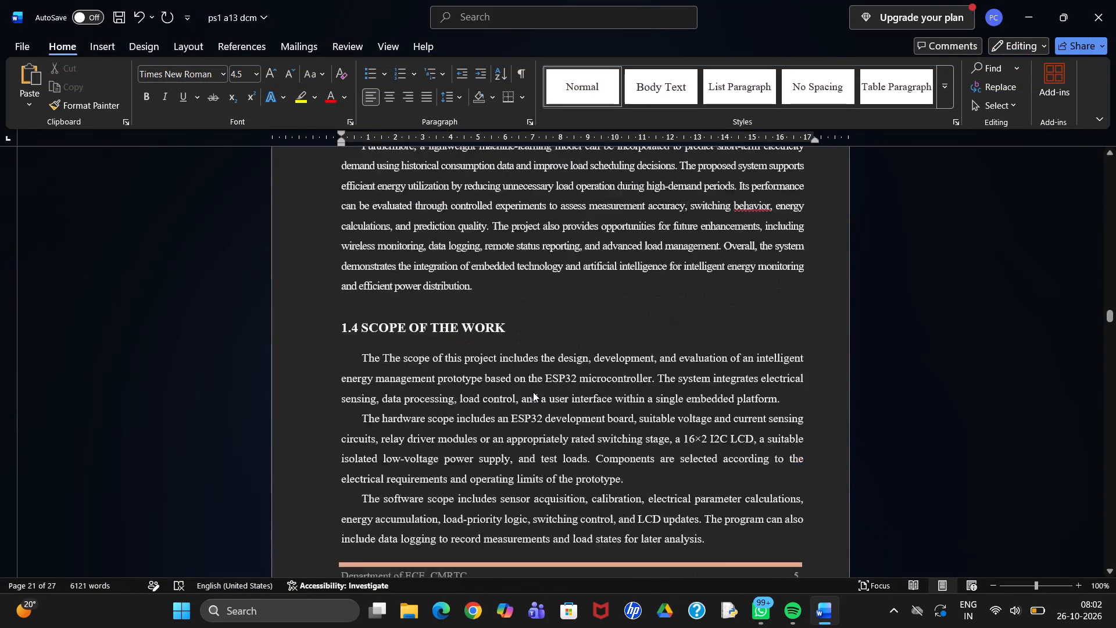
pyautogui.scroll(2, 533, 392)
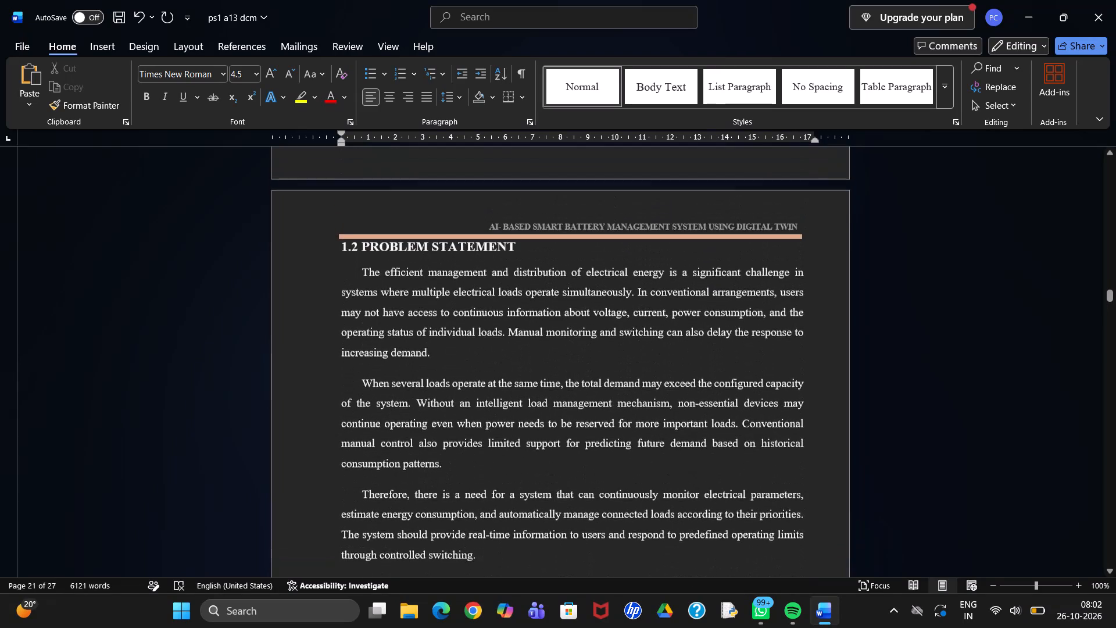
pyautogui.scroll(1, 533, 392)
pyautogui.scroll(-2, 533, 392)
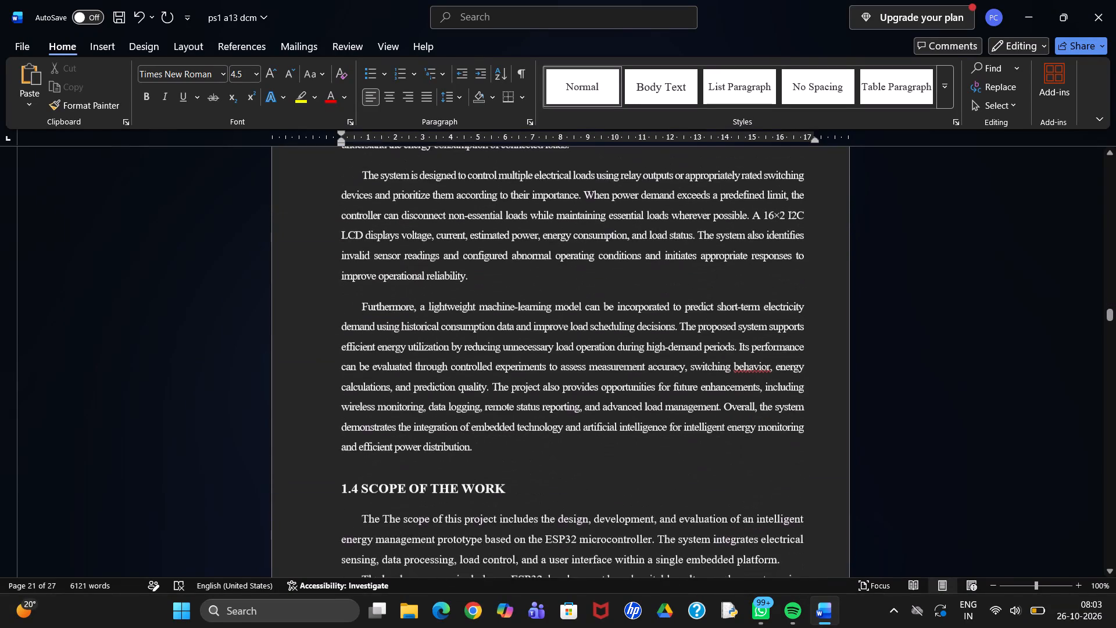
pyautogui.scroll(-3, 533, 392)
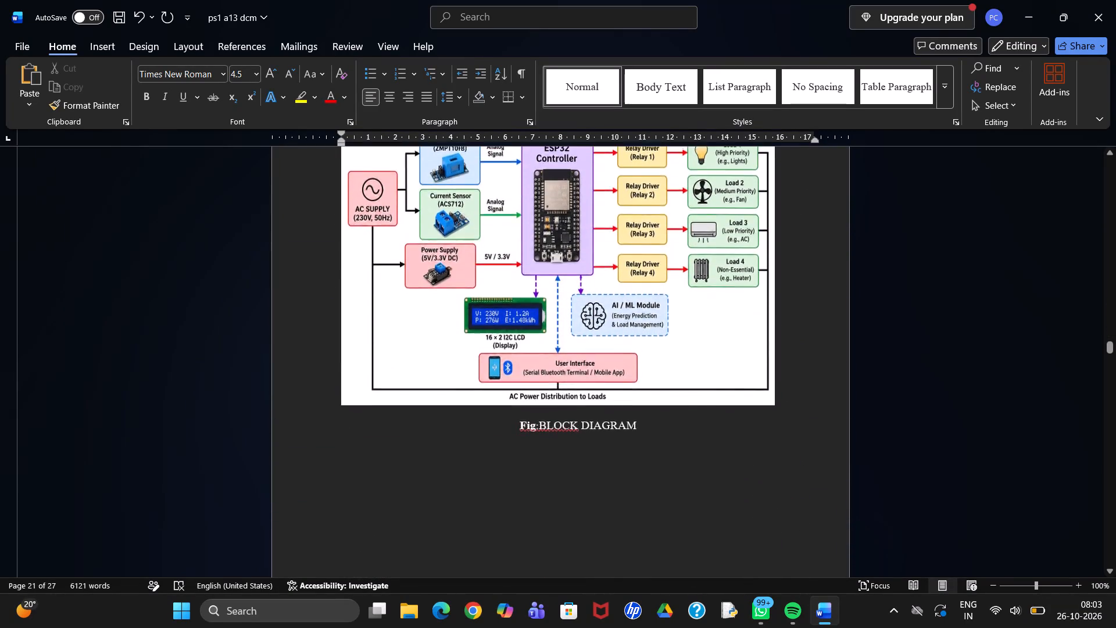
pyautogui.scroll(-1, 533, 392)
pyautogui.scroll(1, 644, 337)
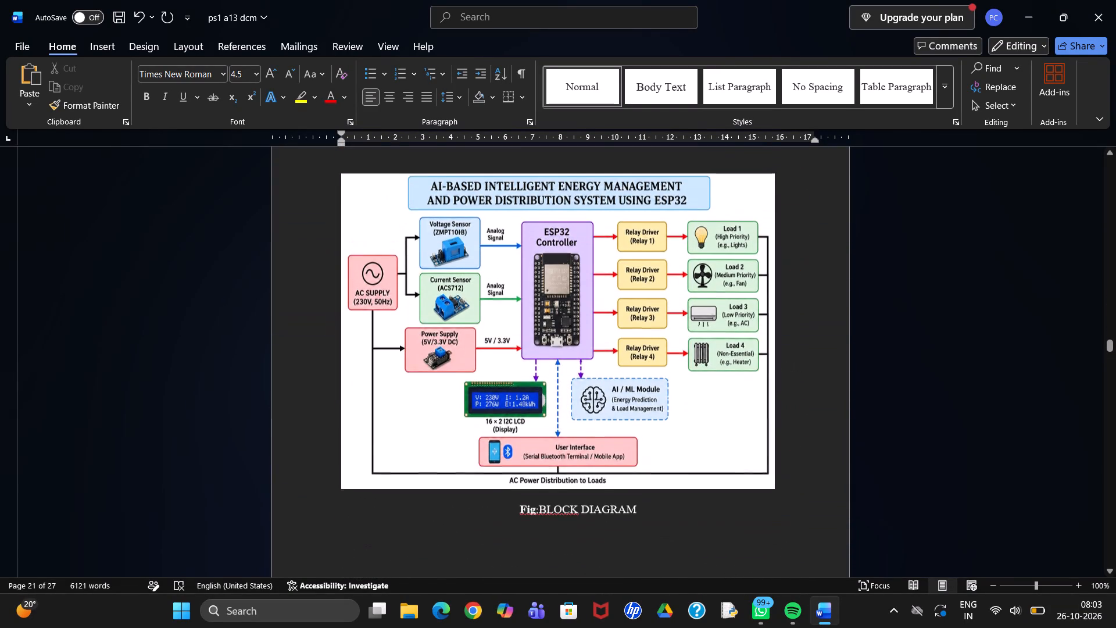
pyautogui.click(644, 514)
pyautogui.press('BackSpace')
pyautogui.press('BackSpace')
pyautogui.press('BackSpace')
pyautogui.press('BackSpace')
pyautogui.press('BackSpace')
pyautogui.press('BackSpace')
pyautogui.press('BackSpace')
pyautogui.press('BackSpace')
pyautogui.press('BackSpace')
pyautogui.press('BackSpace')
pyautogui.press('BackSpace')
pyautogui.press('BackSpace')
pyautogui.press('BackSpace')
pyautogui.press('BackSpace')
pyautogui.press('BackSpace')
pyautogui.press('BackSpace')
pyautogui.press('BackSpace')
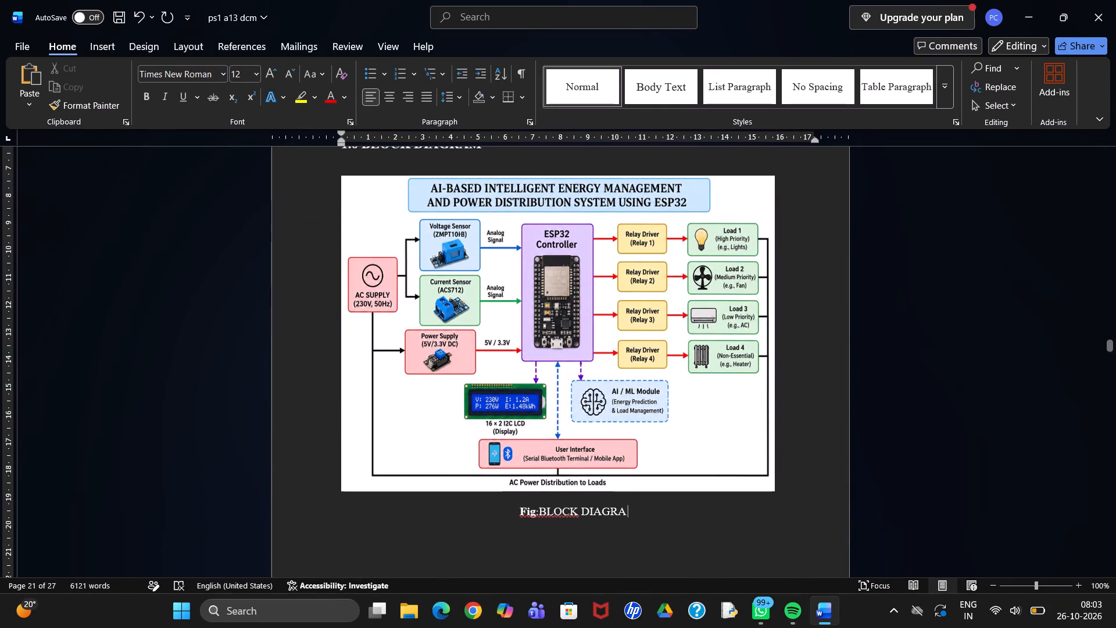
pyautogui.press('BackSpace')
pyautogui.press('BackSpace')
pyautogui.press('BackSpace')
pyautogui.press('BackSpace')
pyautogui.press('BackSpace')
pyautogui.press('BackSpace')
pyautogui.press('BackSpace')
pyautogui.press('BackSpace')
pyautogui.press('BackSpace')
pyautogui.press('BackSpace')
pyautogui.press('BackSpace')
pyautogui.press('BackSpace')
pyautogui.press('BackSpace')
pyautogui.press('BackSpace')
pyautogui.press('BackSpace')
pyautogui.press('BackSpace')
pyautogui.press('BackSpace')
pyautogui.press('BackSpace')
pyautogui.press('BackSpace')
pyautogui.press('BackSpace')
pyautogui.press('BackSpace')
pyautogui.press('BackSpace')
pyautogui.press('BackSpace')
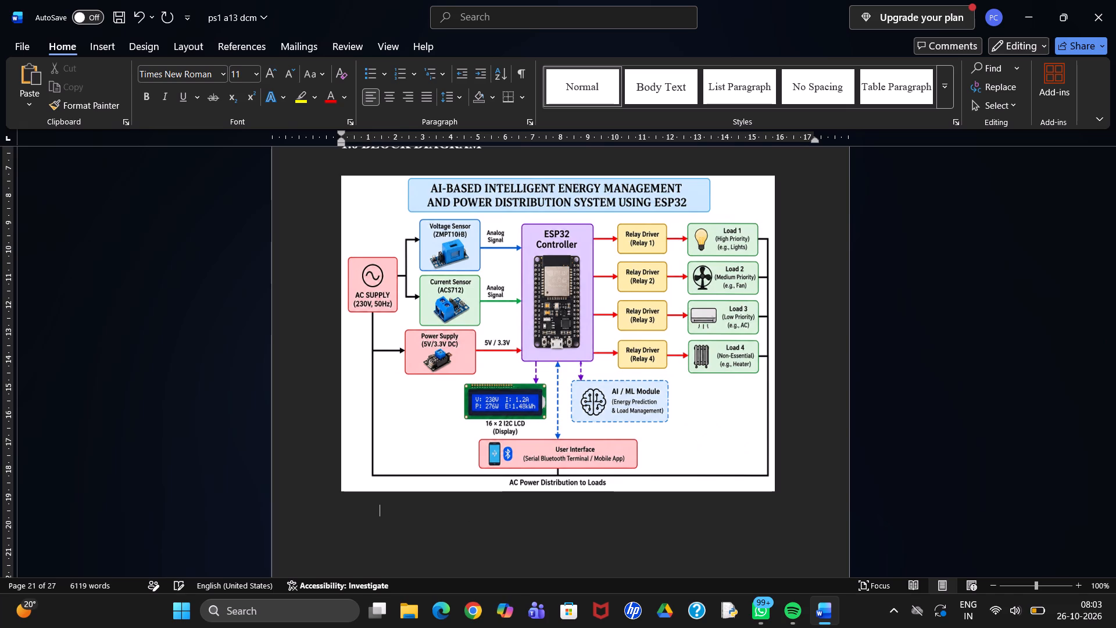
# Delete the ESP32 block diagram picture and the "1.6 BLOCK DIAGRAM" heading above it.
pyautogui.press('BackSpace')
pyautogui.press('BackSpace')
pyautogui.press('BackSpace')
pyautogui.press('BackSpace')
pyautogui.press('BackSpace')
pyautogui.press('BackSpace')
pyautogui.press('BackSpace')
pyautogui.press('BackSpace')
pyautogui.press('BackSpace')
pyautogui.press('BackSpace')
pyautogui.press('BackSpace')
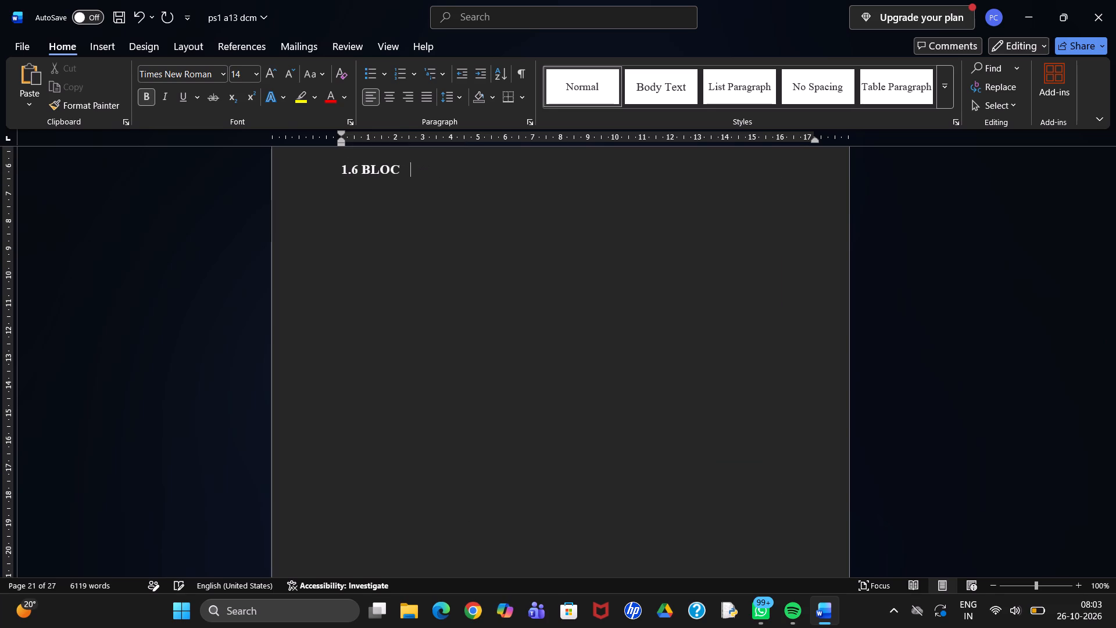
pyautogui.press('BackSpace')
pyautogui.press('BackSpace')
pyautogui.press('BackSpace')
# Look through Chapter 2, from the literature review to the proposed system, and back to the front pages, checking for leftover battery text.
pyautogui.hscroll(1, 644, 514)
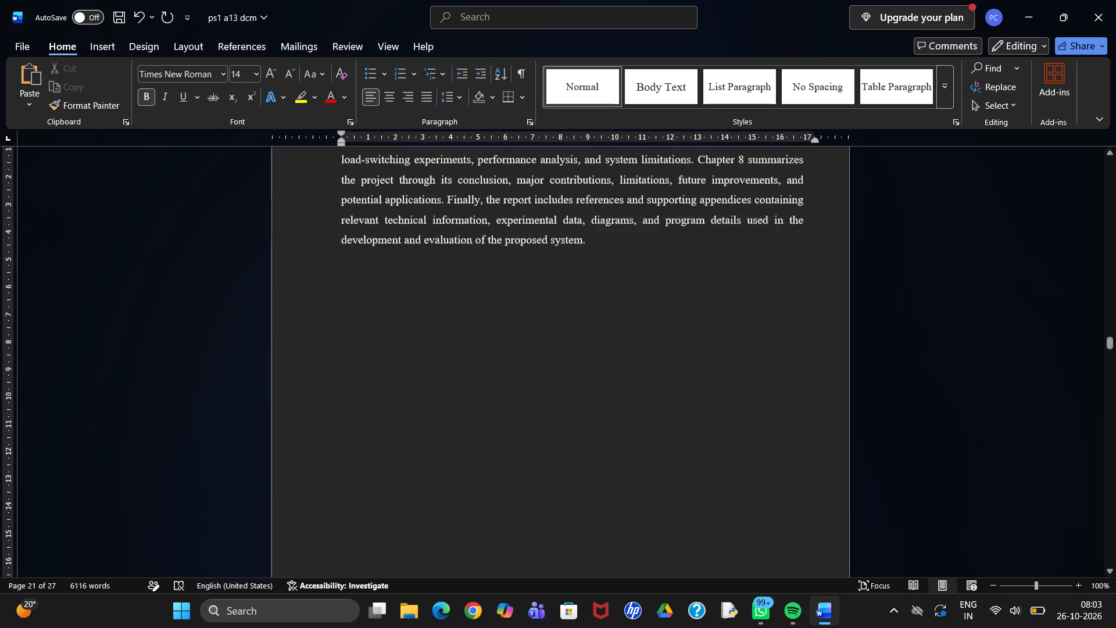
pyautogui.hscroll(1, 644, 514)
pyautogui.scroll(-1, 644, 514)
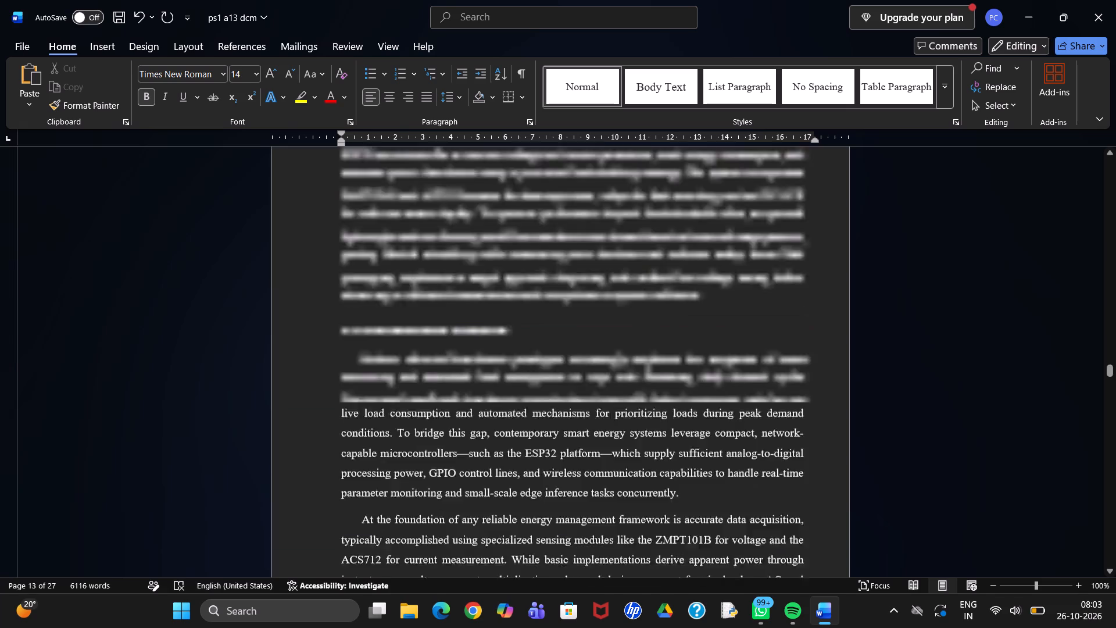
pyautogui.scroll(-1, 644, 514)
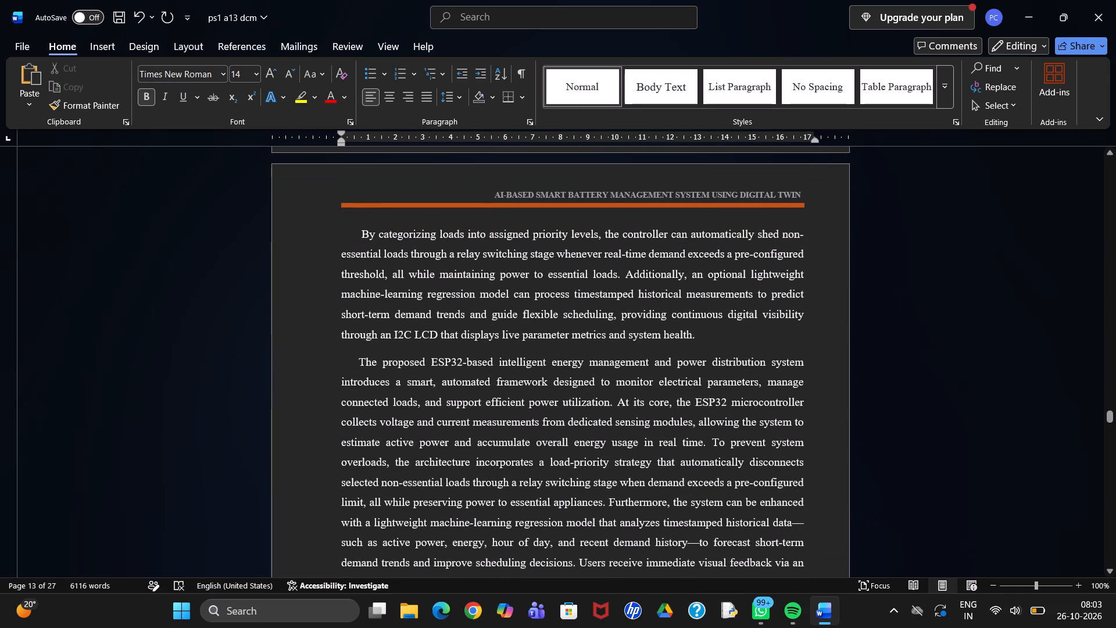
pyautogui.scroll(-1, 644, 514)
pyautogui.scroll(2, 644, 514)
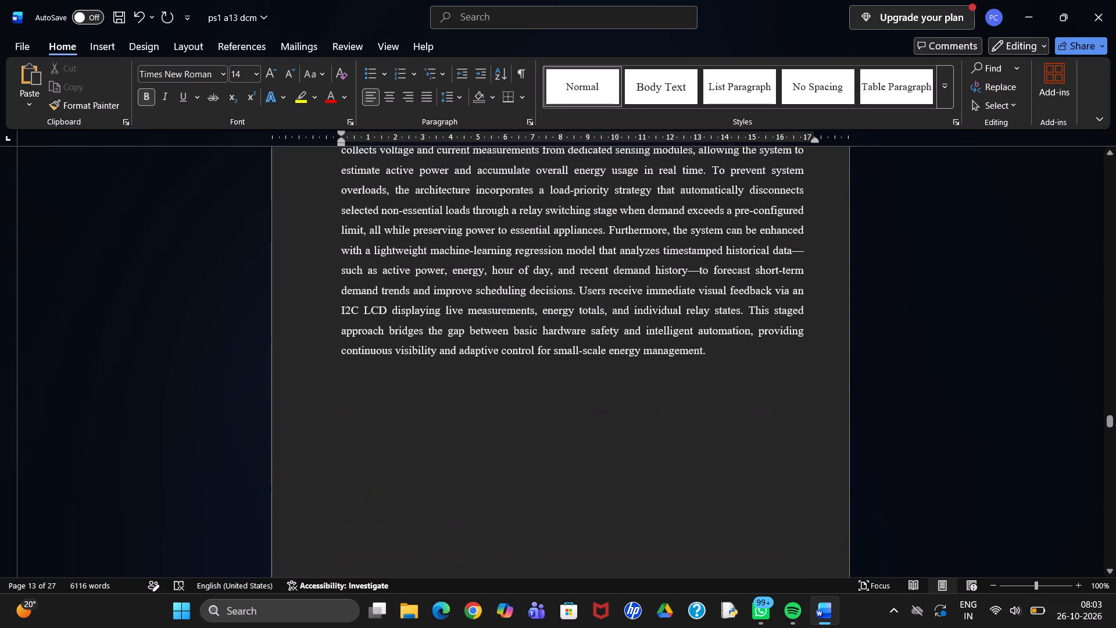
pyautogui.scroll(-2, 644, 514)
pyautogui.scroll(5, 644, 514)
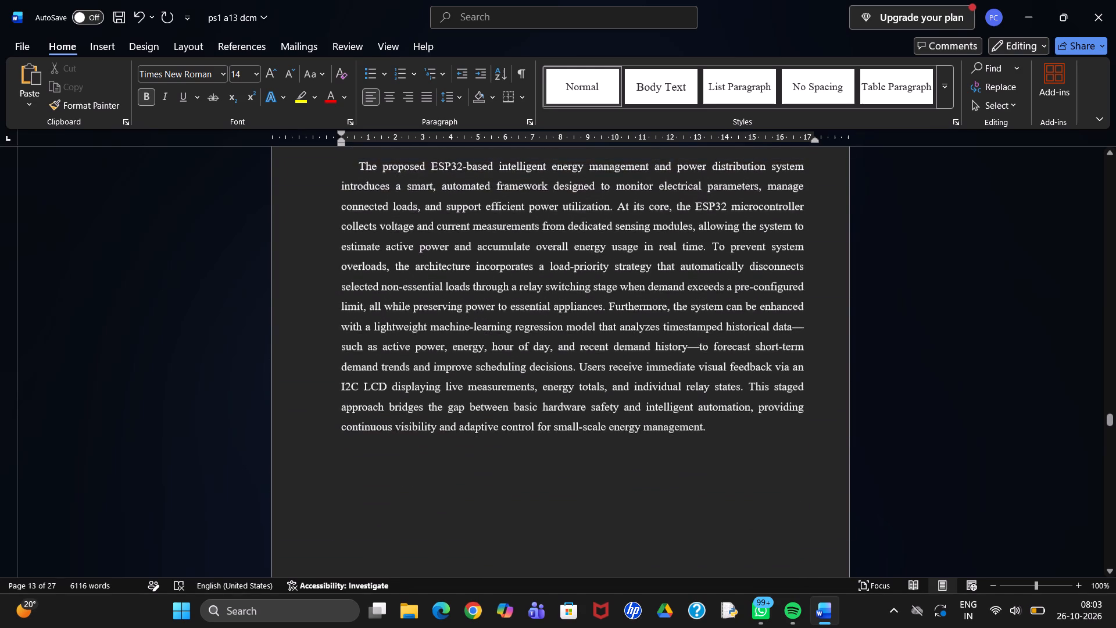
pyautogui.scroll(1, 644, 514)
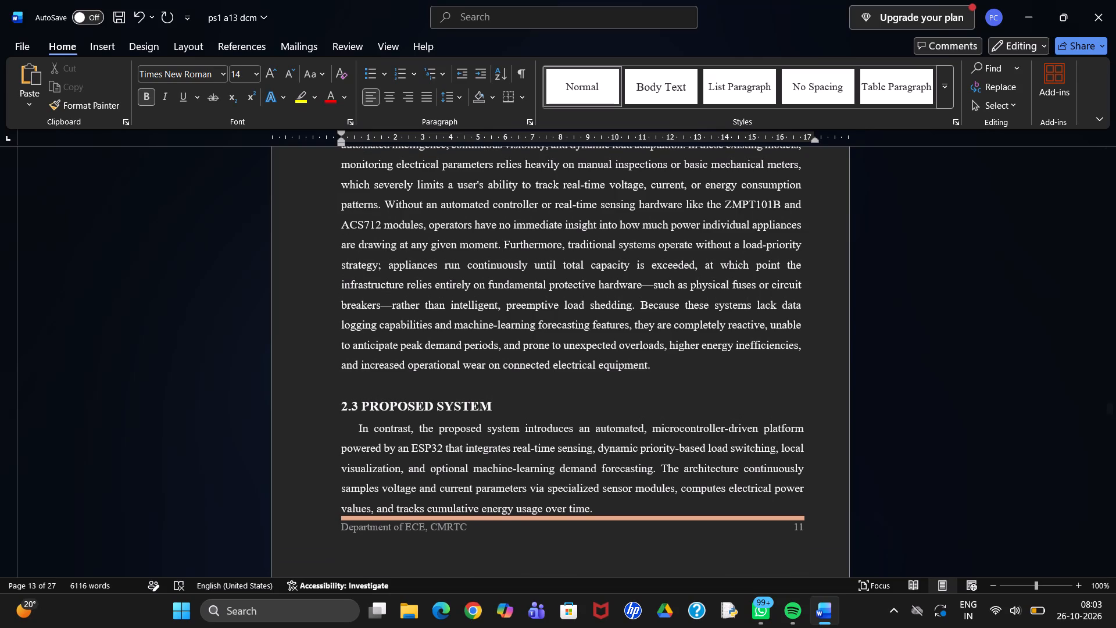
pyautogui.scroll(1, 644, 514)
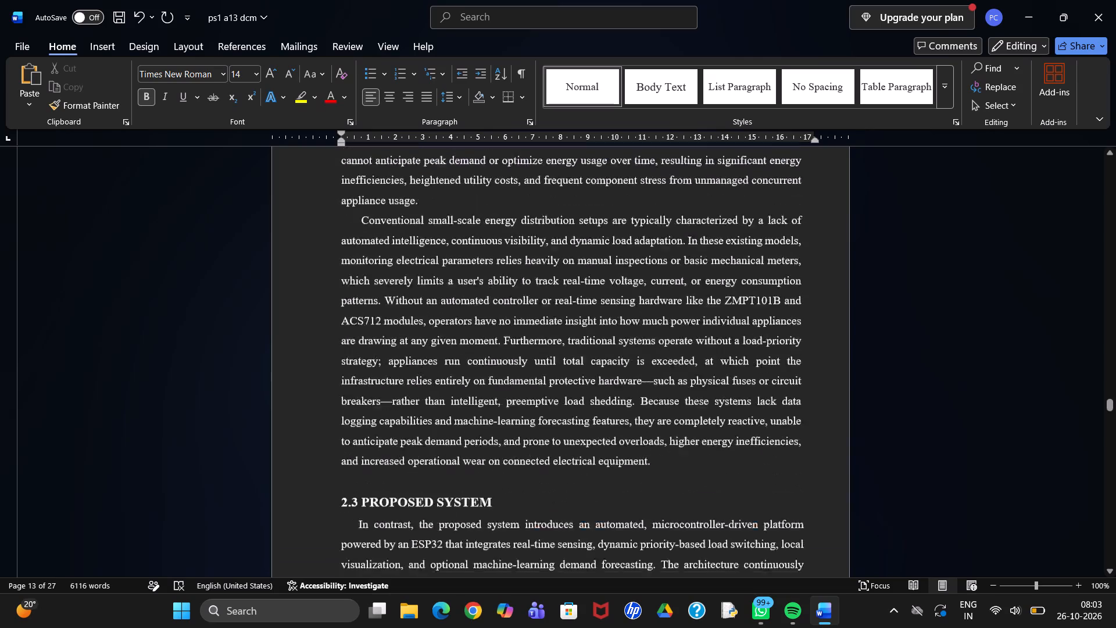
pyautogui.scroll(3, 644, 514)
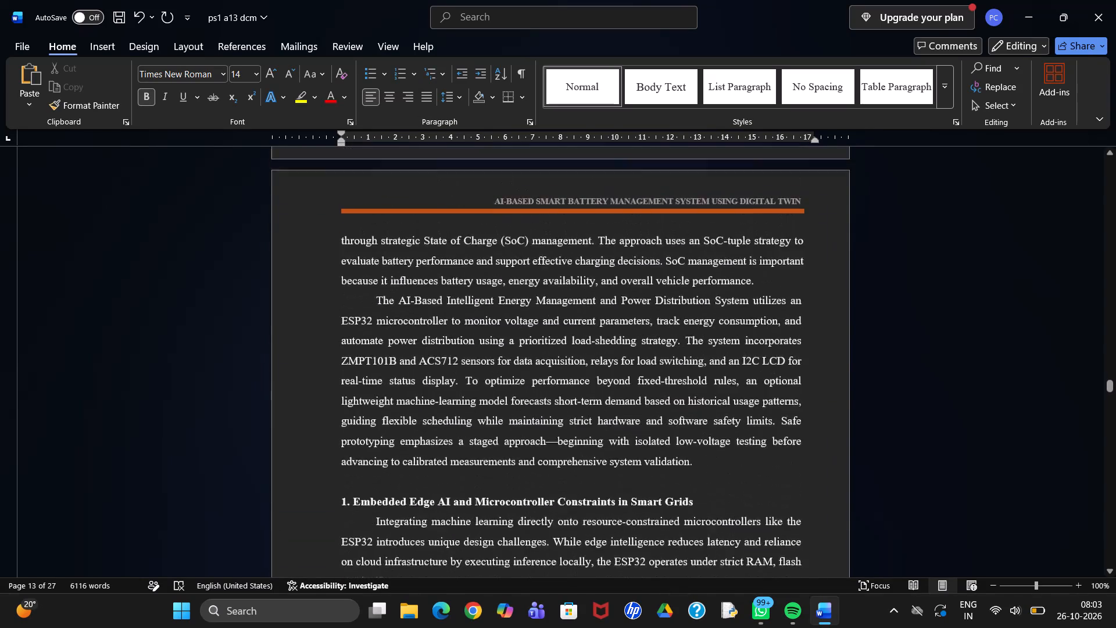
pyautogui.scroll(3, 644, 514)
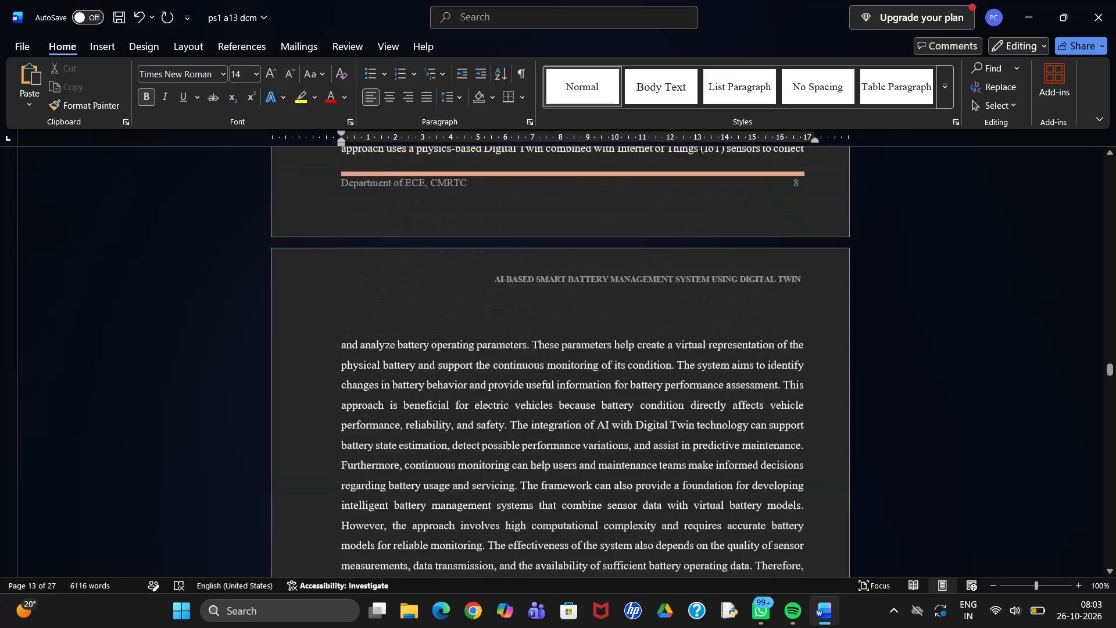
pyautogui.scroll(2, 644, 514)
pyautogui.hscroll(1, 644, 514)
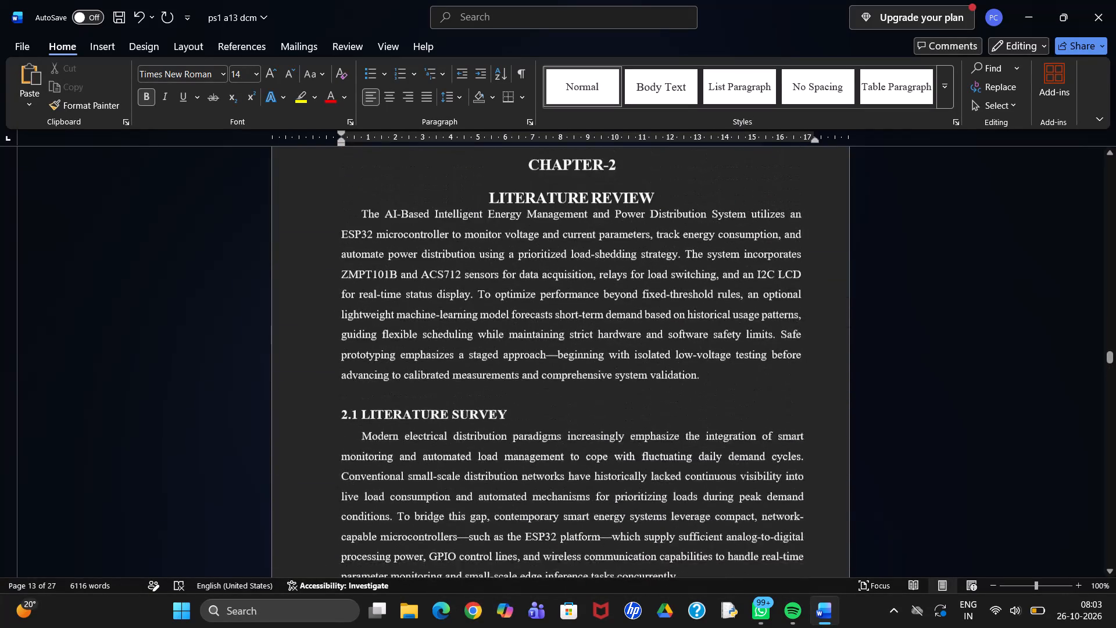
pyautogui.hscroll(1, 644, 514)
pyautogui.scroll(-1, 644, 514)
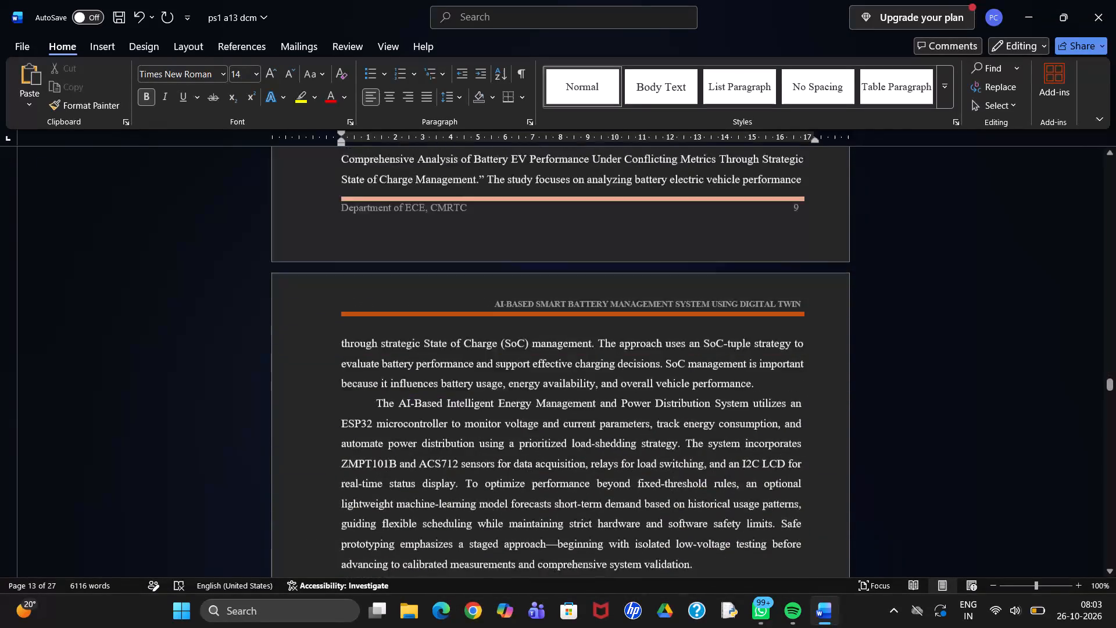
pyautogui.scroll(-3, 644, 514)
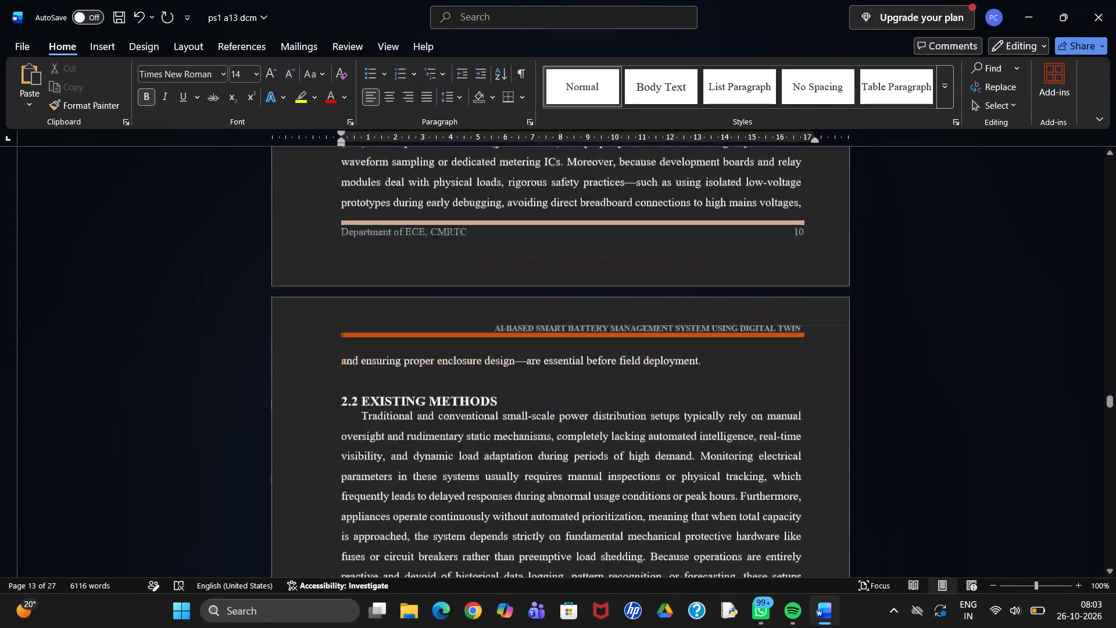
pyautogui.scroll(-1, 644, 514)
pyautogui.scroll(5, 644, 514)
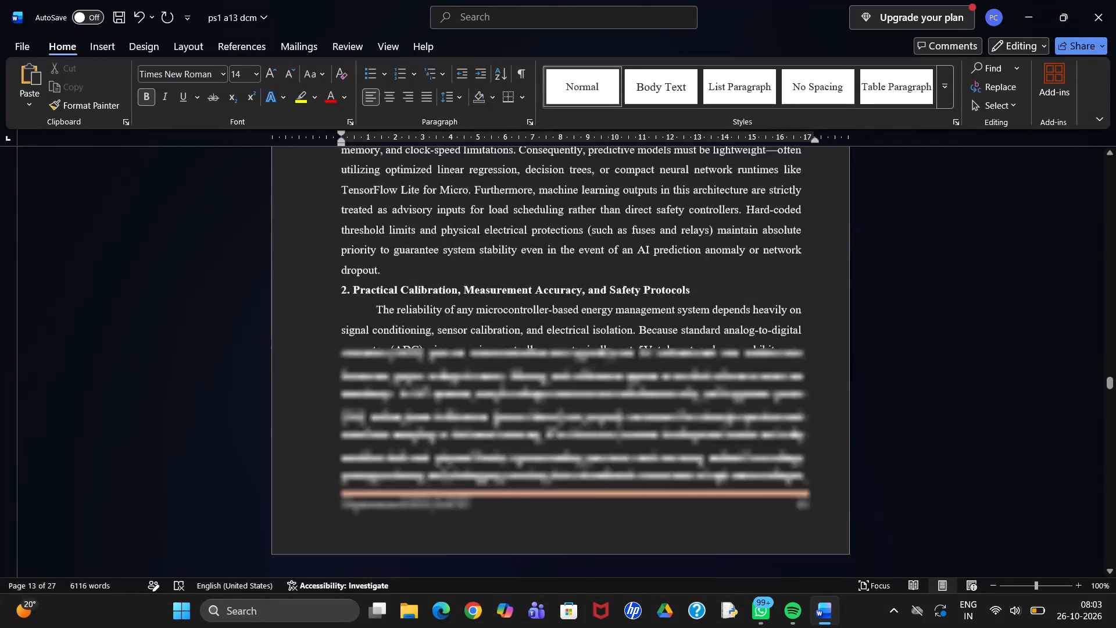
pyautogui.scroll(8, 644, 514)
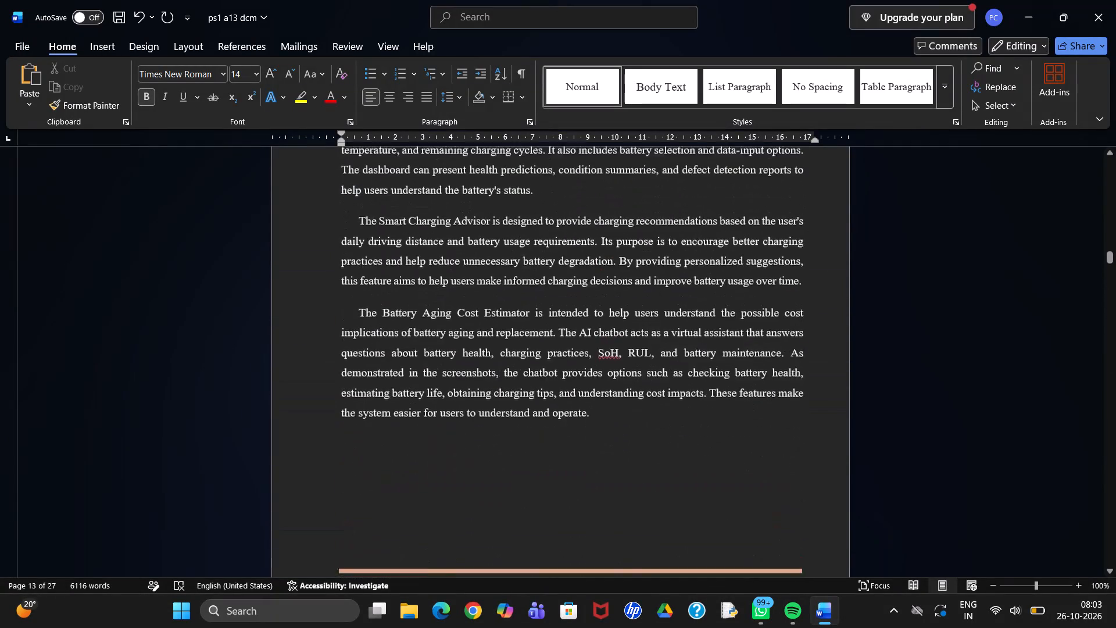
pyautogui.scroll(2, 644, 514)
pyautogui.hscroll(1, 644, 514)
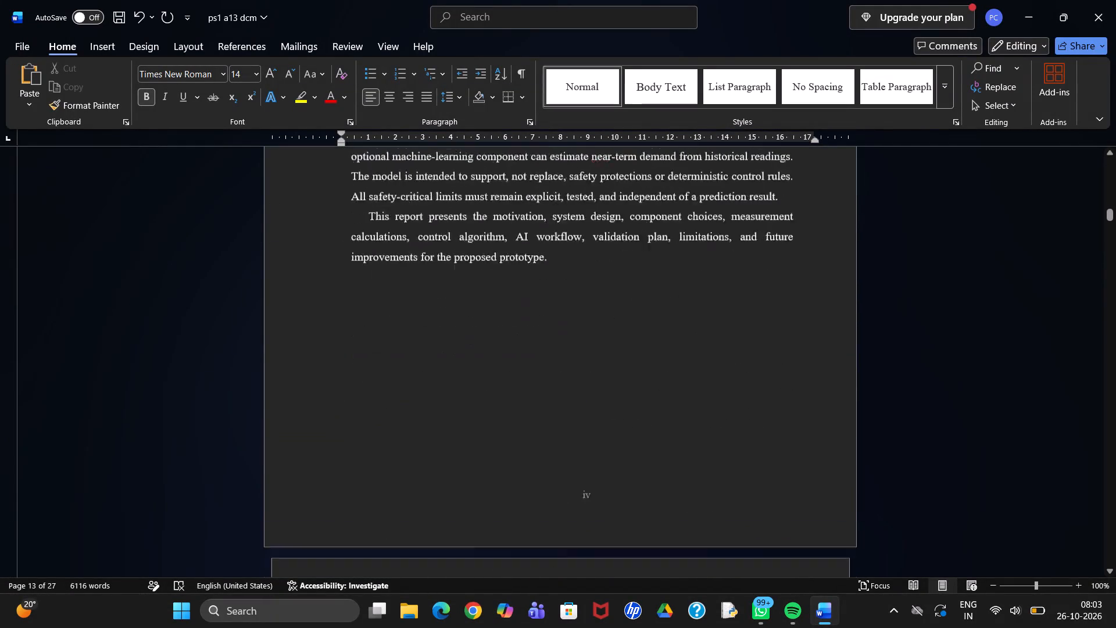
pyautogui.hscroll(1, 644, 514)
# Adjust the right indent of the whole report's text to about 16.1 cm on the ruler.
pyautogui.hotkey('ctrl', 'a')
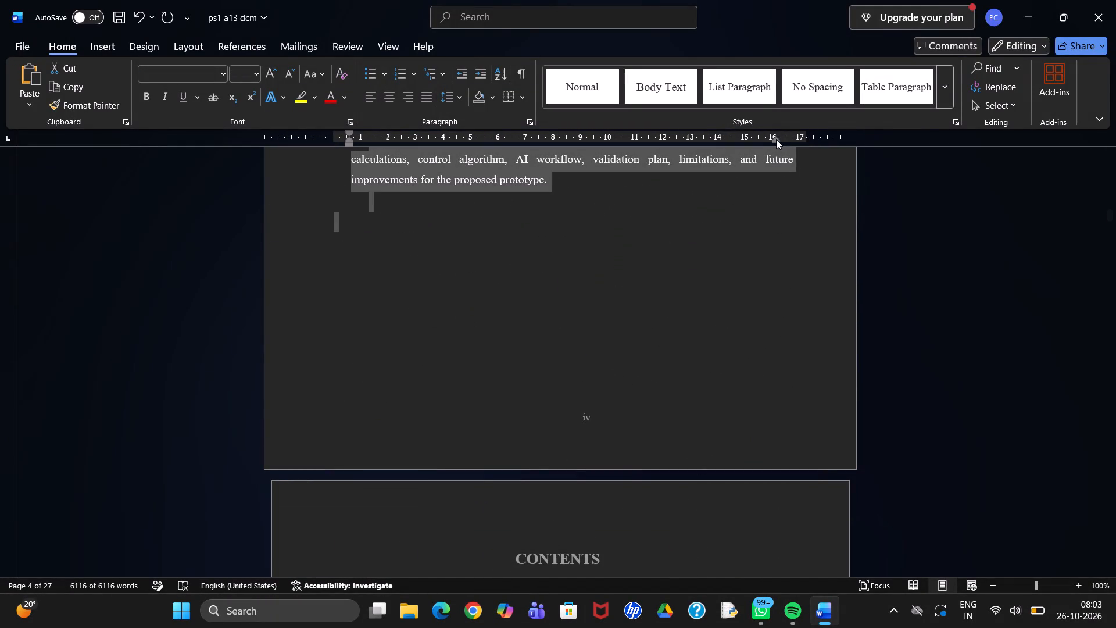
pyautogui.moveTo(776, 139); pyautogui.dragTo(781, 146)
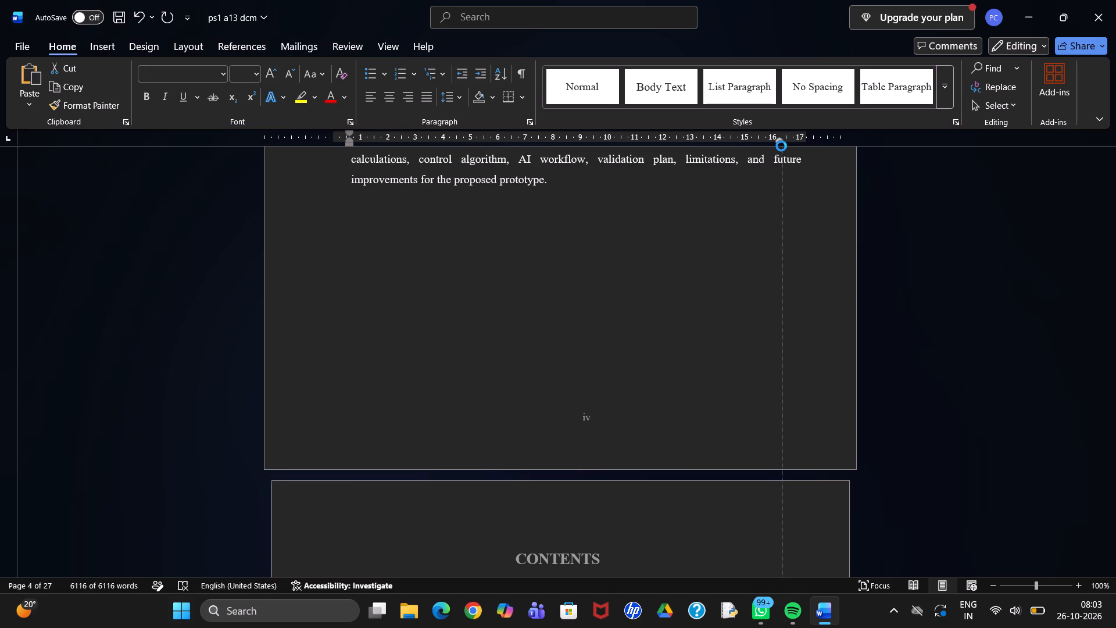
pyautogui.moveTo(781, 146); pyautogui.dragTo(778, 146)
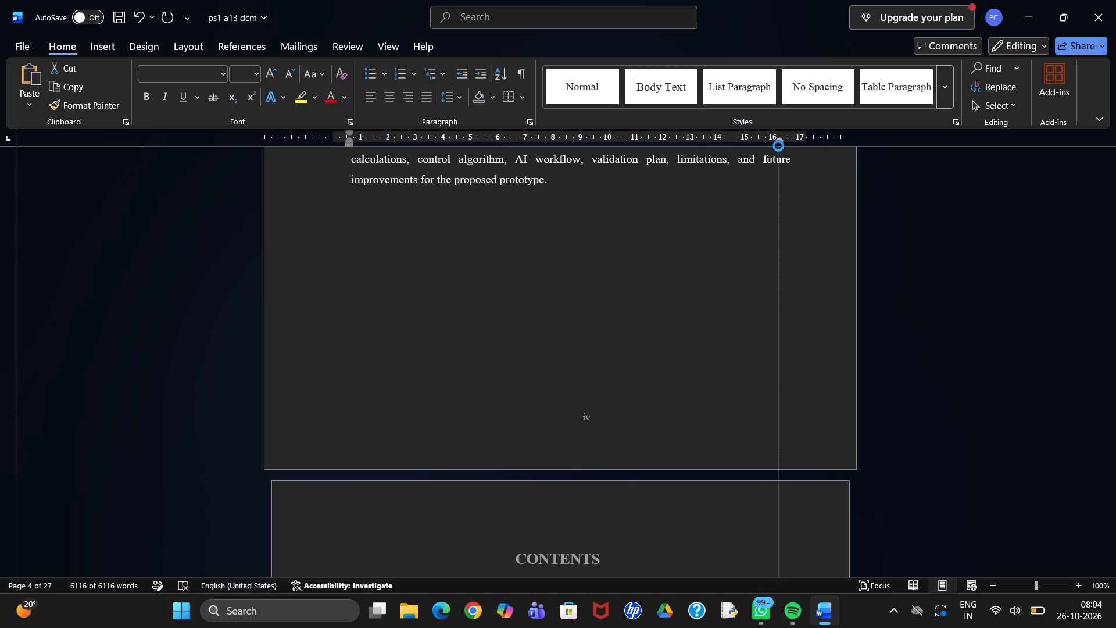
pyautogui.moveTo(778, 146); pyautogui.dragTo(777, 145)
# Check the page layout through to the report's final pages with numbered items 19 and 20, clearing the whole-document selection.
pyautogui.scroll(-9, 777, 145)
pyautogui.scroll(-2, 736, 268)
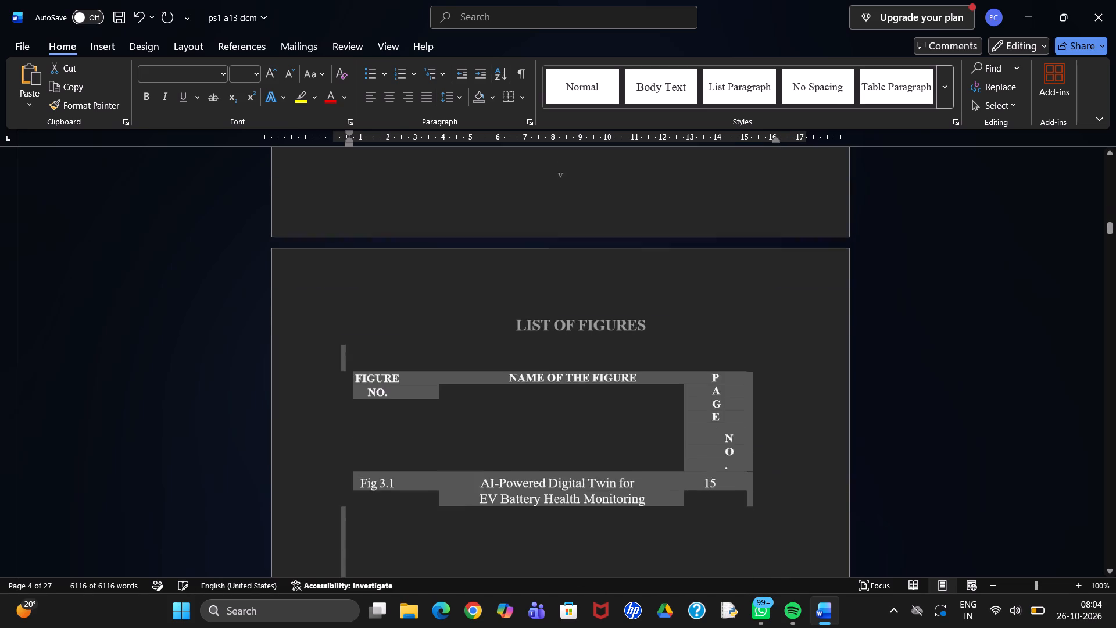
pyautogui.scroll(-6, 736, 268)
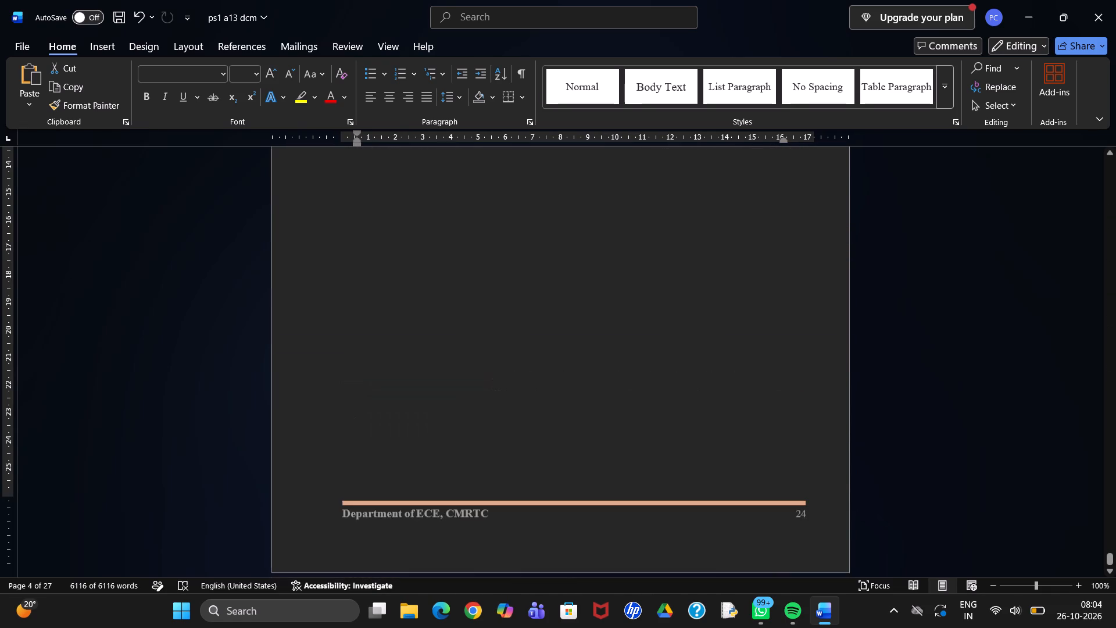
pyautogui.press('Escape')
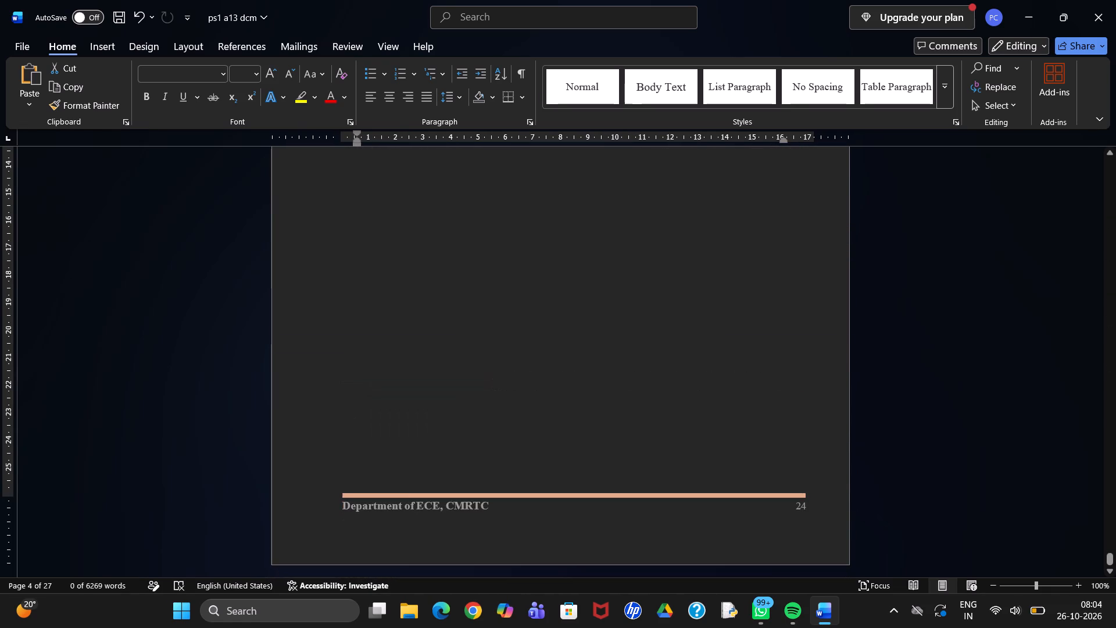
pyautogui.scroll(2, 736, 268)
pyautogui.click(710, 344)
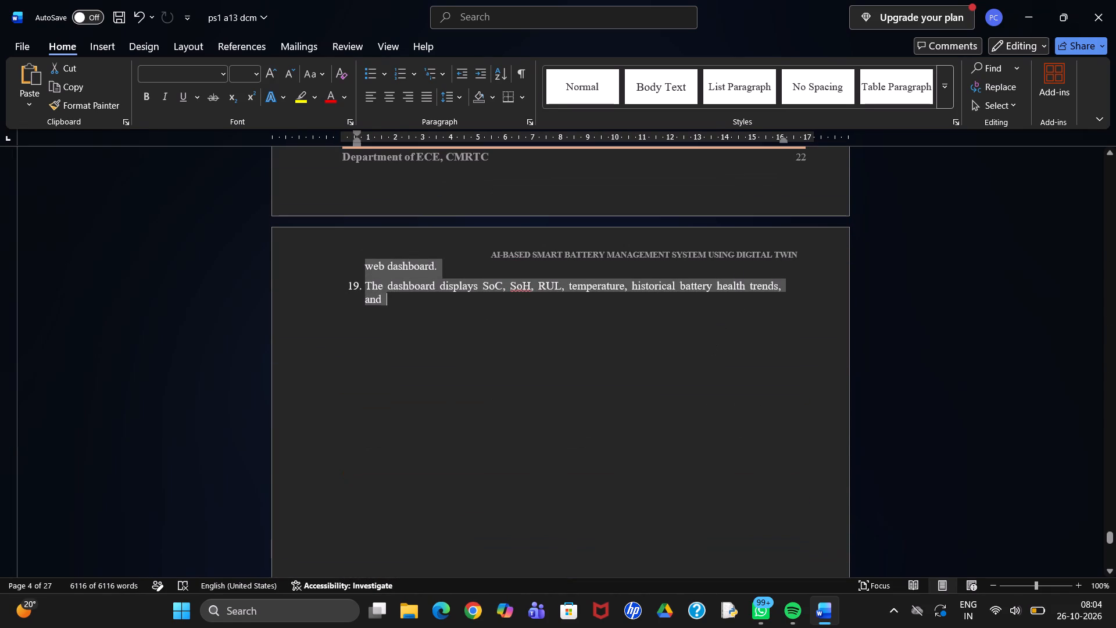
pyautogui.scroll(5, 710, 344)
pyautogui.scroll(-1, 710, 344)
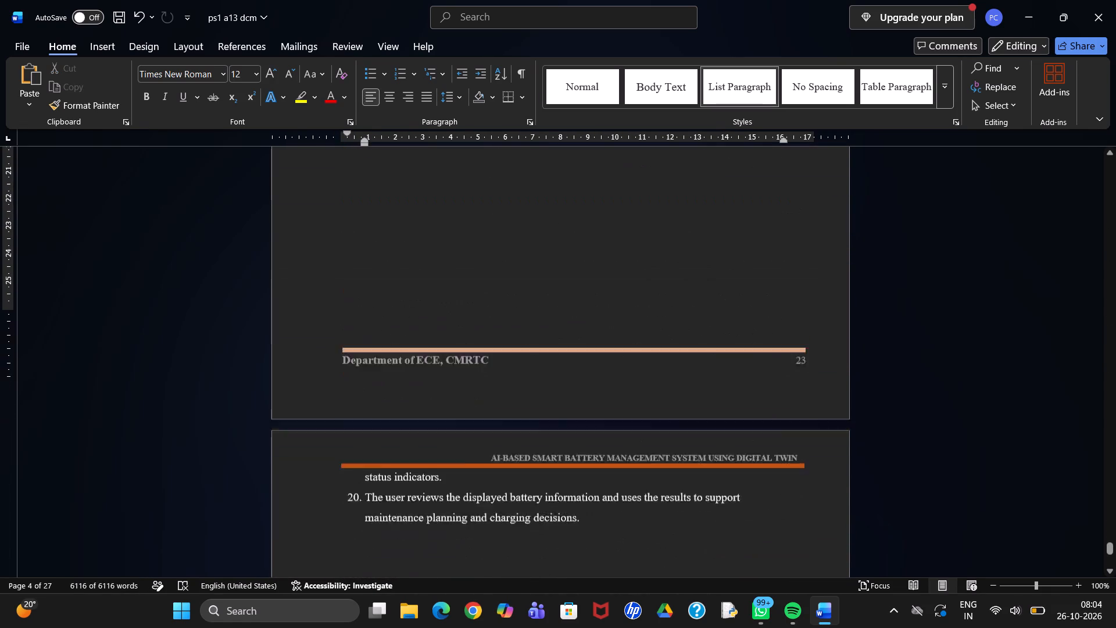
pyautogui.scroll(-2, 710, 344)
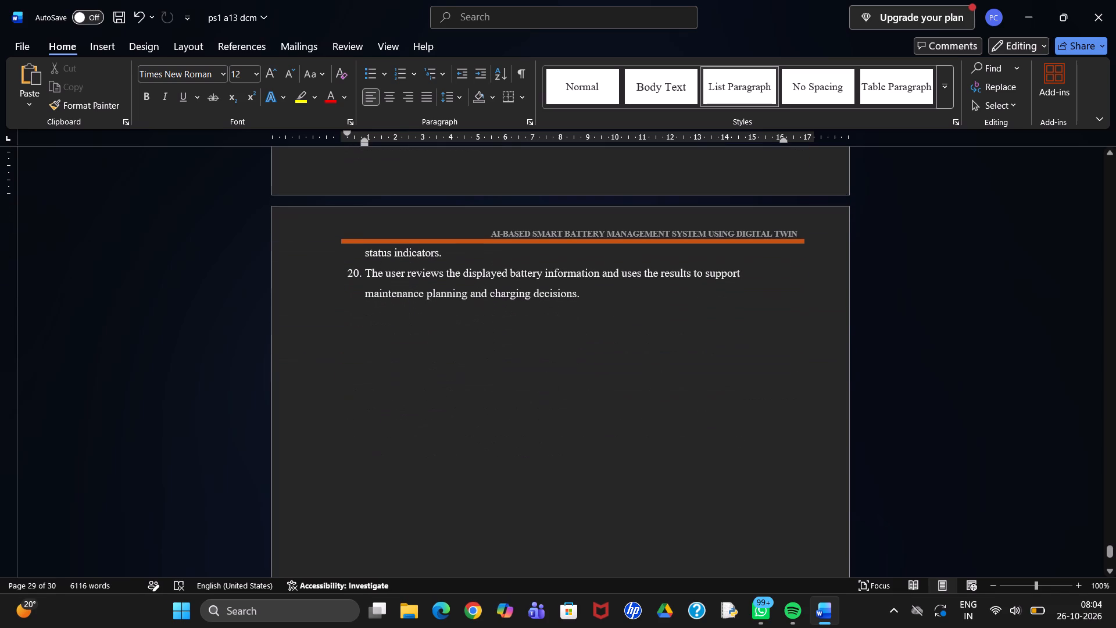
# Delete the "2.4 PROPOSED SYSTEM" heading and its leftover paragraph about the CNN-based battery image model, keeping the page's header line.
pyautogui.scroll(5, 710, 344)
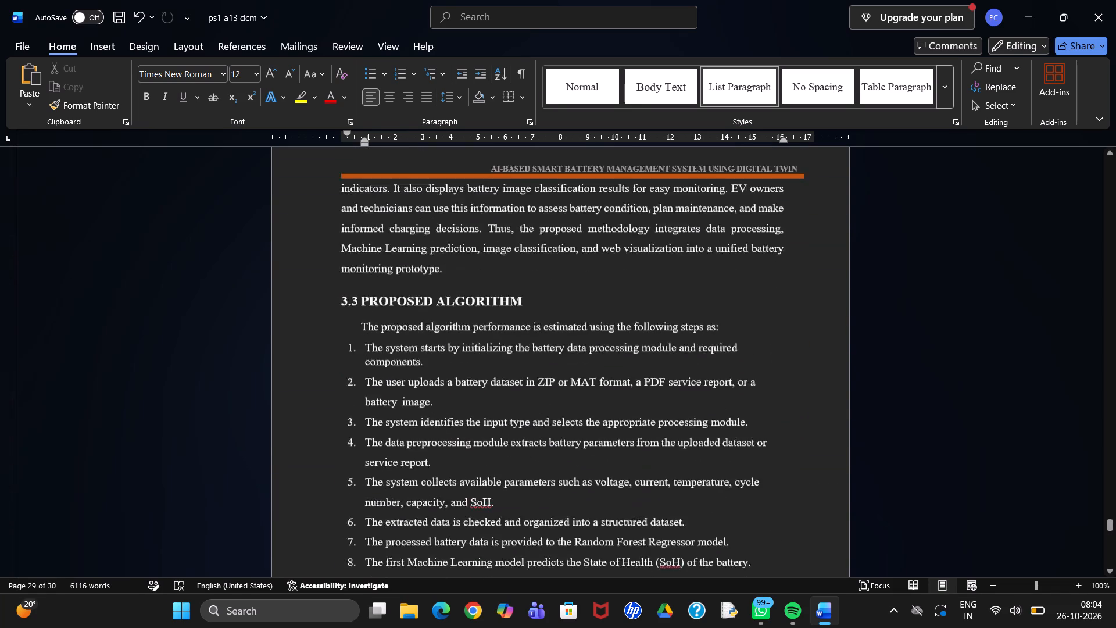
pyautogui.scroll(2, 710, 344)
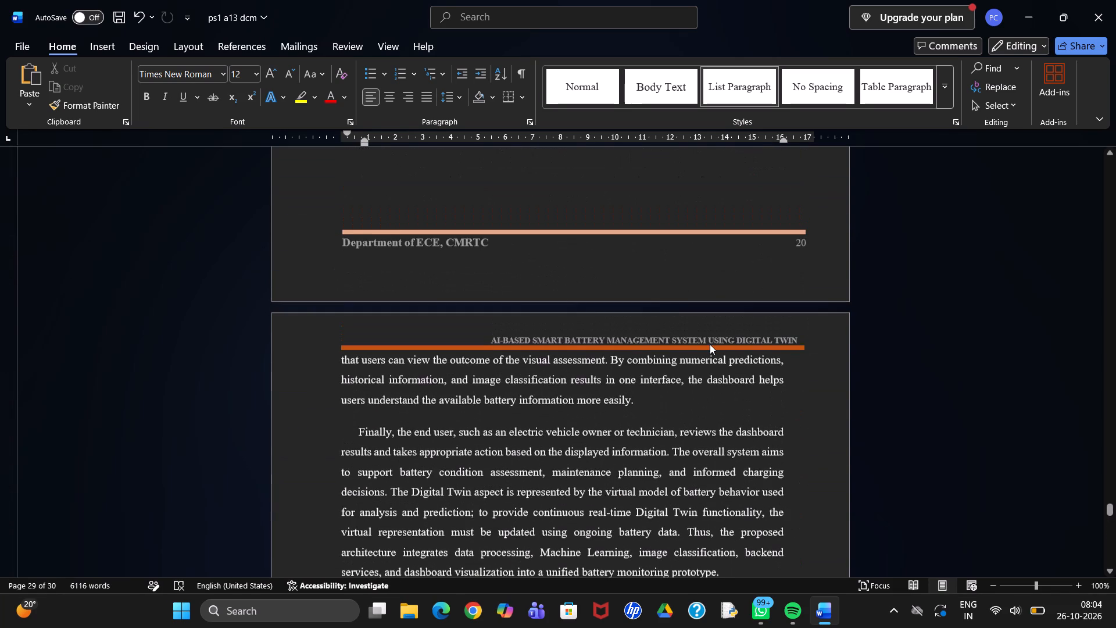
pyautogui.scroll(5, 710, 344)
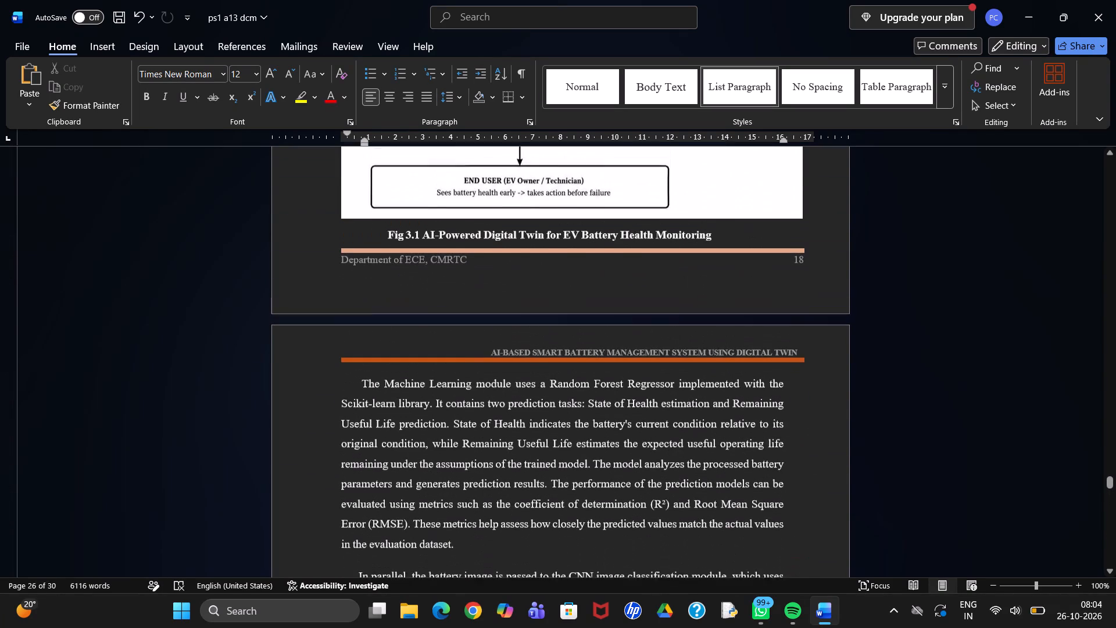
pyautogui.scroll(3, 710, 344)
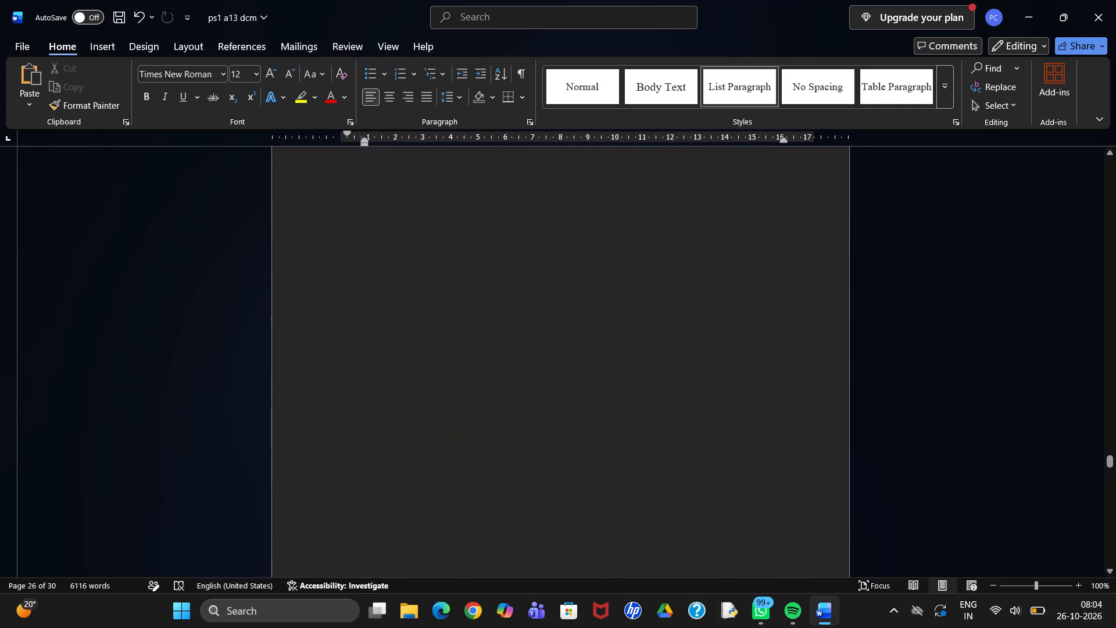
pyautogui.scroll(4, 710, 344)
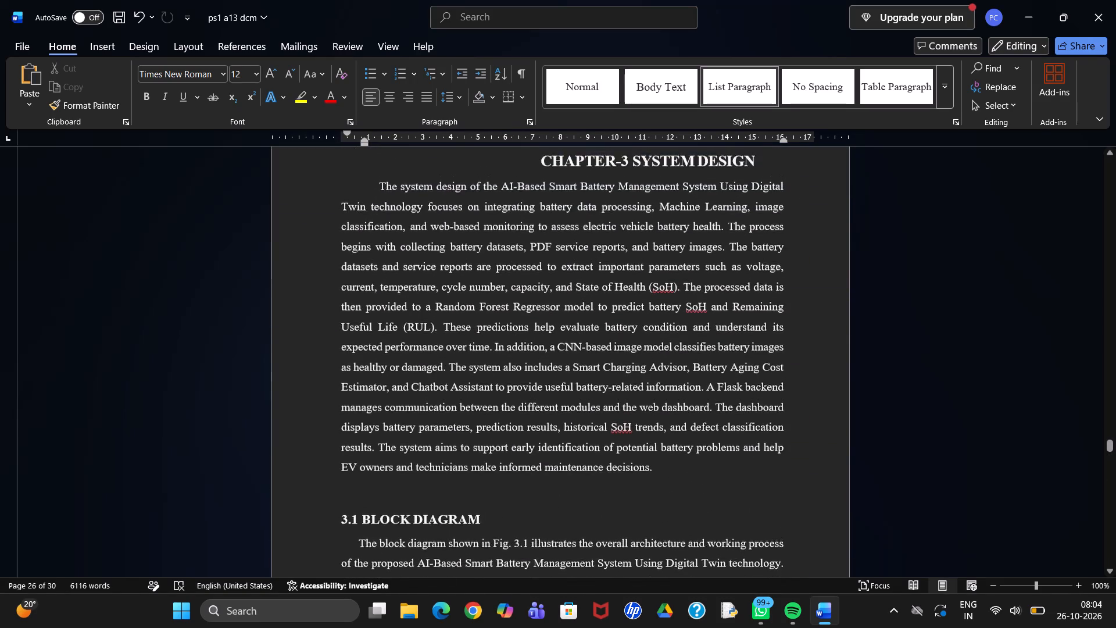
pyautogui.scroll(6, 710, 344)
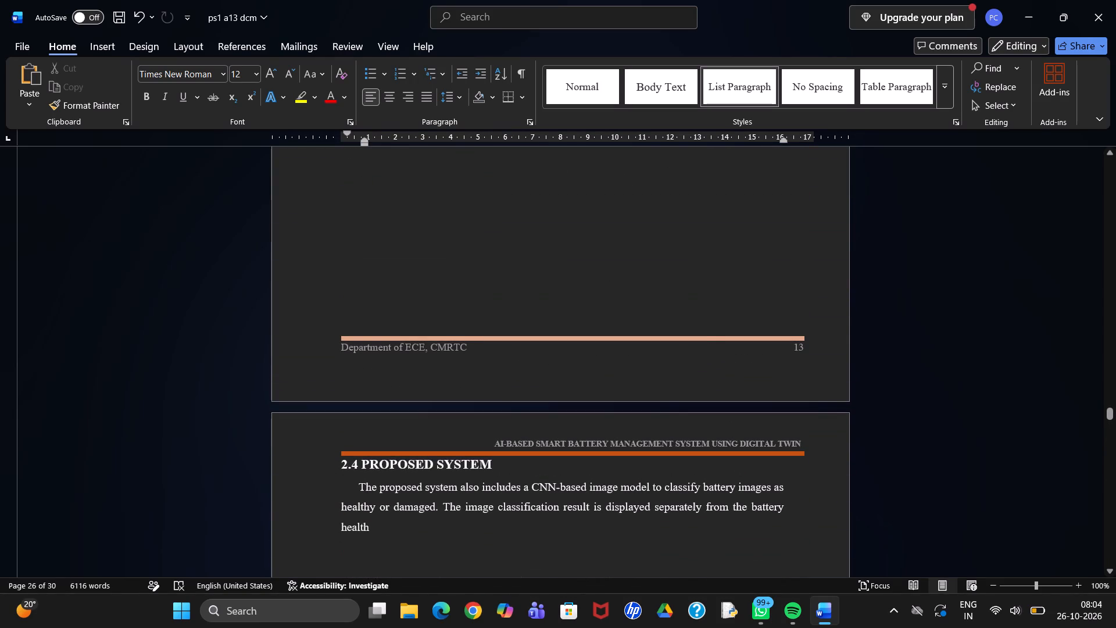
pyautogui.moveTo(342, 463); pyautogui.dragTo(356, 489)
pyautogui.moveTo(356, 489); pyautogui.dragTo(337, 531)
pyautogui.moveTo(379, 529); pyautogui.dragTo(337, 472)
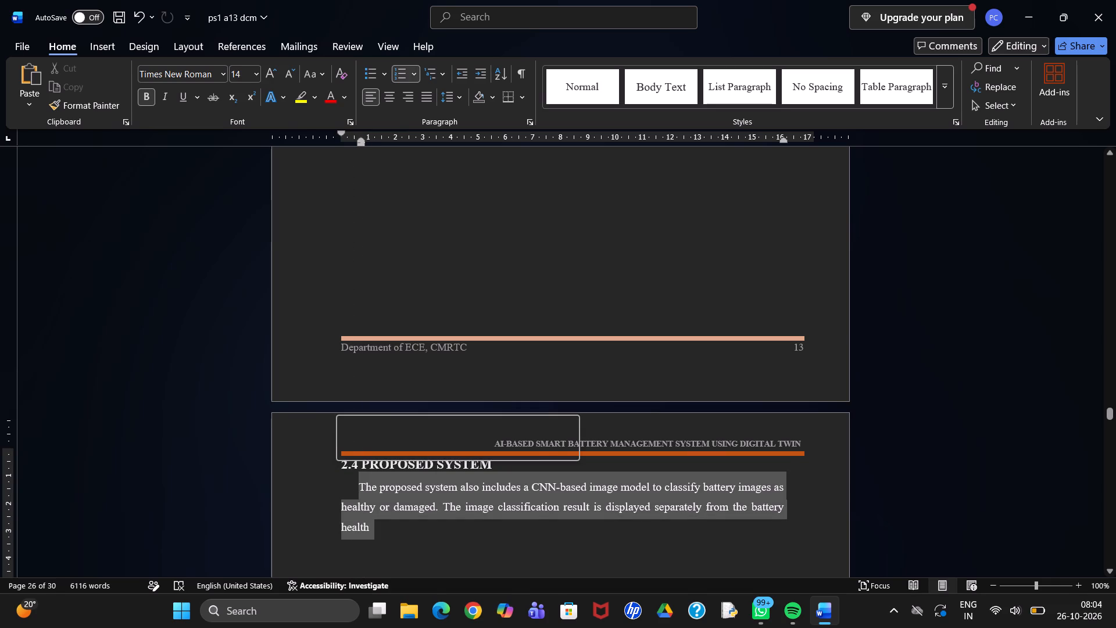
pyautogui.press('BackSpace')
pyautogui.press('BackSpace')
pyautogui.press('BackSpace')
pyautogui.press('BackSpace')
pyautogui.press('BackSpace')
pyautogui.press('BackSpace')
pyautogui.press('BackSpace')
pyautogui.press('BackSpace')
pyautogui.press('BackSpace')
pyautogui.press('BackSpace')
pyautogui.press('BackSpace')
pyautogui.press('BackSpace')
pyautogui.press('BackSpace')
pyautogui.press('BackSpace')
pyautogui.press('BackSpace')
pyautogui.press('BackSpace')
pyautogui.press('BackSpace')
pyautogui.press('BackSpace')
pyautogui.press('BackSpace')
pyautogui.press('BackSpace')
pyautogui.press('BackSpace')
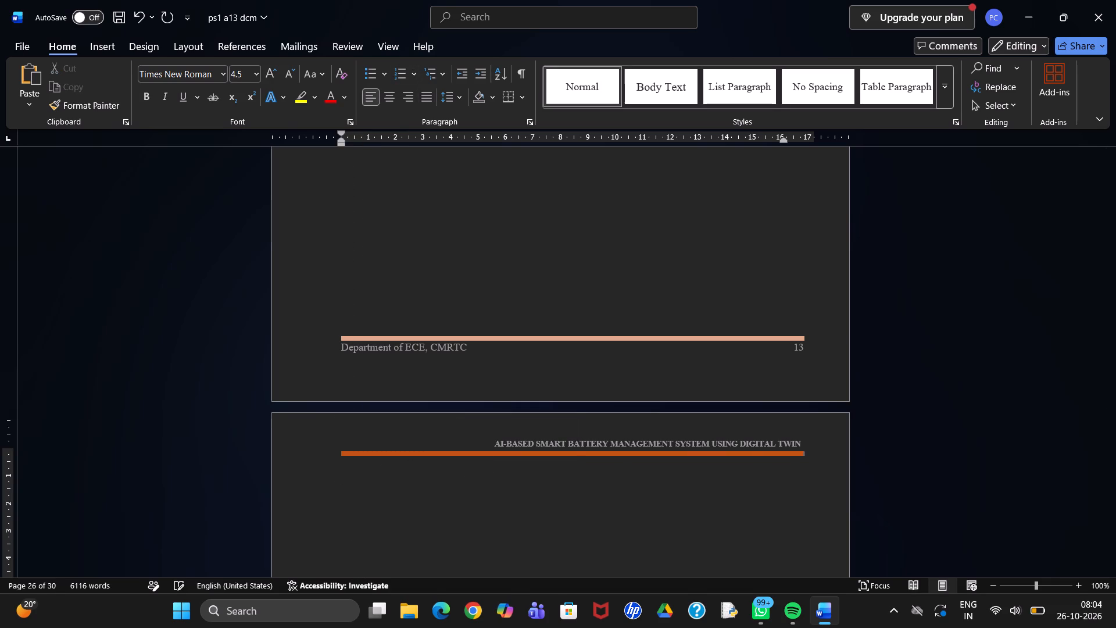
pyautogui.press('BackSpace')
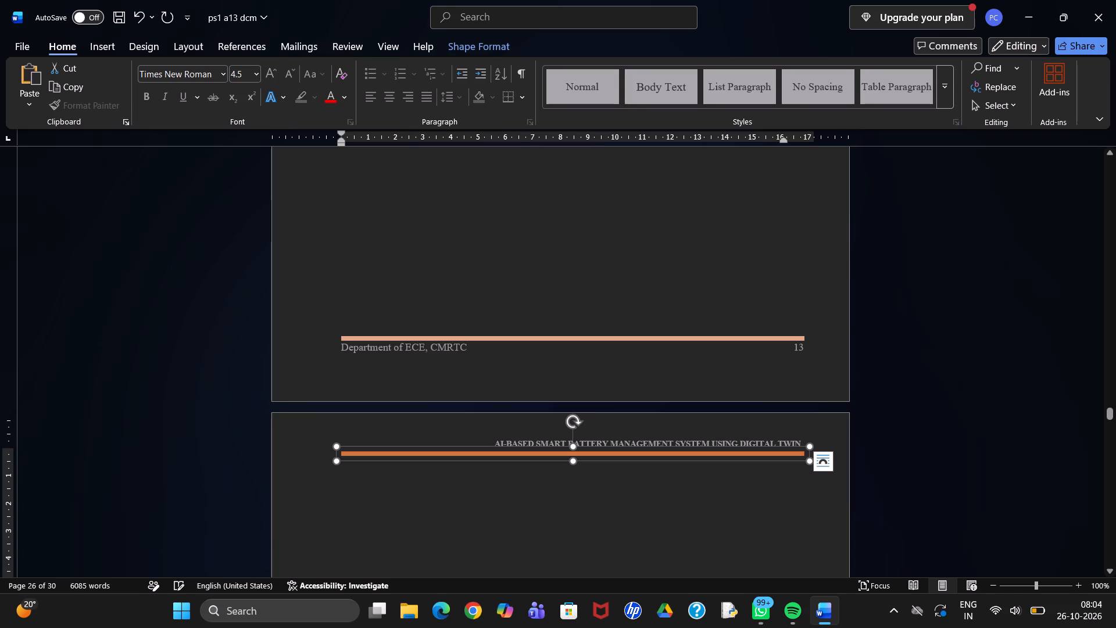
pyautogui.click(492, 291)
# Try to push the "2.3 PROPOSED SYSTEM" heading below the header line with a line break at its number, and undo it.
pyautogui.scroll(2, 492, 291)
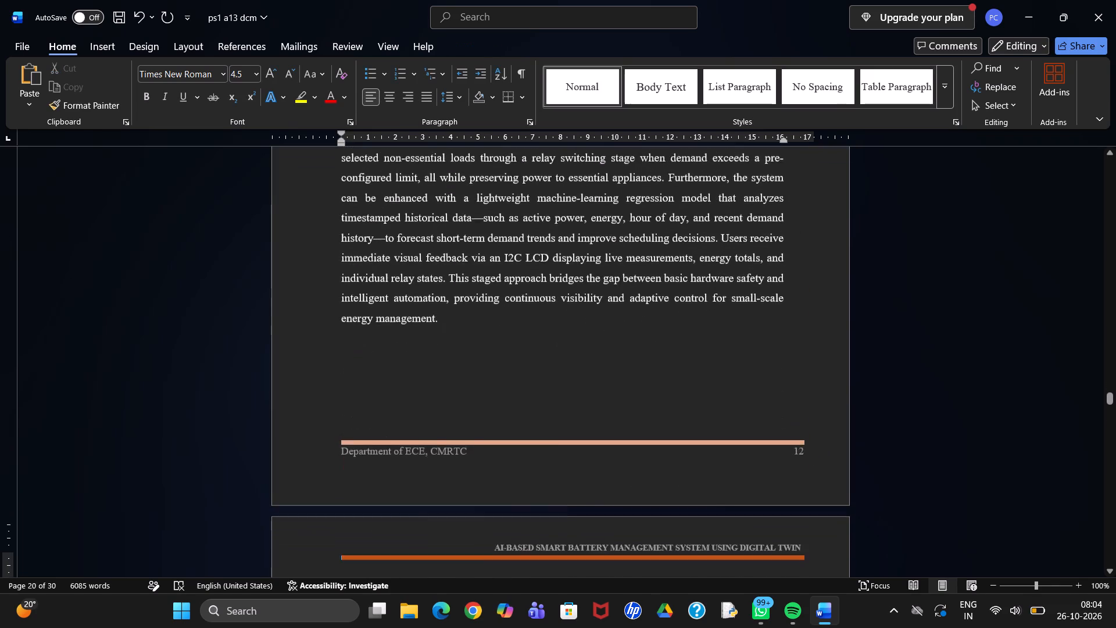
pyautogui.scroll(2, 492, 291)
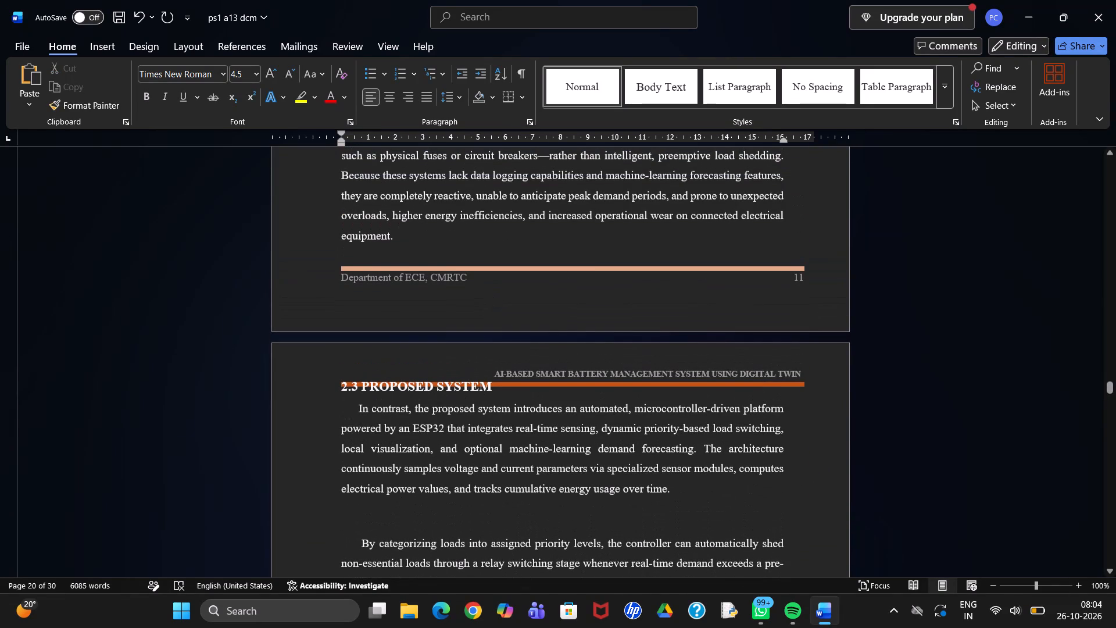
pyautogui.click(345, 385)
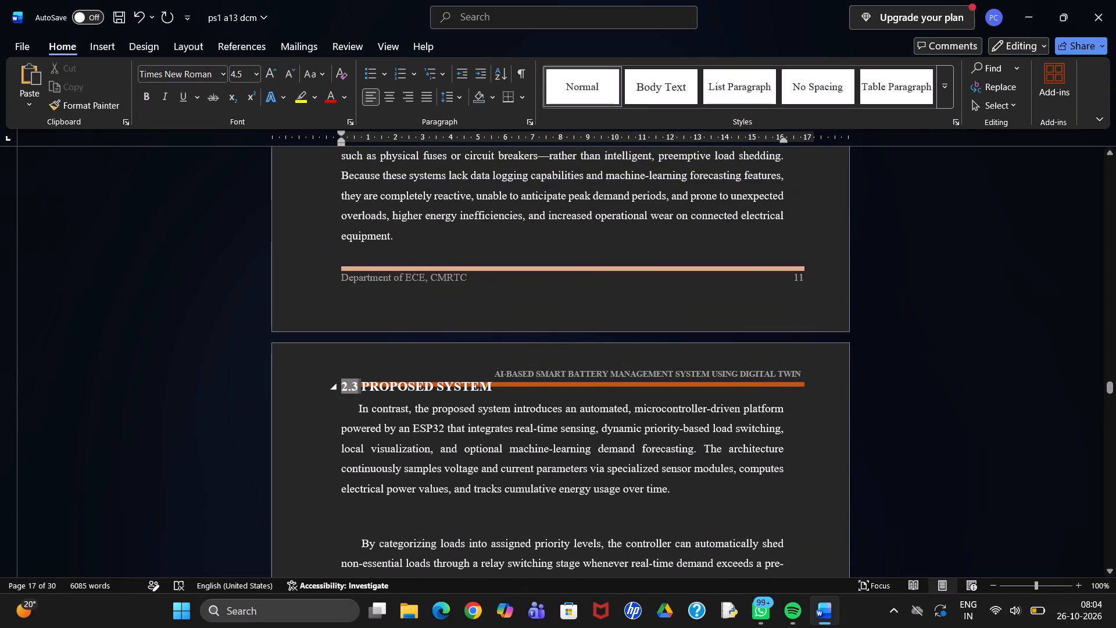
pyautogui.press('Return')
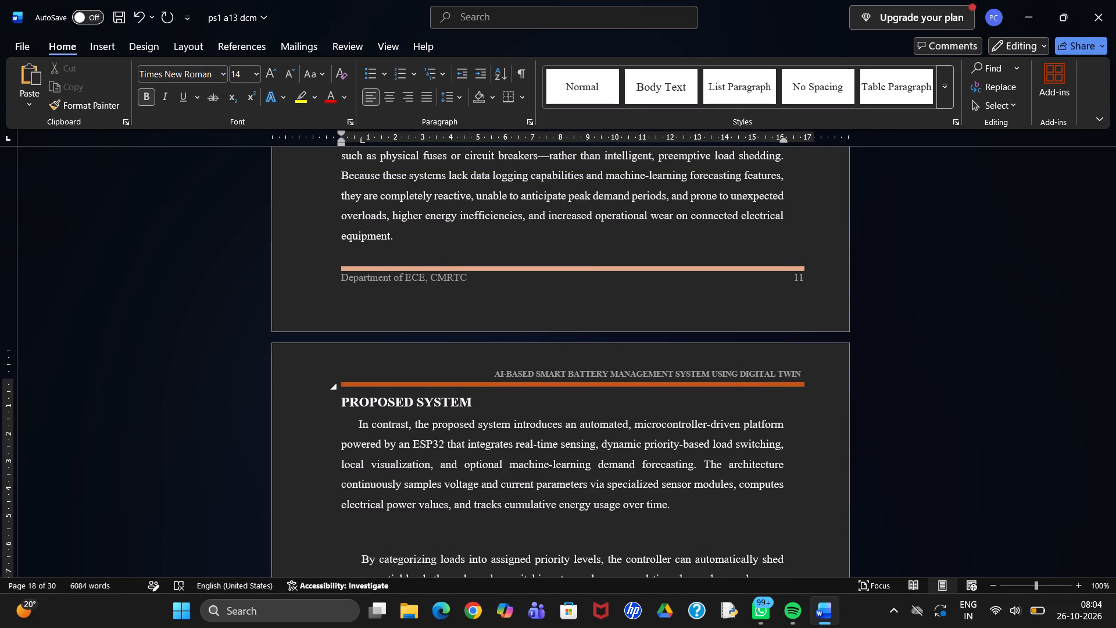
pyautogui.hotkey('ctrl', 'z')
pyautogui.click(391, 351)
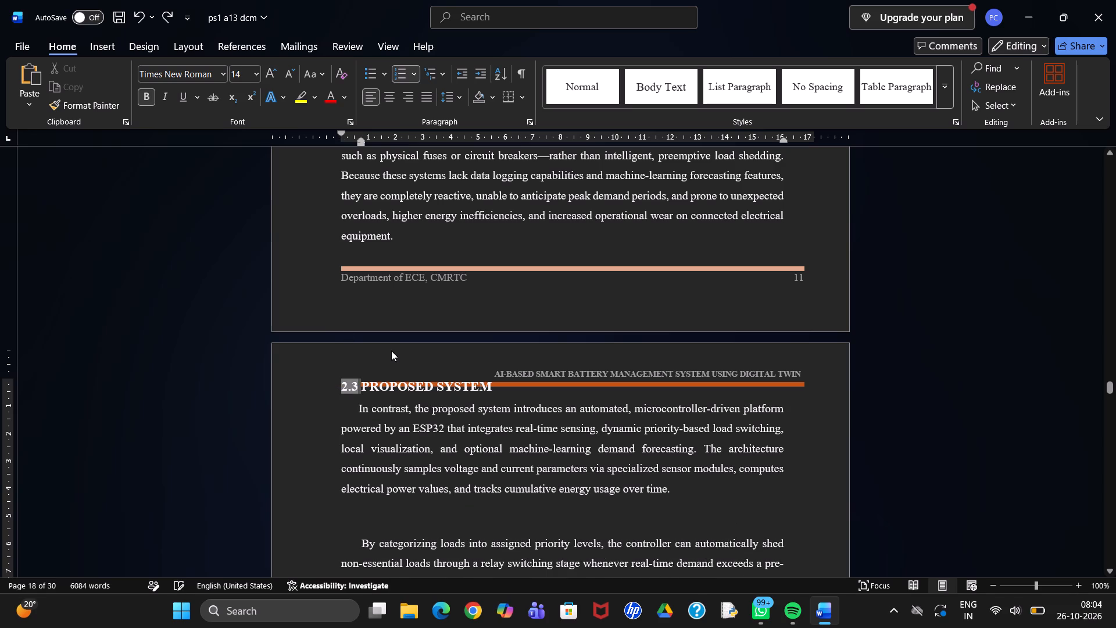
# Add a blank line after the paragraph ending in "equipment." to move the "2.3 PROPOSED SYSTEM" heading below the header line.
pyautogui.click(467, 229)
pyautogui.press('Return')
# Remove the empty line between the first two paragraphs of section 2.3, before "By categorizing loads into assigned priority levels".
pyautogui.scroll(-1, 467, 229)
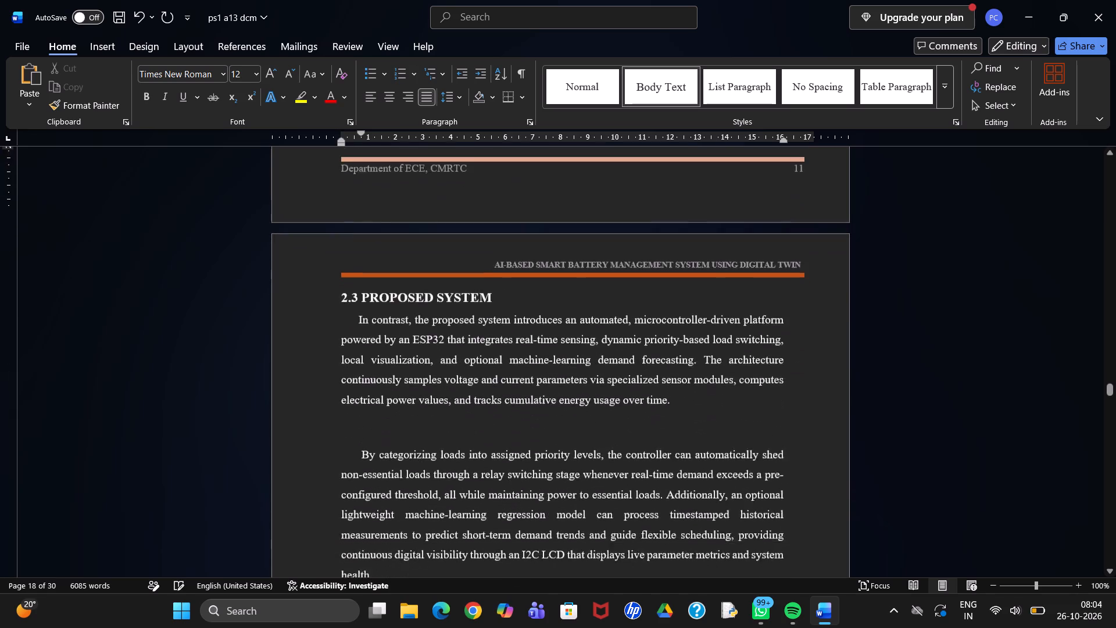
pyautogui.scroll(-1, 467, 229)
pyautogui.click(557, 337)
pyautogui.press('BackSpace')
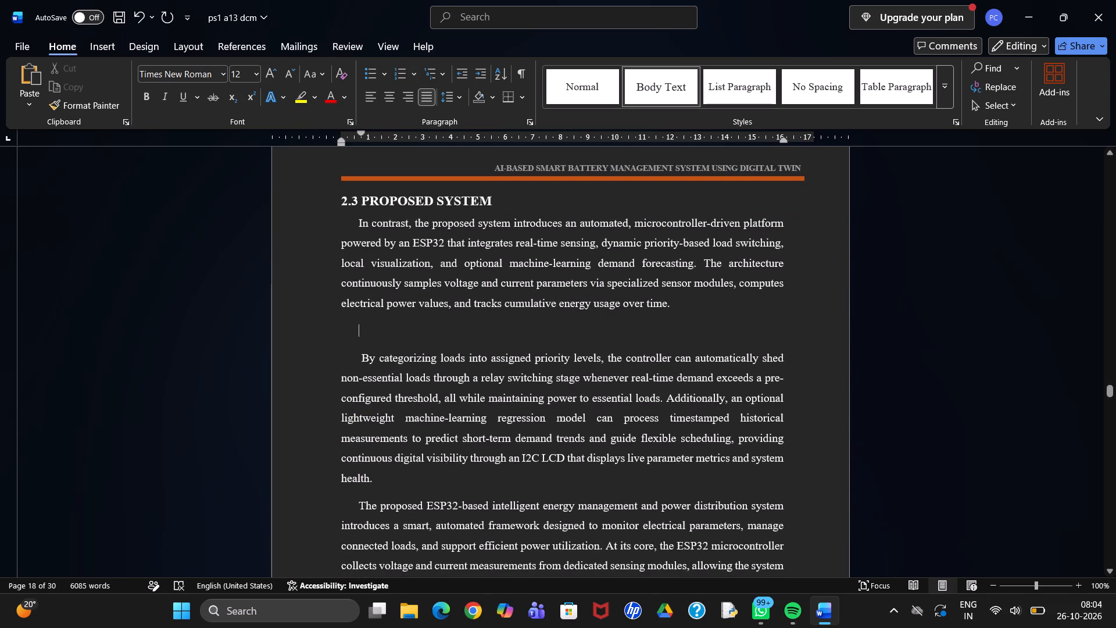
pyautogui.press('BackSpace')
# Place the cursor at the "CHAPTER-3 SYSTEM DESIGN" heading and check the WhatsApp chat holding the ESP32 project text and MAJOR DOC.docx.
pyautogui.scroll(-2, 557, 337)
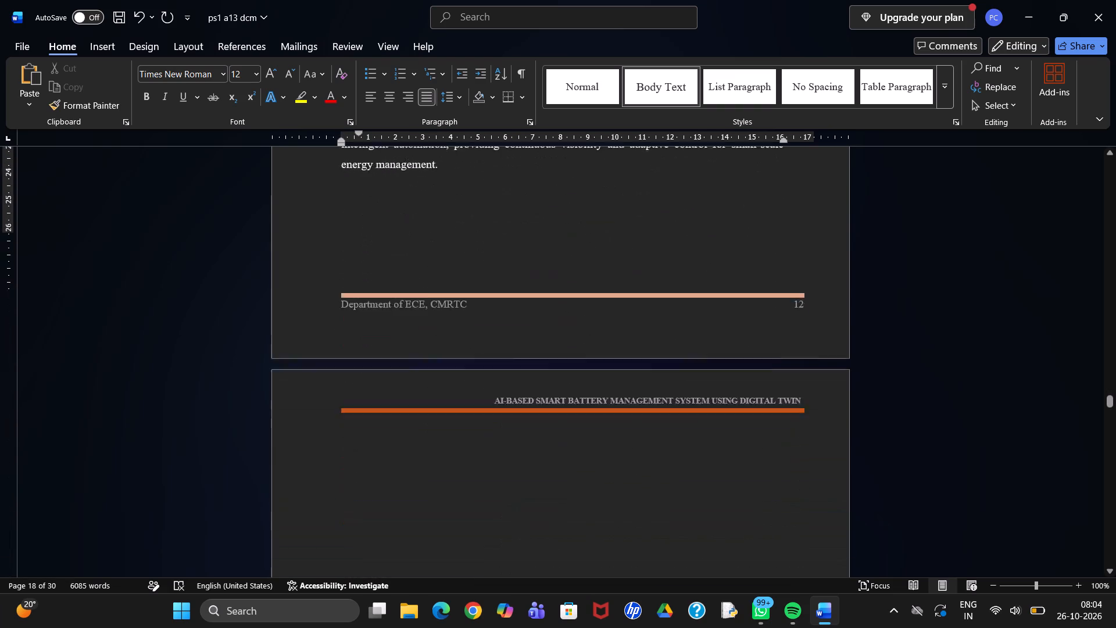
pyautogui.scroll(-3, 557, 337)
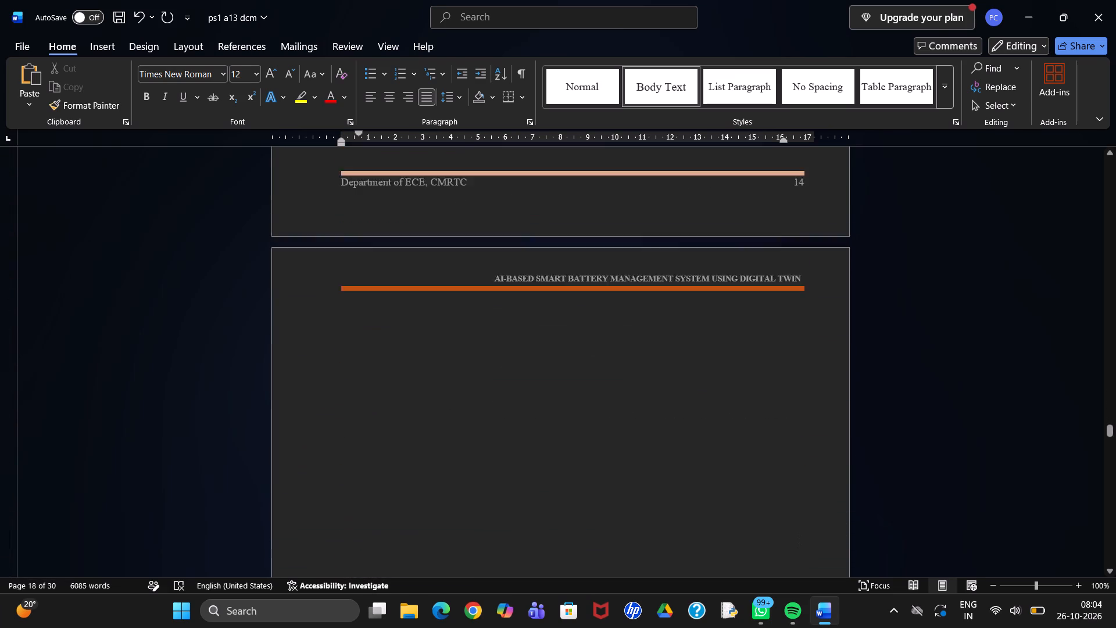
pyautogui.scroll(-1, 557, 337)
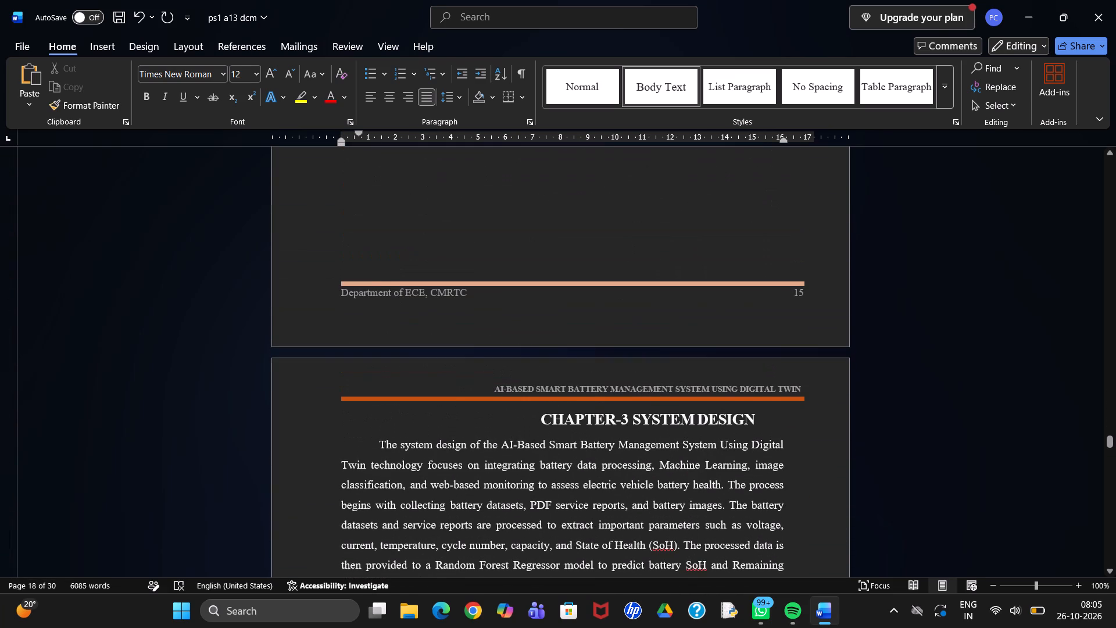
pyautogui.click(531, 415)
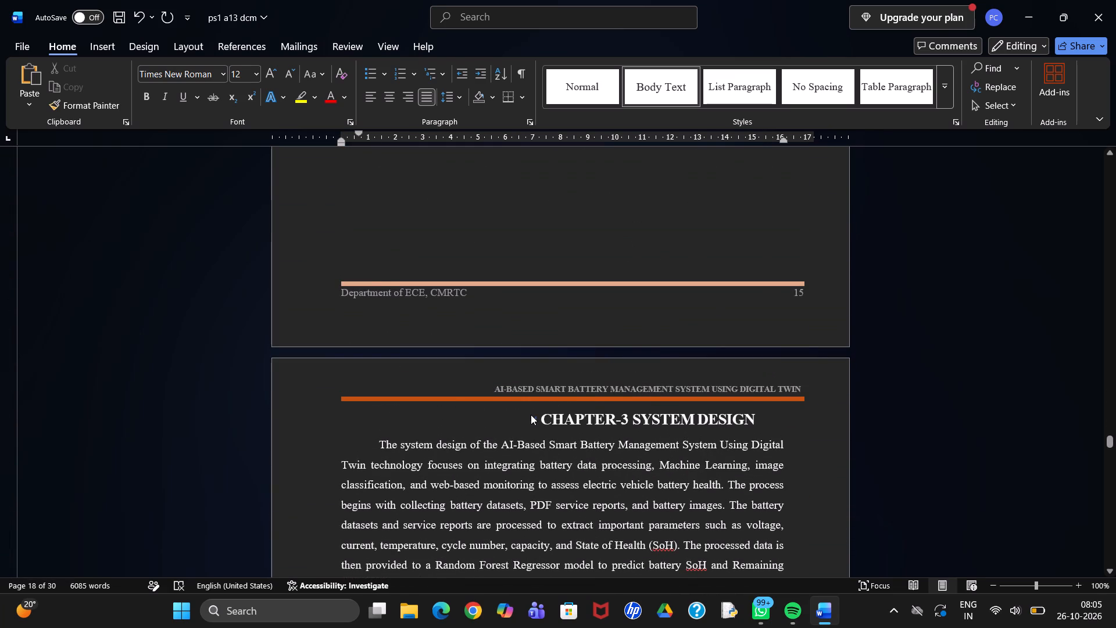
pyautogui.click(532, 420)
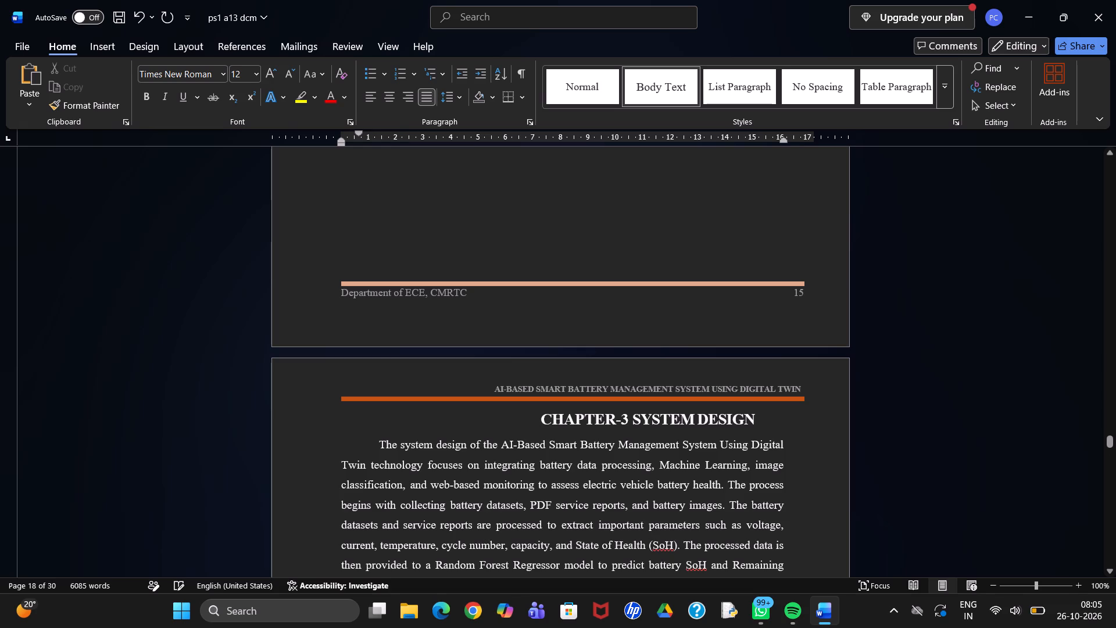
pyautogui.click(504, 420)
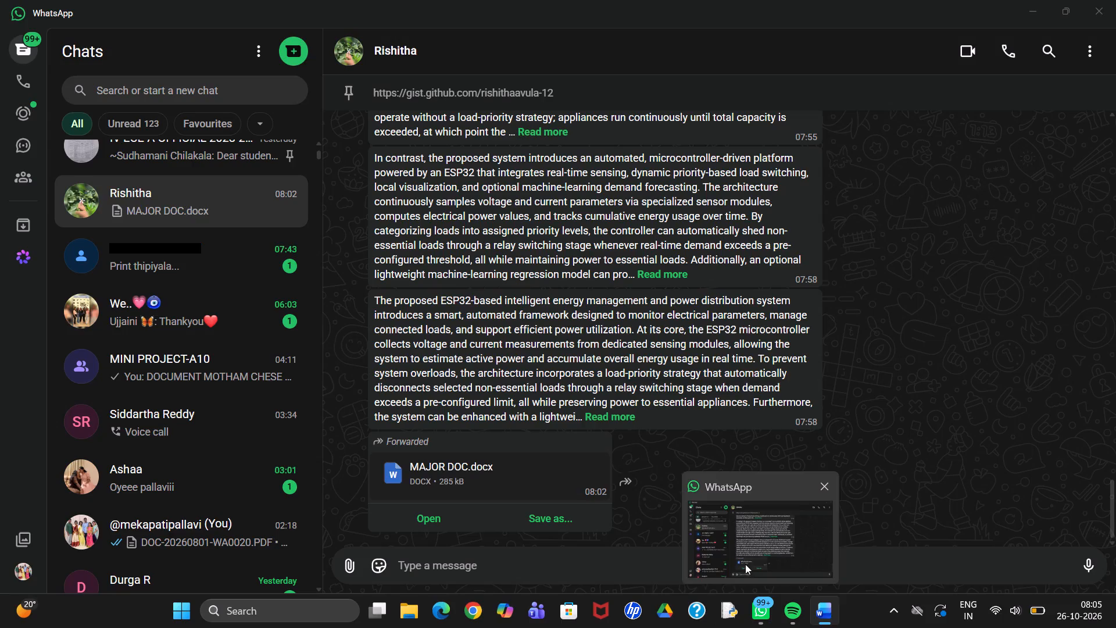
pyautogui.moveTo(745, 564); pyautogui.dragTo(440, 513)
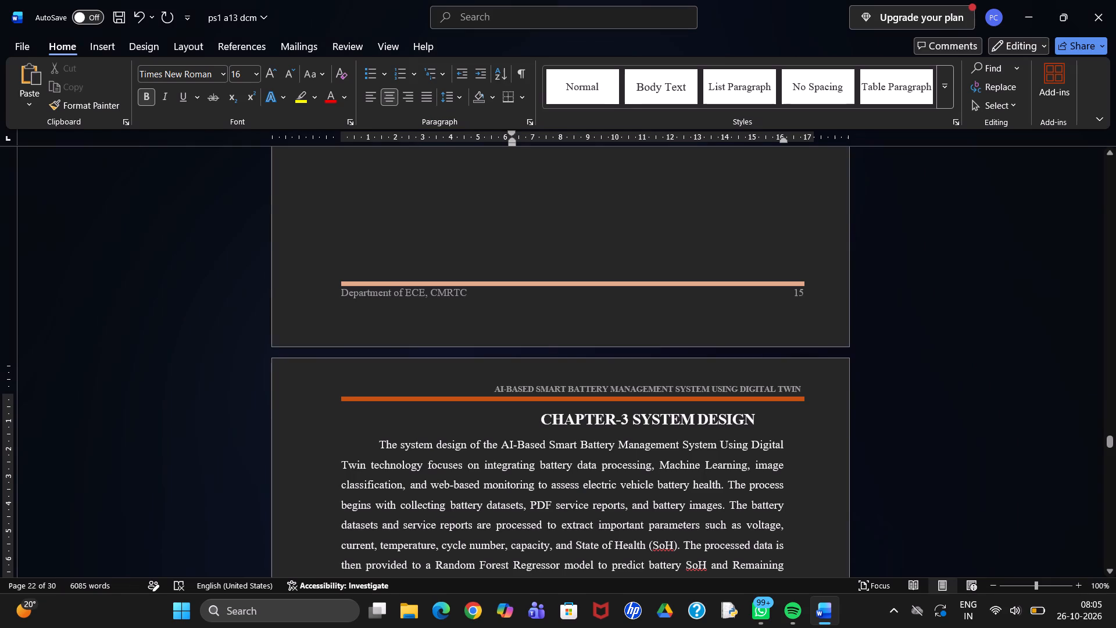
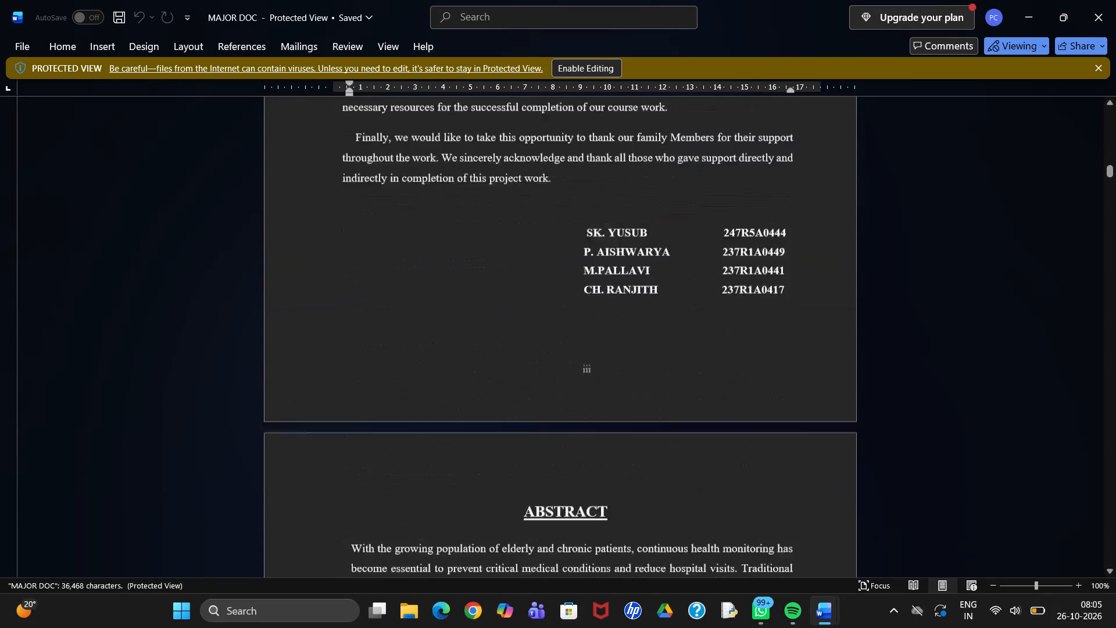
# Examine MAJOR DOC's contents page, list of figures, Chapter 1 sections and the start of Chapter 2 as a layout reference.
pyautogui.scroll(1, 438, 513)
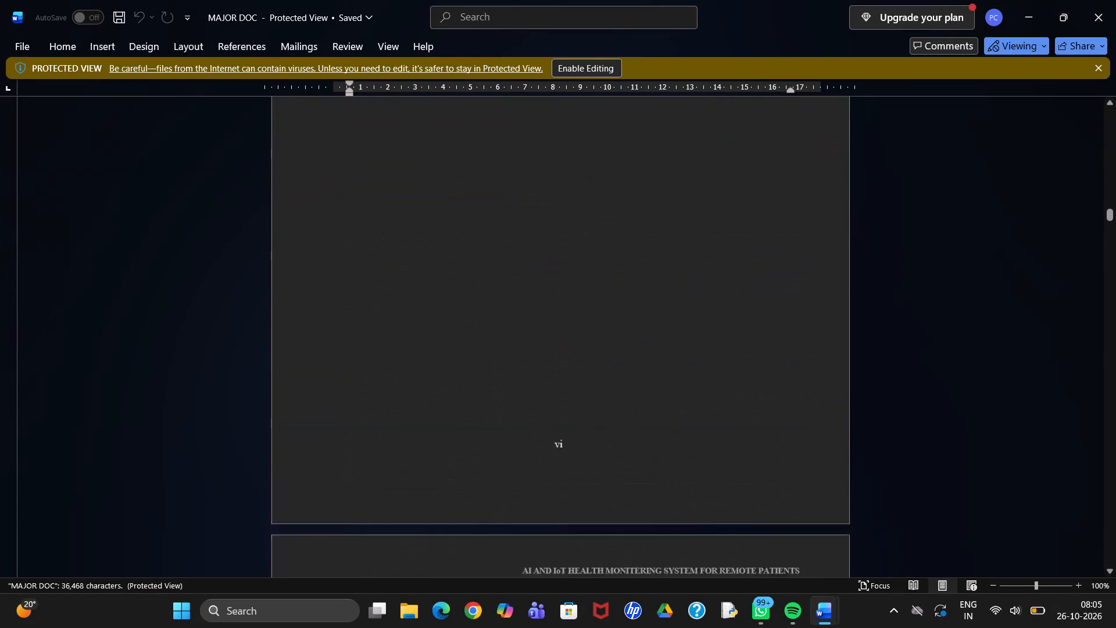
pyautogui.scroll(2, 438, 513)
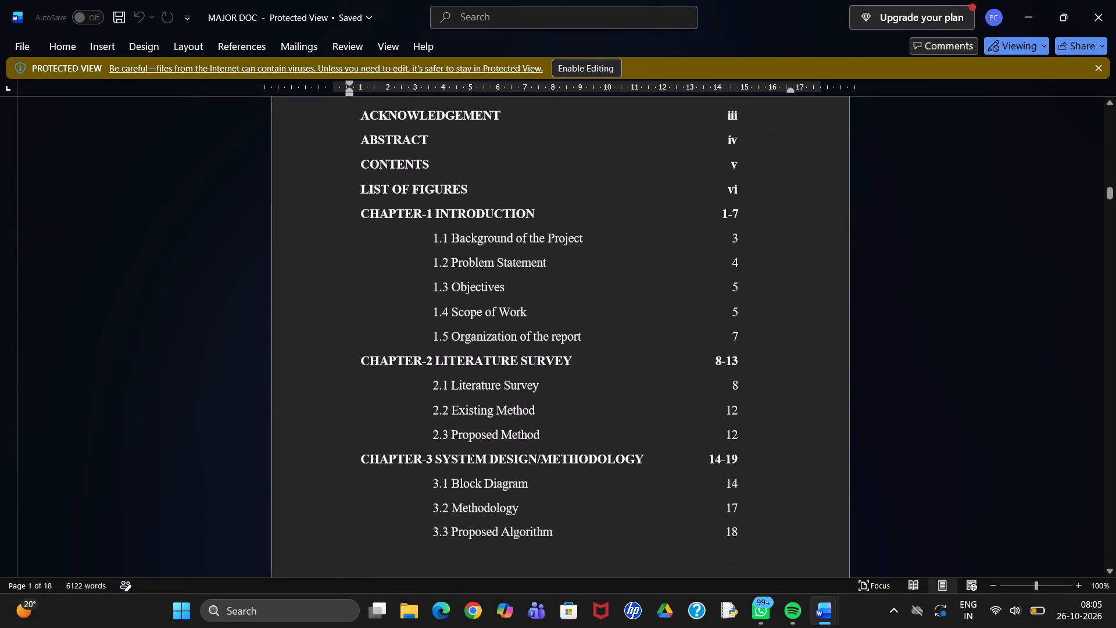
pyautogui.scroll(1, 438, 513)
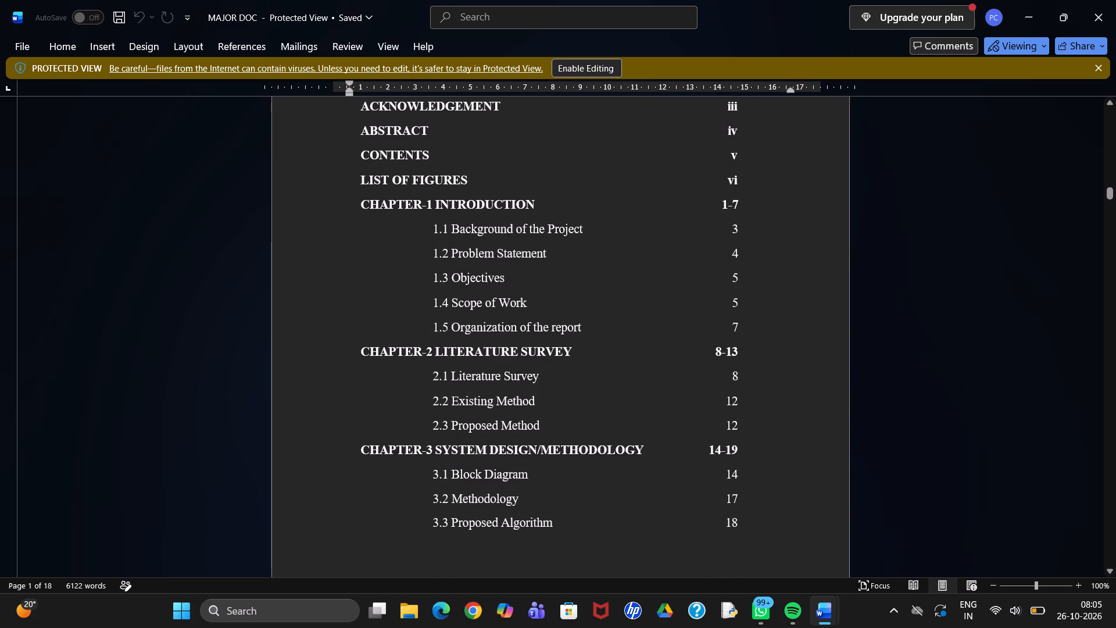
pyautogui.scroll(-1, 438, 513)
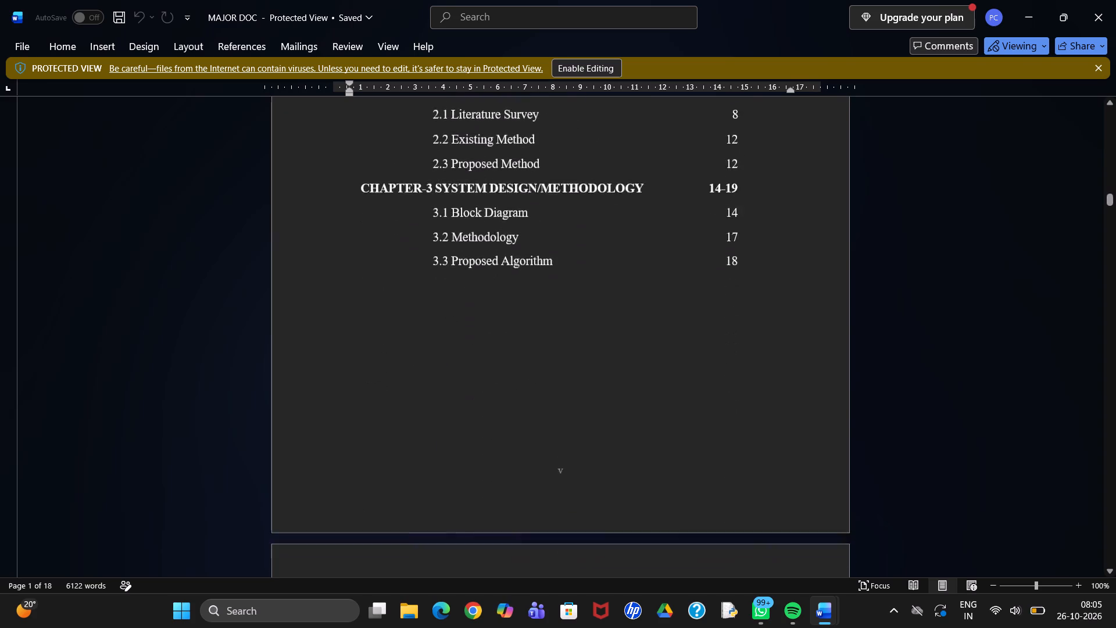
pyautogui.scroll(-1, 438, 513)
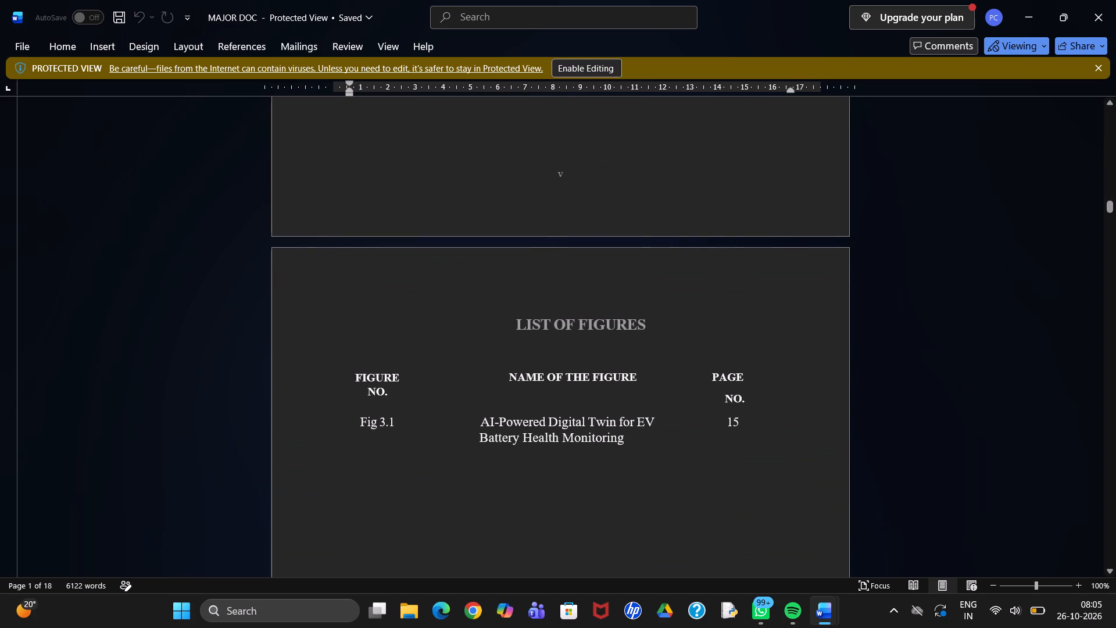
pyautogui.hscroll(2, 438, 513)
pyautogui.scroll(-1, 438, 513)
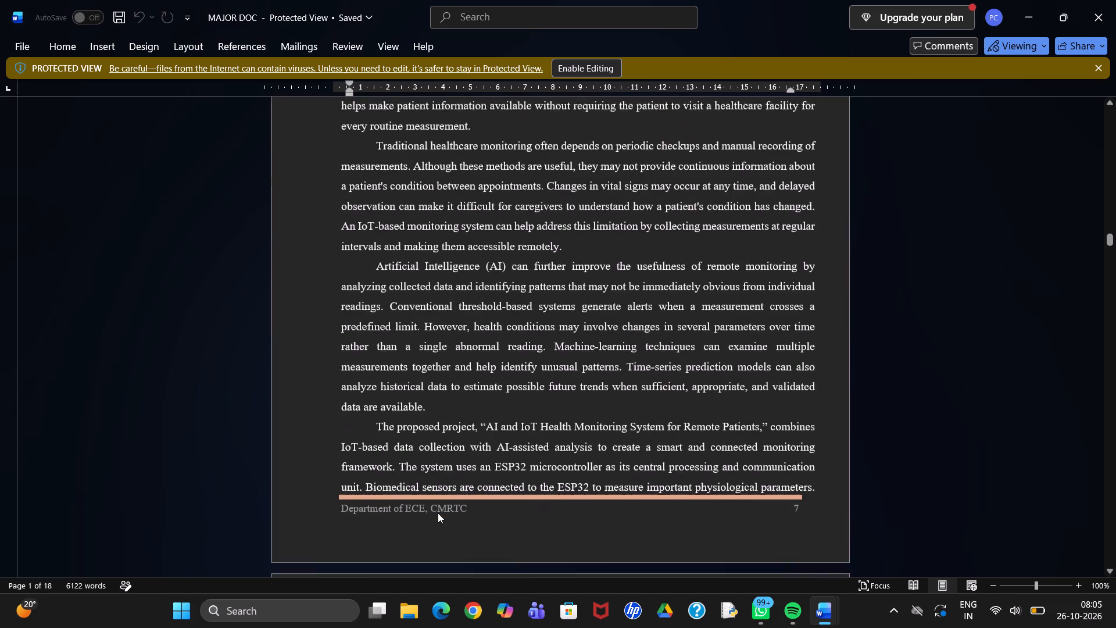
pyautogui.scroll(-2, 438, 513)
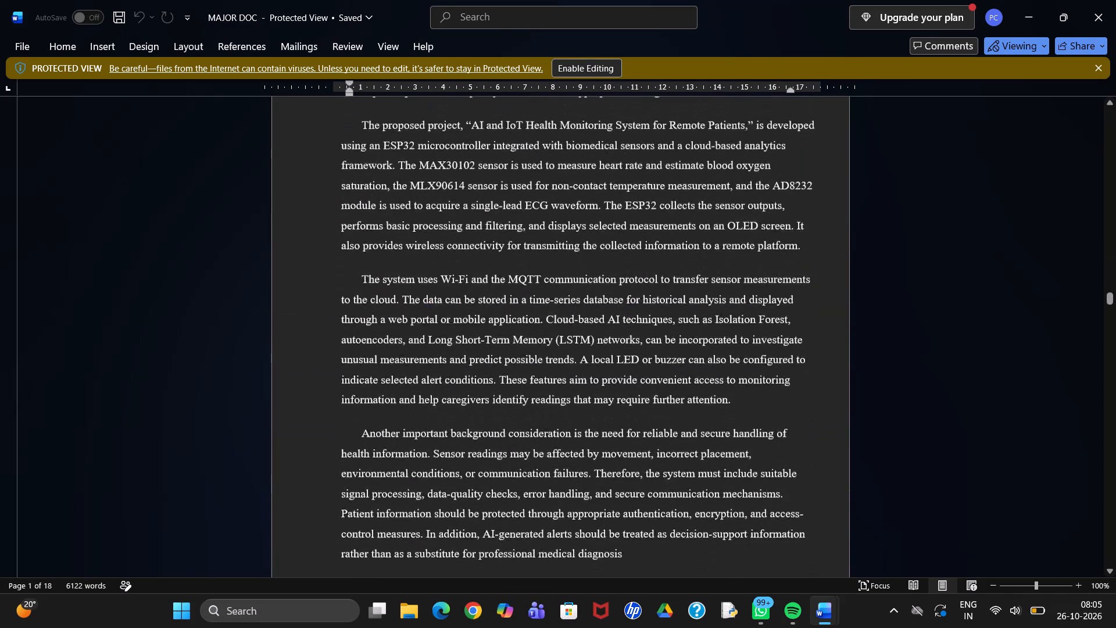
pyautogui.scroll(-4, 438, 513)
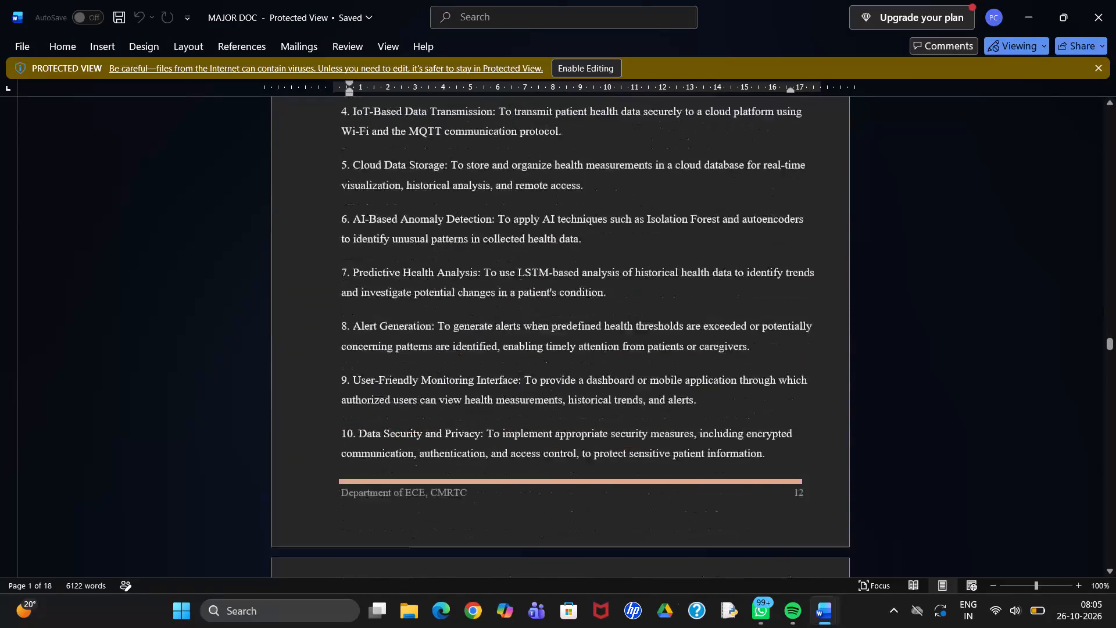
pyautogui.scroll(-2, 438, 513)
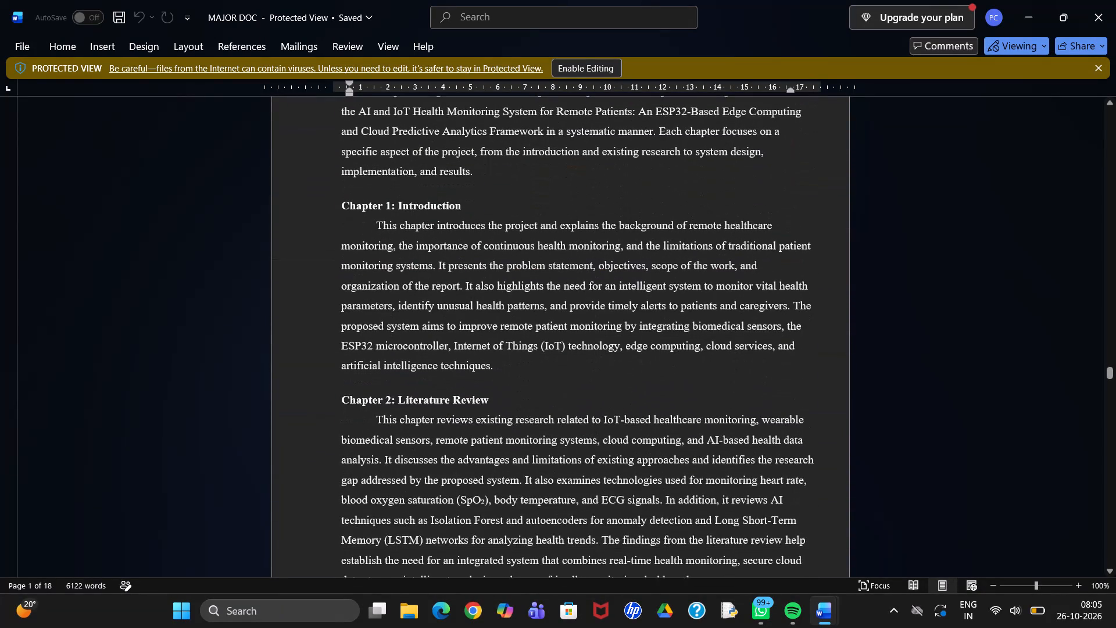
pyautogui.scroll(-1, 438, 513)
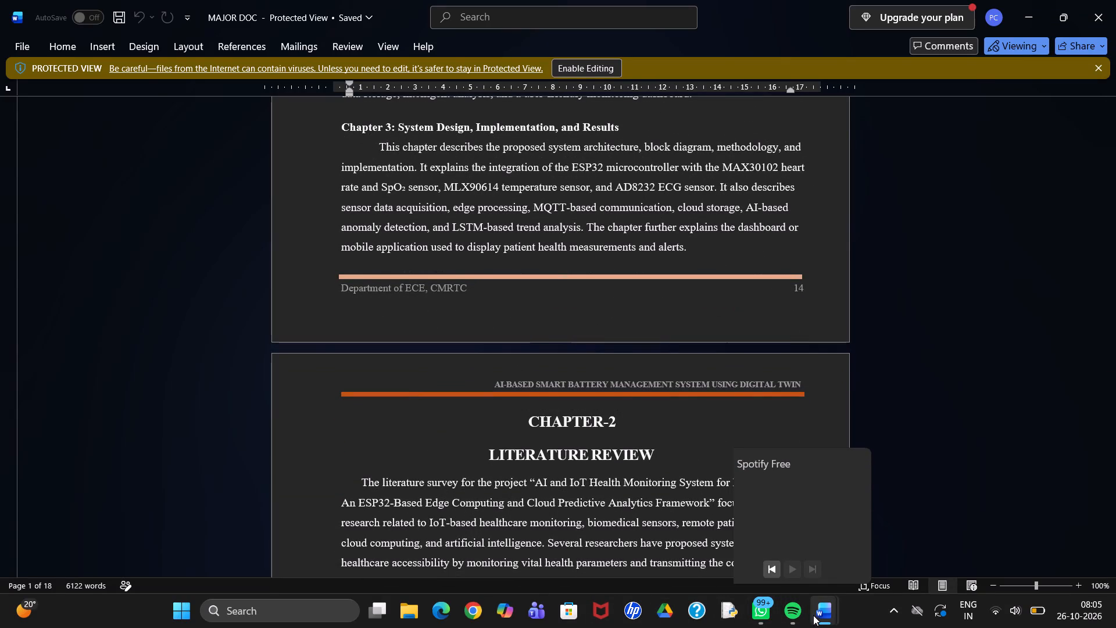
# Switch to the ps1 a13 dcm document and split the "CHAPTER-1 INTRODUCTION" heading into two lines, with "INTRODUCTION" on its own line.
pyautogui.click(771, 558)
pyautogui.scroll(3, 692, 429)
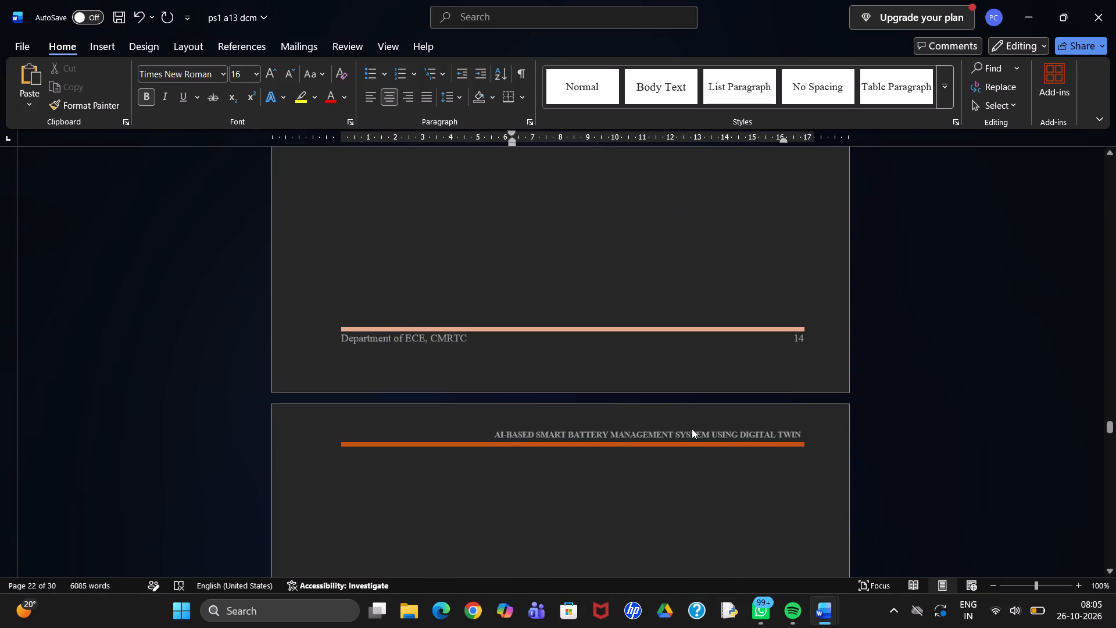
pyautogui.scroll(7, 692, 429)
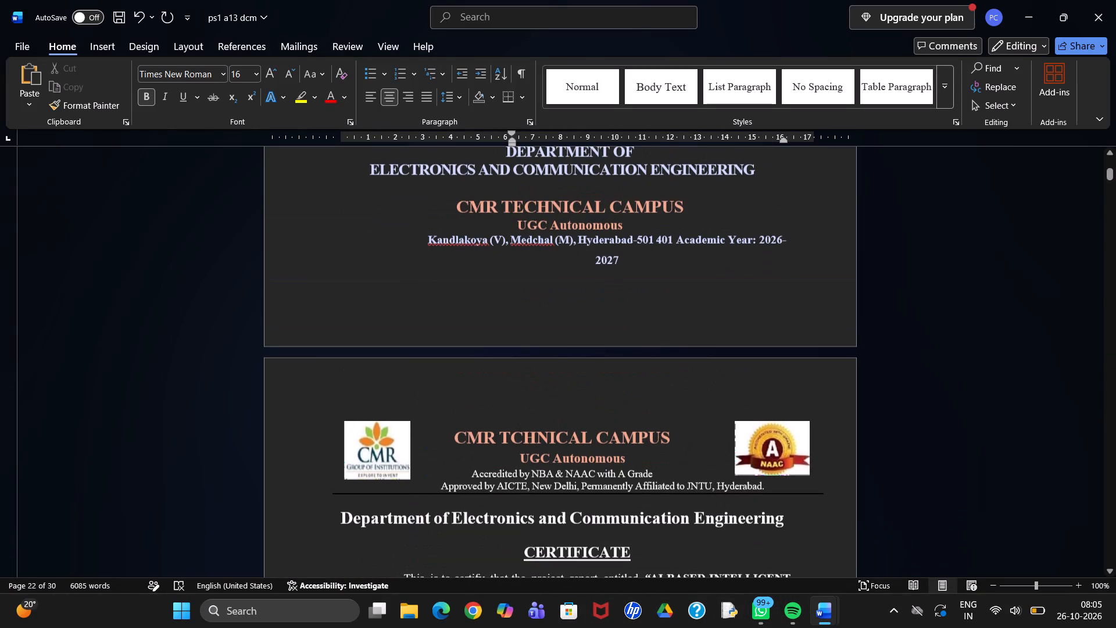
pyautogui.scroll(-3, 692, 429)
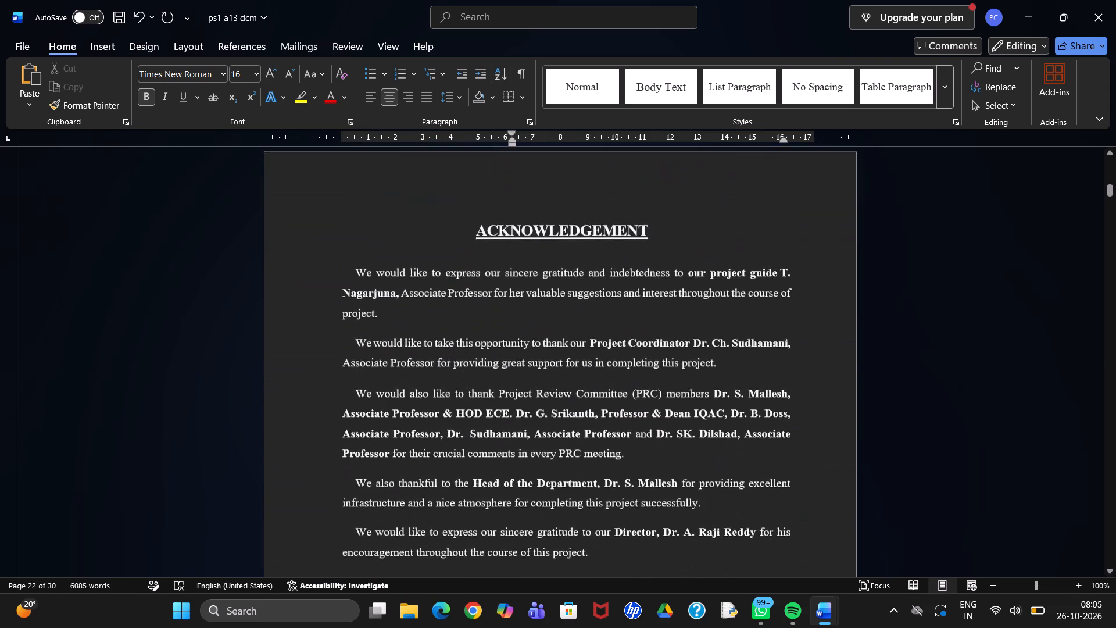
pyautogui.scroll(-4, 692, 429)
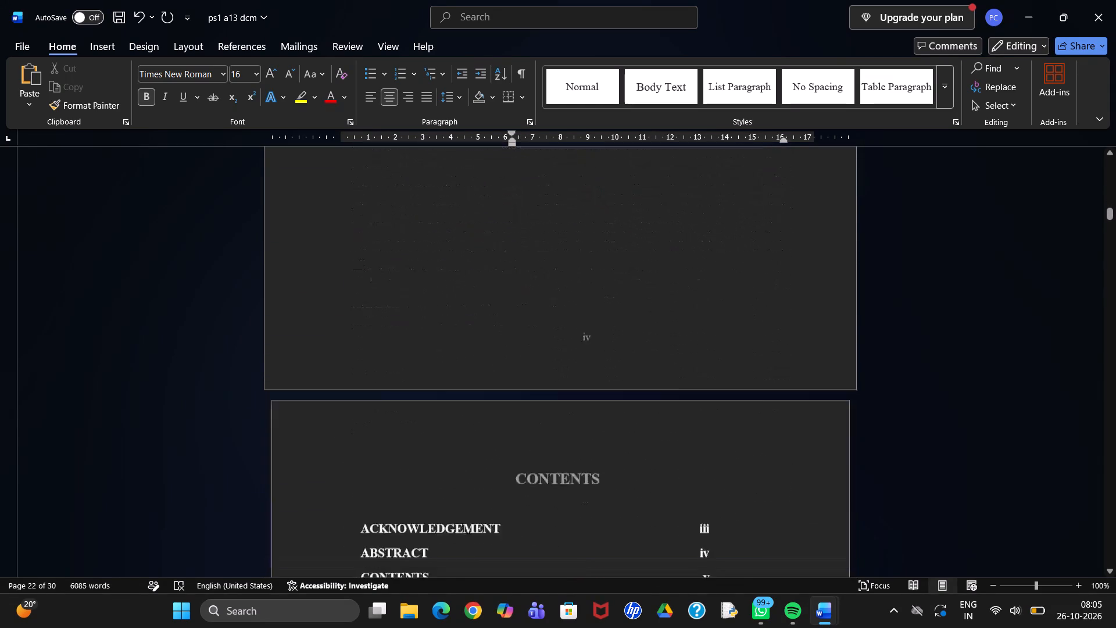
pyautogui.scroll(-3, 692, 429)
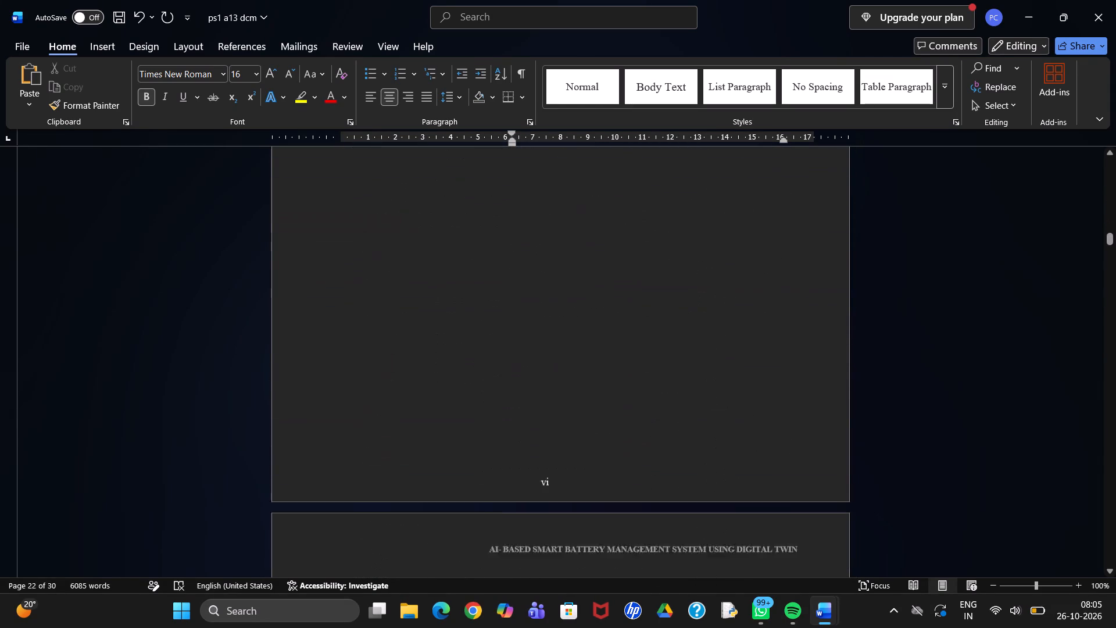
pyautogui.scroll(-2, 692, 429)
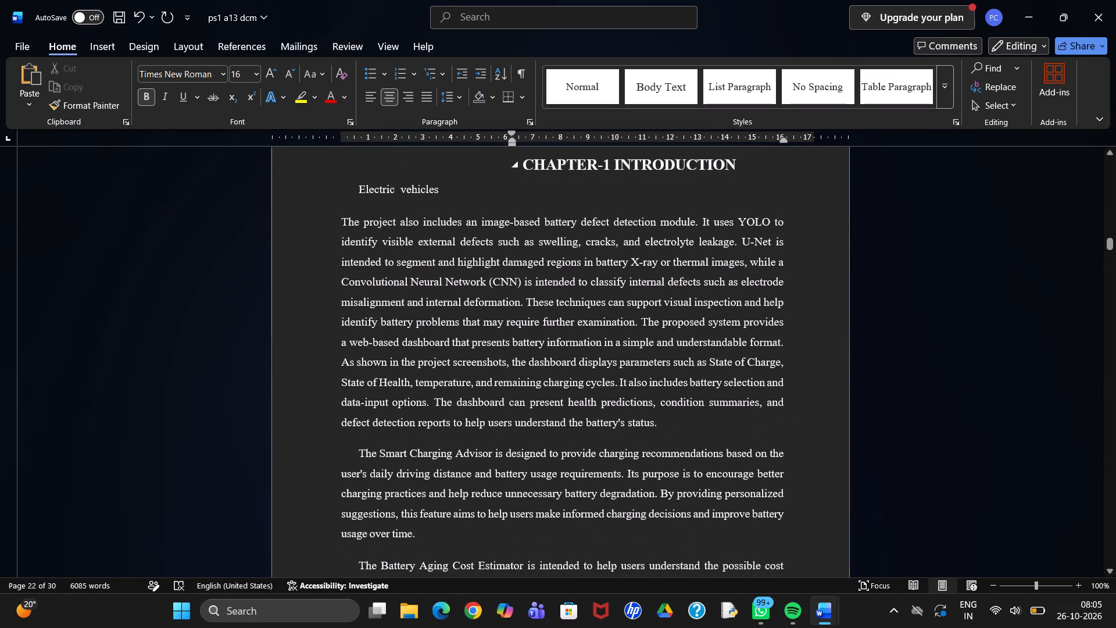
pyautogui.click(612, 169)
pyautogui.press('Return')
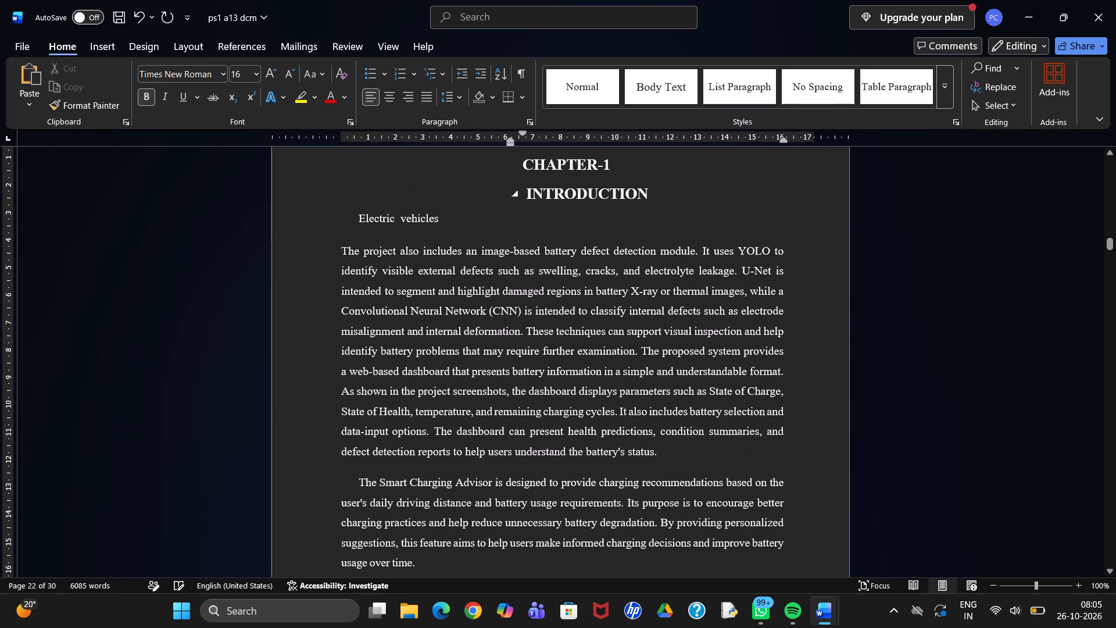
# Indent "INTRODUCTION" so it sits centred beneath "CHAPTER-1", and shift "CHAPTER-1" over by one space.
pyautogui.press('BackSpace')
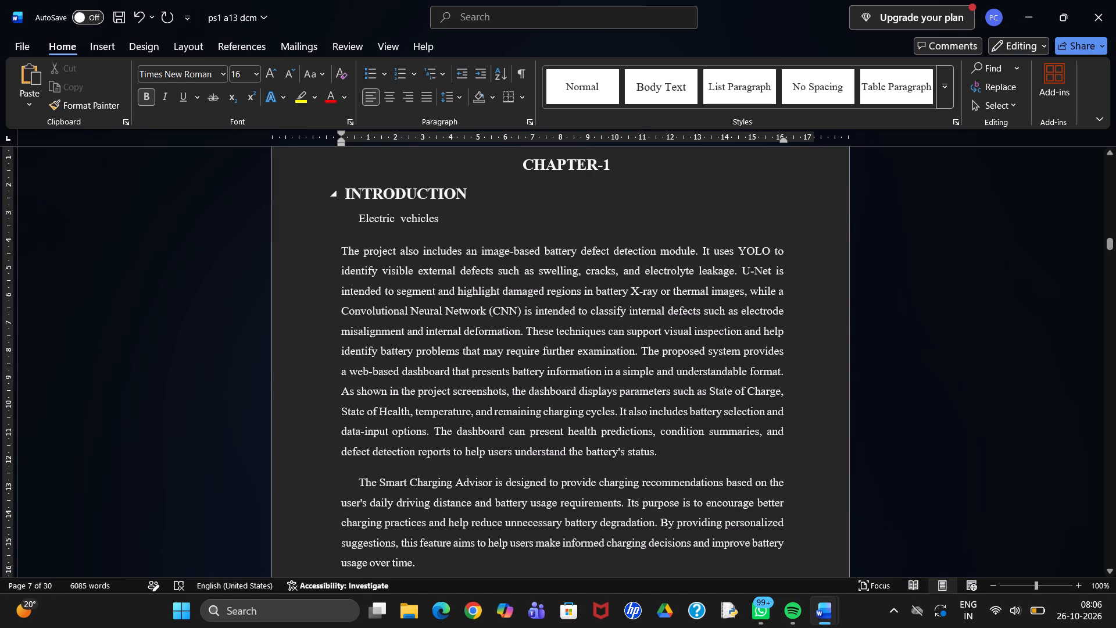
pyautogui.press('Tab')
pyautogui.press('Tab')
pyautogui.press('Tab')
pyautogui.press('Tab')
pyautogui.press('Tab')
pyautogui.press('Tab')
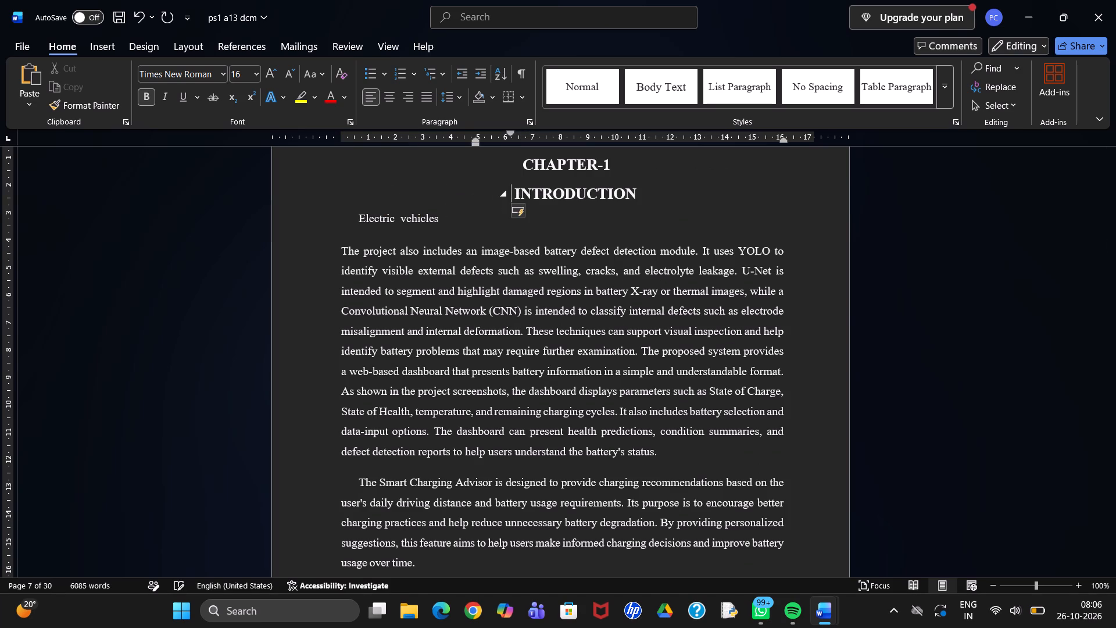
pyautogui.click(513, 158)
pyautogui.press('space')
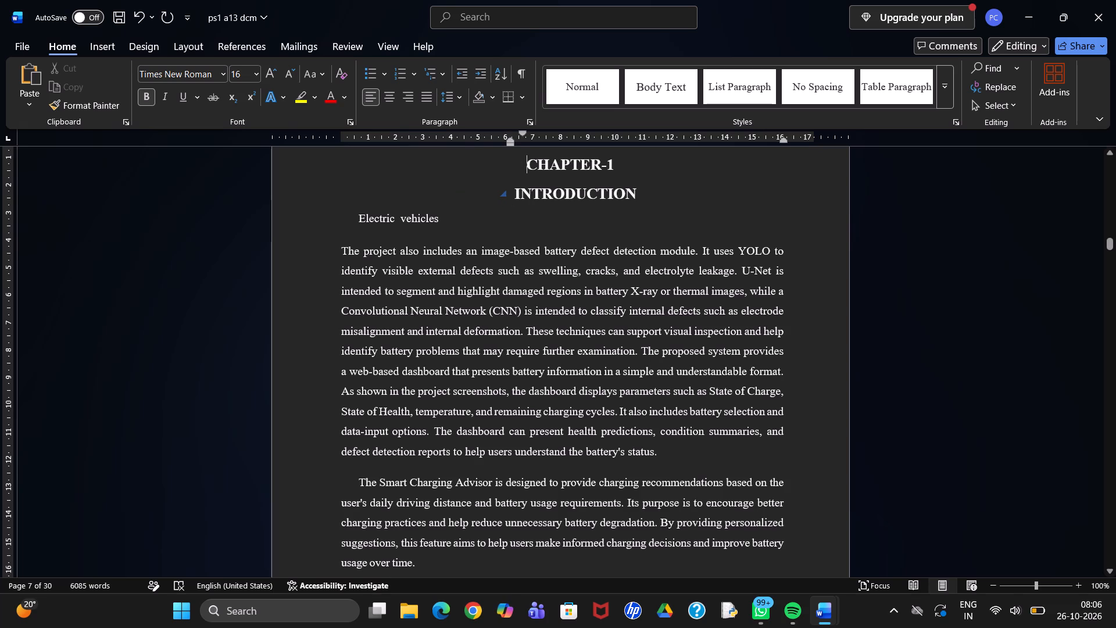
pyautogui.click(510, 192)
pyautogui.press('BackSpace')
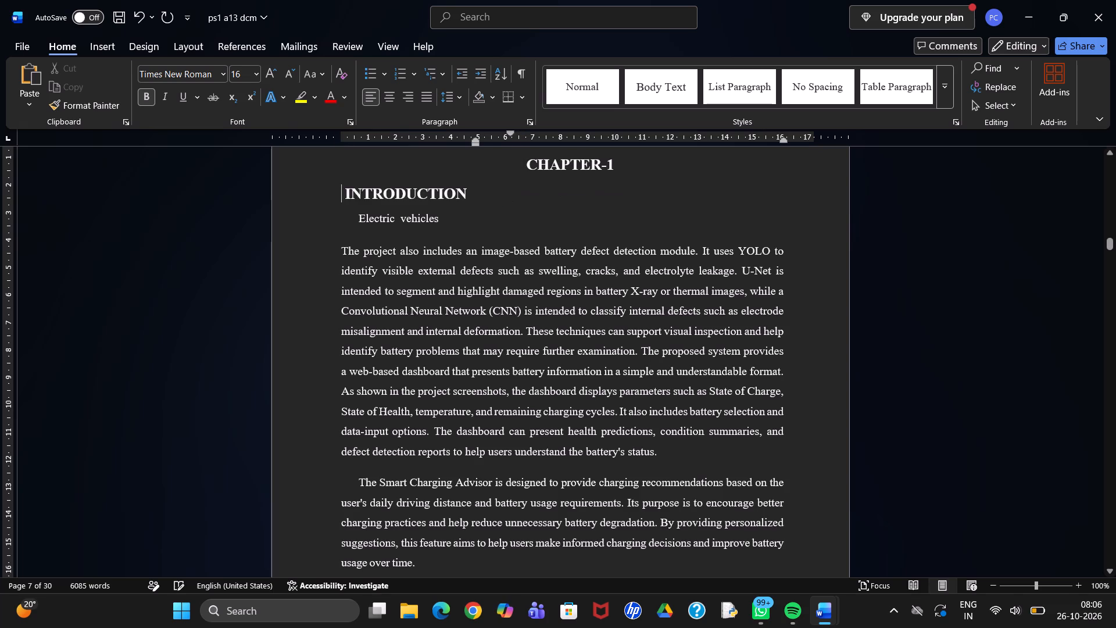
pyautogui.press('Tab')
pyautogui.press('Tab')
pyautogui.press('Tab')
pyautogui.press('Tab')
pyautogui.press('Tab')
pyautogui.press('Tab')
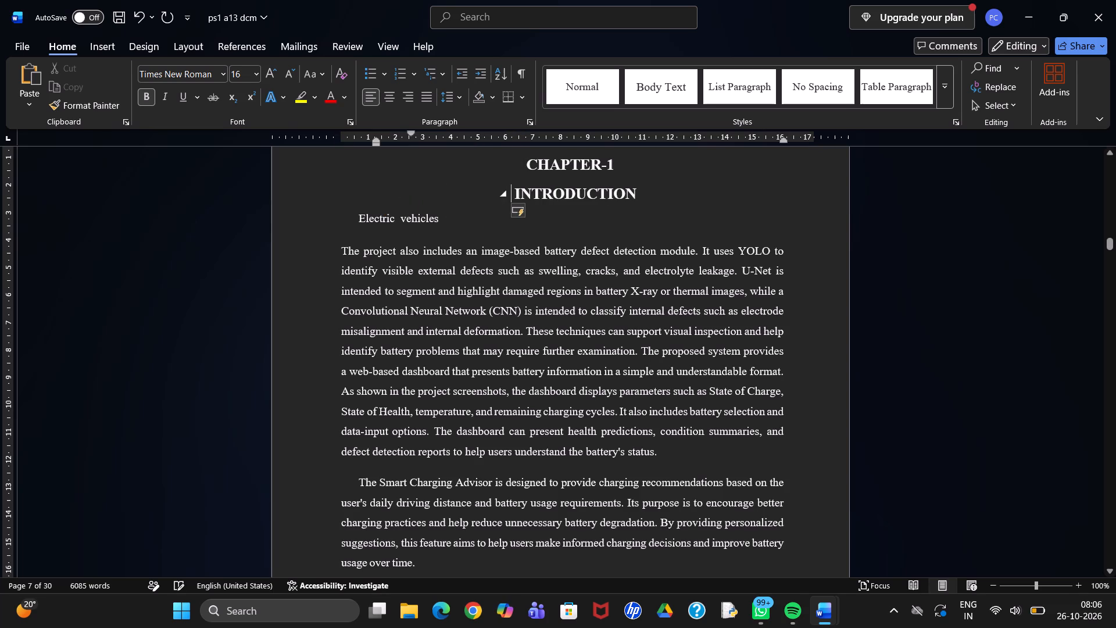
# Delete the leftover "Electric vehicles" text below the INTRODUCTION heading.
pyautogui.moveTo(437, 218); pyautogui.dragTo(387, 222)
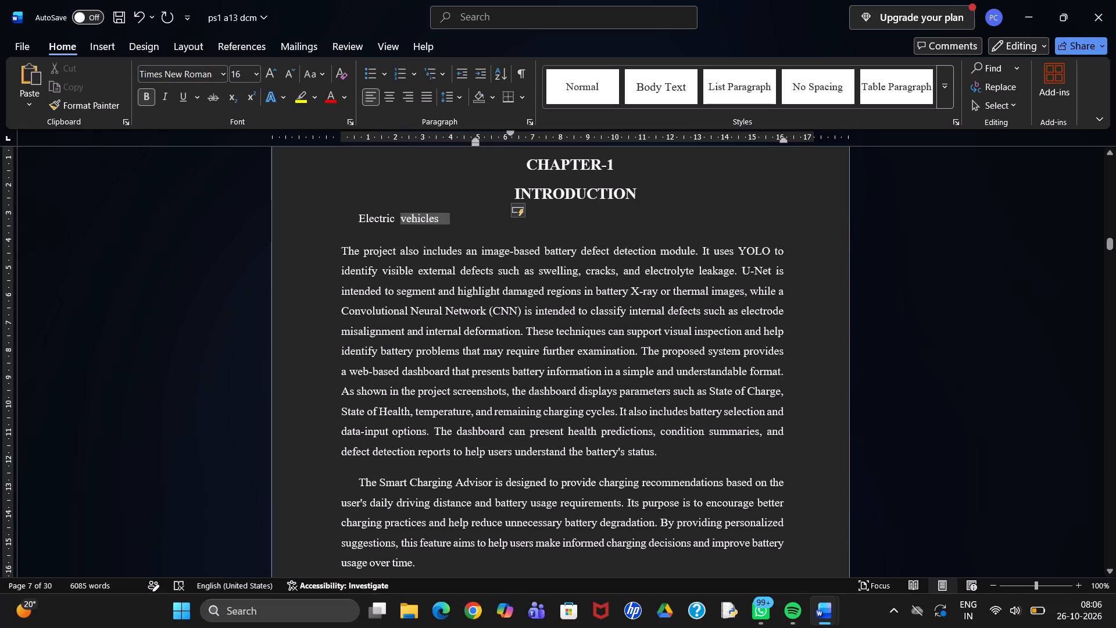
pyautogui.moveTo(387, 222); pyautogui.dragTo(361, 219)
pyautogui.press('BackSpace')
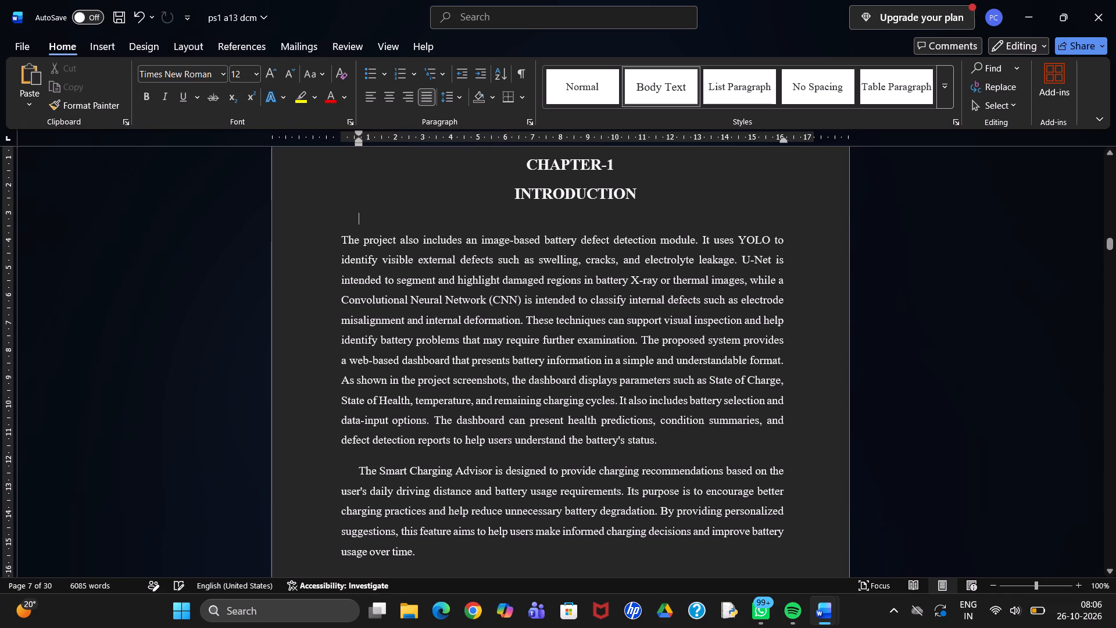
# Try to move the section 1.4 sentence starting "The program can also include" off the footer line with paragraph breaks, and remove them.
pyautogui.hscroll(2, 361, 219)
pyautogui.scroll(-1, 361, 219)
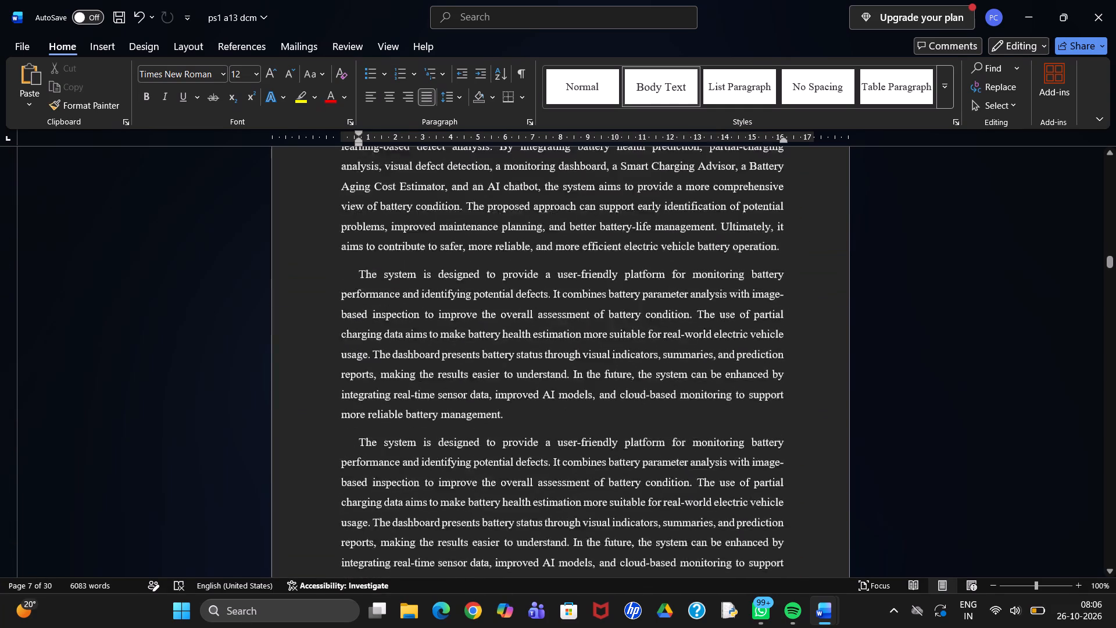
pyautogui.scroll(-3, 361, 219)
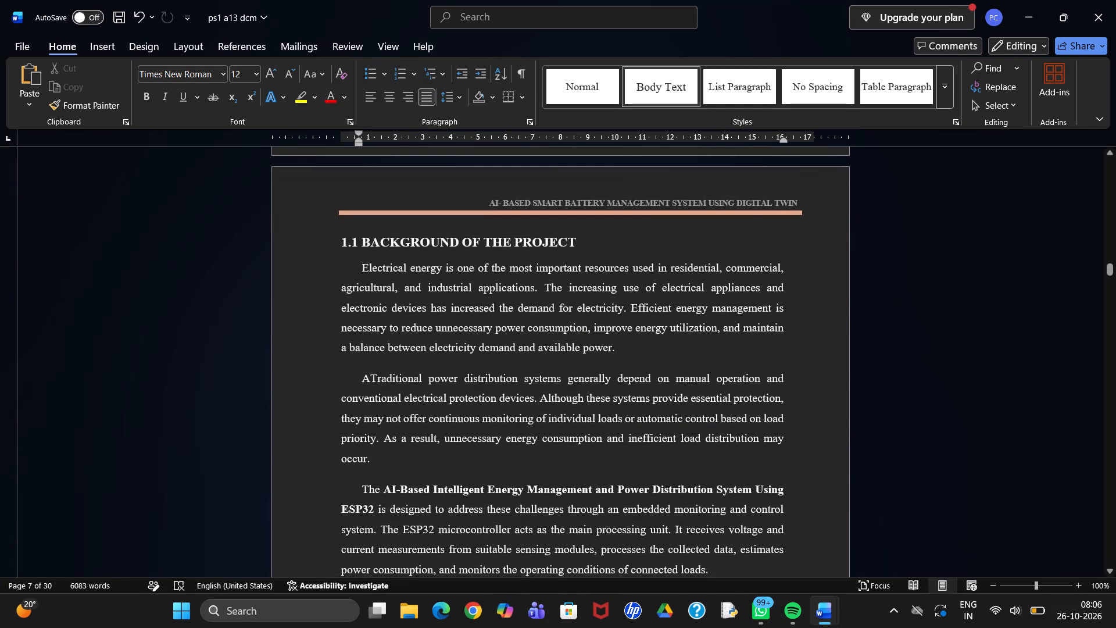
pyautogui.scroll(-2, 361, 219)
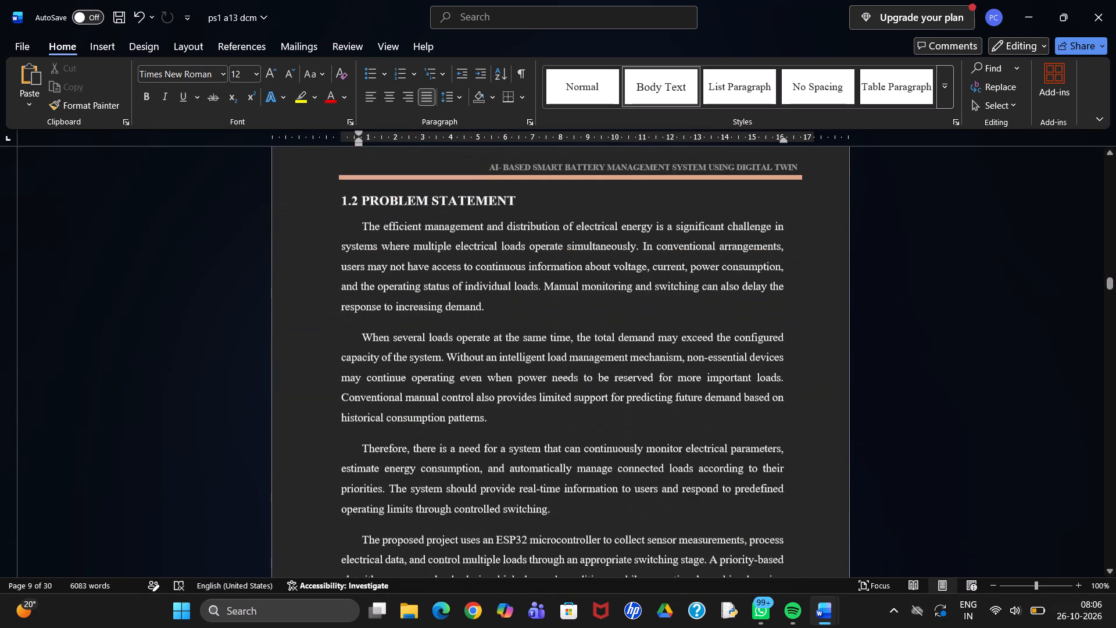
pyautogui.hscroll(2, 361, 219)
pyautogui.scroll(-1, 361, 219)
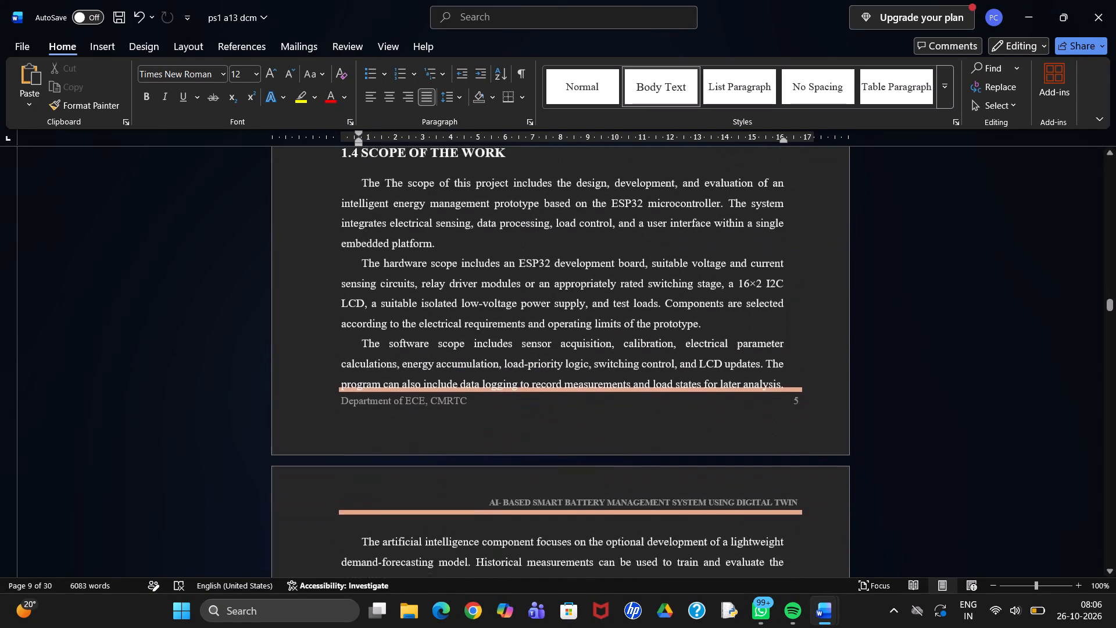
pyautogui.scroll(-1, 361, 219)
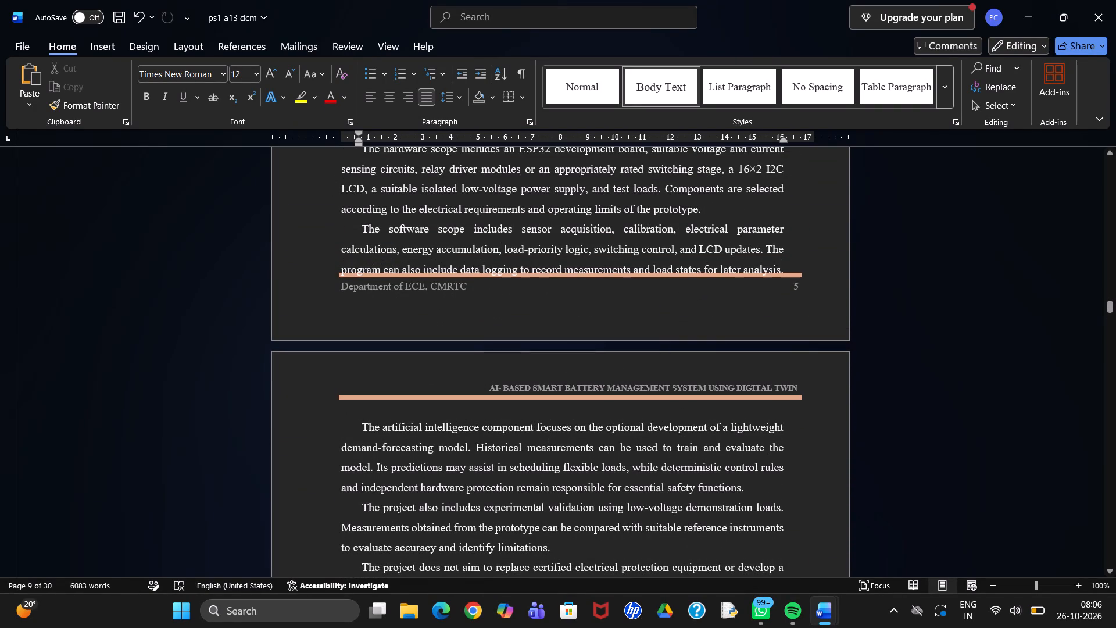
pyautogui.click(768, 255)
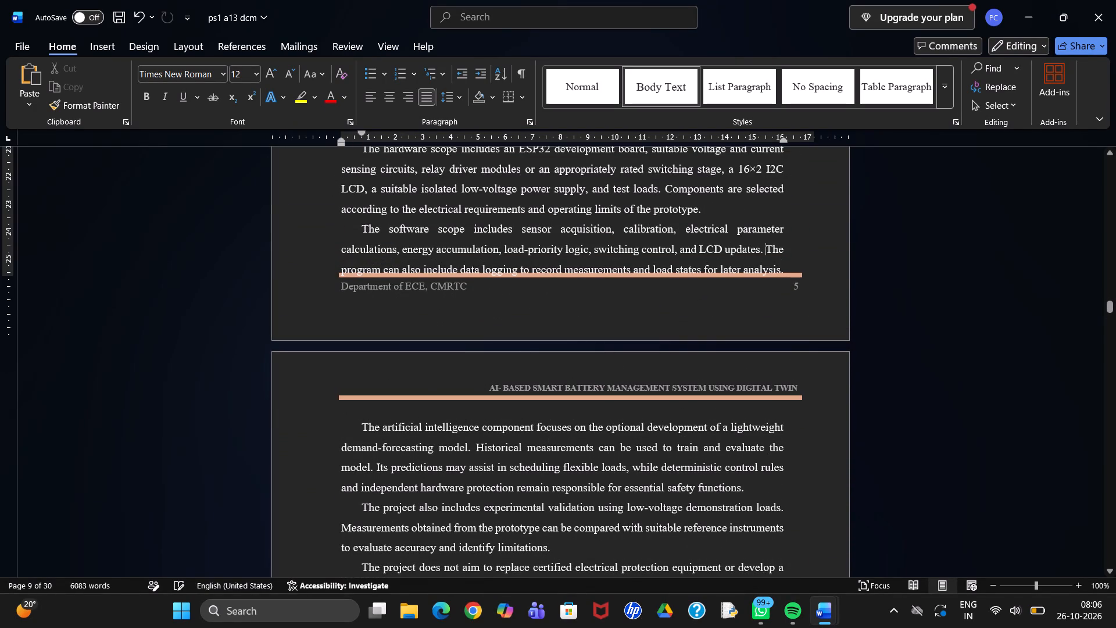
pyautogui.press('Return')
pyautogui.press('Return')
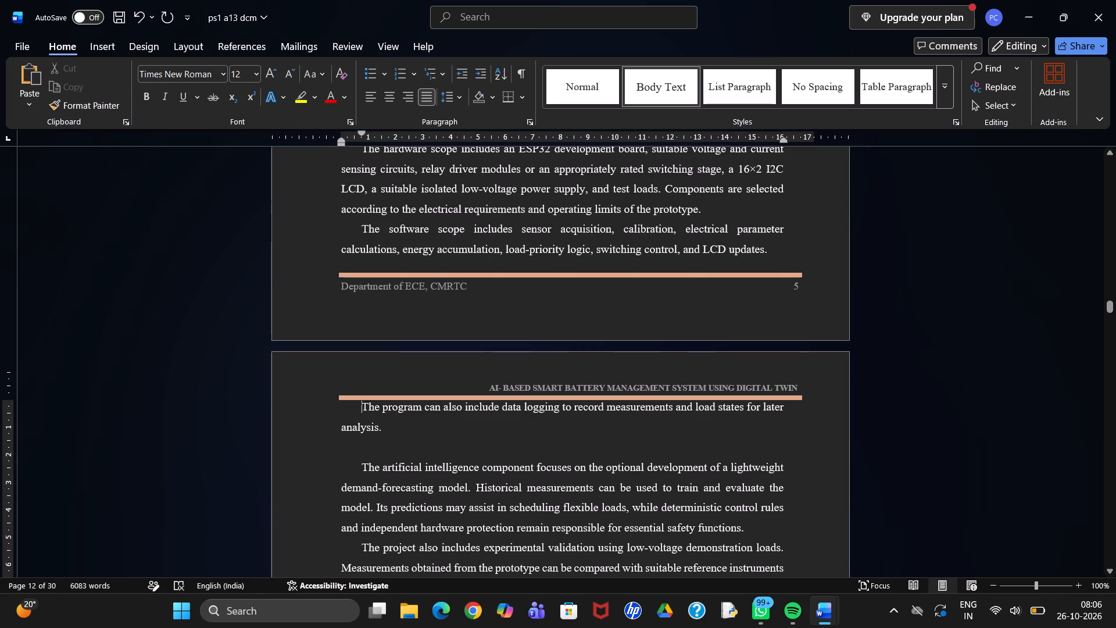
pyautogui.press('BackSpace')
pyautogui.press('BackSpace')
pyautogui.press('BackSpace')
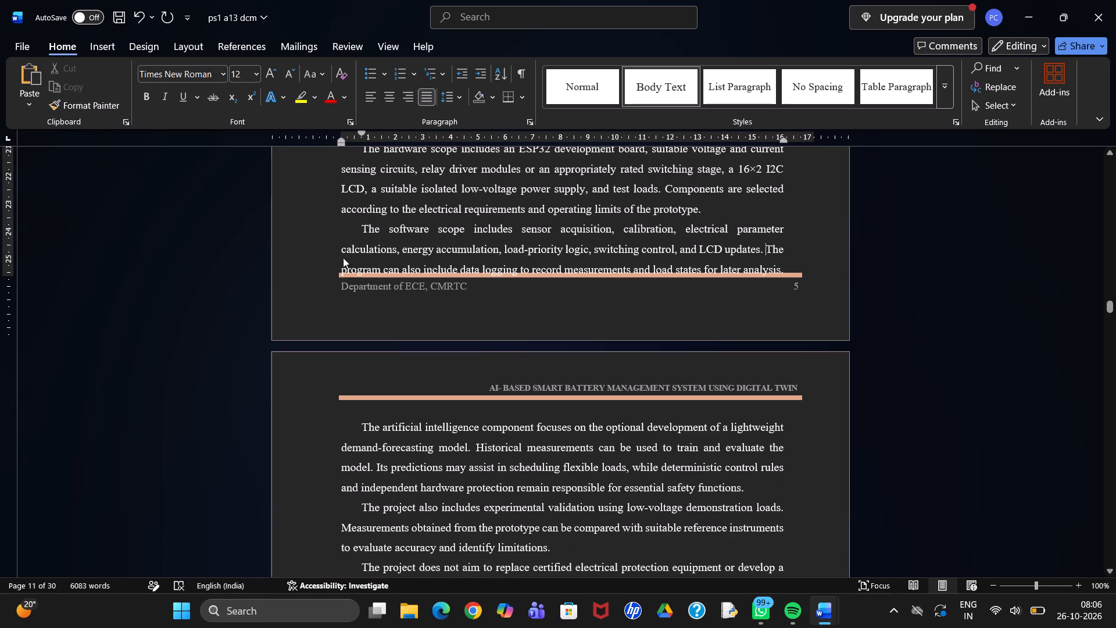
# Insert four blank lines before "The software scope includes" in section 1.4 to move that paragraph onto the next page, below the header line.
pyautogui.click(359, 232)
pyautogui.press('Return')
pyautogui.press('Return')
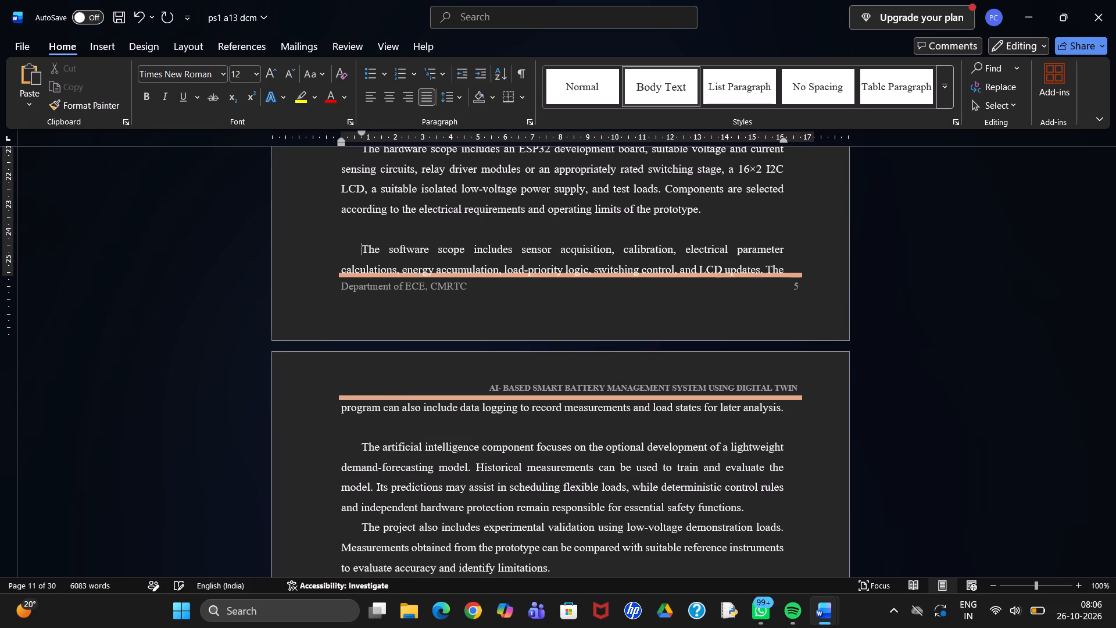
pyautogui.press('Return')
pyautogui.press('Return')
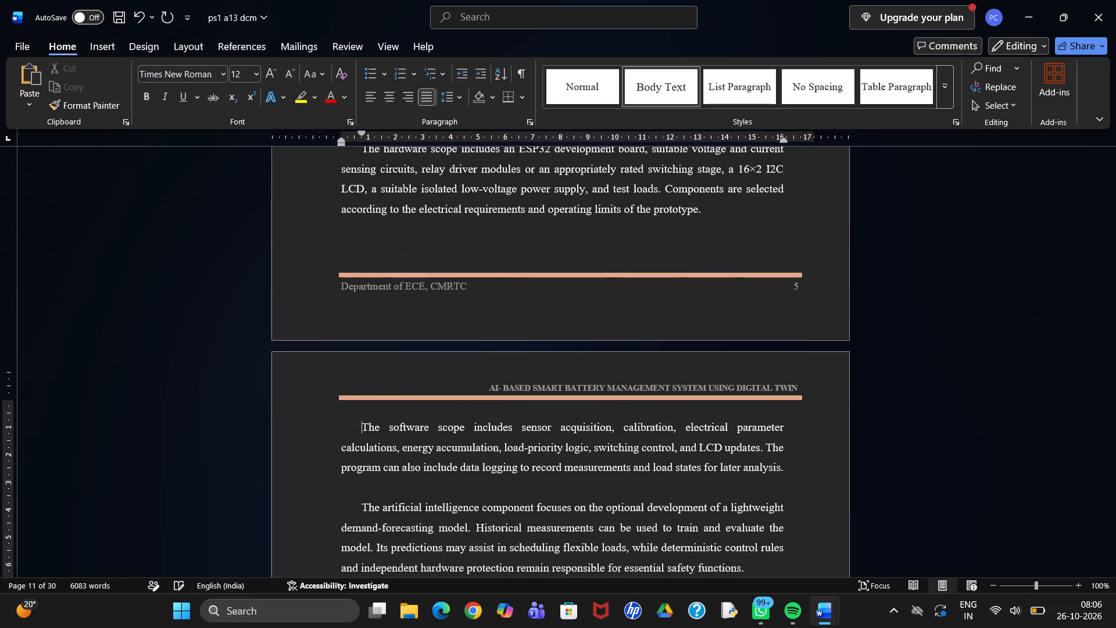
# Remove the blank line before the section 1.4 paragraph starting "The artificial intelligence component".
pyautogui.hscroll(2, 359, 232)
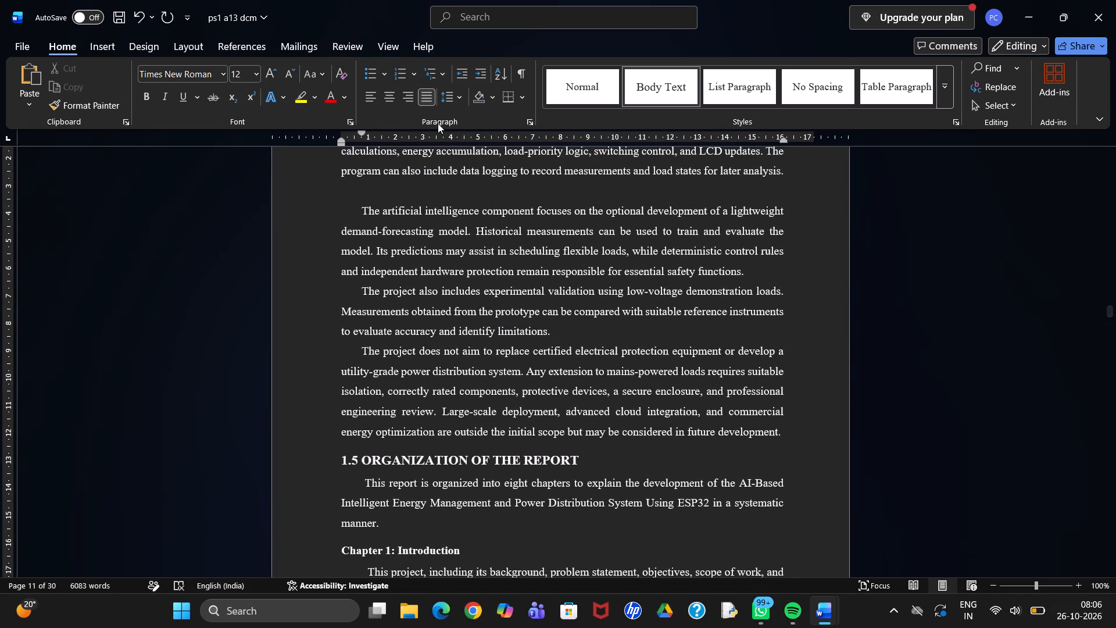
pyautogui.click(425, 193)
pyautogui.press('BackSpace')
pyautogui.press('BackSpace')
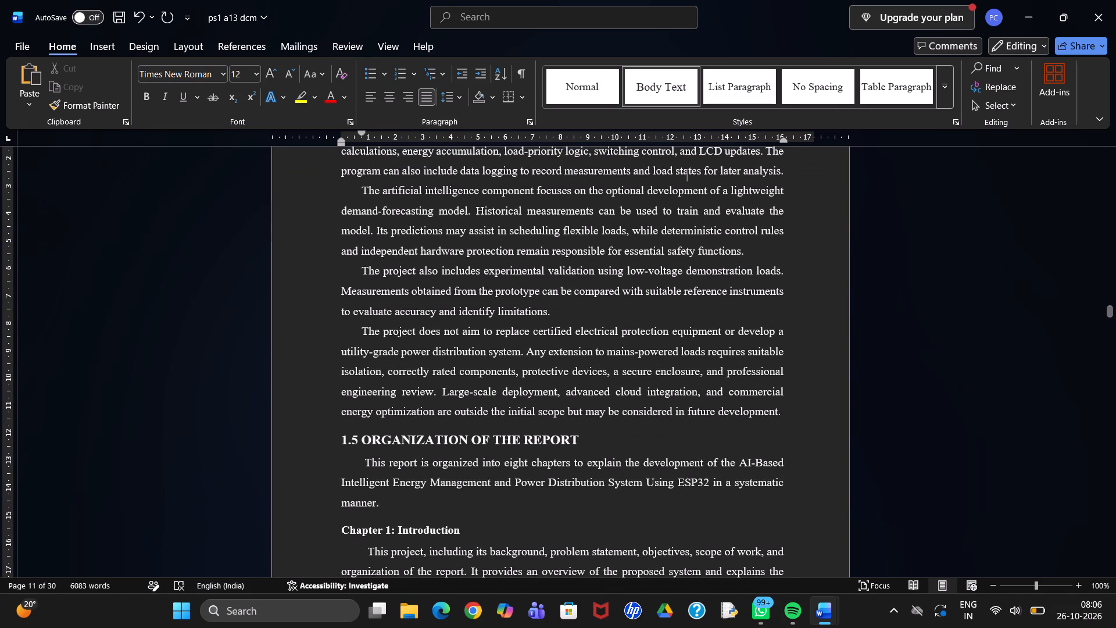
# Insert two blank lines after "system and its working principles." to move the "Chapter 3: System Design, Implementation, and Results" heading onto the next page.
pyautogui.scroll(-1, 471, 308)
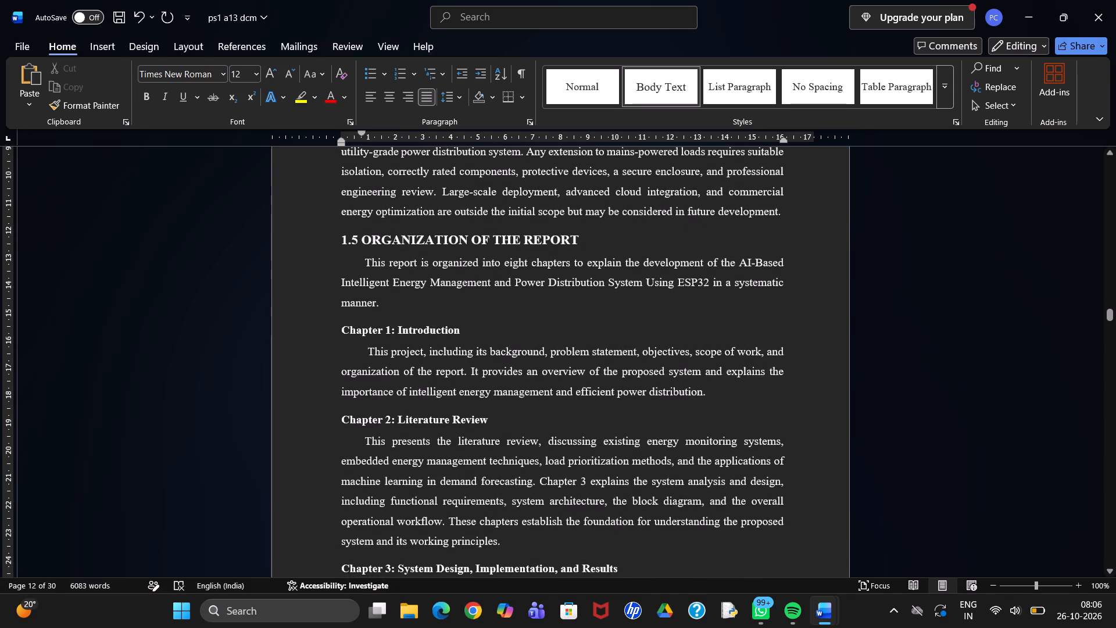
pyautogui.scroll(-2, 471, 308)
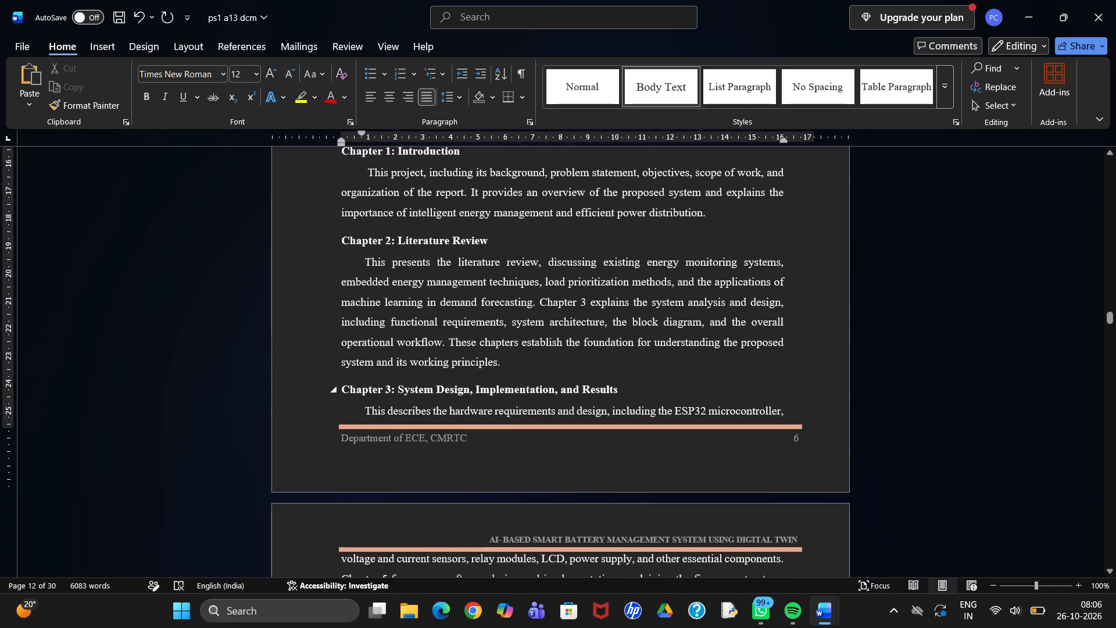
pyautogui.click(349, 377)
pyautogui.click(513, 367)
pyautogui.press('Return')
pyautogui.press('Return')
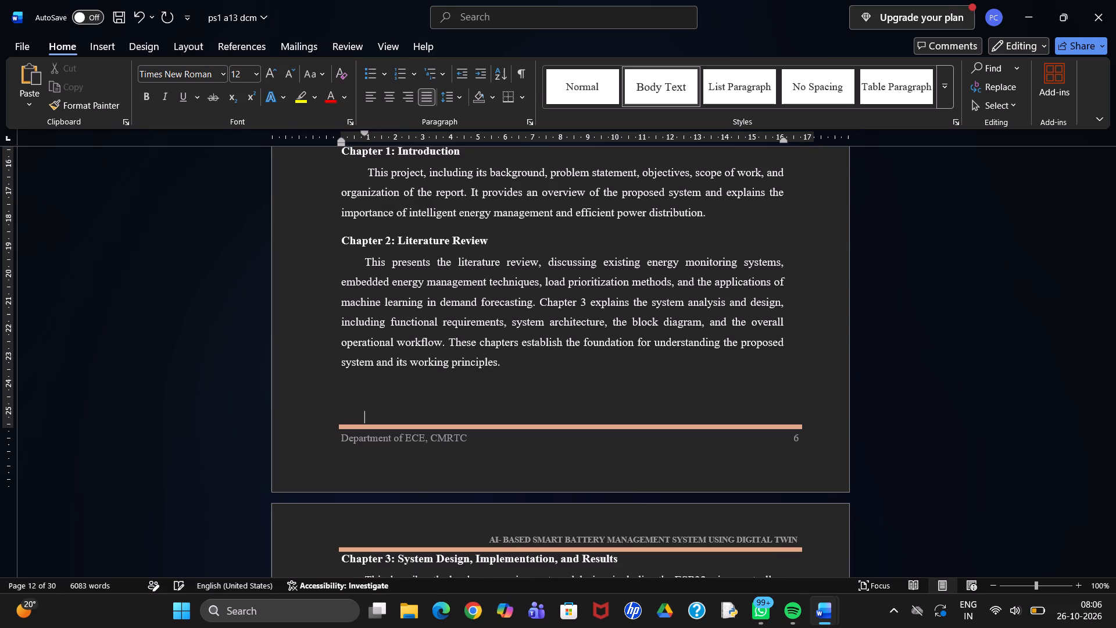
pyautogui.scroll(-1, 513, 367)
pyautogui.press('Return')
pyautogui.hscroll(1, 513, 367)
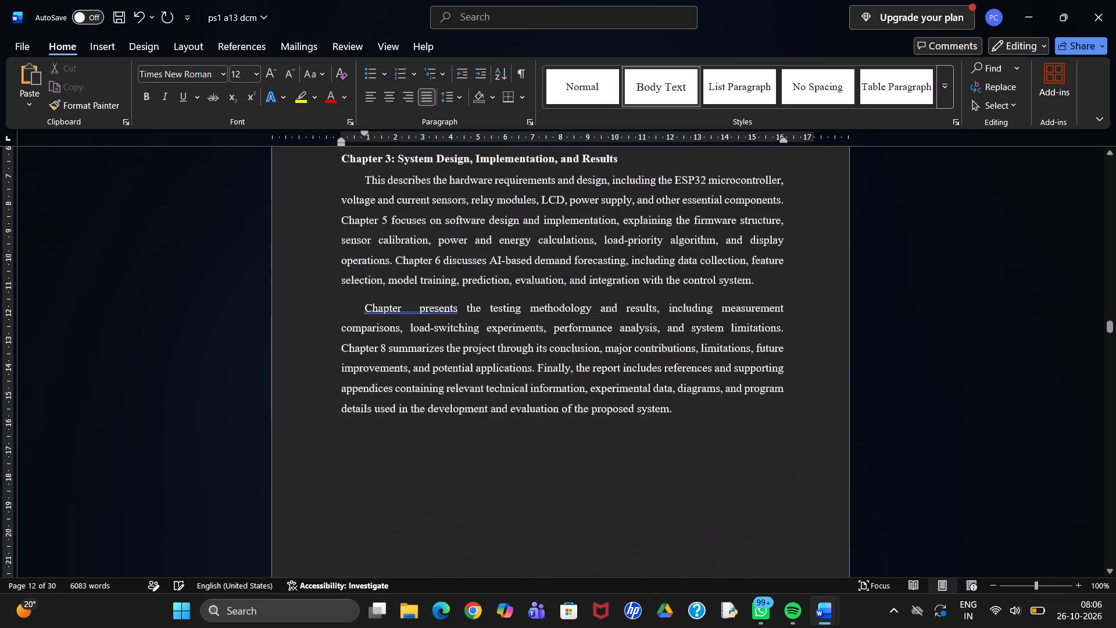
pyautogui.hscroll(1, 513, 367)
pyautogui.press('BackSpace')
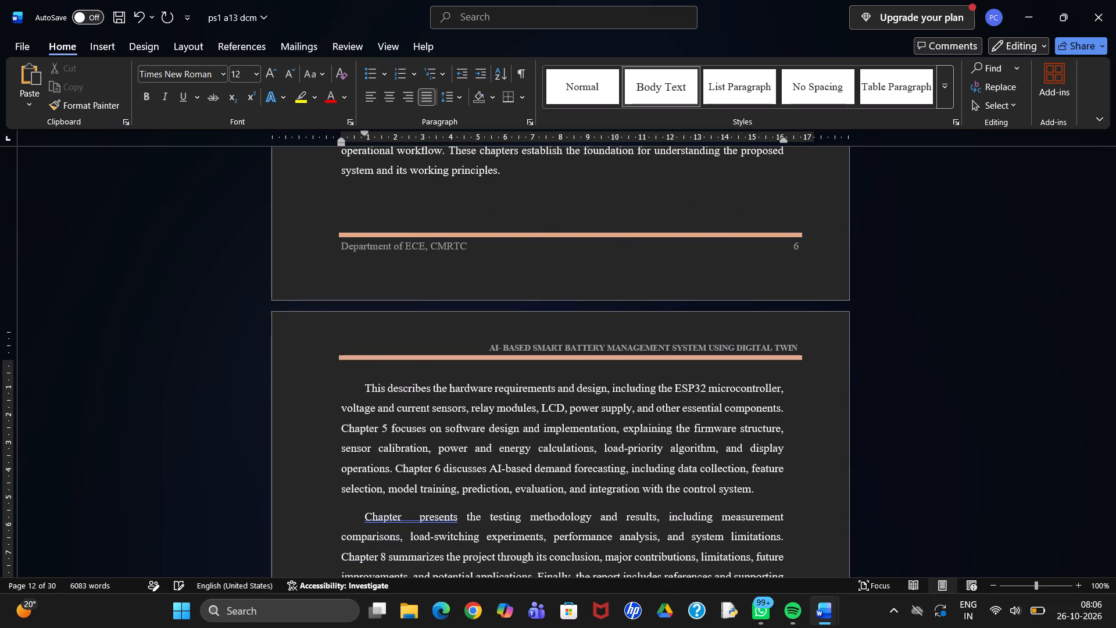
# Split the "CHAPTER-2 LITERATURE REVIEW" heading so "LITERATURE REVIEW" stands on its own line beneath "CHAPTER-2".
pyautogui.scroll(-1, 513, 367)
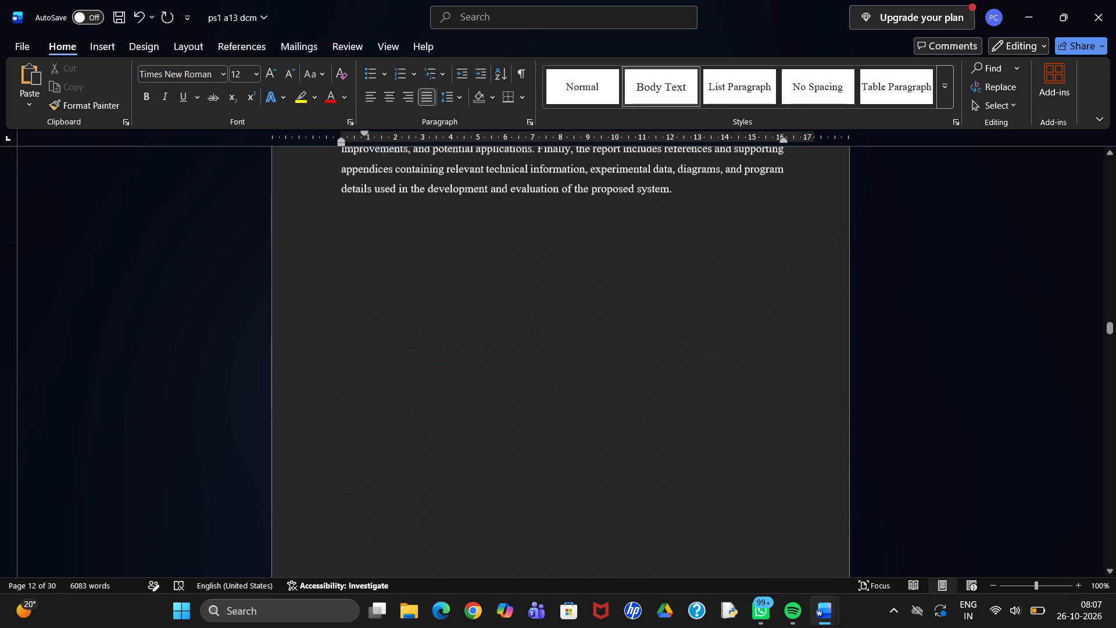
pyautogui.scroll(-1, 513, 367)
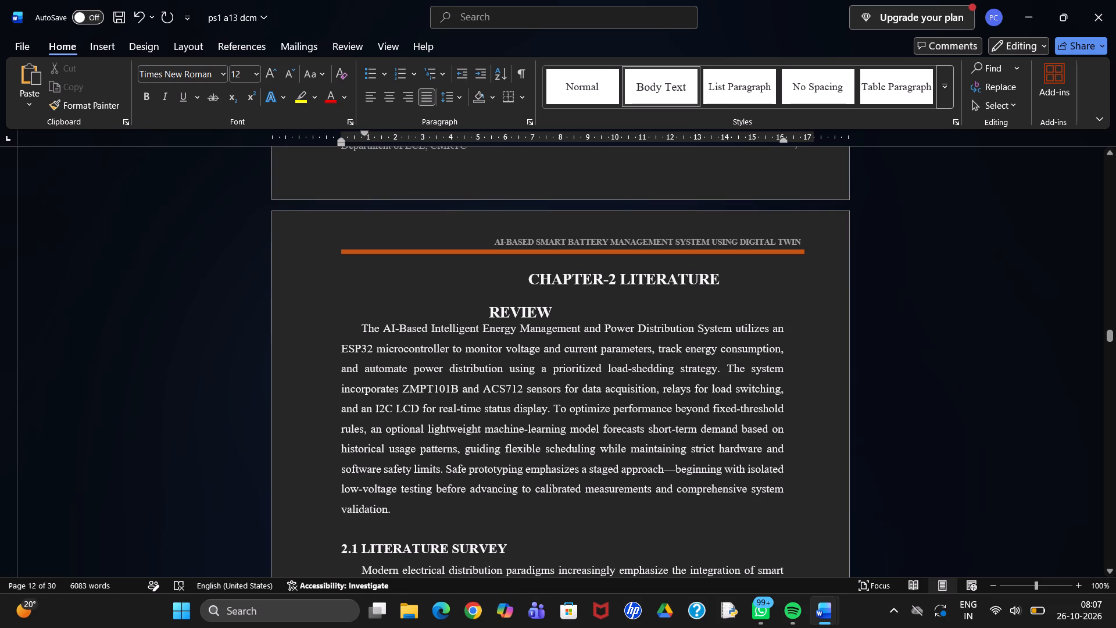
pyautogui.click(618, 282)
pyautogui.press('Return')
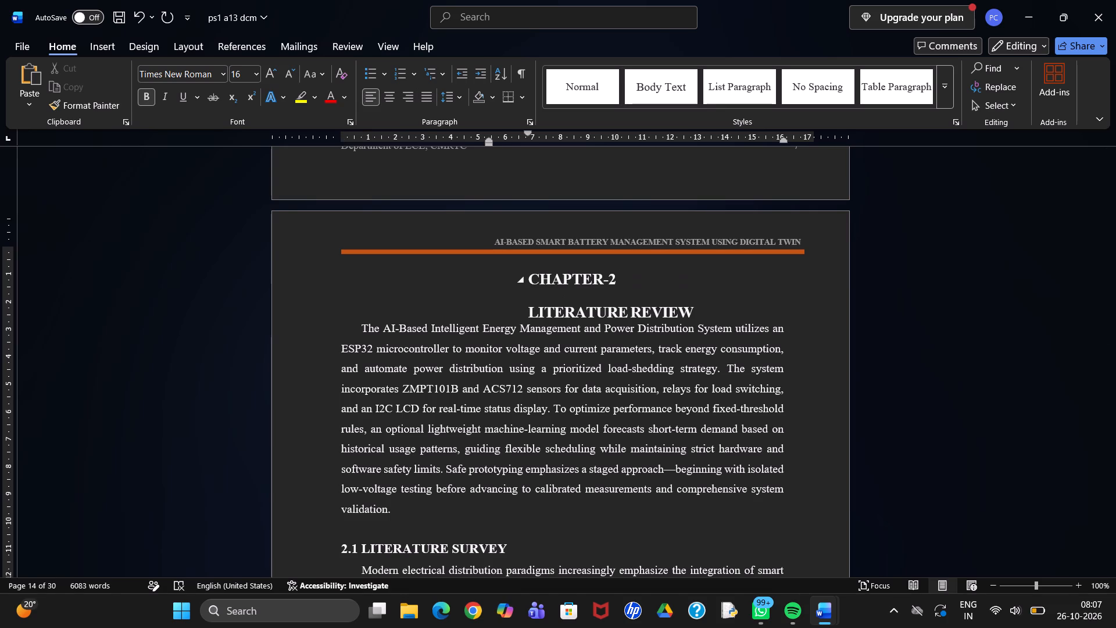
# Replace the indent of "LITERATURE REVIEW" so it sits centred beneath "CHAPTER-2".
pyautogui.moveTo(698, 310); pyautogui.dragTo(643, 311)
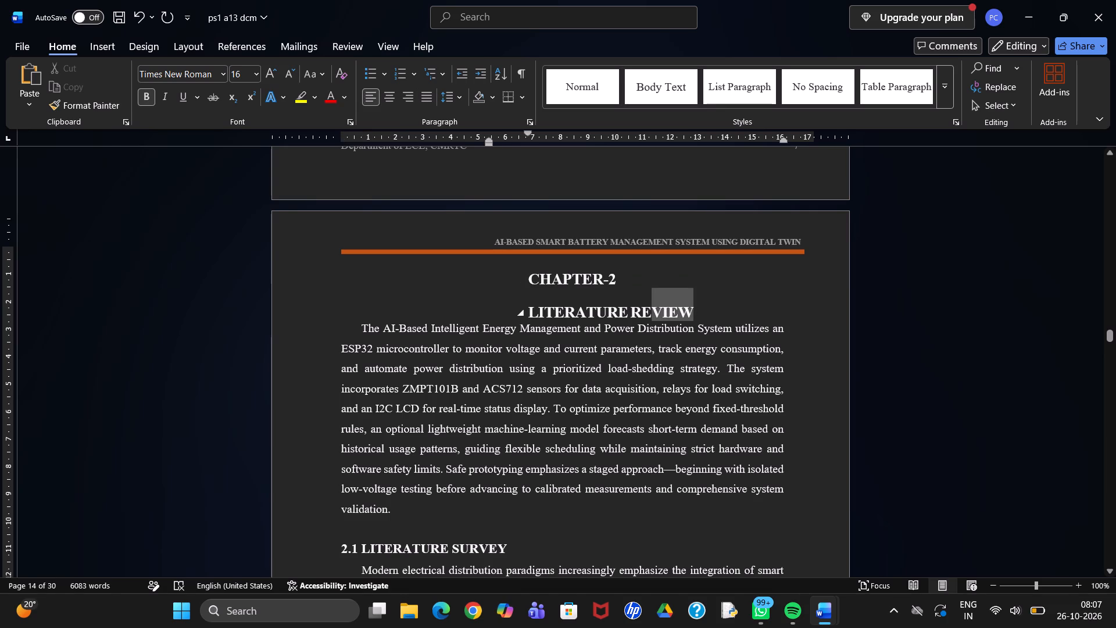
pyautogui.moveTo(643, 311); pyautogui.dragTo(634, 312)
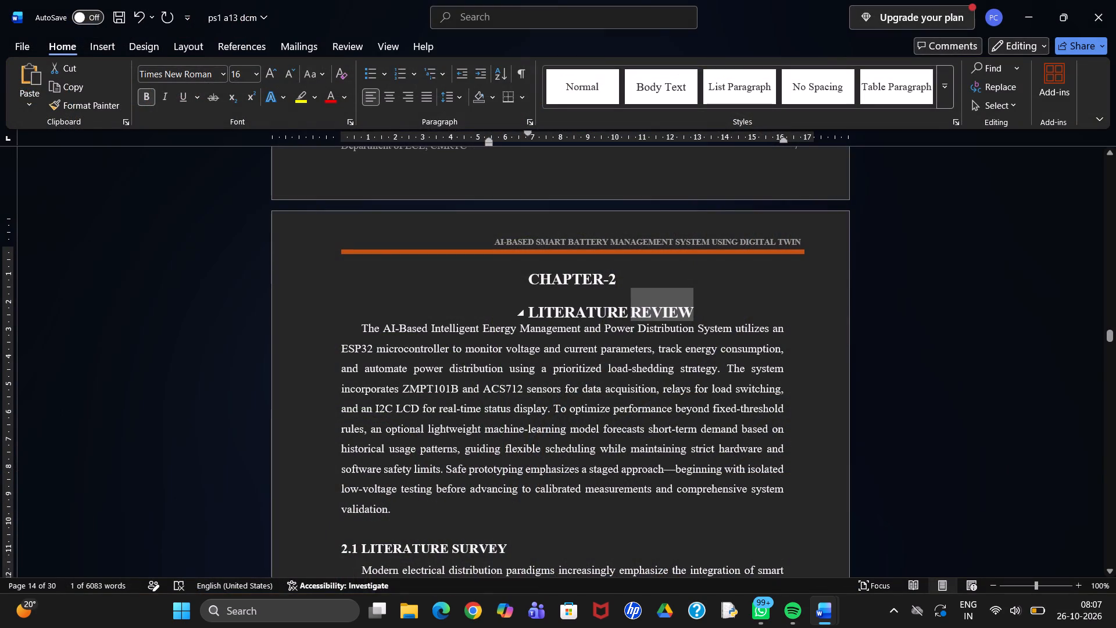
pyautogui.click(525, 312)
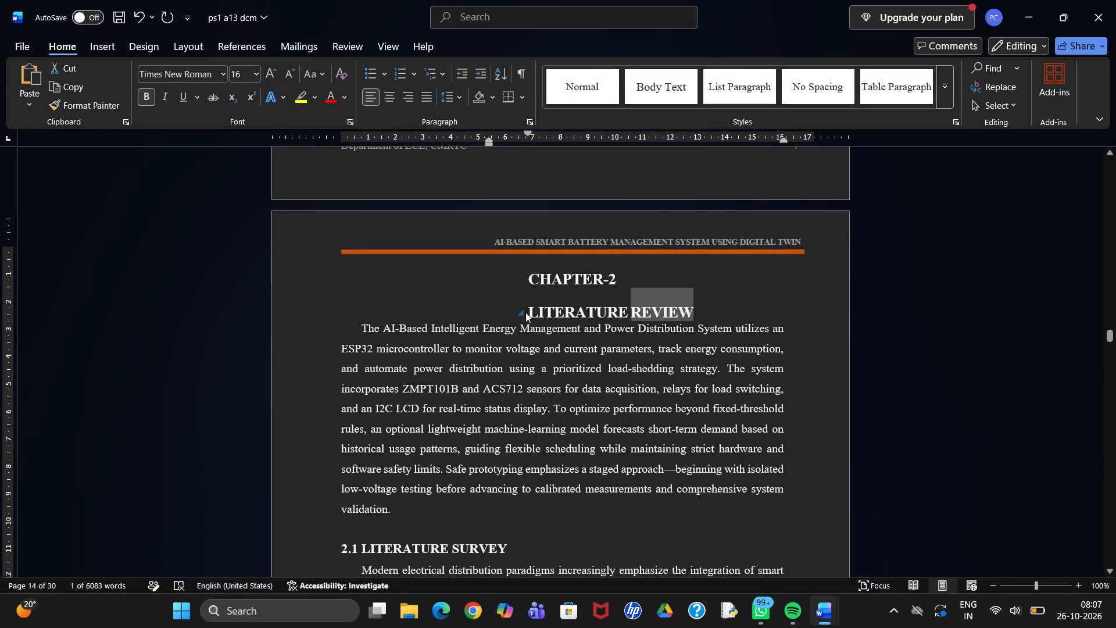
pyautogui.click(525, 312)
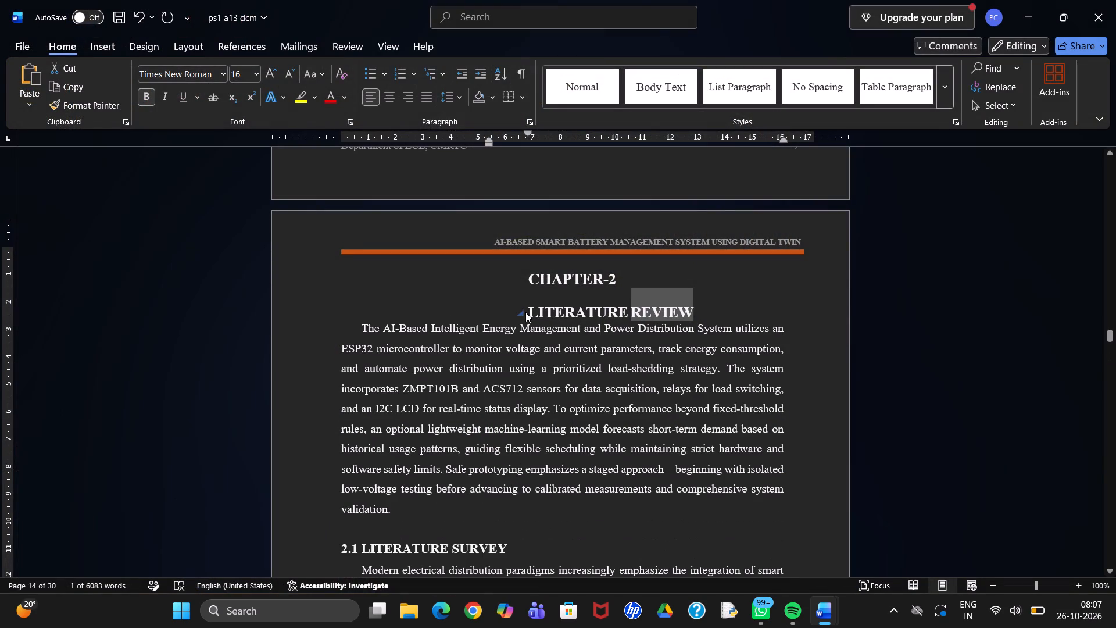
pyautogui.click(529, 308)
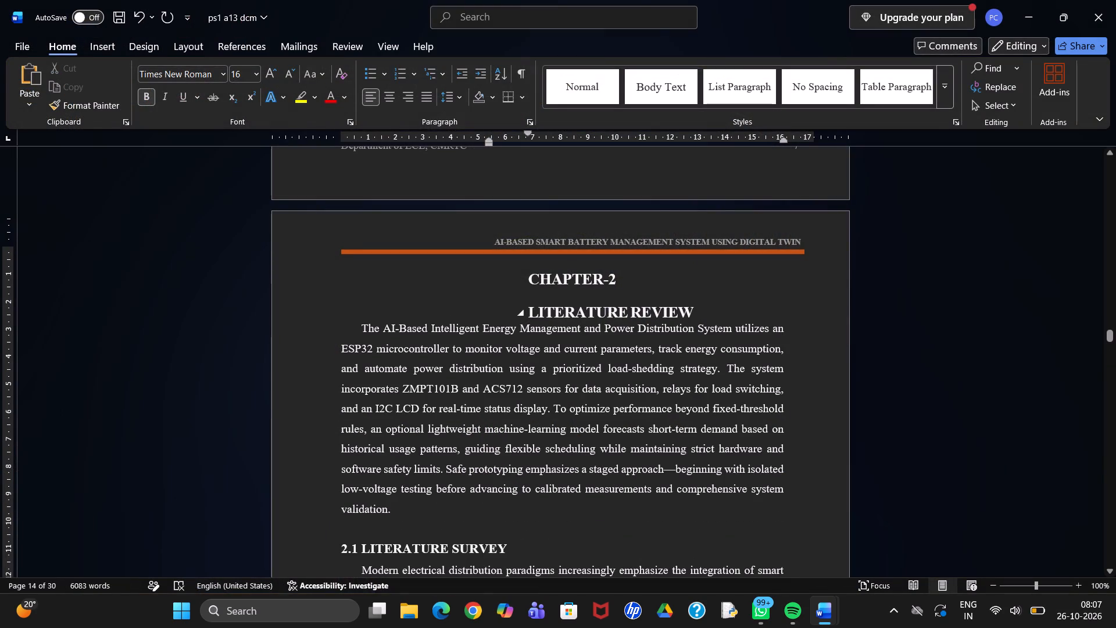
pyautogui.press('BackSpace')
pyautogui.press('Tab')
pyautogui.press('Tab')
pyautogui.press('Tab')
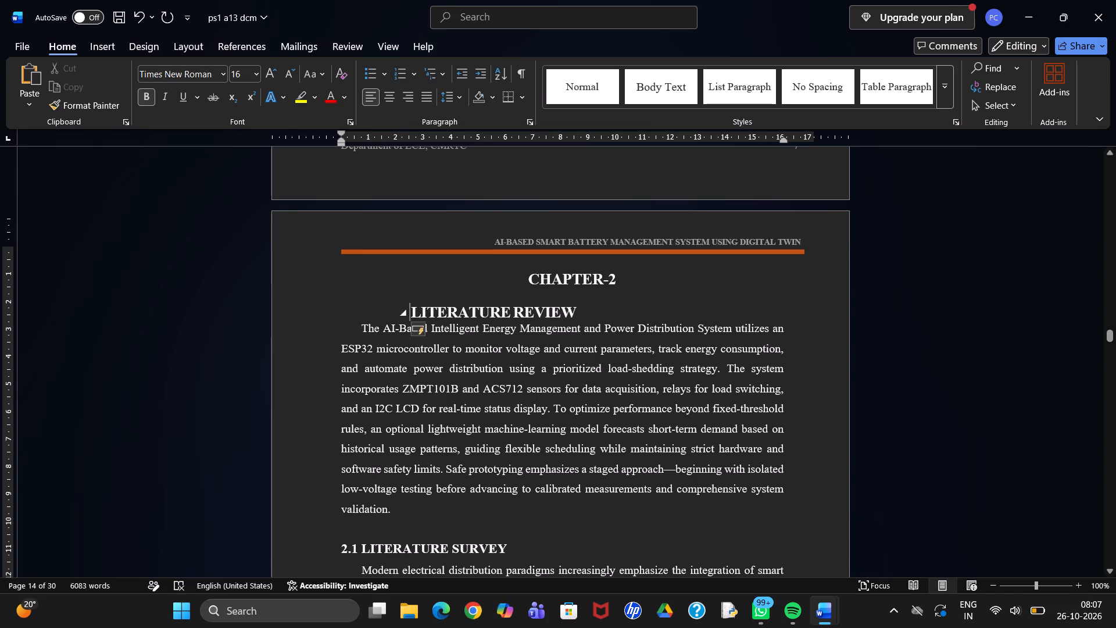
pyautogui.press('Tab')
pyautogui.press('Tab')
pyautogui.press('Tab')
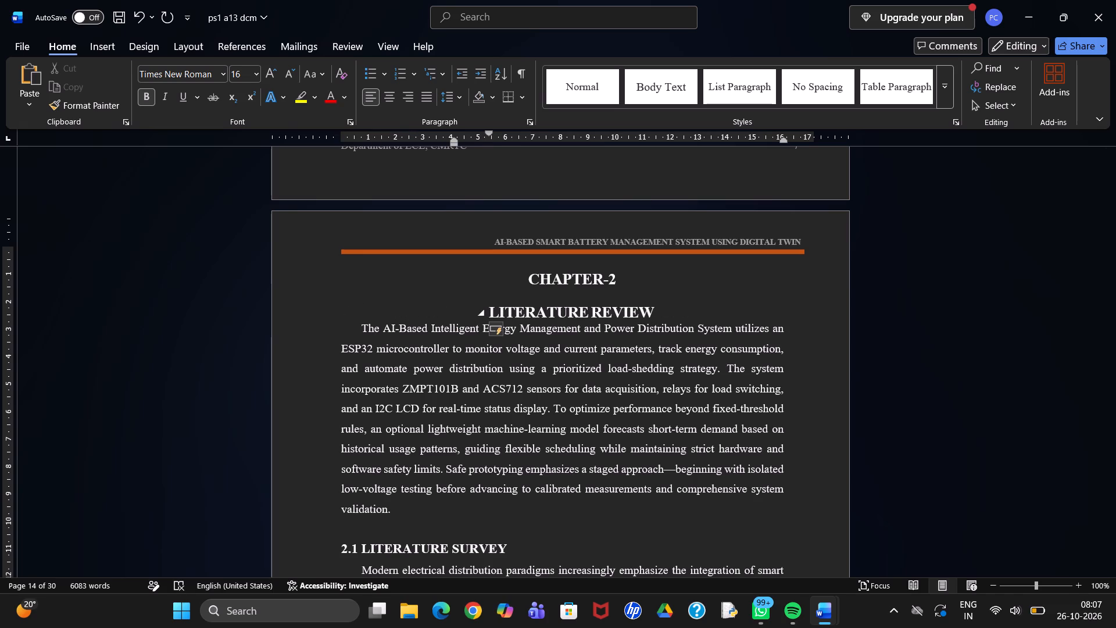
# Add a blank line between the "LITERATURE REVIEW" heading and its first paragraph.
pyautogui.click(677, 315)
pyautogui.press('Return')
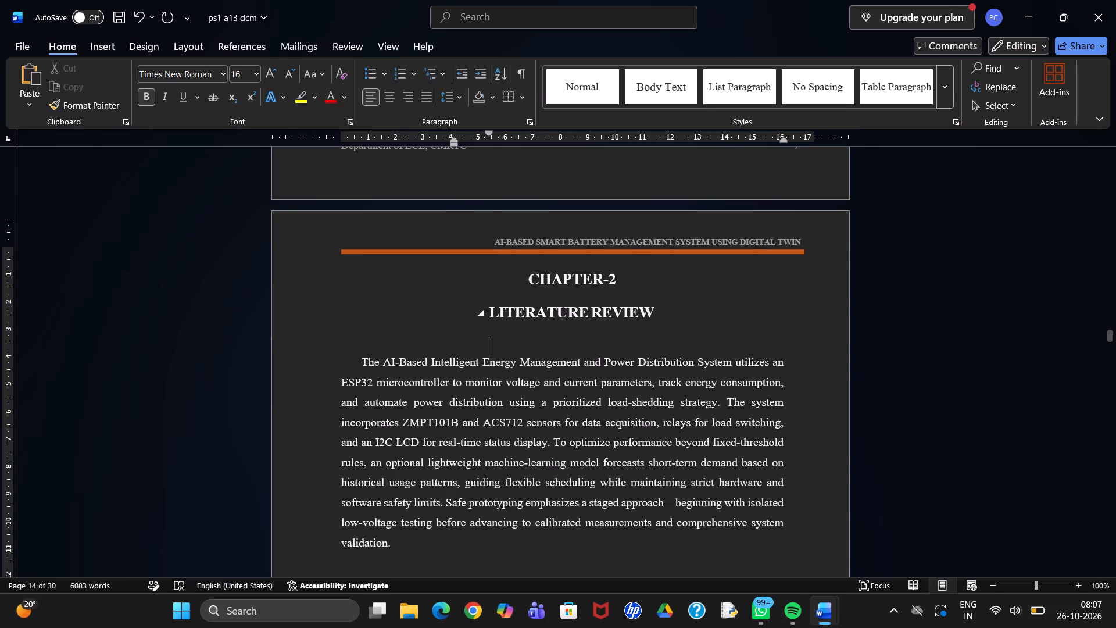
# Remove the gap between "sensors to collect" and "and analyze battery operating parameters" in section 2.1, joining them into one paragraph with a space between.
pyautogui.scroll(-1, 677, 315)
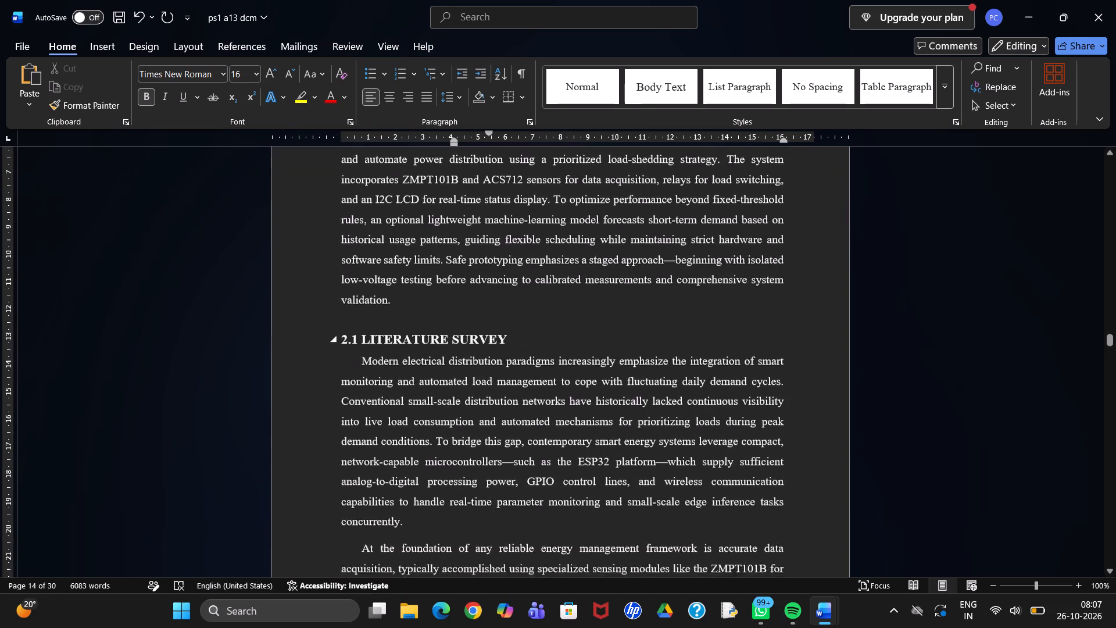
pyautogui.scroll(-1, 677, 315)
pyautogui.hscroll(1, 677, 315)
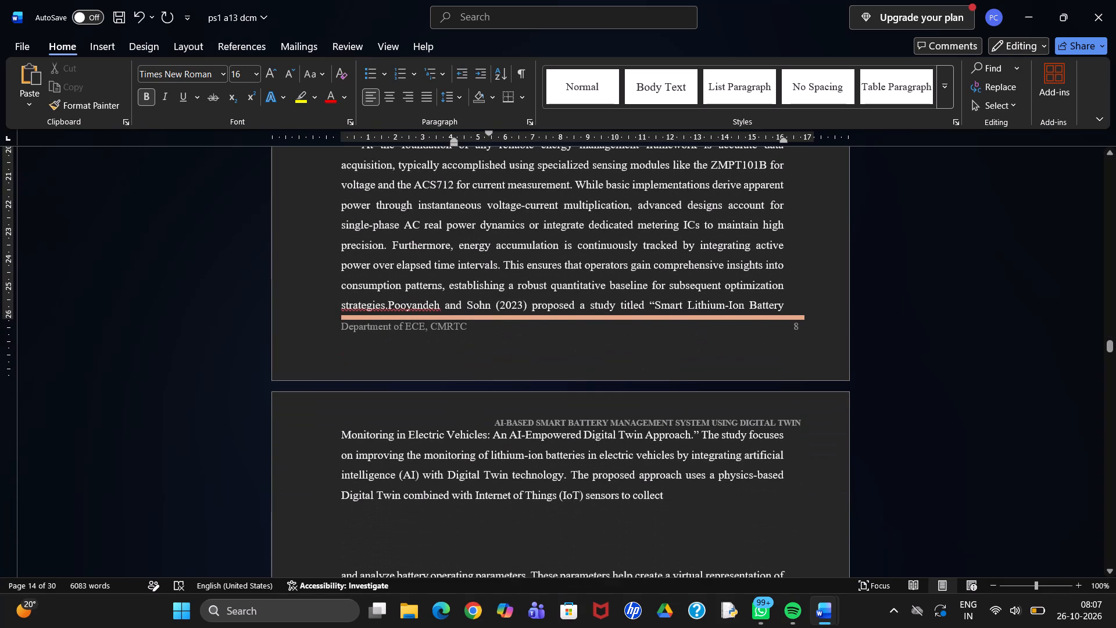
pyautogui.scroll(-1, 677, 315)
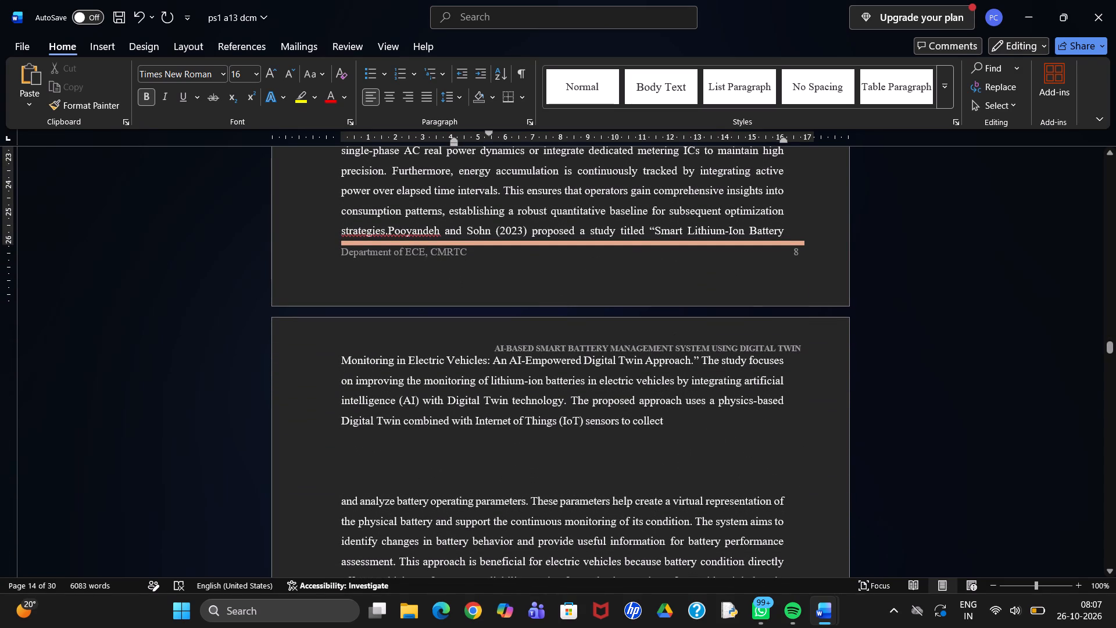
pyautogui.click(613, 459)
pyautogui.press('BackSpace')
pyautogui.press('BackSpace')
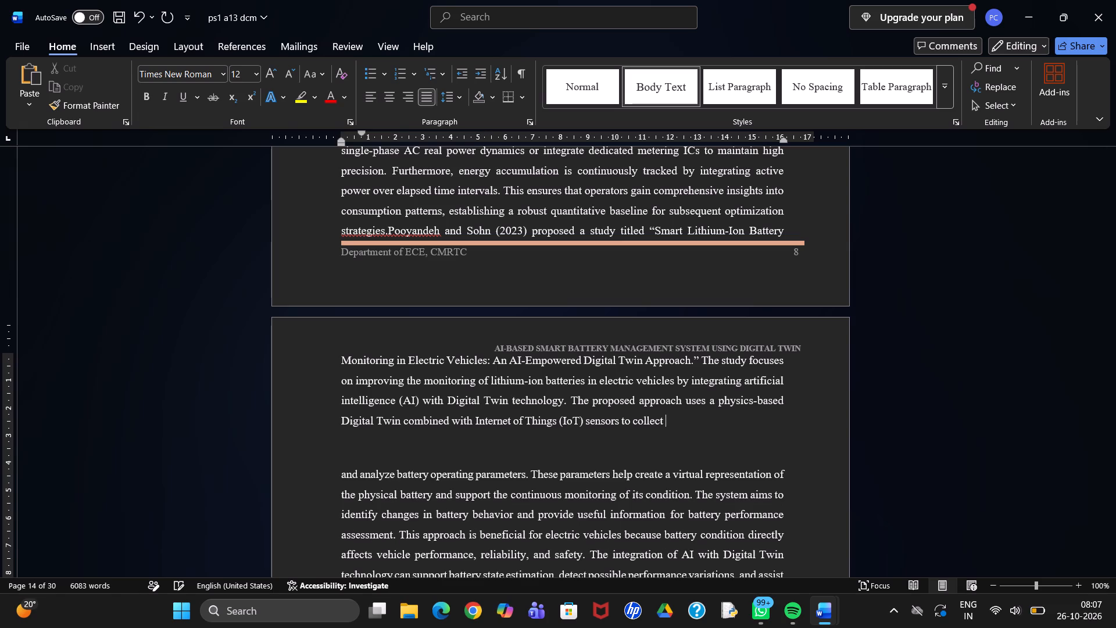
pyautogui.press('BackSpace')
pyautogui.press('Down')
pyautogui.press('BackSpace')
pyautogui.press('Down')
pyautogui.press('Left')
pyautogui.press('Left')
pyautogui.press('Left')
pyautogui.press('Left')
pyautogui.press('Left')
pyautogui.press('Left')
pyautogui.press('Left')
pyautogui.press('Left')
pyautogui.press('Left')
pyautogui.press('Left')
pyautogui.press('Left')
pyautogui.press('Left')
pyautogui.press('Left')
pyautogui.press('Left')
pyautogui.press('Left')
pyautogui.press('Left')
pyautogui.press('Left')
pyautogui.press('Left')
pyautogui.press('Left')
pyautogui.press('Left')
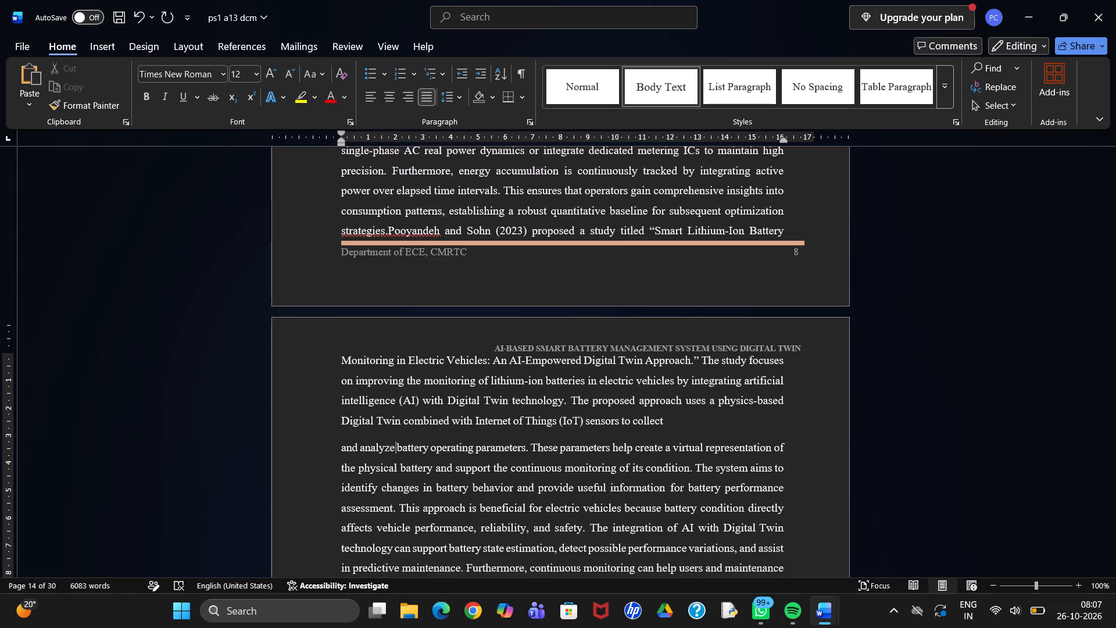
pyautogui.press('Left')
pyautogui.press('Left')
pyautogui.press('BackSpace')
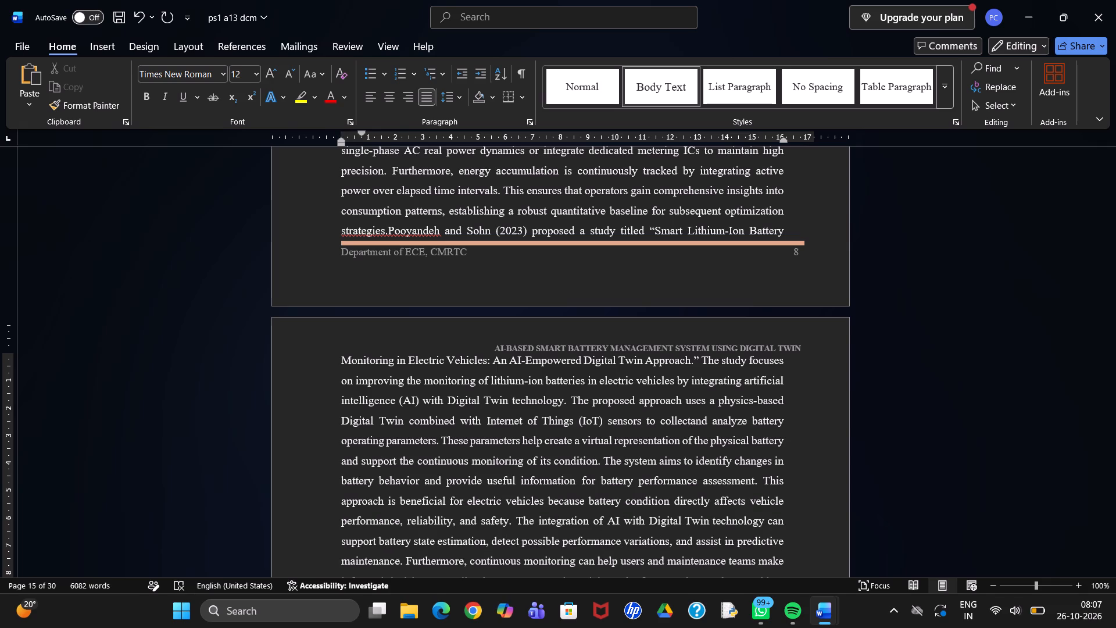
pyautogui.press('space')
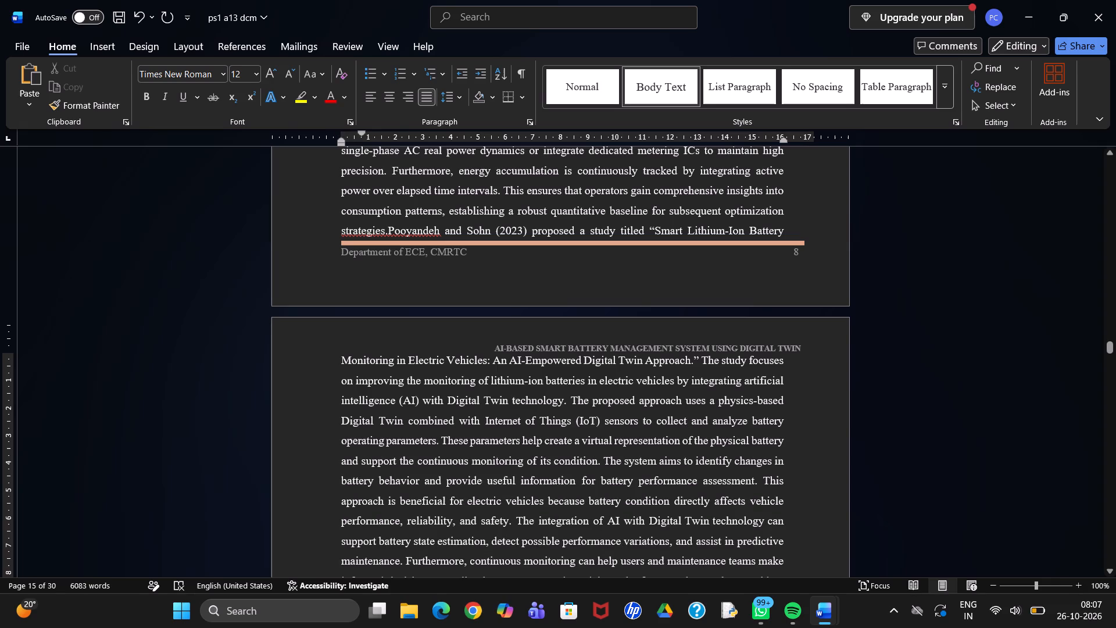
# Break the paragraph before "Monitoring in Electric Vehicles", remove that line's first-line indent and leave two blank lines between it and the page header.
pyautogui.click(343, 361)
pyautogui.press('Return')
pyautogui.press('Return')
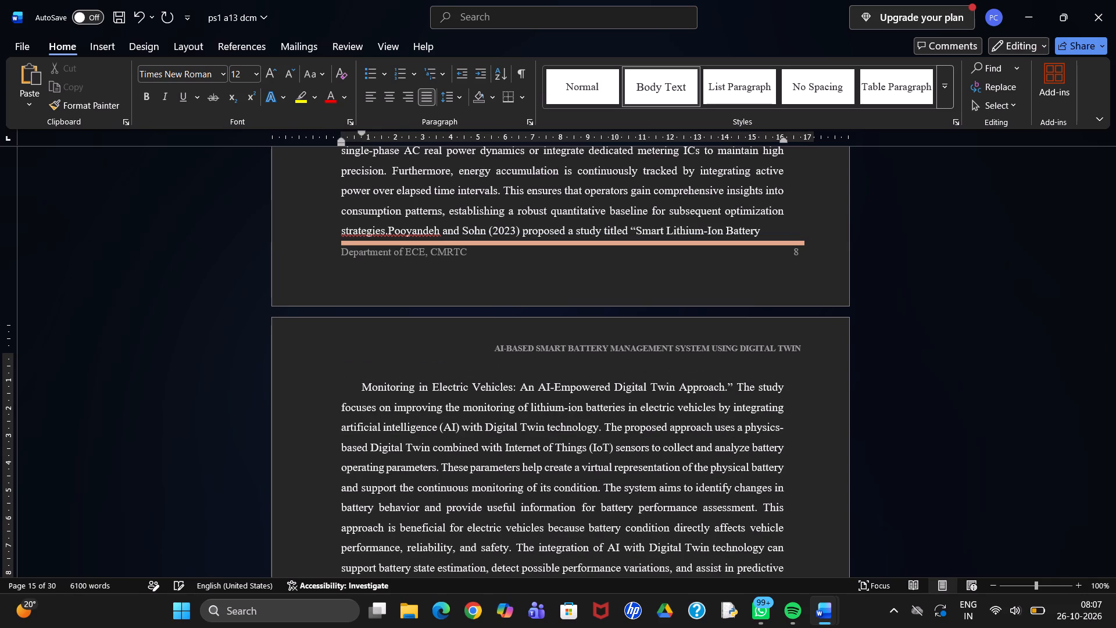
pyautogui.press('BackSpace')
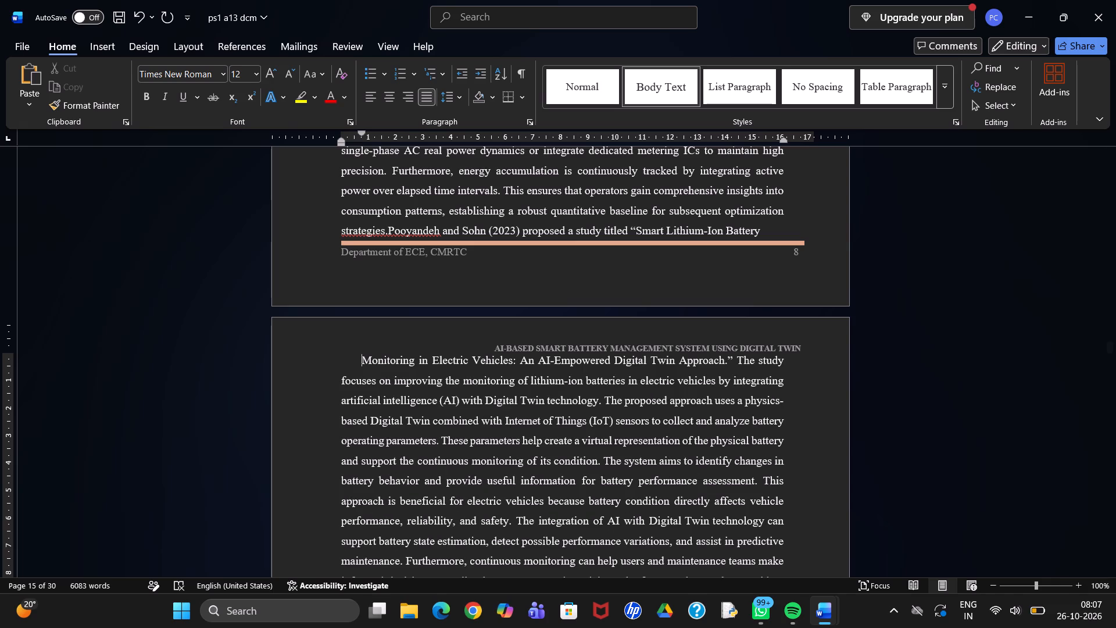
pyautogui.press('BackSpace')
pyautogui.press('Return')
pyautogui.press('Return')
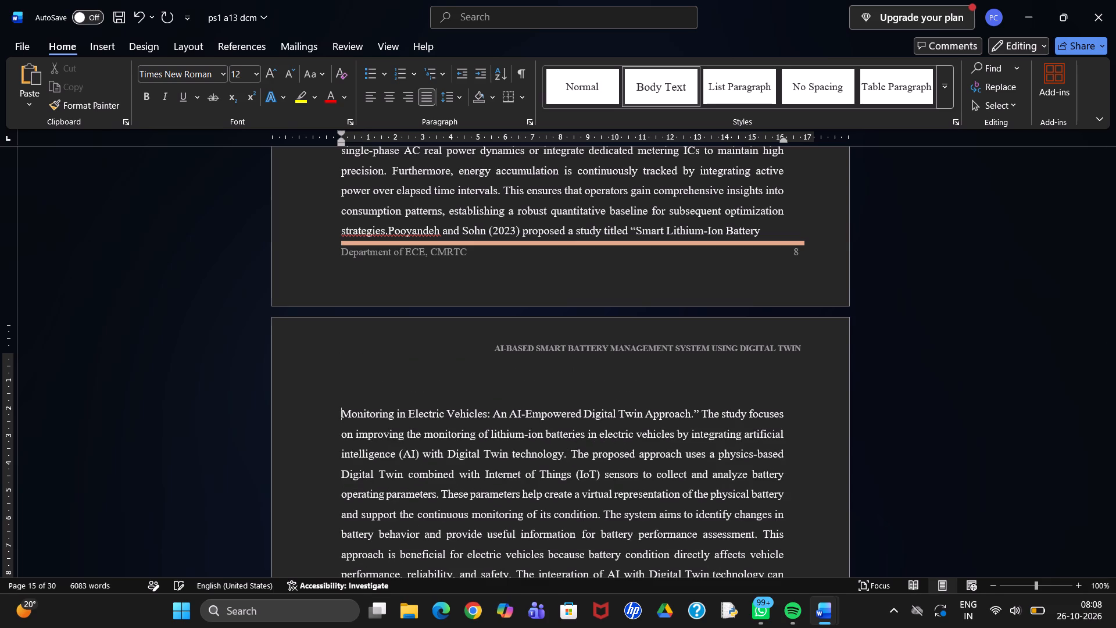
# Copy the orange header line from the "CHAPTER-2" page and paste it above "Monitoring in Electric Vehicles" on the following page.
pyautogui.scroll(1, 432, 245)
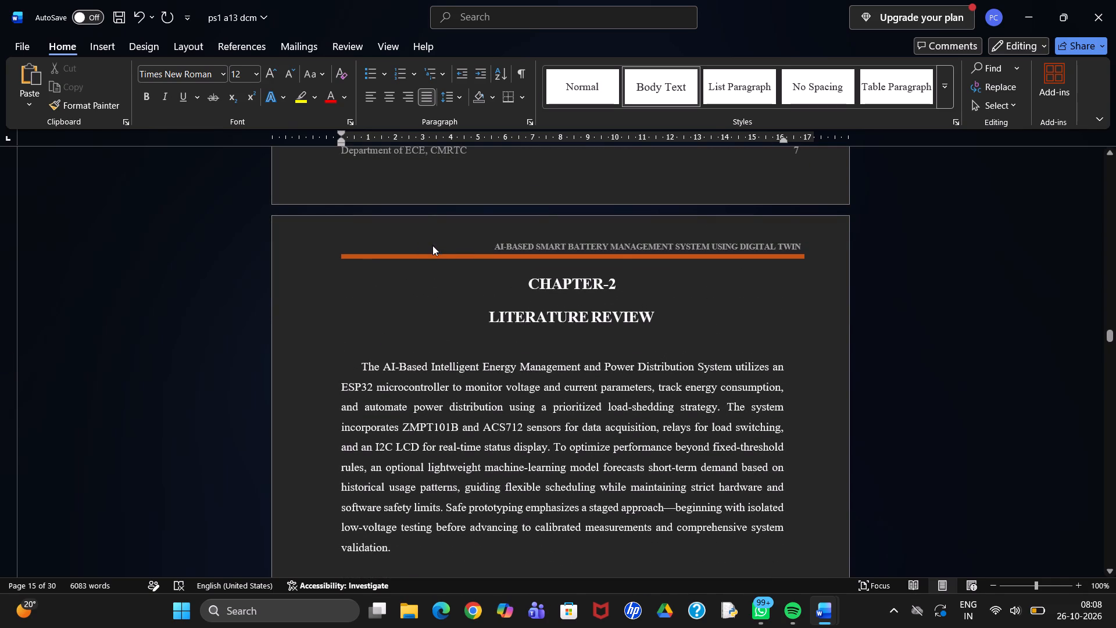
pyautogui.doubleClick(437, 259)
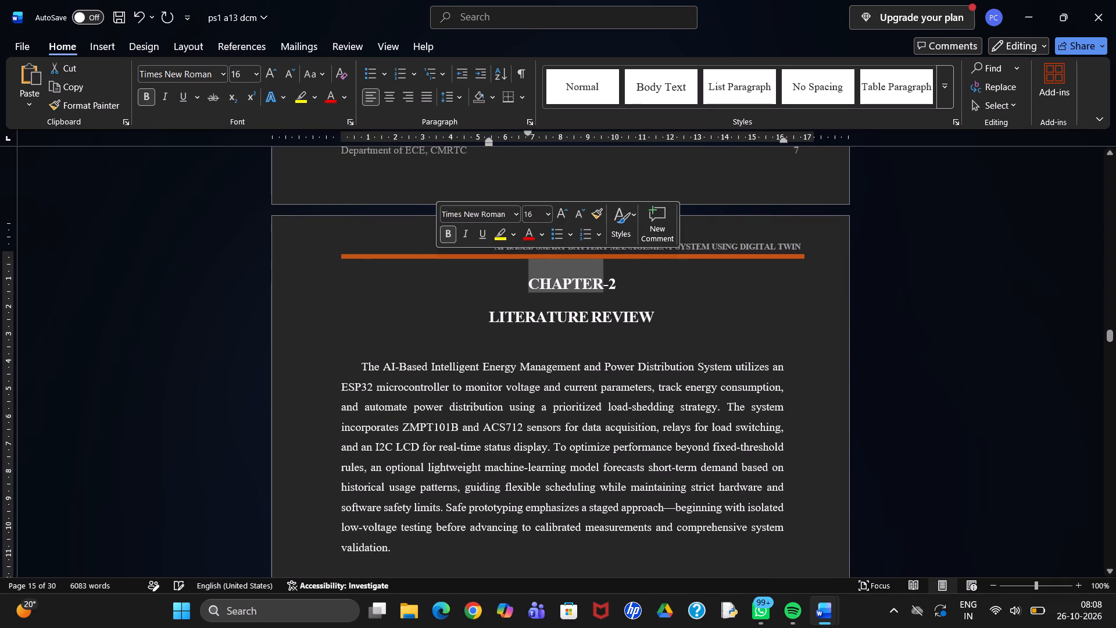
pyautogui.doubleClick(434, 253)
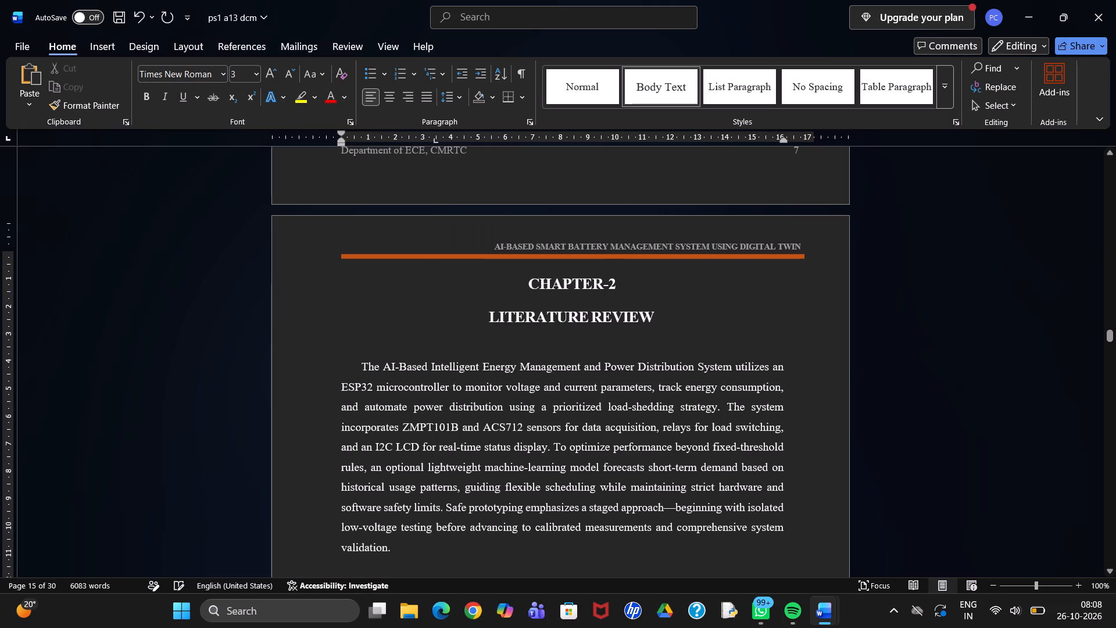
pyautogui.click(430, 252)
pyautogui.doubleClick(419, 255)
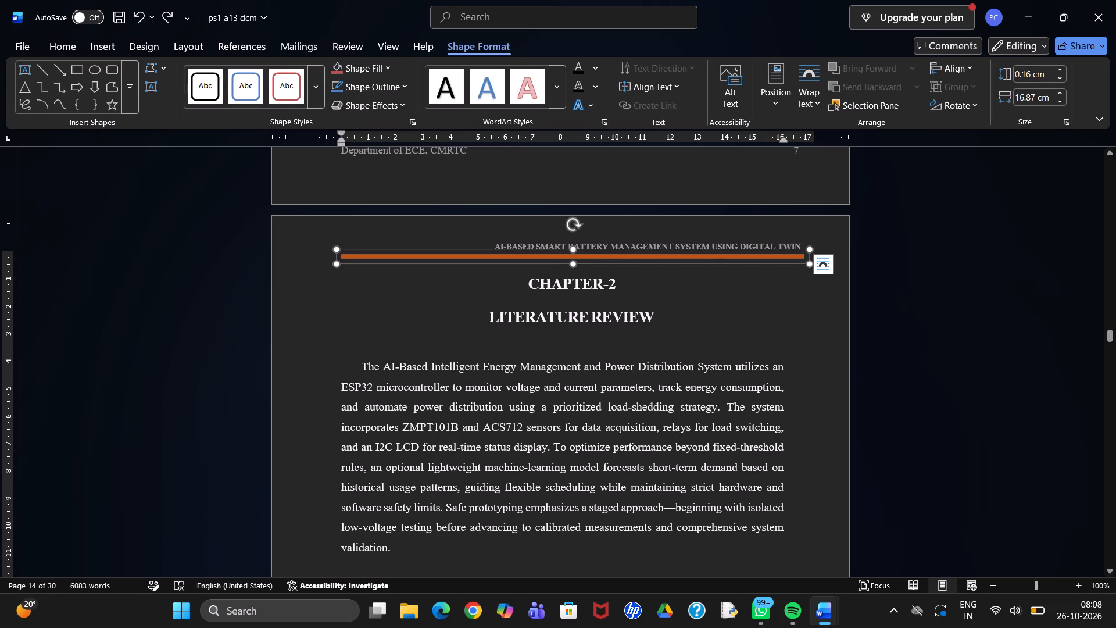
pyautogui.hotkey('ctrl', 'c')
pyautogui.scroll(-1, 339, 210)
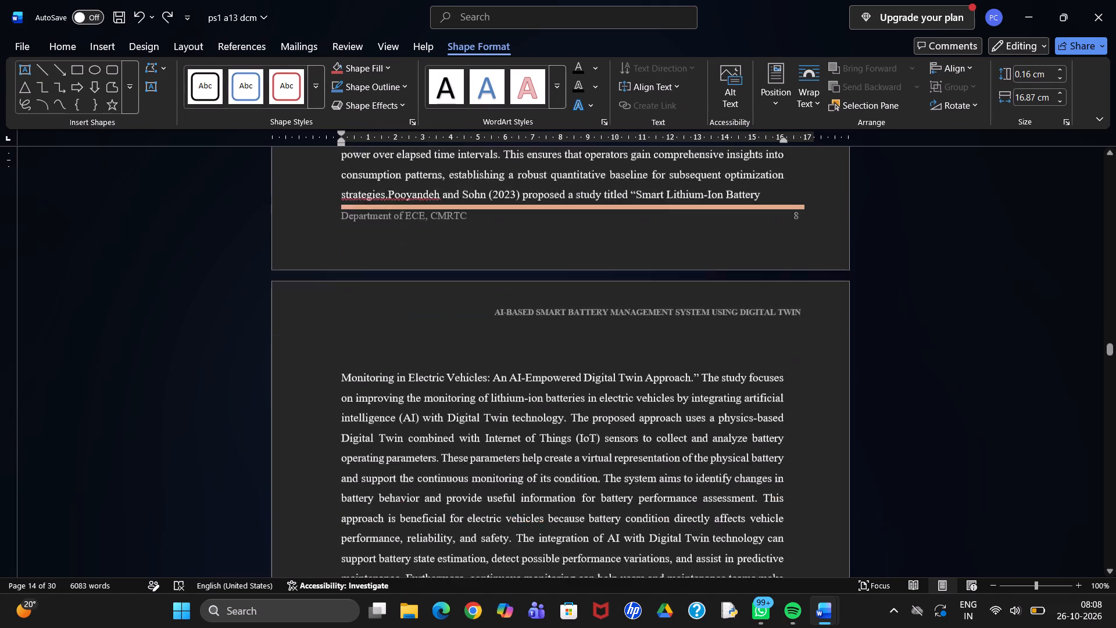
pyautogui.scroll(-1, 339, 210)
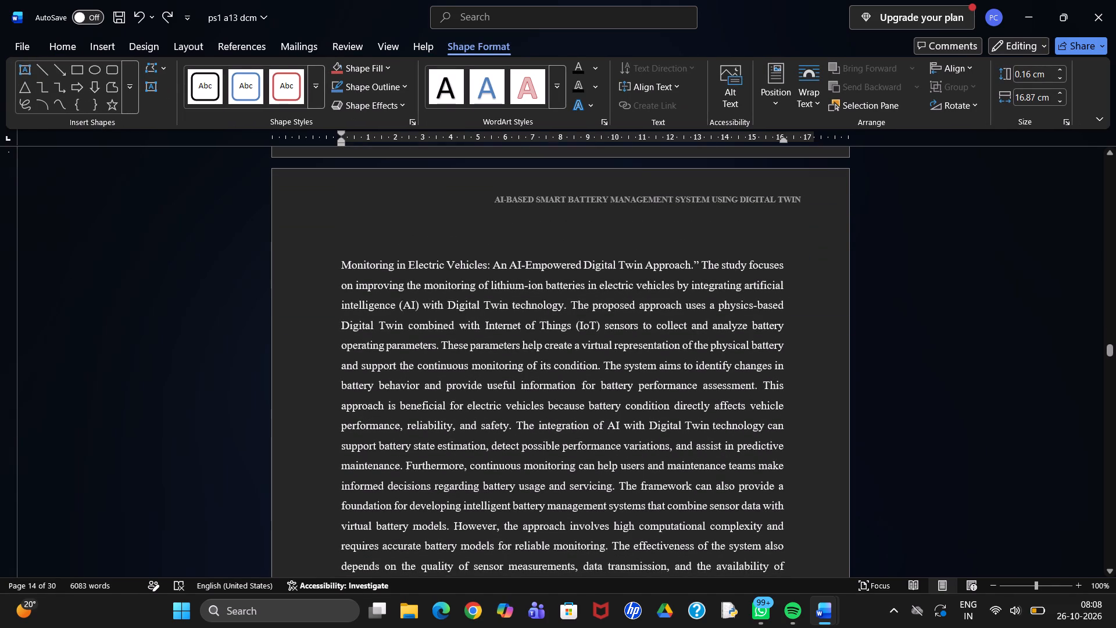
pyautogui.click(456, 227)
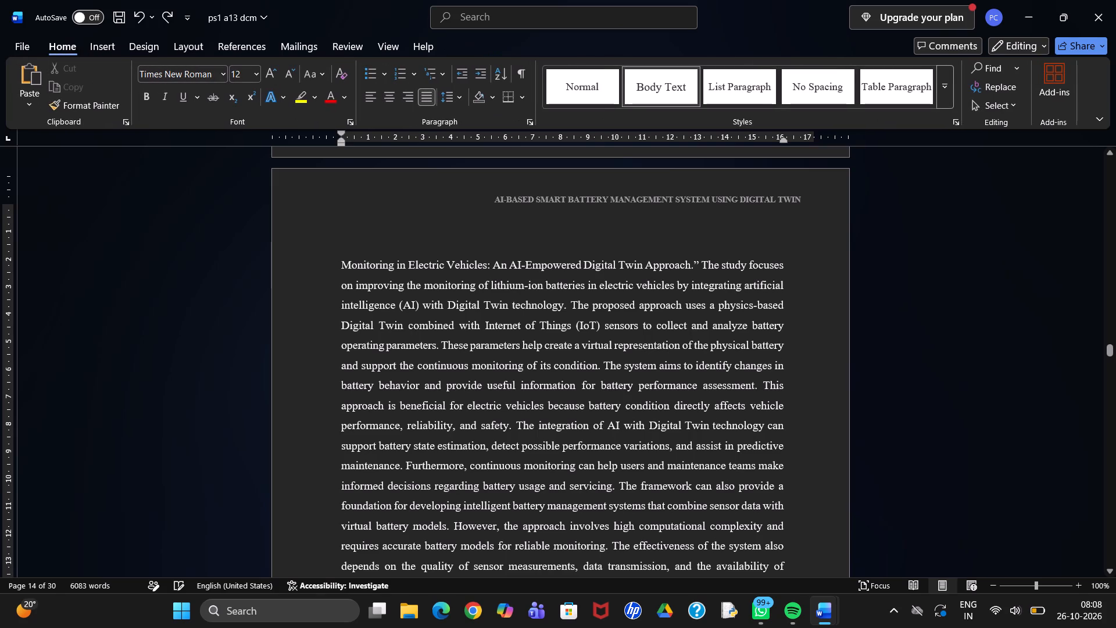
pyautogui.hotkey('ctrl', 'v')
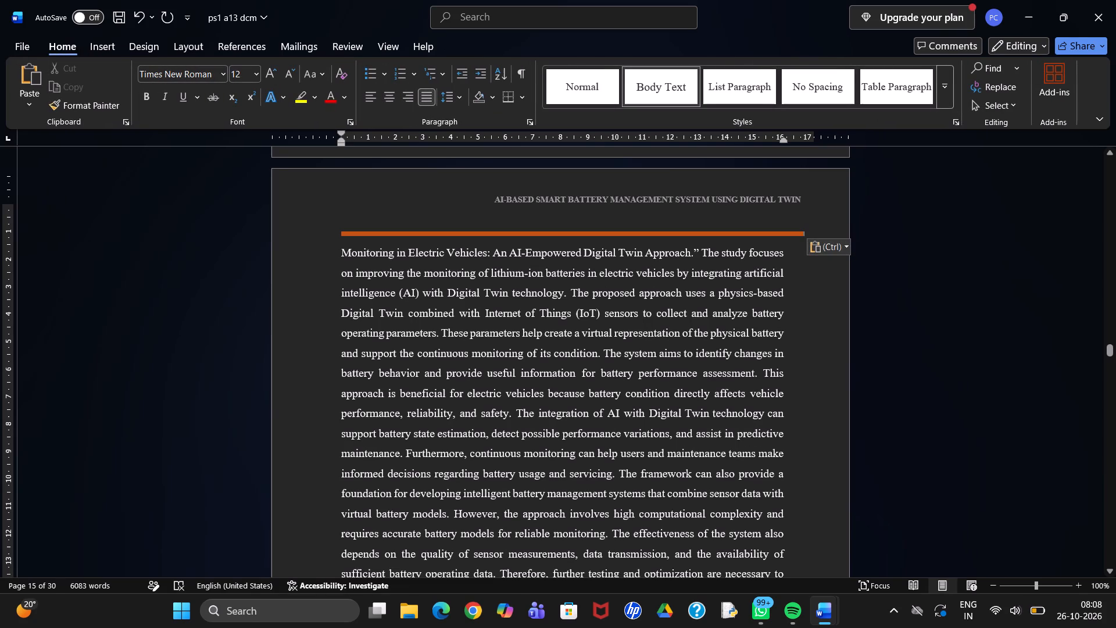
# Move the pasted orange line up so it sits directly beneath the page header text.
pyautogui.moveTo(500, 233); pyautogui.dragTo(501, 236)
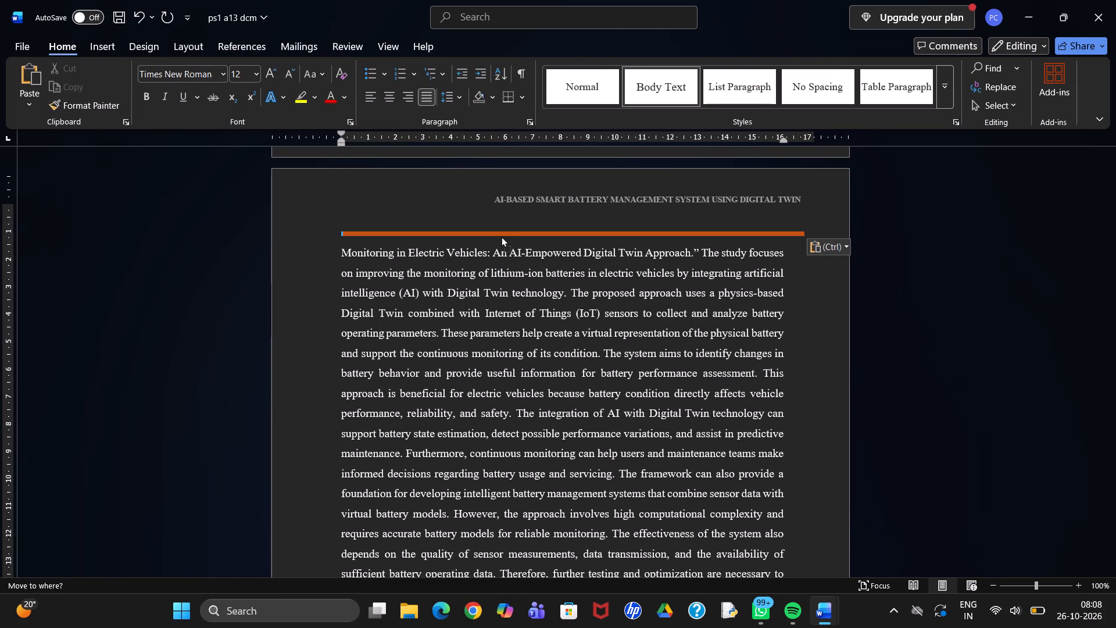
pyautogui.moveTo(501, 236); pyautogui.dragTo(506, 211)
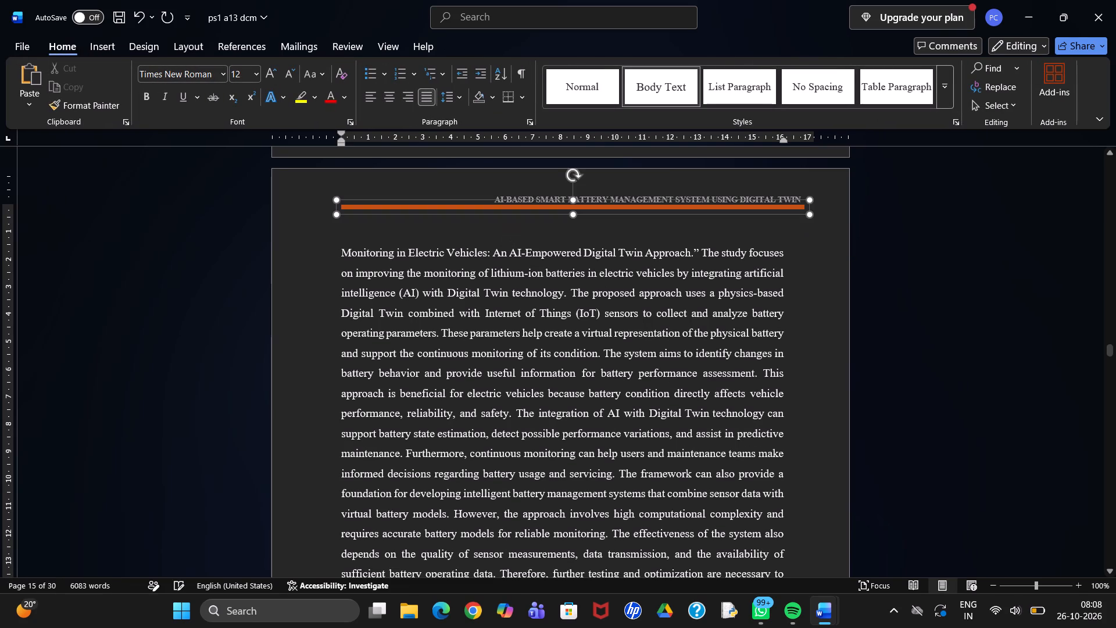
pyautogui.click(504, 208)
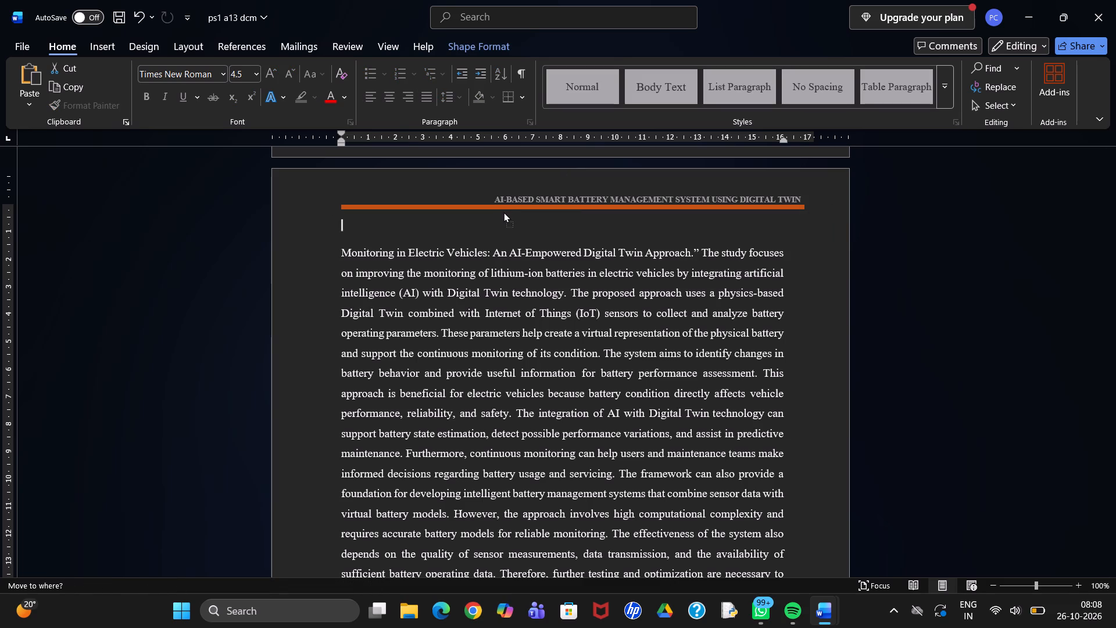
pyautogui.moveTo(512, 239); pyautogui.dragTo(519, 234)
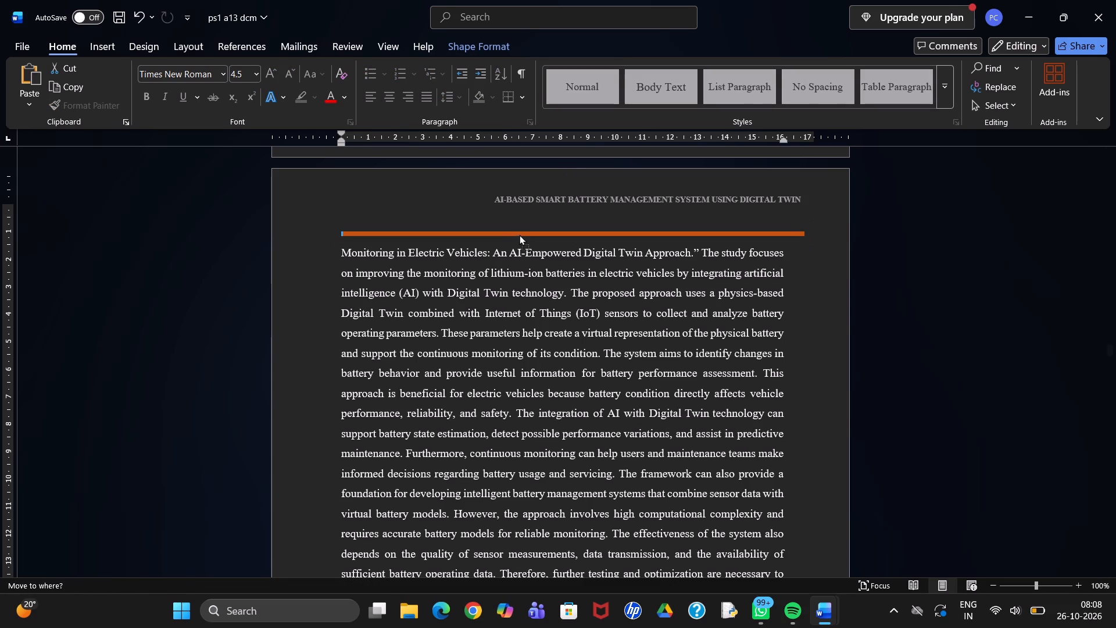
pyautogui.moveTo(519, 234); pyautogui.dragTo(535, 223)
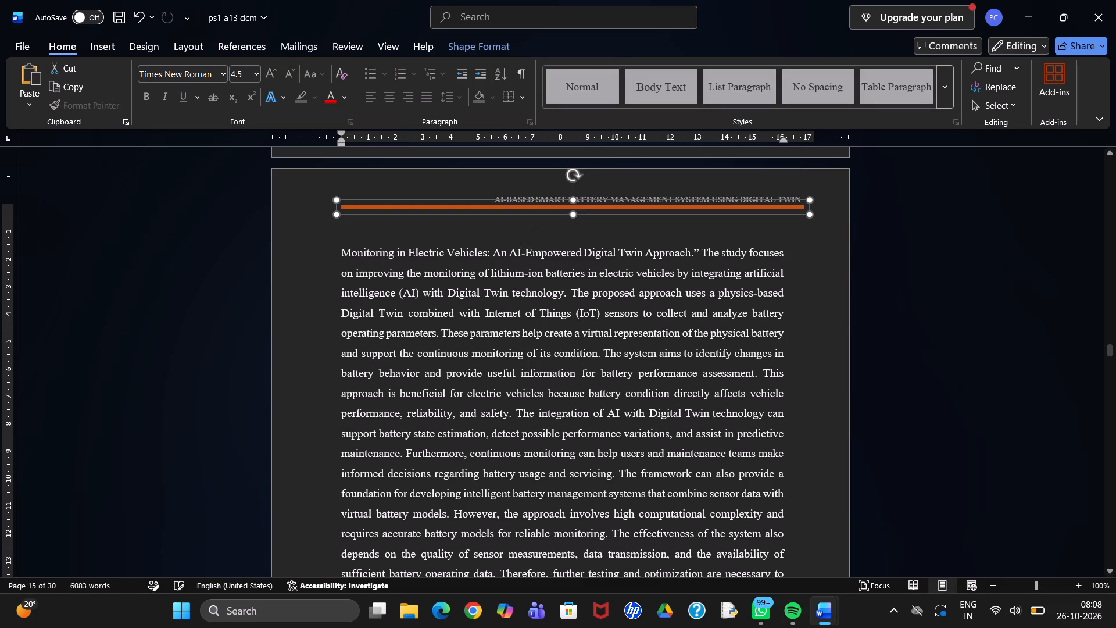
pyautogui.click(761, 212)
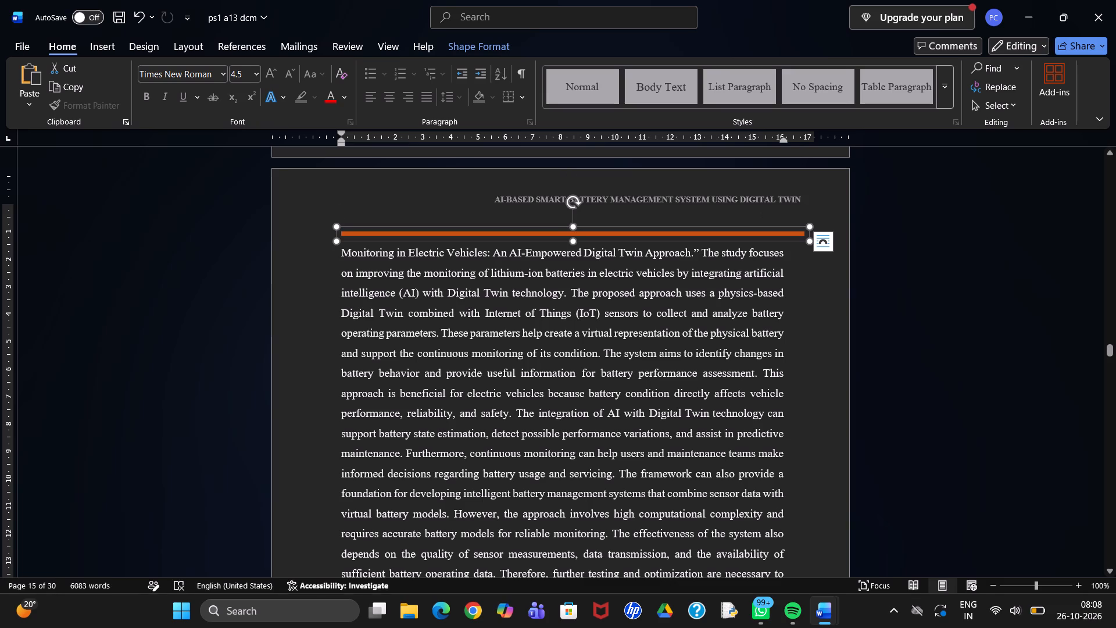
pyautogui.moveTo(727, 234); pyautogui.dragTo(724, 219)
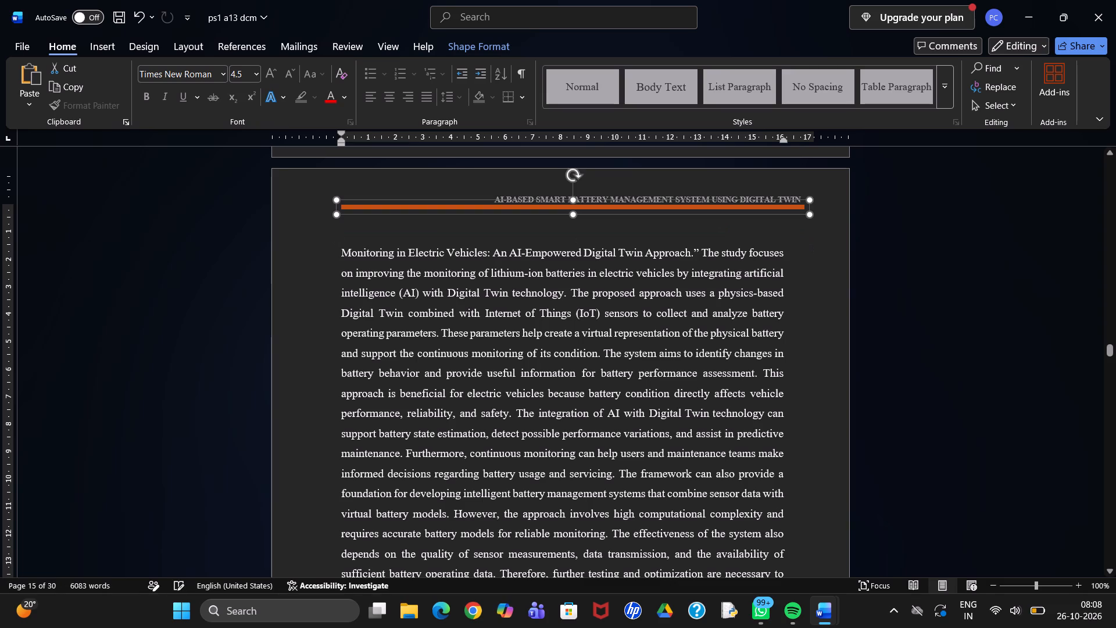
# Remove the blank lines between the orange header line and the "Monitoring in Electric Vehicles" paragraph, retyping its first letter.
pyautogui.click(625, 231)
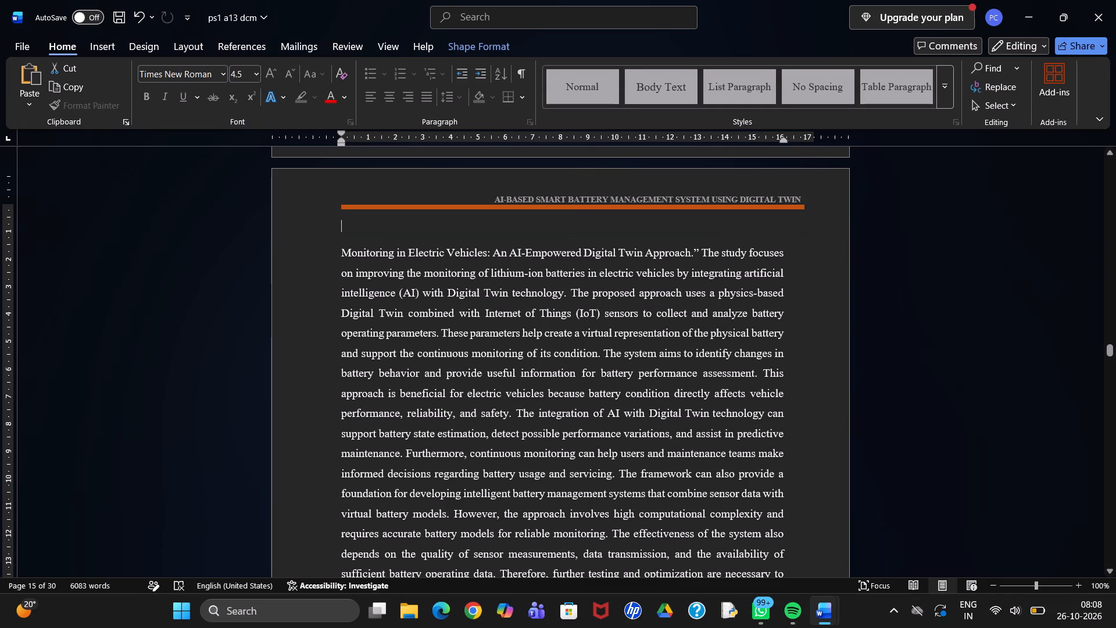
pyautogui.press('BackSpace')
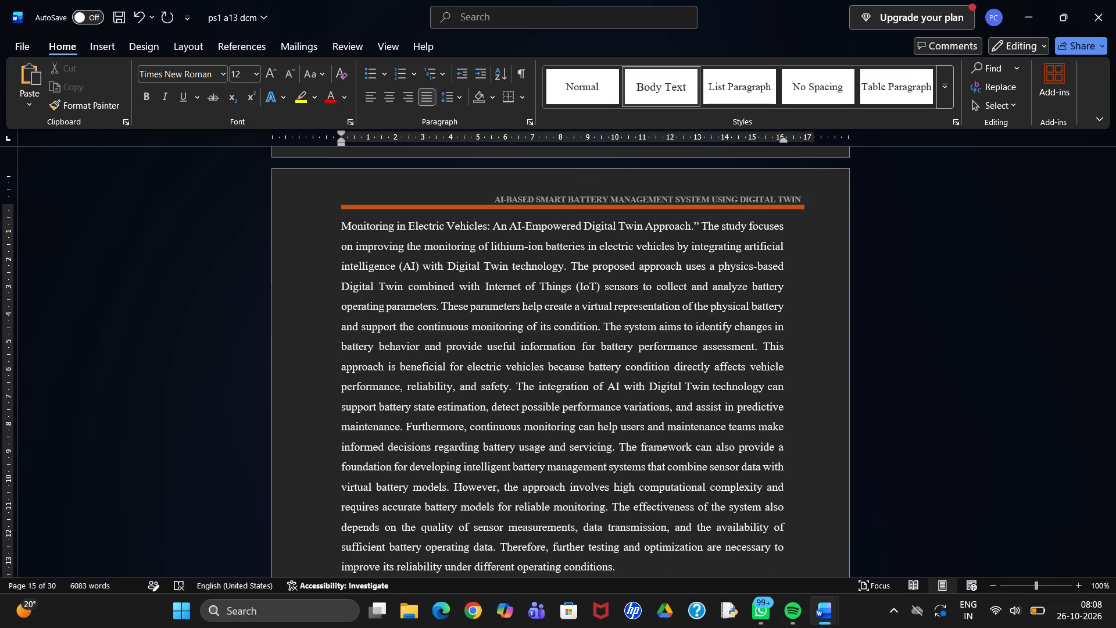
pyautogui.click(352, 227)
pyautogui.press('BackSpace')
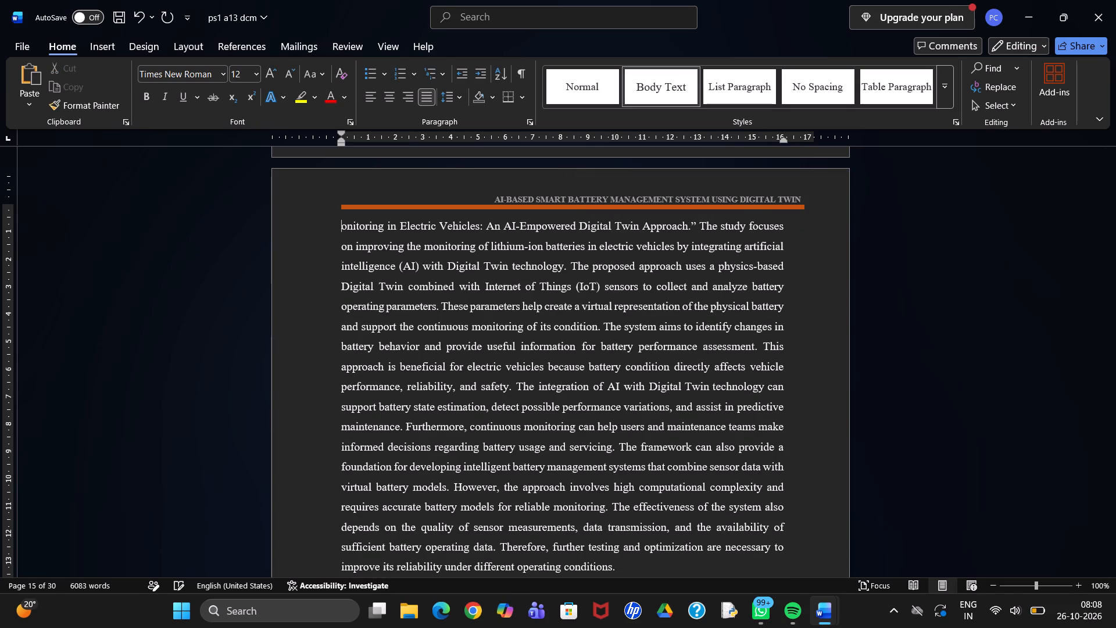
pyautogui.press('BackSpace')
pyautogui.press('BackSpace')
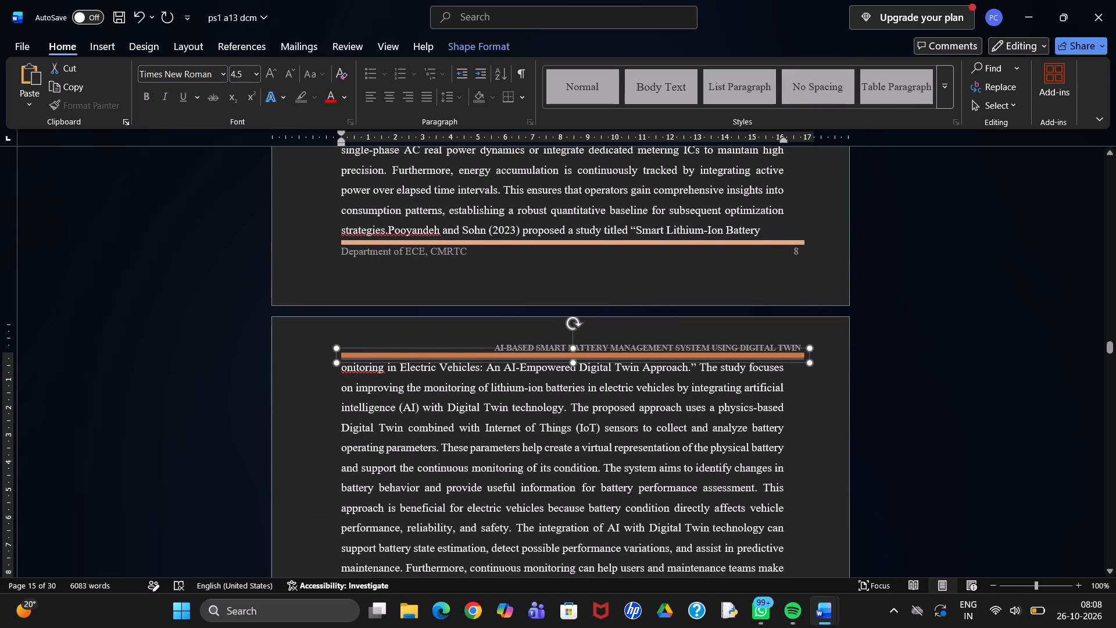
pyautogui.click(342, 370)
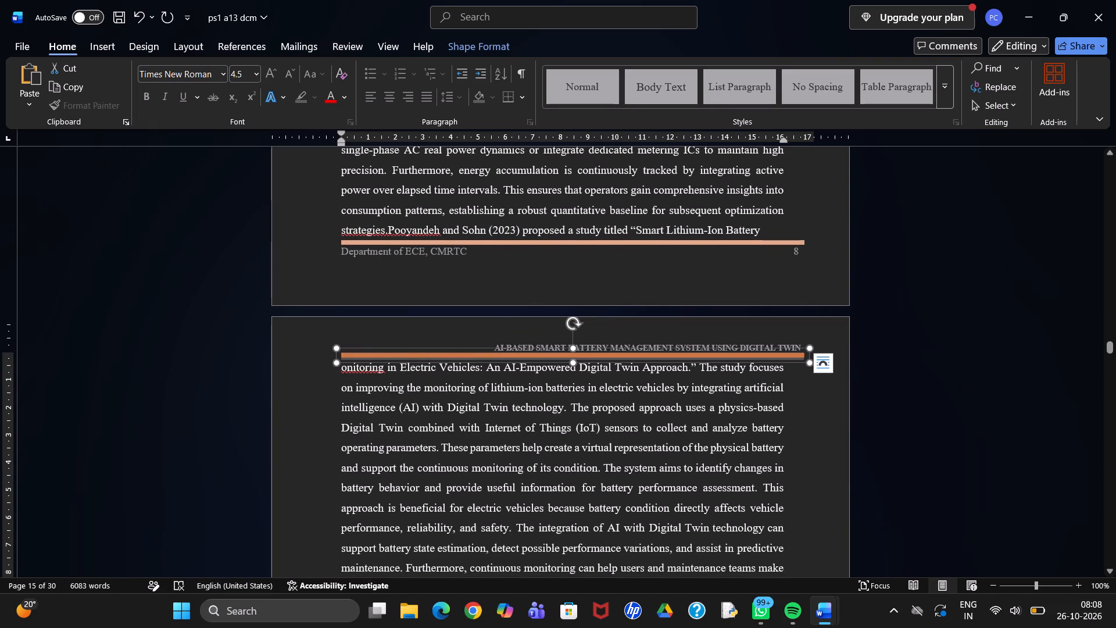
pyautogui.press('m')
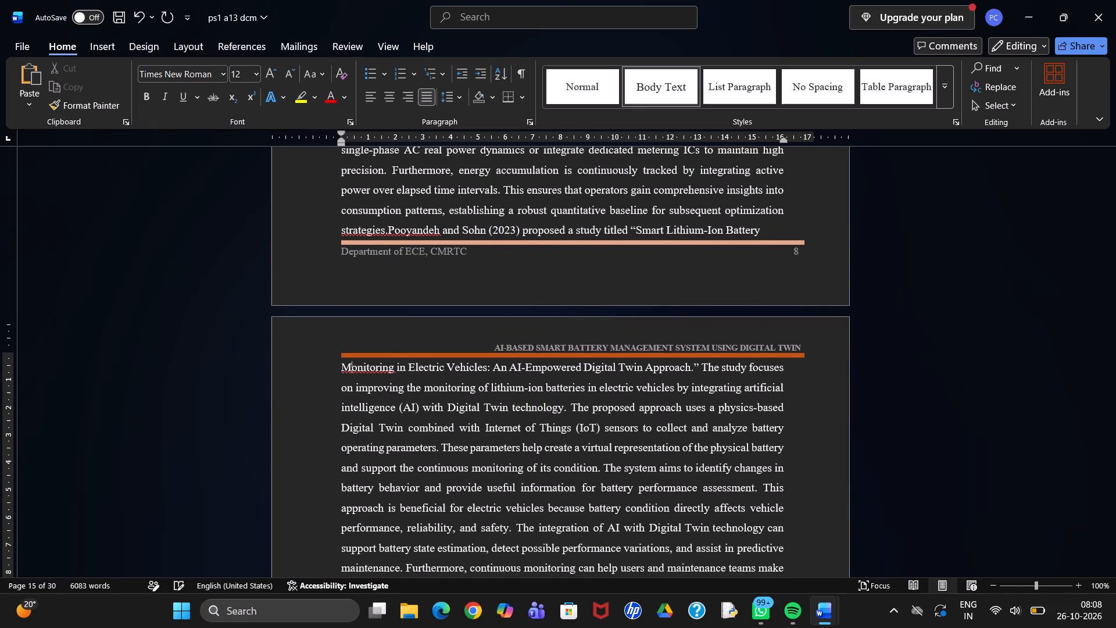
pyautogui.press('BackSpace')
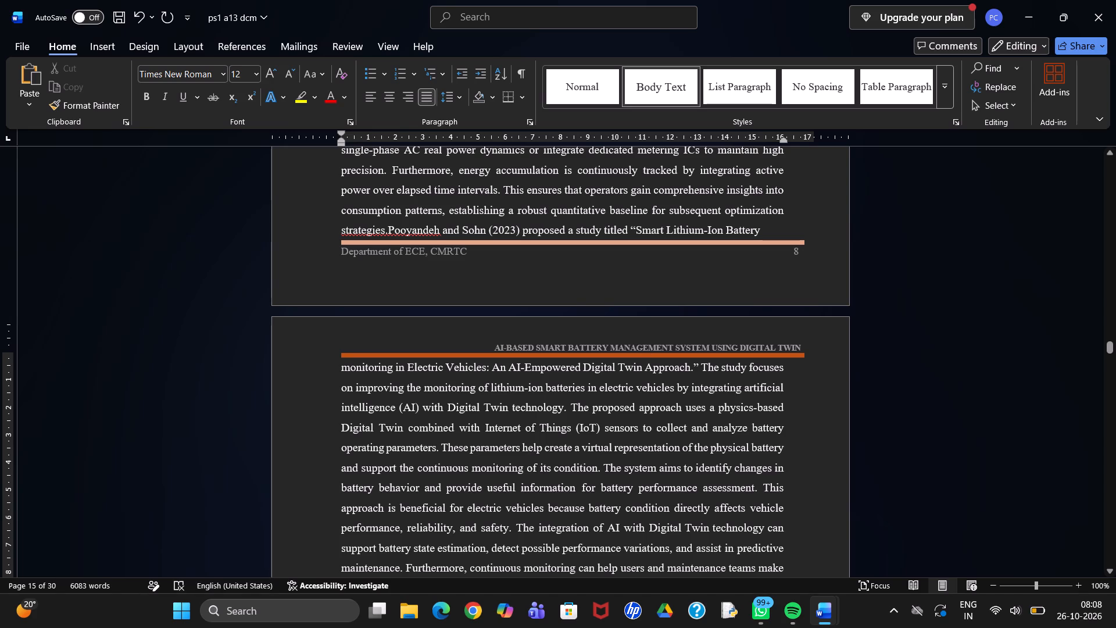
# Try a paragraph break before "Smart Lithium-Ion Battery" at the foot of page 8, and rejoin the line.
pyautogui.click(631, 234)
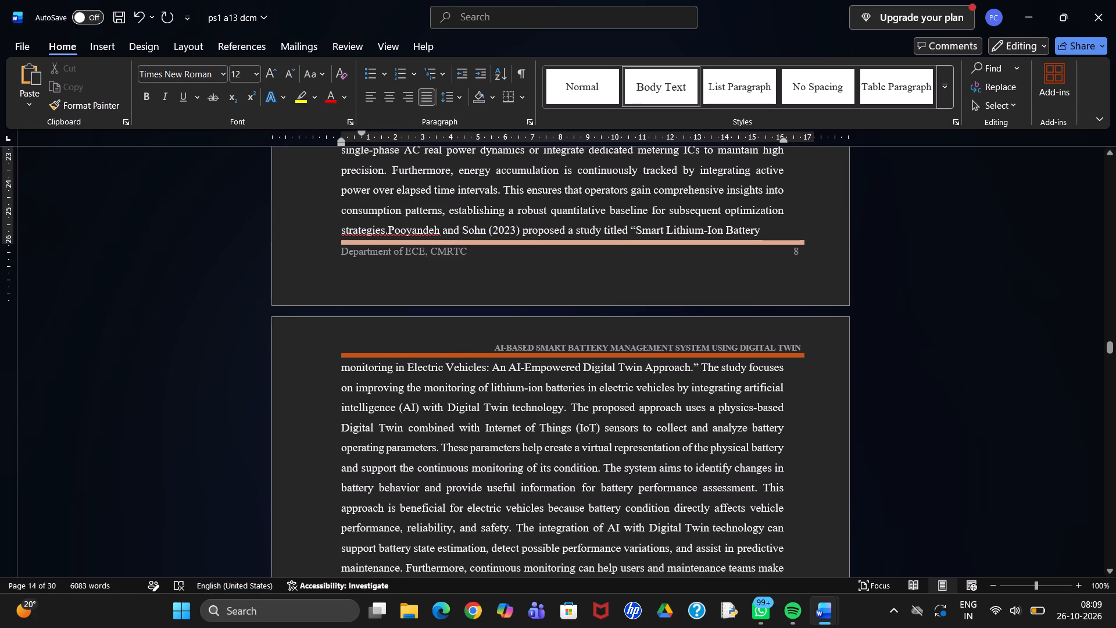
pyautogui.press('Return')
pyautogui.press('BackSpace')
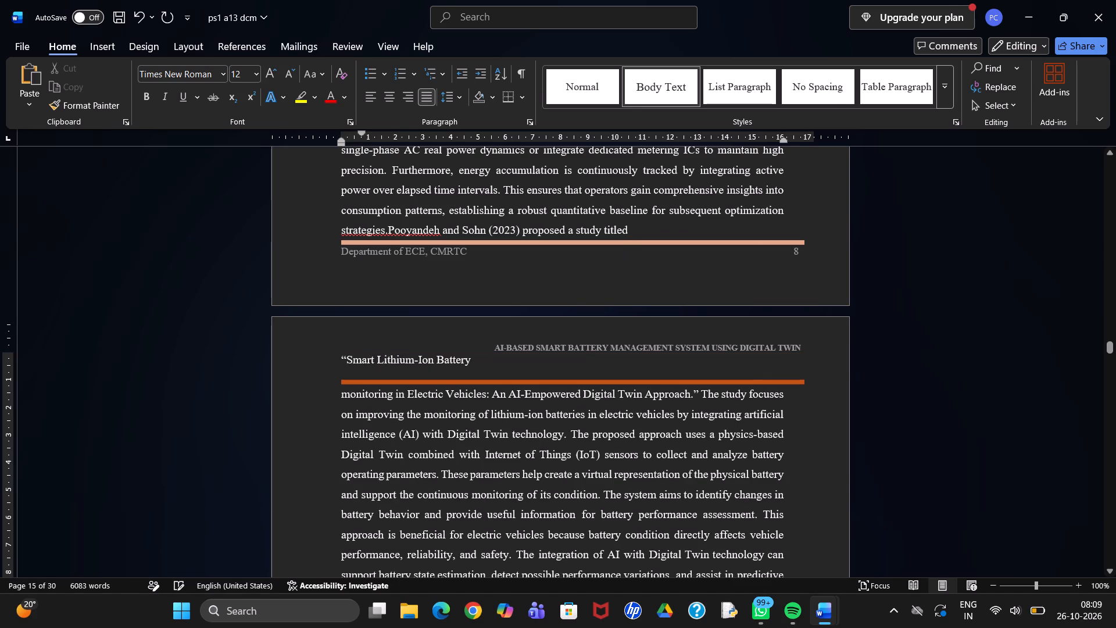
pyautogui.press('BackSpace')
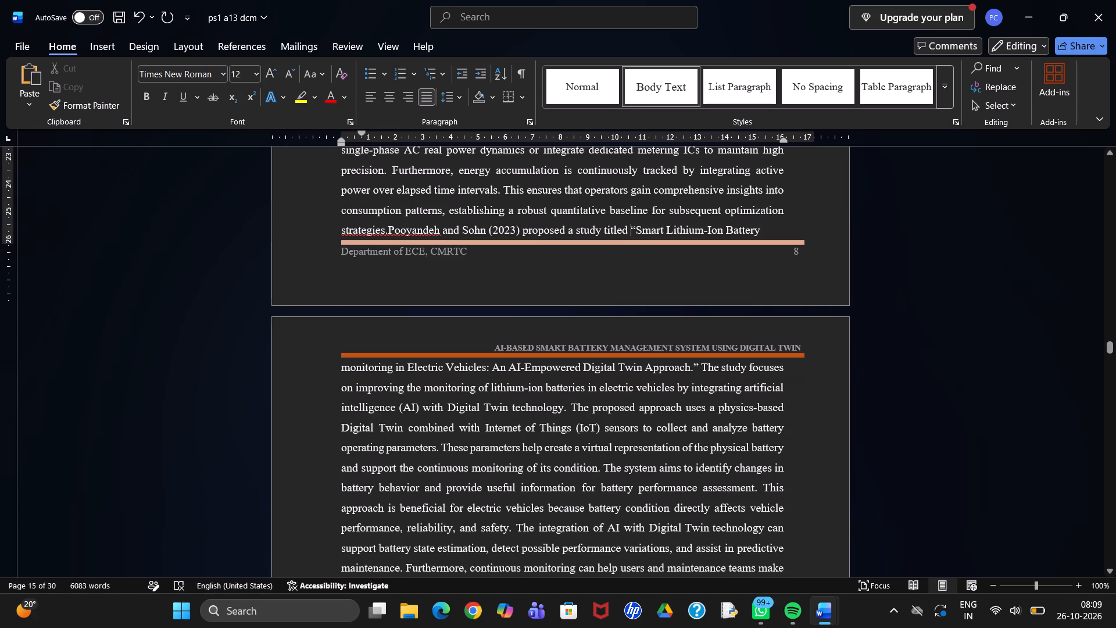
# Replace the first letter of "monitoring in Electric Vehicles" with a capital "M".
pyautogui.click(349, 367)
pyautogui.press('BackSpace')
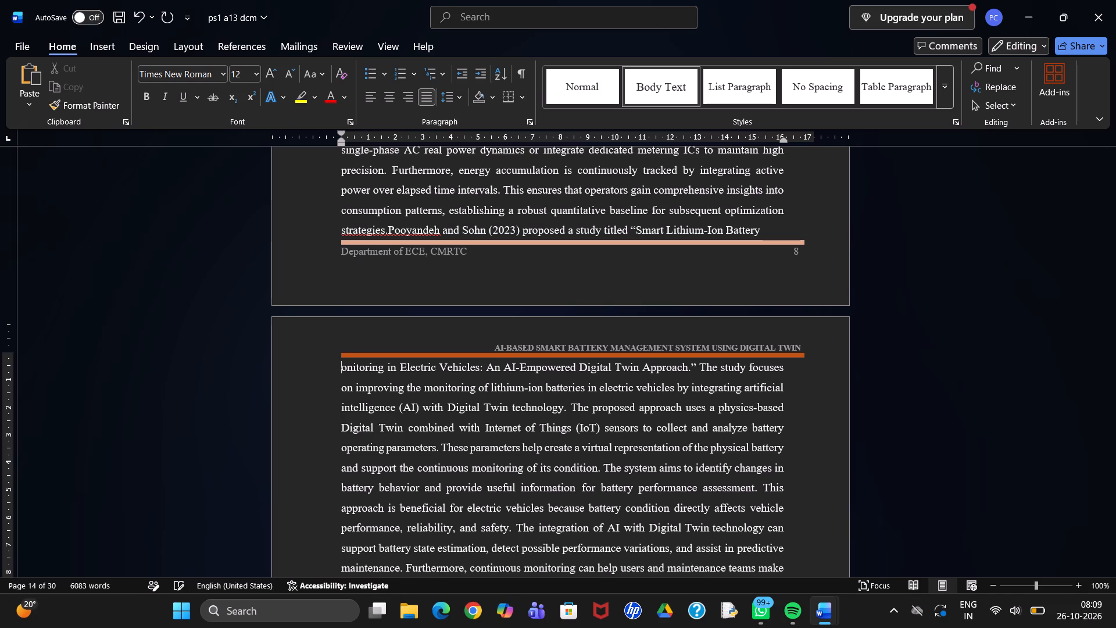
pyautogui.hotkey('shift', 'm')
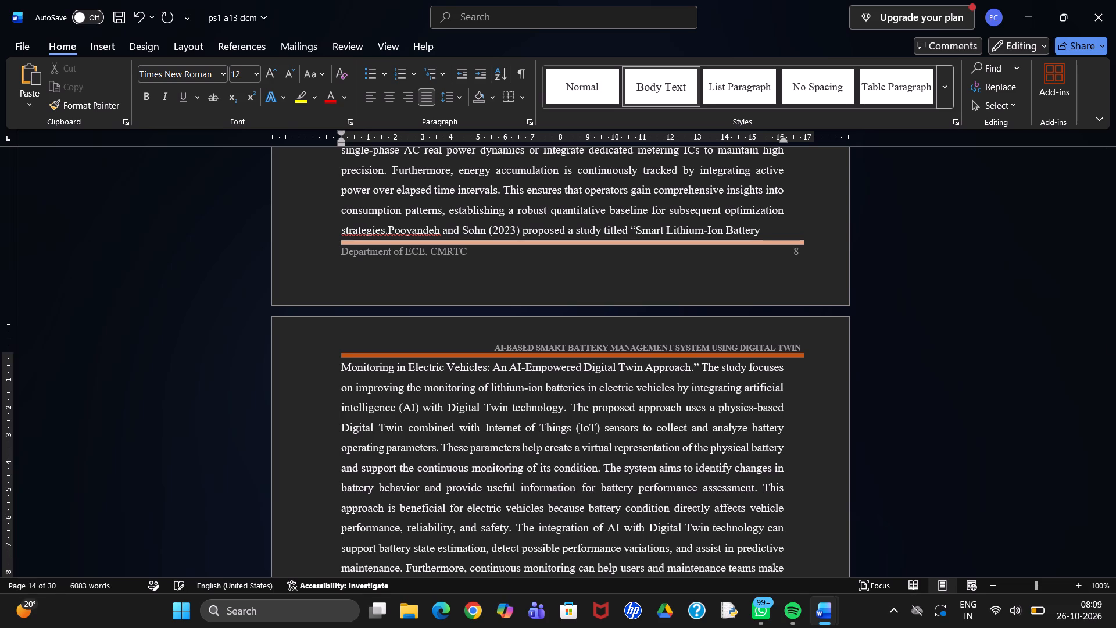
# Break the paragraph before "Conflicting Metrics Through Strategic State of Charge Management" and add a blank line between it and the header line.
pyautogui.scroll(-1, 349, 367)
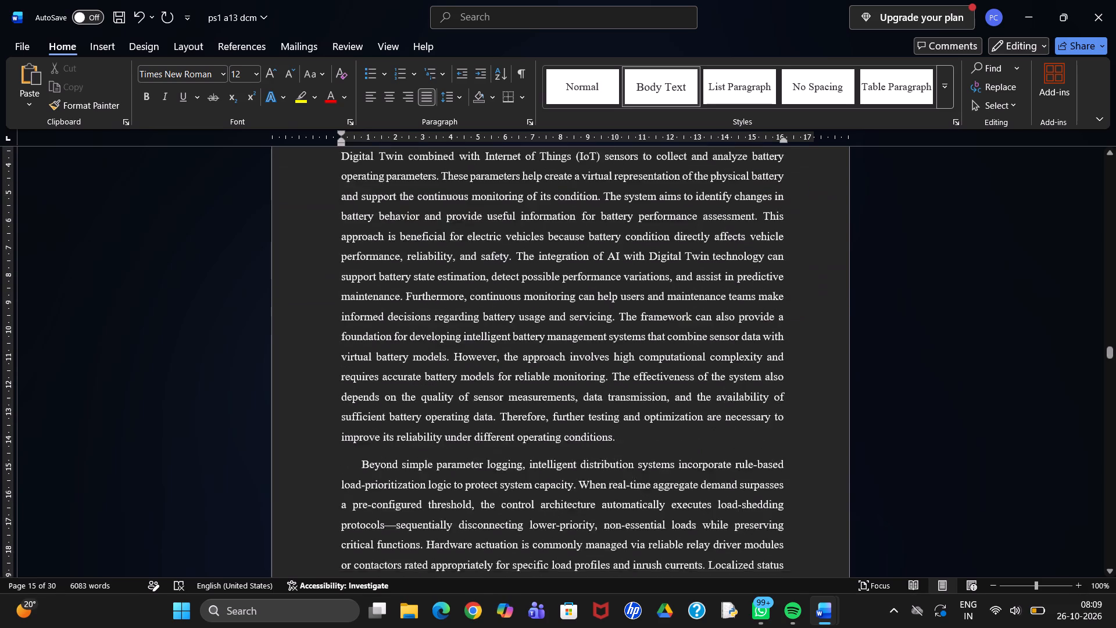
pyautogui.scroll(-2, 349, 367)
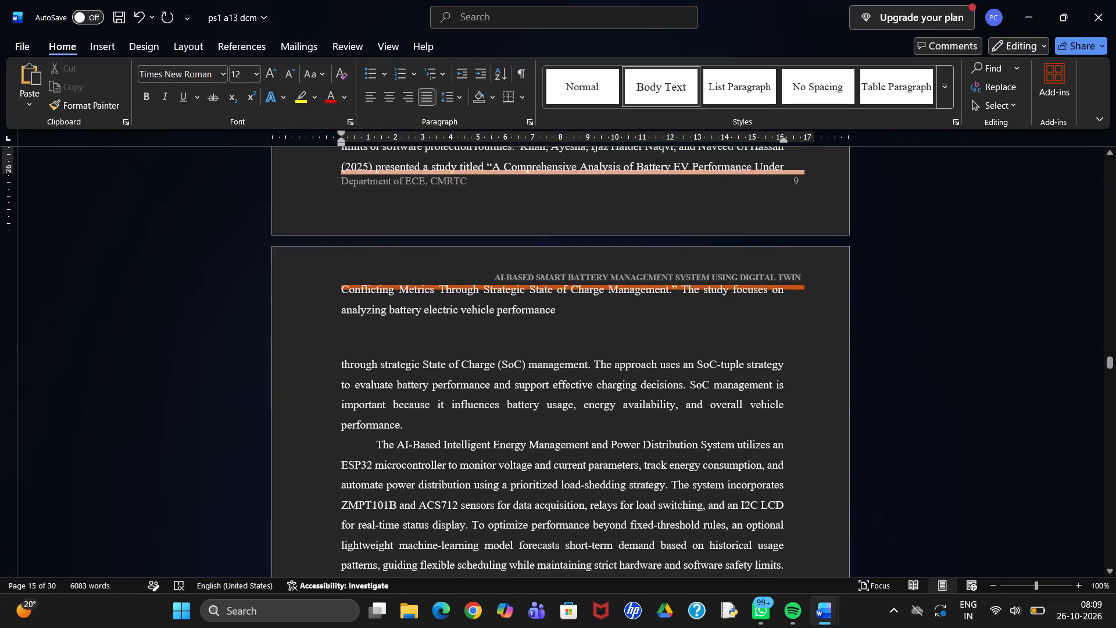
pyautogui.click(344, 288)
pyautogui.press('Return')
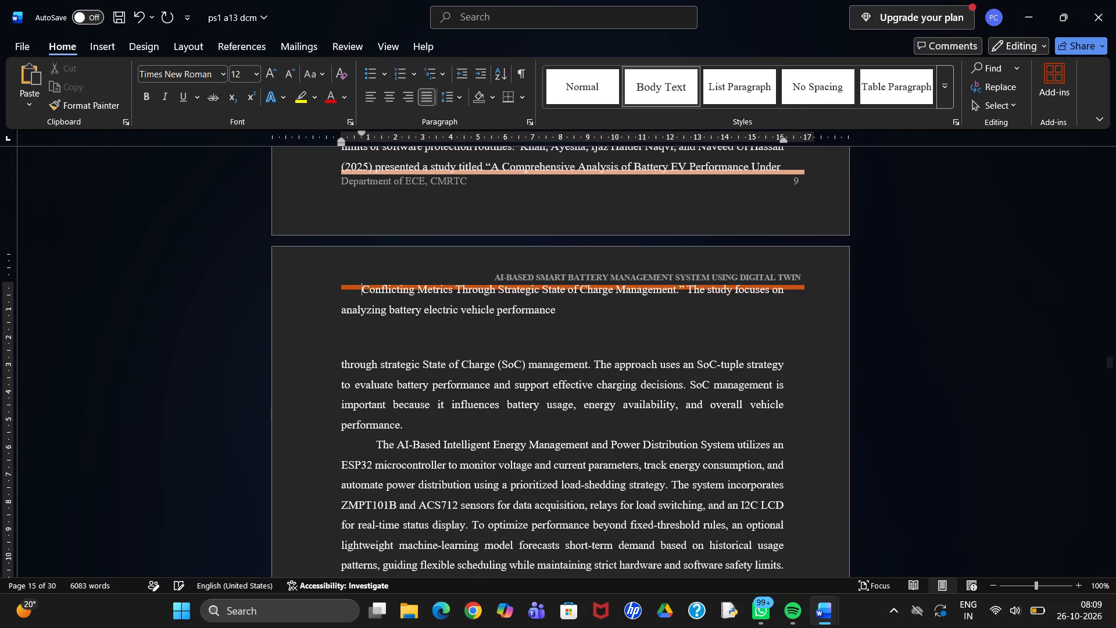
pyautogui.press('Return')
# Remove the gap between "analyzing battery electric vehicle performance" and "through strategic State of Charge", joining them into one paragraph with a space between.
pyautogui.scroll(-1, 344, 288)
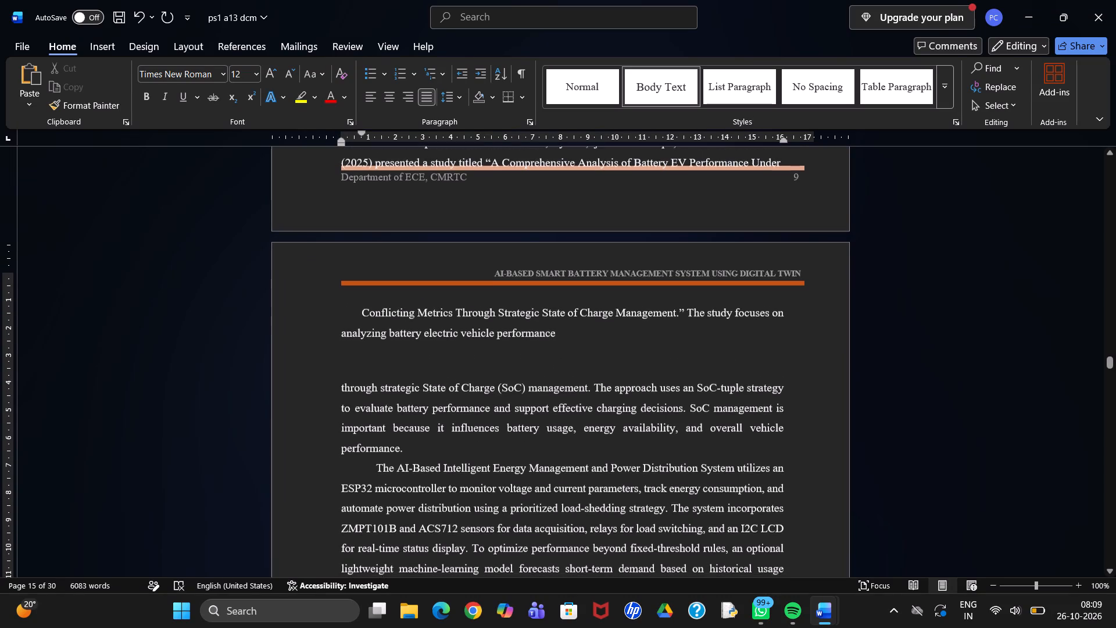
pyautogui.click(335, 383)
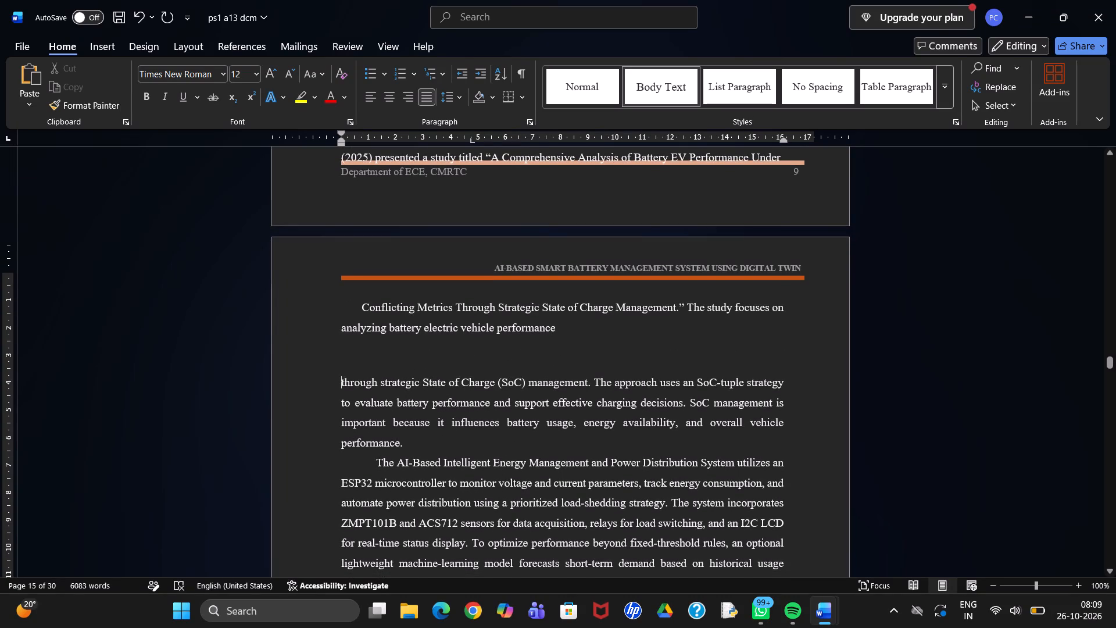
pyautogui.press('BackSpace')
pyautogui.press('BackSpace')
pyautogui.press('BackSpace')
pyautogui.press('BackSpace')
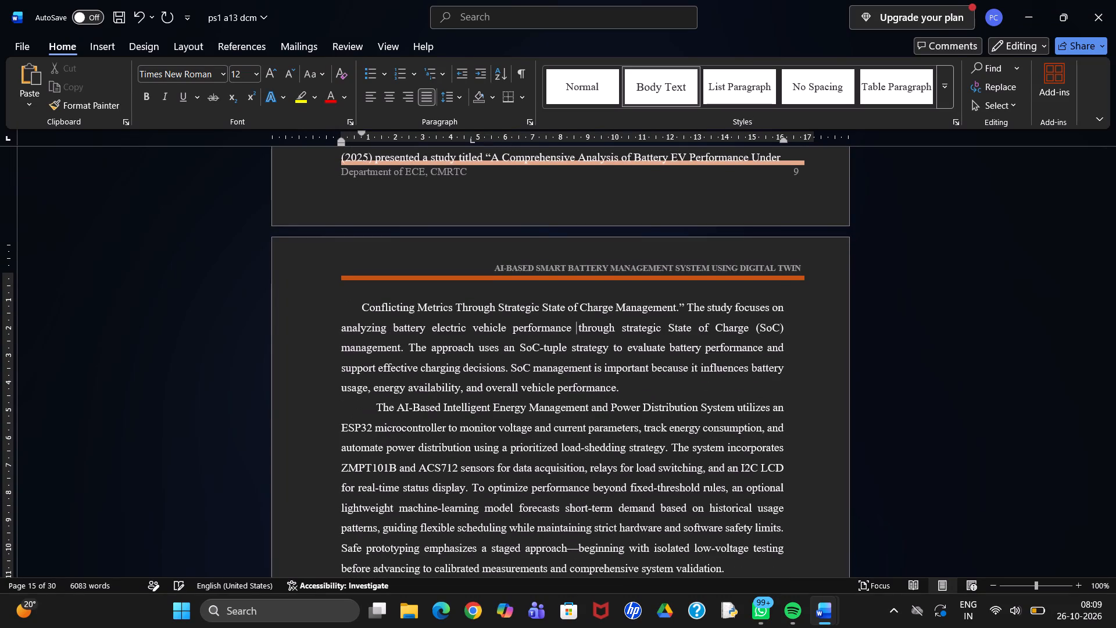
pyautogui.press('BackSpace')
pyautogui.press('space')
# Break the paragraph before "development boards and relay modules" so it starts below the header line, without a first-line indent.
pyautogui.scroll(-1, 335, 383)
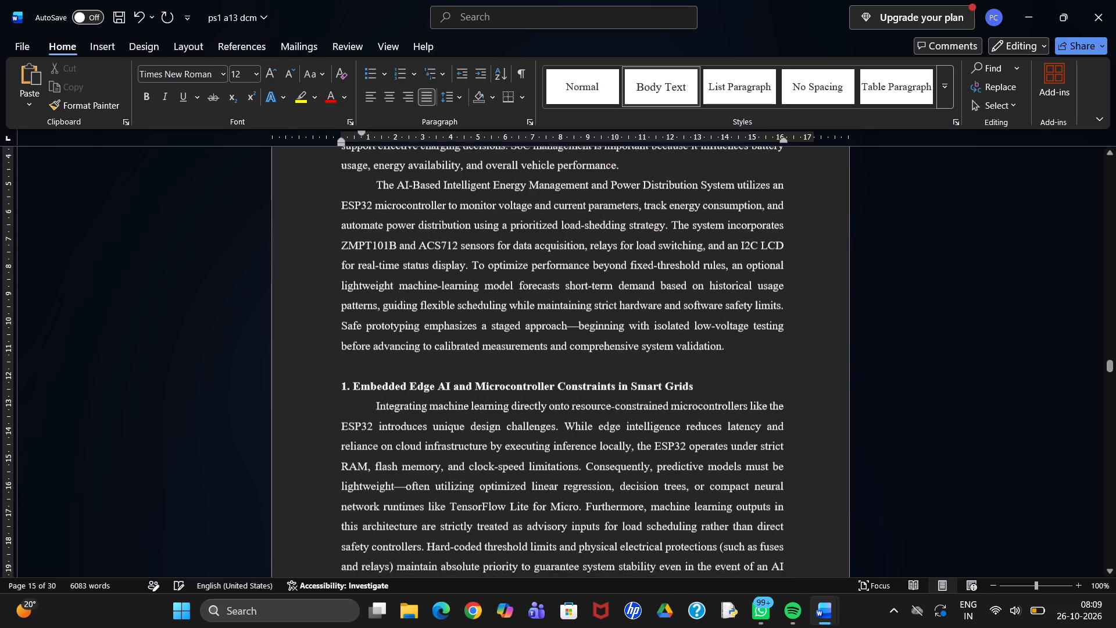
pyautogui.scroll(-3, 335, 383)
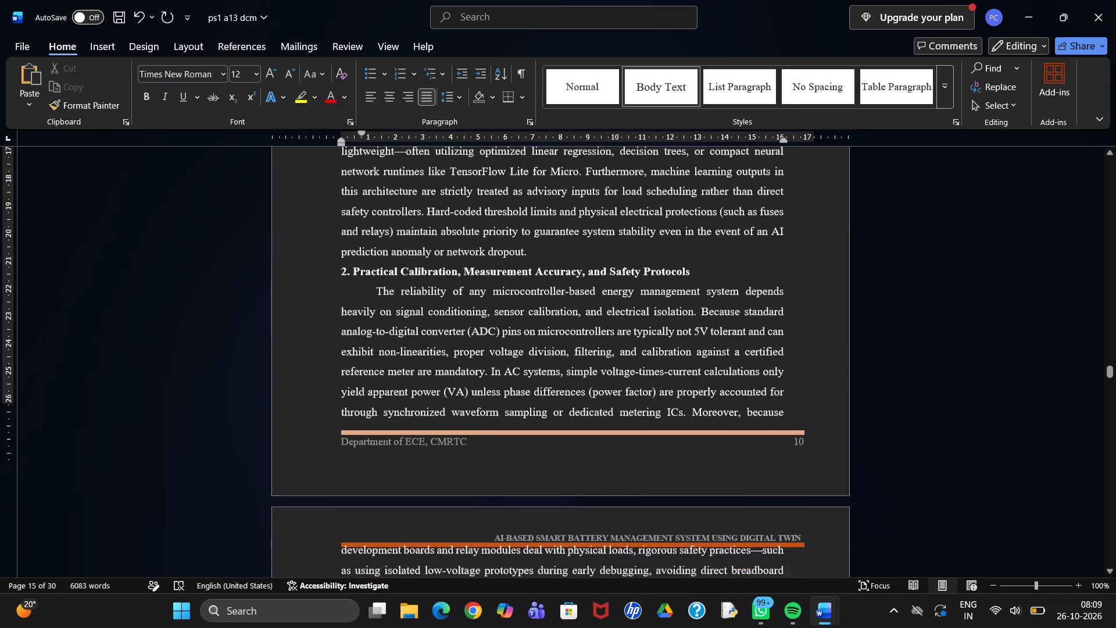
pyautogui.scroll(-2, 335, 383)
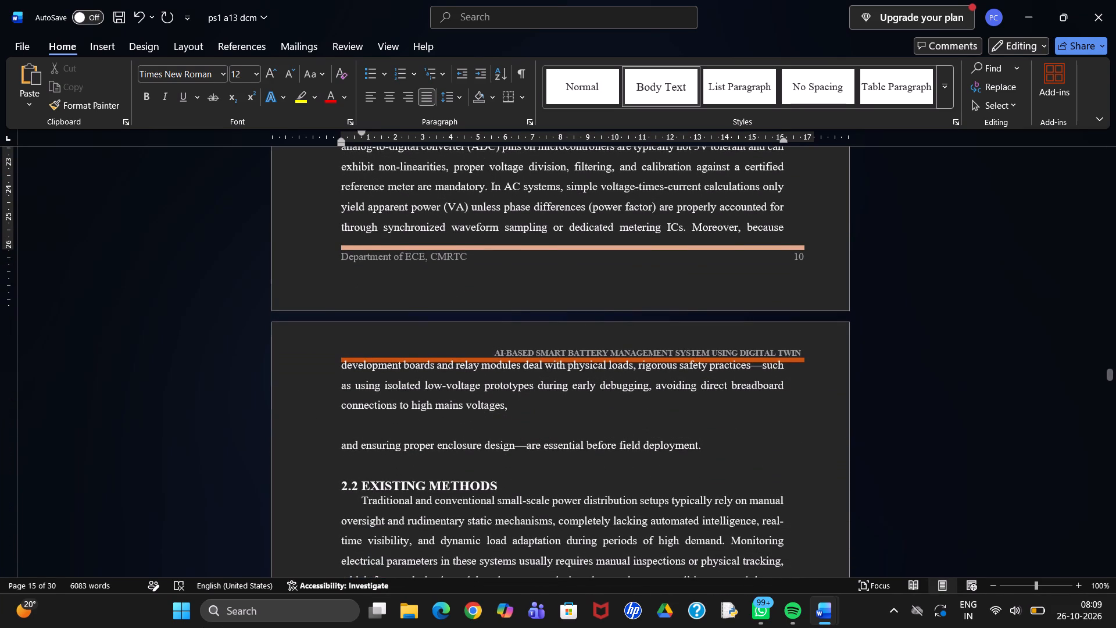
pyautogui.click(344, 365)
pyautogui.press('Return')
pyautogui.press('Return')
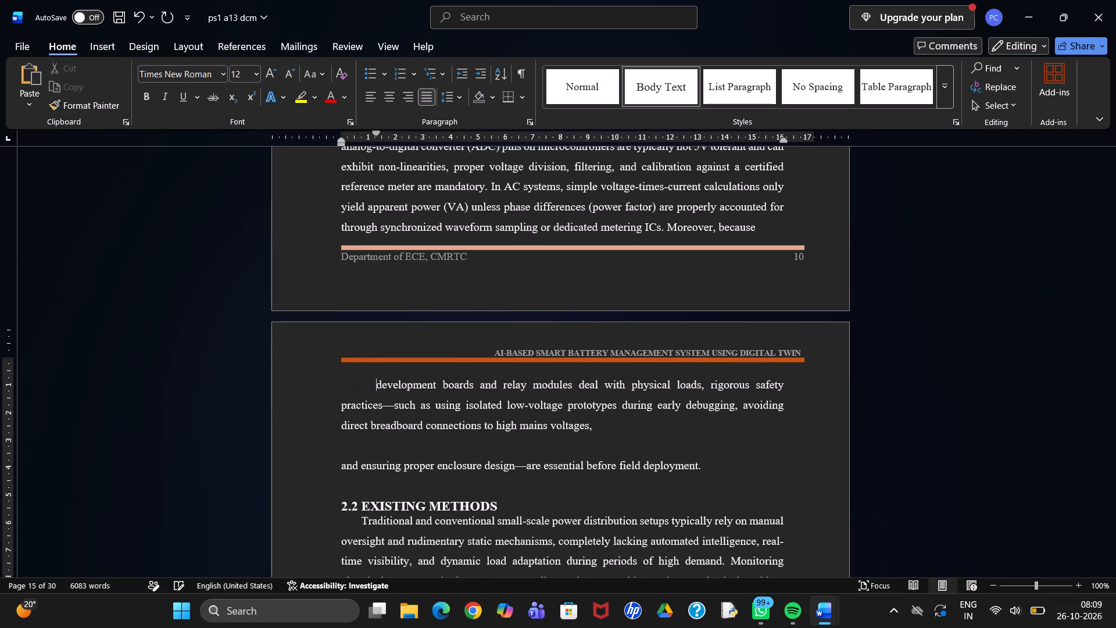
pyautogui.press('BackSpace')
pyautogui.press('BackSpace')
pyautogui.press('Return')
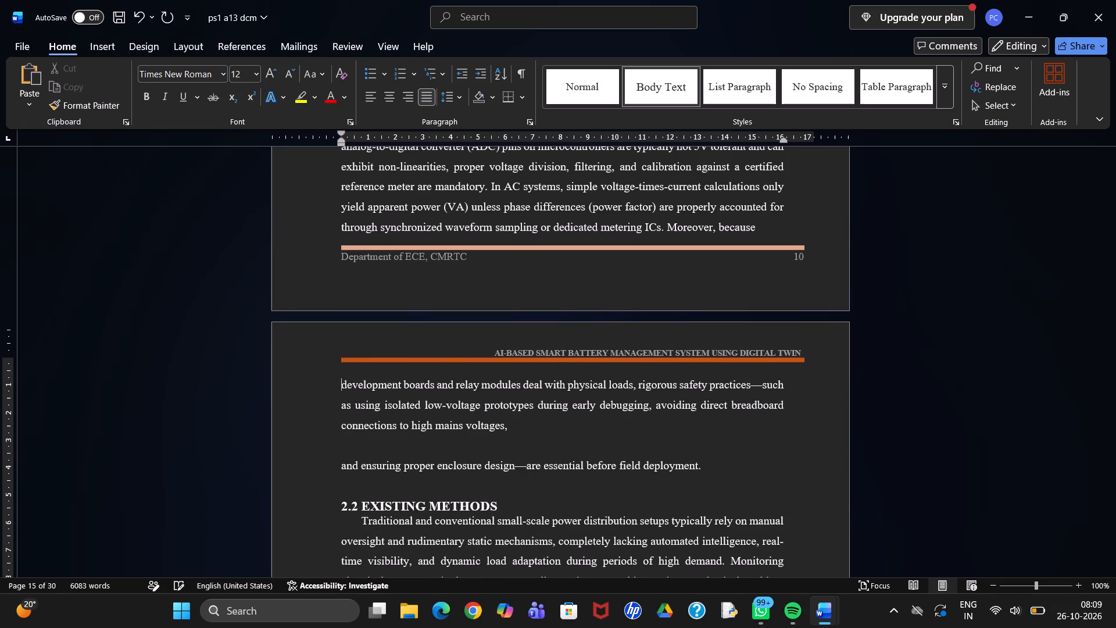
# Remove the gap before "and ensuring proper enclosure design", joining it to the line ending "high mains voltages,".
pyautogui.scroll(-1, 344, 365)
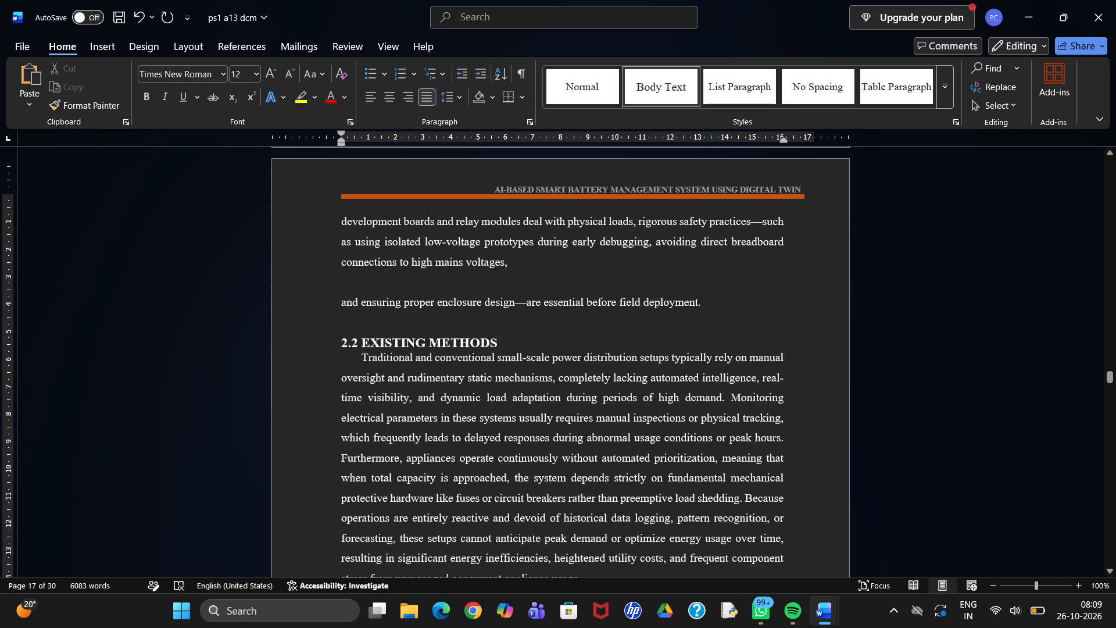
pyautogui.click(341, 305)
pyautogui.press('BackSpace')
pyautogui.press('BackSpace')
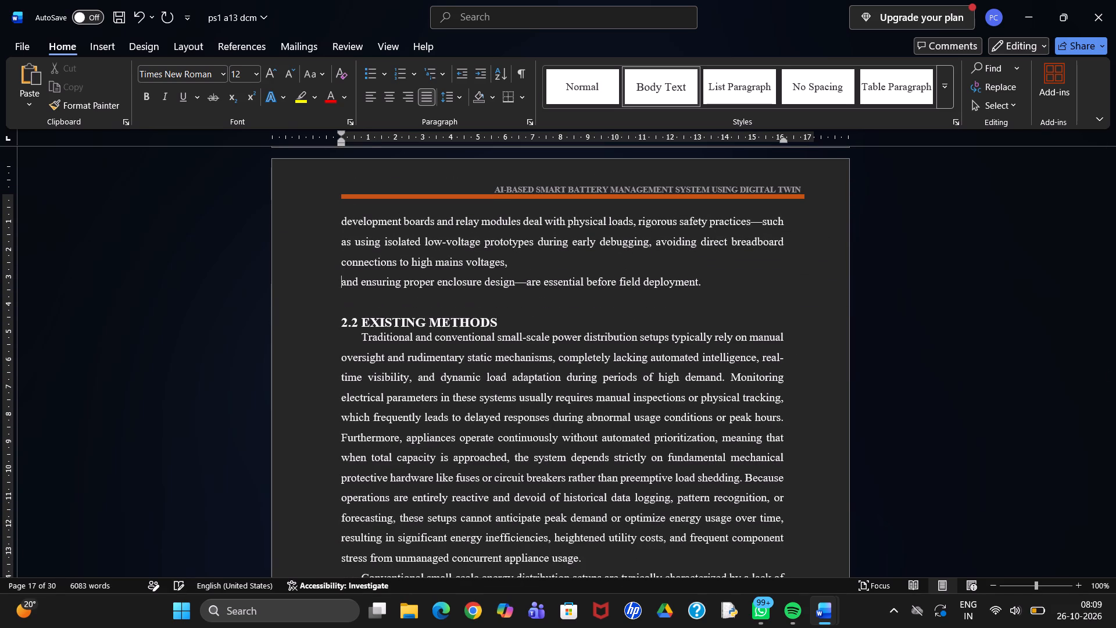
pyautogui.press('BackSpace')
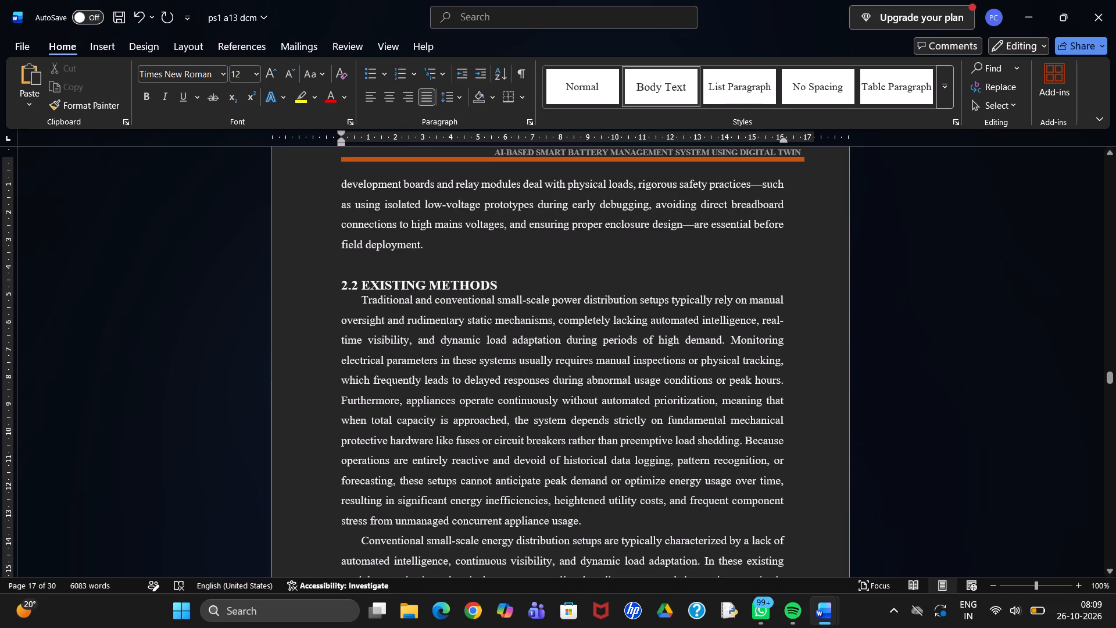
# Move the blank line from above the "2.2 EXISTING METHODS" heading to beneath it, without a heading number.
pyautogui.click(517, 271)
pyautogui.press('BackSpace')
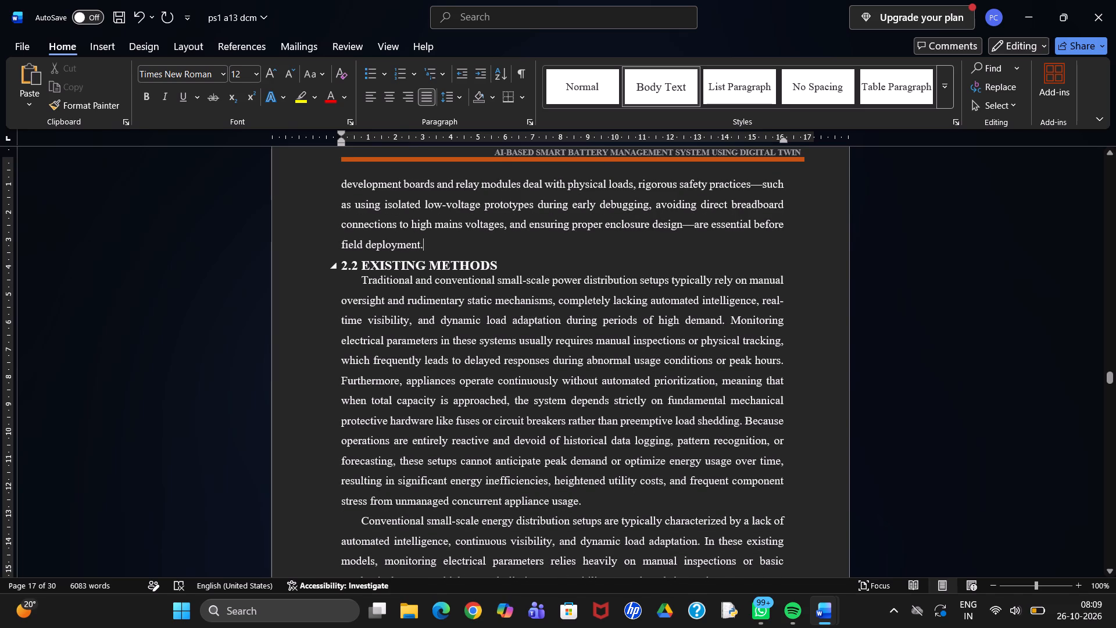
pyautogui.click(518, 265)
pyautogui.press('Return')
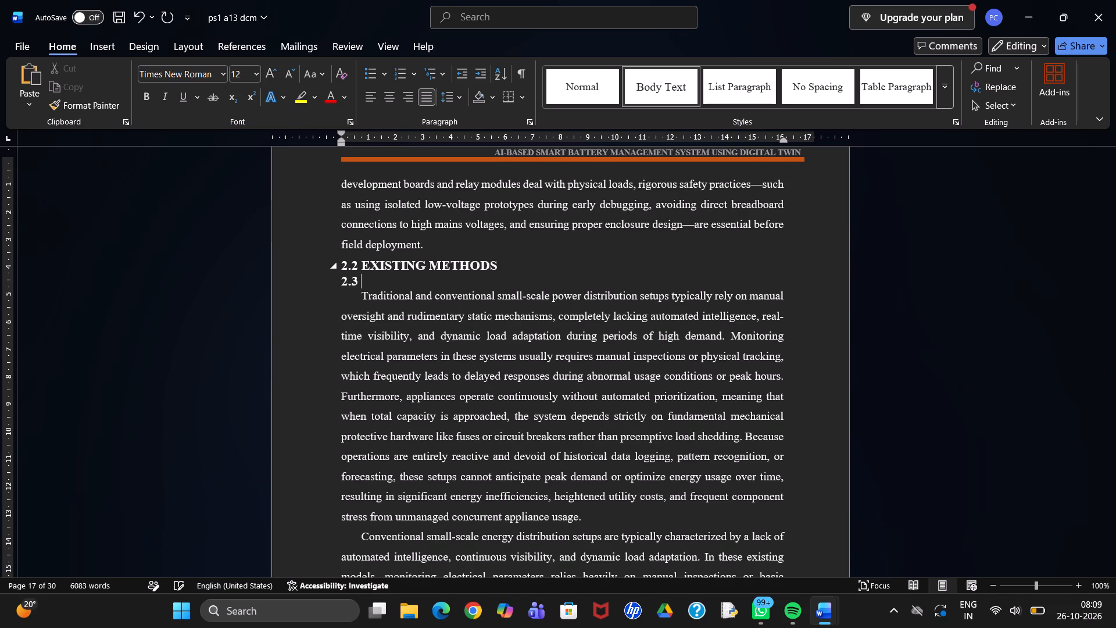
pyautogui.press('BackSpace')
pyautogui.press('BackSpace')
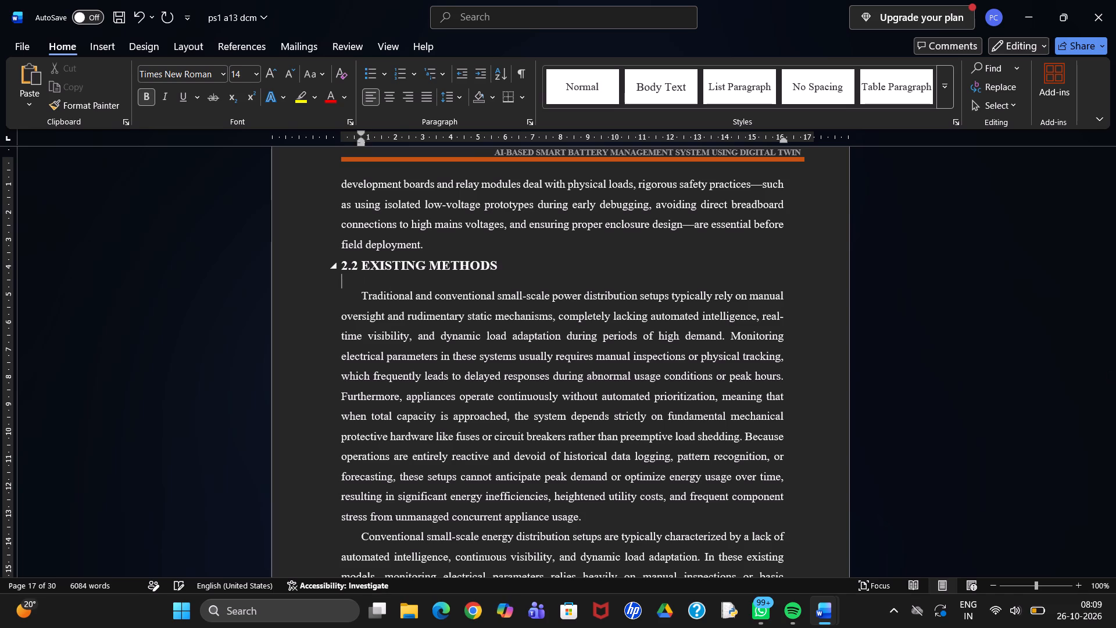
# Add two blank lines above the "2.3 PROPOSED SYSTEM" heading to push it onto the following page.
pyautogui.scroll(-1, 518, 265)
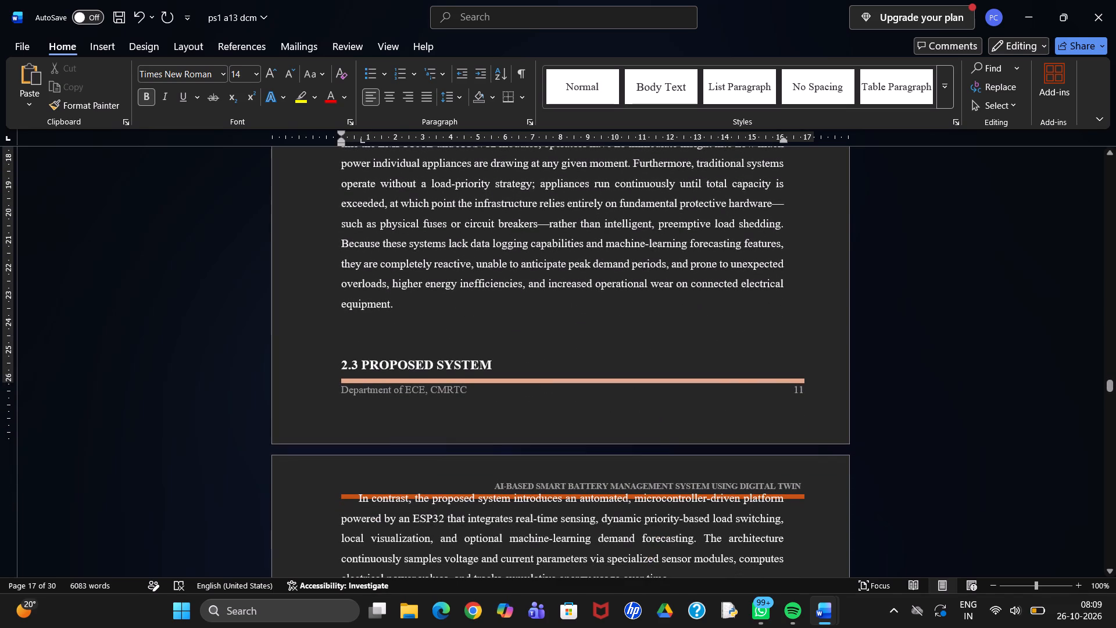
pyautogui.click(462, 348)
pyautogui.press('Return')
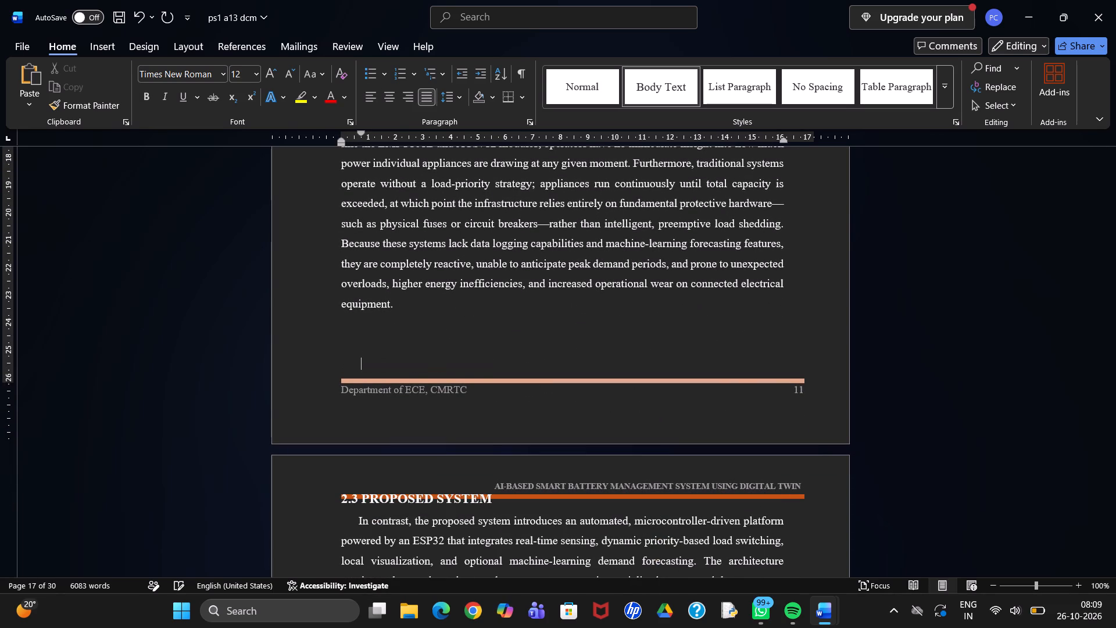
pyautogui.press('Return')
# Review the proposed system text, the contents page and the blank pages leading up to Chapter 3.
pyautogui.scroll(-1, 462, 348)
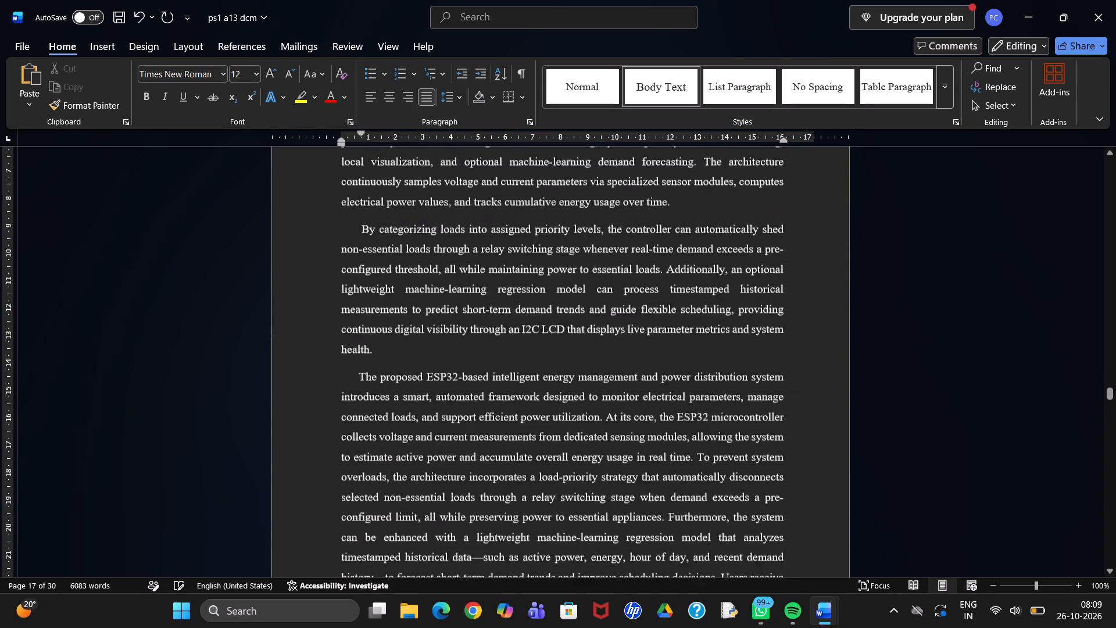
pyautogui.scroll(-2, 462, 348)
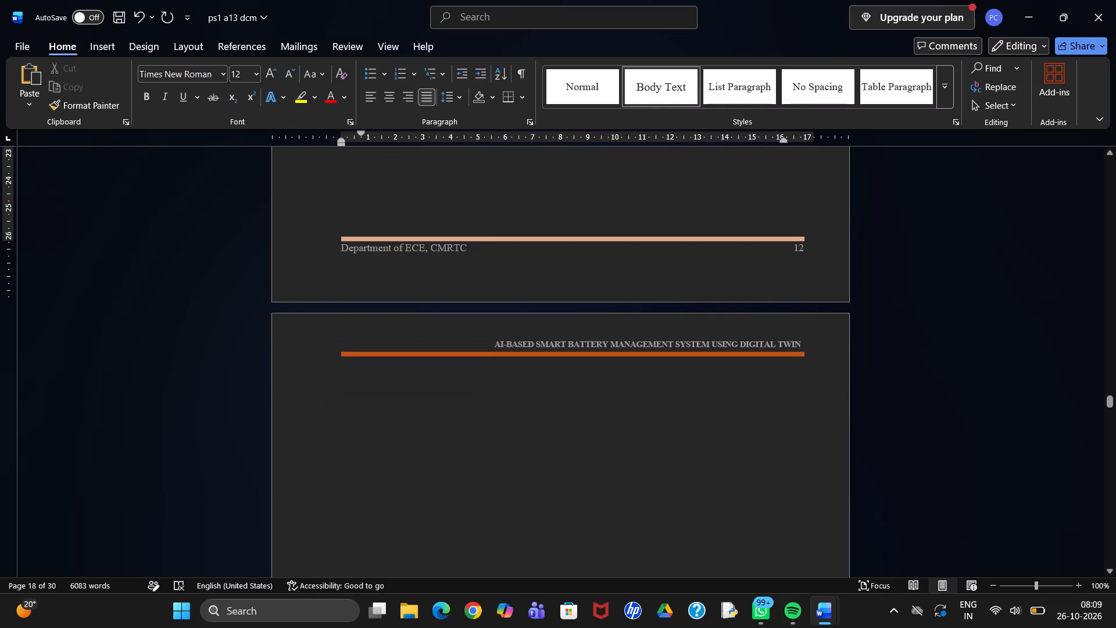
pyautogui.hscroll(2, 462, 348)
pyautogui.scroll(18, 462, 348)
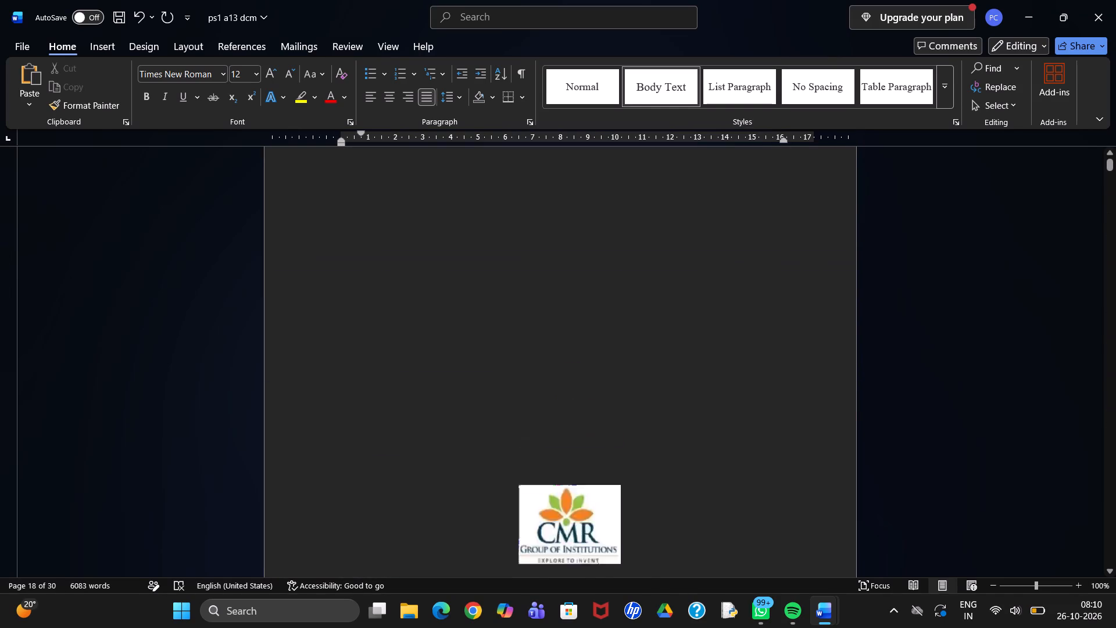
pyautogui.scroll(-2, 462, 348)
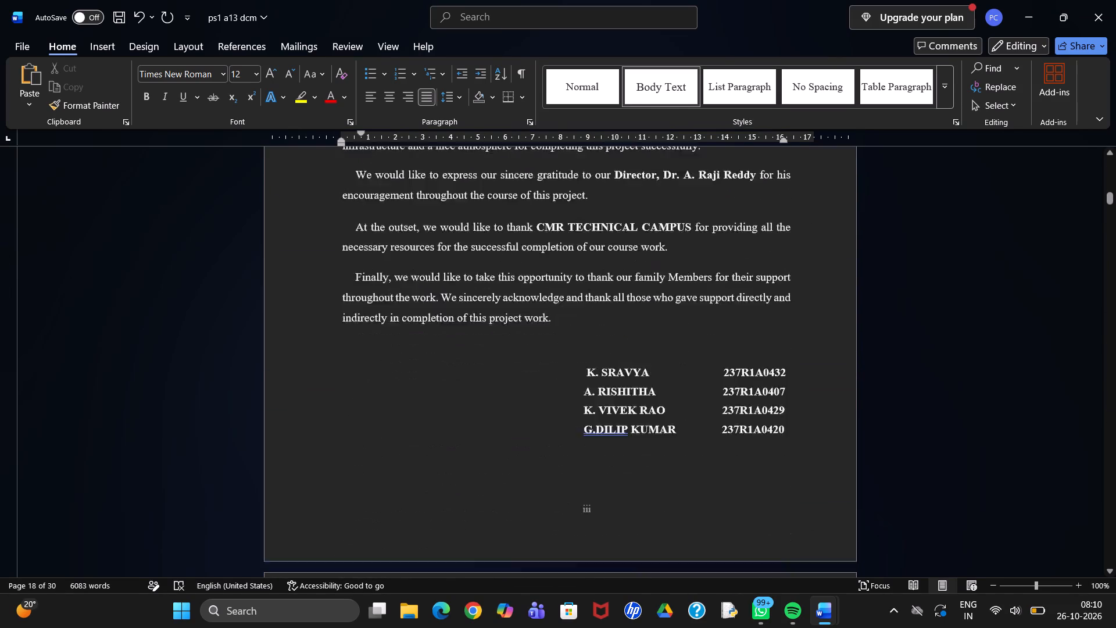
pyautogui.scroll(-3, 462, 348)
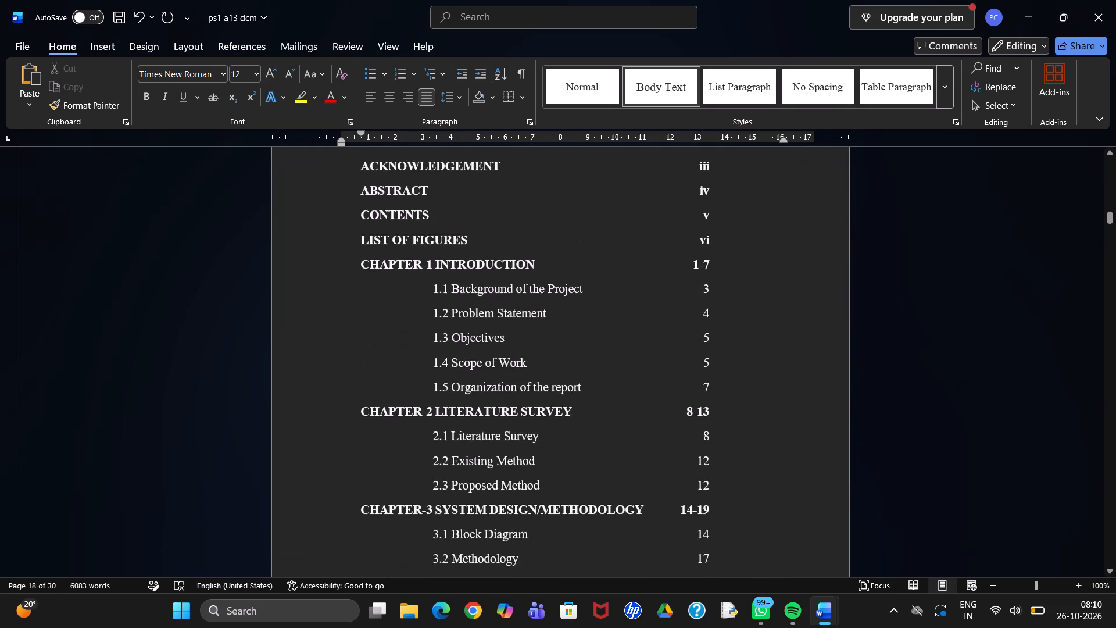
pyautogui.scroll(-2, 462, 348)
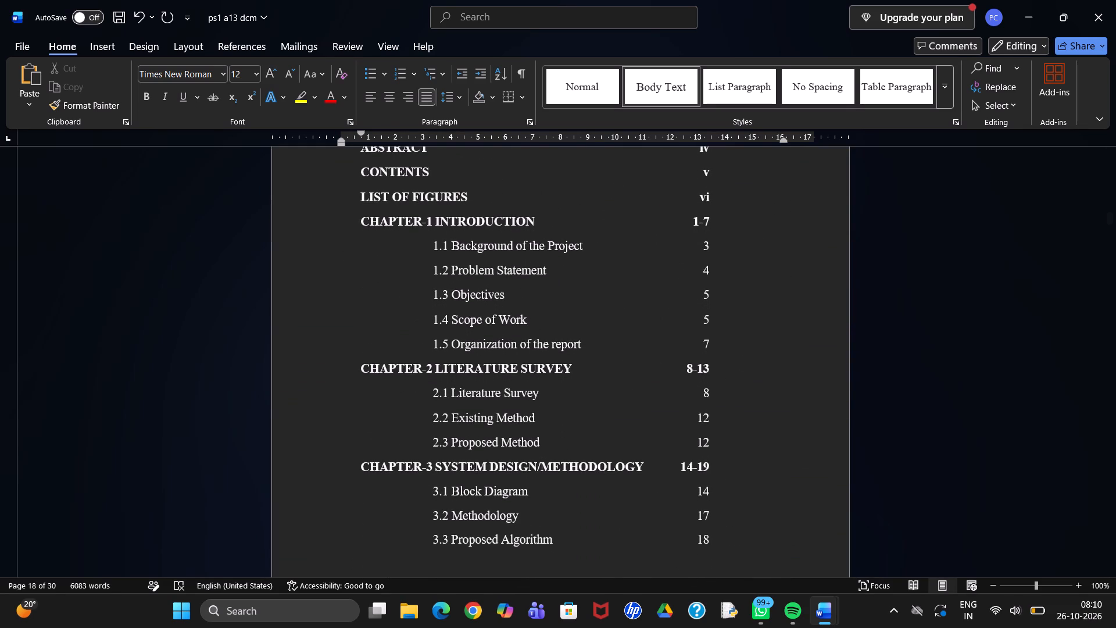
pyautogui.scroll(-20, 462, 348)
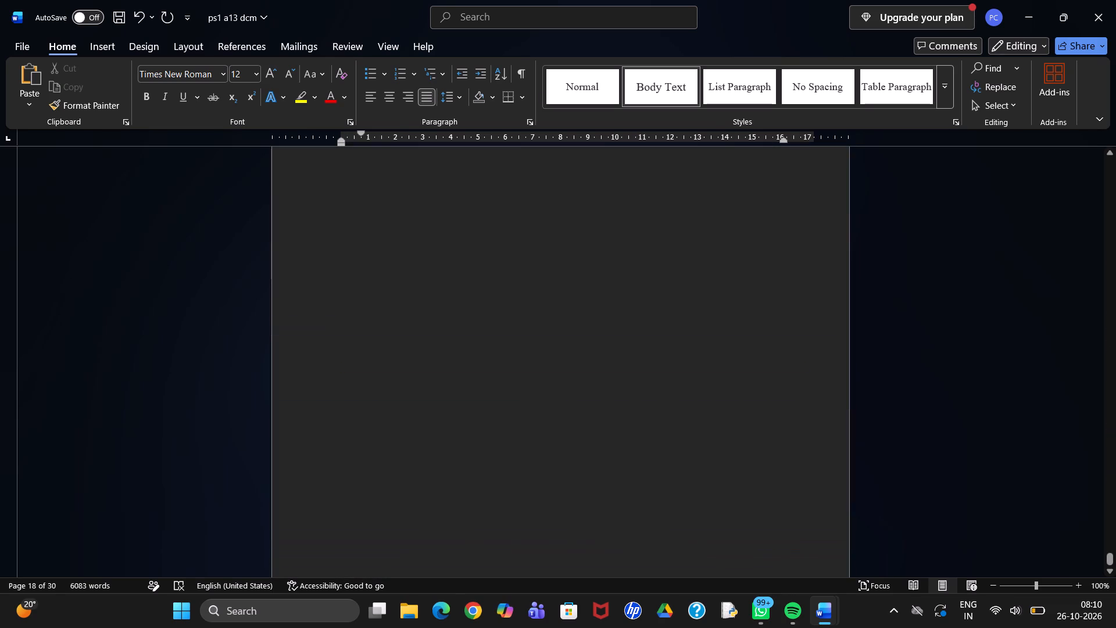
pyautogui.scroll(5, 462, 348)
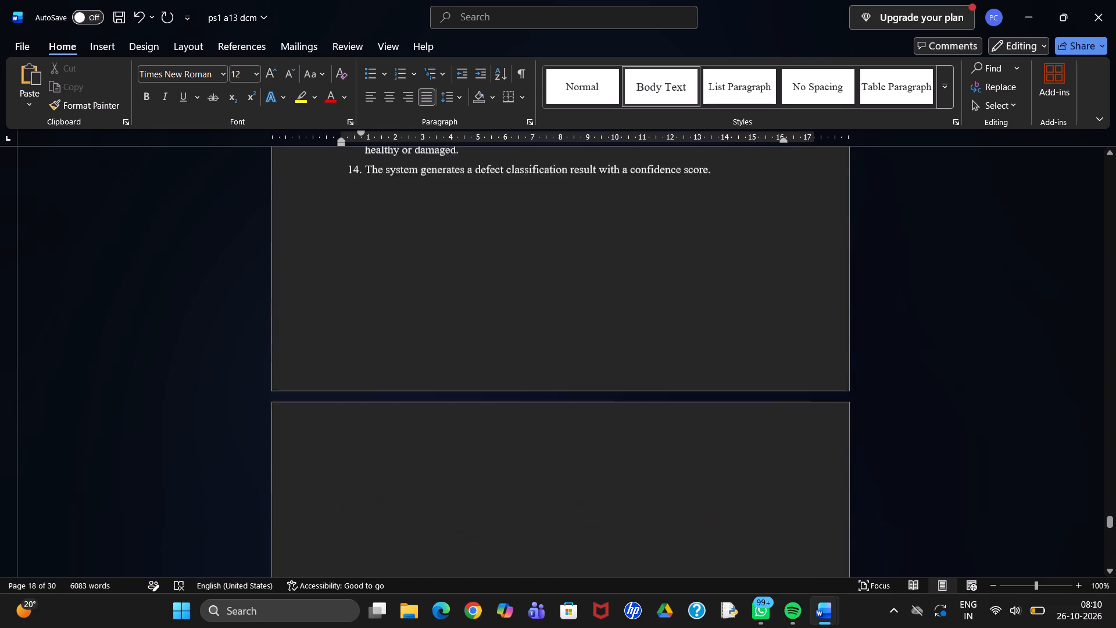
pyautogui.scroll(6, 462, 348)
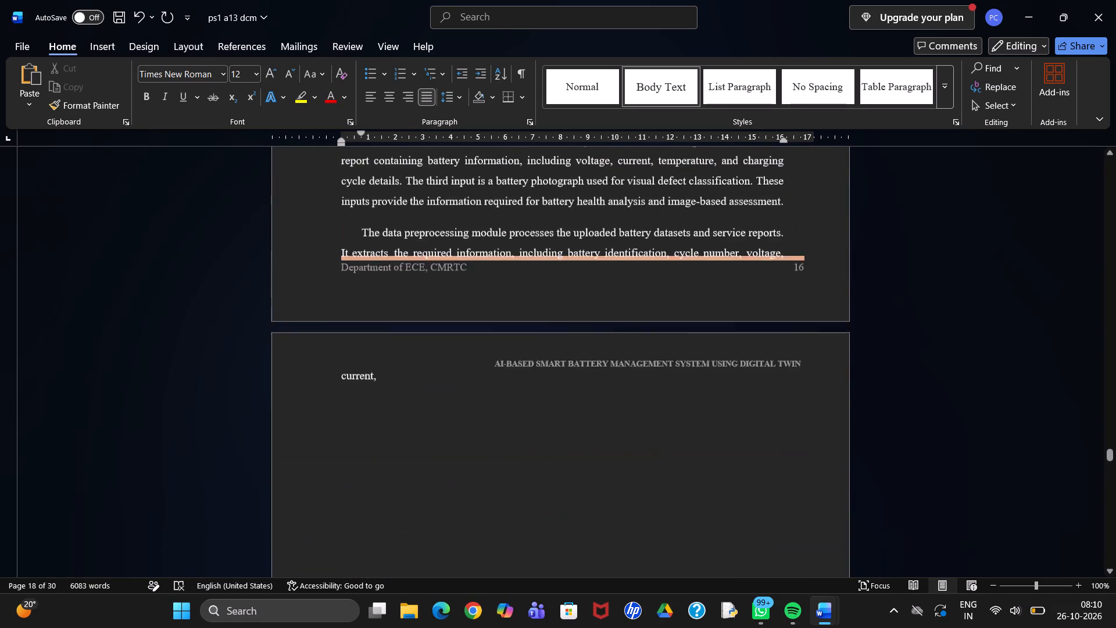
pyautogui.scroll(4, 462, 348)
pyautogui.scroll(-1, 462, 348)
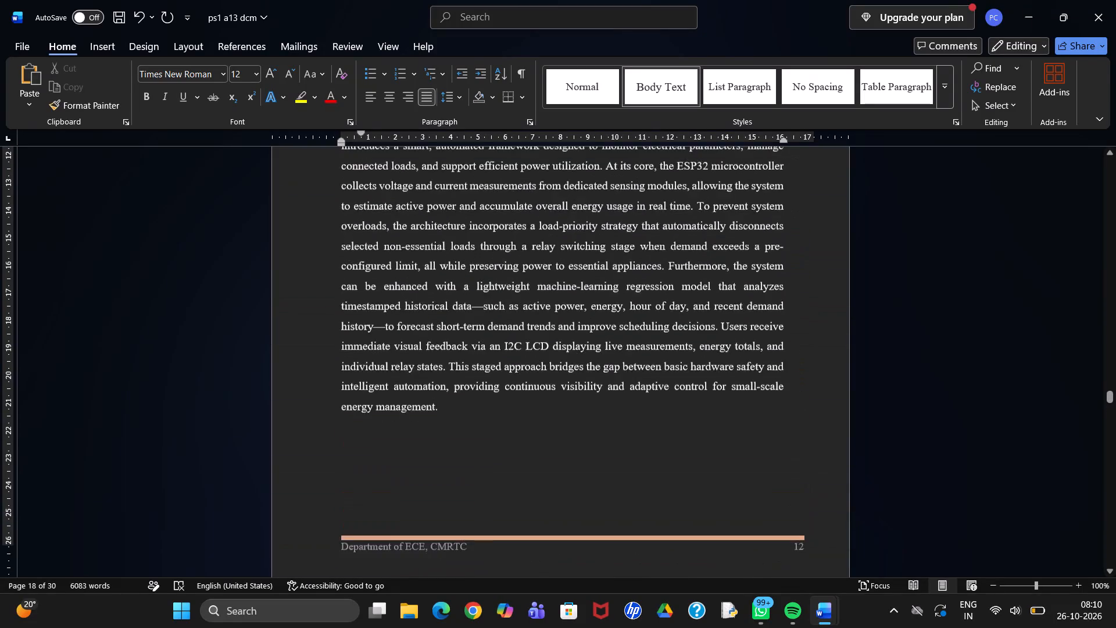
pyautogui.scroll(-1, 462, 348)
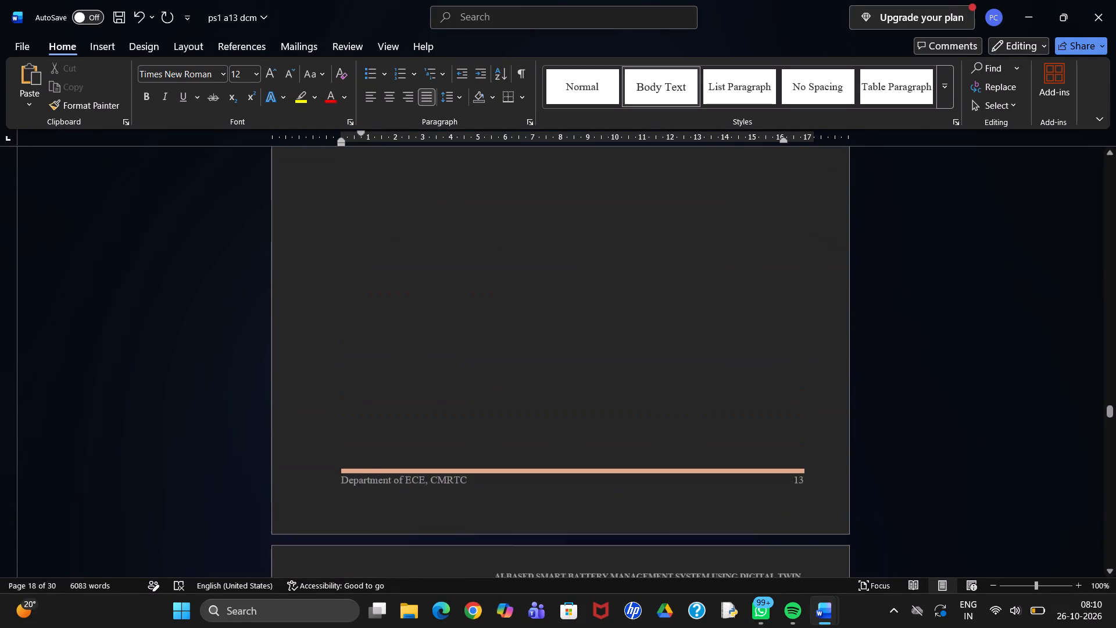
pyautogui.scroll(-1, 462, 348)
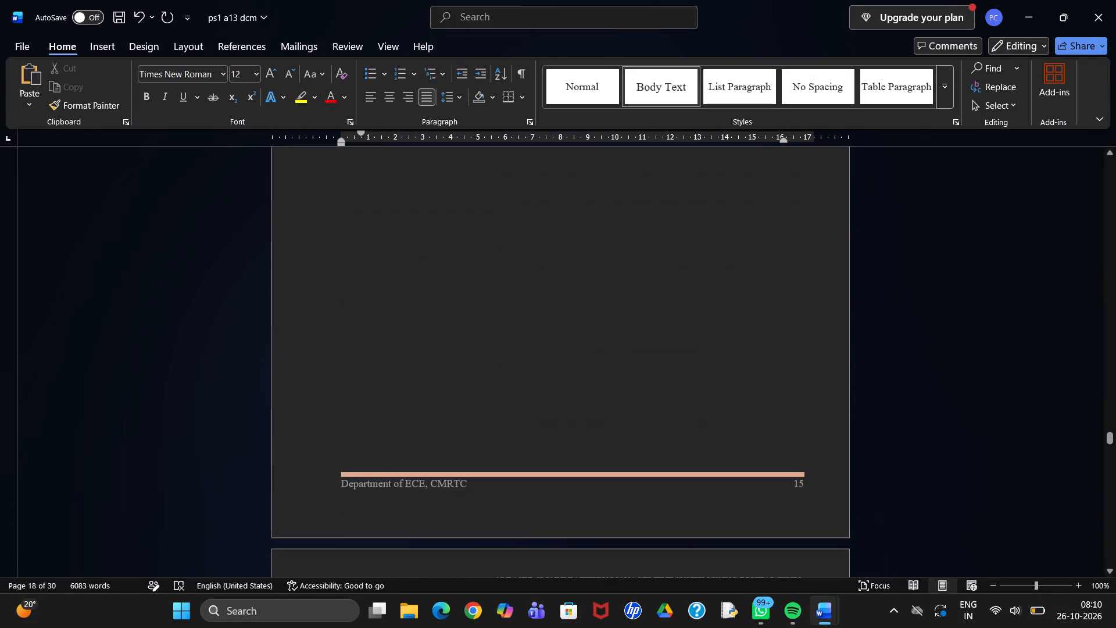
# Collapse the "CHAPTER-3 SYSTEM DESIGN" section and copy it onto the blank page following page 12.
pyautogui.scroll(-1, 462, 348)
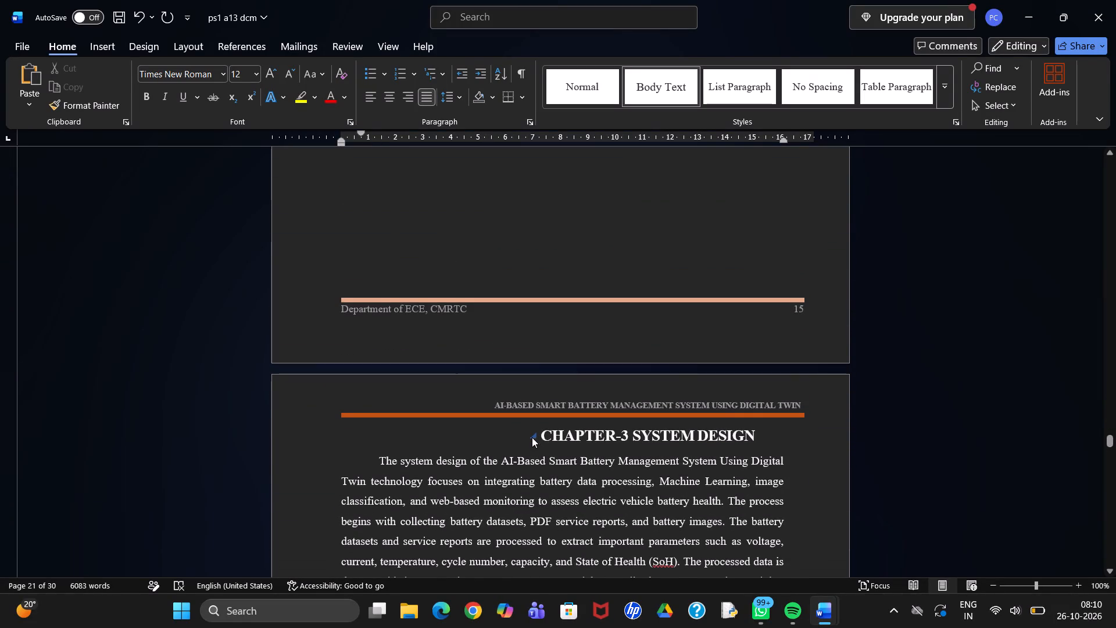
pyautogui.click(536, 436)
pyautogui.click(540, 430)
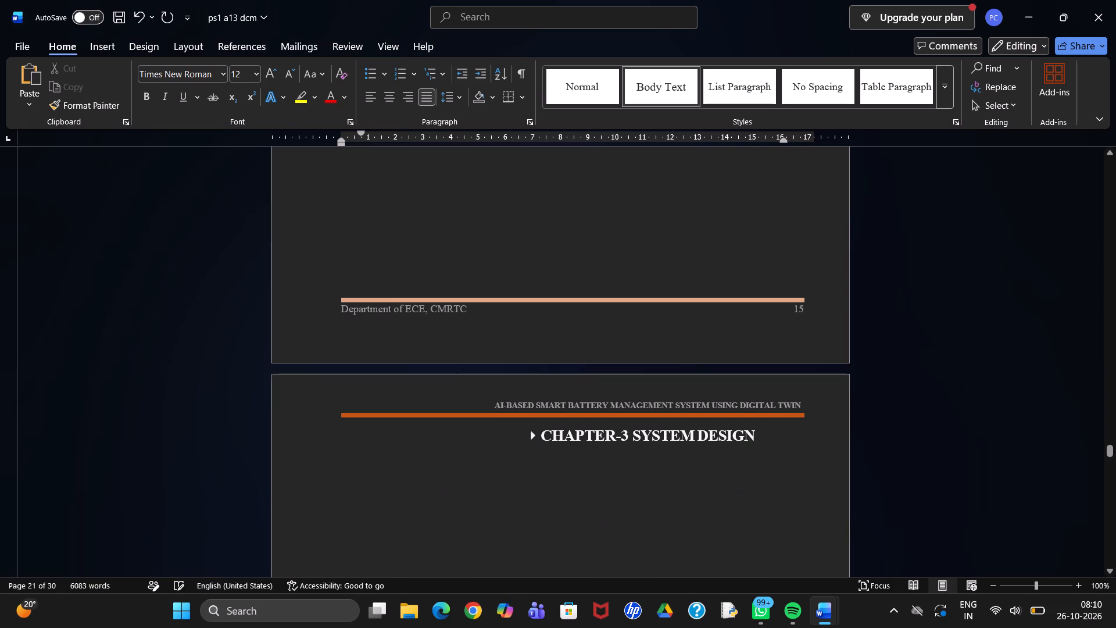
pyautogui.moveTo(540, 430); pyautogui.dragTo(739, 441)
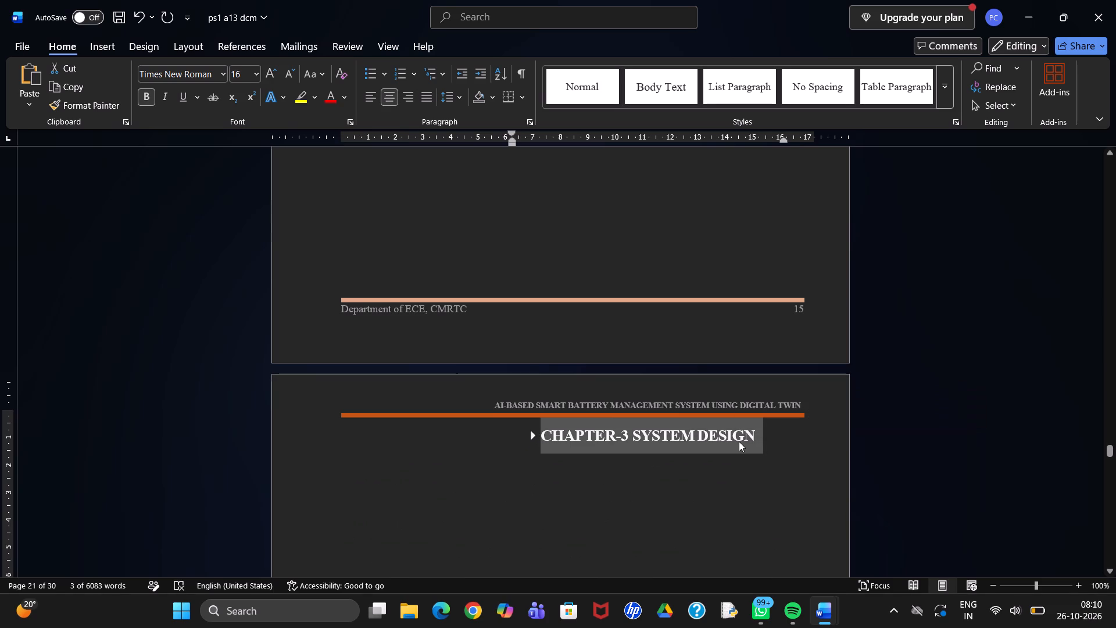
pyautogui.hotkey('ctrl', 'c')
pyautogui.scroll(4, 739, 441)
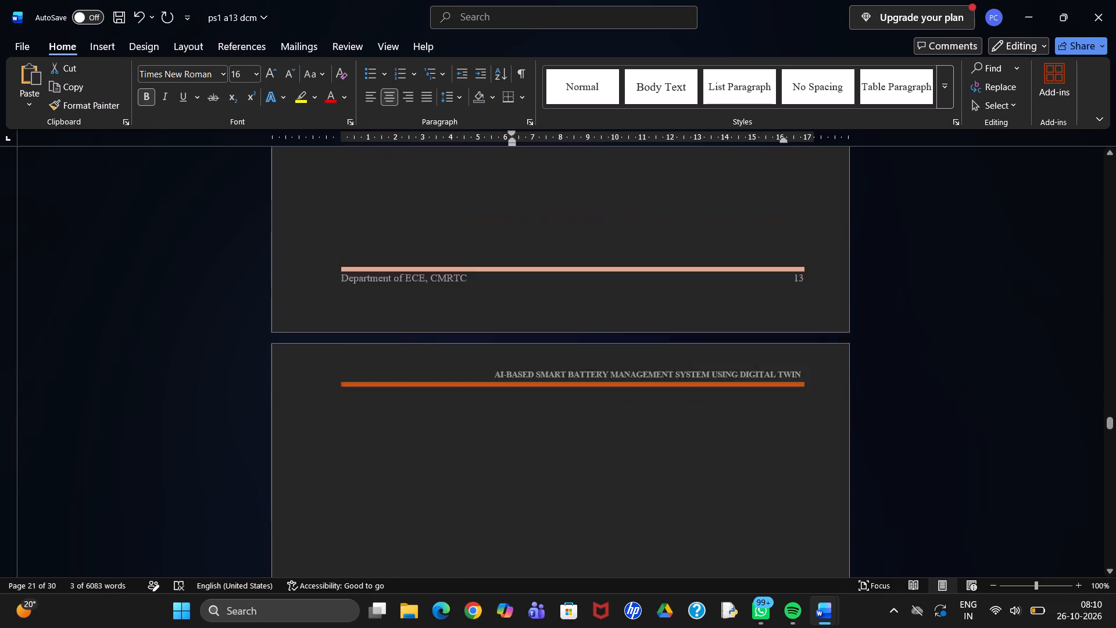
pyautogui.scroll(1, 739, 441)
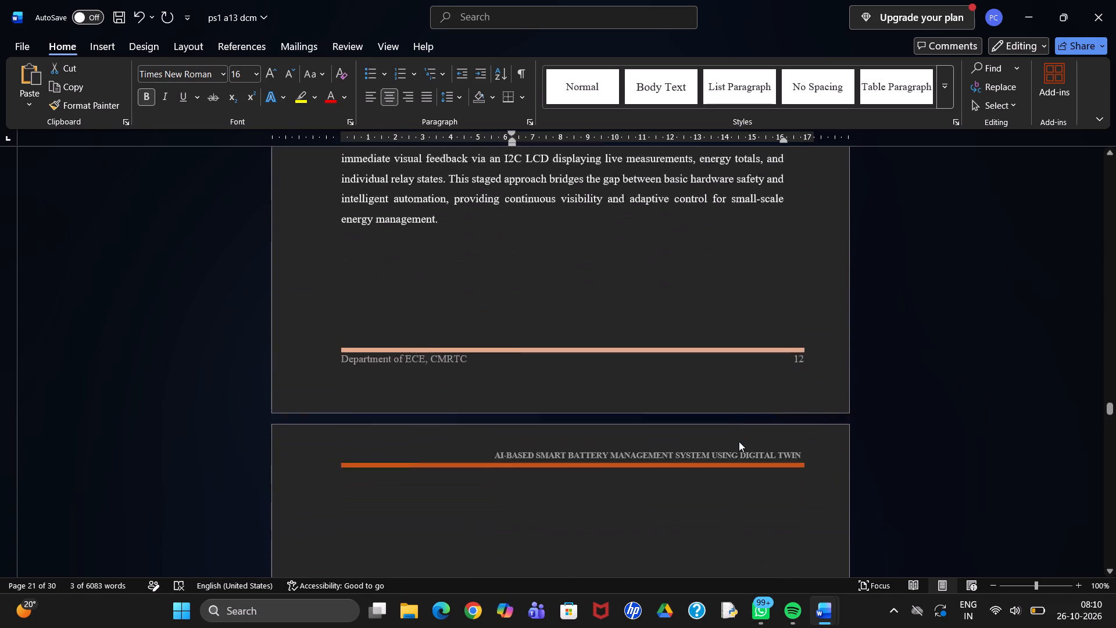
pyautogui.scroll(1, 739, 441)
pyautogui.click(586, 435)
pyautogui.doubleClick(586, 435)
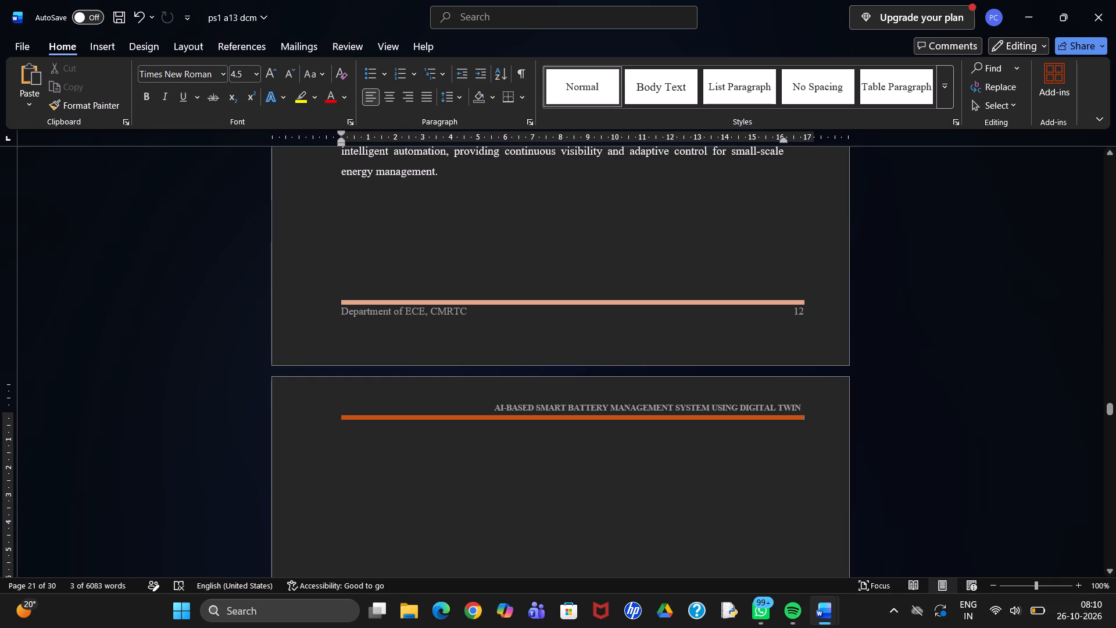
pyautogui.hotkey('ctrl', 'v')
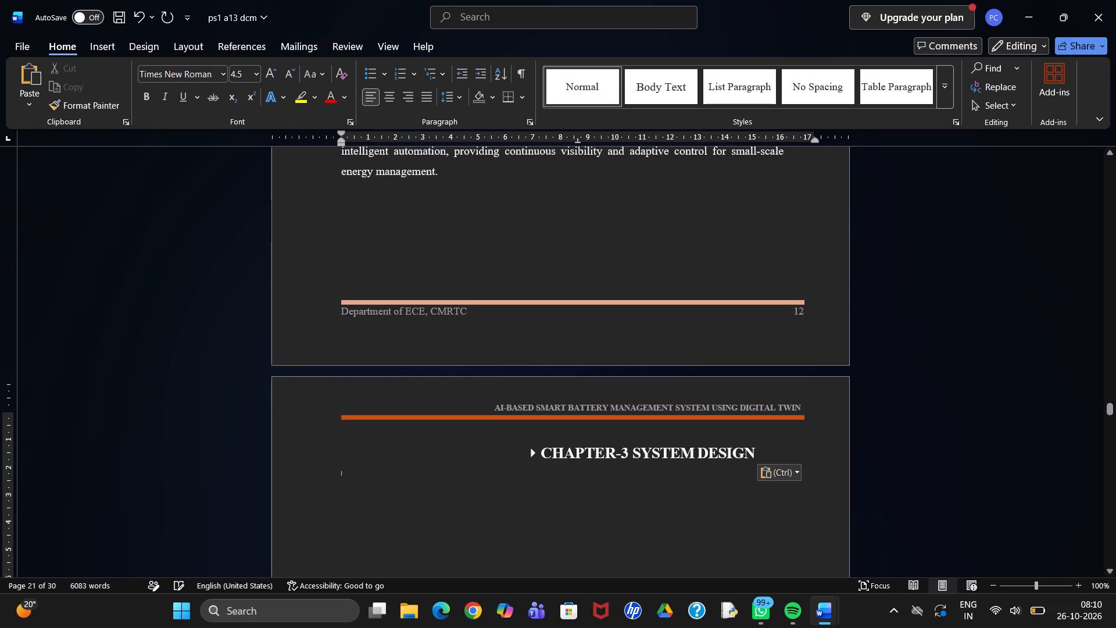
# Split the copied chapter heading into two lines, "CHAPTER-3" and "SYSTEM DESIGN".
pyautogui.click(631, 446)
pyautogui.press('Return')
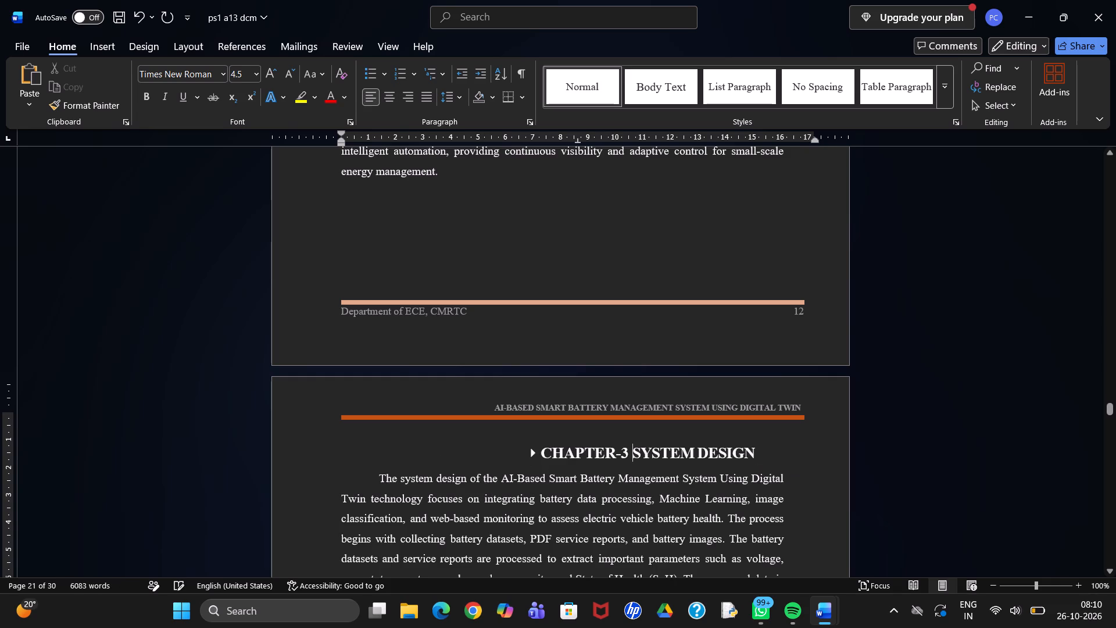
pyautogui.press('Return')
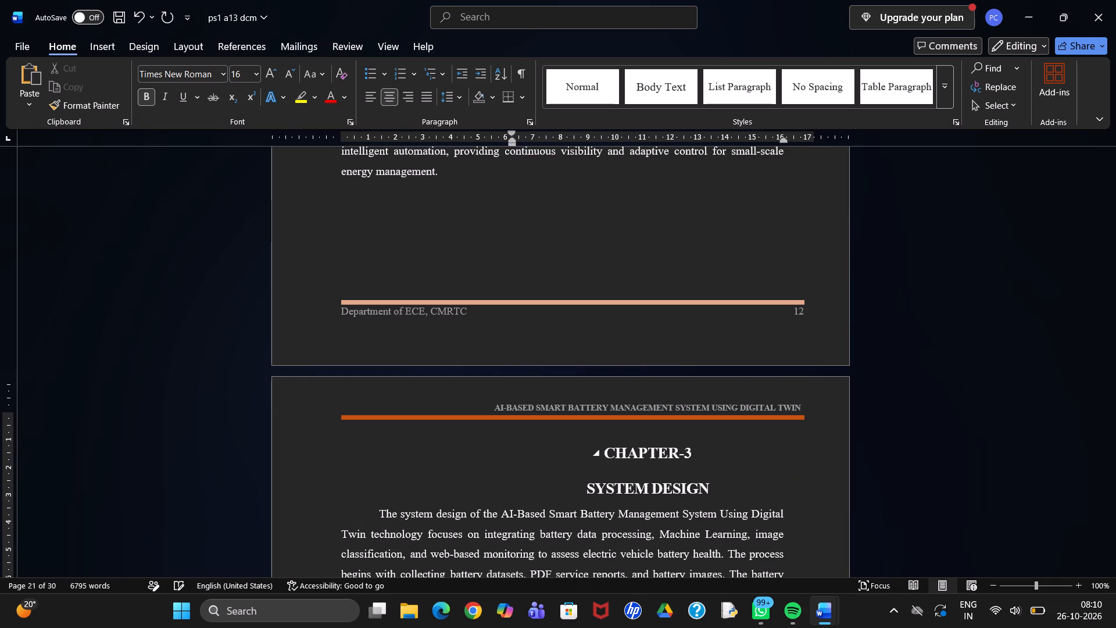
# Remove the centred alignment from the "CHAPTER-3" line so it starts at its indent, nearer the middle of the page.
pyautogui.doubleClick(582, 455)
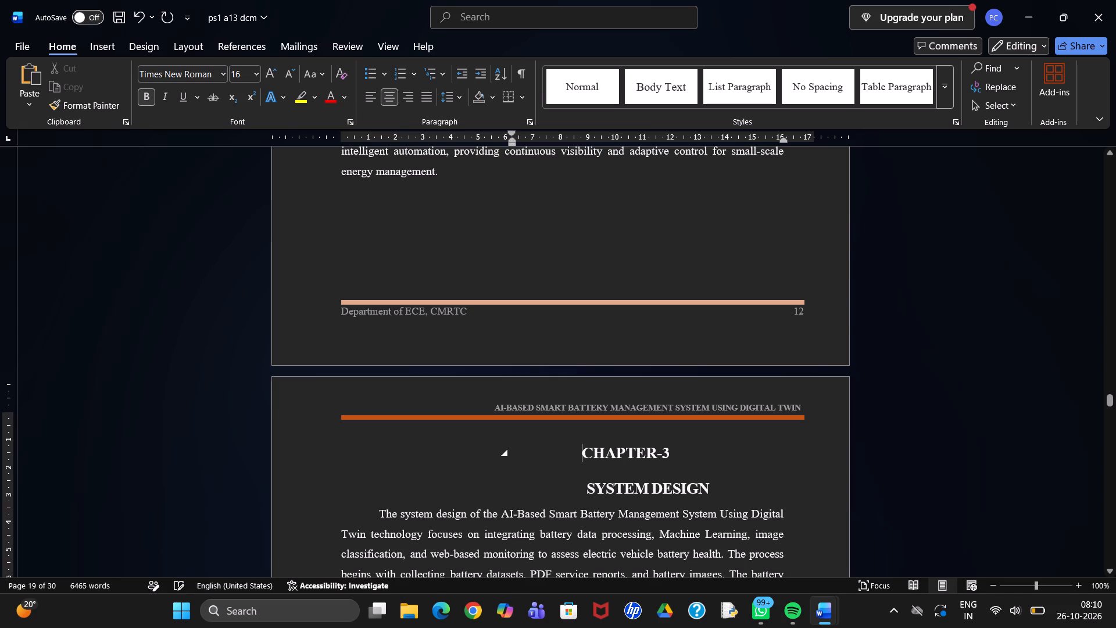
pyautogui.press('BackSpace')
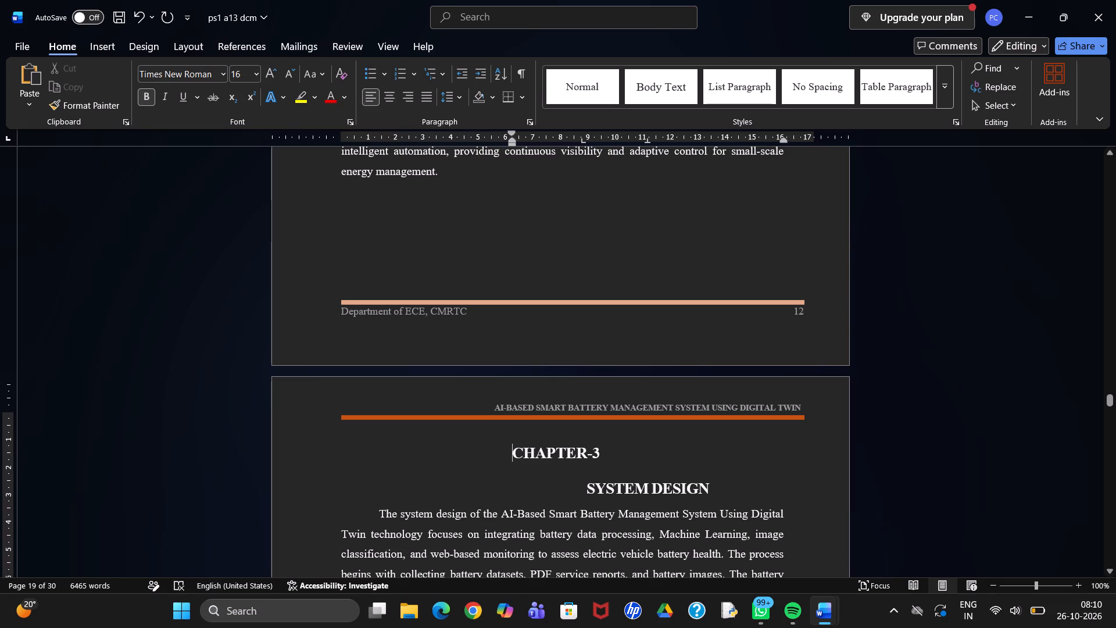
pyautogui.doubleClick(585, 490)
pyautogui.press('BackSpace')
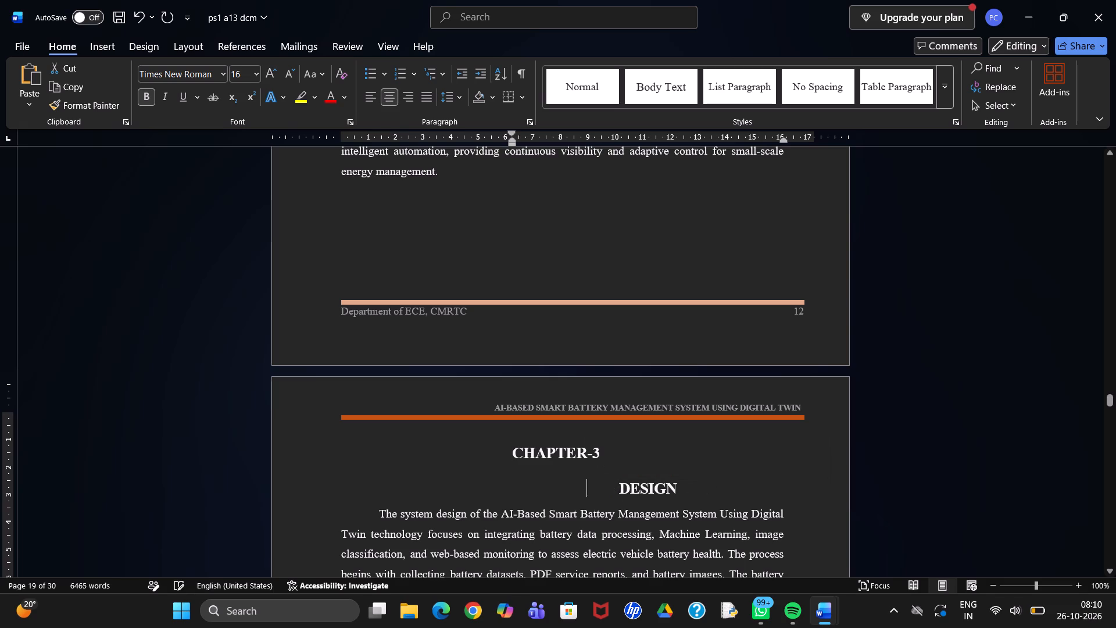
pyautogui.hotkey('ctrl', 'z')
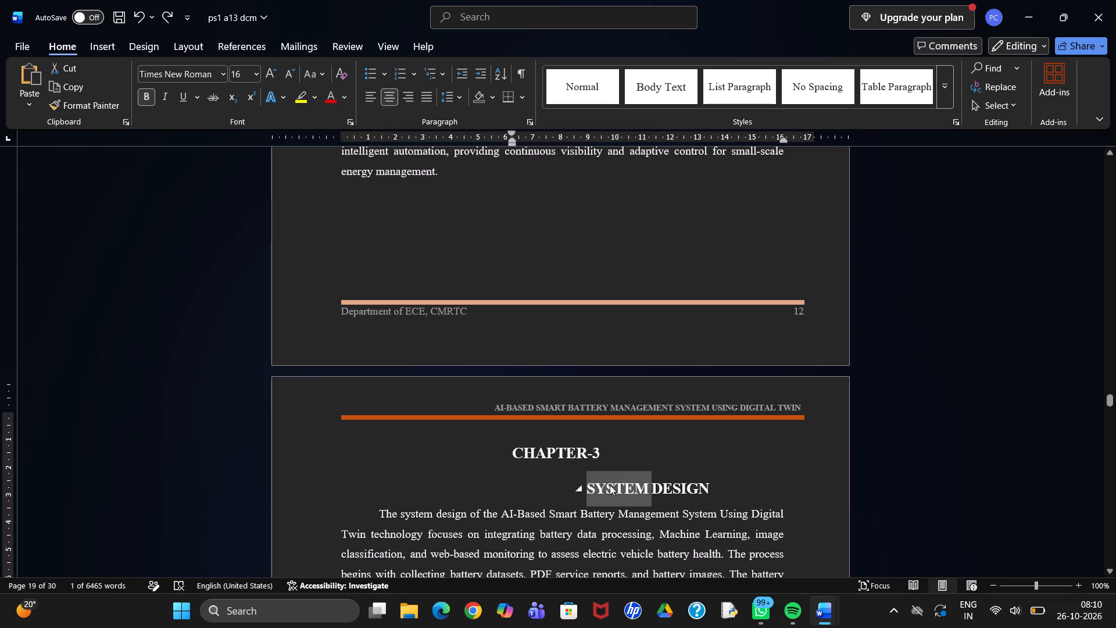
# Realign the "SYSTEM DESIGN" line beneath "CHAPTER-3" by removing its centring, reducing its indent and adding six leading spaces.
pyautogui.click(590, 491)
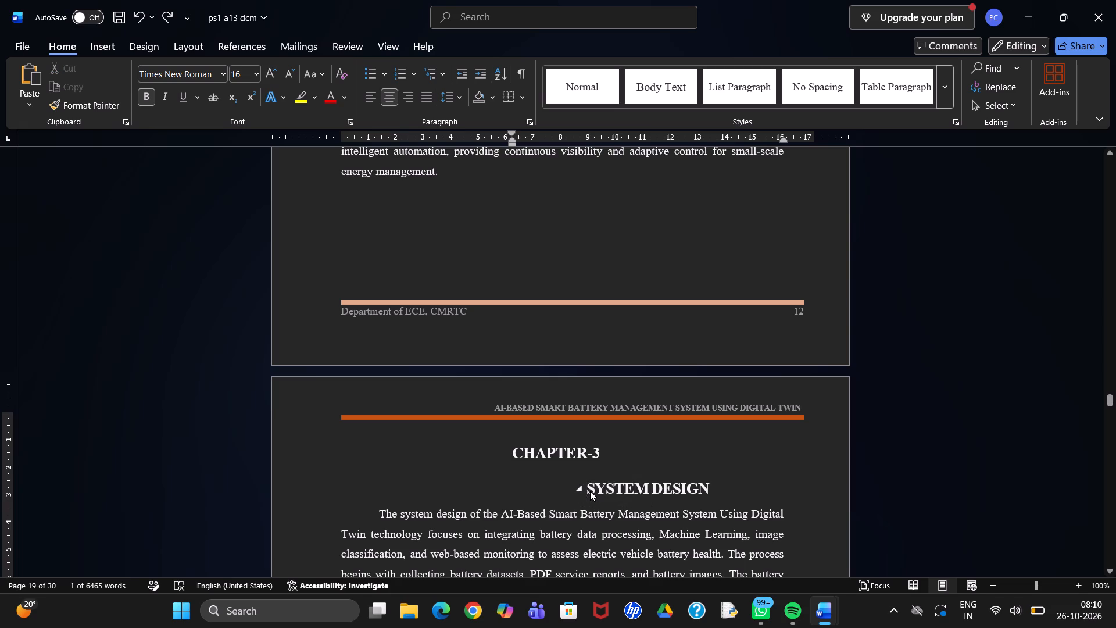
pyautogui.press('Return')
pyautogui.press('BackSpace')
pyautogui.press('BackSpace')
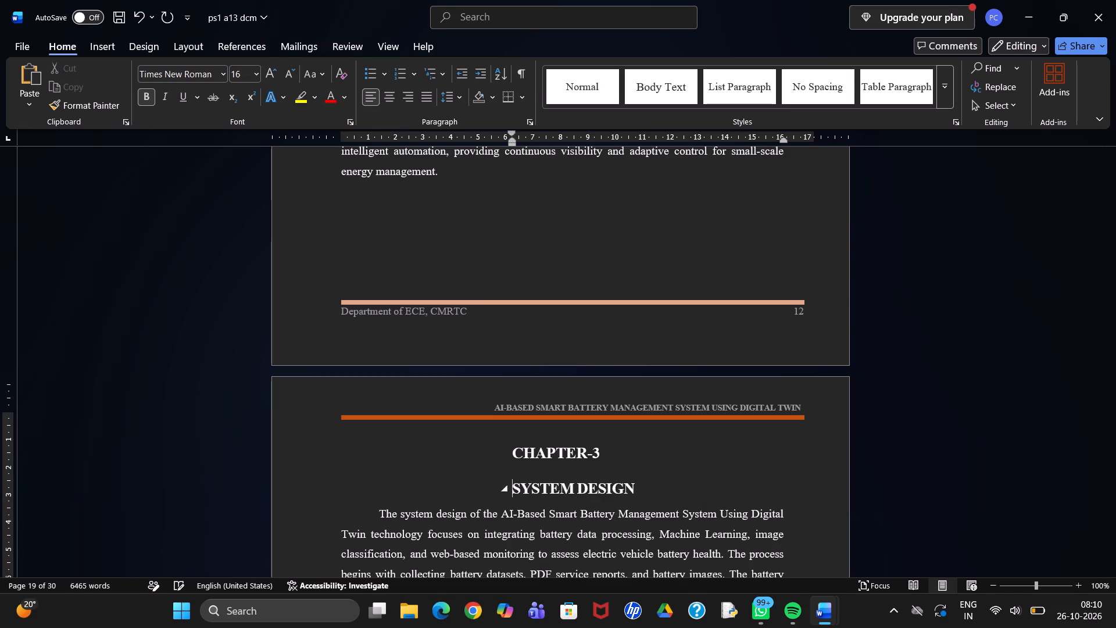
pyautogui.press('BackSpace')
pyautogui.press('Tab')
pyautogui.press('Tab')
pyautogui.press('Tab')
pyautogui.press('Tab')
pyautogui.press('Tab')
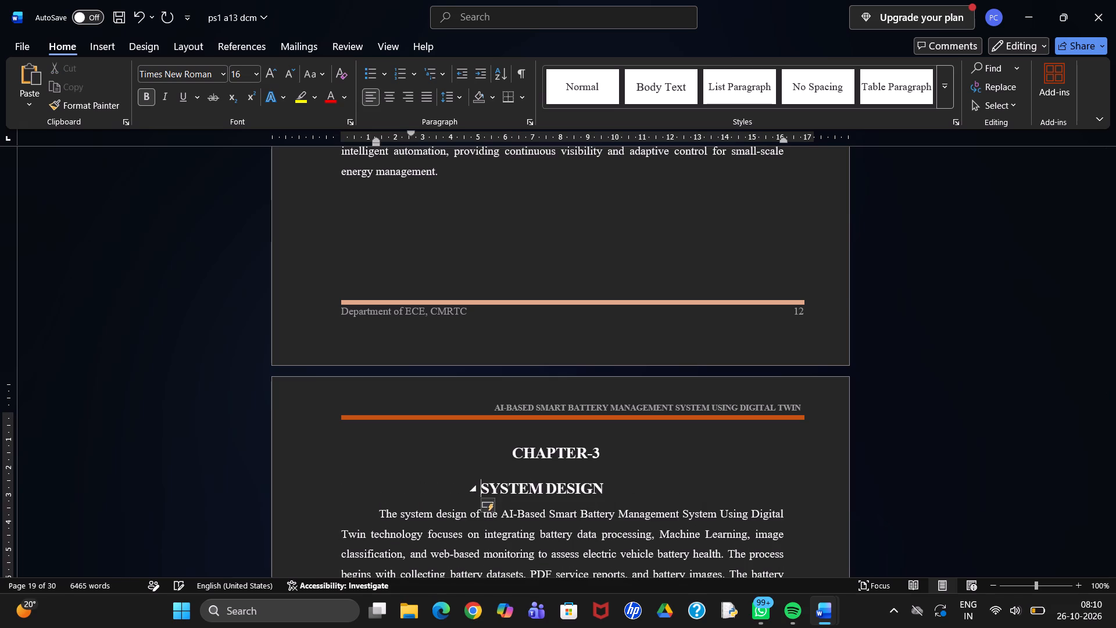
pyautogui.press('Tab')
pyautogui.press('BackSpace')
pyautogui.press('space')
pyautogui.press('space')
pyautogui.press('space')
pyautogui.press('space')
pyautogui.press('space')
pyautogui.press('space')
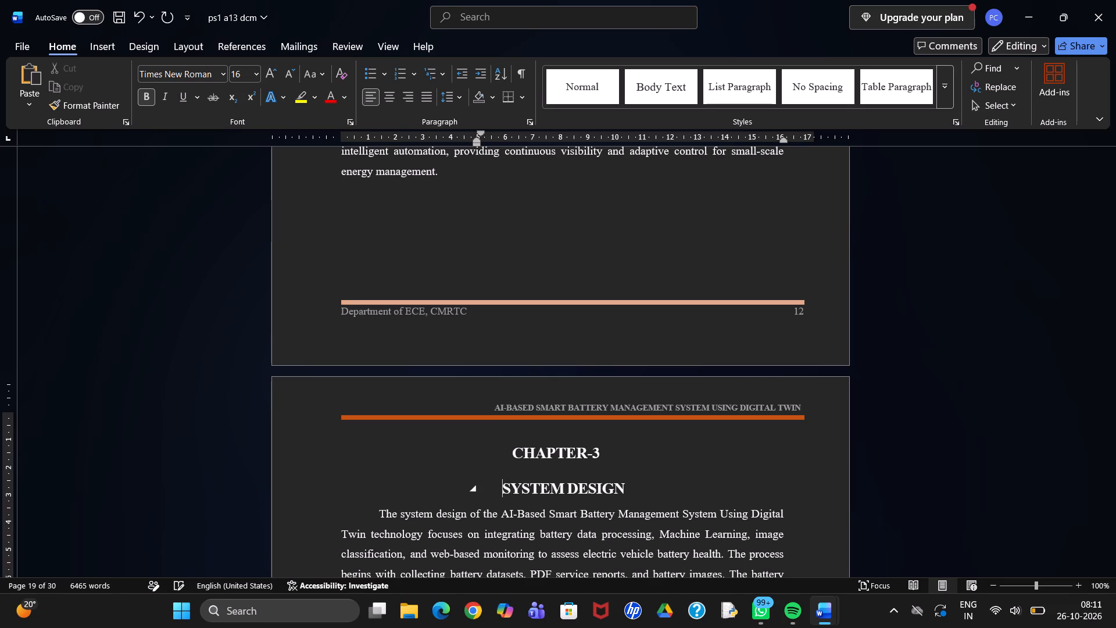
# Delete the original collapsed "CHAPTER-3 SYSTEM DESIGN" heading and its hidden section from the page after the copied chapter.
pyautogui.scroll(-1, 590, 491)
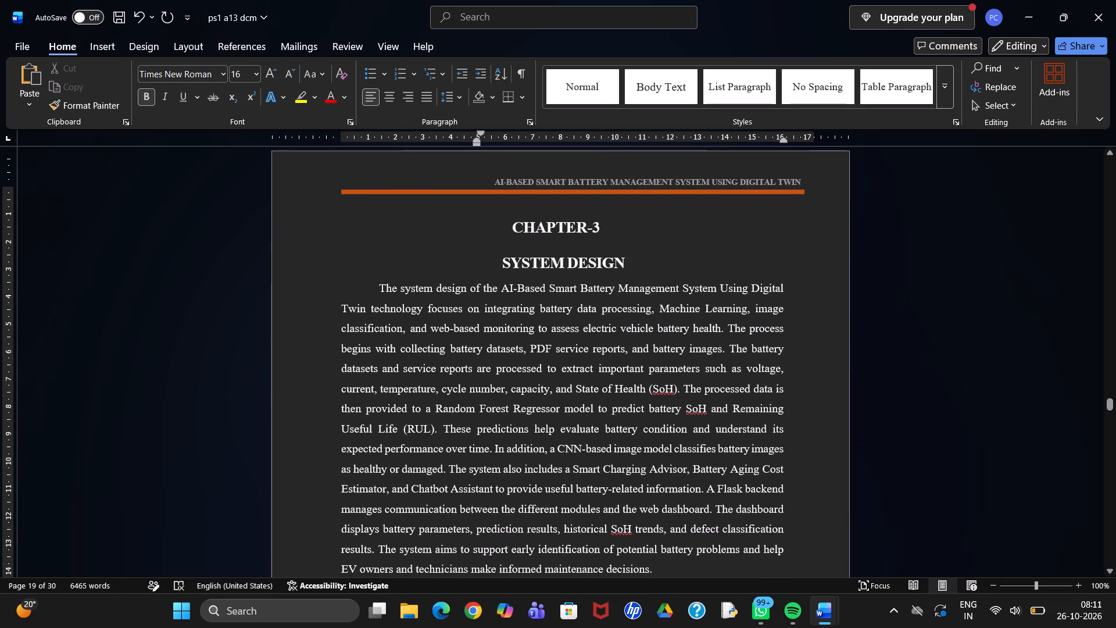
pyautogui.scroll(3, 613, 311)
pyautogui.scroll(-1, 613, 311)
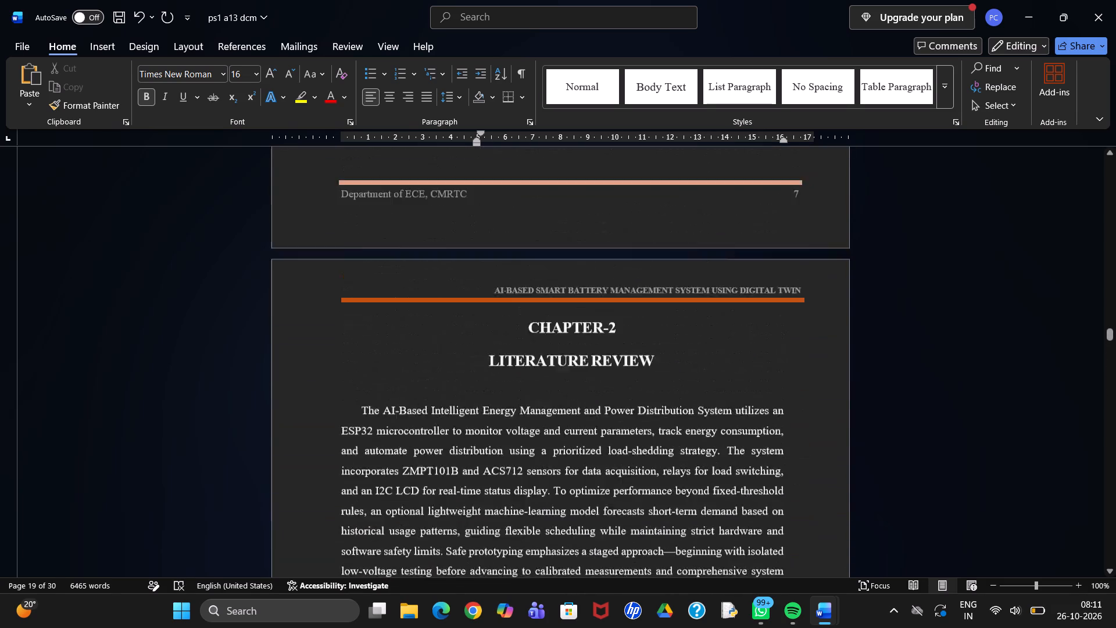
pyautogui.scroll(-1, 613, 311)
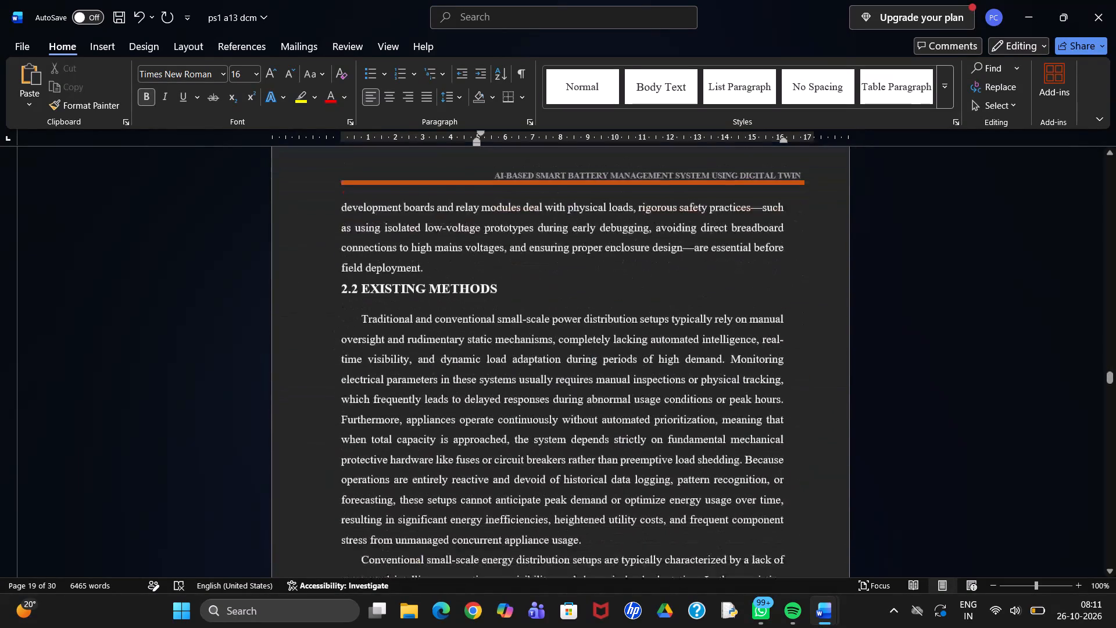
pyautogui.scroll(-3, 613, 311)
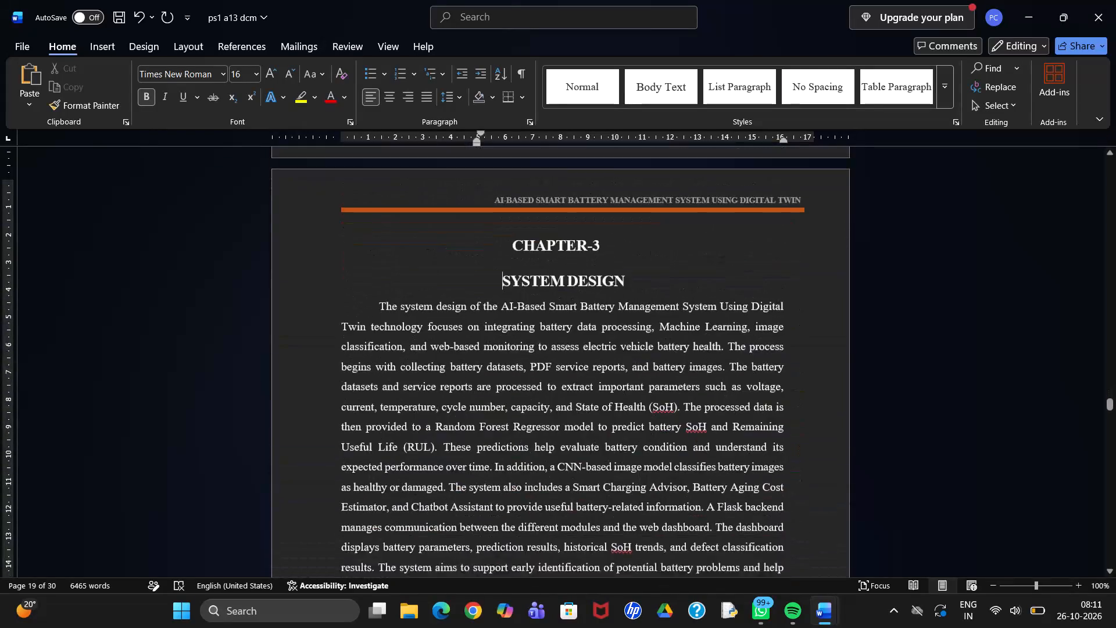
pyautogui.scroll(-1, 576, 361)
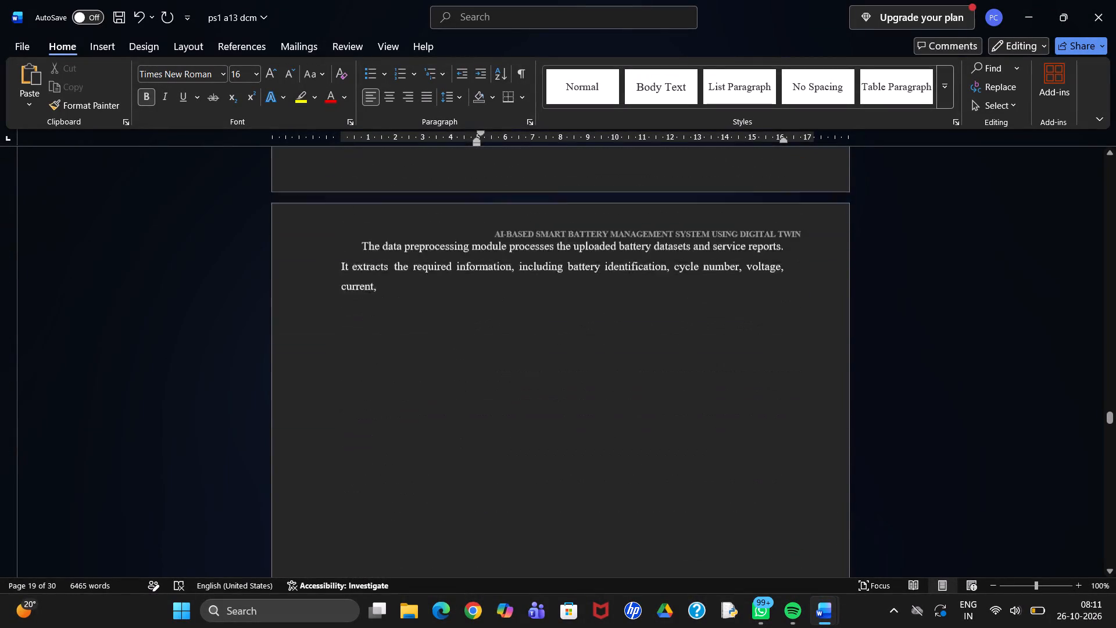
pyautogui.scroll(-6, 576, 361)
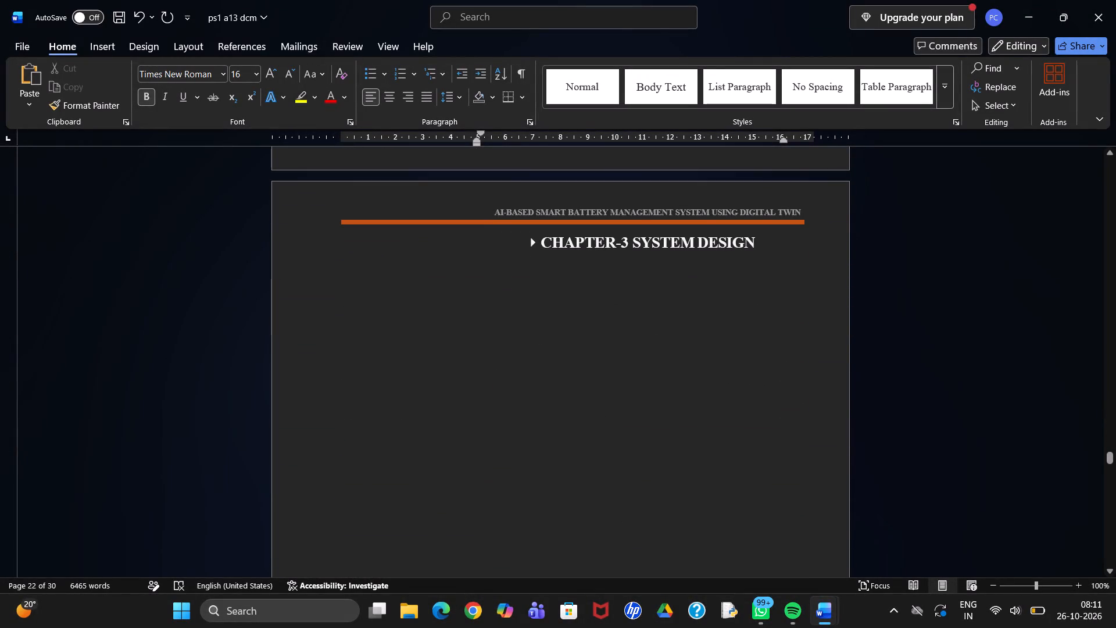
pyautogui.moveTo(542, 239); pyautogui.dragTo(739, 238)
pyautogui.press('BackSpace')
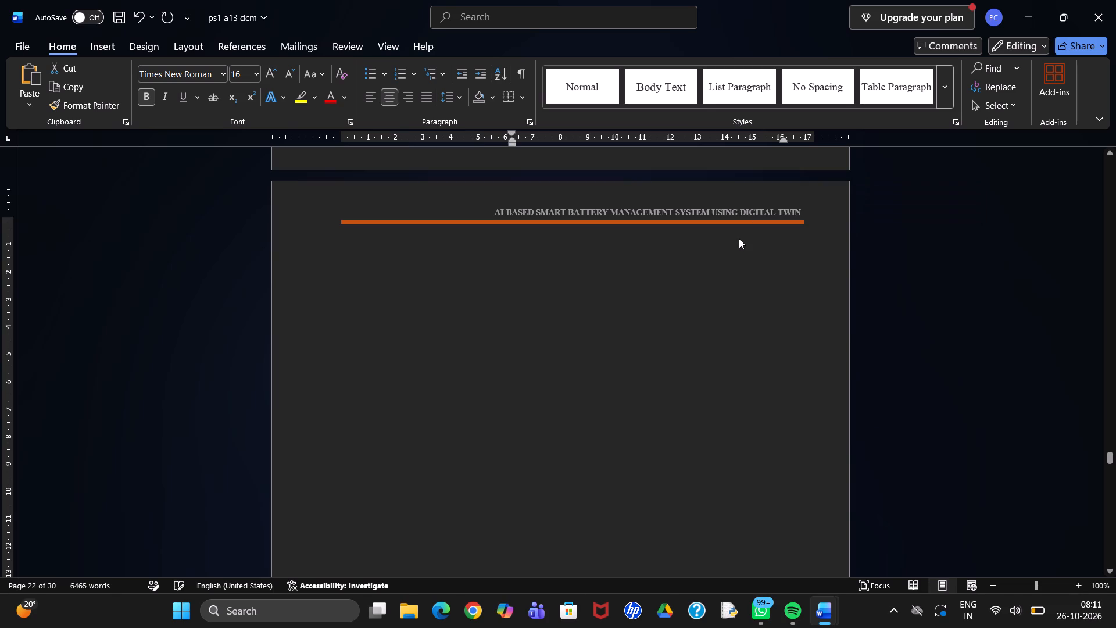
# Review the blank pages and block diagram after the copied chapter, and the Chapter 3 introduction and section 3.1 text.
pyautogui.scroll(-2, 739, 238)
pyautogui.scroll(1, 739, 238)
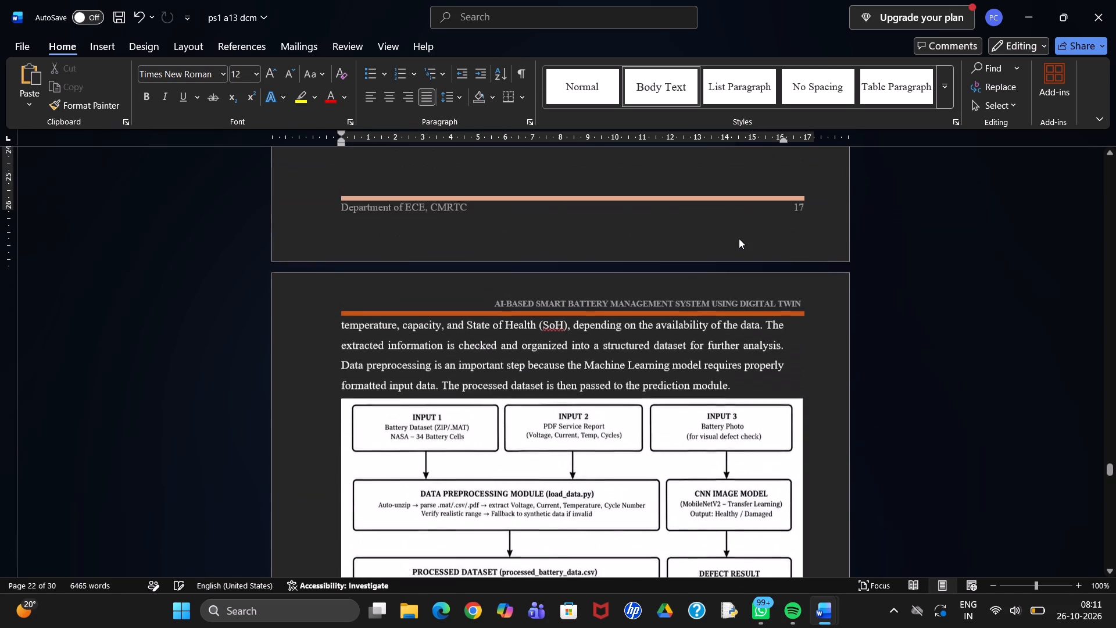
pyautogui.scroll(3, 739, 238)
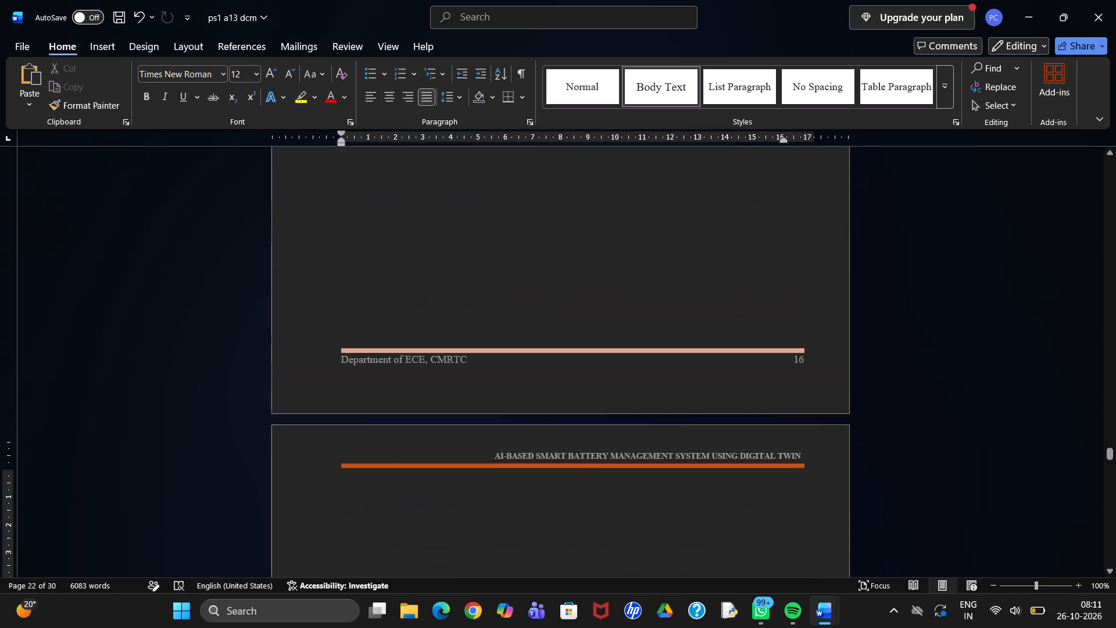
pyautogui.scroll(2, 739, 238)
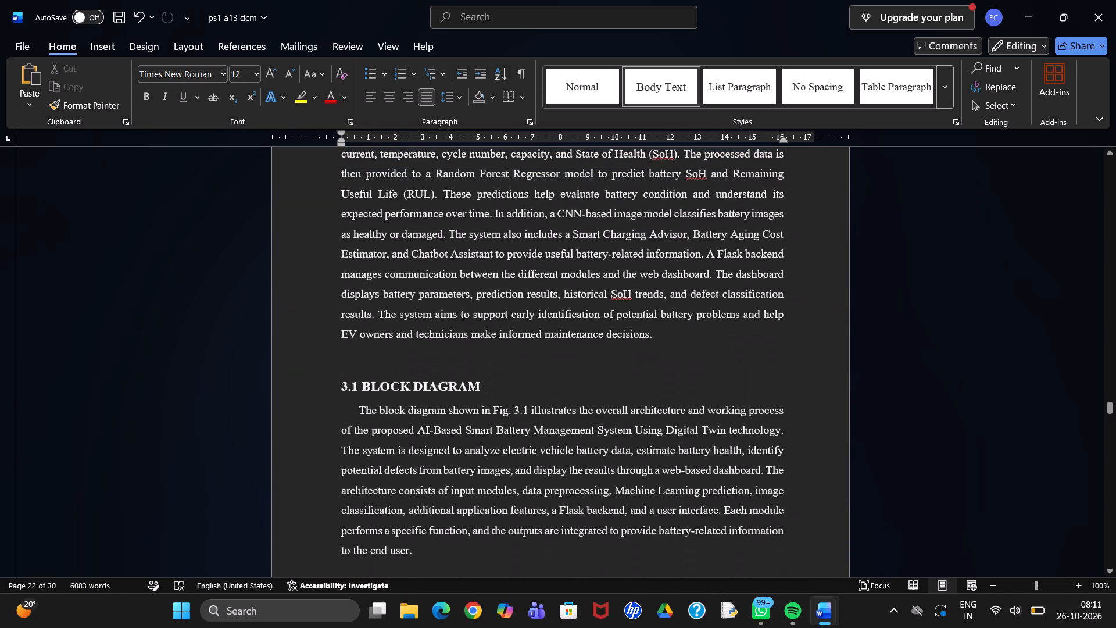
pyautogui.scroll(1, 739, 238)
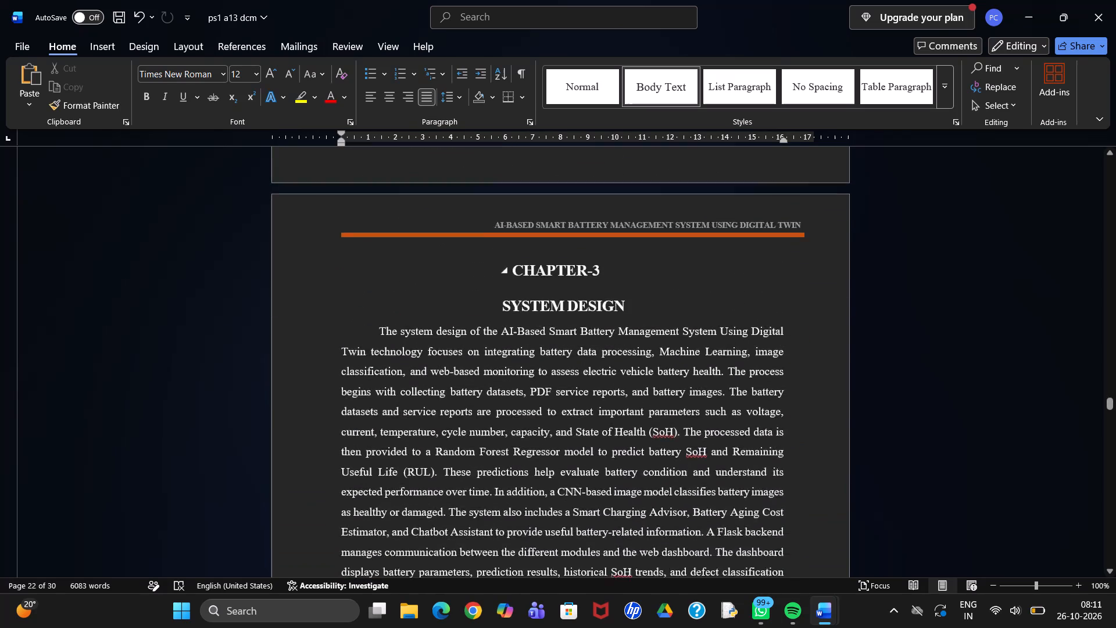
pyautogui.scroll(1, 739, 238)
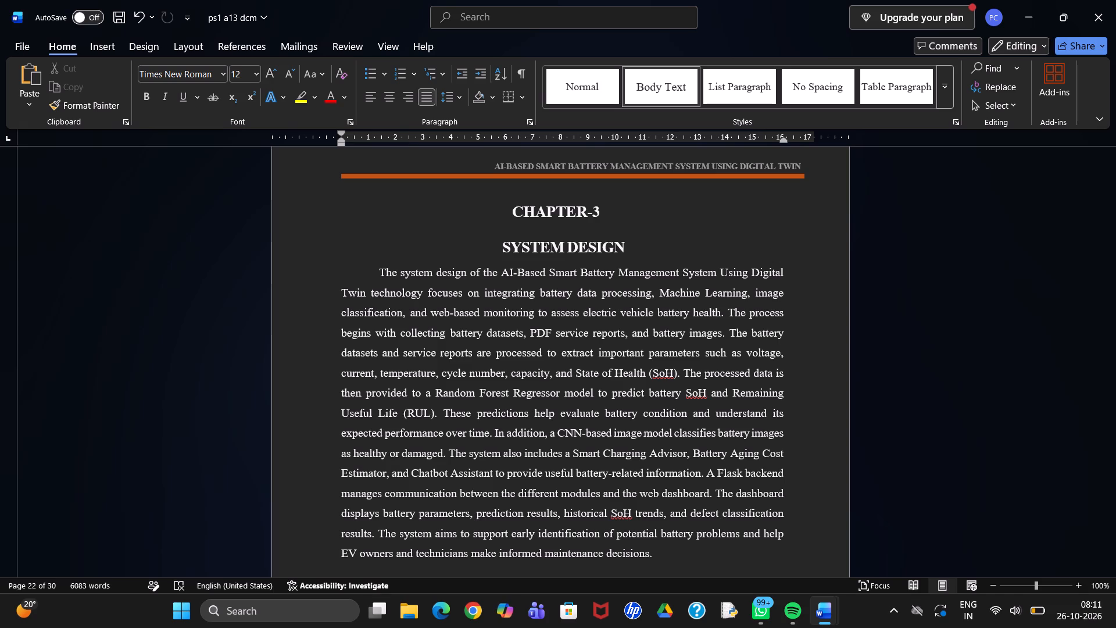
pyautogui.hscroll(1, 669, 513)
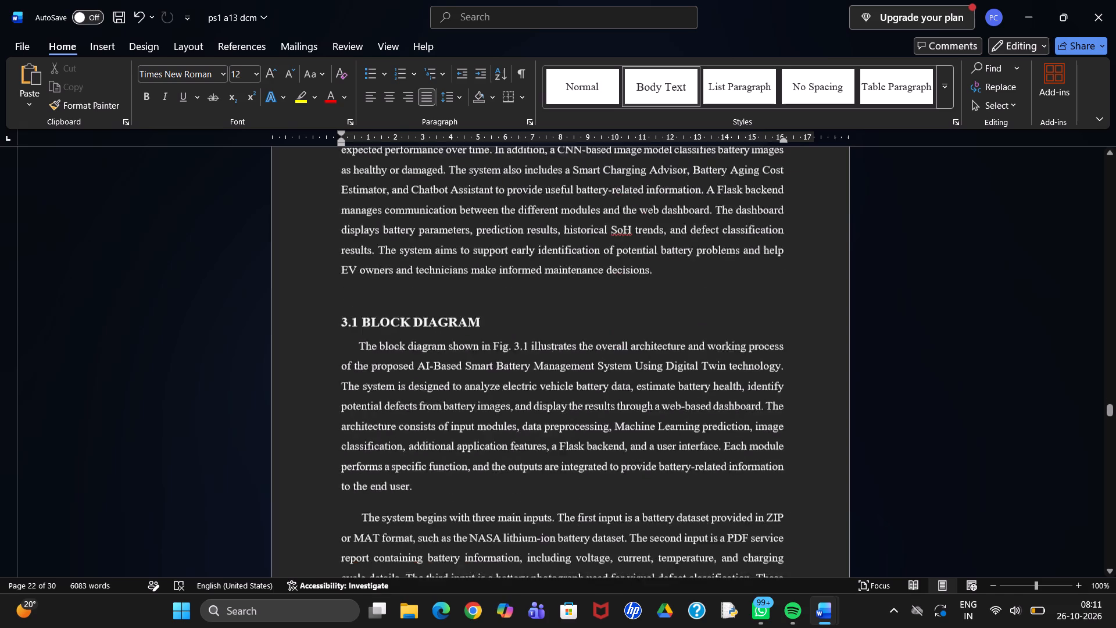
pyautogui.hscroll(2, 669, 513)
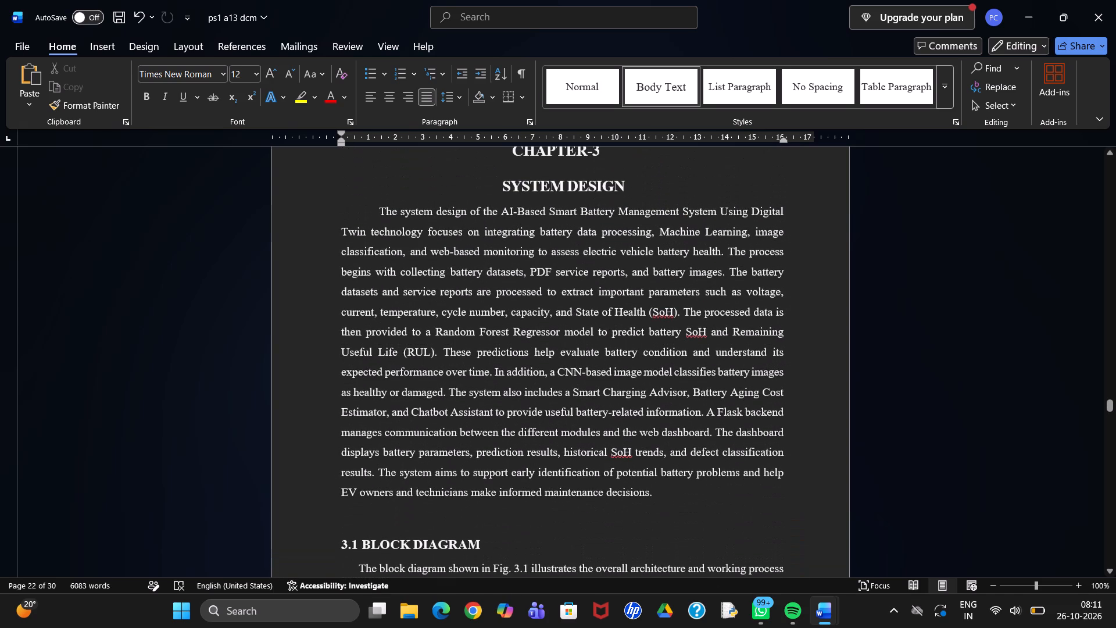
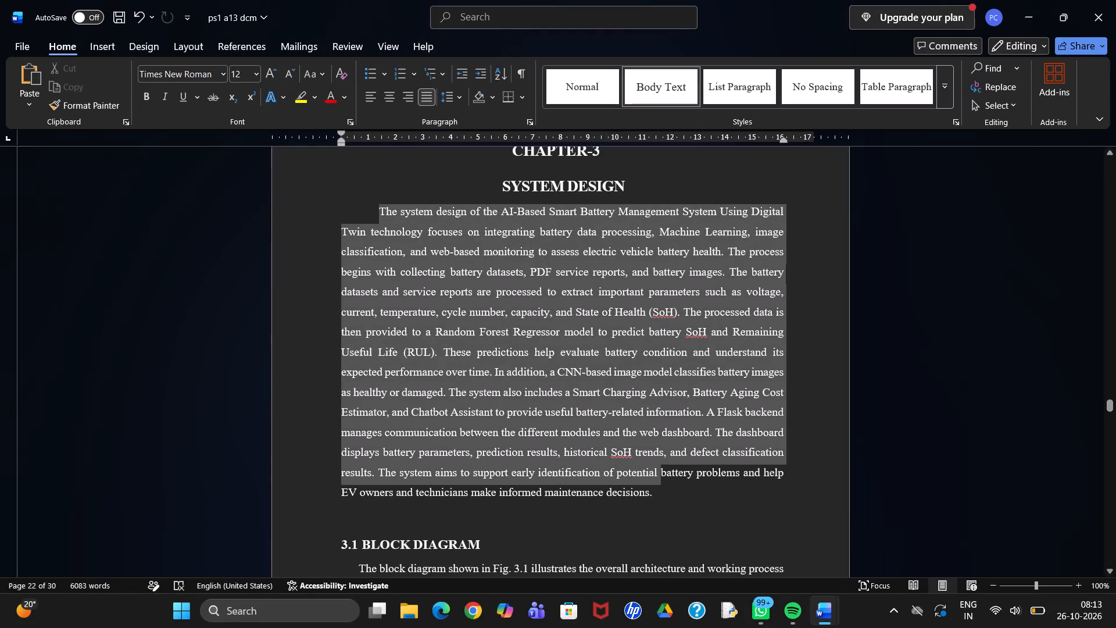
# Replace the selected Chapter 3 System Design introduction with the copied text about the AI-Based Intelligent Energy Management and Power Distribution System.
pyautogui.hotkey('ctrl', 'v')
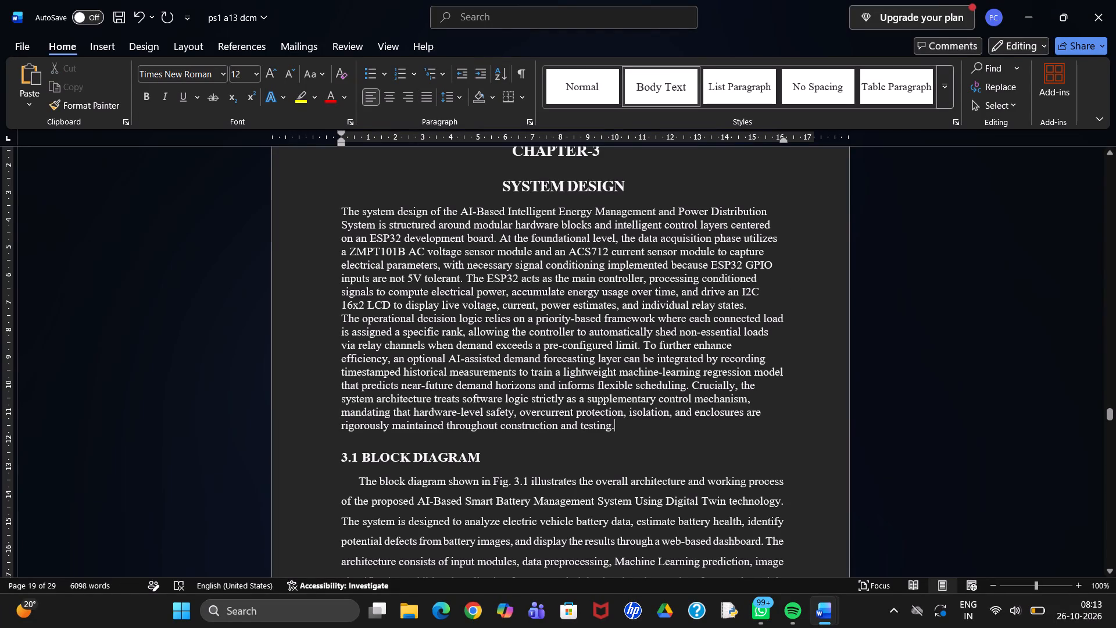
# Format both new System Design paragraphs with font size 12, 1.5 line spacing and justified alignment.
pyautogui.moveTo(623, 424); pyautogui.dragTo(366, 226)
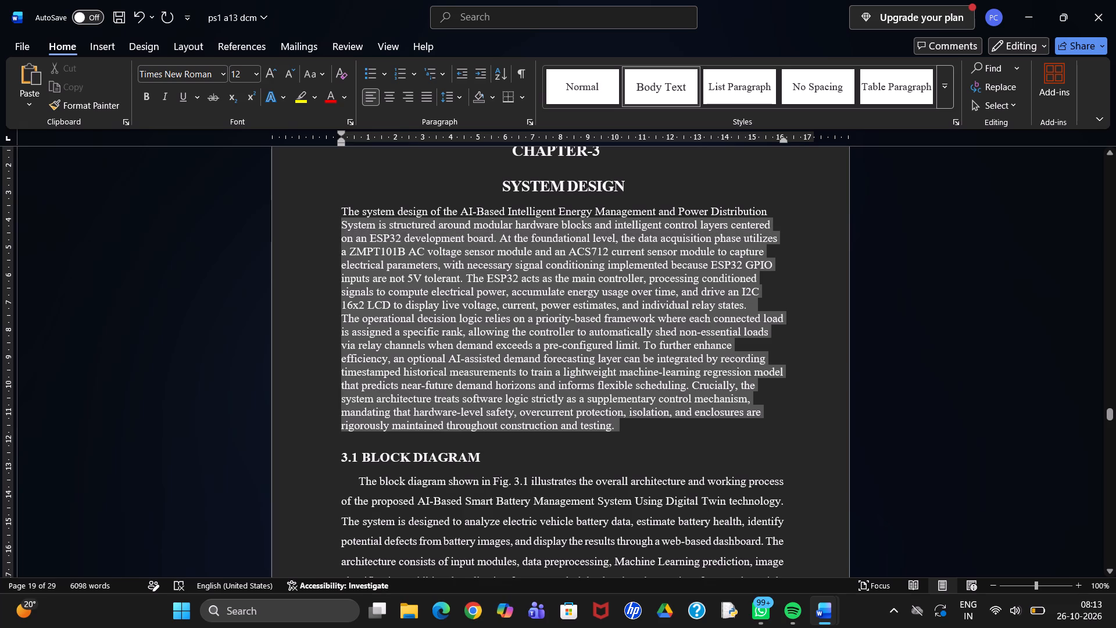
pyautogui.moveTo(366, 226); pyautogui.dragTo(345, 213)
pyautogui.click(257, 73)
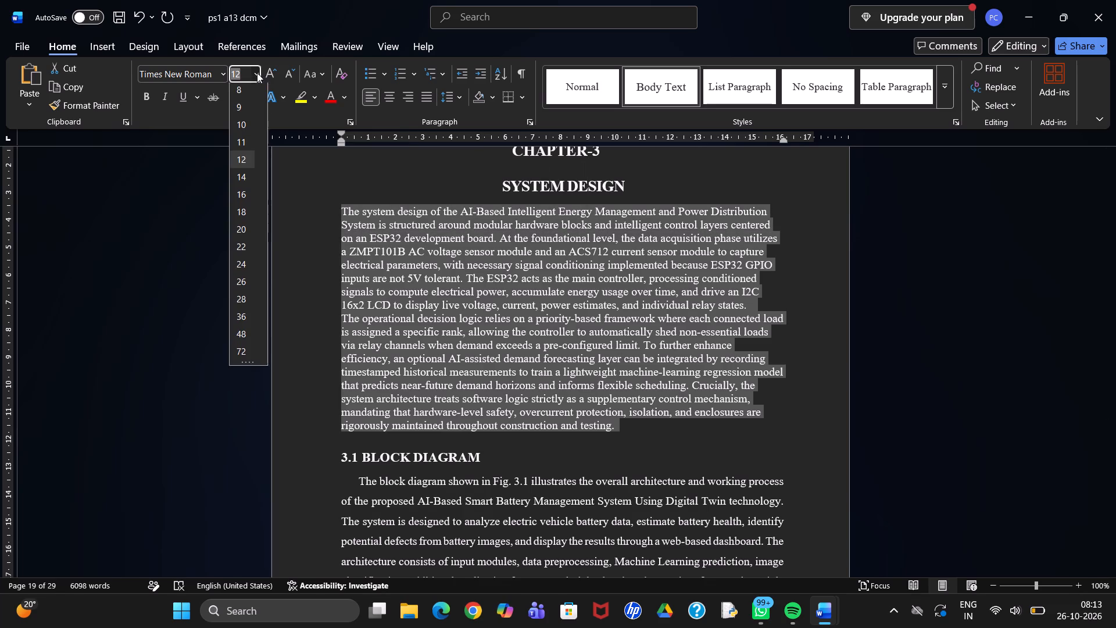
pyautogui.click(242, 156)
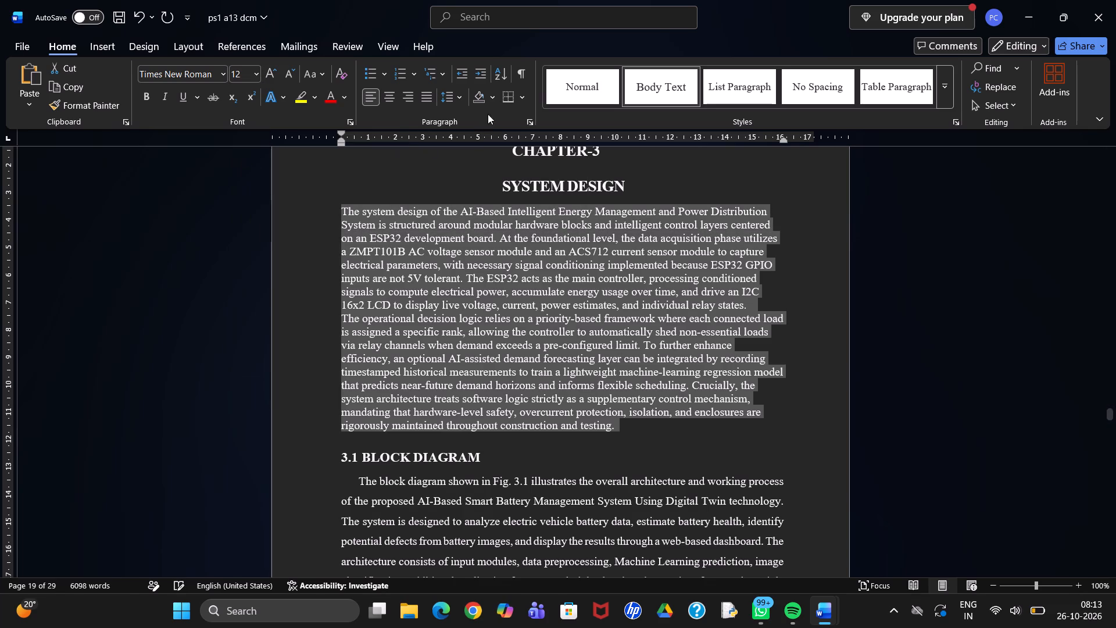
pyautogui.click(459, 97)
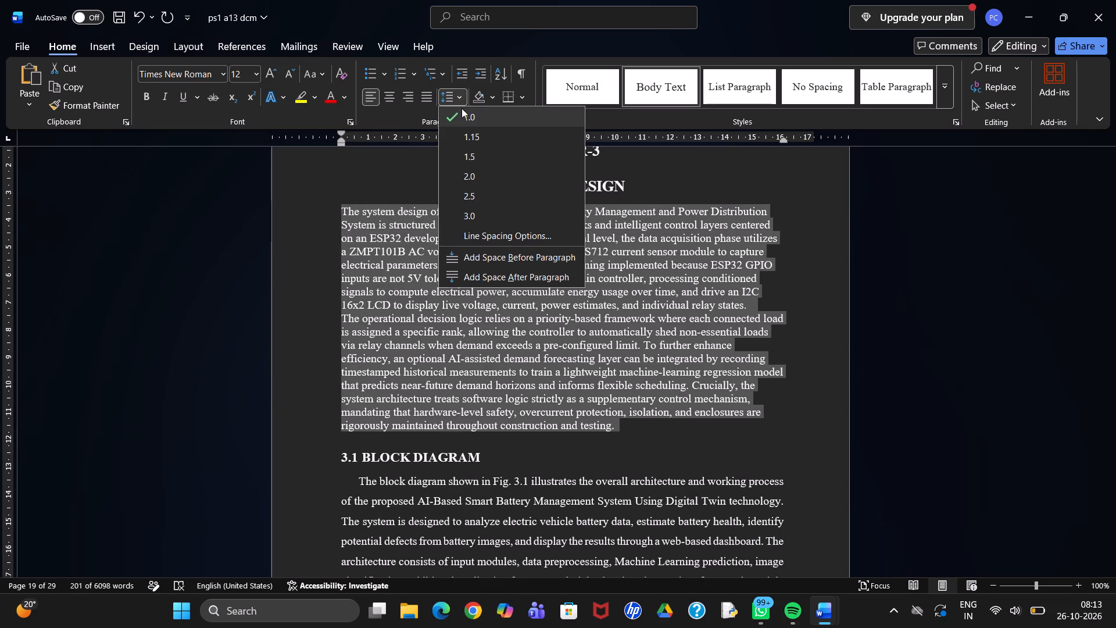
pyautogui.click(484, 153)
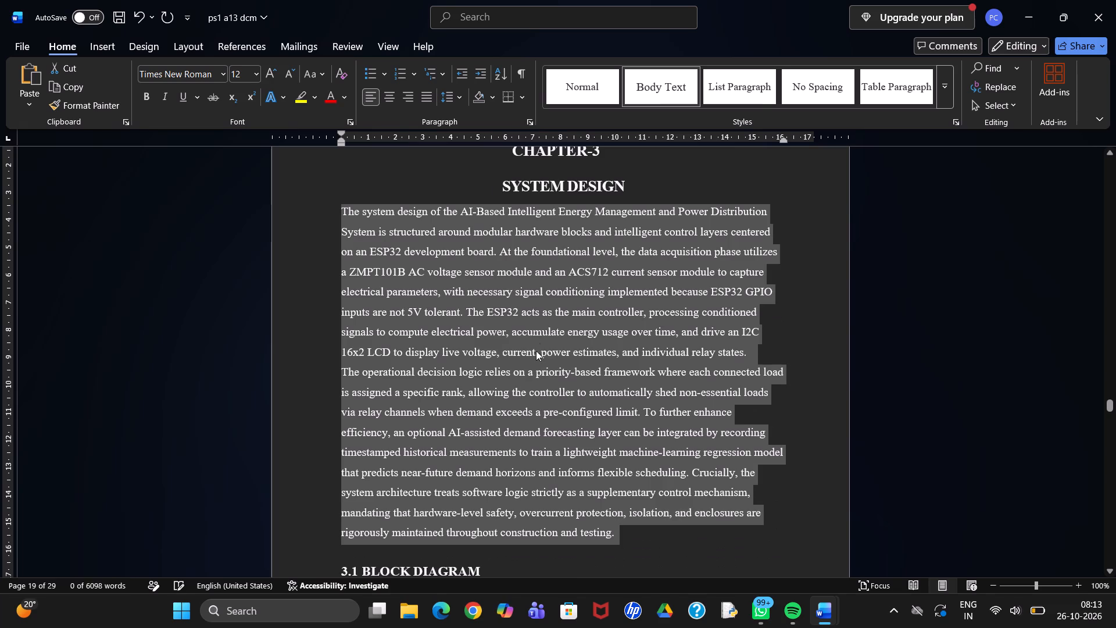
pyautogui.scroll(-1, 536, 357)
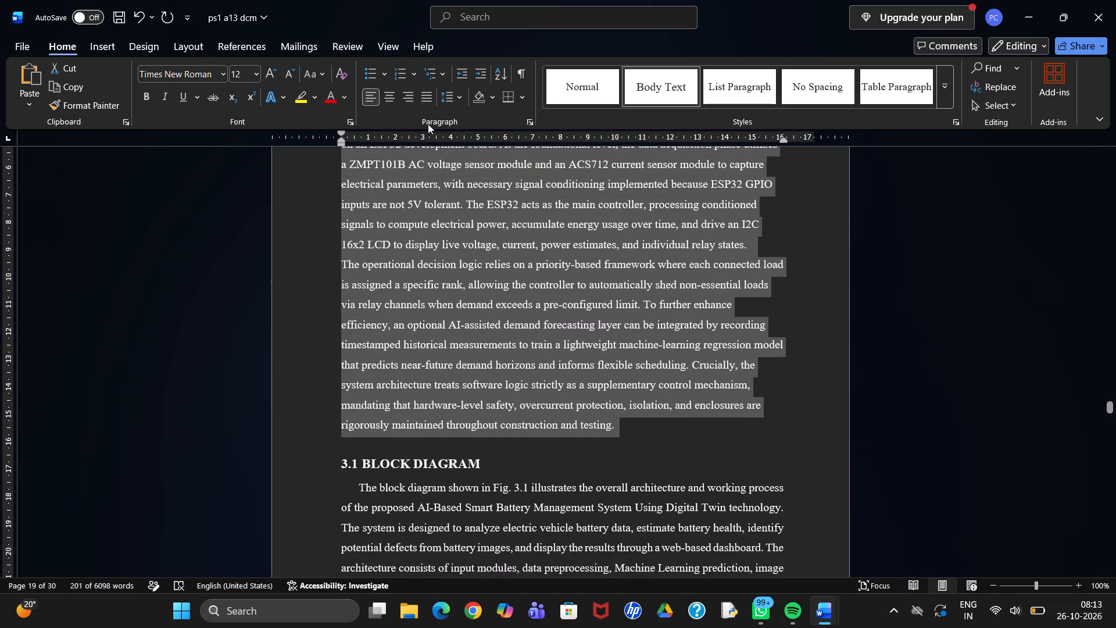
pyautogui.click(423, 95)
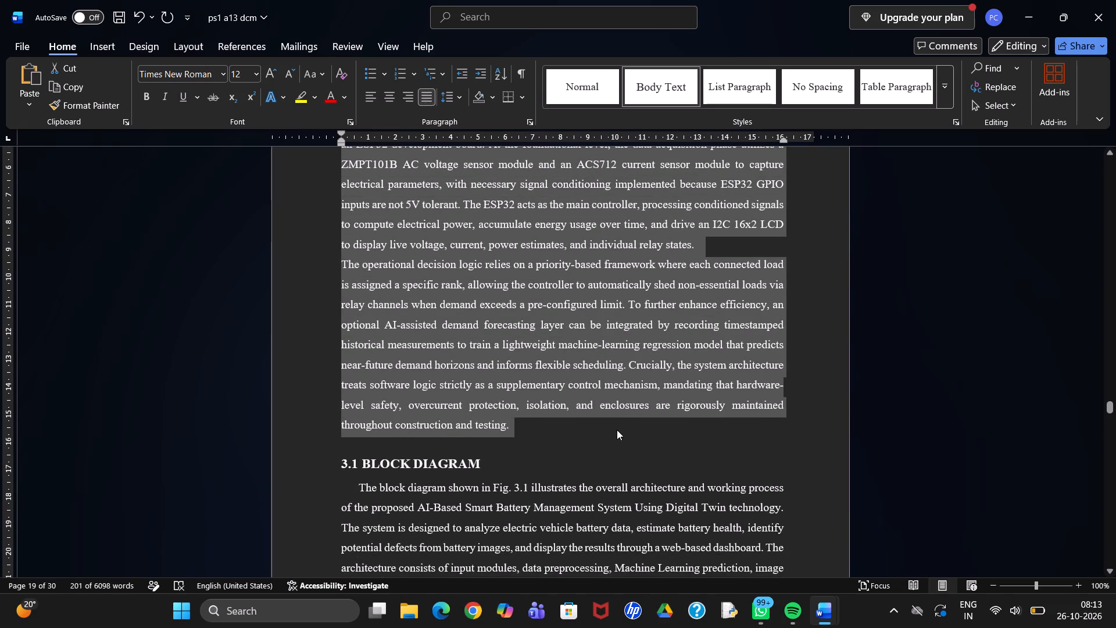
pyautogui.click(617, 430)
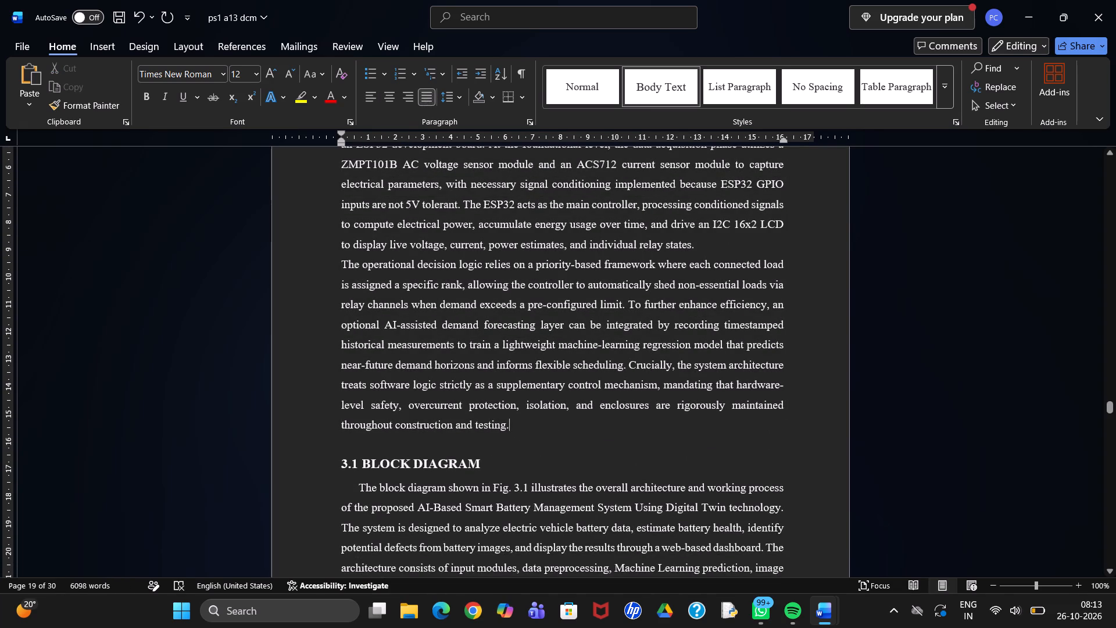
# Indent the first line of both System Design paragraphs, "The operational decision logic" and "The system design of the AI-Based".
pyautogui.scroll(1, 464, 294)
pyautogui.click(338, 327)
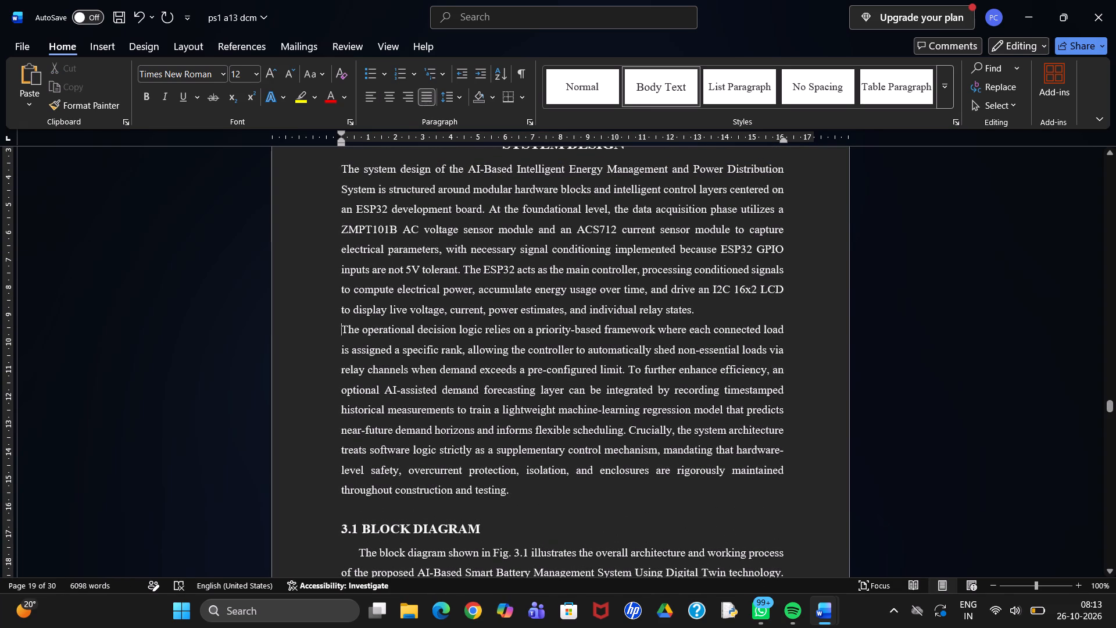
pyautogui.press('Tab')
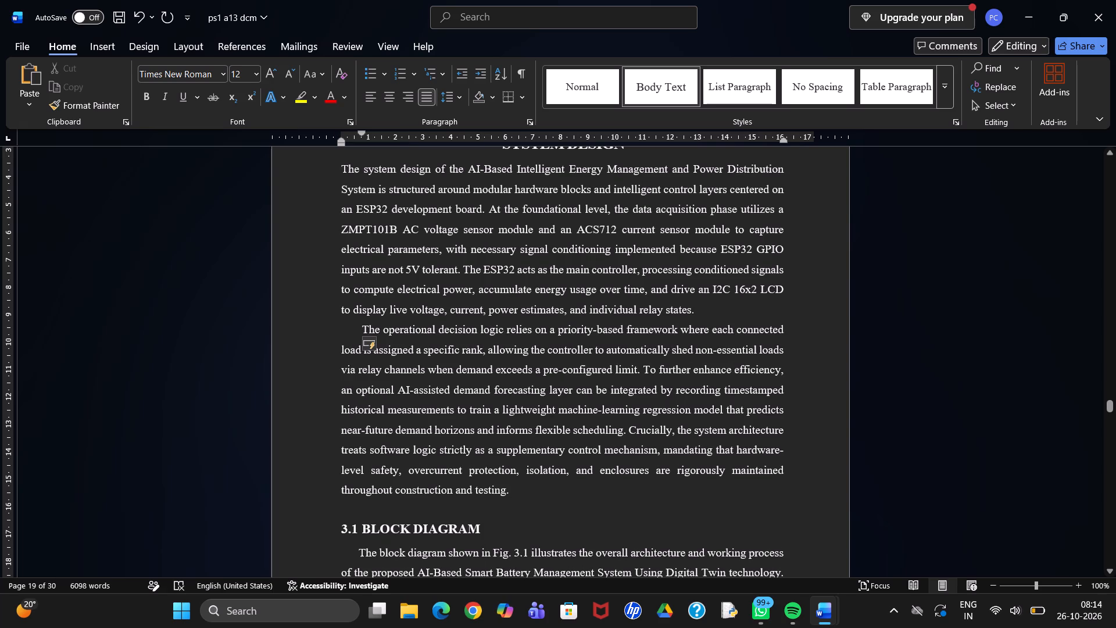
pyautogui.scroll(2, 376, 226)
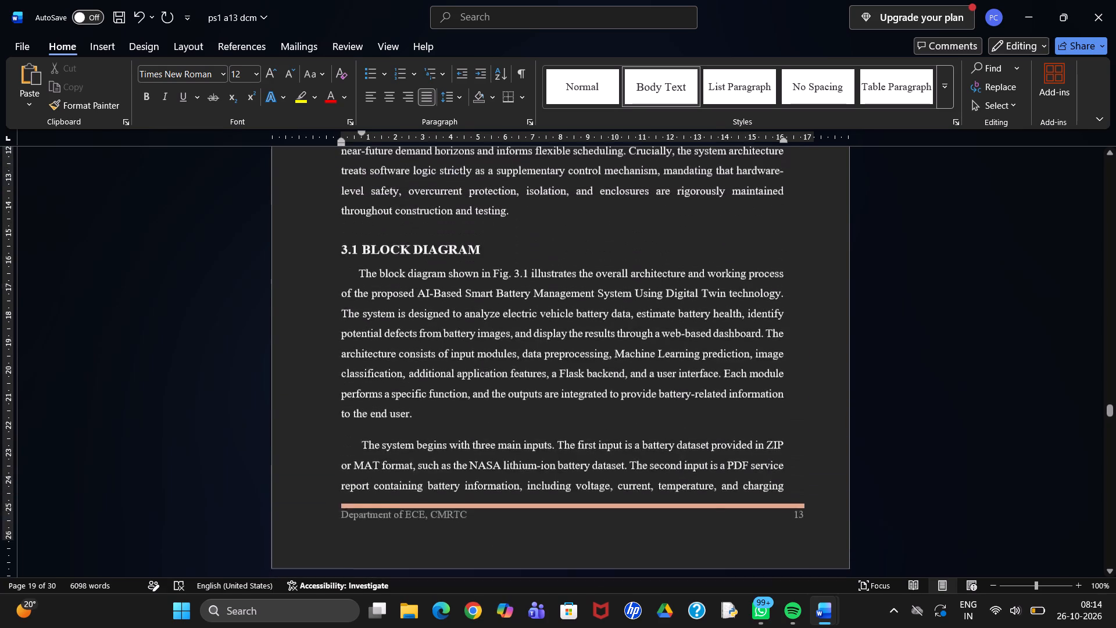
pyautogui.scroll(2, 376, 226)
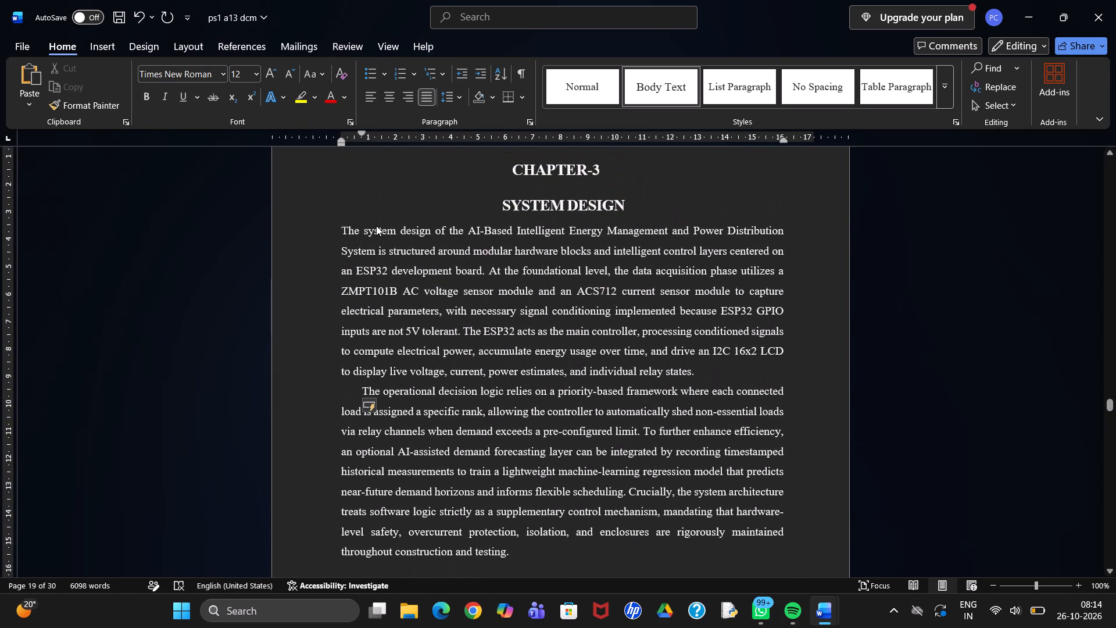
pyautogui.click(339, 231)
pyautogui.press('Tab')
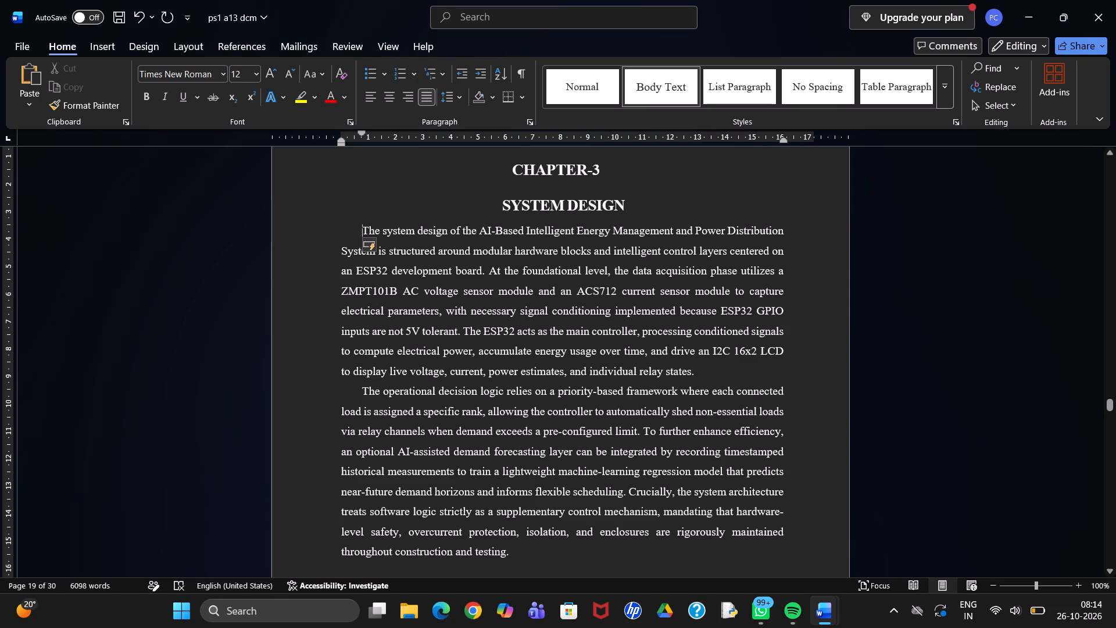
# Look through the rest of the report from section 3.1 Block Diagram to the final pages.
pyautogui.scroll(-1, 634, 294)
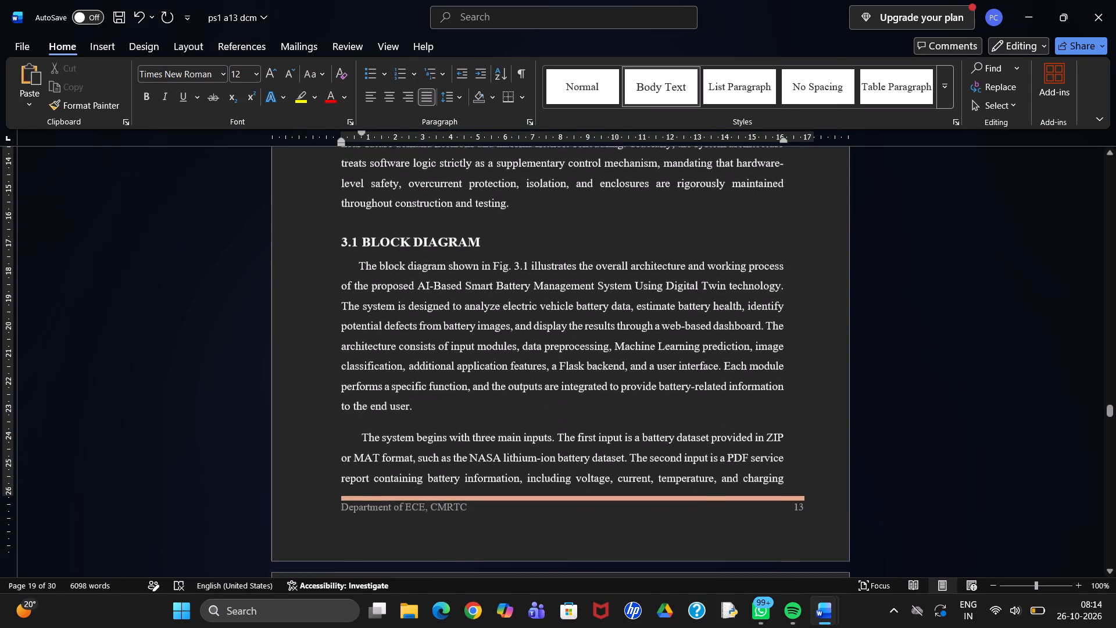
pyautogui.scroll(-1, 634, 294)
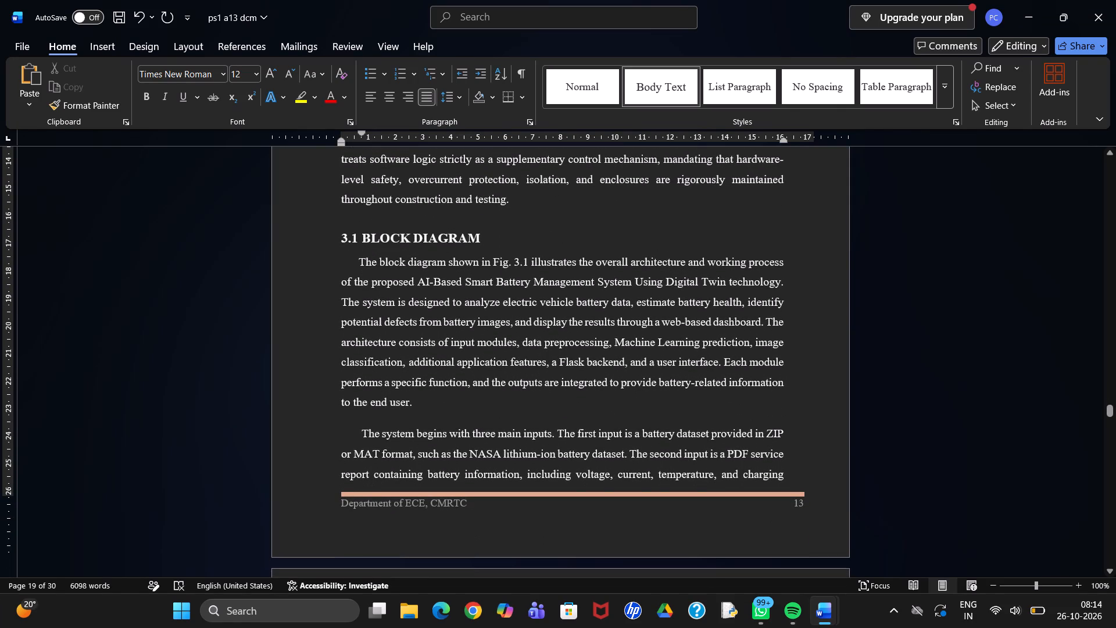
pyautogui.scroll(-2, 467, 291)
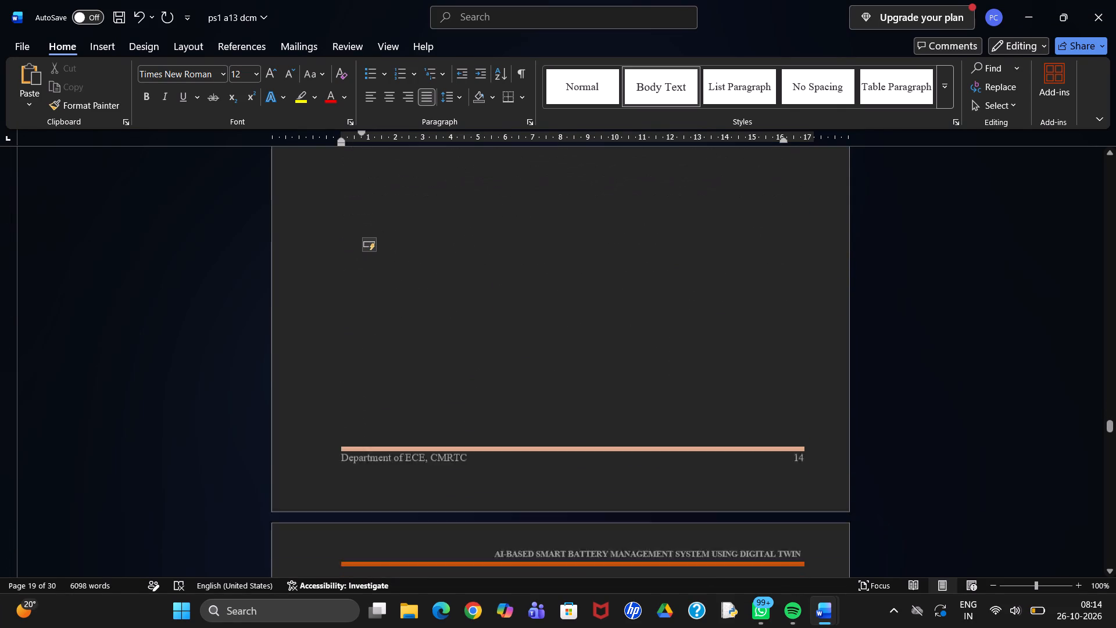
pyautogui.scroll(-4, 467, 291)
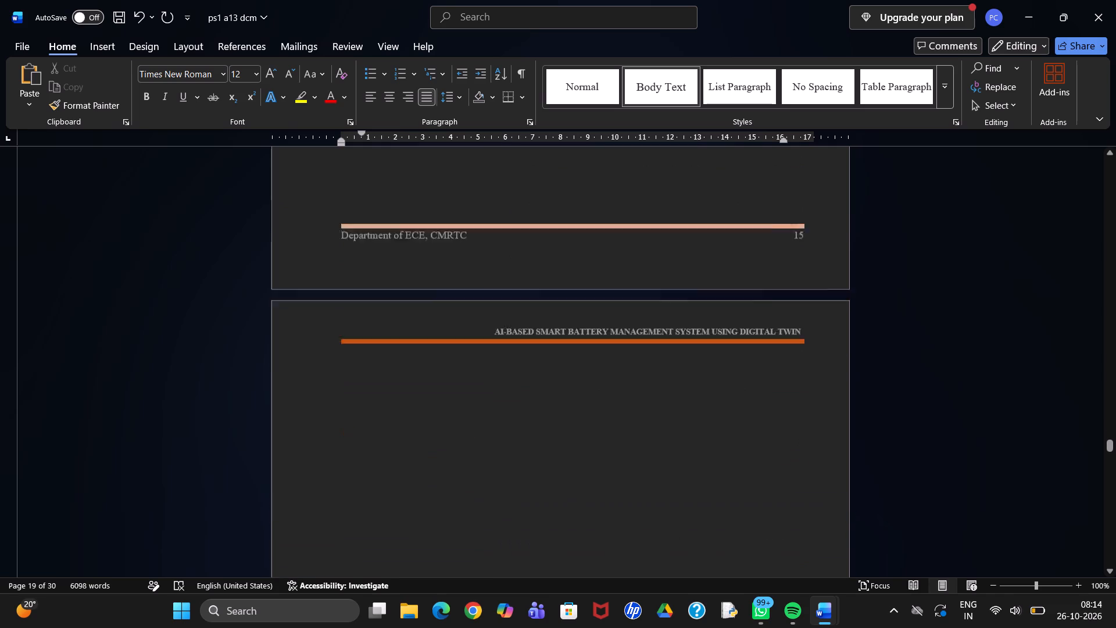
pyautogui.scroll(-5, 467, 291)
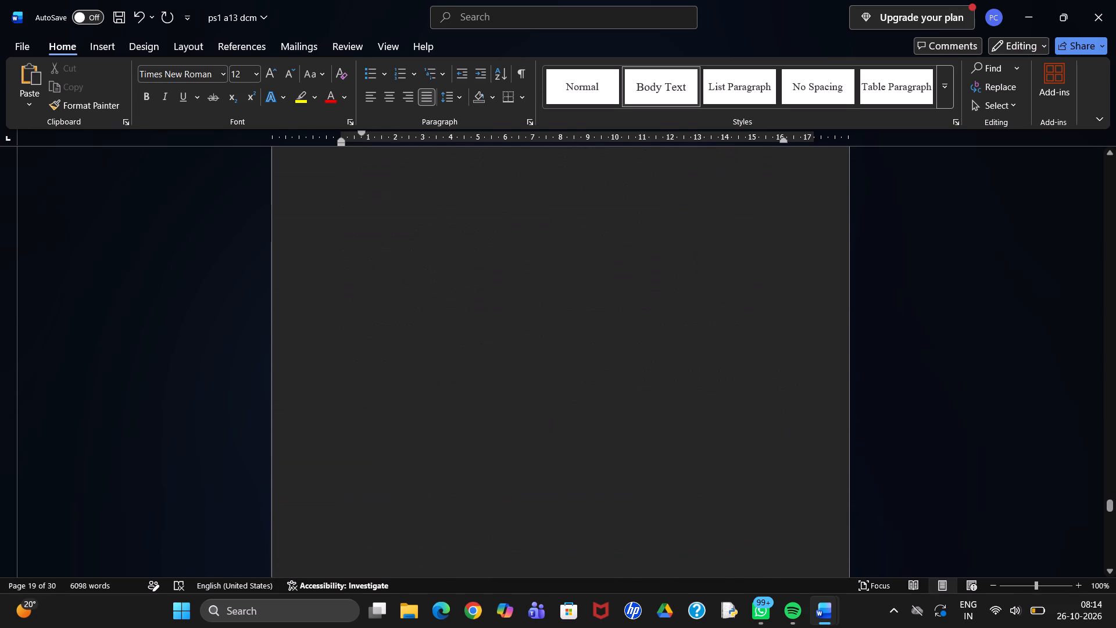
pyautogui.scroll(-9, 467, 291)
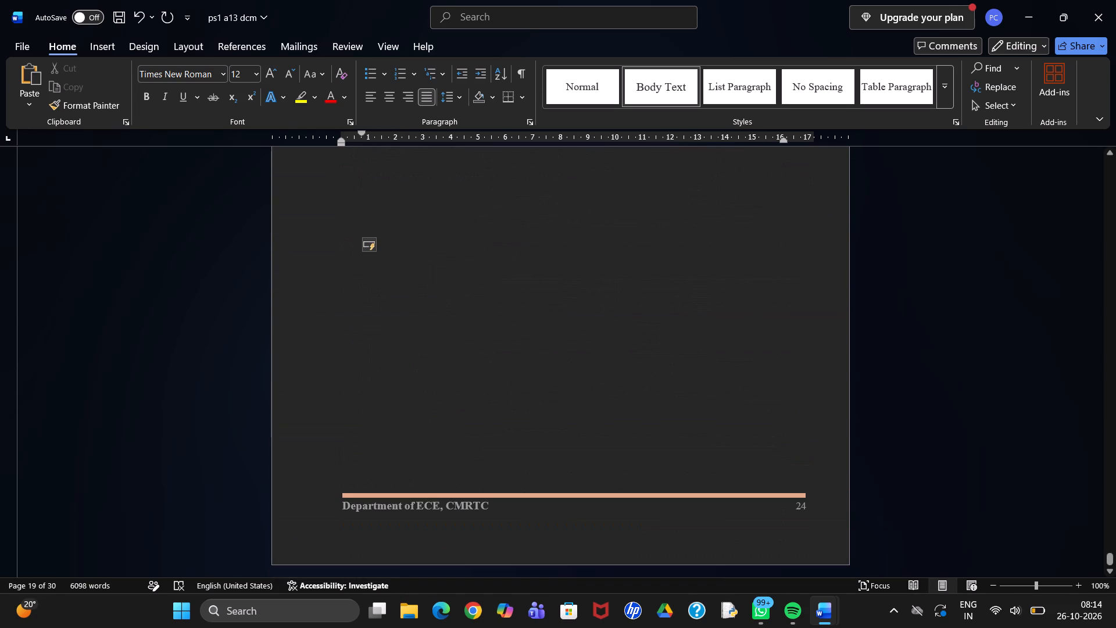
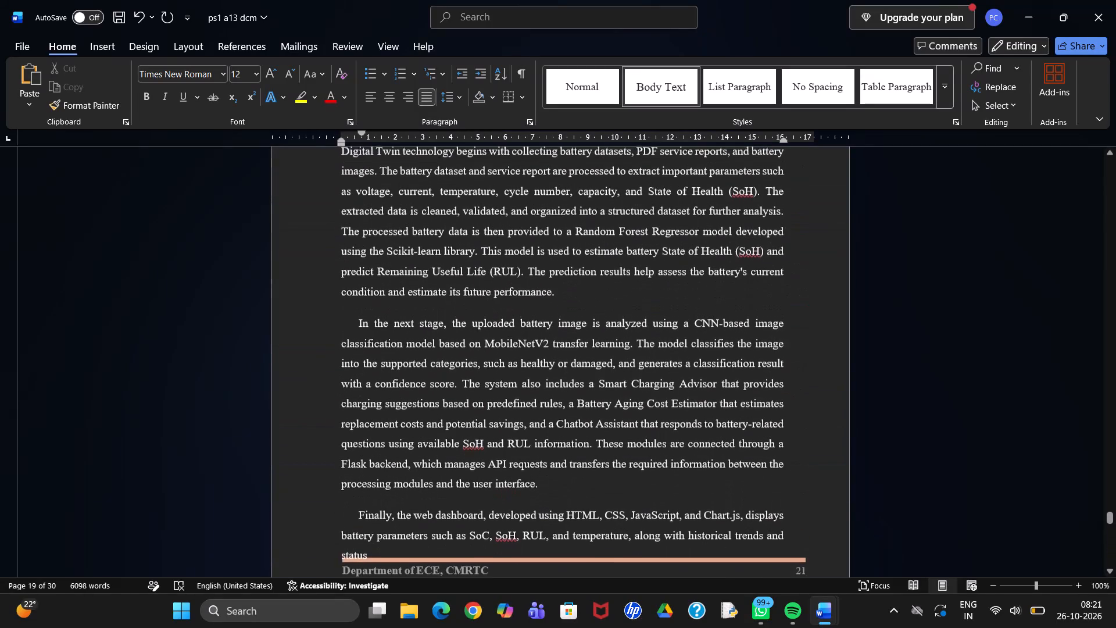
# Review Chapter 3 backwards from the page 21 text through the system flow diagram to section 3.1 Block Diagram and the System Design introduction.
pyautogui.scroll(3, 467, 291)
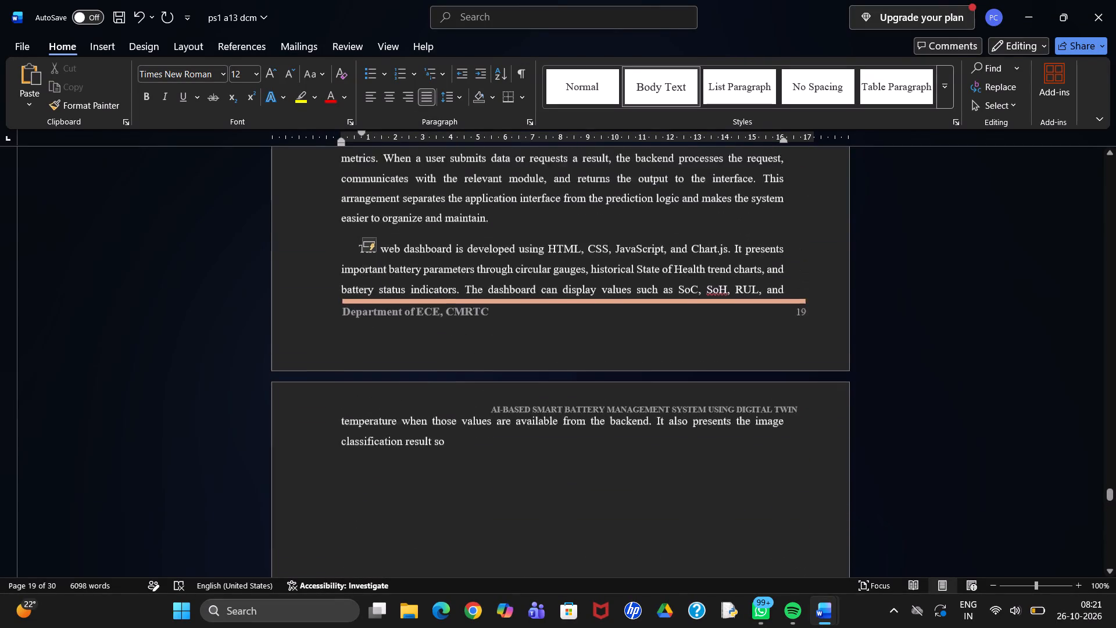
pyautogui.scroll(2, 467, 291)
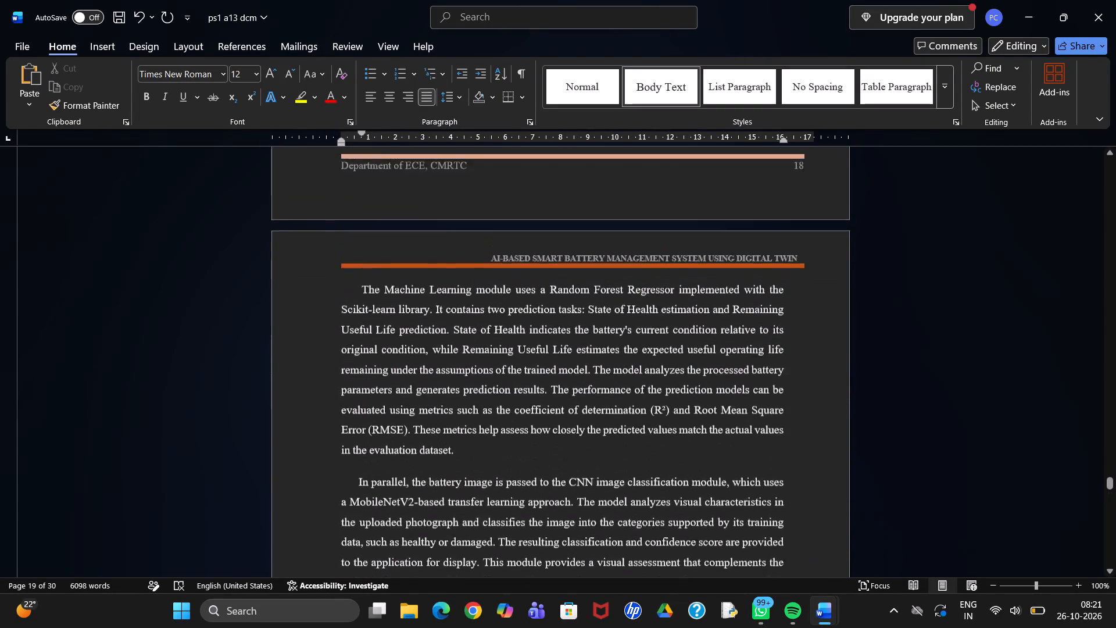
pyautogui.scroll(2, 467, 291)
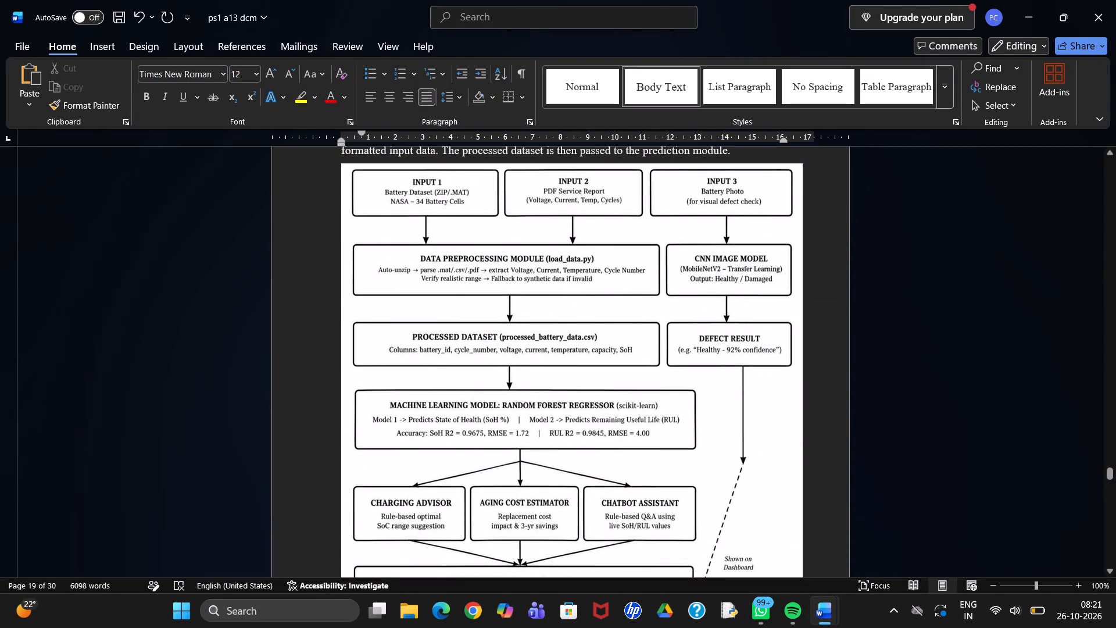
pyautogui.scroll(6, 467, 291)
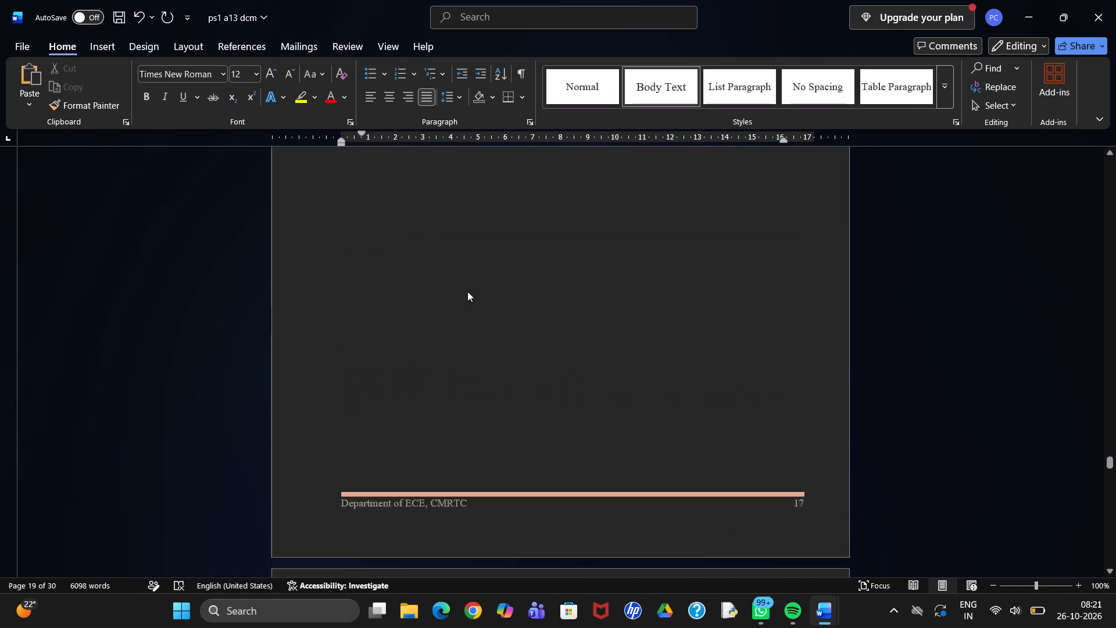
pyautogui.scroll(2, 467, 291)
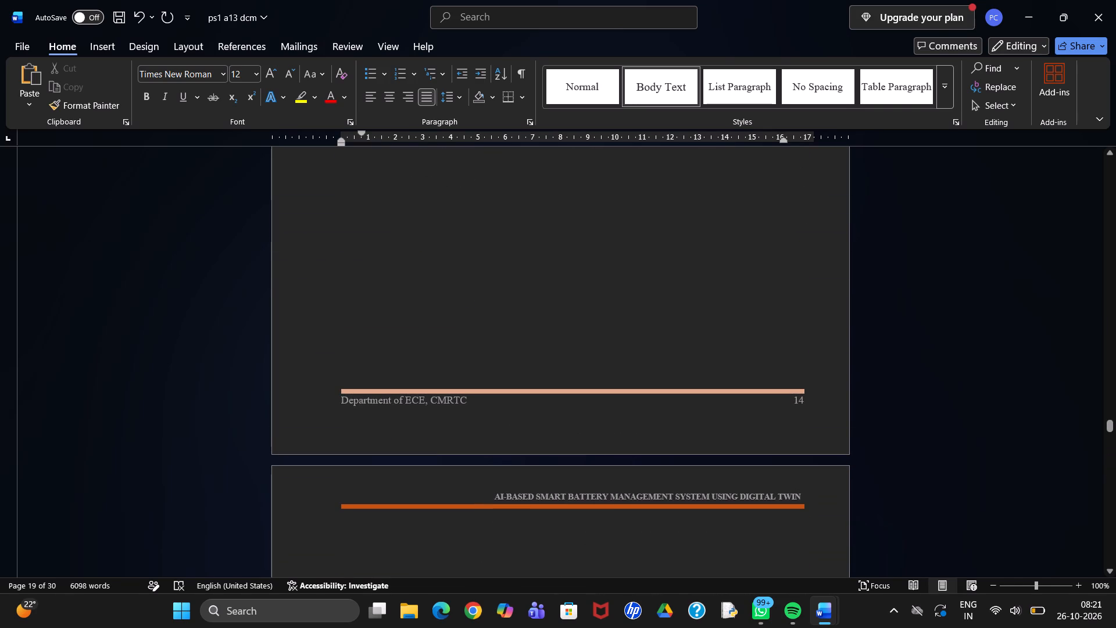
pyautogui.scroll(2, 467, 291)
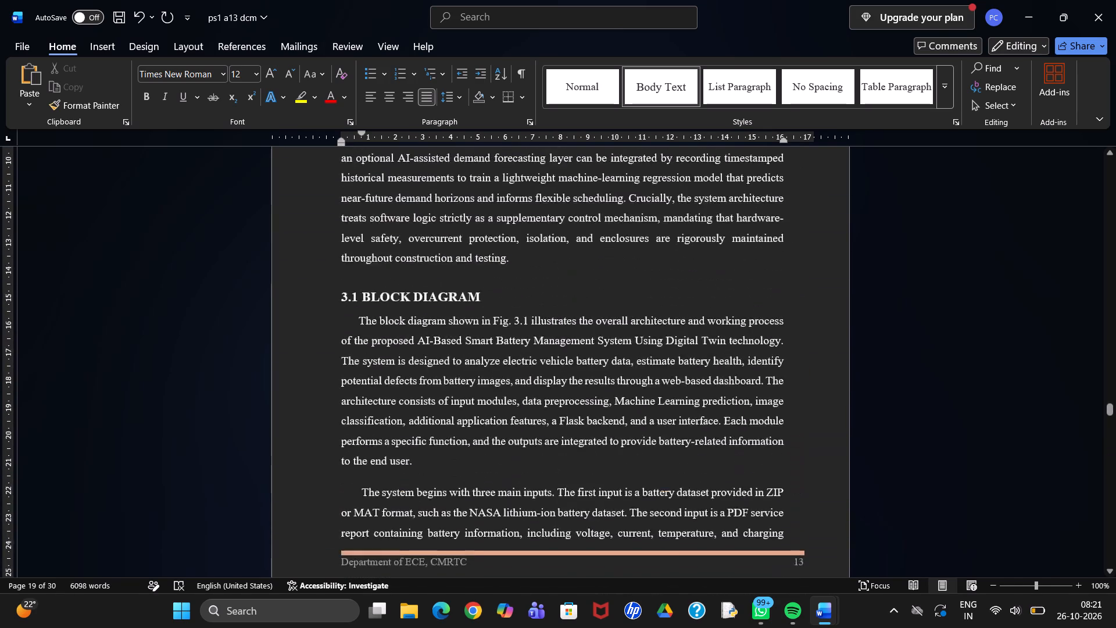
pyautogui.scroll(1, 467, 291)
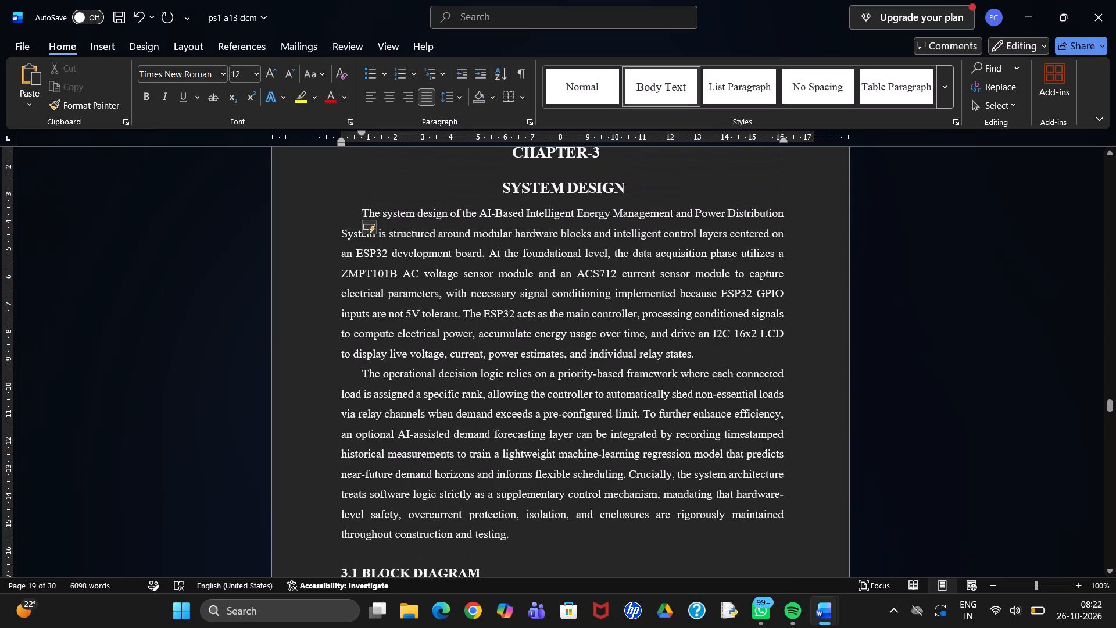
pyautogui.scroll(-1, 467, 291)
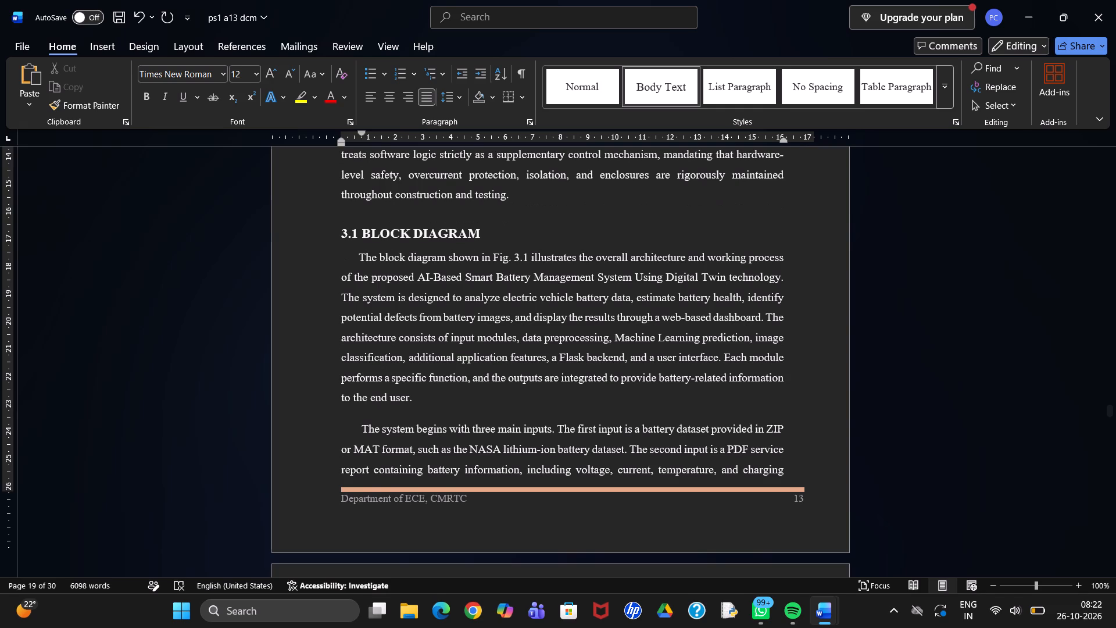
pyautogui.hscroll(1, 467, 291)
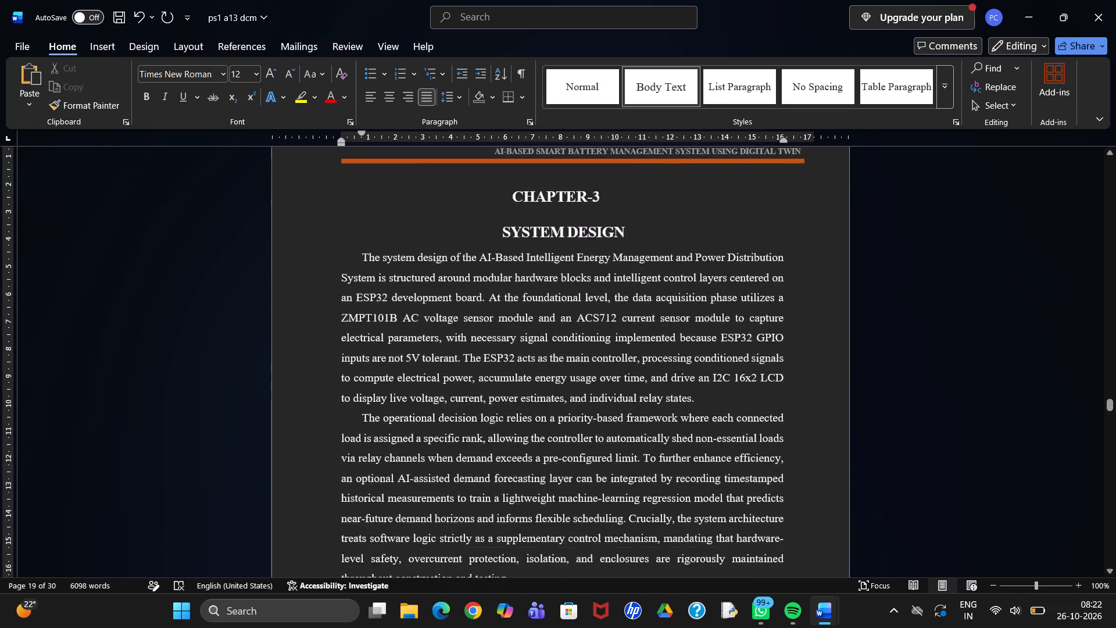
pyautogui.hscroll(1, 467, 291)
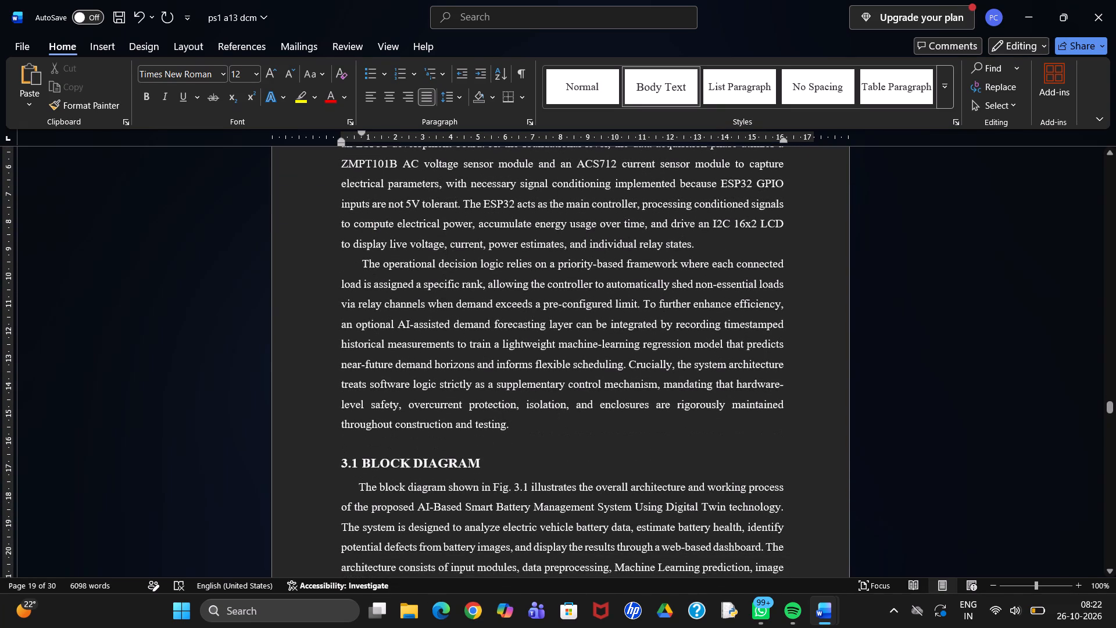
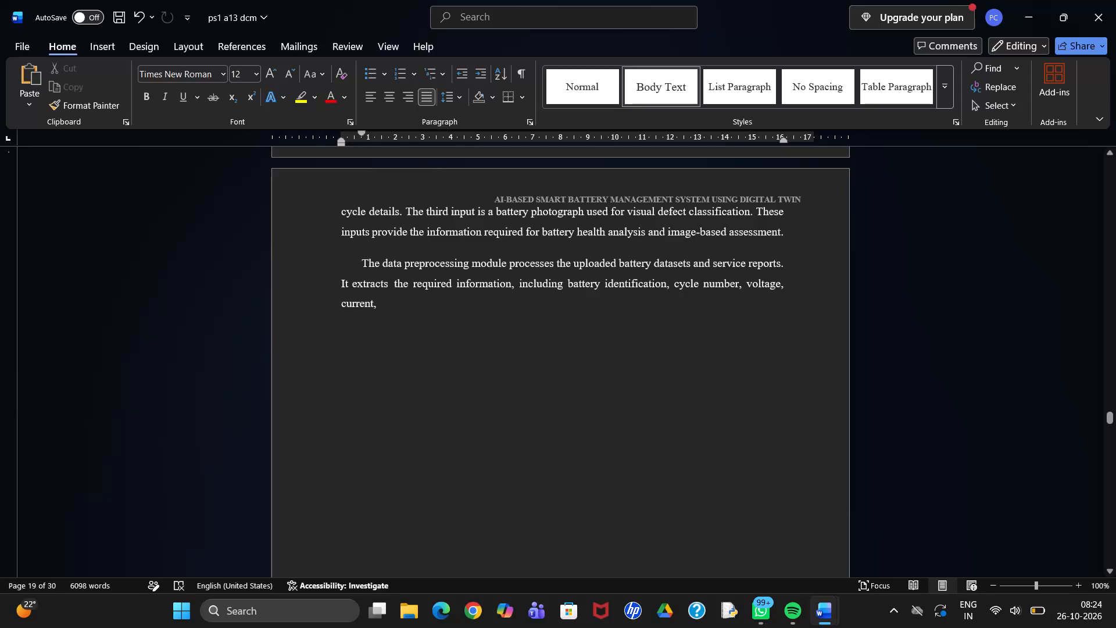
# Select the words "Smart Battery" in the project title within the first paragraph of section 3.1 Block Diagram.
pyautogui.scroll(1, 364, 234)
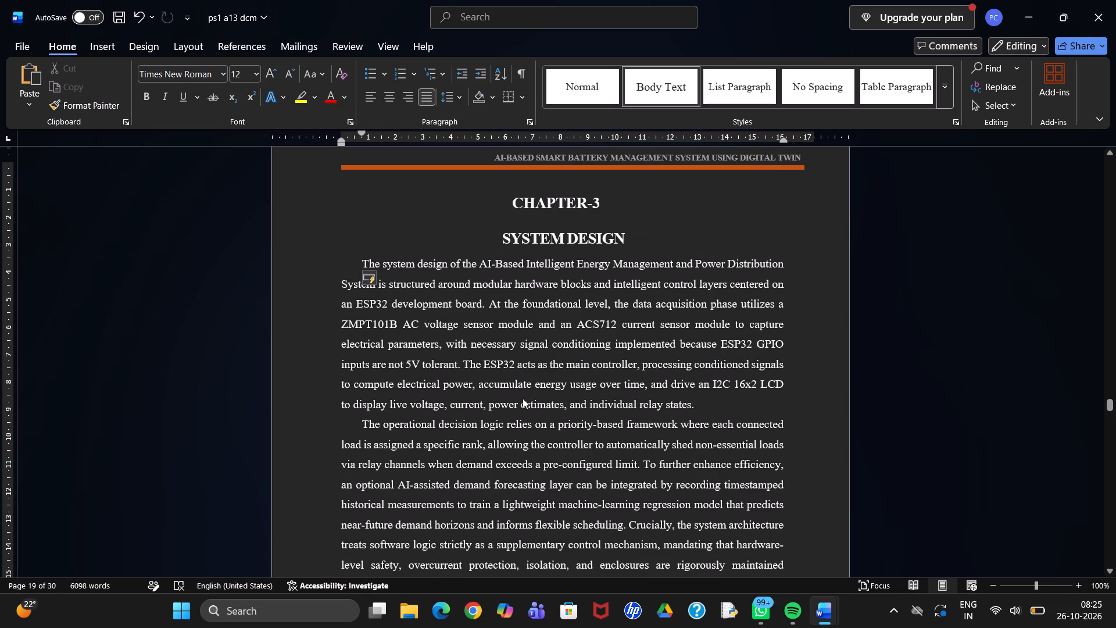
pyautogui.scroll(-1, 546, 428)
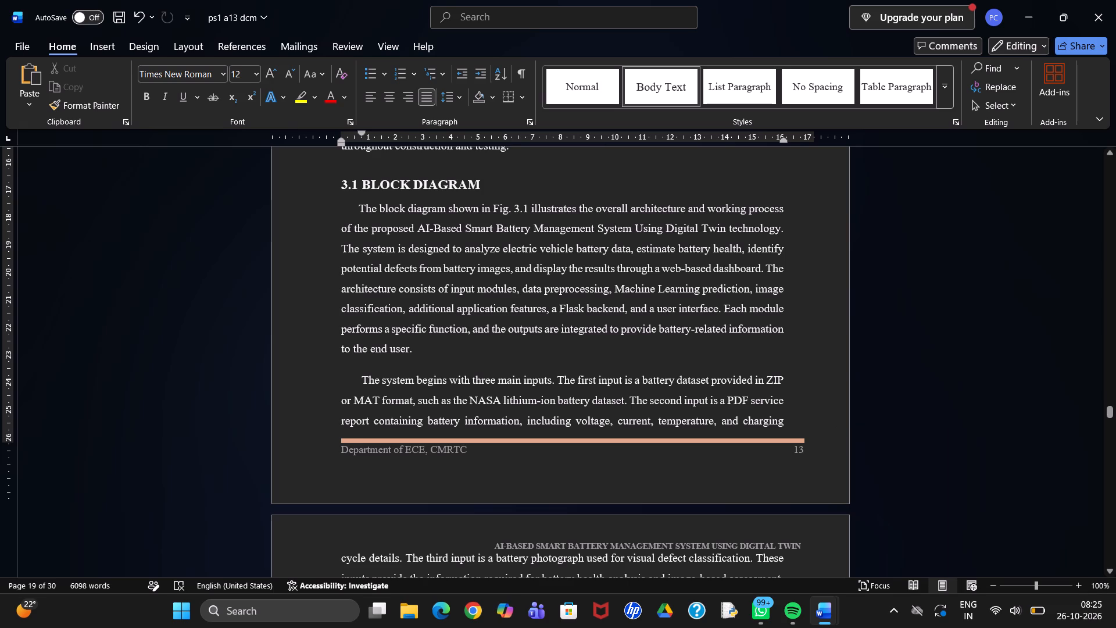
pyautogui.moveTo(464, 230); pyautogui.dragTo(491, 232)
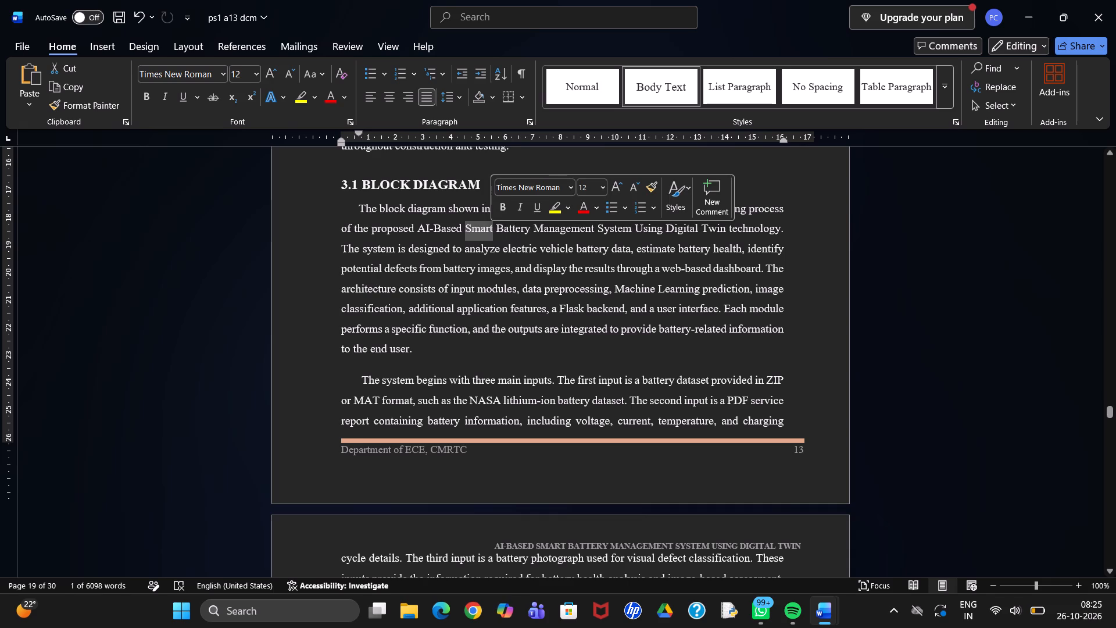
pyautogui.moveTo(530, 230); pyautogui.dragTo(512, 230)
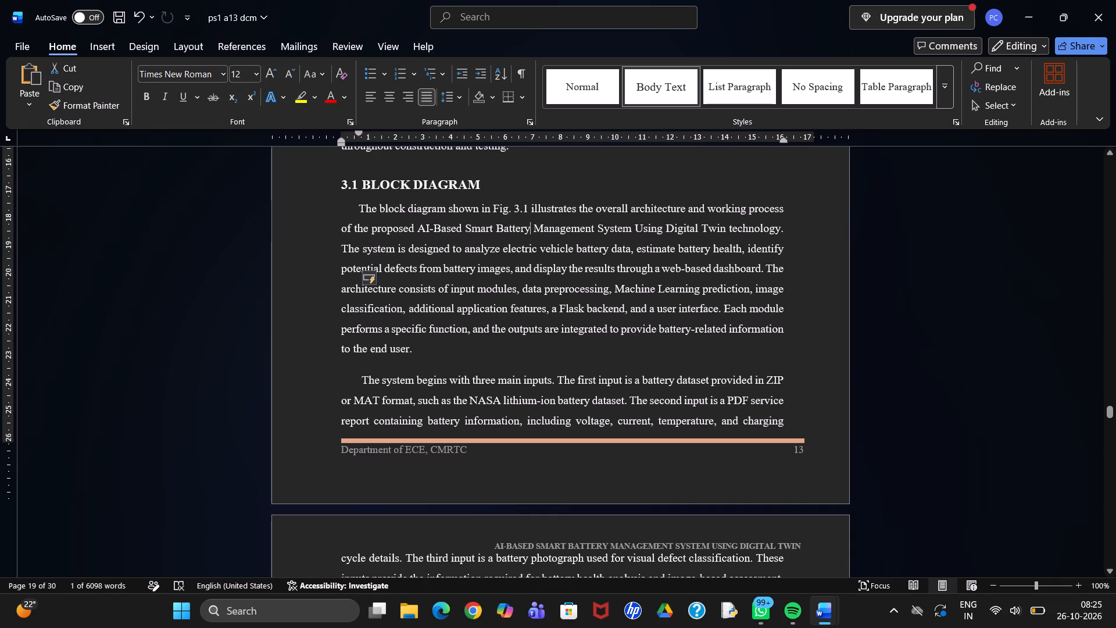
pyautogui.moveTo(512, 230); pyautogui.dragTo(478, 228)
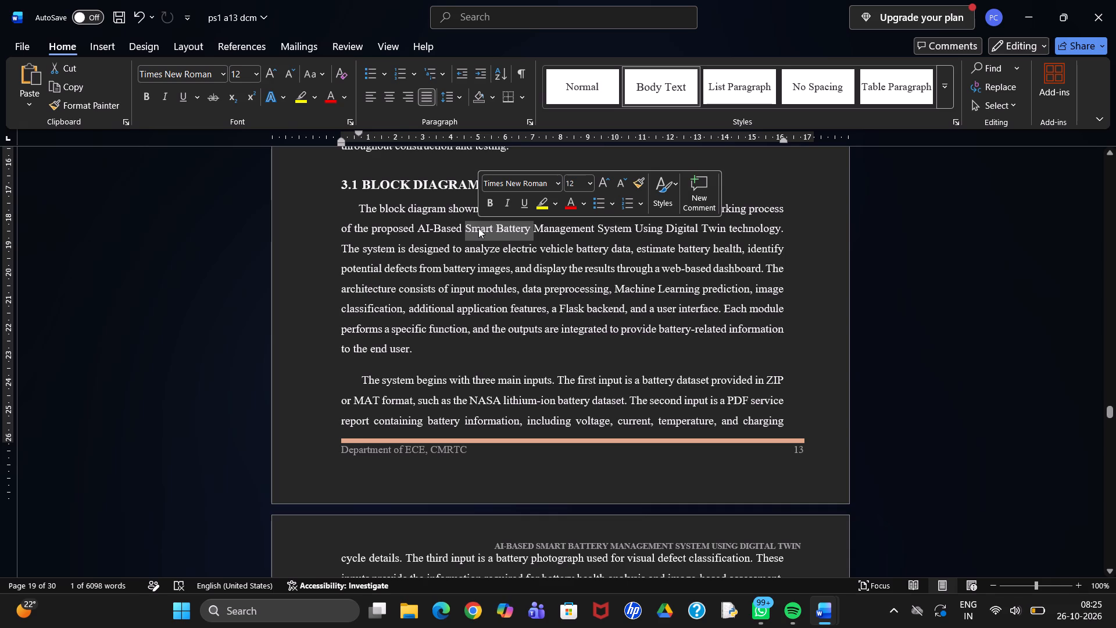
# Replace "Smart Battery" with "Intelligent Energy" in the project title within the first paragraph of section 3.1 Block Diagram.
pyautogui.press('i')
pyautogui.write('ntelligent')
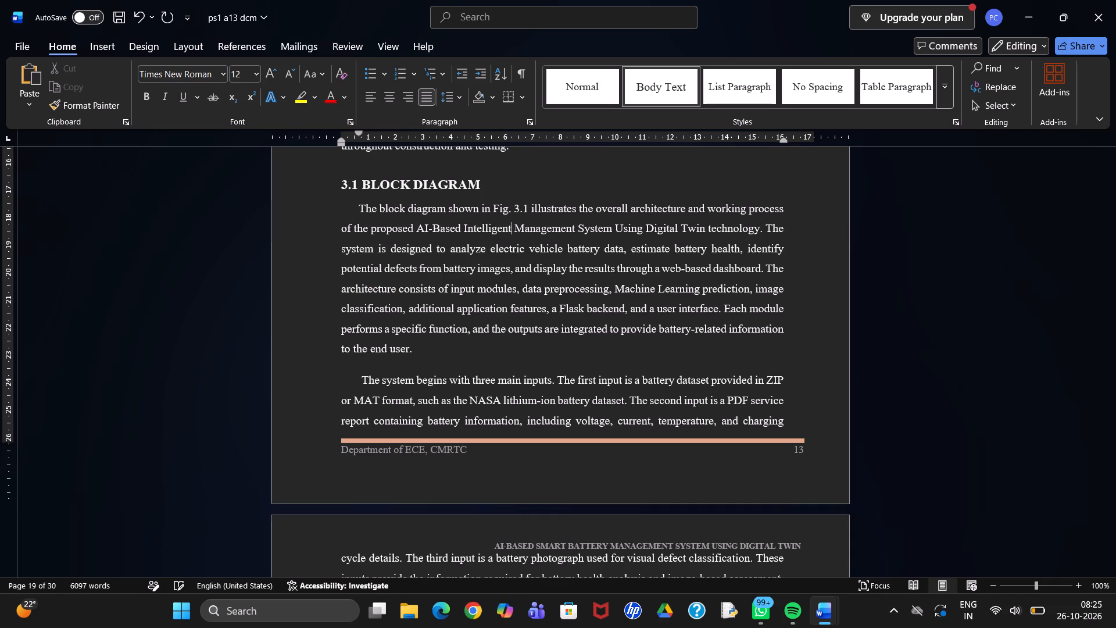
pyautogui.press('space')
pyautogui.press('e')
pyautogui.write('nergy')
pyautogui.press('space')
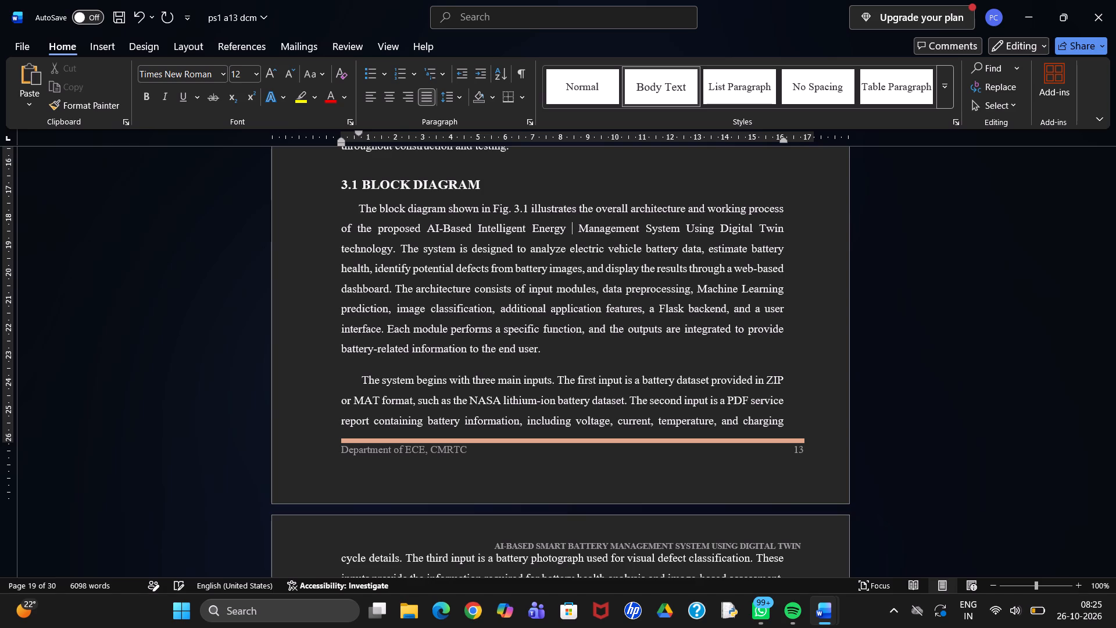
pyautogui.press('BackSpace')
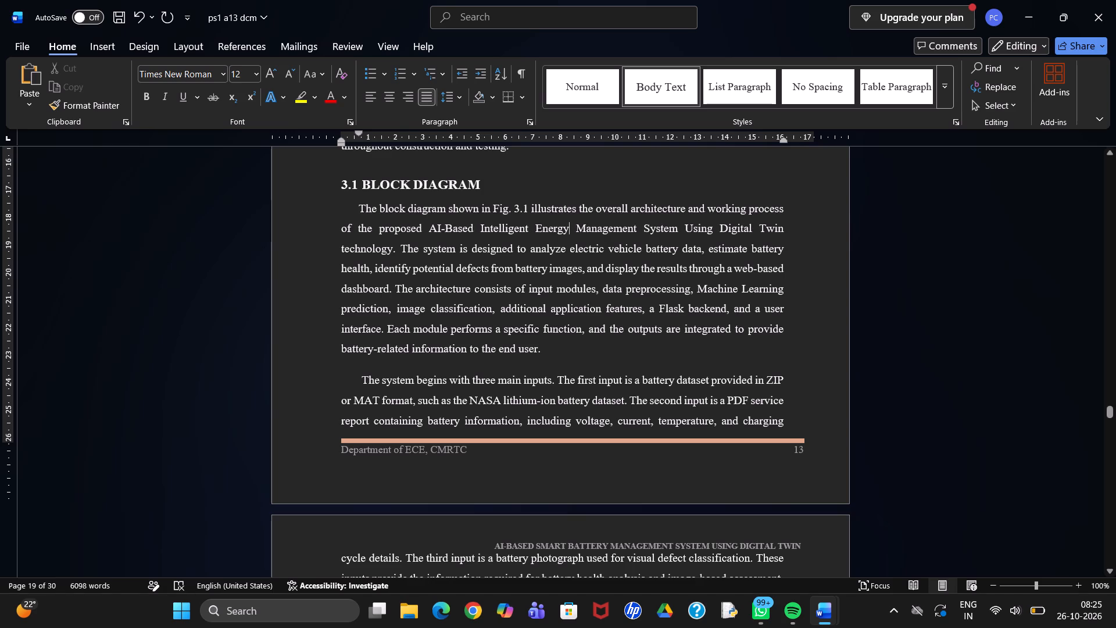
# Replace "System Using Digital Twin" after "Management" with "and Power Distribution" in the first paragraph of section 3.1.
pyautogui.moveTo(647, 230); pyautogui.dragTo(700, 230)
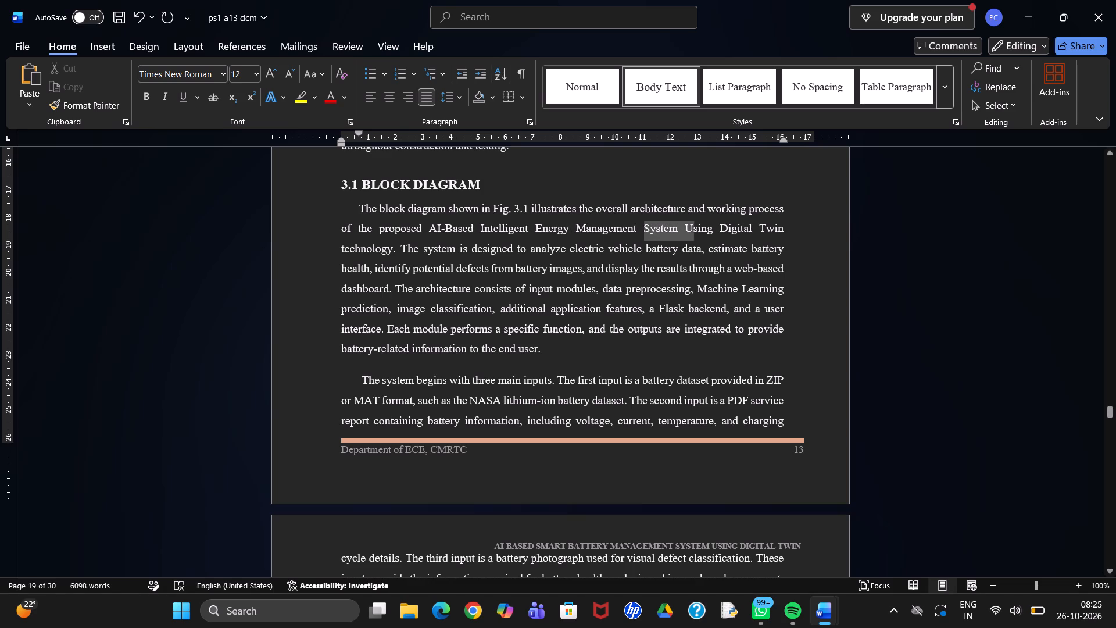
pyautogui.moveTo(700, 230); pyautogui.dragTo(775, 229)
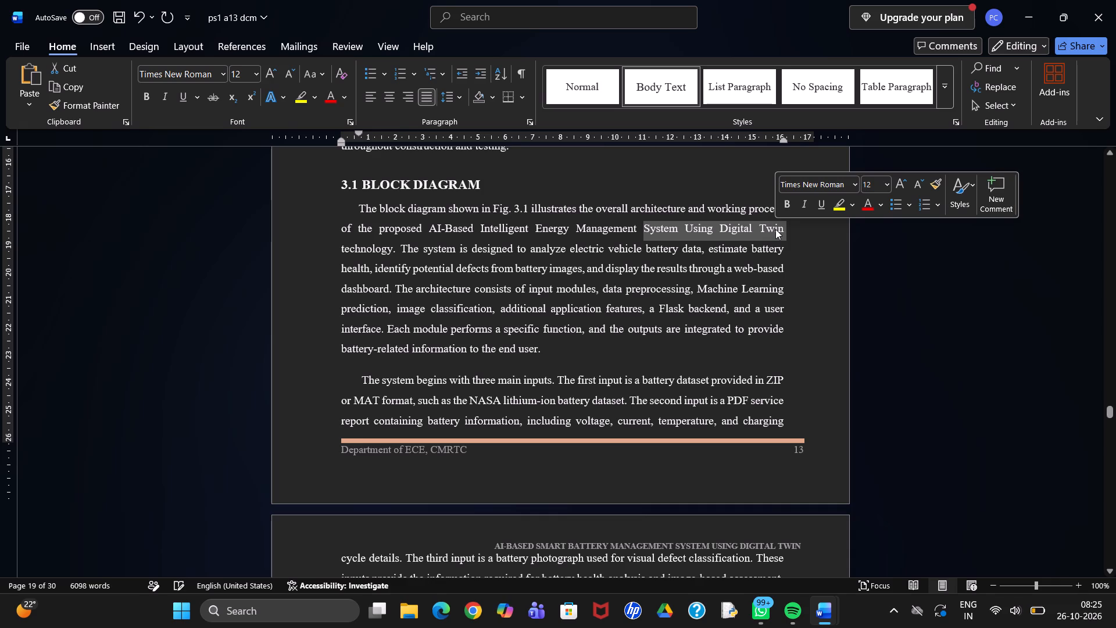
pyautogui.write('and')
pyautogui.press('space')
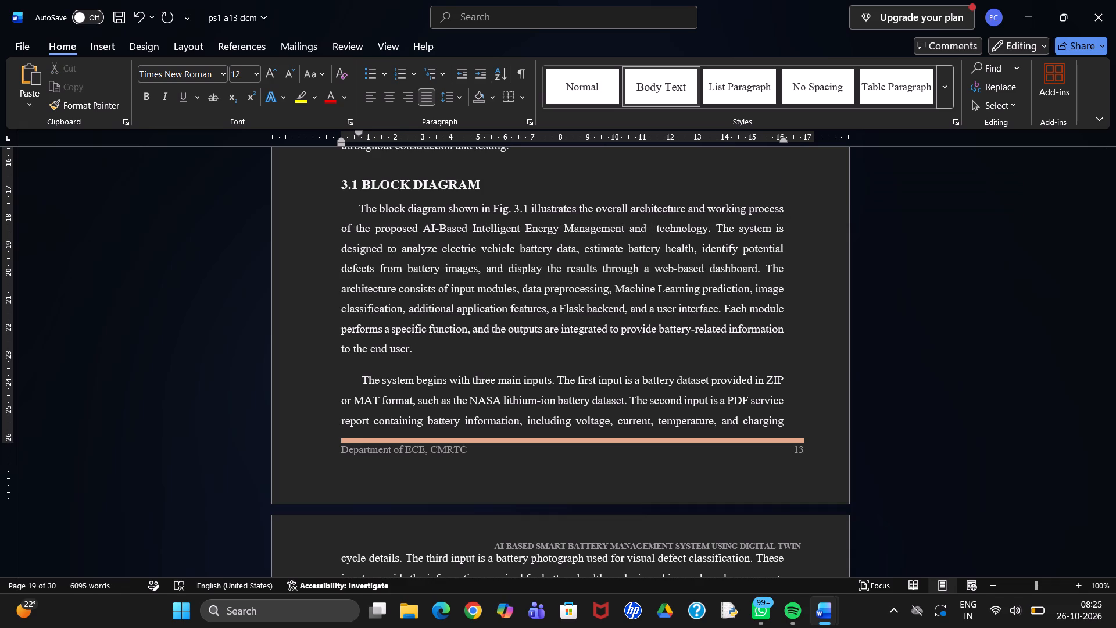
pyautogui.press('p')
pyautogui.press('BackSpace')
pyautogui.write('Power Doistribution')
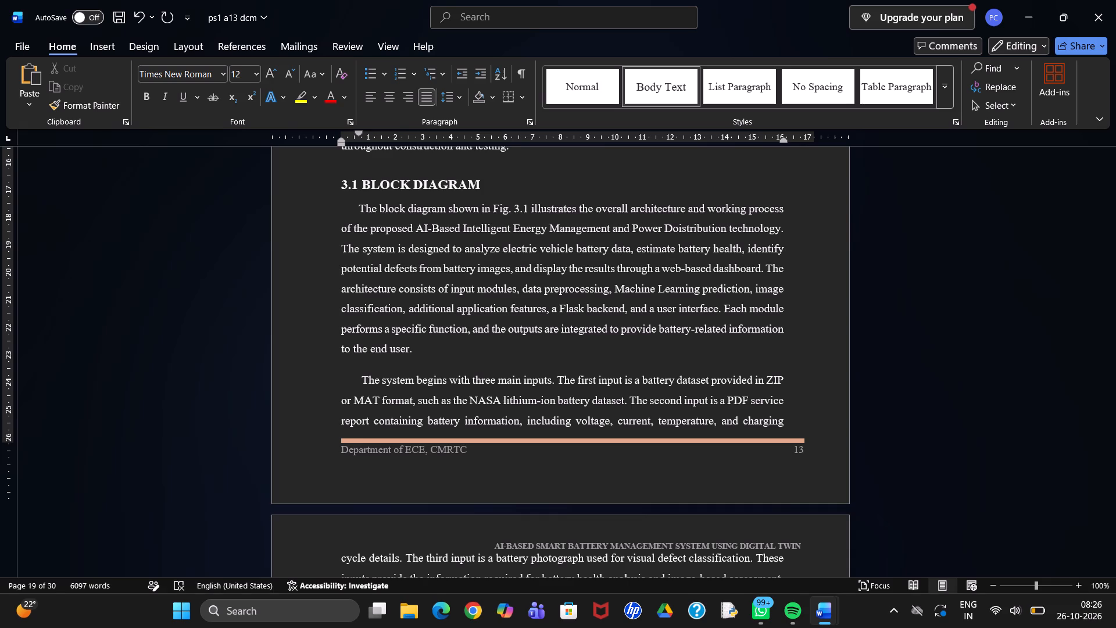
pyautogui.click(678, 230)
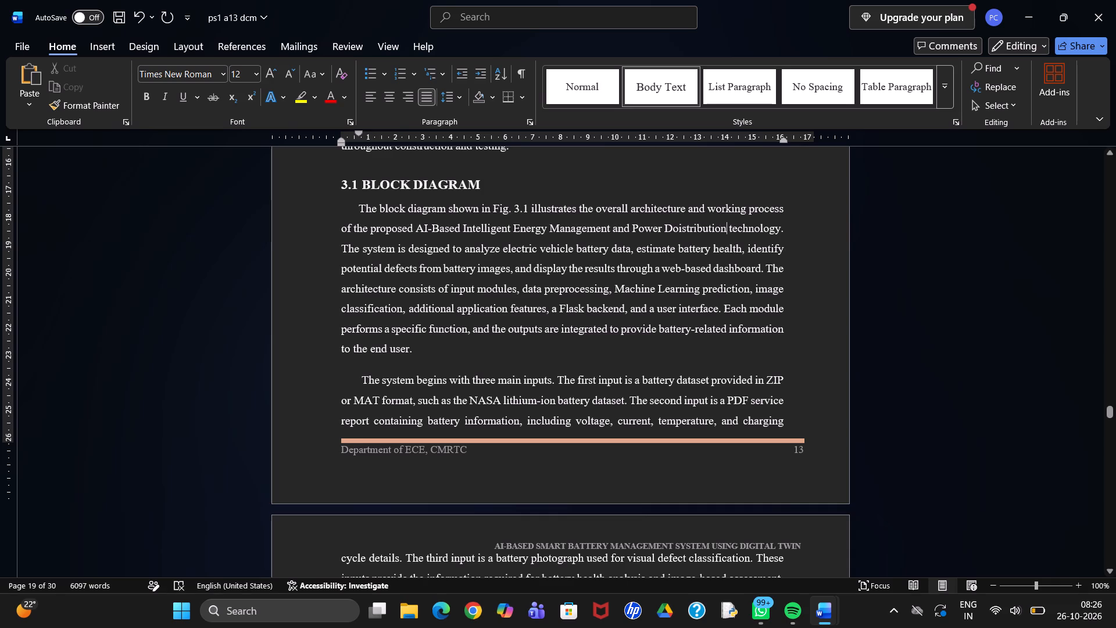
pyautogui.press('\\')
pyautogui.press('BackSpace')
pyautogui.press('BackSpace')
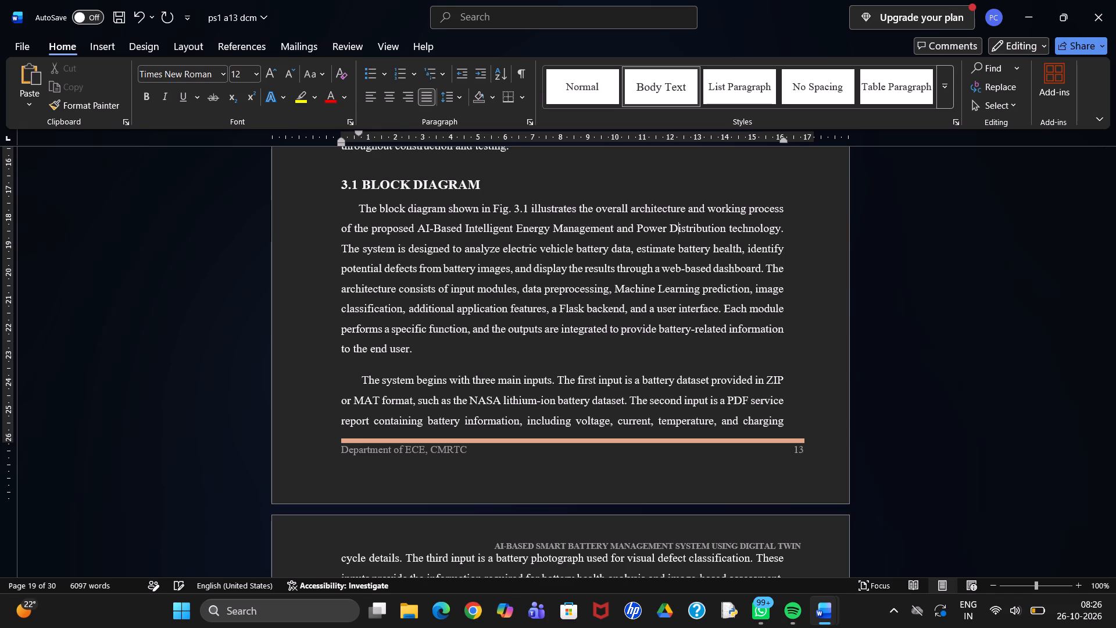
# Insert "System Using" between "Power Distribution" and "technology" in the first paragraph of section 3.1.
pyautogui.press('Right')
pyautogui.press('Right')
pyautogui.press('Right')
pyautogui.press('Right')
pyautogui.press('Right')
pyautogui.press('Right')
pyautogui.press('Right')
pyautogui.press('Right')
pyautogui.press('Right')
pyautogui.press('Right')
pyautogui.press('Right')
pyautogui.press('Right')
pyautogui.hotkey('shift', 's')
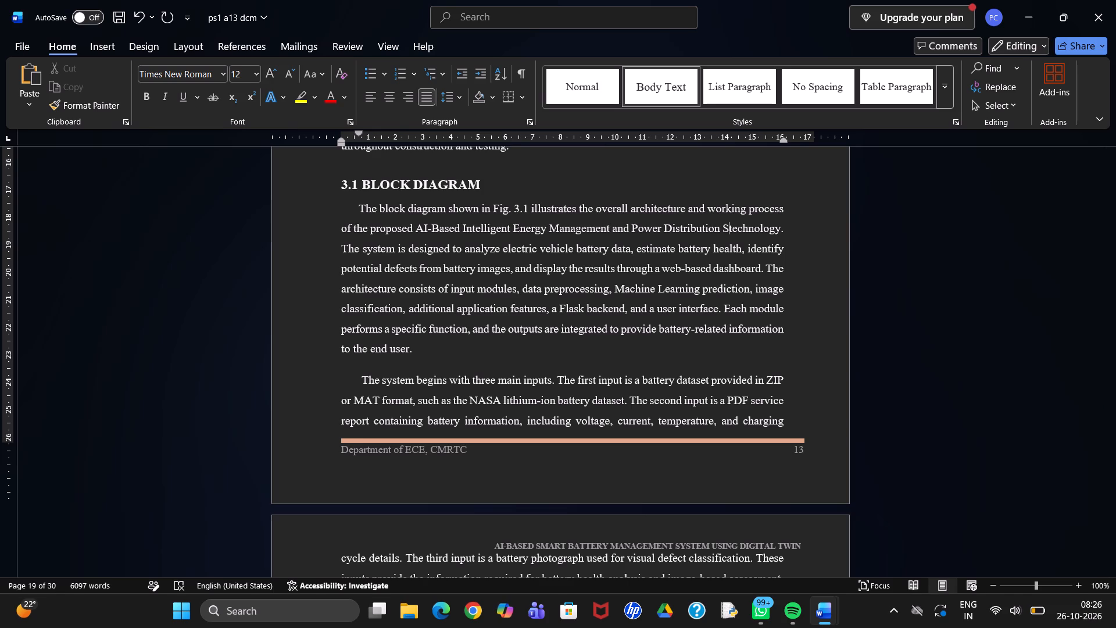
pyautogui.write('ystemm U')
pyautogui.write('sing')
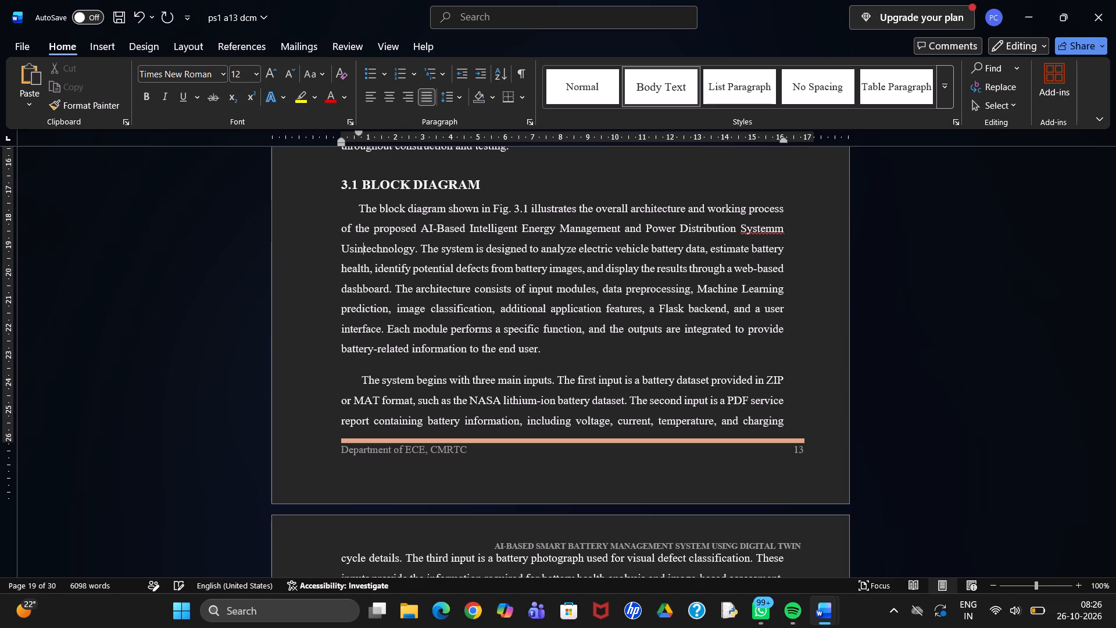
# Replace "technology." with "ESP32" after "Using" in the project title within the first paragraph of section 3.1 Block Diagram.
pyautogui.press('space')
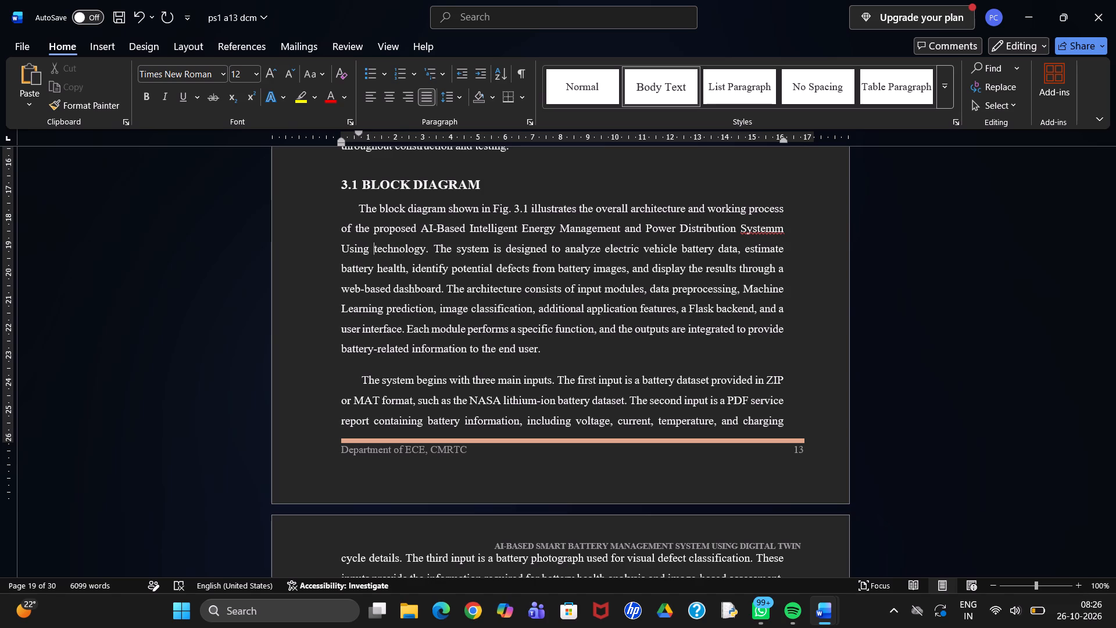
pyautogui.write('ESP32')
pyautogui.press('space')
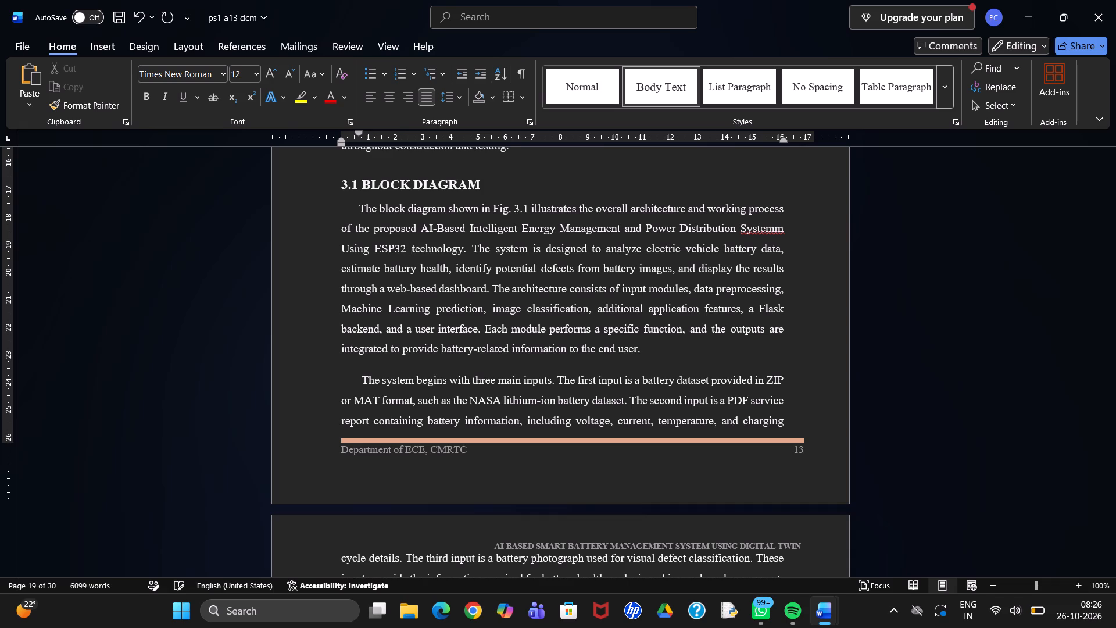
pyautogui.moveTo(465, 247); pyautogui.dragTo(437, 247)
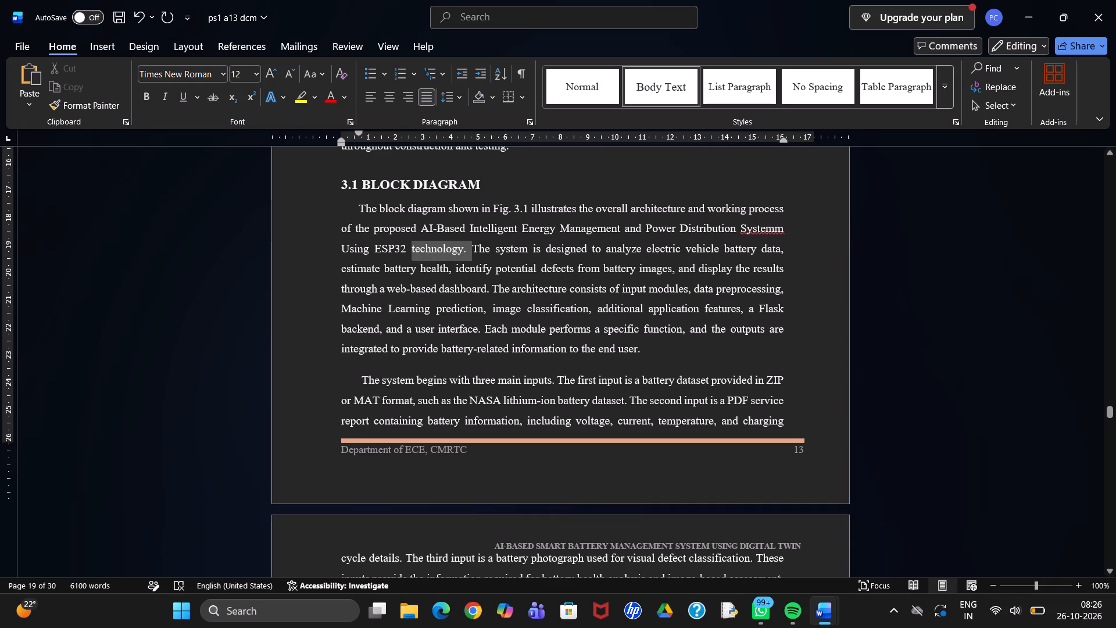
pyautogui.moveTo(437, 247); pyautogui.dragTo(430, 247)
pyautogui.press('BackSpace')
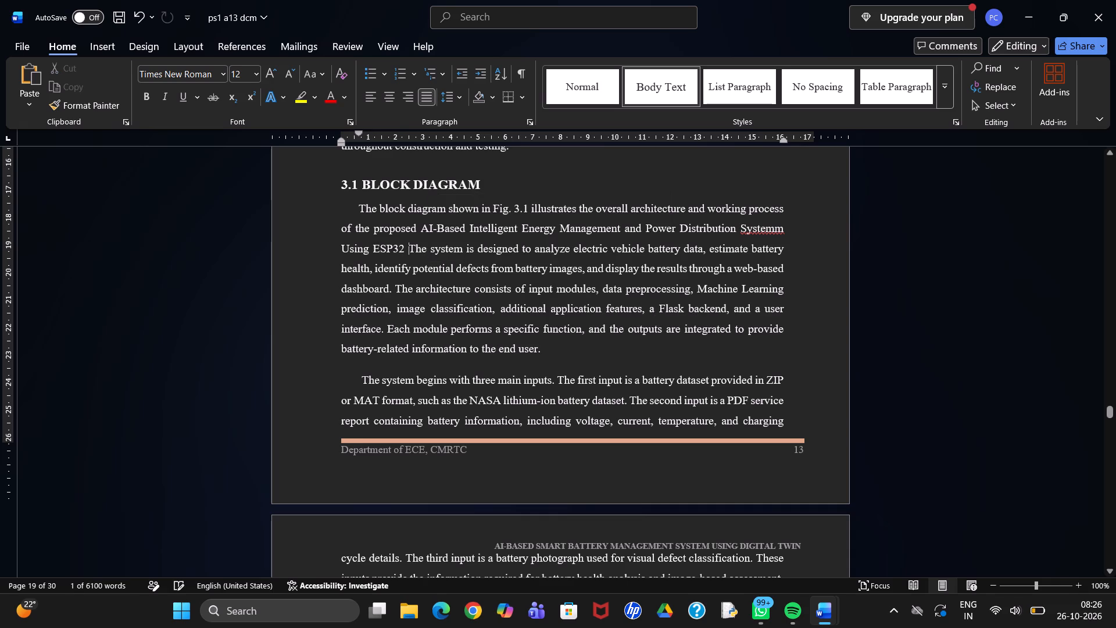
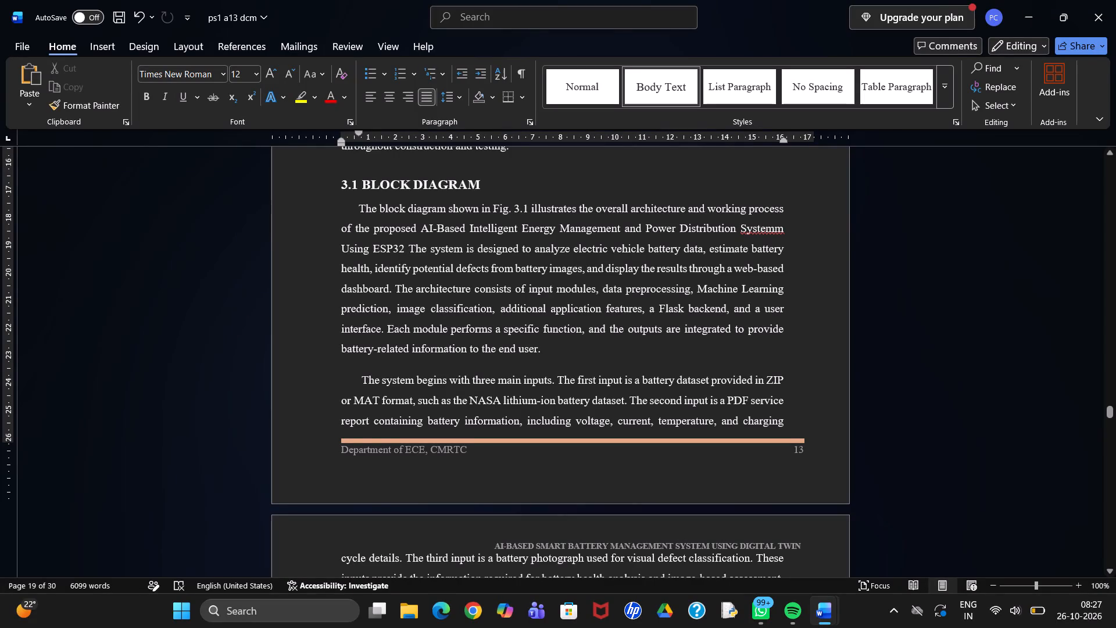
# Replace the battery text after "Using ESP32 The" in section 3.1's first paragraph with the copied text on modular hardware blocks and ESP32 control layers.
pyautogui.moveTo(430, 249); pyautogui.dragTo(540, 343)
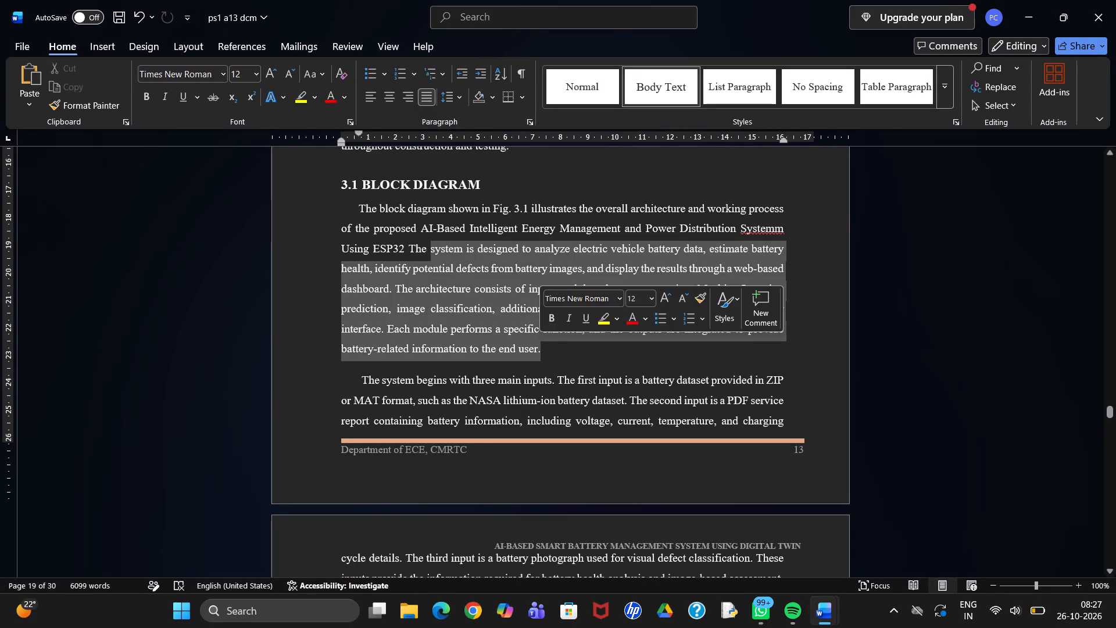
pyautogui.hotkey('ctrl', 'v')
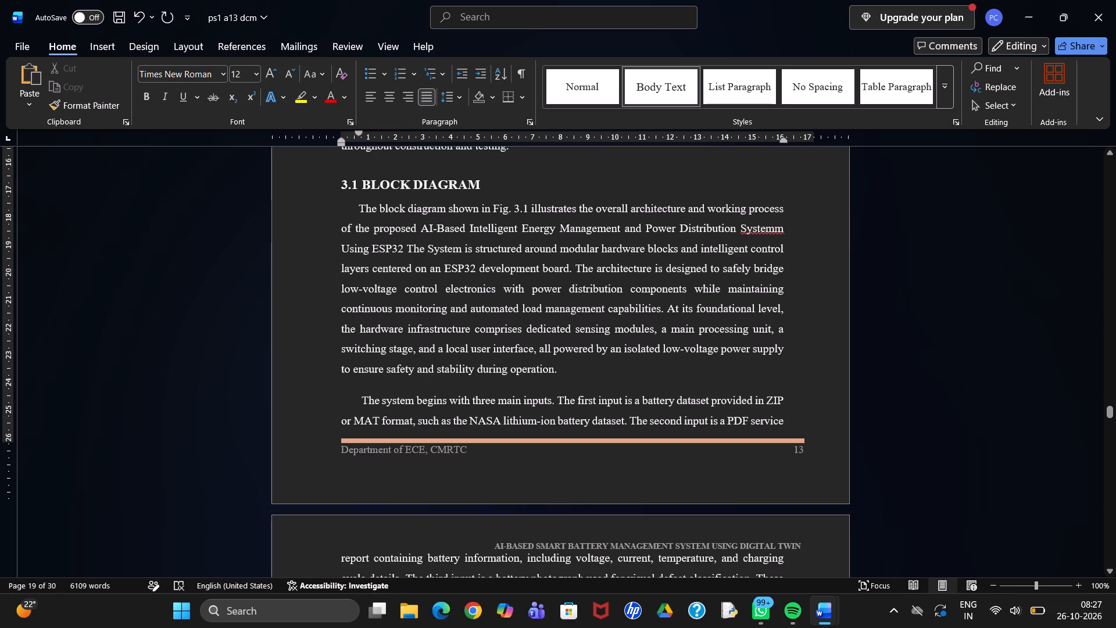
# Add a full stop after "Using ESP32" in the first paragraph of section 3.1.
pyautogui.click(407, 252)
# End the first sentence of section 3.1 with a period directly after "Using ESP32", replacing the trailing space.
pyautogui.press('BackSpace')
pyautogui.press('.')
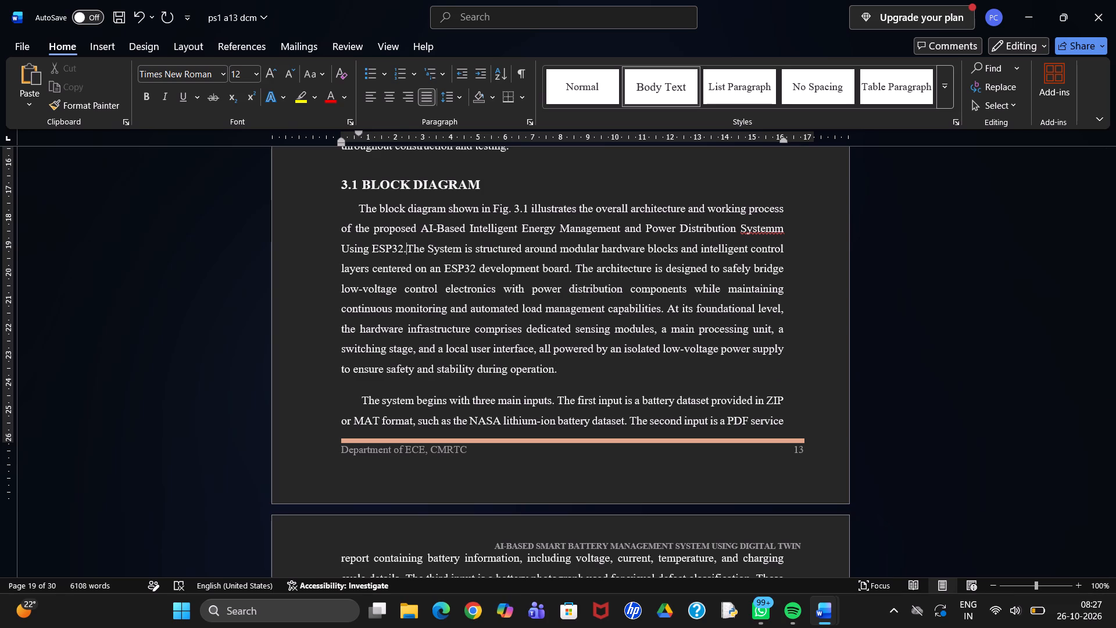
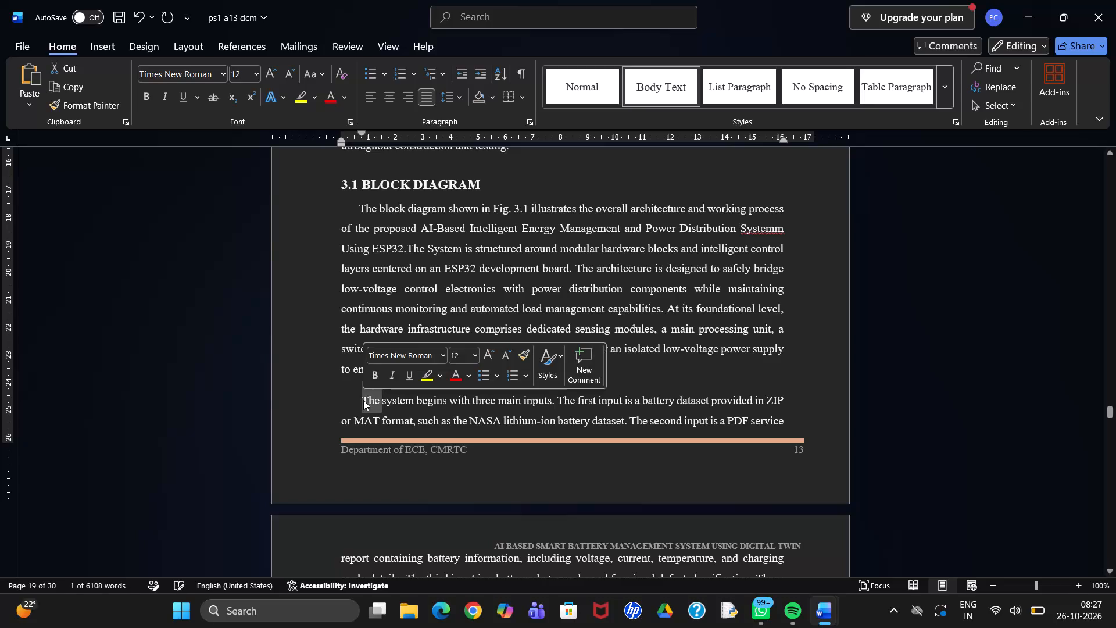
# Replace the start of the "The system begins with three main inputs" paragraph with the copied data acquisition and ESP32 control tier paragraphs.
pyautogui.click(363, 400)
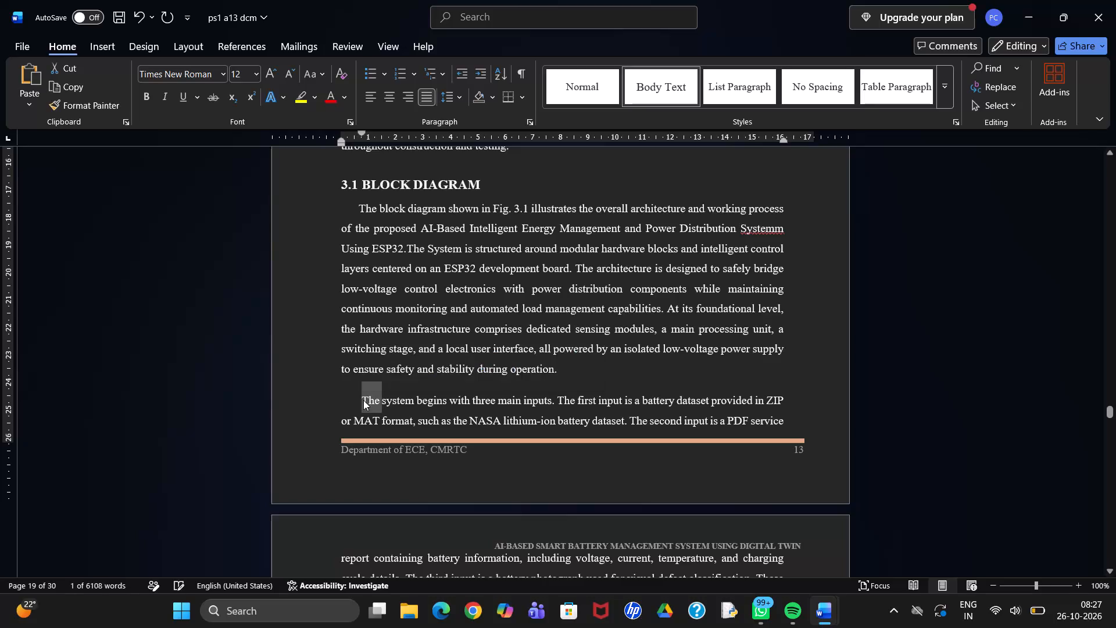
pyautogui.moveTo(363, 400); pyautogui.dragTo(784, 424)
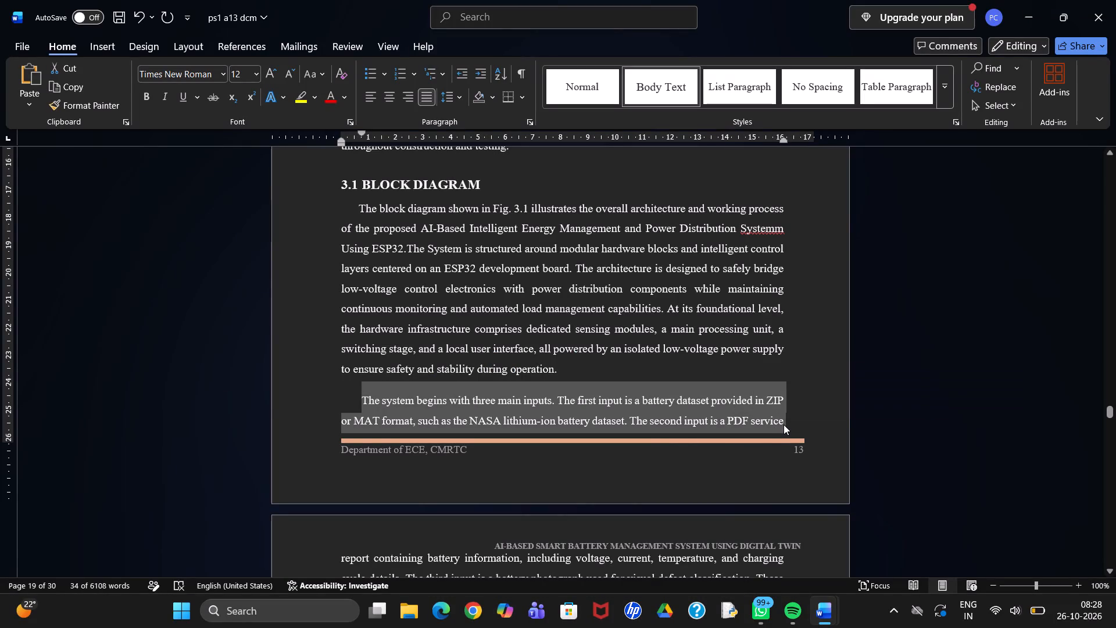
pyautogui.hotkey('ctrl', 'v')
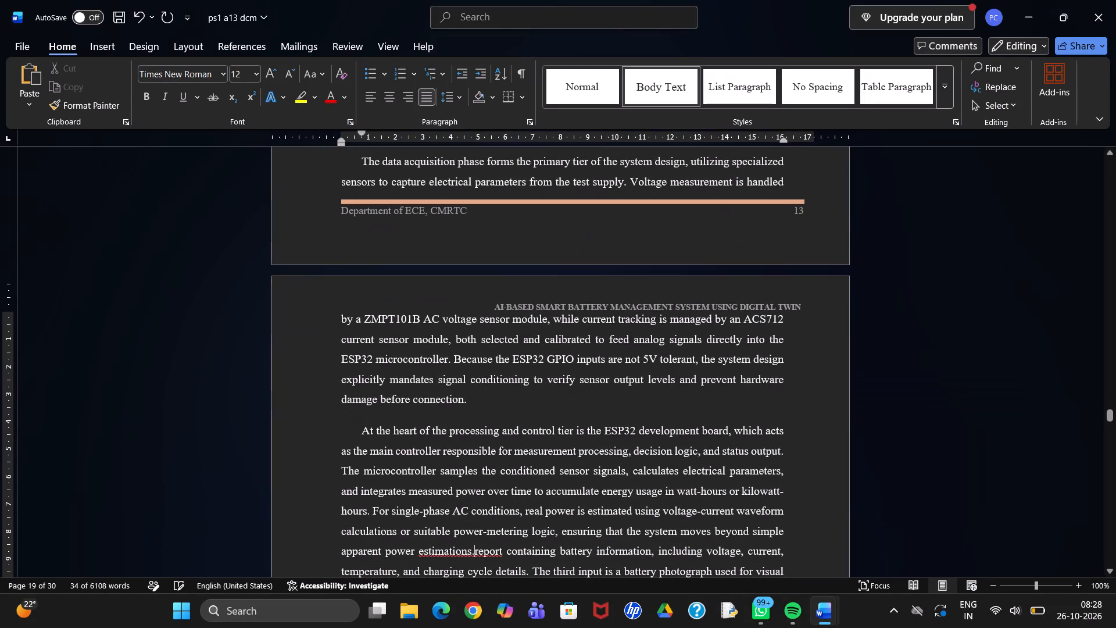
# Delete the leftover battery text after "apparent power estimations.", from "report containing battery information" through "image-based assessment.".
pyautogui.scroll(-1, 504, 438)
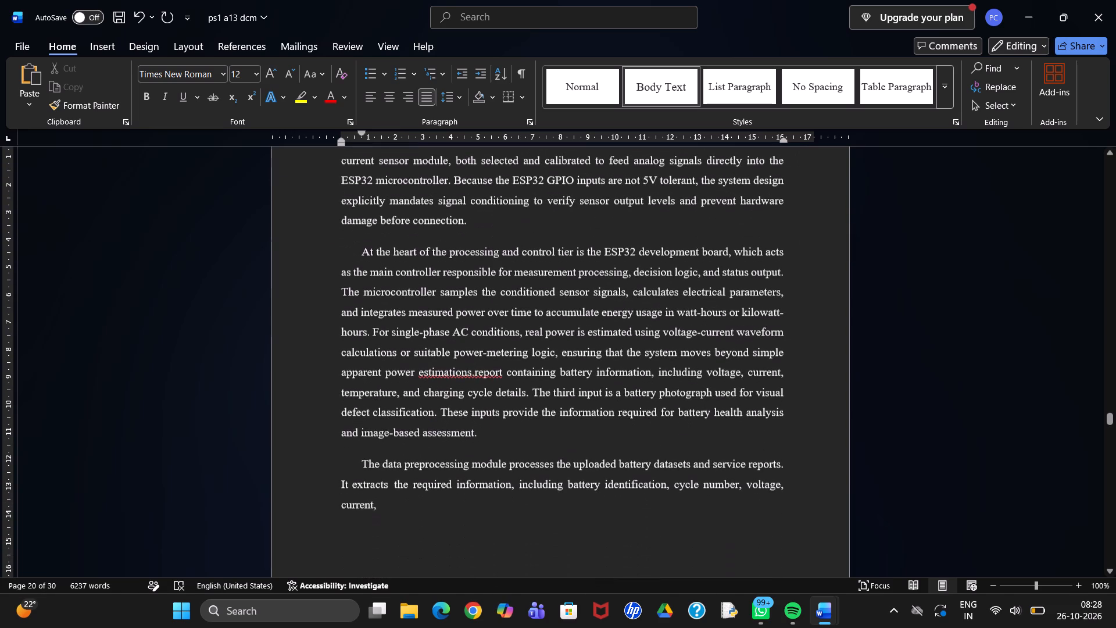
pyautogui.moveTo(474, 369); pyautogui.dragTo(479, 426)
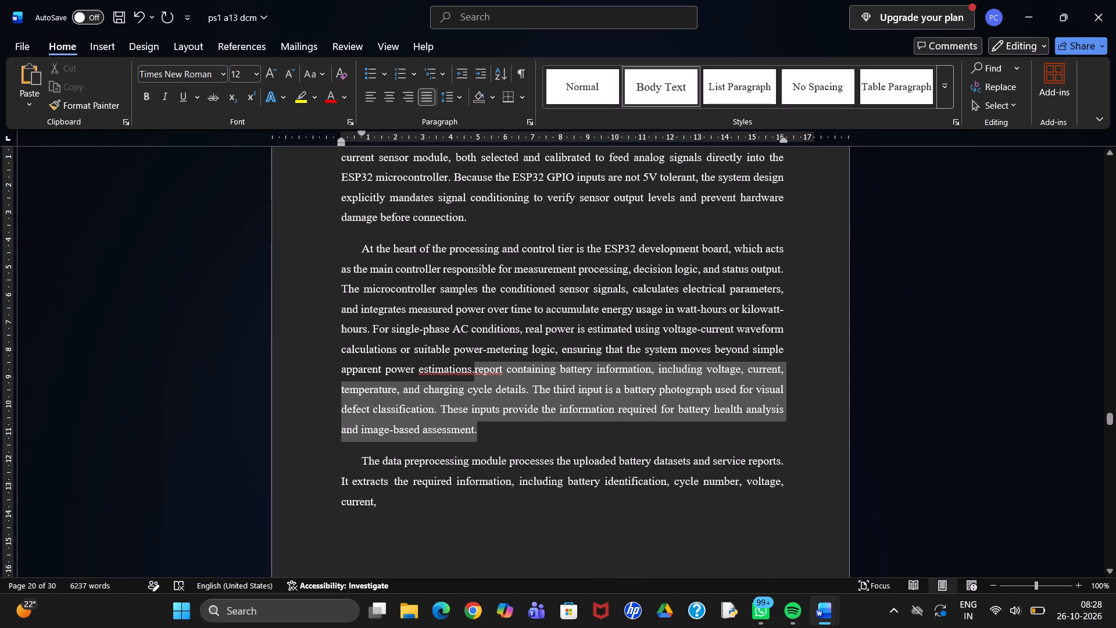
pyautogui.moveTo(479, 426); pyautogui.dragTo(479, 433)
pyautogui.press('BackSpace')
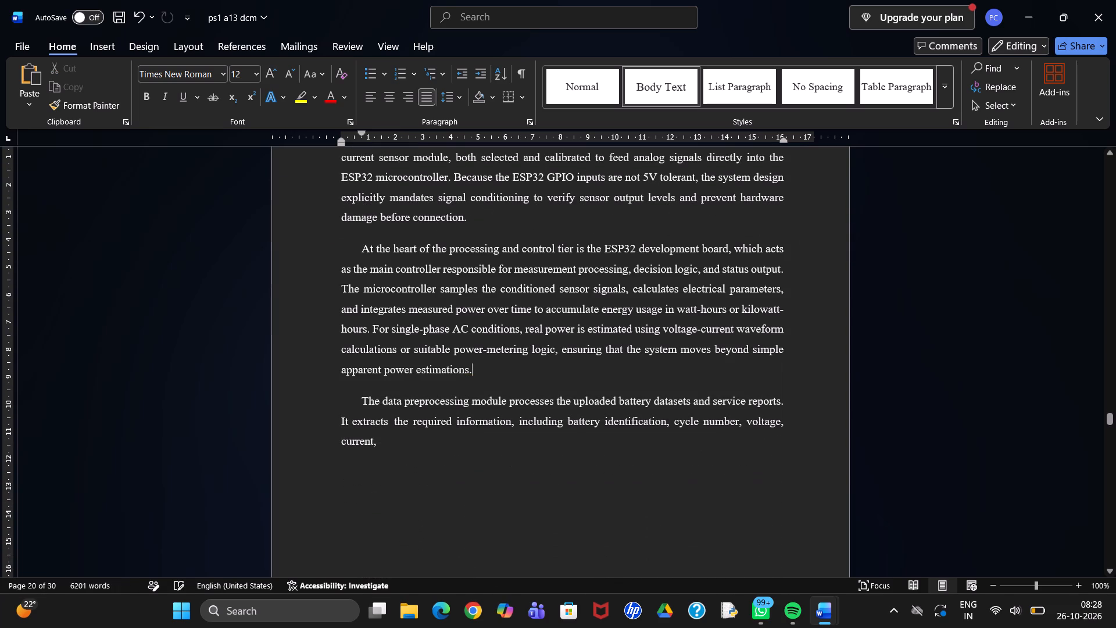
# Break the data acquisition paragraph before "by a ZMPT101B" and leave an empty line above it at the top of the page.
pyautogui.scroll(1, 513, 394)
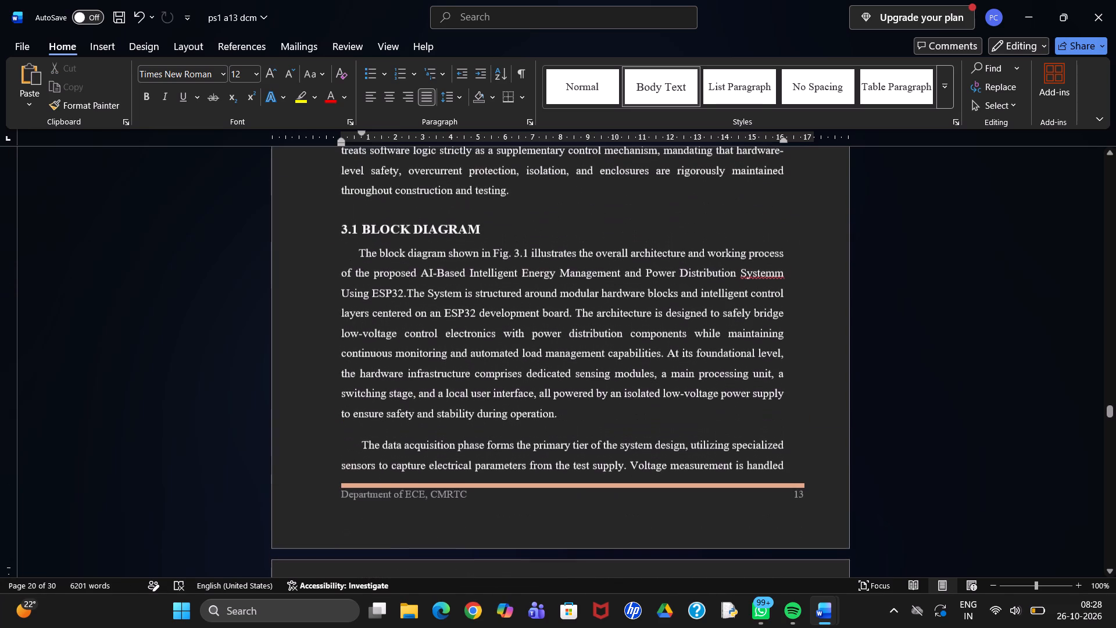
pyautogui.scroll(-1, 495, 336)
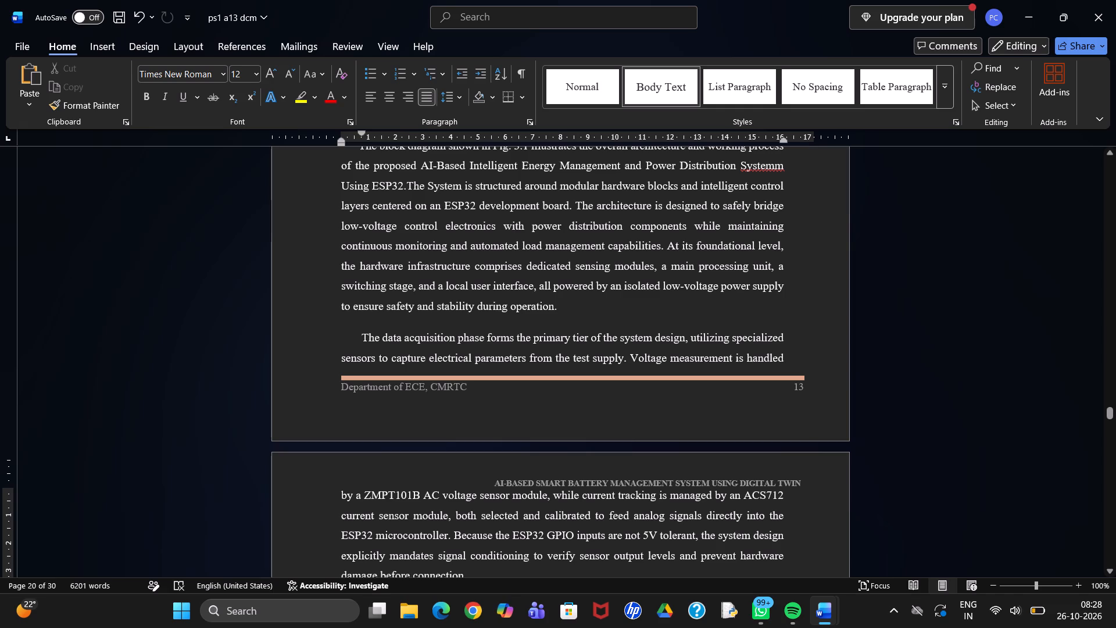
pyautogui.click(338, 498)
pyautogui.press('Return')
pyautogui.press('Return')
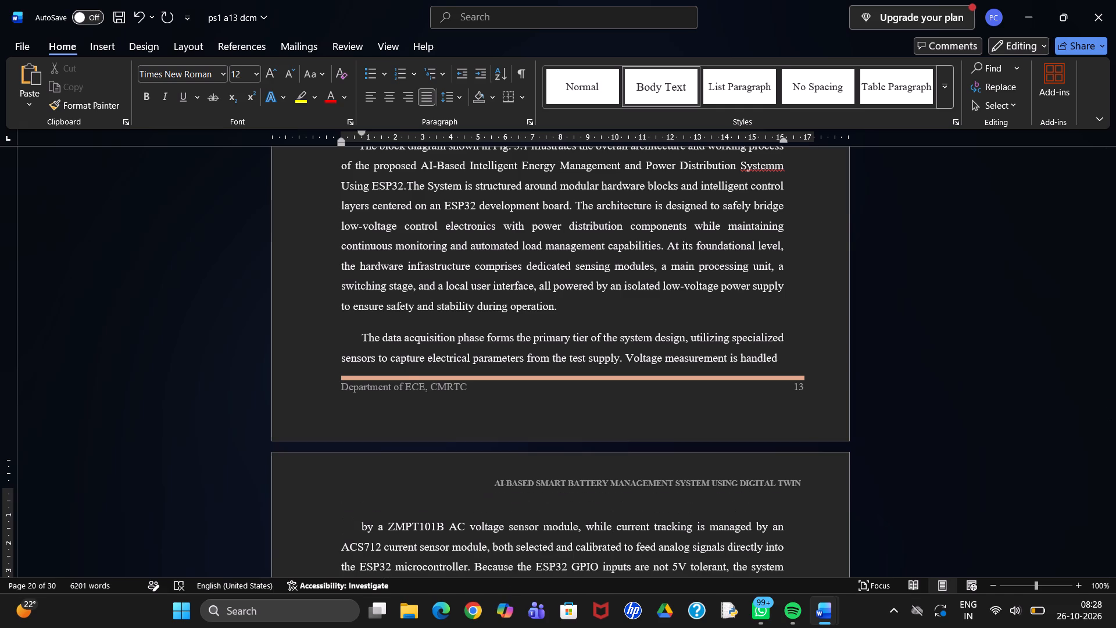
# Copy the orange header bar from the Chapter 3 opening page into the empty line above "by a ZMPT101B".
pyautogui.scroll(1, 407, 379)
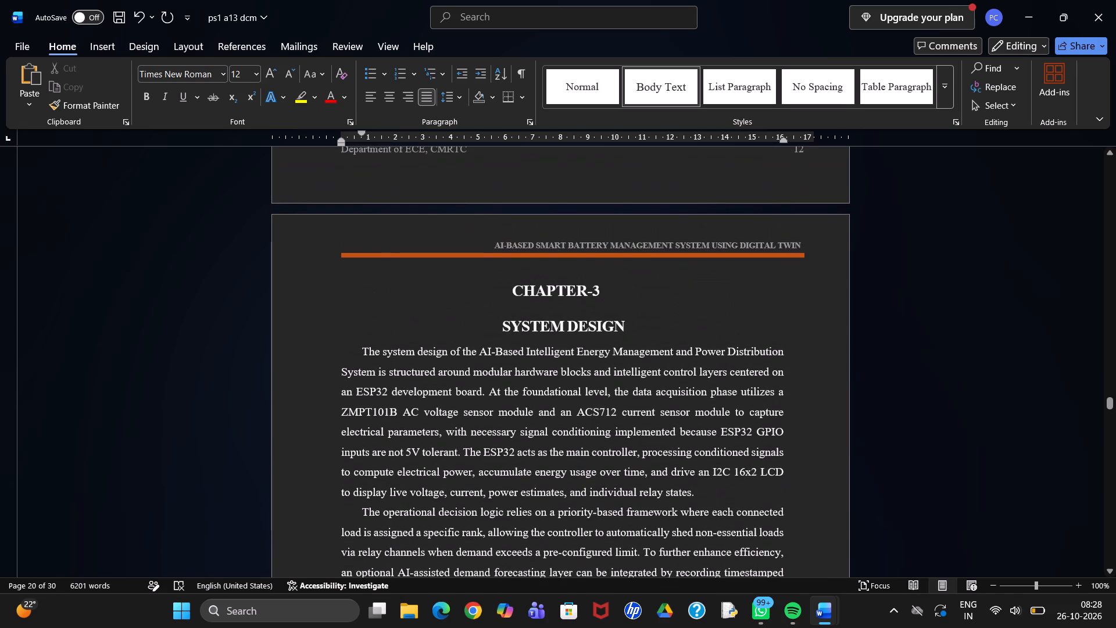
pyautogui.doubleClick(471, 253)
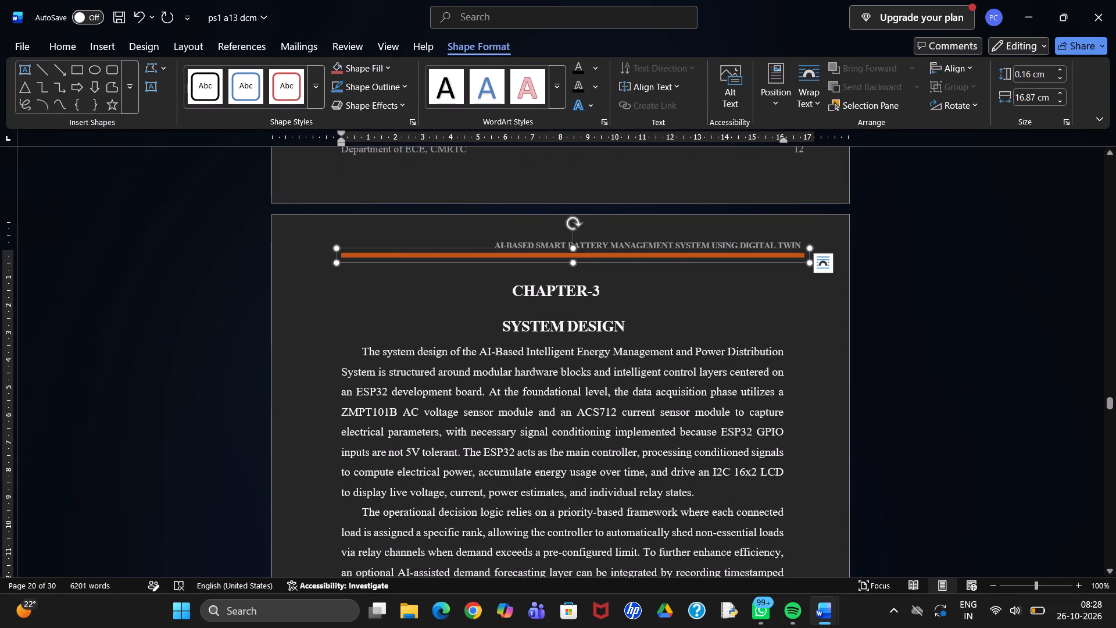
pyautogui.hotkey('ctrl', 'c')
pyautogui.scroll(-2, 471, 253)
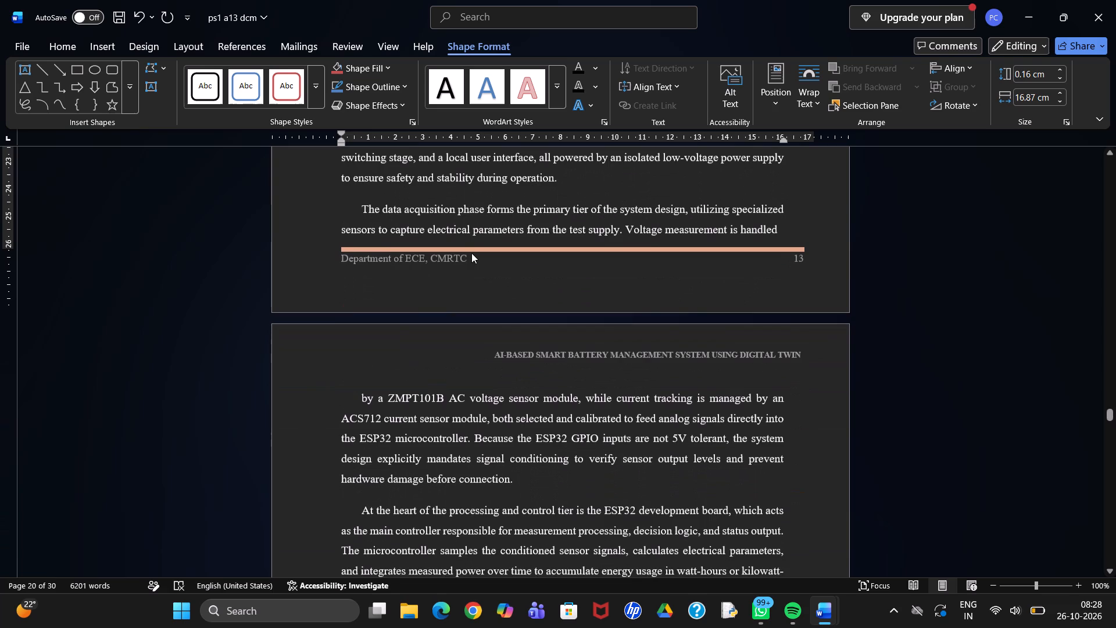
pyautogui.rightClick(471, 253)
pyautogui.click(453, 372)
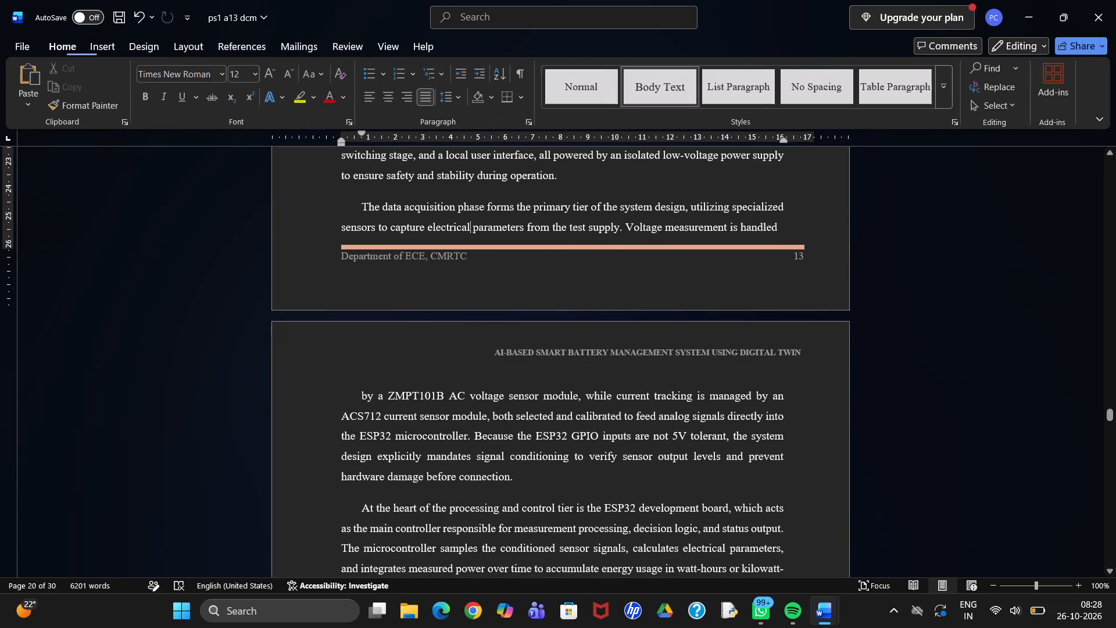
pyautogui.click(453, 372)
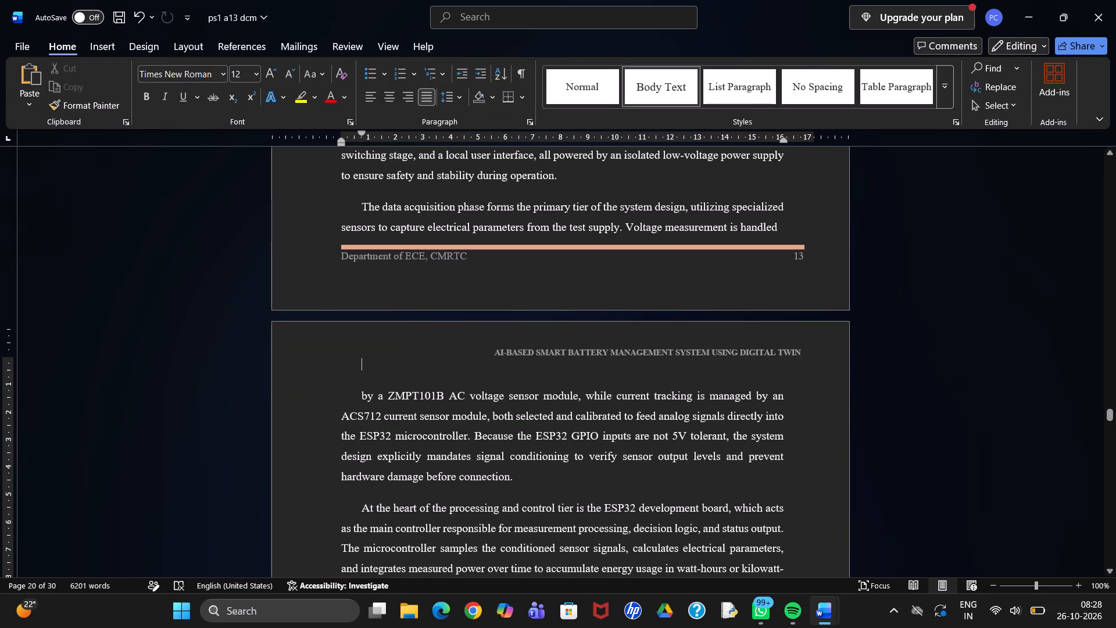
pyautogui.hotkey('ctrl', 'v')
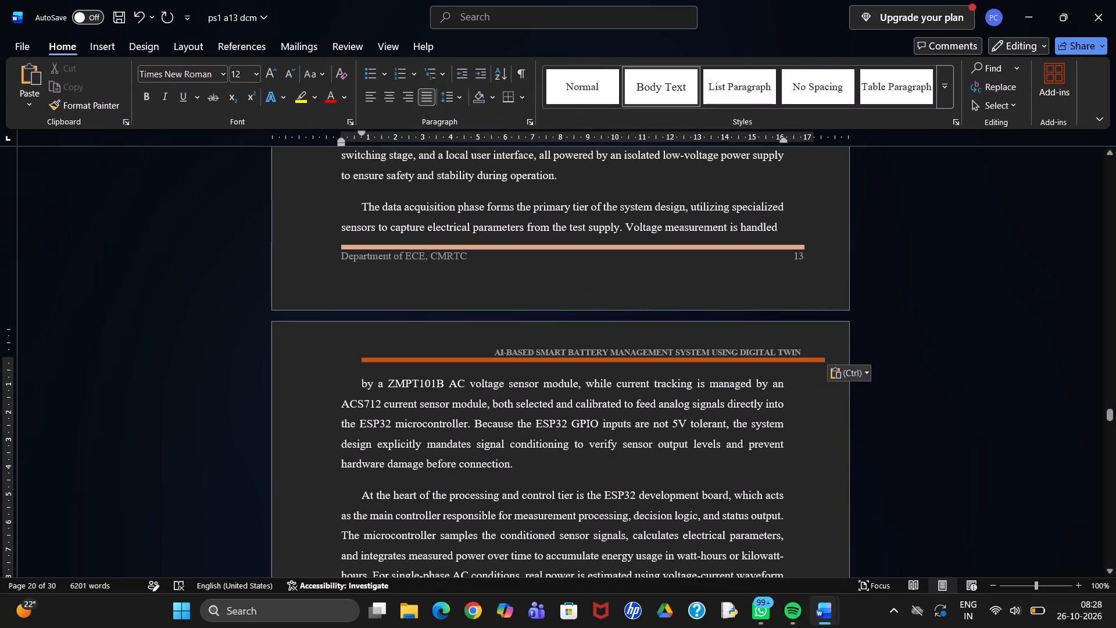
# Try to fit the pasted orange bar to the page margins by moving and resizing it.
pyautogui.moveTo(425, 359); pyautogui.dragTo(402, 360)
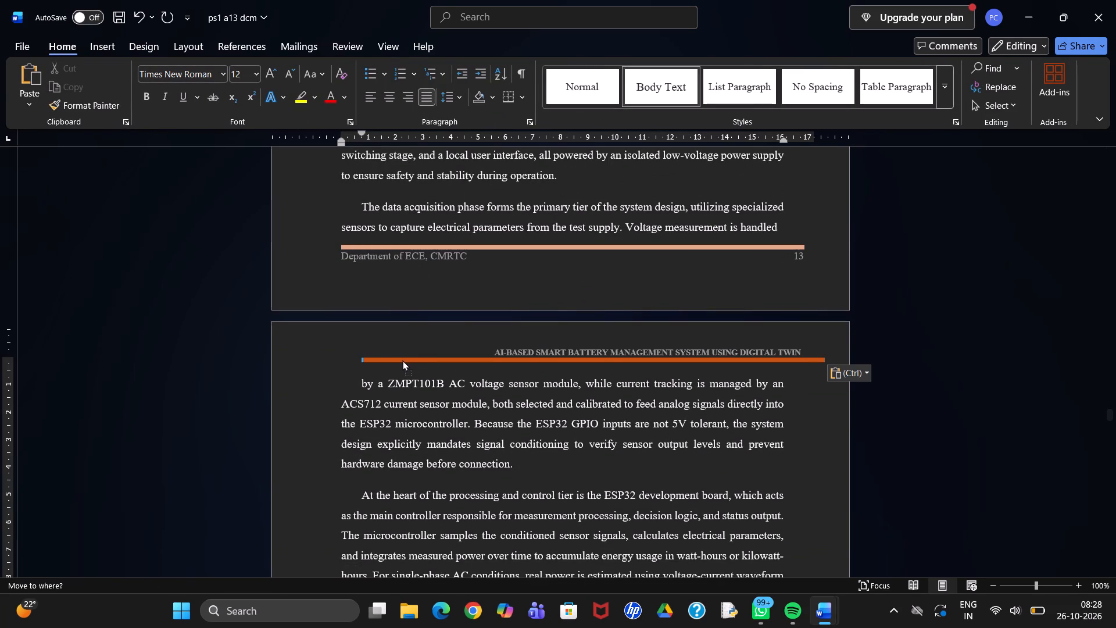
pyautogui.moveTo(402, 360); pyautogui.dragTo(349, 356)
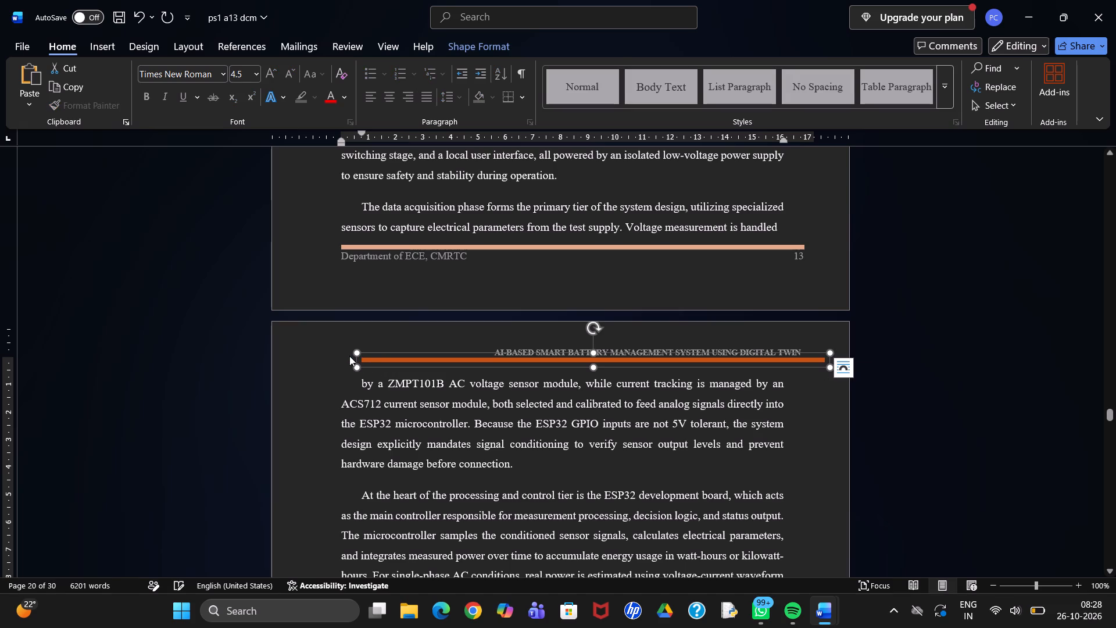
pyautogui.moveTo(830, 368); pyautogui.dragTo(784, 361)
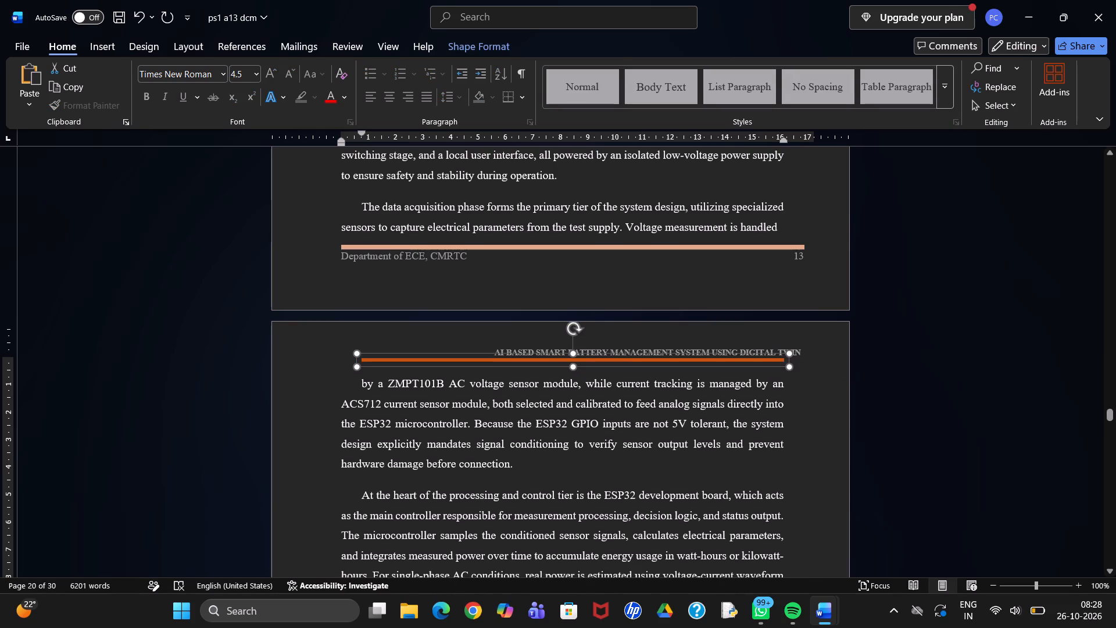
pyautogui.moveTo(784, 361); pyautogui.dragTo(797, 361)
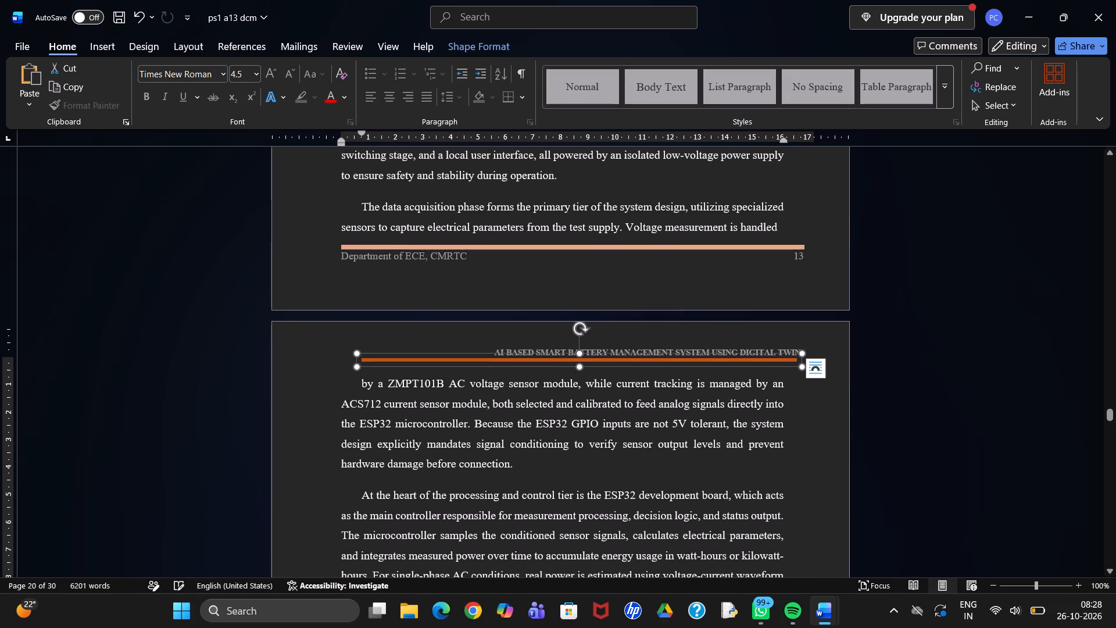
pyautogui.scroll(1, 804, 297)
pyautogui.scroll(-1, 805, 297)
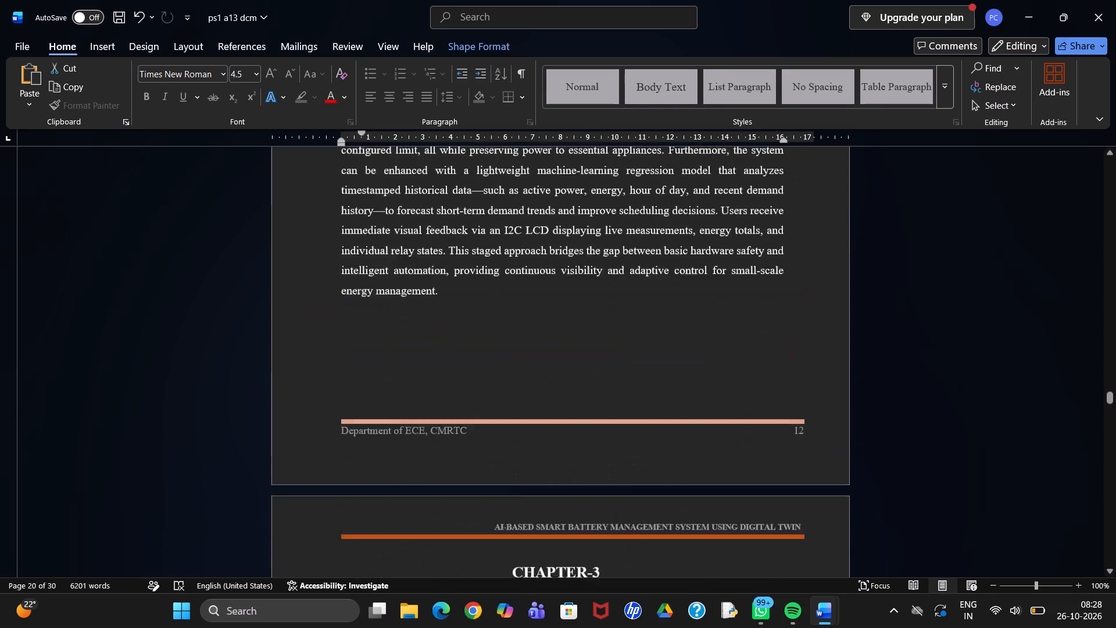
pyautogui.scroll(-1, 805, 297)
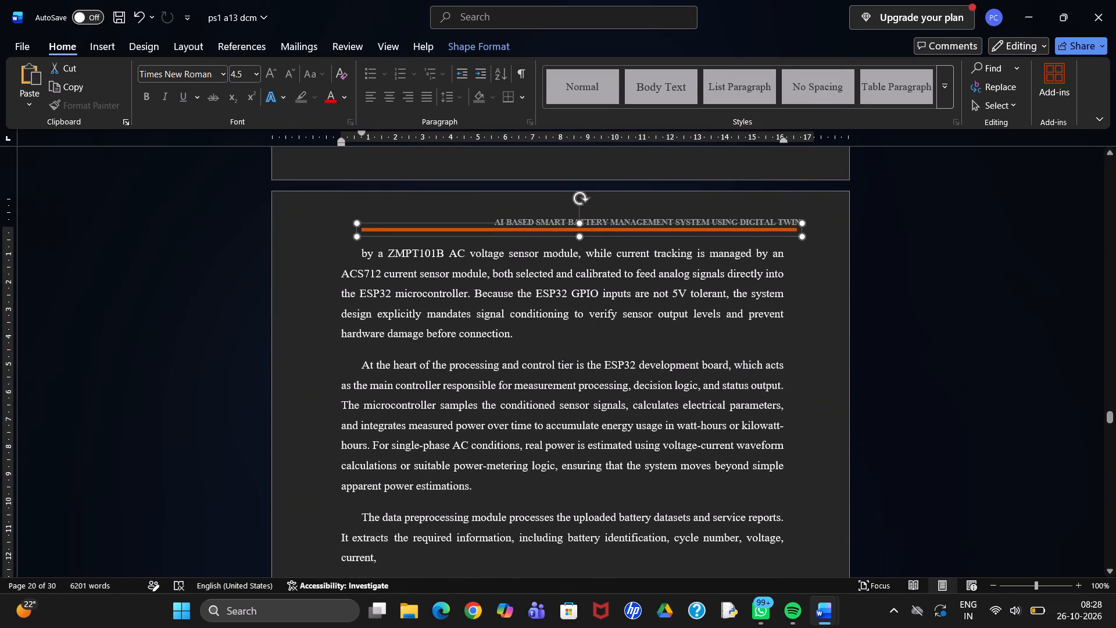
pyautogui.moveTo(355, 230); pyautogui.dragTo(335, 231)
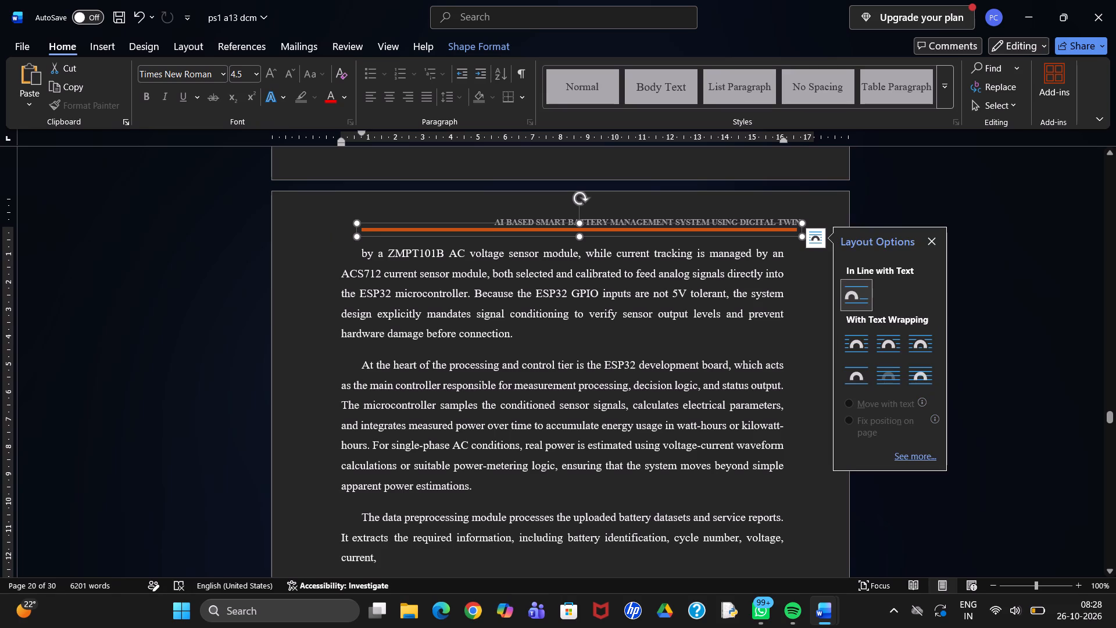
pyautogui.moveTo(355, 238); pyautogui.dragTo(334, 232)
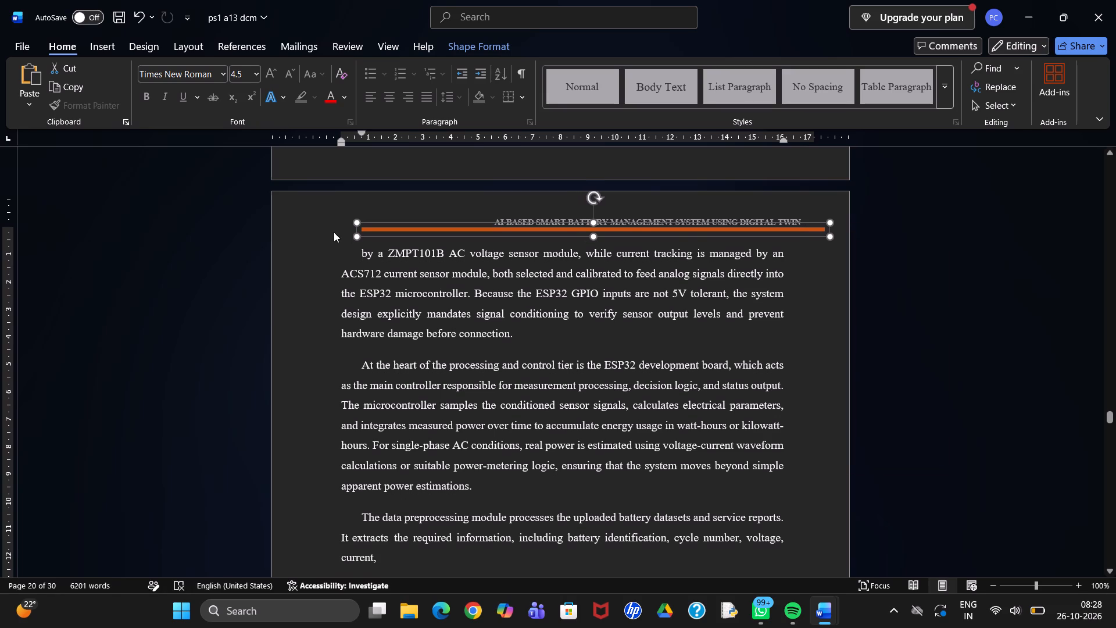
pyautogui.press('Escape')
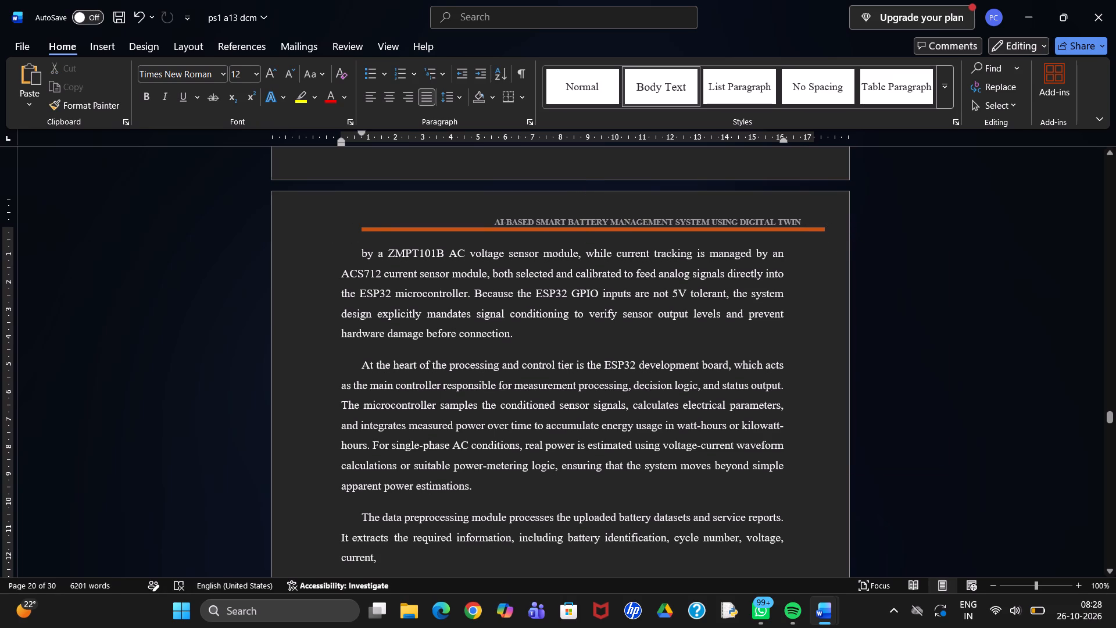
# Remove the first-line indent from the pasted orange bar's line so the bar starts at the left text margin.
pyautogui.click(366, 230)
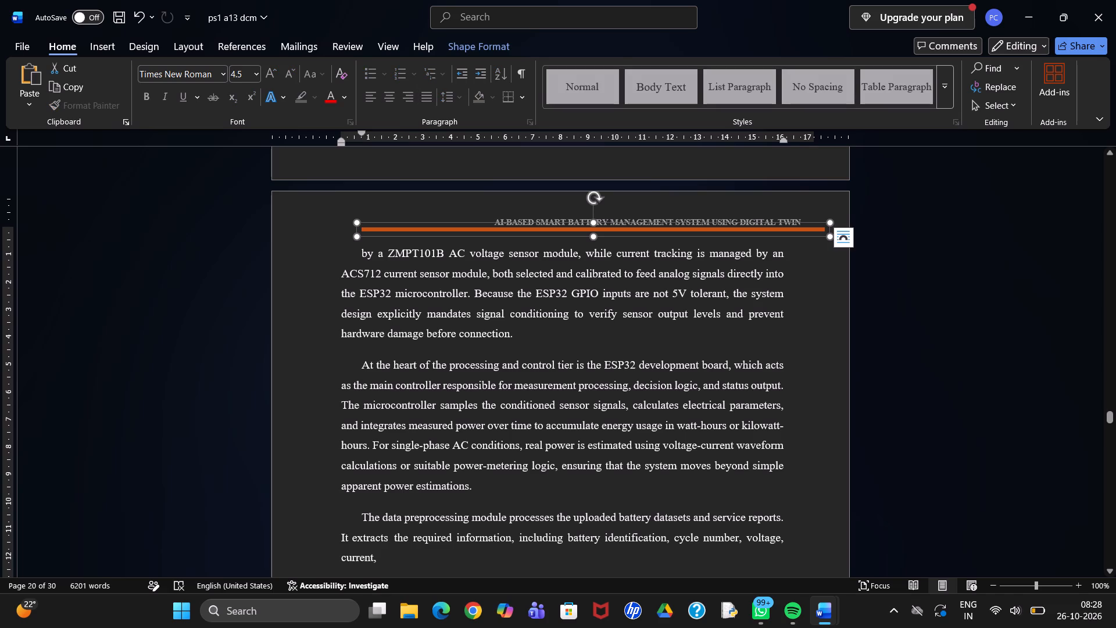
pyautogui.moveTo(360, 129); pyautogui.dragTo(337, 135)
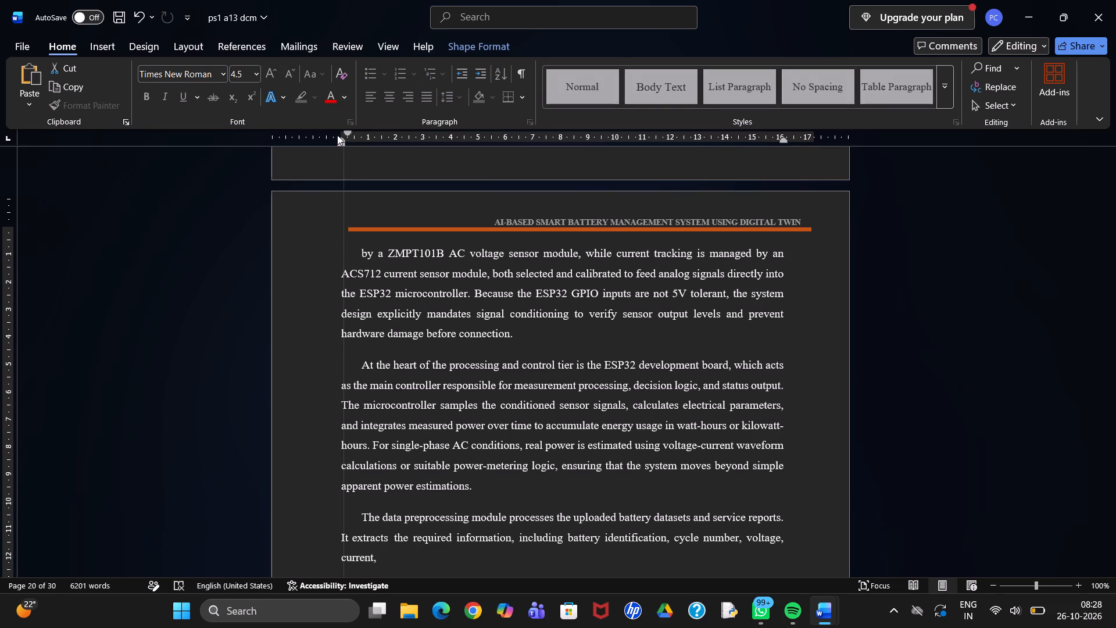
pyautogui.moveTo(337, 135); pyautogui.dragTo(341, 137)
pyautogui.scroll(1, 666, 329)
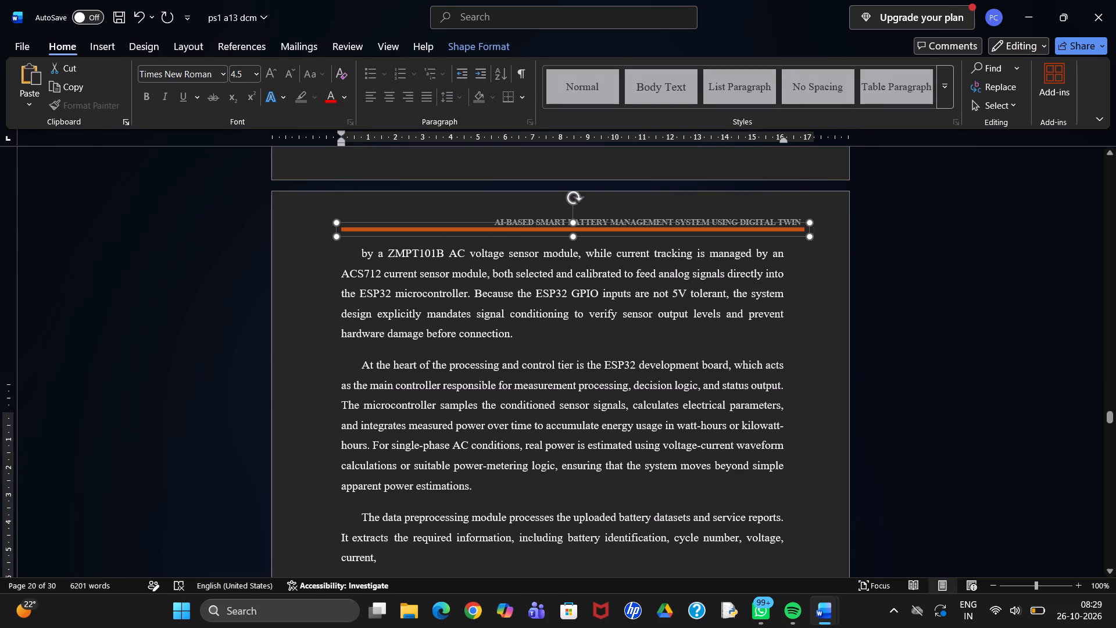
pyautogui.scroll(1, 666, 329)
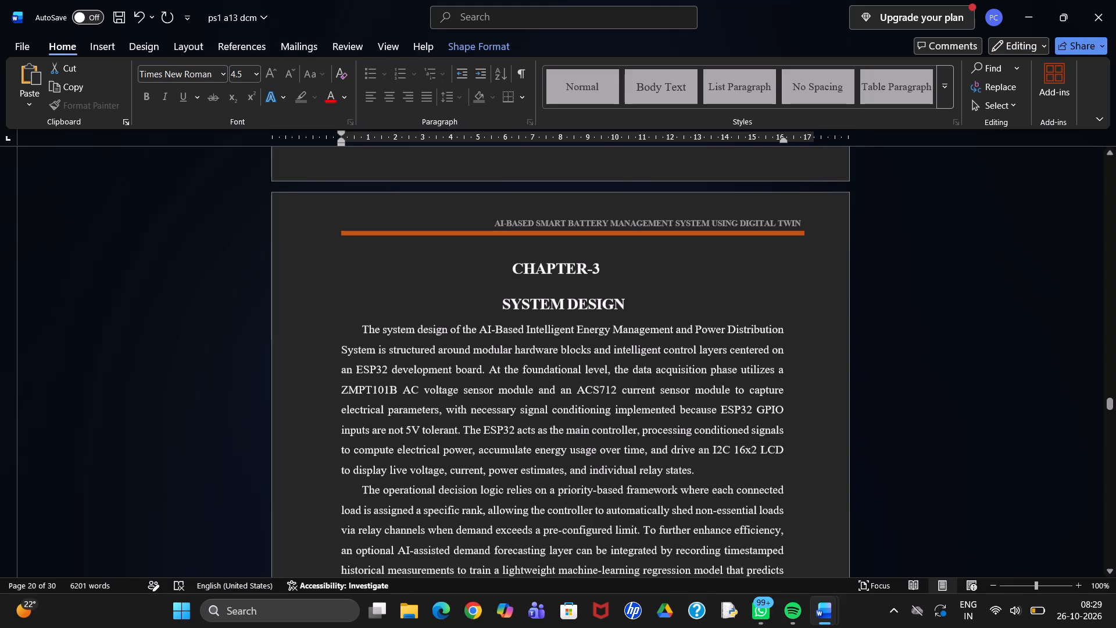
pyautogui.click(354, 236)
pyautogui.click(356, 233)
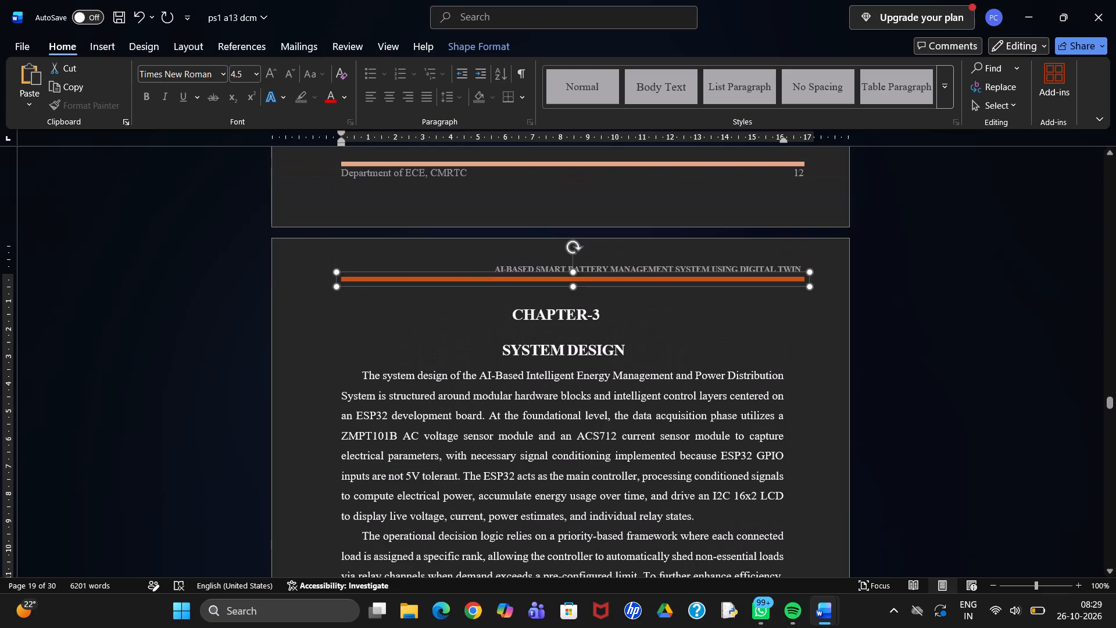
pyautogui.scroll(1, 717, 217)
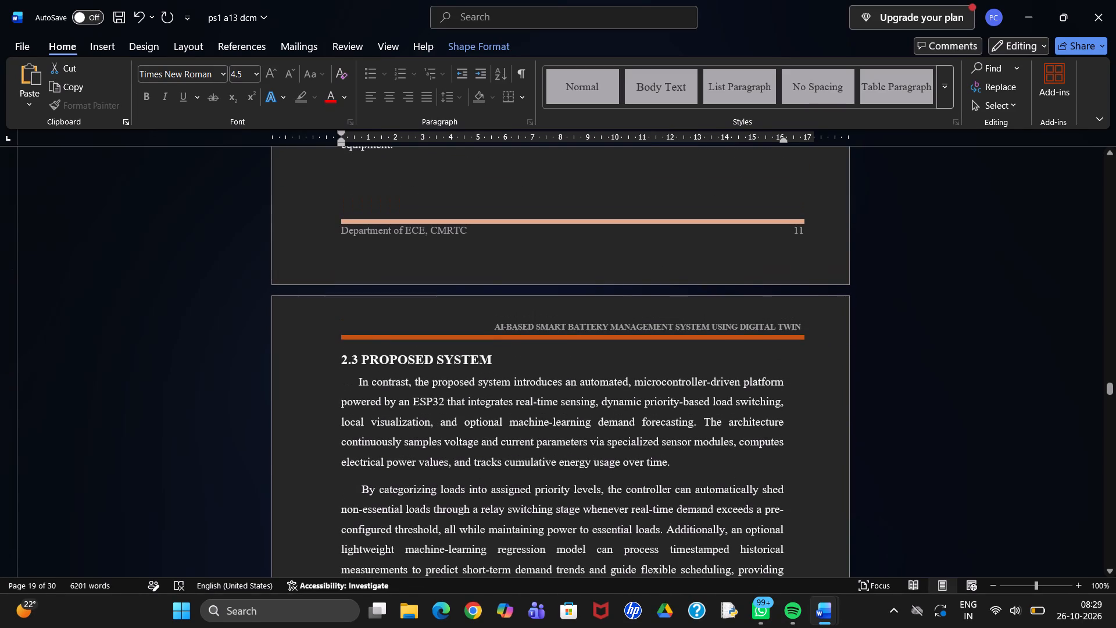
pyautogui.scroll(1, 717, 217)
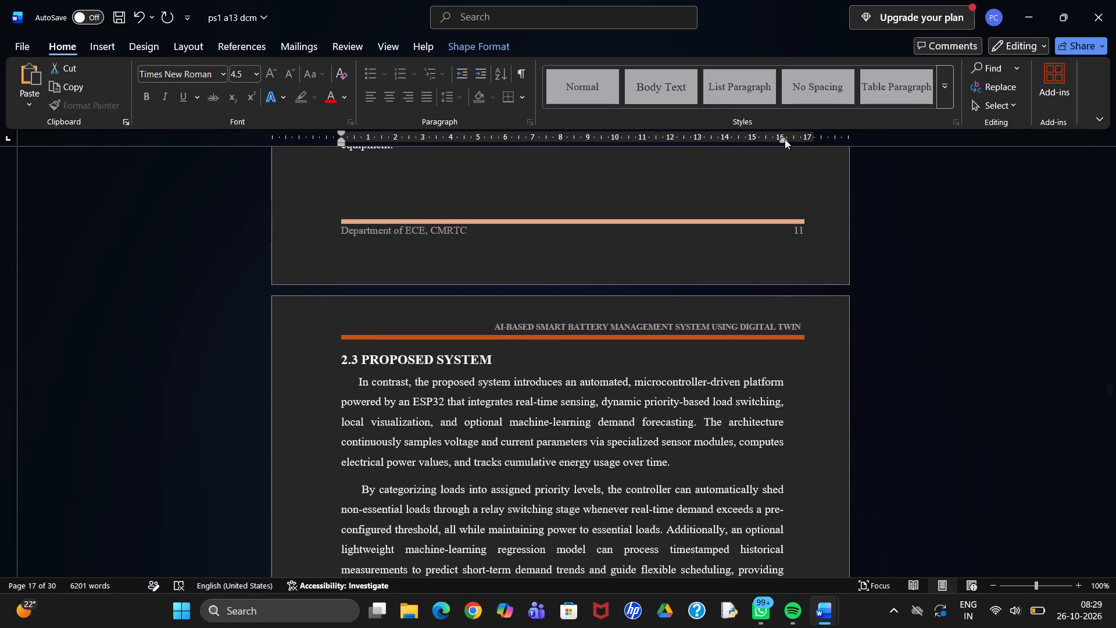
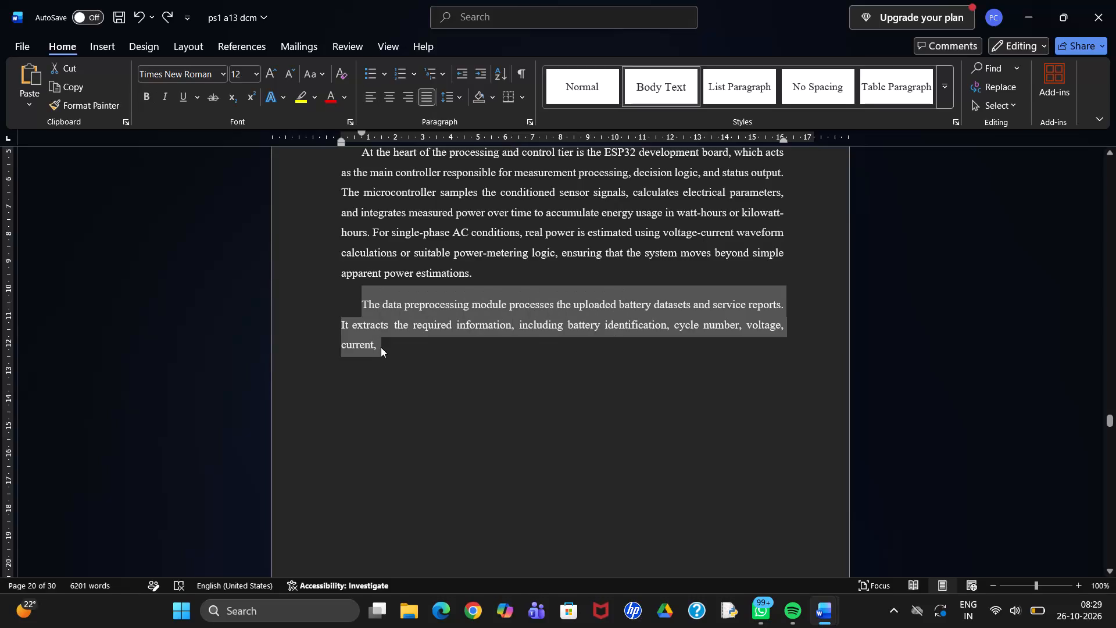
# Replace the selected data preprocessing paragraph with the copied decision logic and load-switching text and the operational visibility and LCD text.
pyautogui.hotkey('ctrl', 'v')
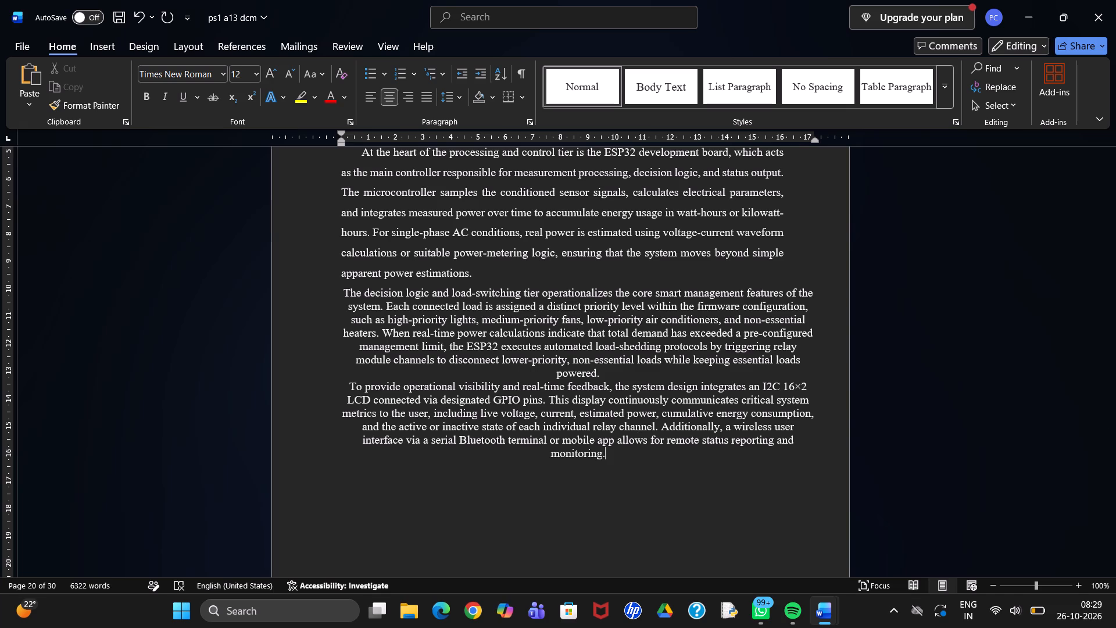
# Select both pasted paragraphs, from "The decision logic and load-switching tier" through "remote status reporting and monitoring.".
pyautogui.moveTo(345, 288); pyautogui.dragTo(656, 458)
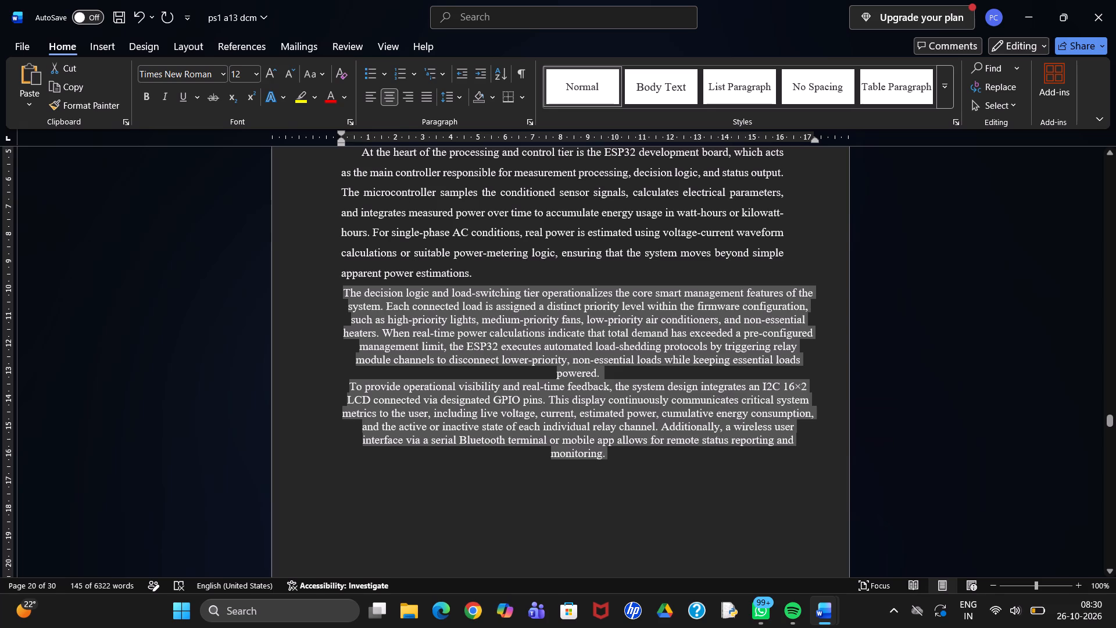
# Justify the decision logic and operational visibility paragraphs after the ESP32 processing paragraph and set their line spacing to 1.5.
pyautogui.click(427, 105)
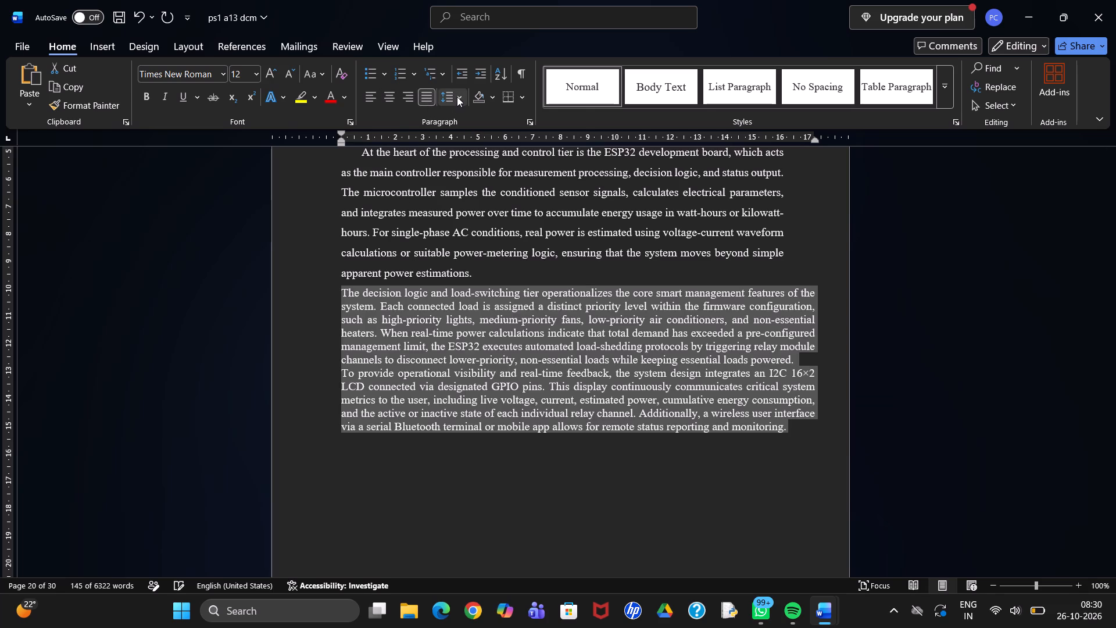
pyautogui.click(457, 97)
pyautogui.click(460, 149)
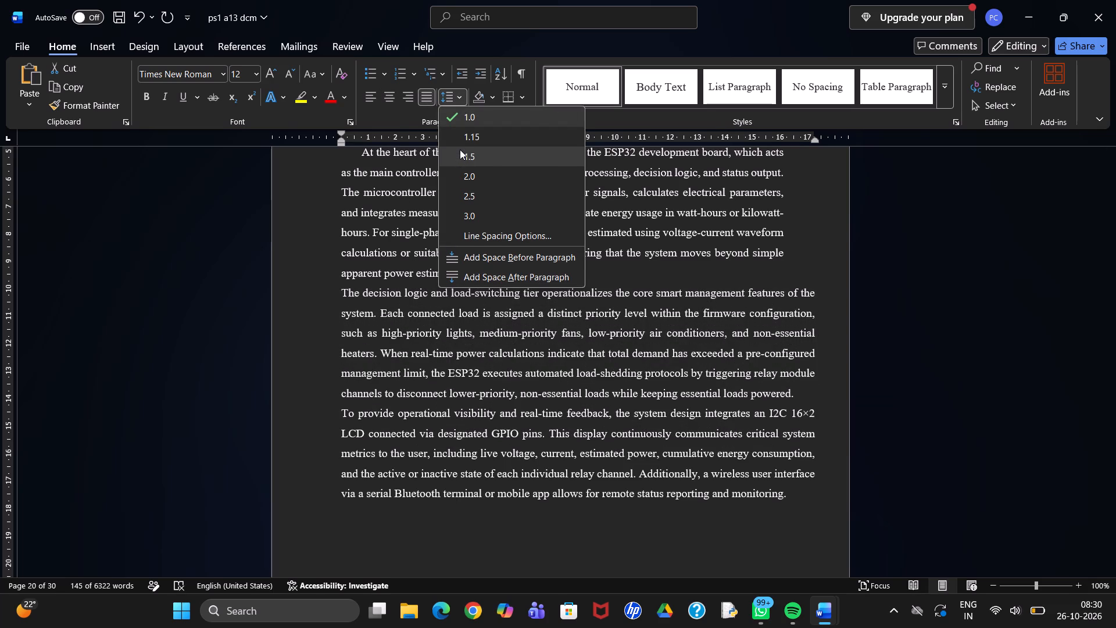
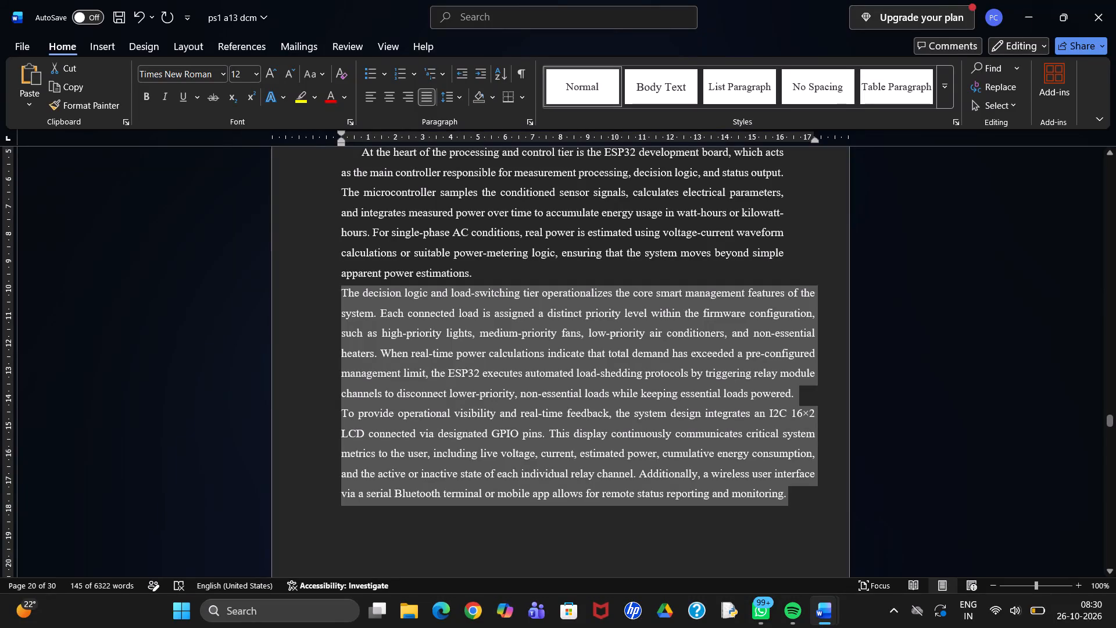
# Indent the first lines of the decision logic paragraph and the operational visibility paragraph by one tab.
pyautogui.click(488, 527)
pyautogui.scroll(-1, 488, 527)
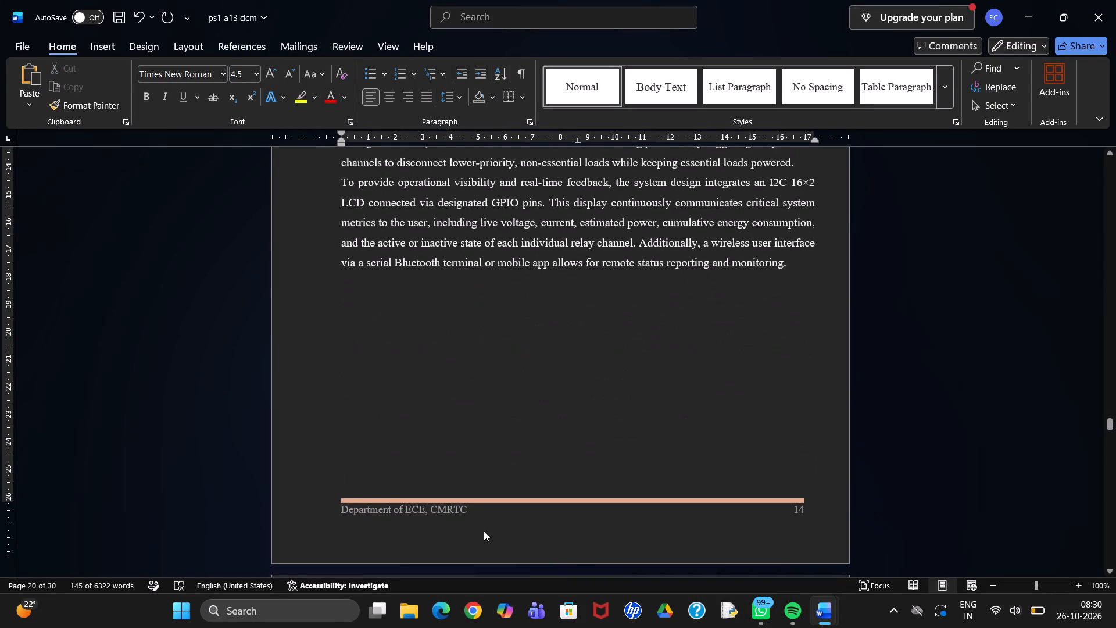
pyautogui.scroll(1, 472, 412)
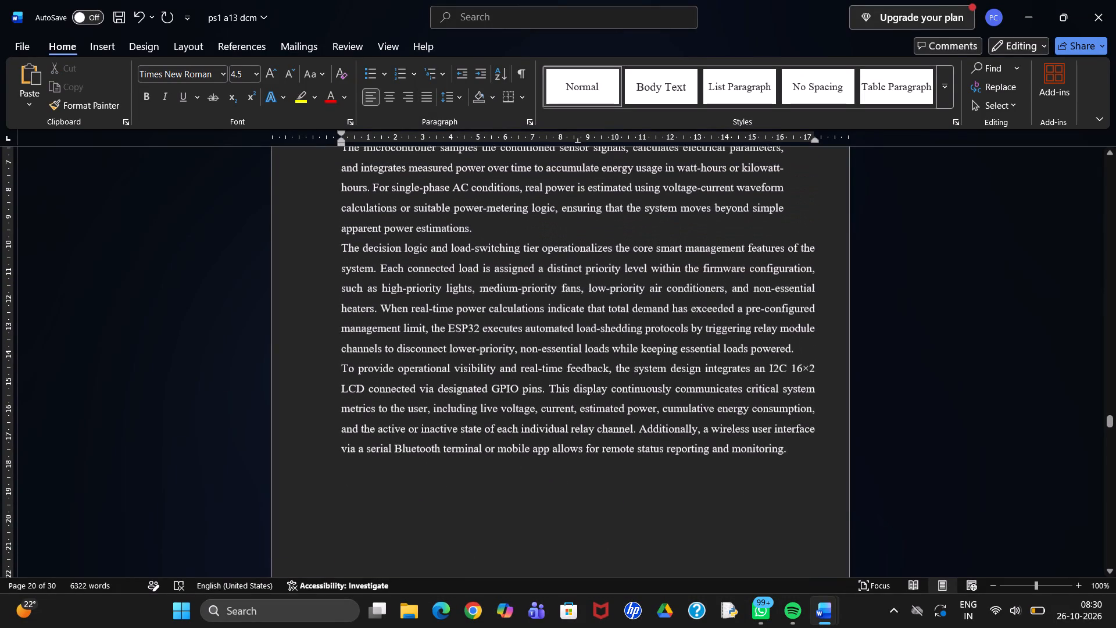
pyautogui.click(338, 249)
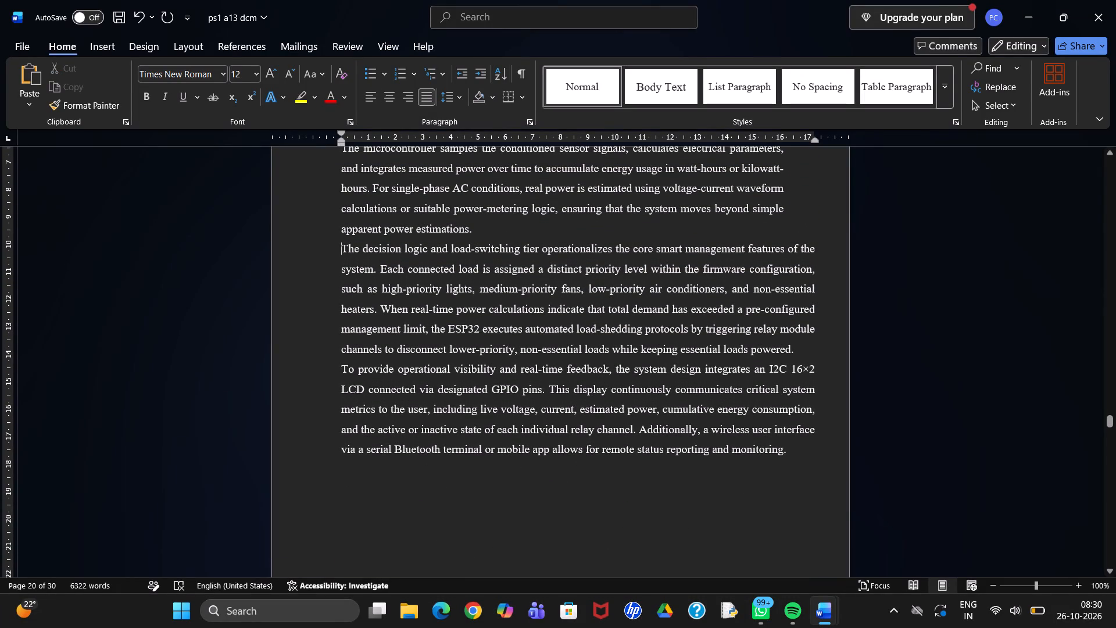
pyautogui.press('Tab')
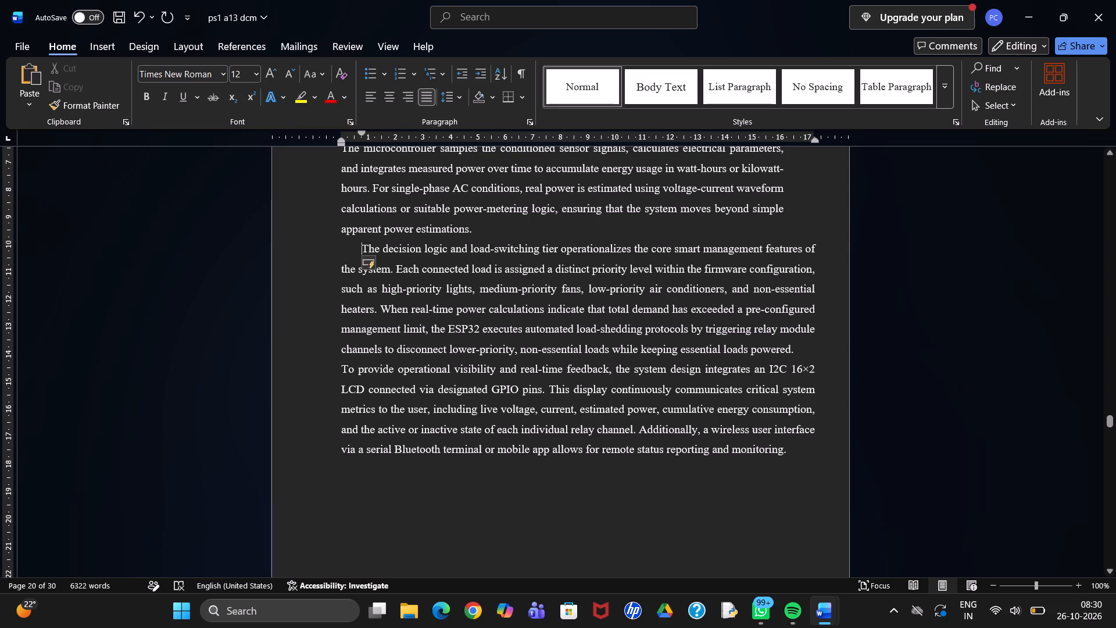
pyautogui.click(341, 372)
pyautogui.press('Tab')
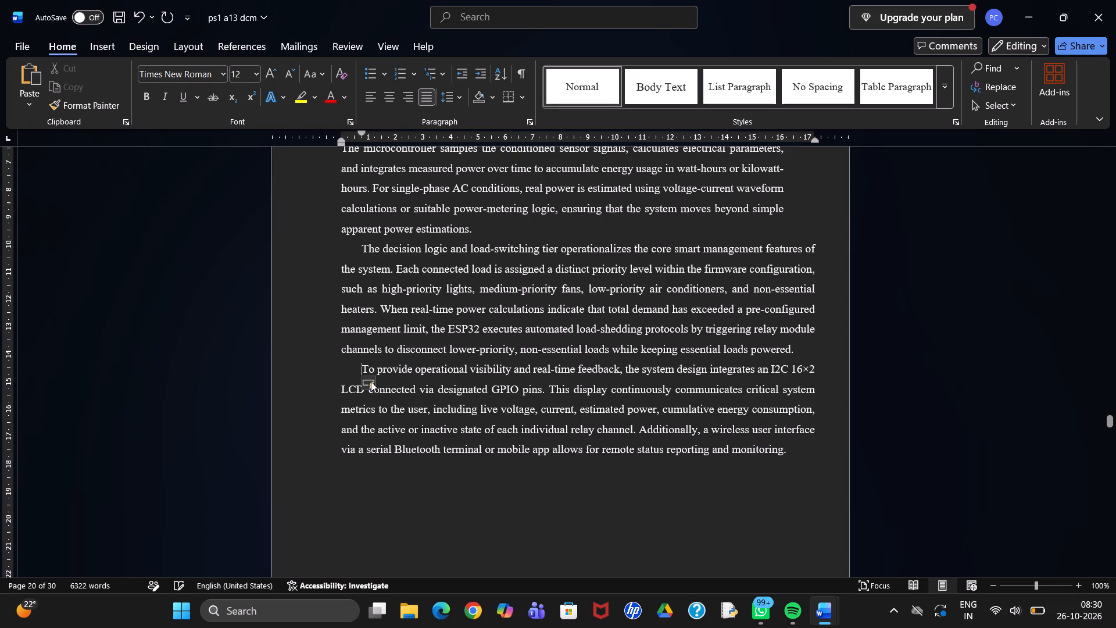
# Apply 1.5 line spacing to the indented decision logic and operational visibility paragraphs.
pyautogui.moveTo(360, 248); pyautogui.dragTo(704, 465)
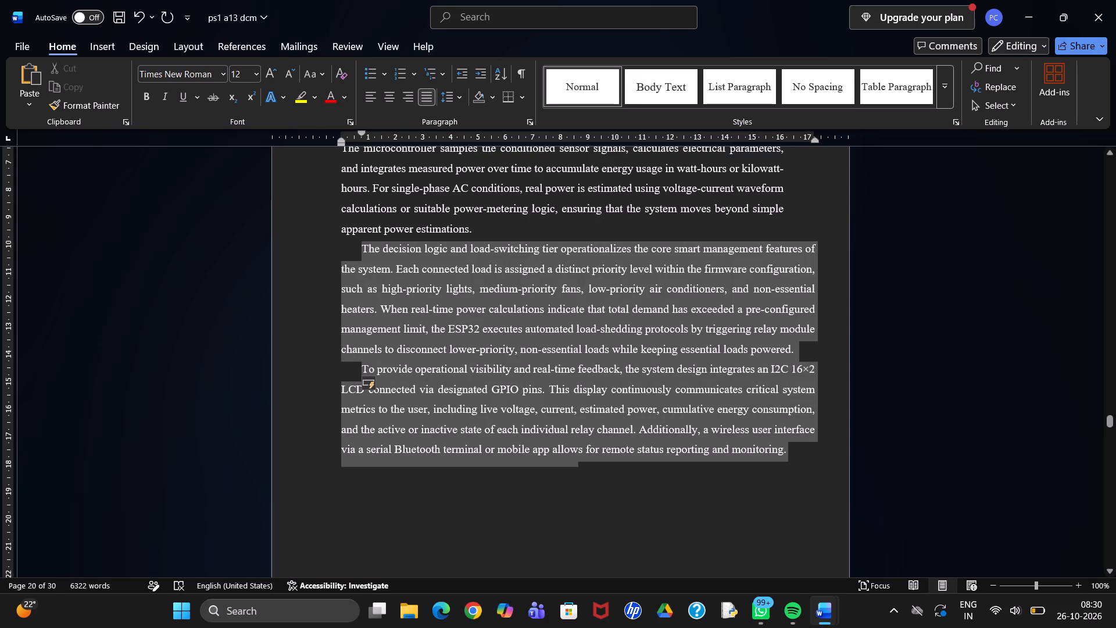
pyautogui.moveTo(704, 465); pyautogui.dragTo(794, 459)
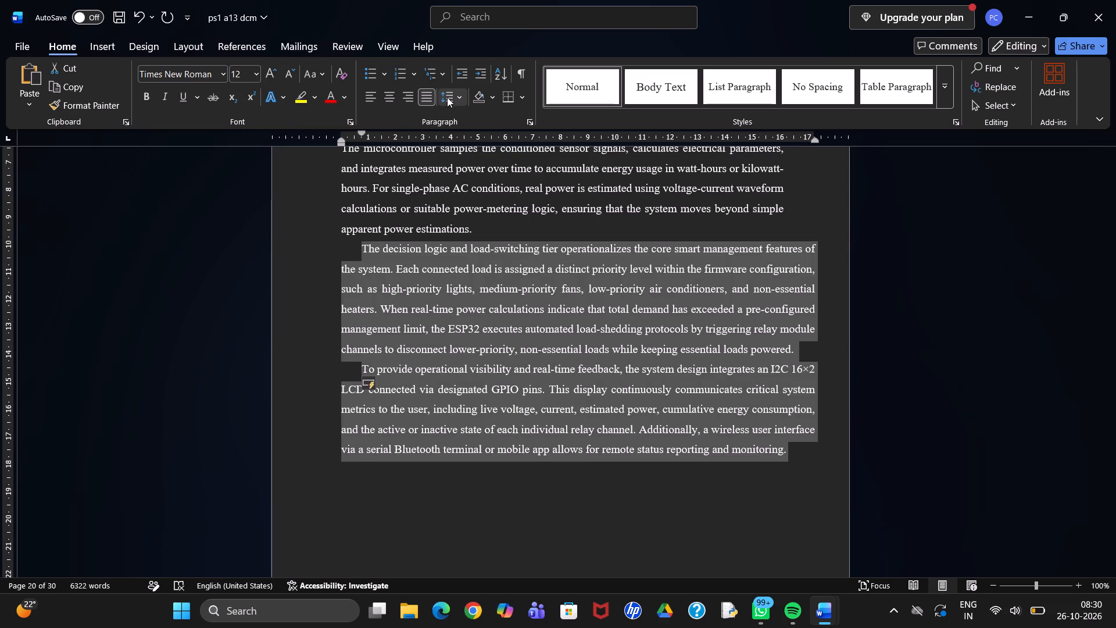
pyautogui.click(461, 96)
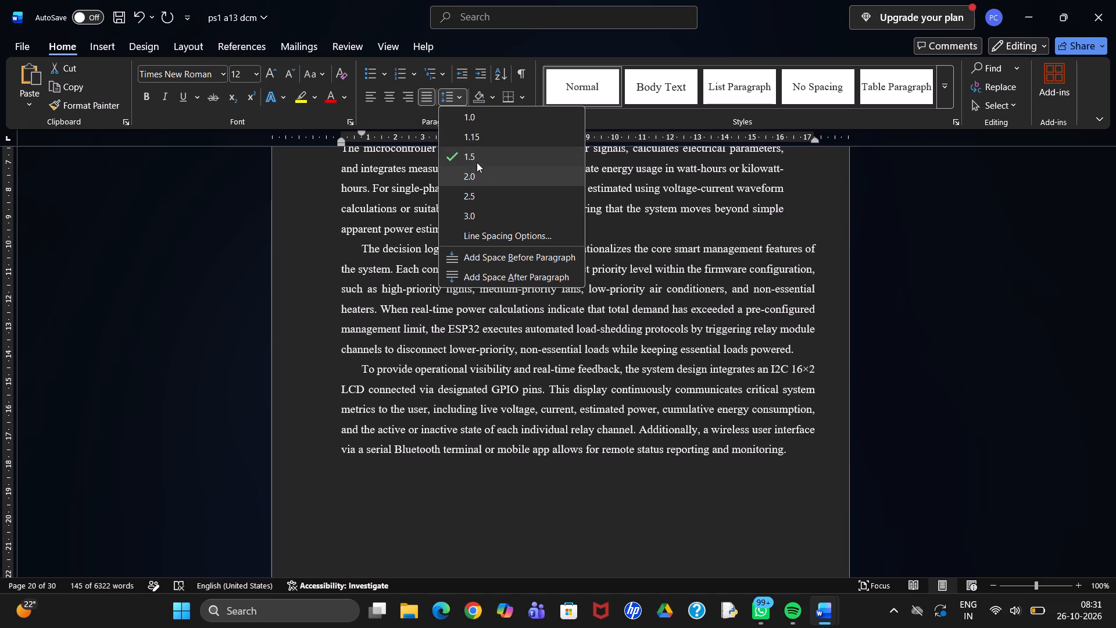
pyautogui.click(480, 158)
pyautogui.click(184, 341)
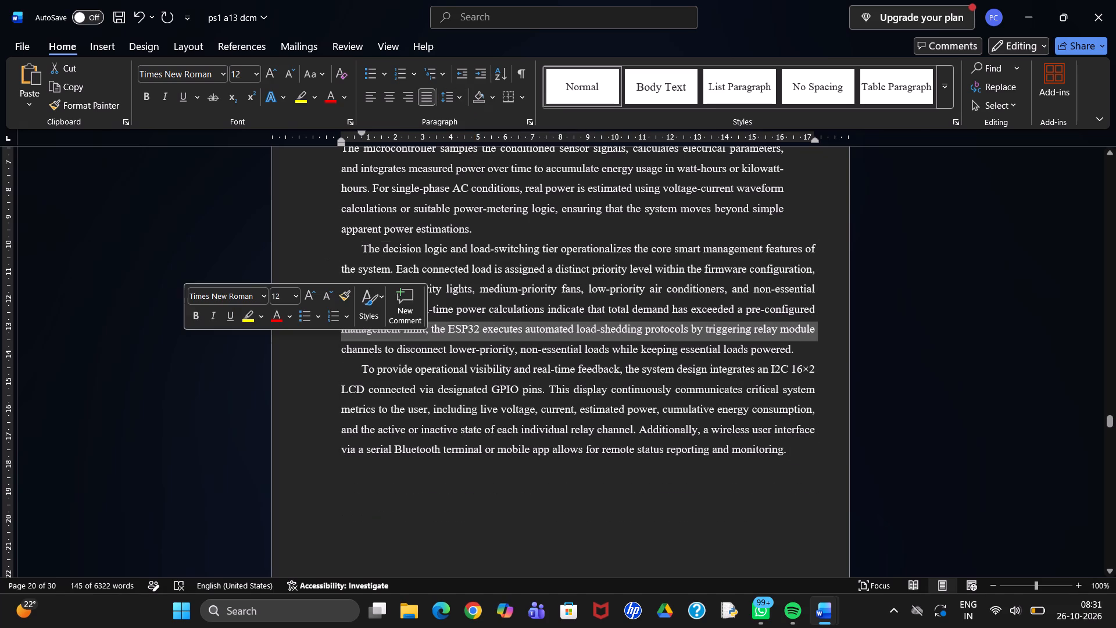
pyautogui.click(564, 584)
pyautogui.click(578, 561)
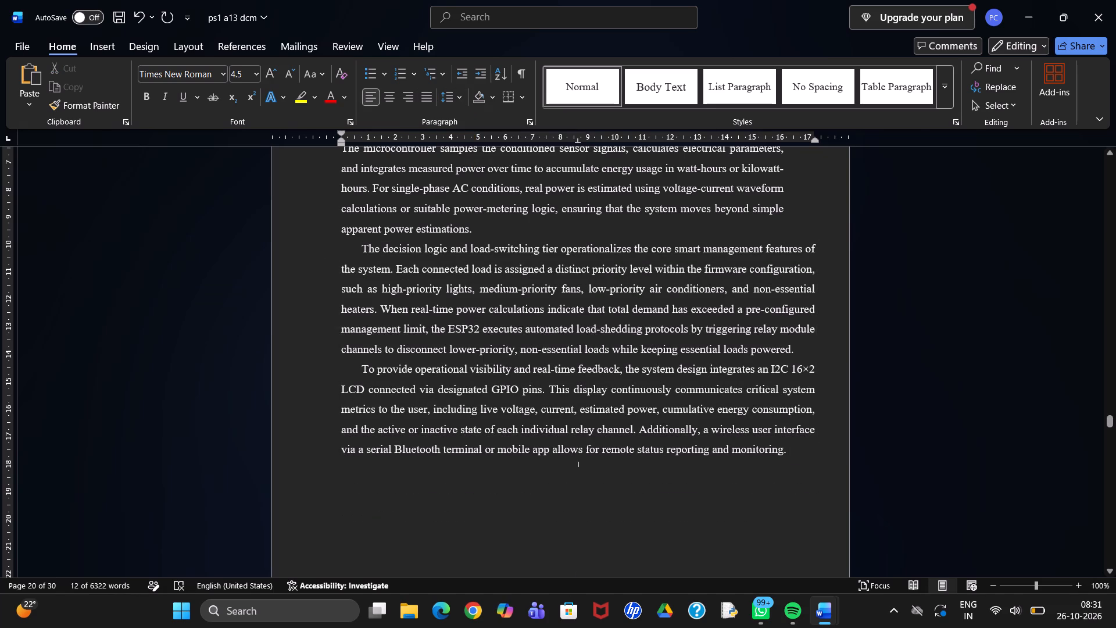
# Examine the pages between the operational visibility paragraph and the old battery system block diagram for blank space and leftover content.
pyautogui.scroll(-3, 578, 561)
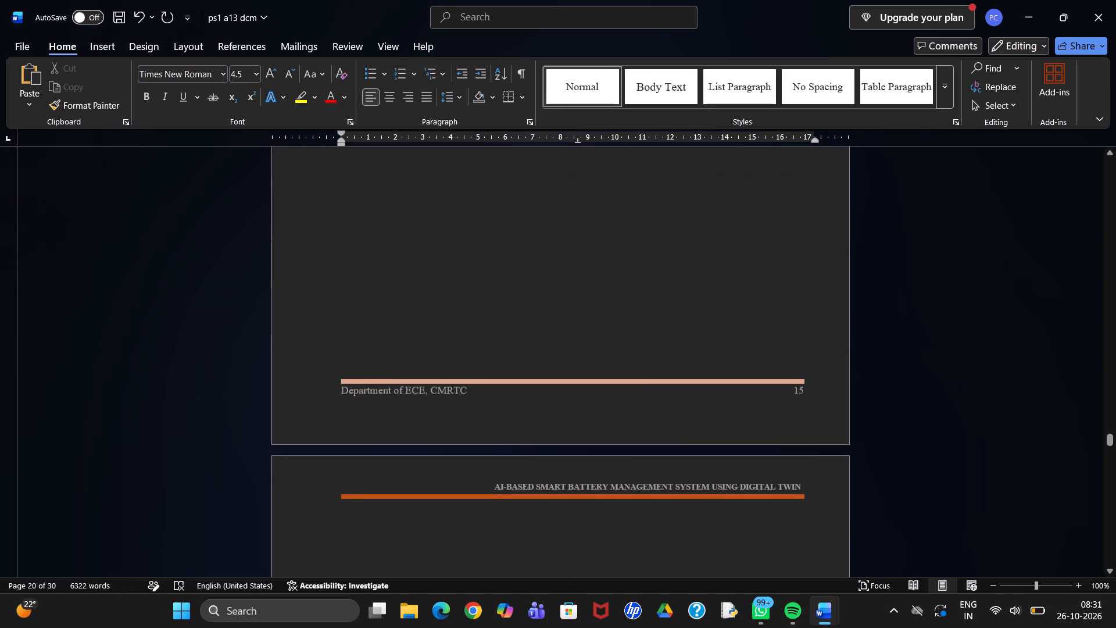
pyautogui.scroll(-4, 578, 561)
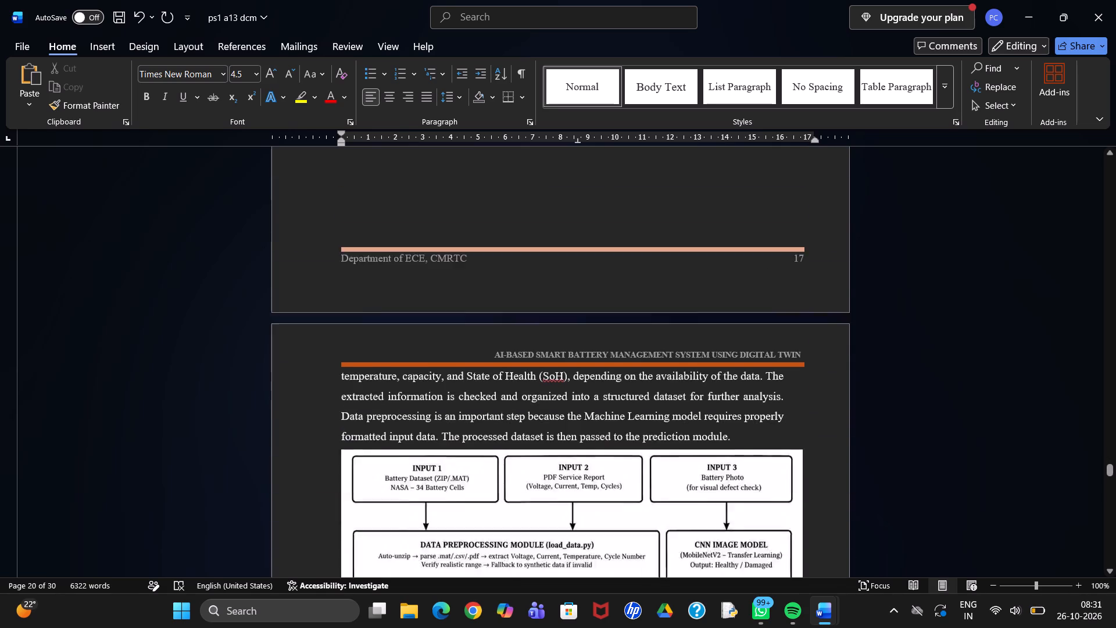
pyautogui.scroll(-1, 578, 561)
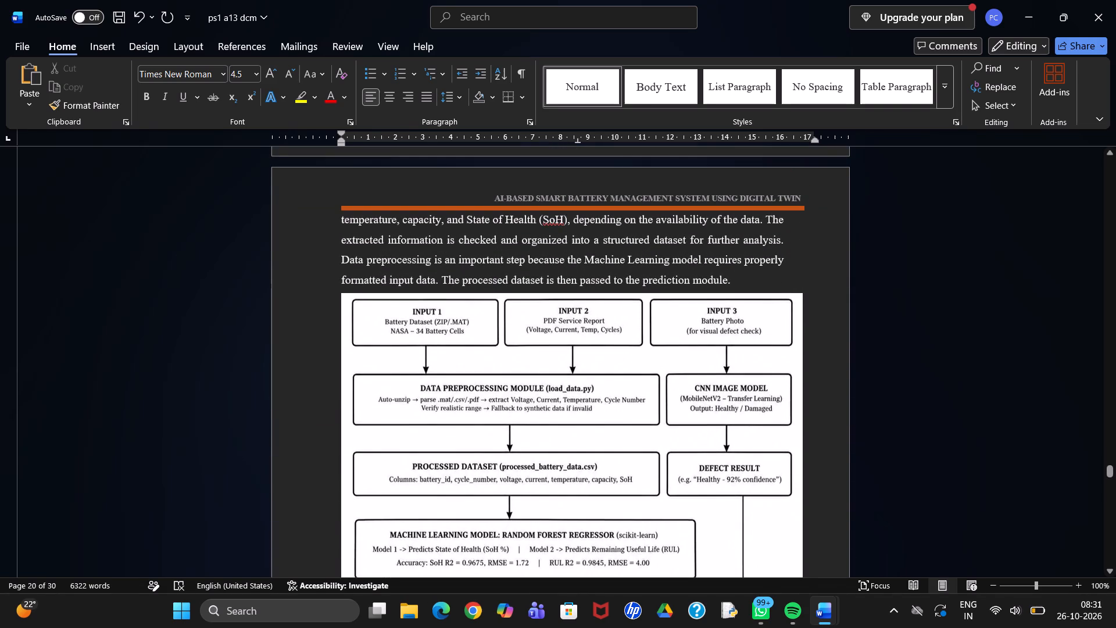
pyautogui.scroll(6, 578, 561)
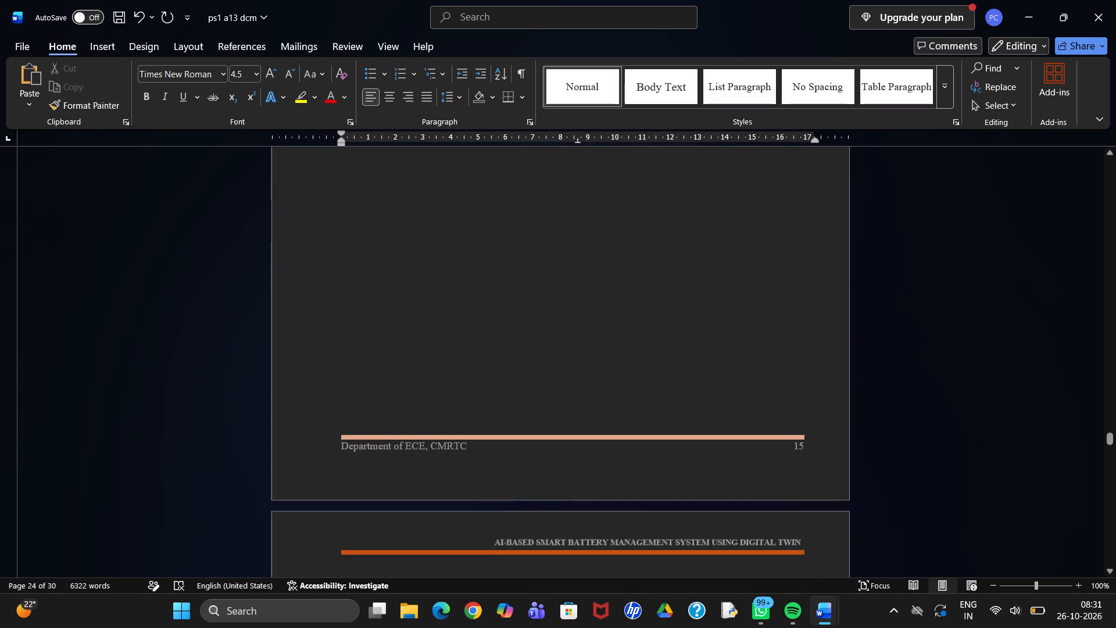
pyautogui.scroll(3, 578, 561)
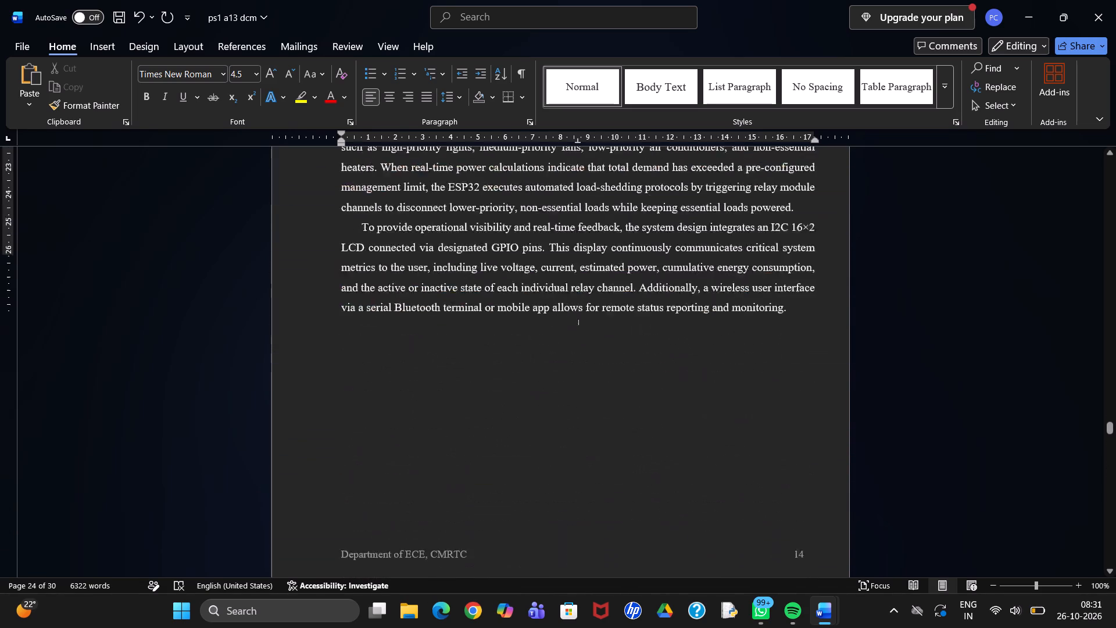
pyautogui.click(473, 320)
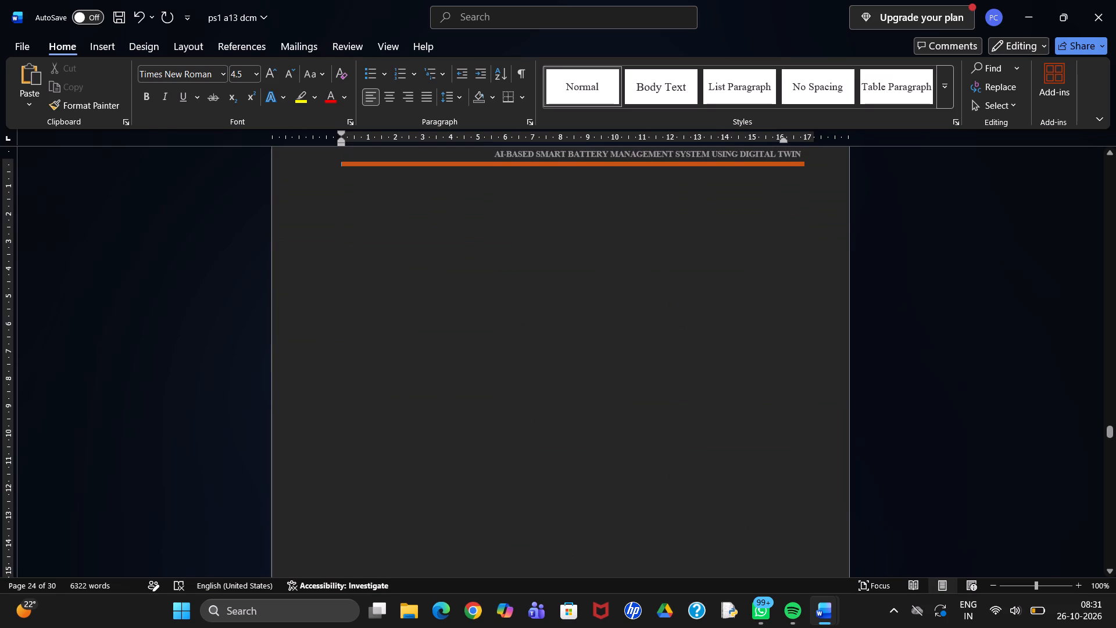
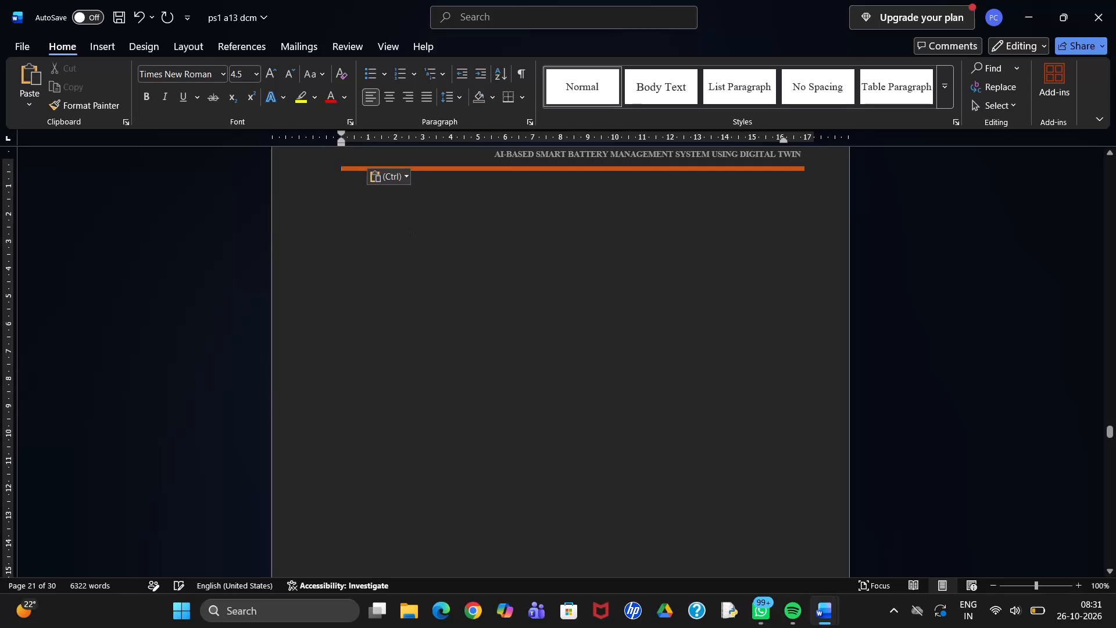
# Examine the pages from the literature review text to the old battery methodology text, including the blank pages after the operational visibility paragraph.
pyautogui.scroll(2, 409, 227)
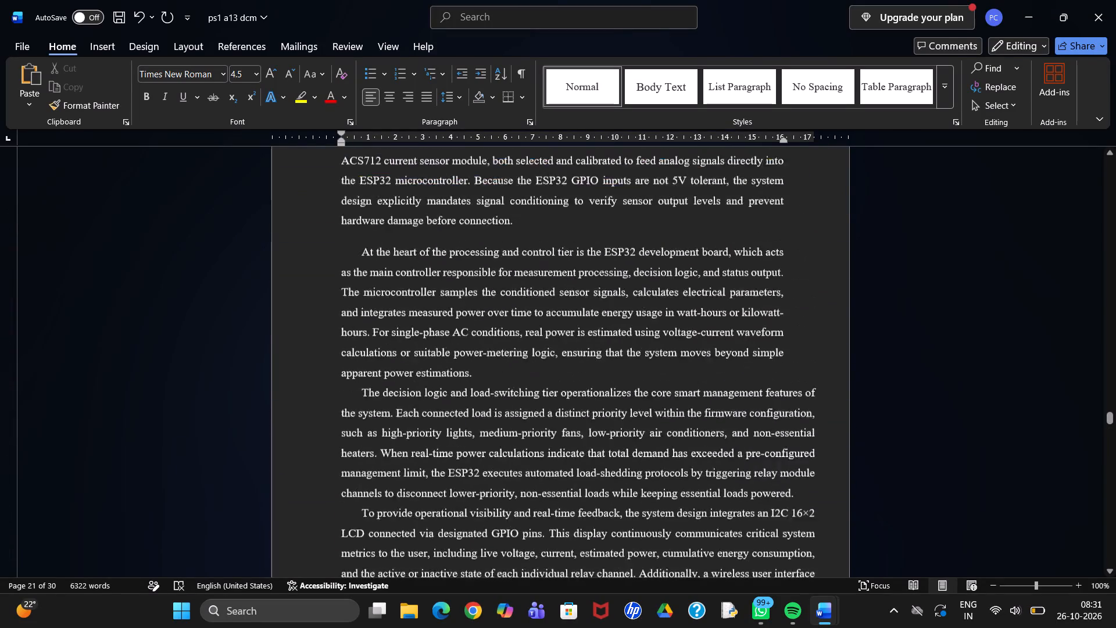
pyautogui.scroll(1, 409, 227)
pyautogui.scroll(-5, 409, 227)
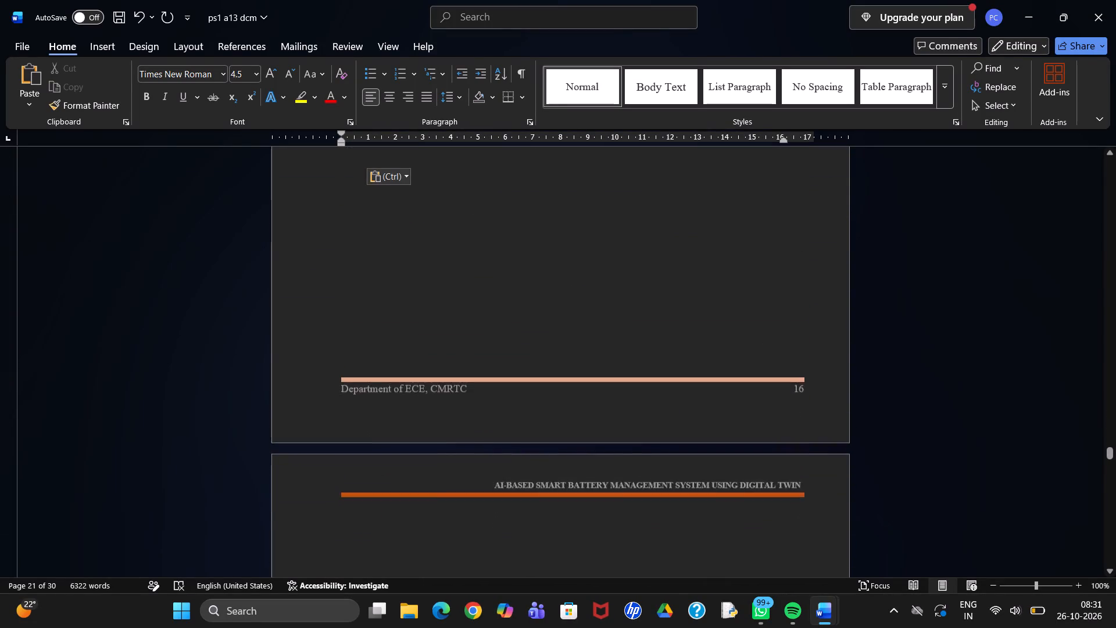
pyautogui.scroll(-5, 409, 227)
pyautogui.scroll(1, 409, 227)
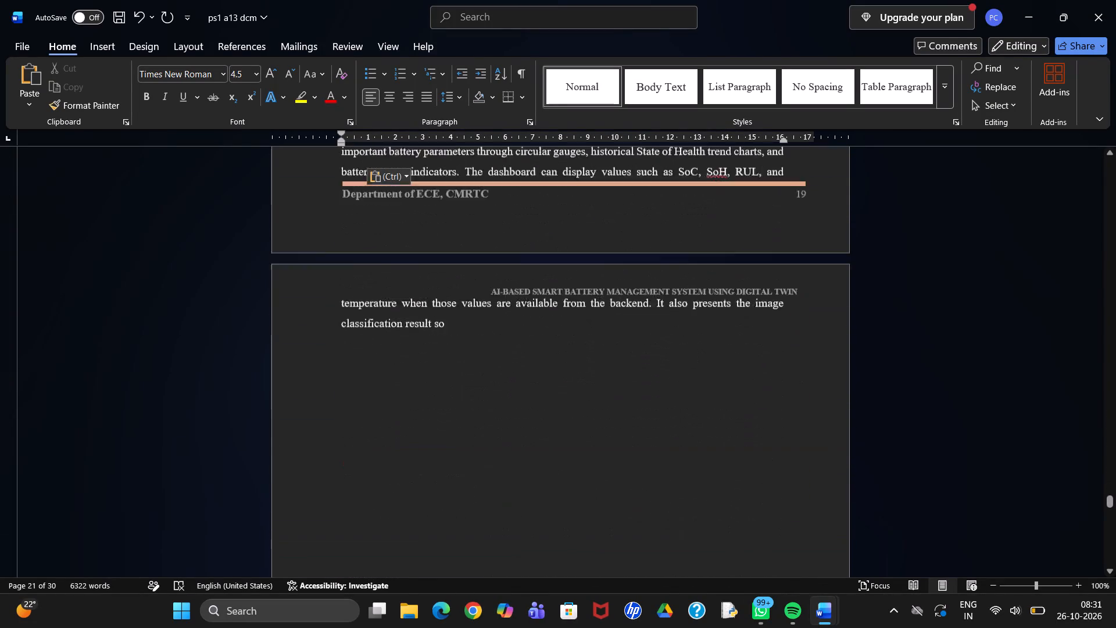
pyautogui.scroll(3, 409, 227)
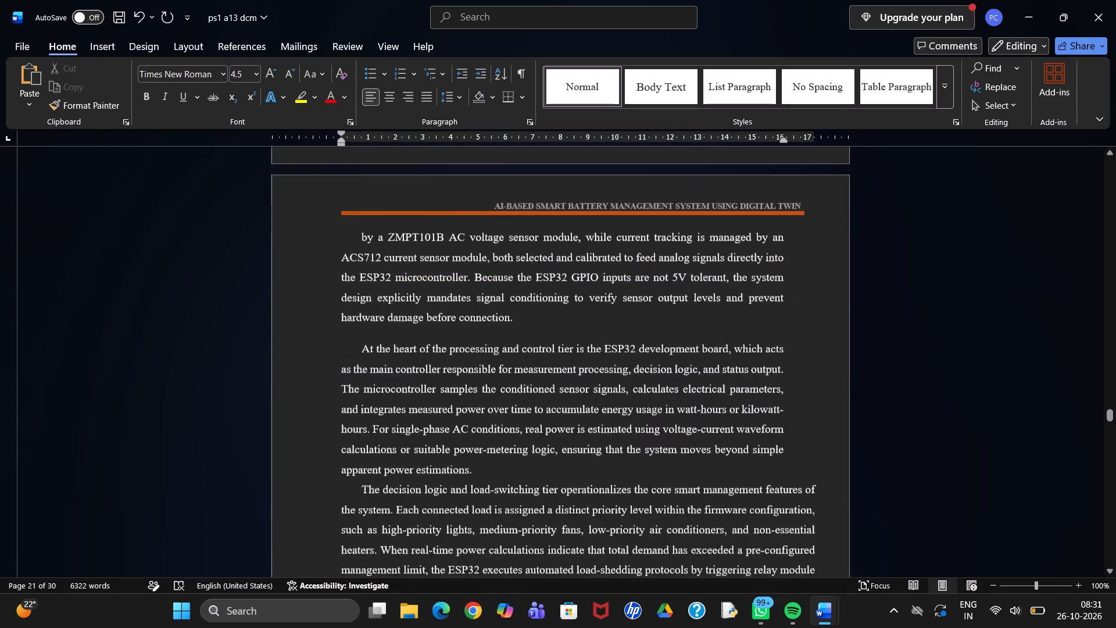
pyautogui.scroll(7, 409, 227)
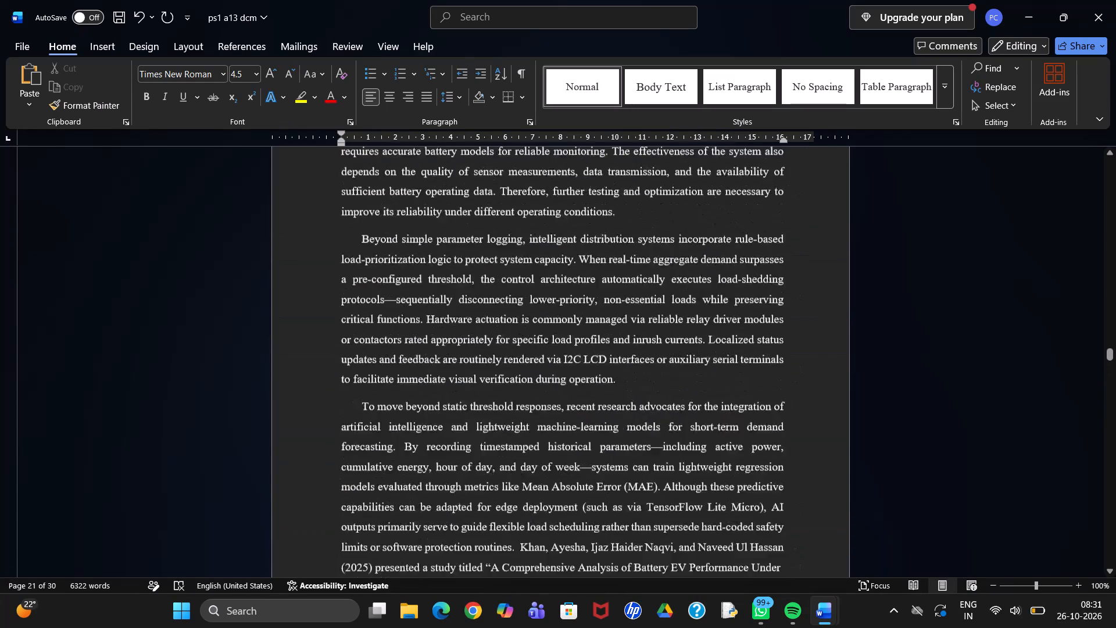
pyautogui.scroll(-10, 409, 227)
# Undo the last paste on the blank page after the operational visibility paragraph.
pyautogui.hotkey('ctrl', 'z')
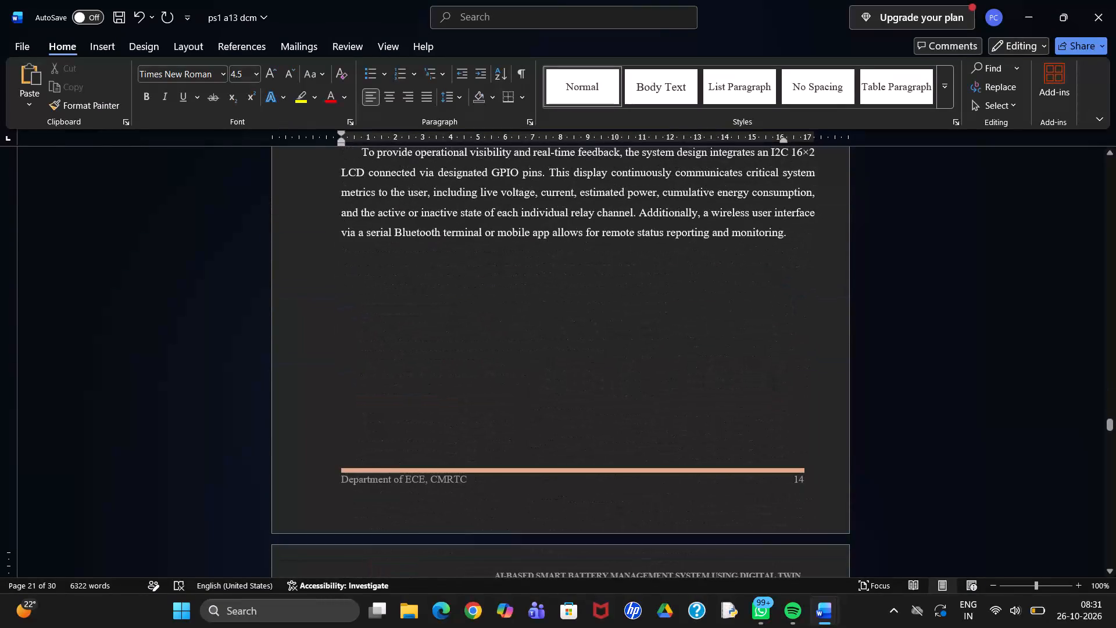
# Paste the copied content in the upper part of the blank page that follows the operational visibility paragraph.
pyautogui.scroll(-3, 409, 227)
pyautogui.scroll(1, 409, 227)
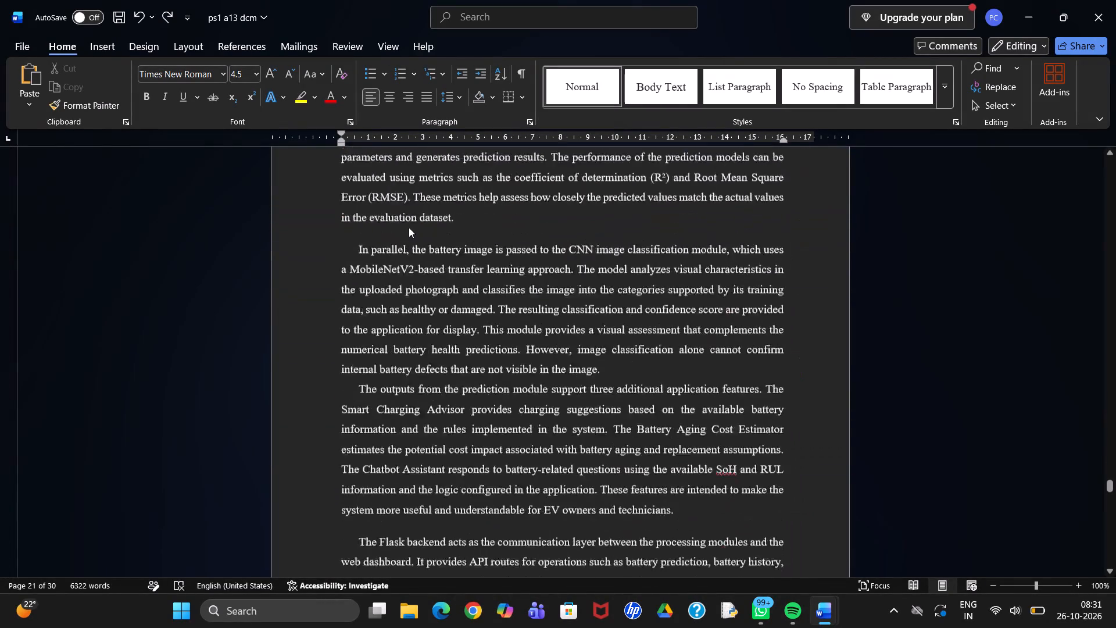
pyautogui.scroll(3, 409, 227)
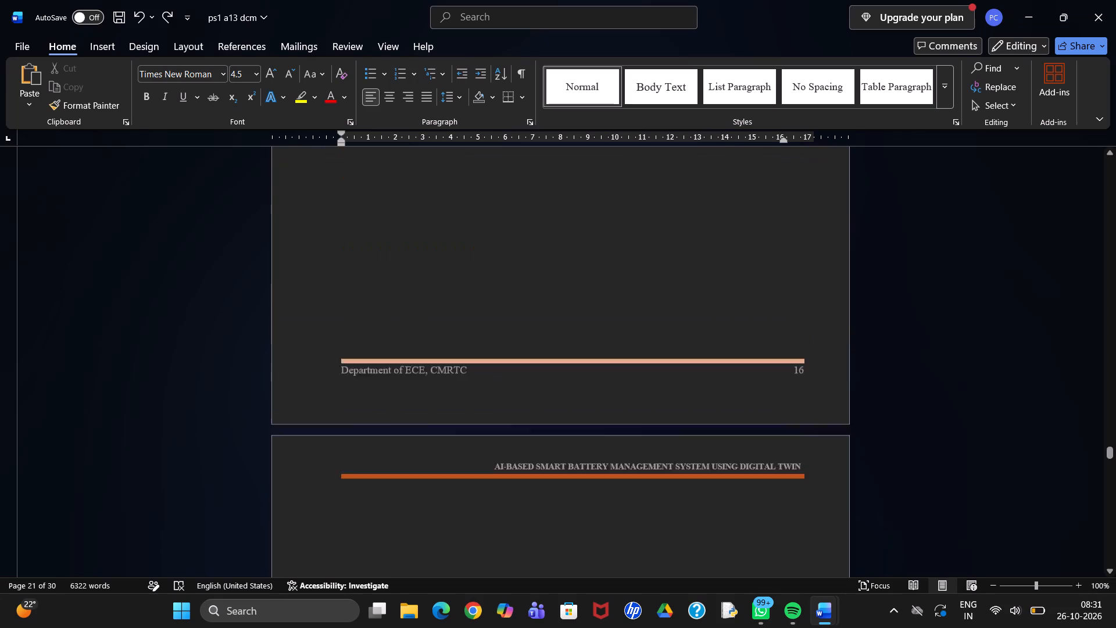
pyautogui.scroll(5, 409, 227)
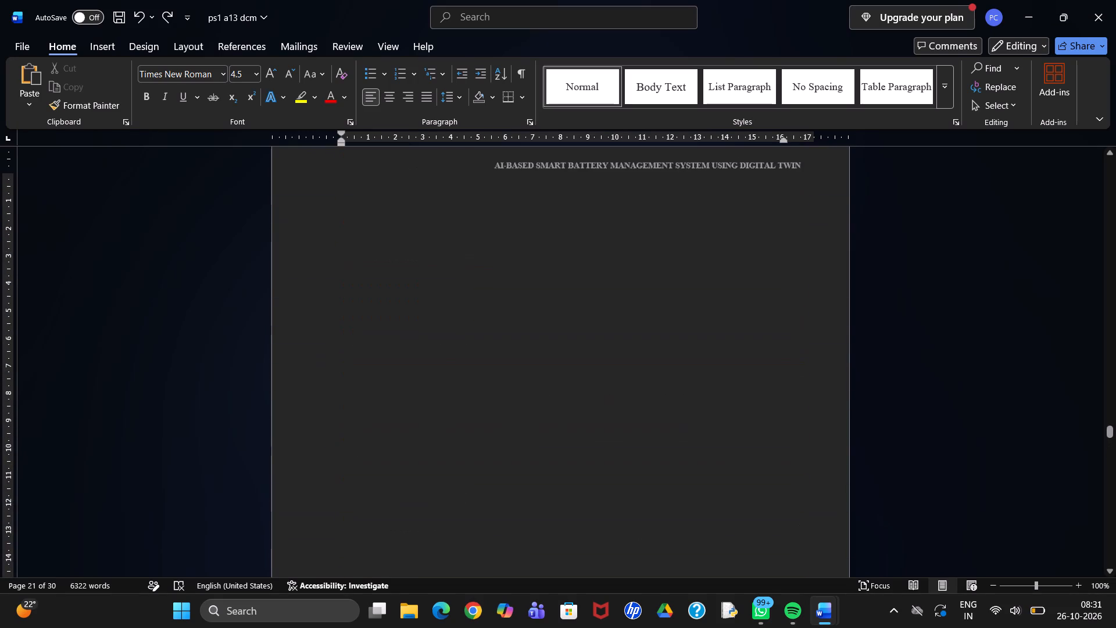
pyautogui.hscroll(1, 409, 227)
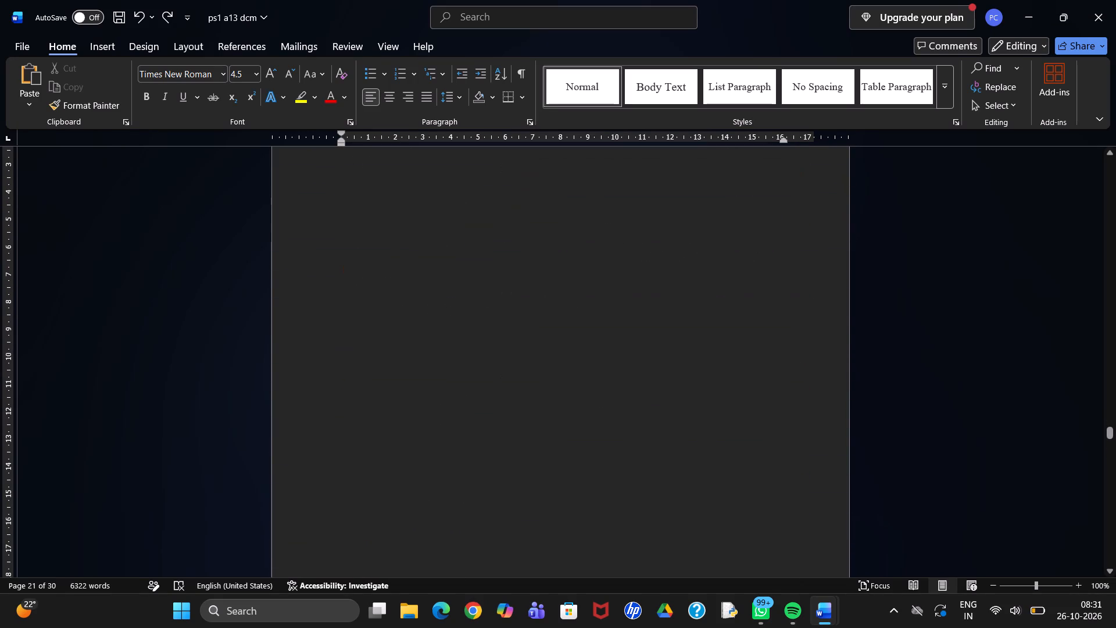
pyautogui.doubleClick(429, 195)
pyautogui.scroll(1, 429, 195)
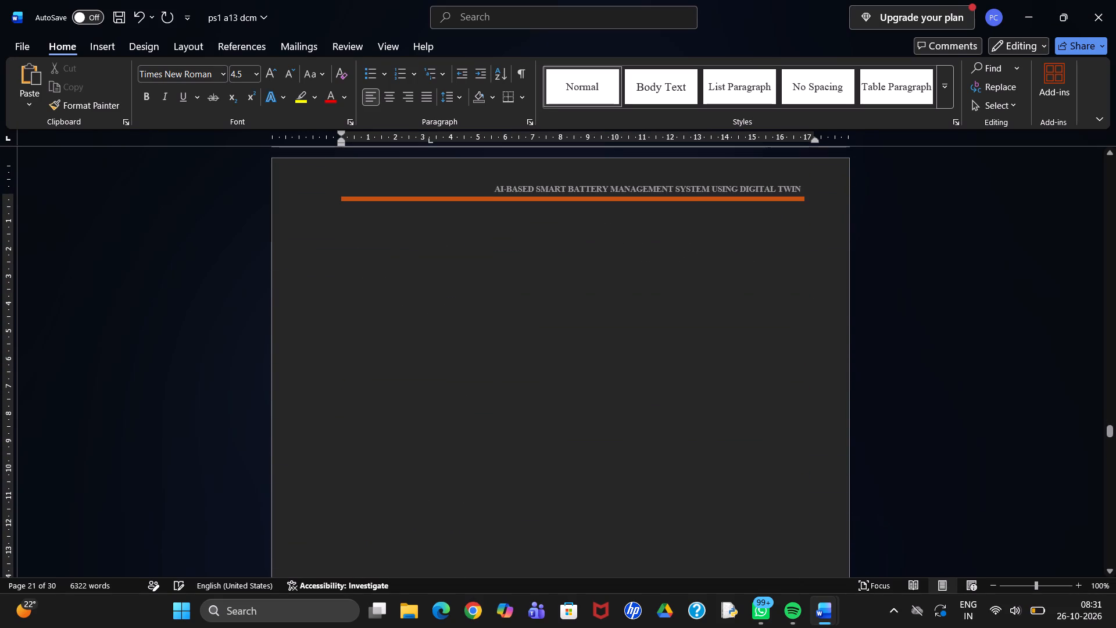
pyautogui.hotkey('ctrl', 'v')
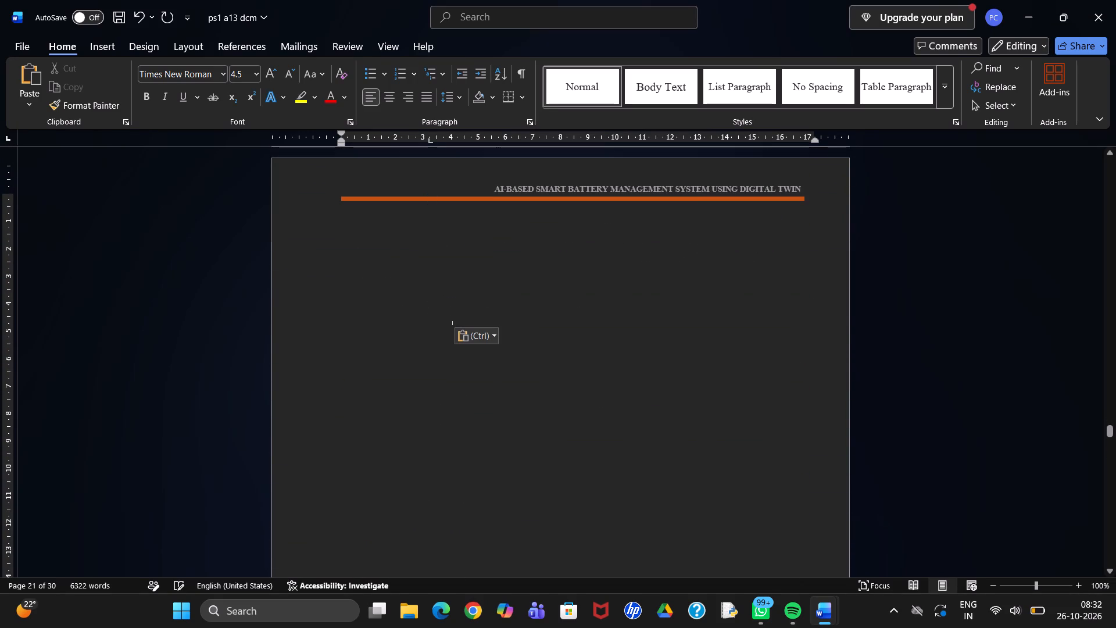
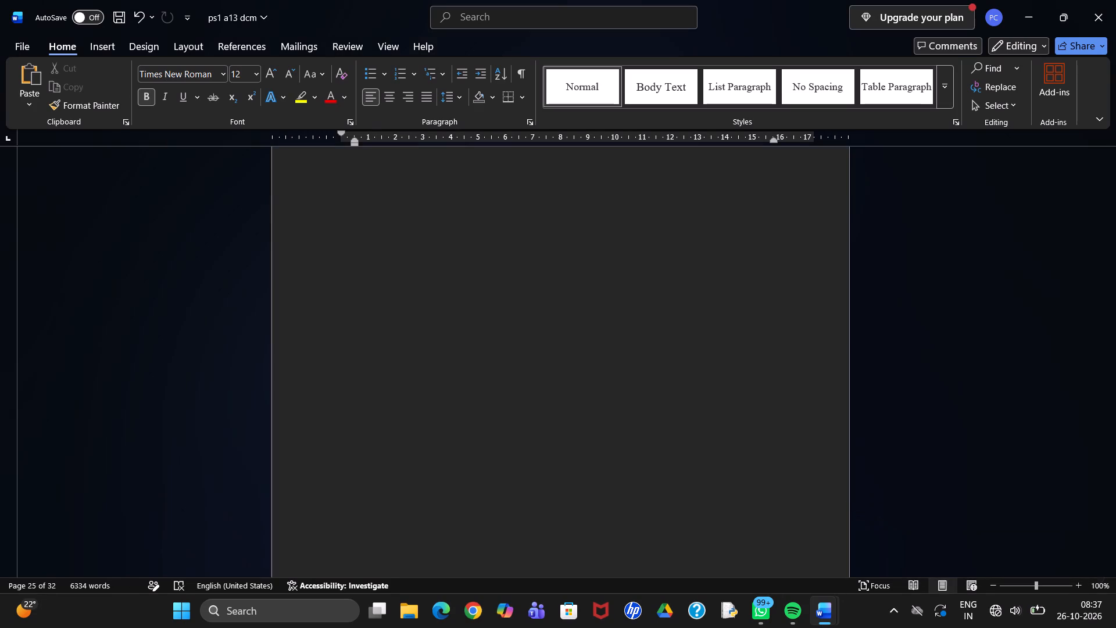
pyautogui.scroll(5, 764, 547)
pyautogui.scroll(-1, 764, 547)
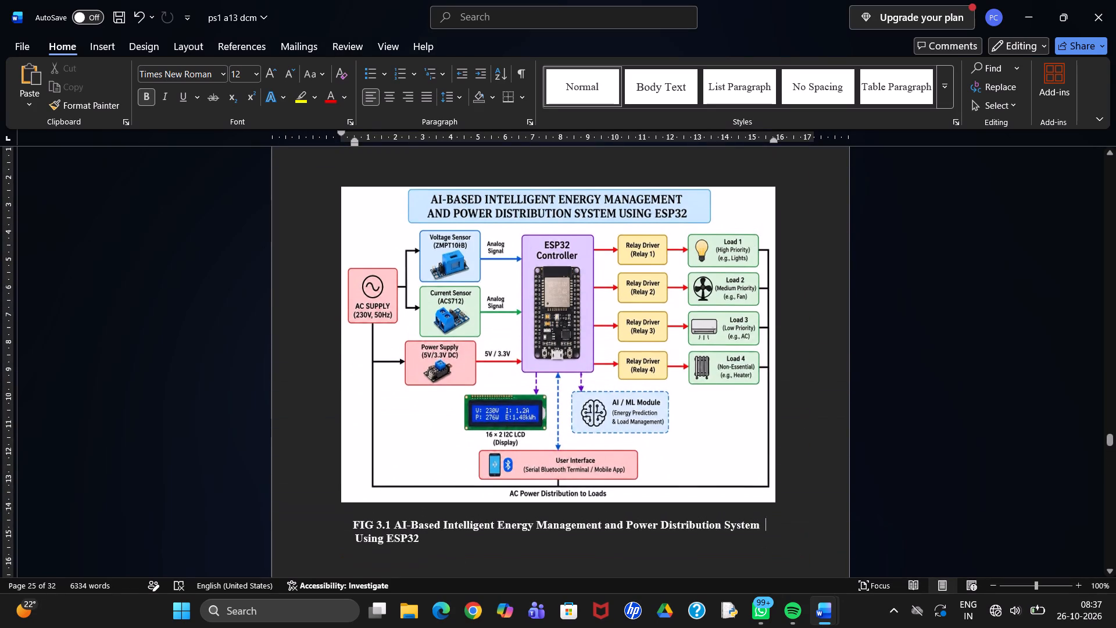
# Paste the AI-assisted demand forecasting paragraph below the FIG 3.1 caption.
pyautogui.scroll(-1, 764, 547)
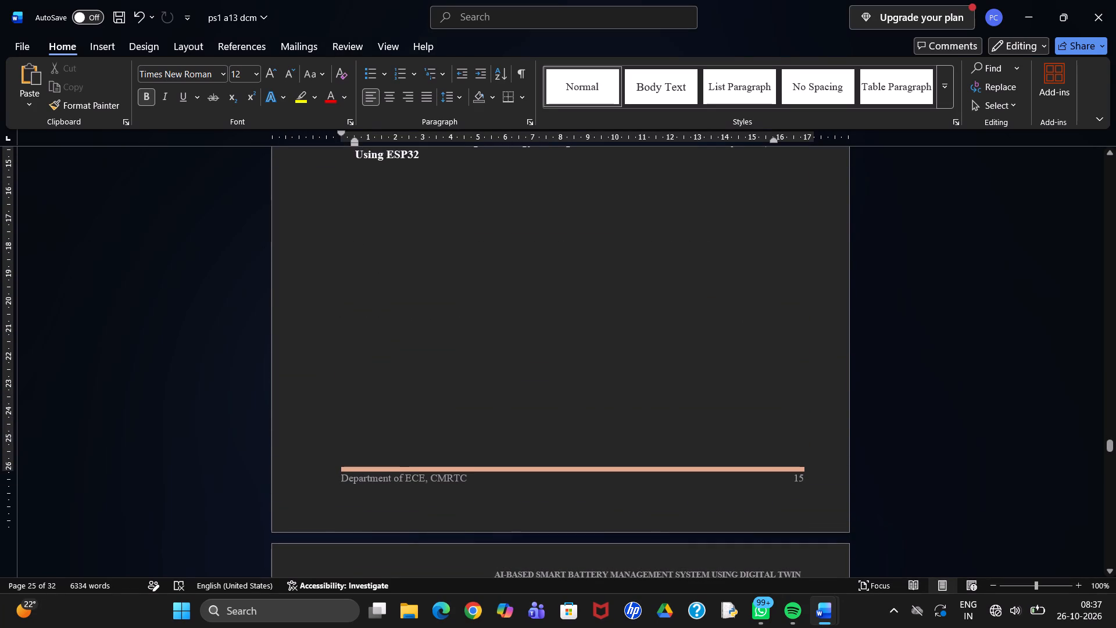
pyautogui.click(400, 213)
pyautogui.hotkey('ctrl', 'v')
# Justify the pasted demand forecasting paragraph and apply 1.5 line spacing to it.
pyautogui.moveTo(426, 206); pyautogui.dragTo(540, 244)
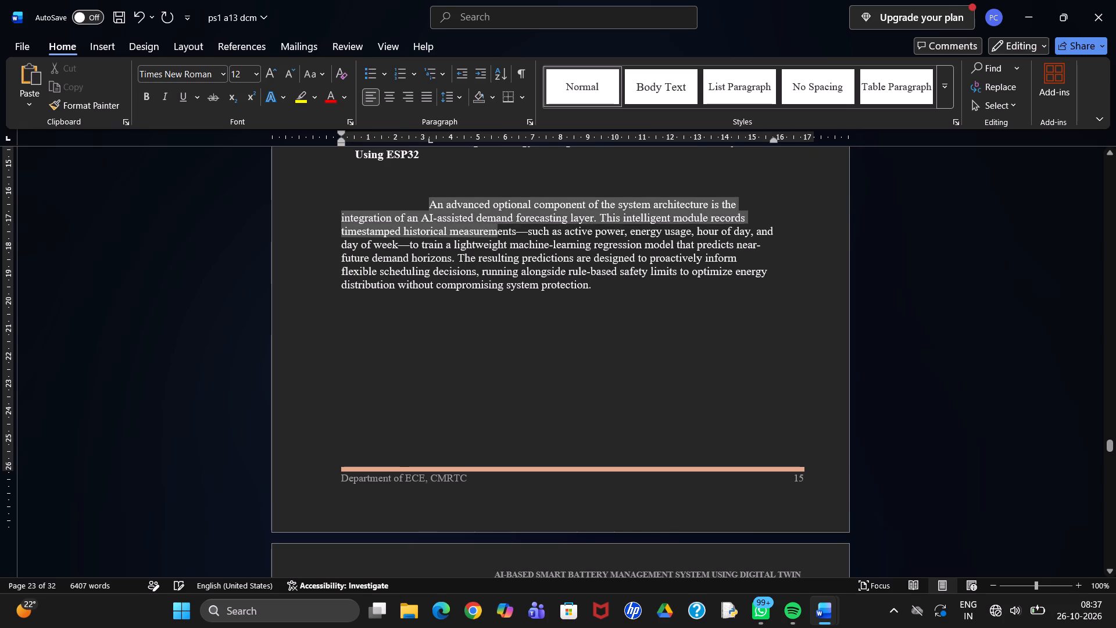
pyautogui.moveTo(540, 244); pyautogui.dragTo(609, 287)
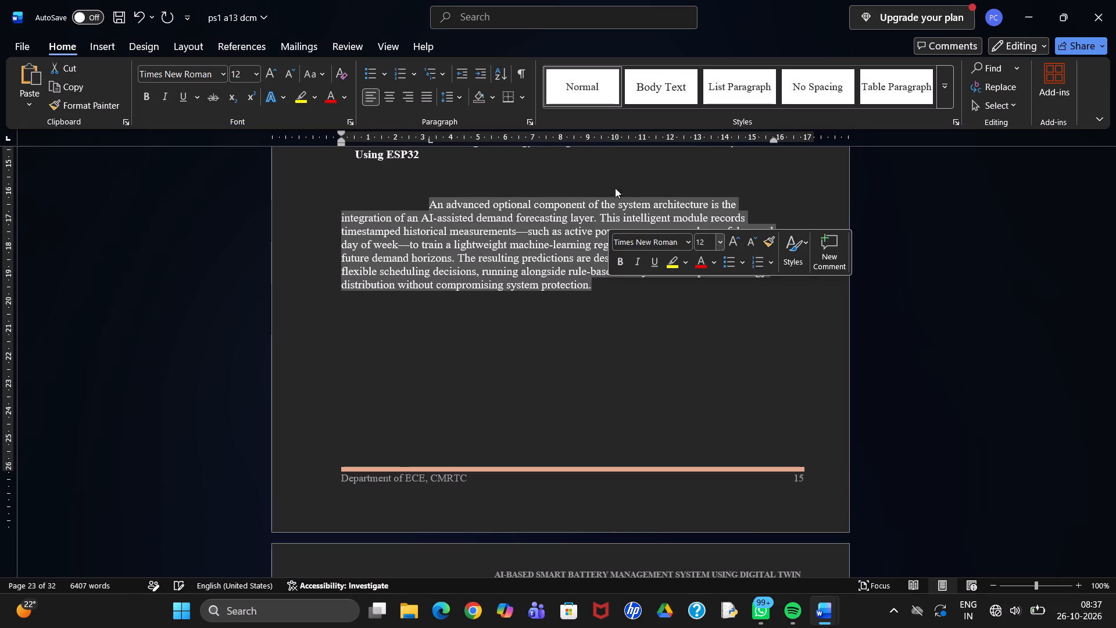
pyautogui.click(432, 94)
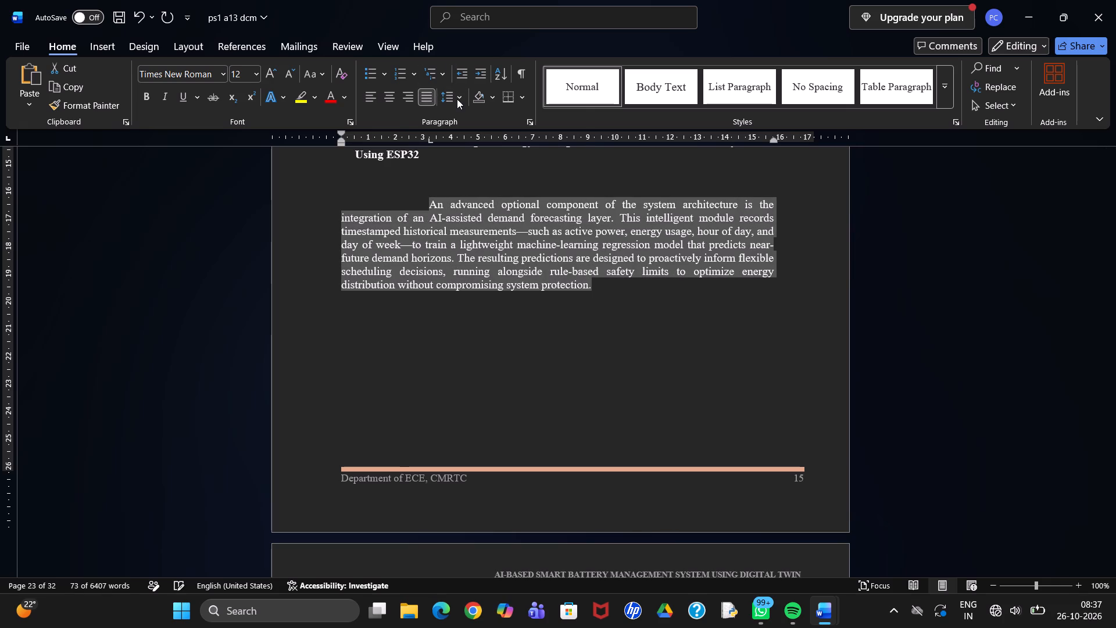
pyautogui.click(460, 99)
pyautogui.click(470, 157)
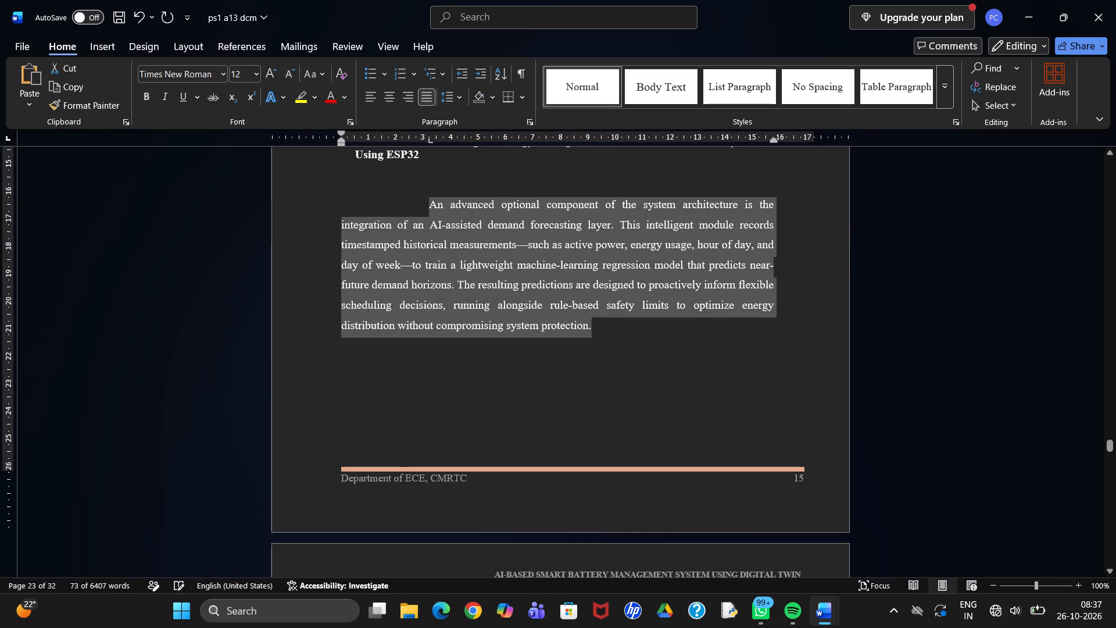
# Remove the first-line indent and the blank lines between the FIG 3.1 caption and the demand forecasting paragraph.
pyautogui.click(424, 202)
pyautogui.press('BackSpace')
pyautogui.press('BackSpace')
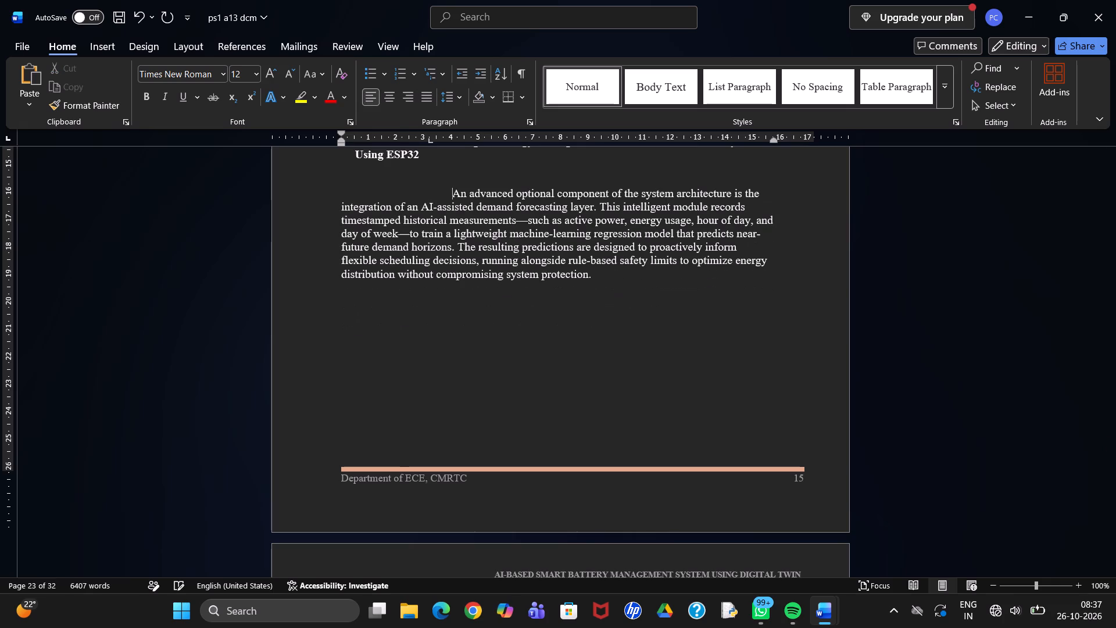
pyautogui.press('BackSpace')
pyautogui.press('BackSpace')
pyautogui.press('BackSpace')
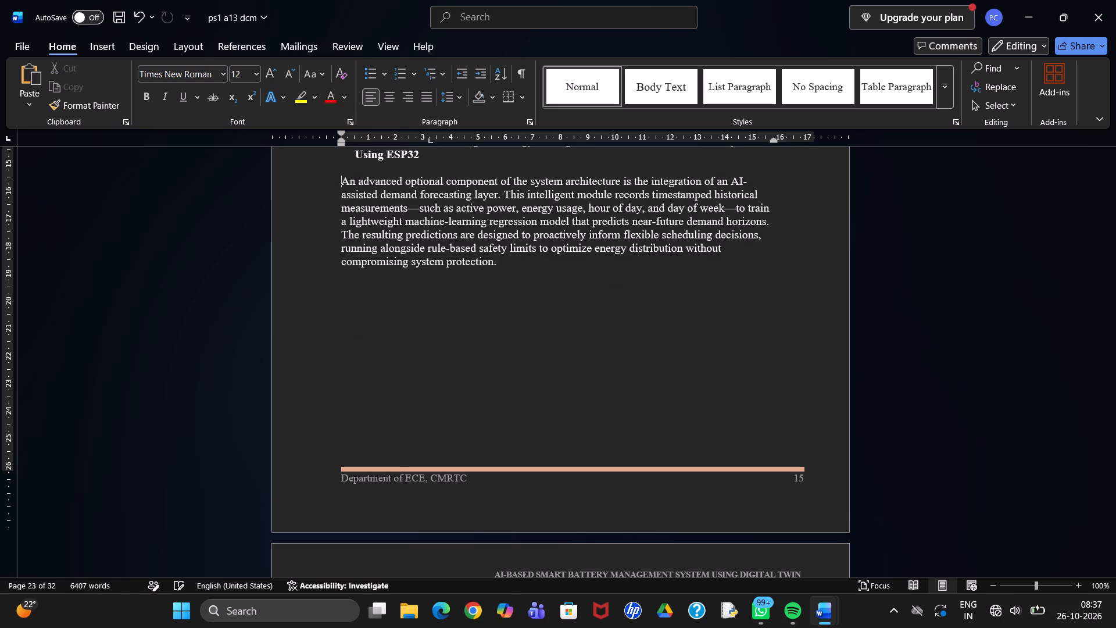
pyautogui.press('BackSpace')
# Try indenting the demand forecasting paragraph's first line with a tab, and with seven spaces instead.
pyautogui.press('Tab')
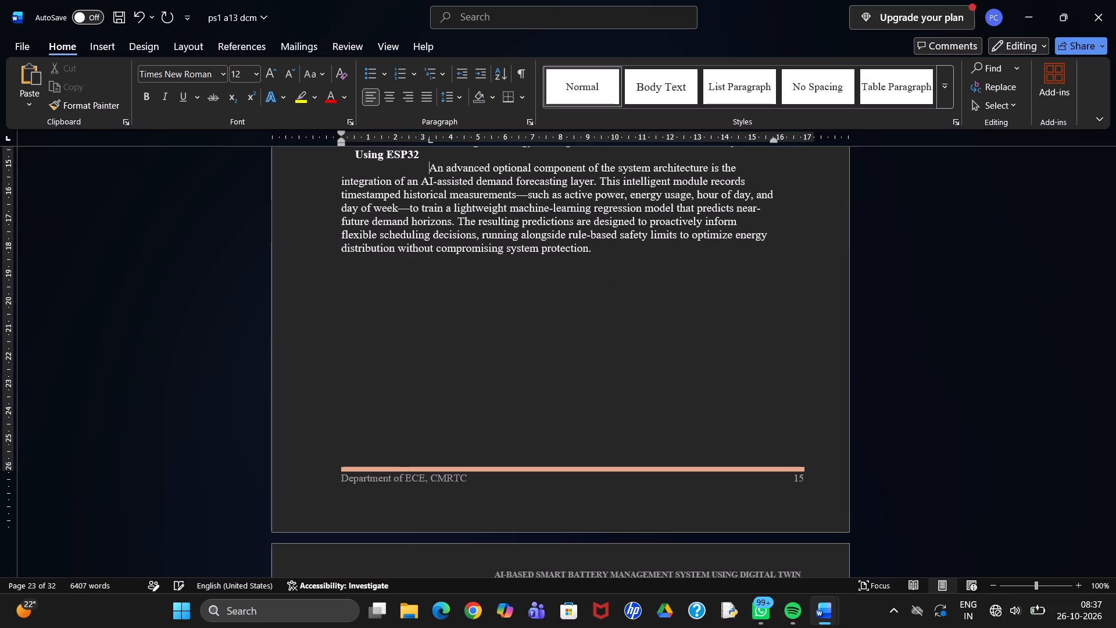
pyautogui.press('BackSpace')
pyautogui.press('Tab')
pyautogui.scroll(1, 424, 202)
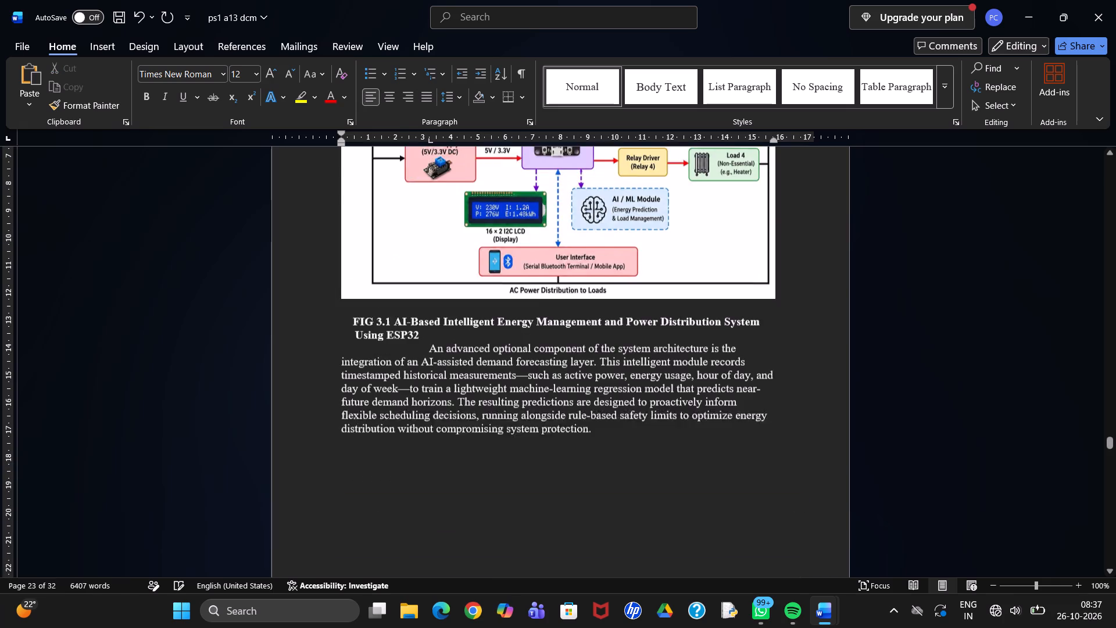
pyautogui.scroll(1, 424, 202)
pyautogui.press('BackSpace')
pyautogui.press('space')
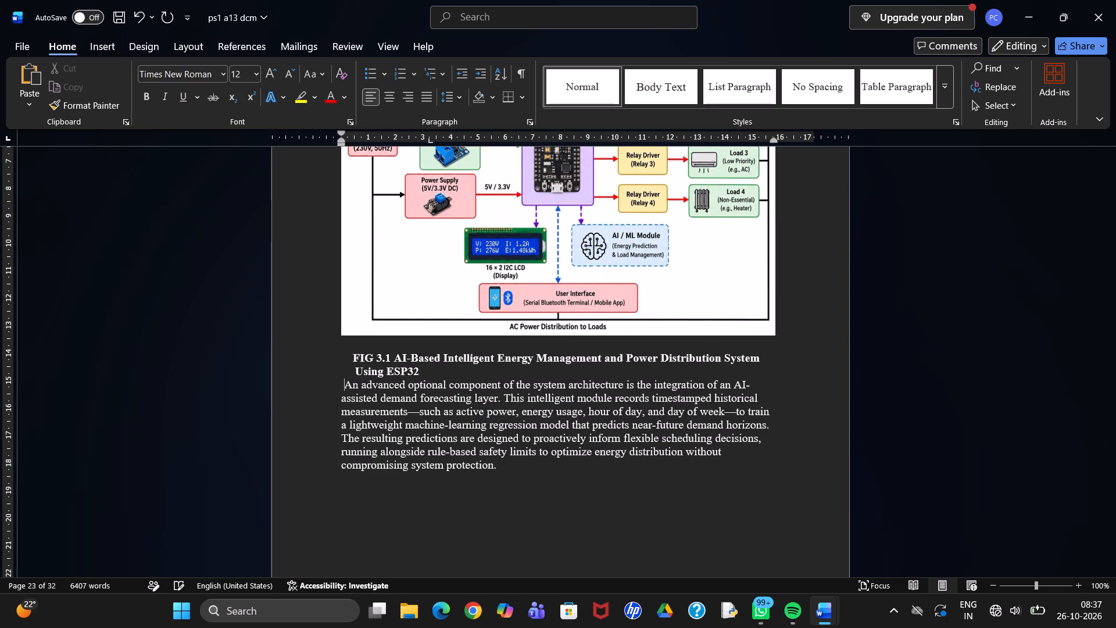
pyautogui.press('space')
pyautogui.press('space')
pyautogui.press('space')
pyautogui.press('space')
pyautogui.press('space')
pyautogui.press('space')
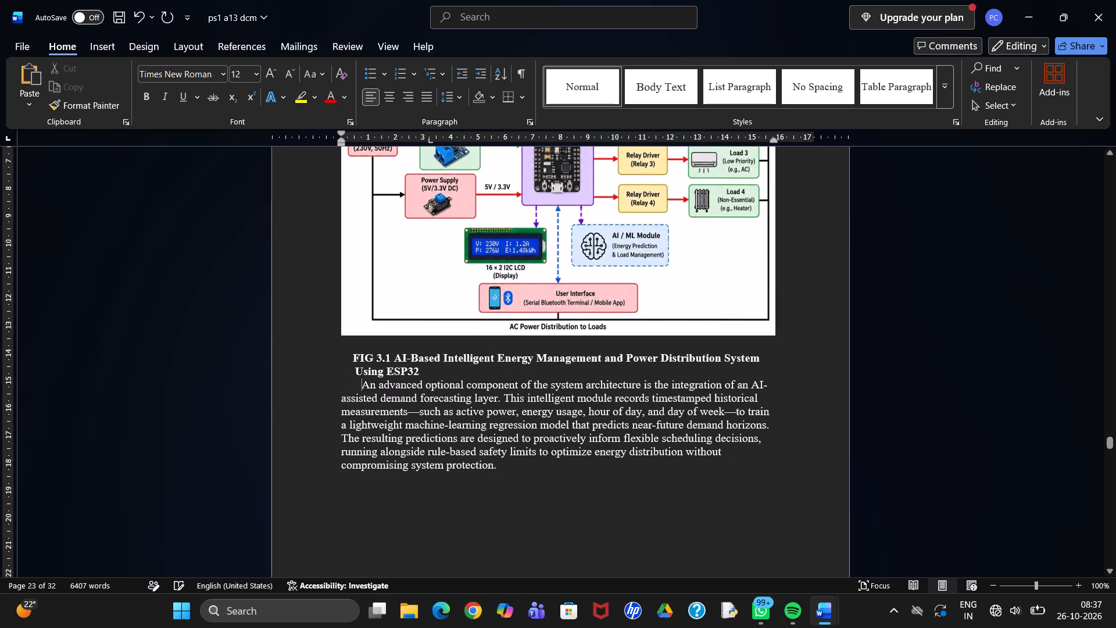
# Insert a line break between the FIG 3.1 caption and the demand forecasting paragraph, and indent its first line by one tab.
pyautogui.press('Return')
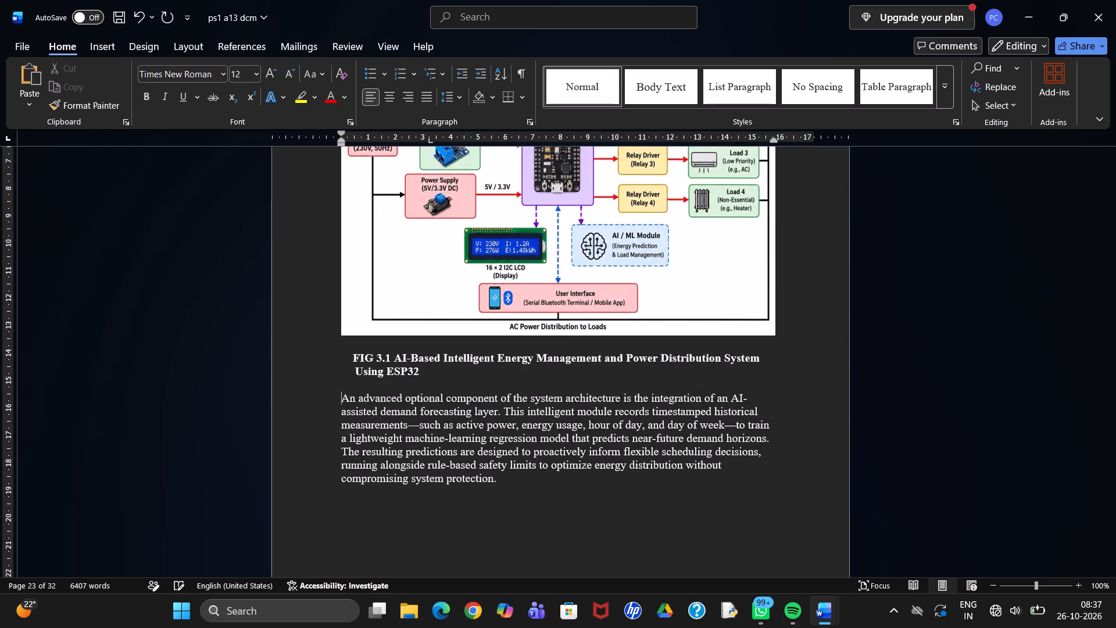
pyautogui.press('Tab')
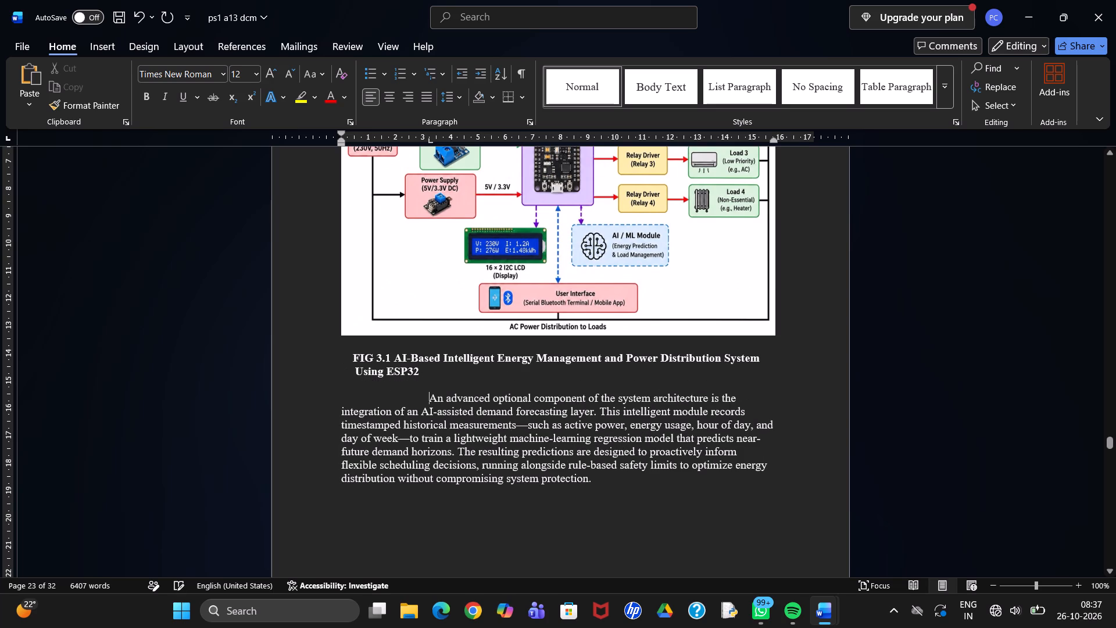
# Justify the whole demand forecasting paragraph and set its line spacing to 1.5.
pyautogui.moveTo(424, 392); pyautogui.dragTo(602, 481)
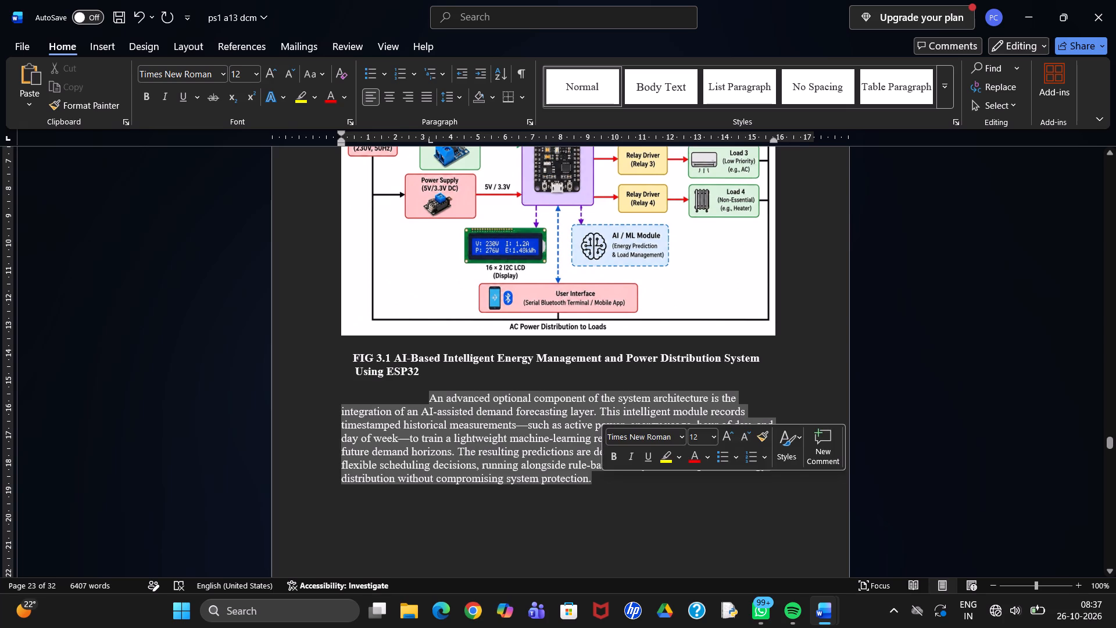
pyautogui.click(432, 91)
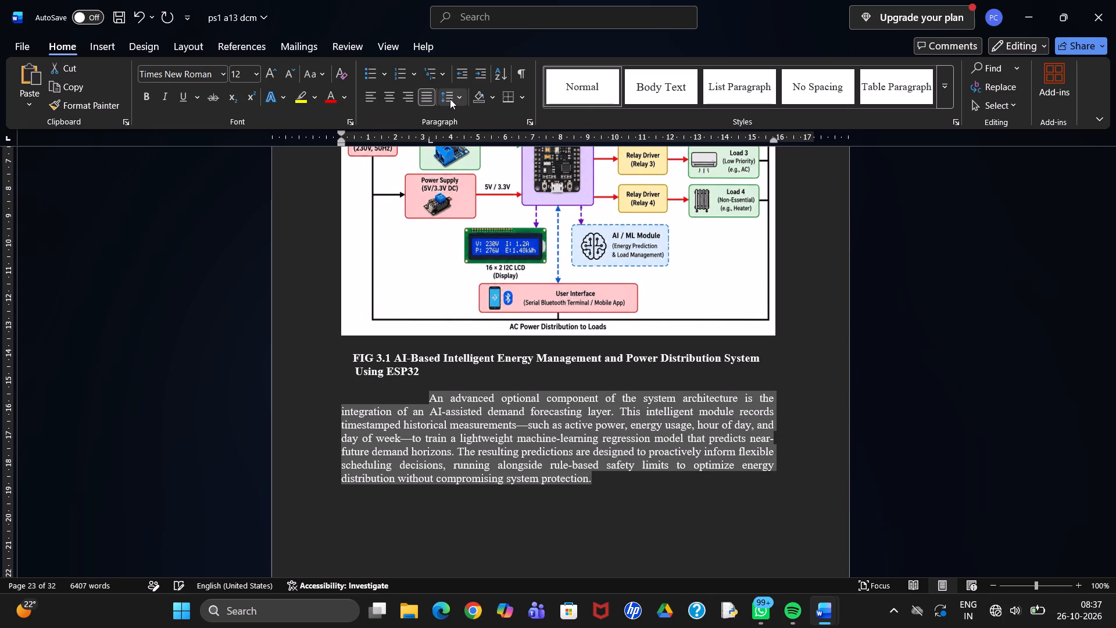
pyautogui.click(454, 99)
pyautogui.click(467, 157)
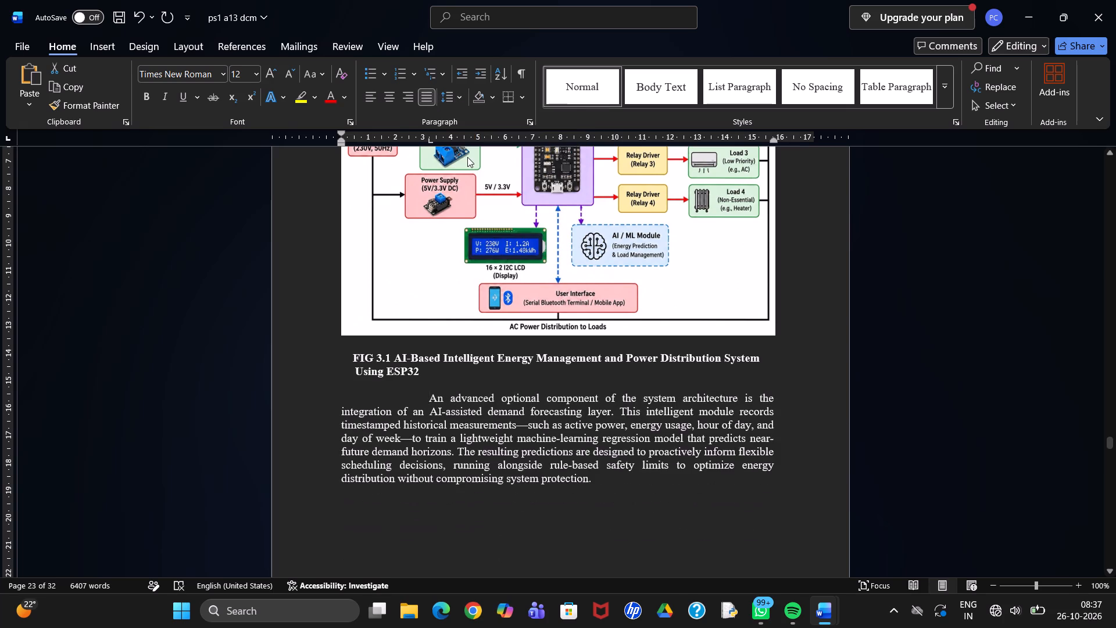
pyautogui.moveTo(426, 395); pyautogui.dragTo(576, 506)
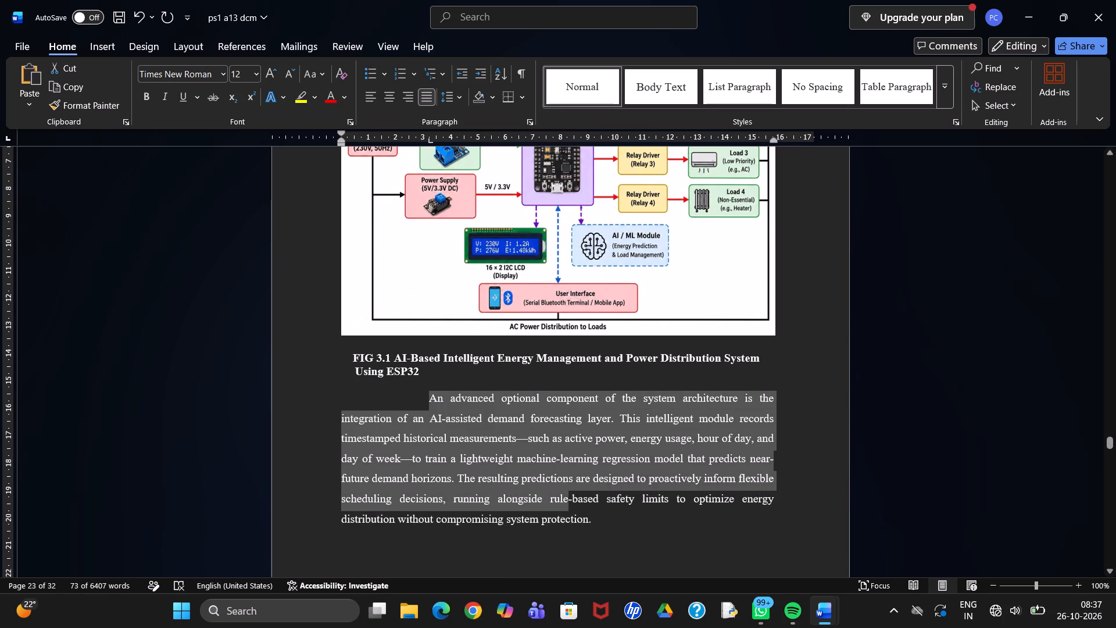
pyautogui.moveTo(576, 506); pyautogui.dragTo(606, 530)
# Replace the tab indent at the start of the demand forecasting paragraph with seven spaces.
pyautogui.click(424, 399)
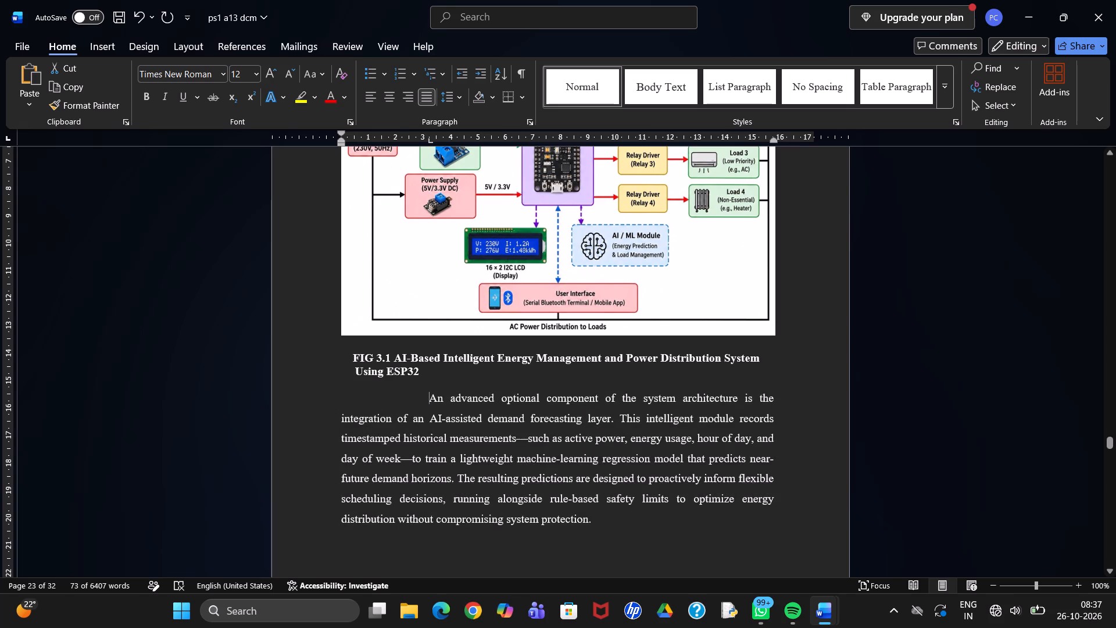
pyautogui.press('BackSpace')
pyautogui.press('Tab')
pyautogui.press('BackSpace')
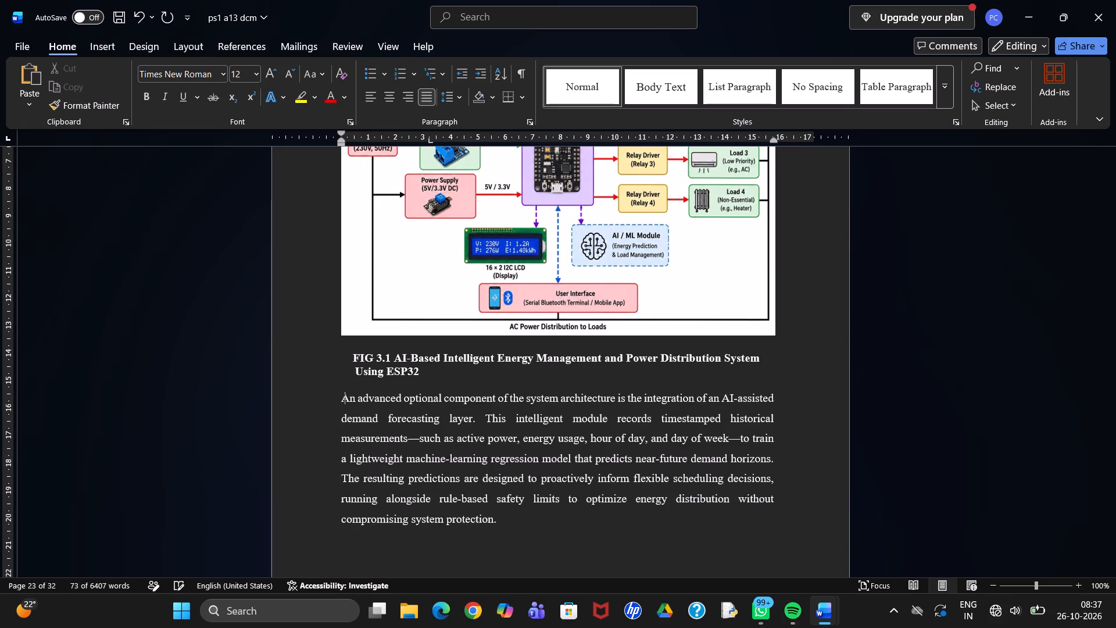
pyautogui.press('space')
pyautogui.press('space')
pyautogui.press('space')
pyautogui.press('space')
pyautogui.press('space')
pyautogui.press('space')
pyautogui.press('space')
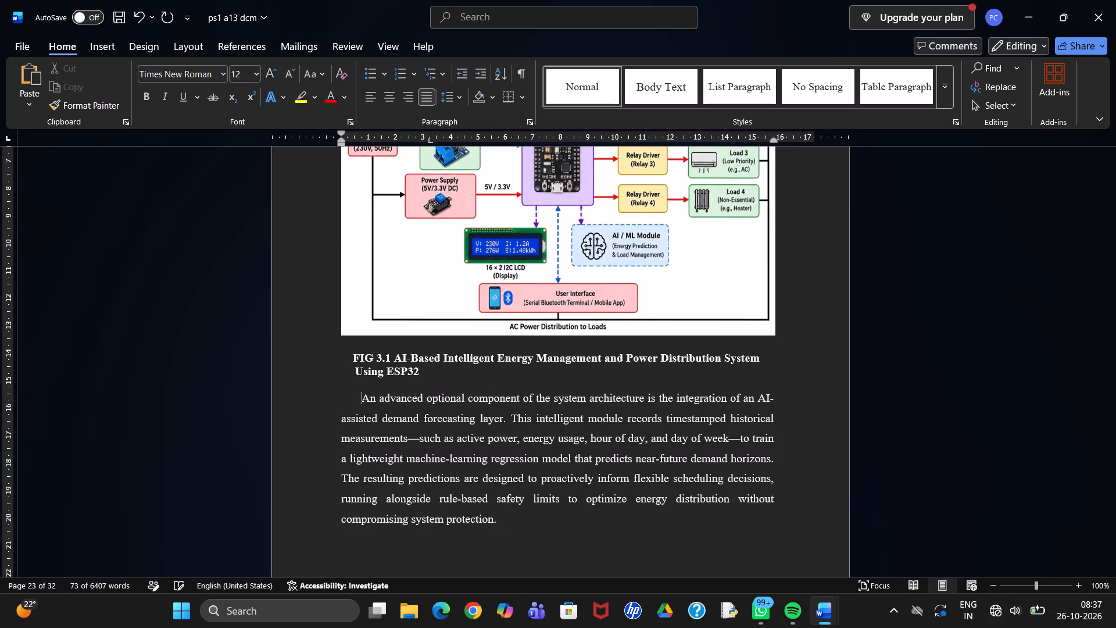
# Check the operational visibility paragraph's indent for comparison and examine the pages after the demand forecasting paragraph for blank space and old battery content.
pyautogui.scroll(1, 426, 402)
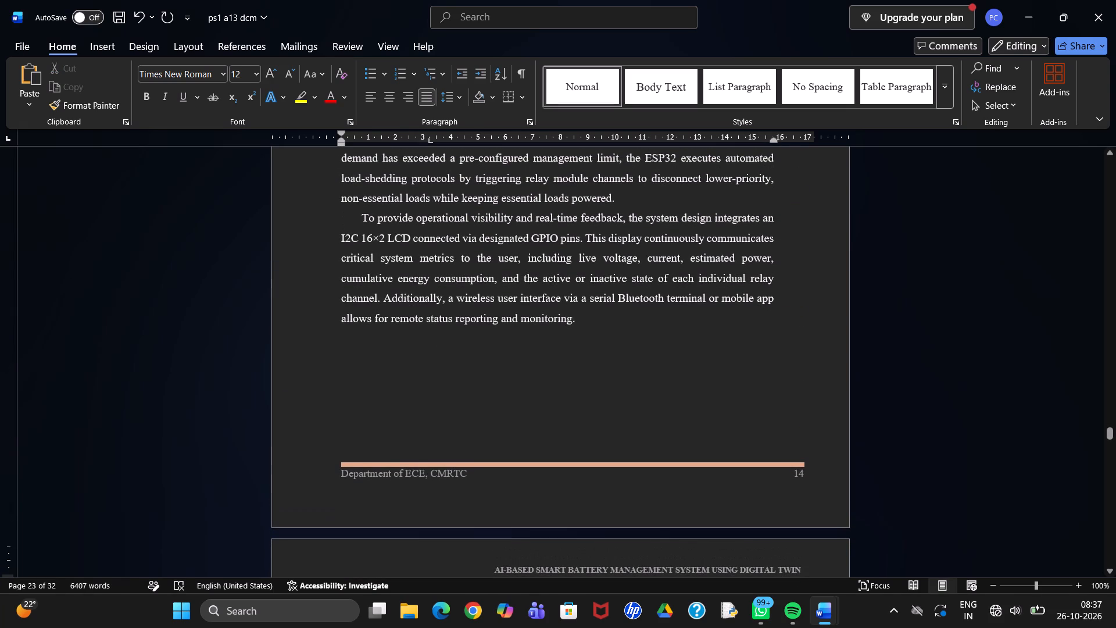
pyautogui.click(364, 216)
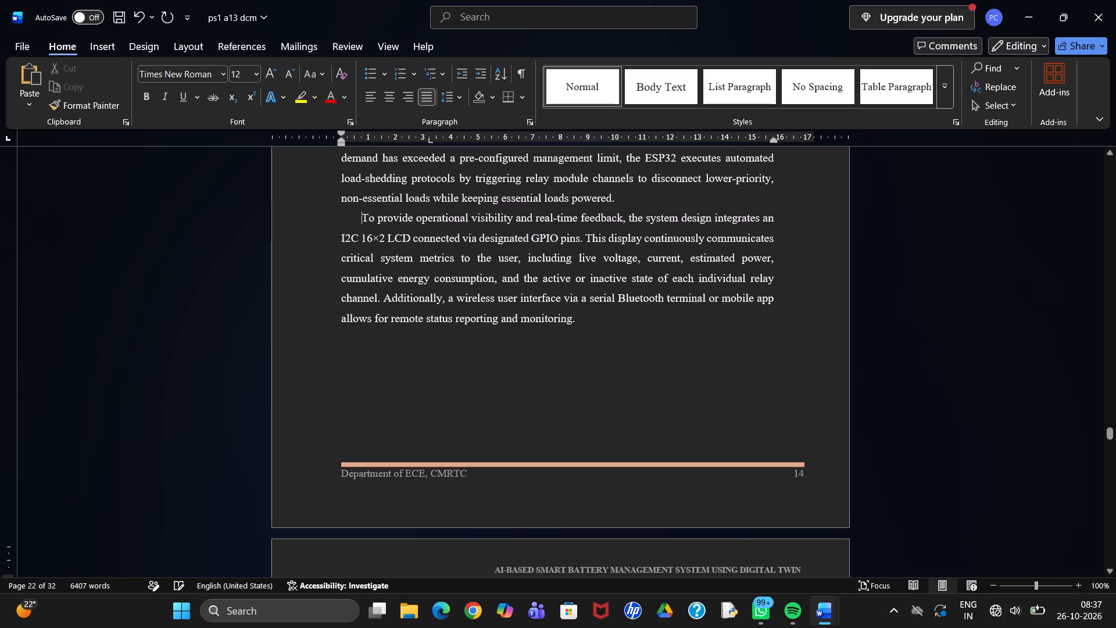
pyautogui.scroll(-2, 419, 426)
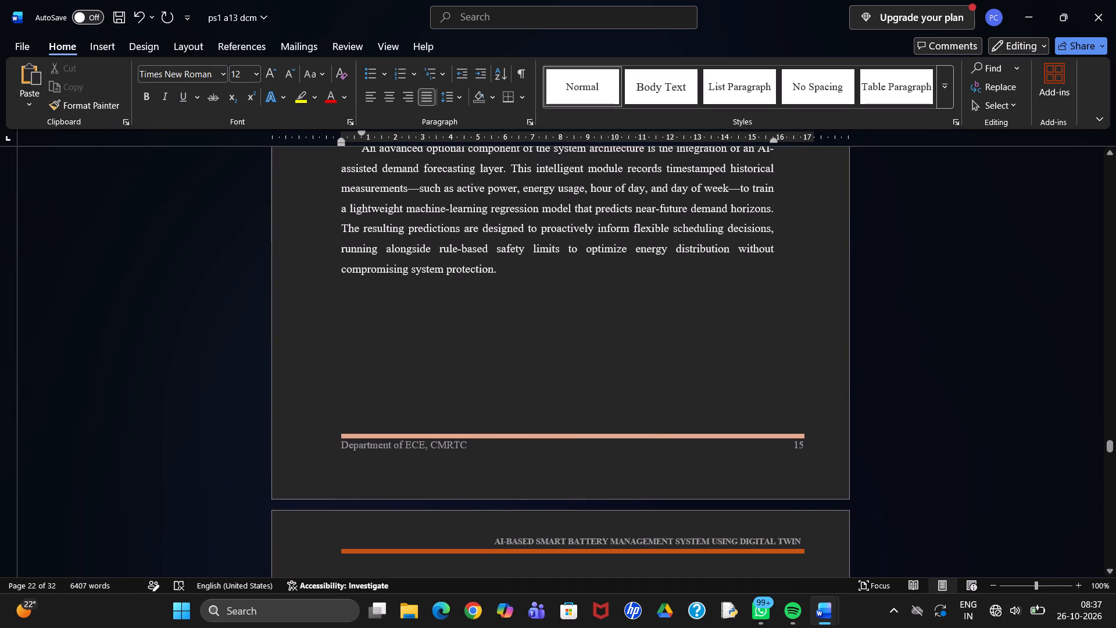
pyautogui.scroll(-1, 419, 426)
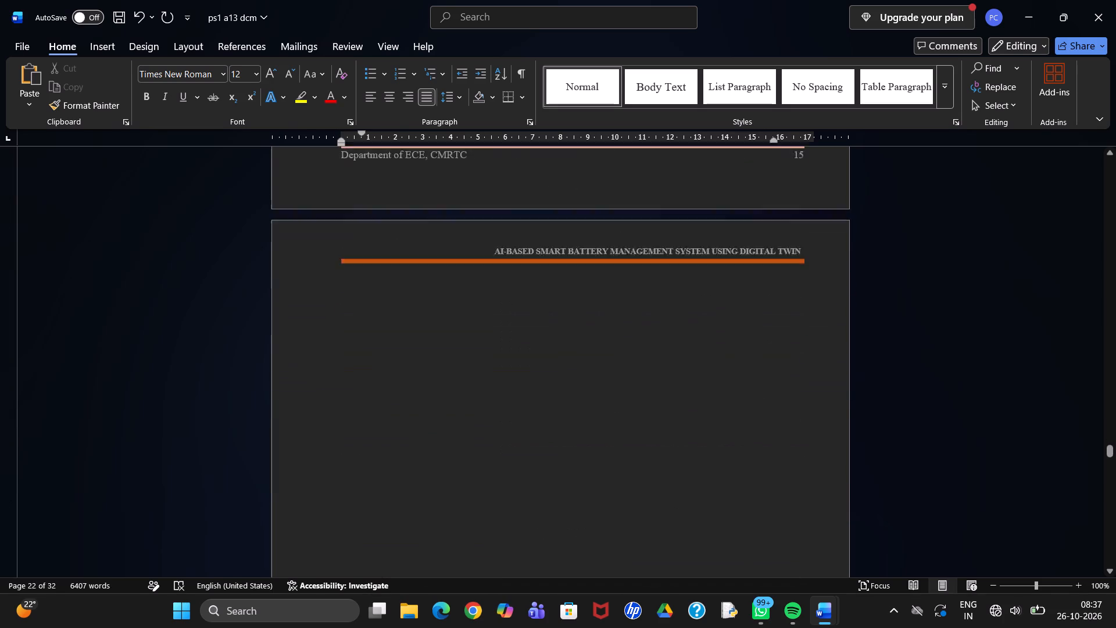
pyautogui.scroll(-1, 419, 426)
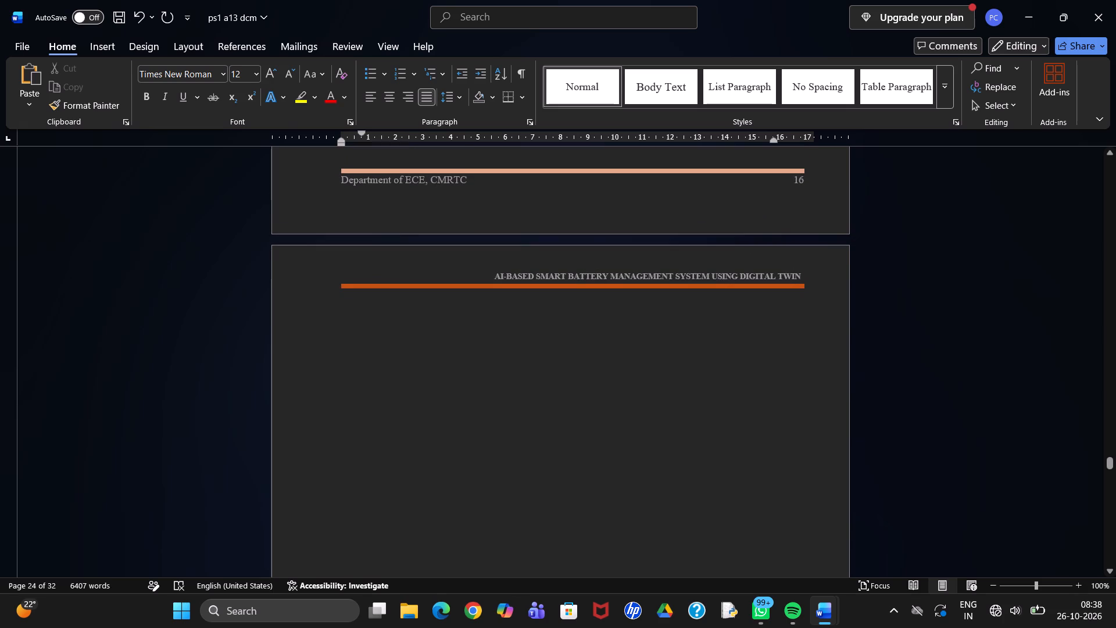
pyautogui.scroll(-3, 419, 426)
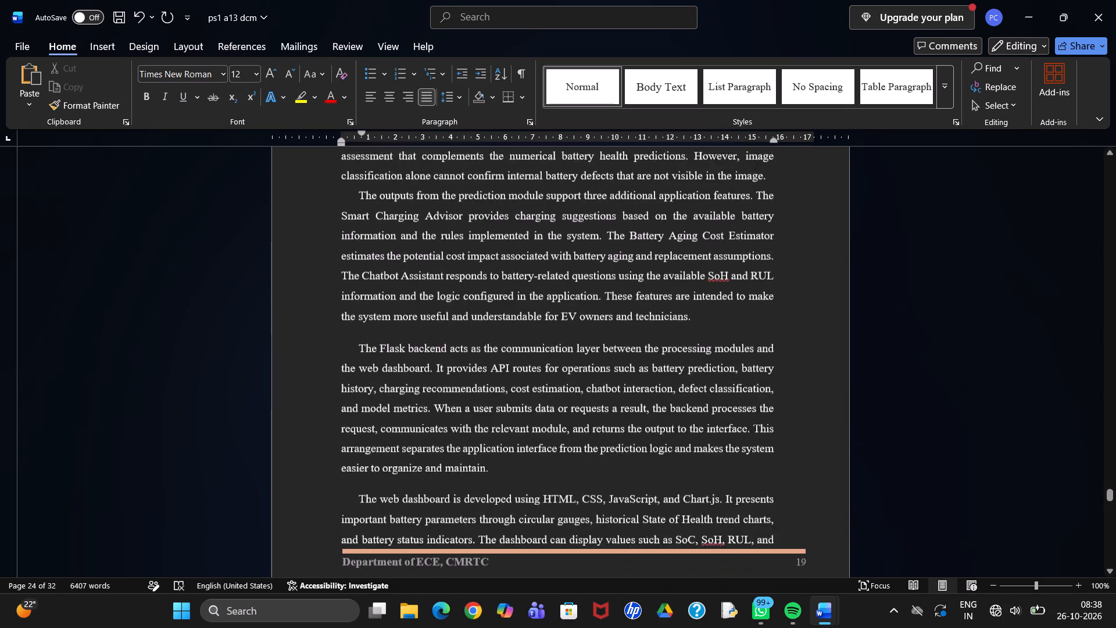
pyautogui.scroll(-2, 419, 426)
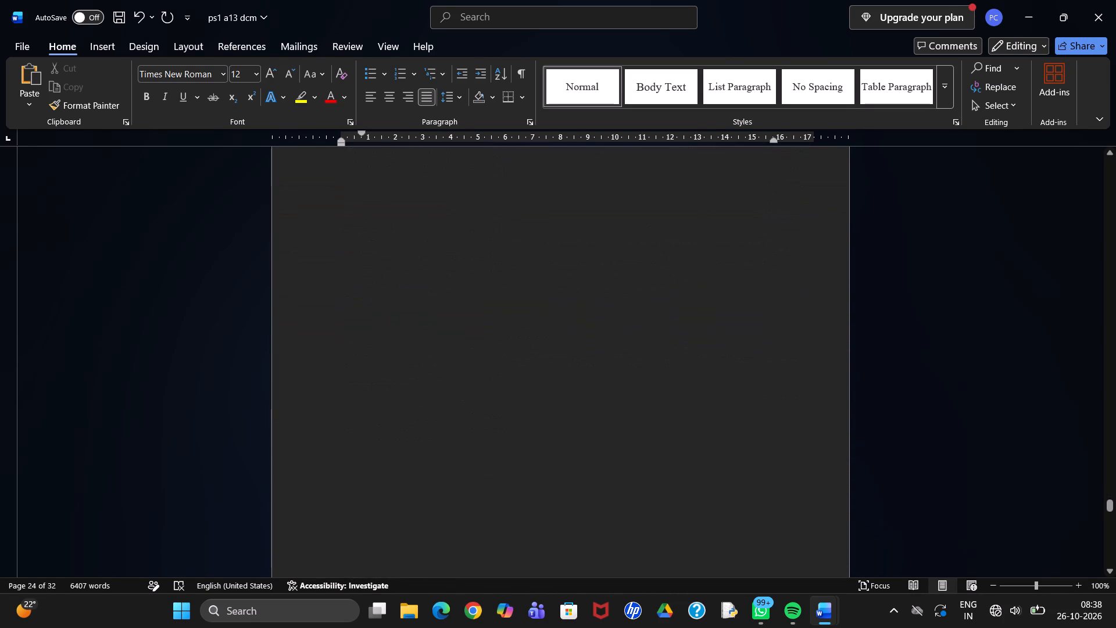
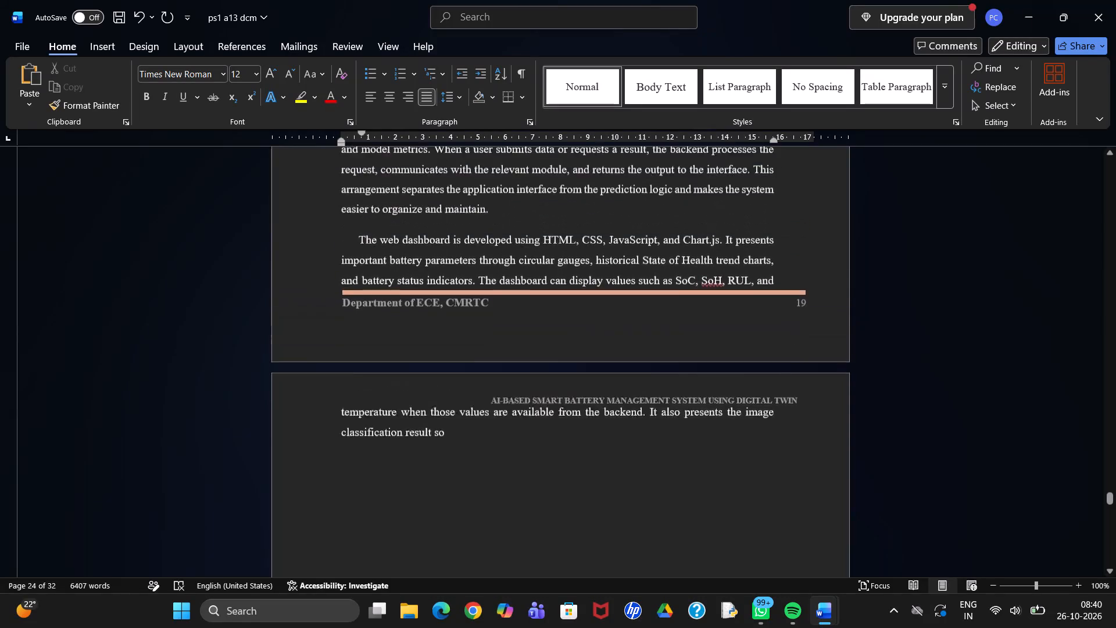
# Paste the copied architectural layout text, beginning at the power input stage, below the demand forecasting paragraph with a blank line between them.
pyautogui.scroll(1, 645, 391)
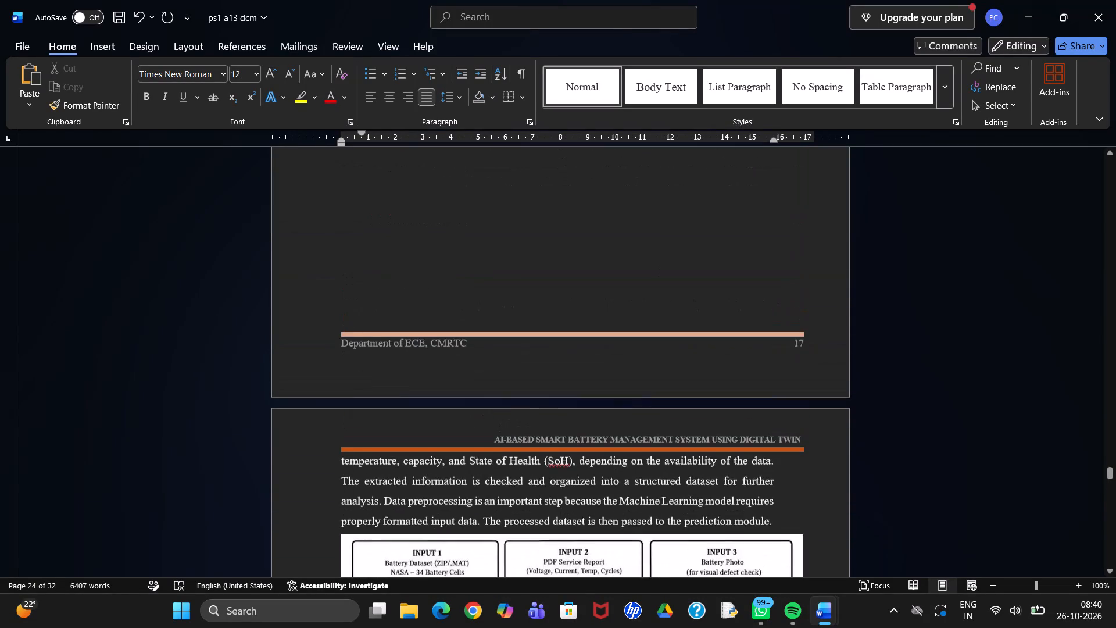
pyautogui.scroll(4, 645, 391)
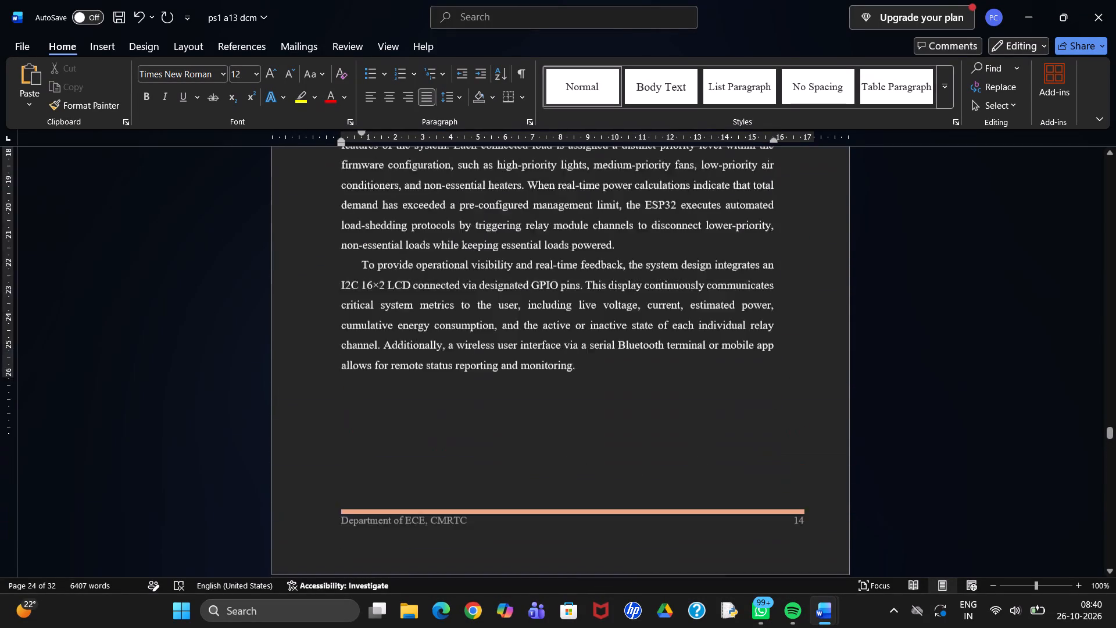
pyautogui.click(500, 258)
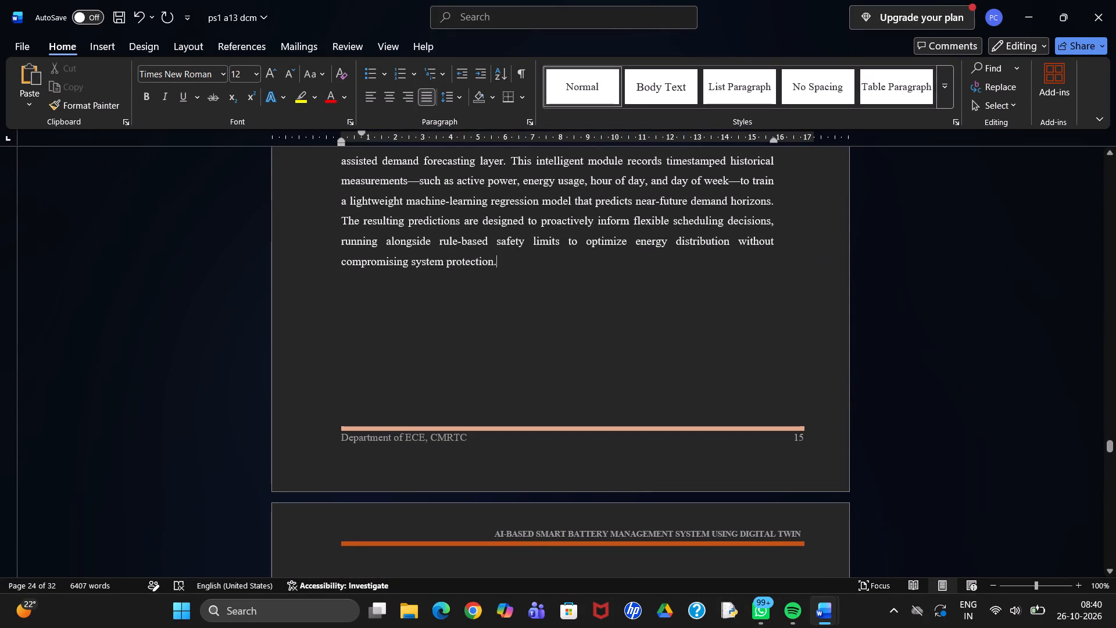
pyautogui.press('Return')
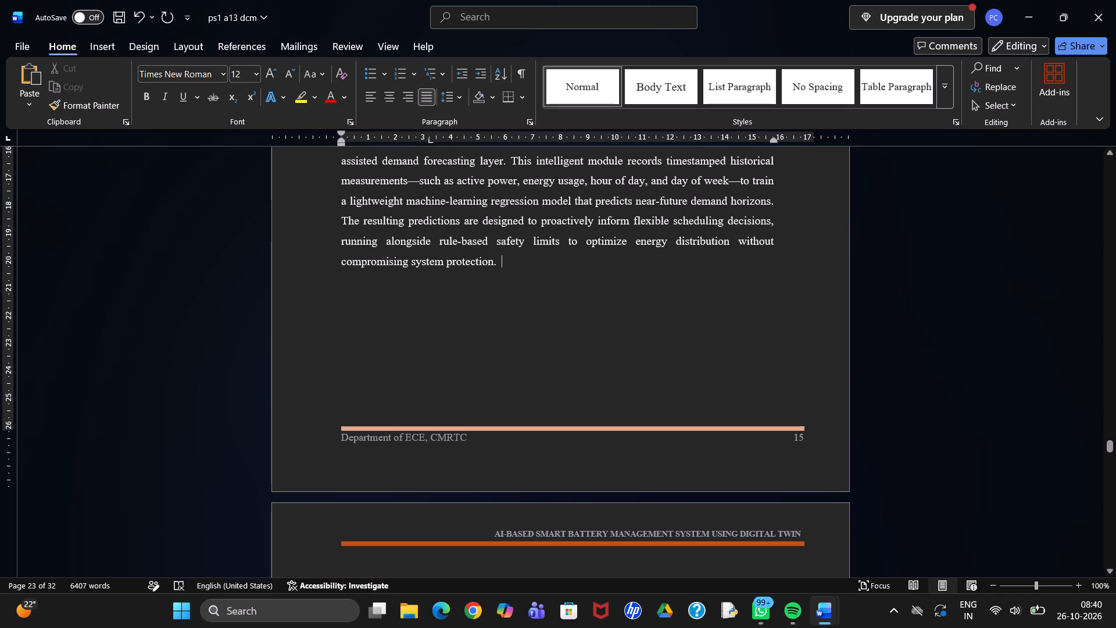
pyautogui.press('Return')
pyautogui.hotkey('ctrl', 'v')
# Add the system description starting "The architectural layout begins" below the demand forecasting paragraph and remove the blank line between them.
pyautogui.hscroll(1, 500, 258)
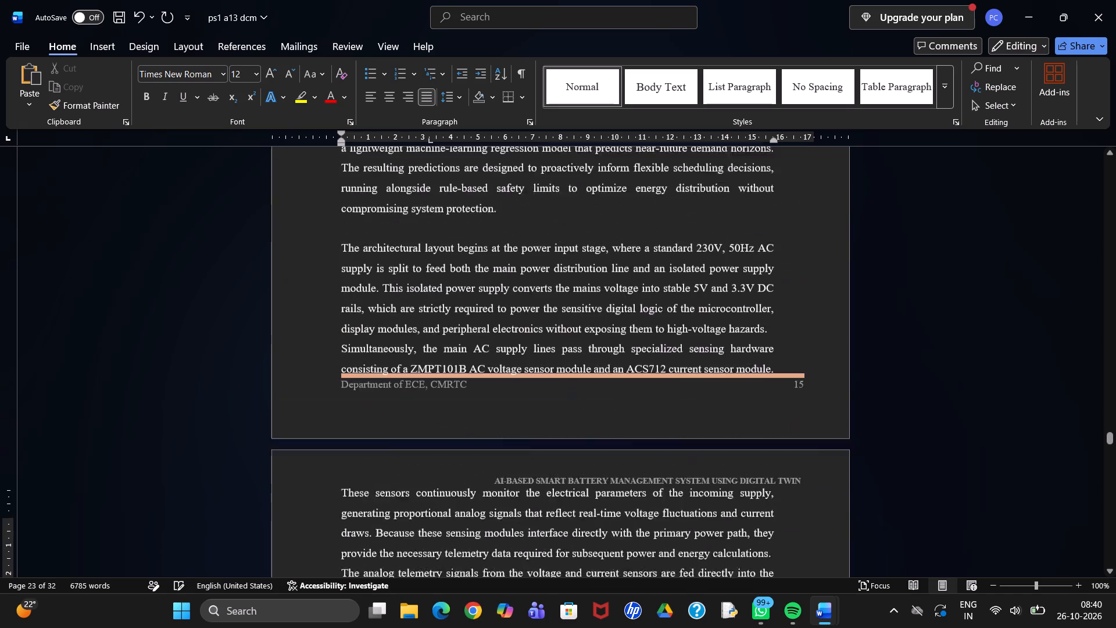
pyautogui.hscroll(1, 500, 258)
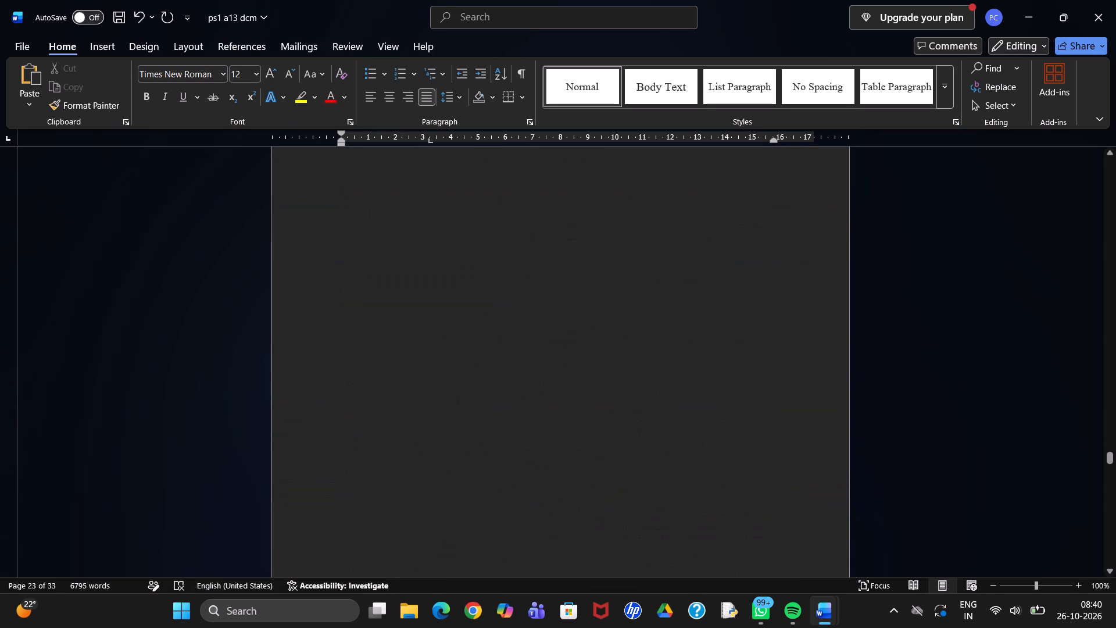
pyautogui.scroll(1, 500, 258)
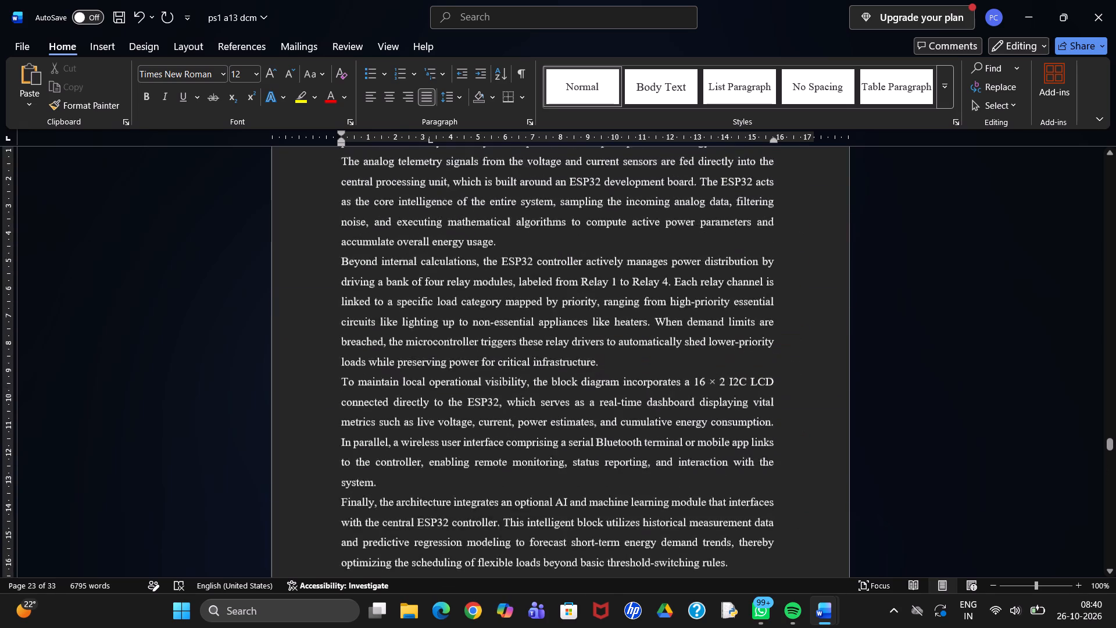
pyautogui.scroll(2, 500, 258)
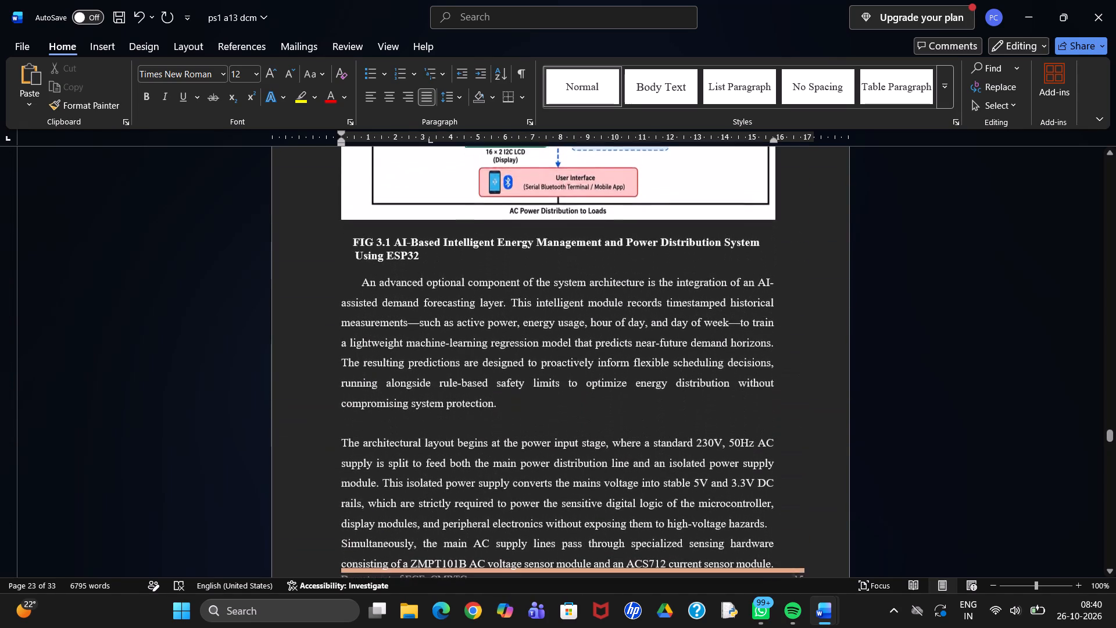
pyautogui.click(477, 387)
pyautogui.press('BackSpace')
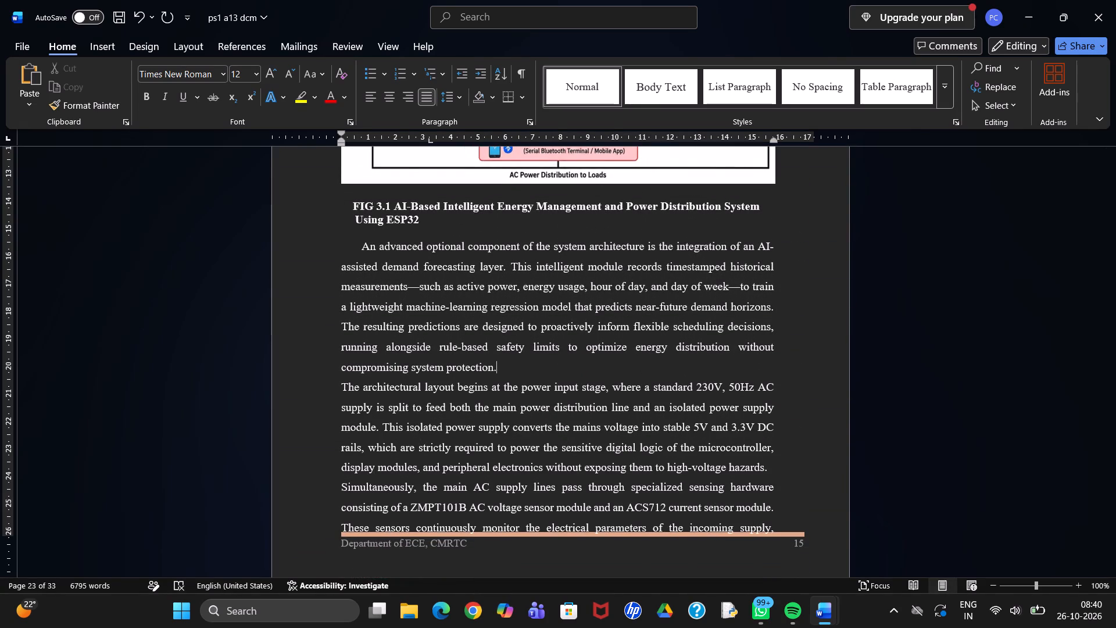
# Indent the first line of the architectural layout paragraph with a tab and set its tab stop to about 1 cm.
pyautogui.press('Right')
pyautogui.press('Tab')
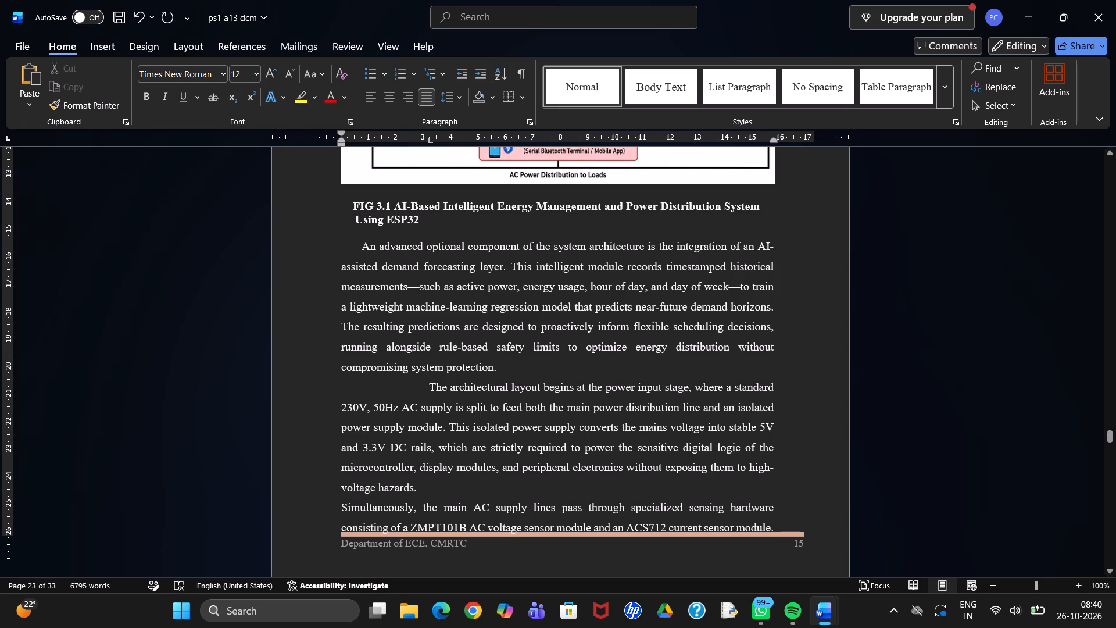
pyautogui.moveTo(432, 138); pyautogui.dragTo(419, 141)
pyautogui.moveTo(419, 141); pyautogui.dragTo(367, 141)
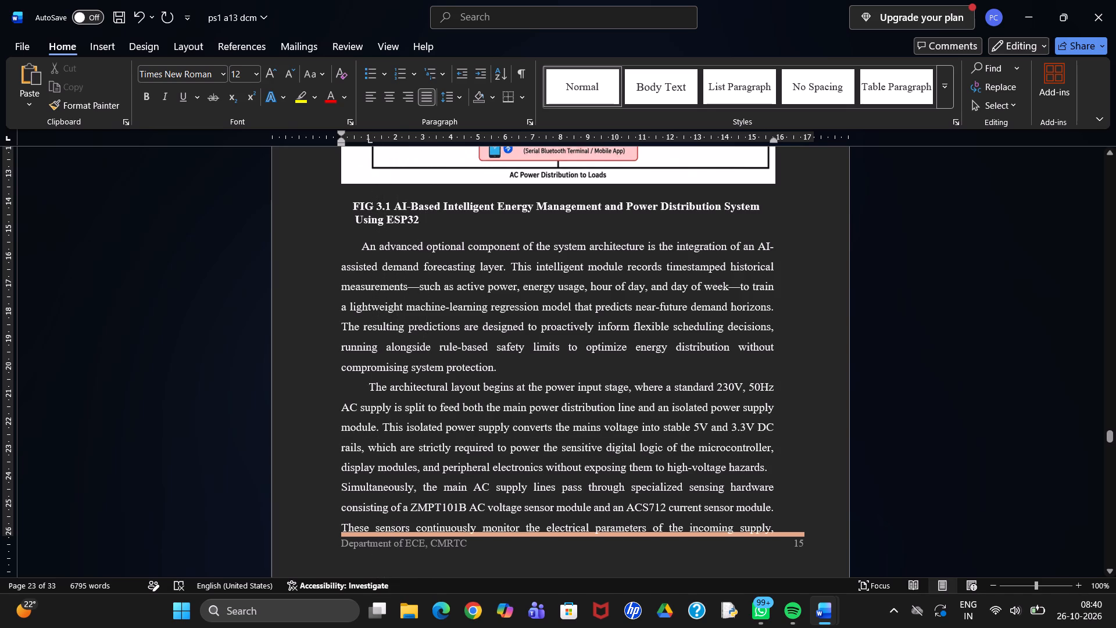
# Delete the leading spaces of the demand forecasting paragraph and start it on its own line below the FIG 3.1 caption.
pyautogui.click(359, 243)
pyautogui.press('BackSpace')
pyautogui.press('BackSpace')
pyautogui.press('BackSpace')
pyautogui.press('BackSpace')
pyautogui.press('BackSpace')
pyautogui.press('BackSpace')
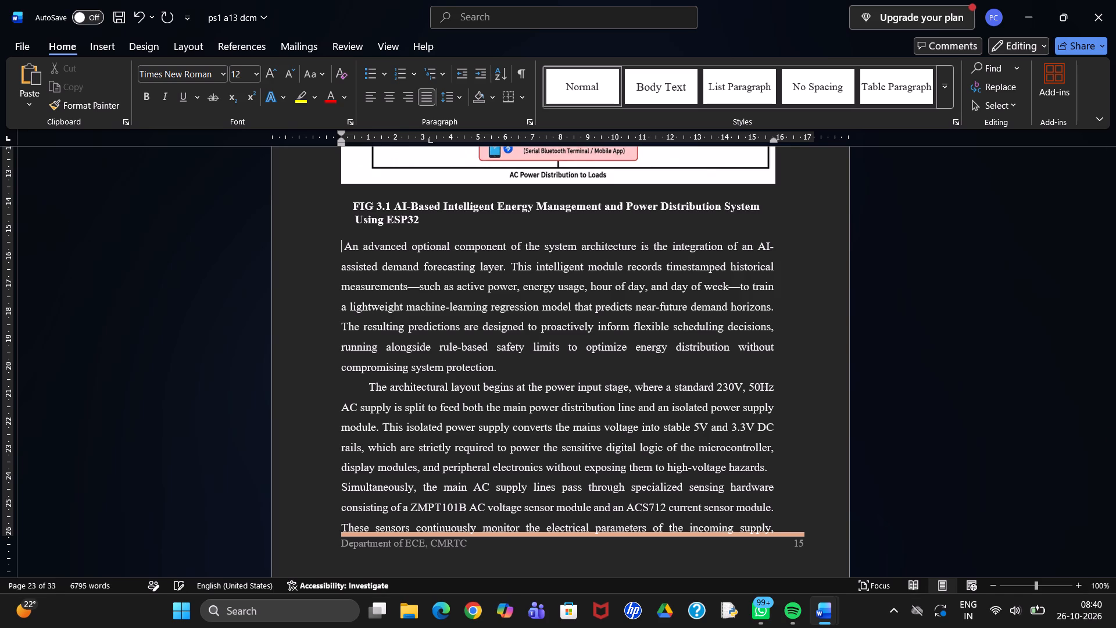
pyautogui.press('BackSpace')
pyautogui.press('Return')
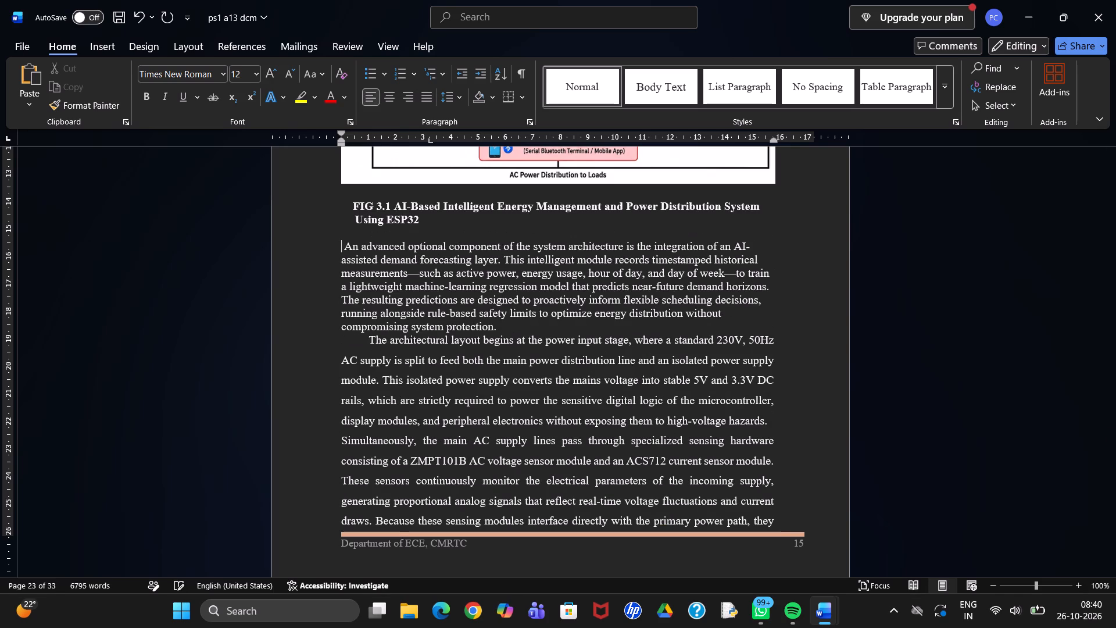
# Indent the first line of the demand forecasting paragraph with a tab at a tab stop of about 1 cm.
pyautogui.press('Tab')
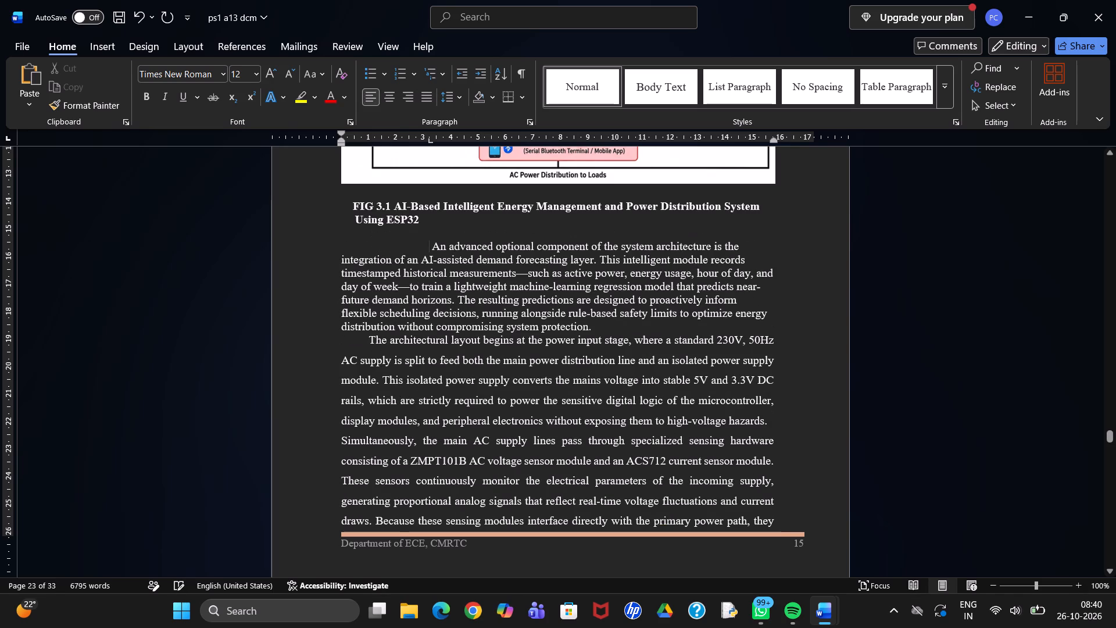
pyautogui.press('BackSpace')
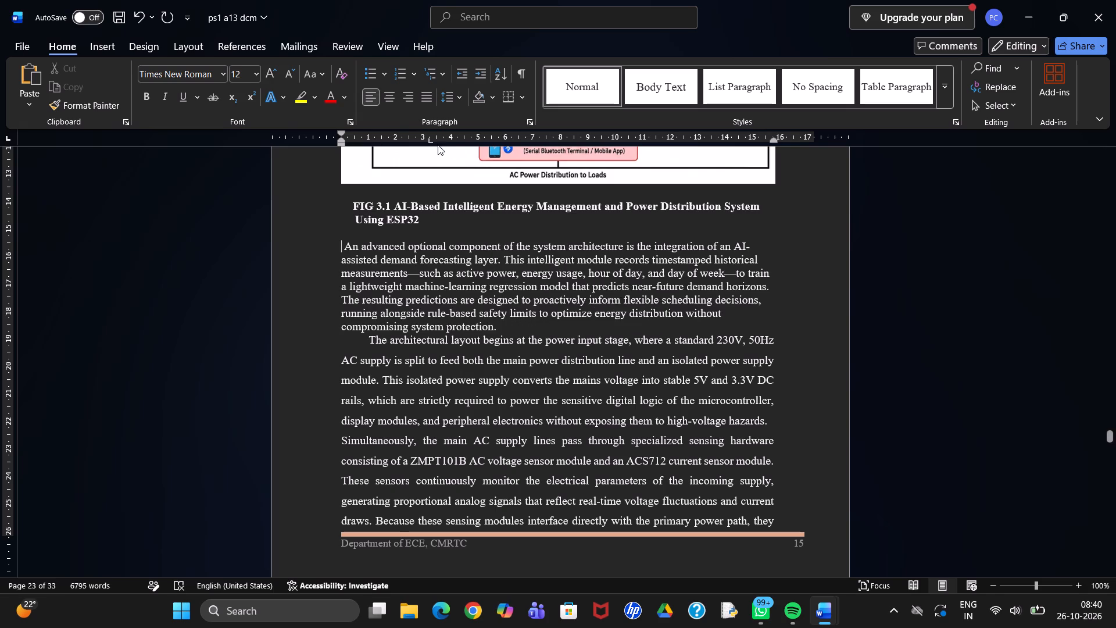
pyautogui.moveTo(432, 138); pyautogui.dragTo(362, 141)
pyautogui.moveTo(362, 141); pyautogui.dragTo(369, 141)
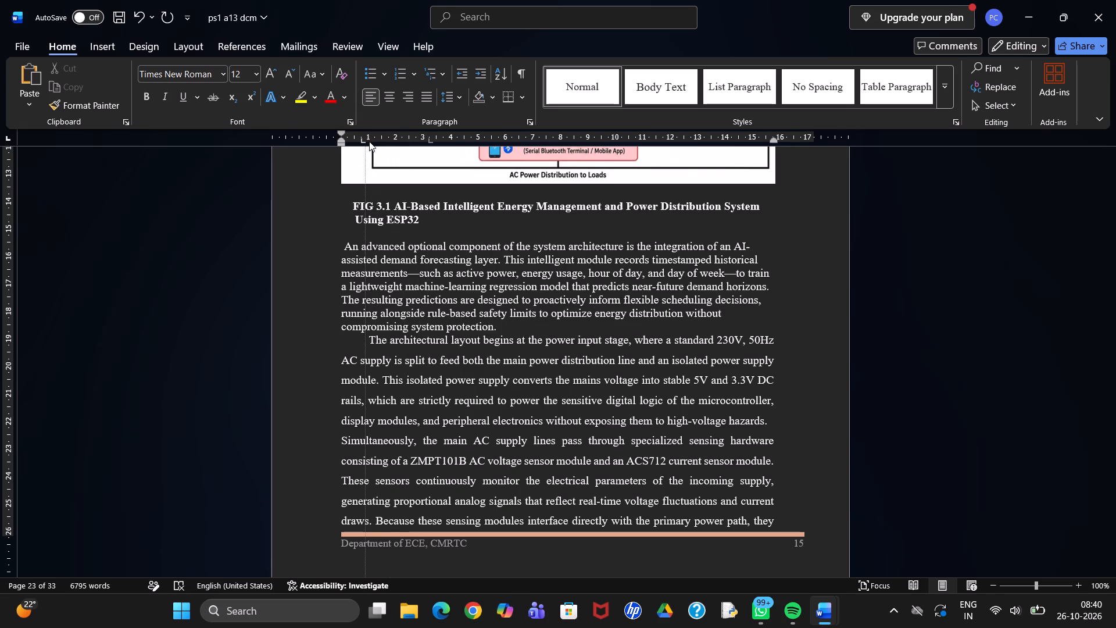
pyautogui.moveTo(369, 141); pyautogui.dragTo(366, 141)
pyautogui.press('Tab')
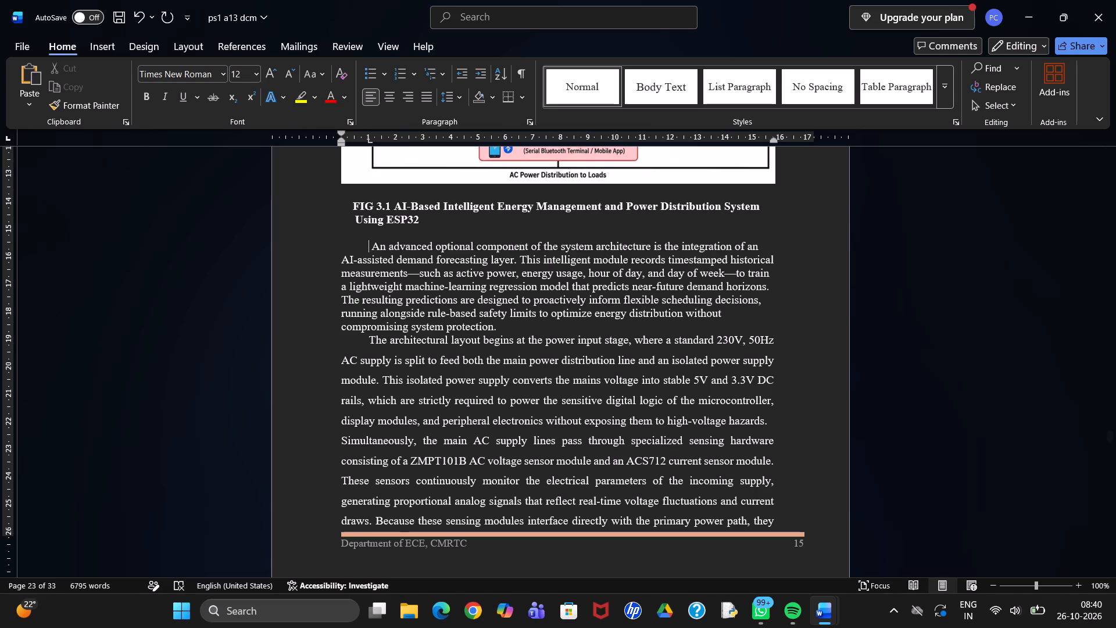
# Set the demand forecasting paragraph's line spacing to 1.5.
pyautogui.moveTo(373, 243); pyautogui.dragTo(456, 296)
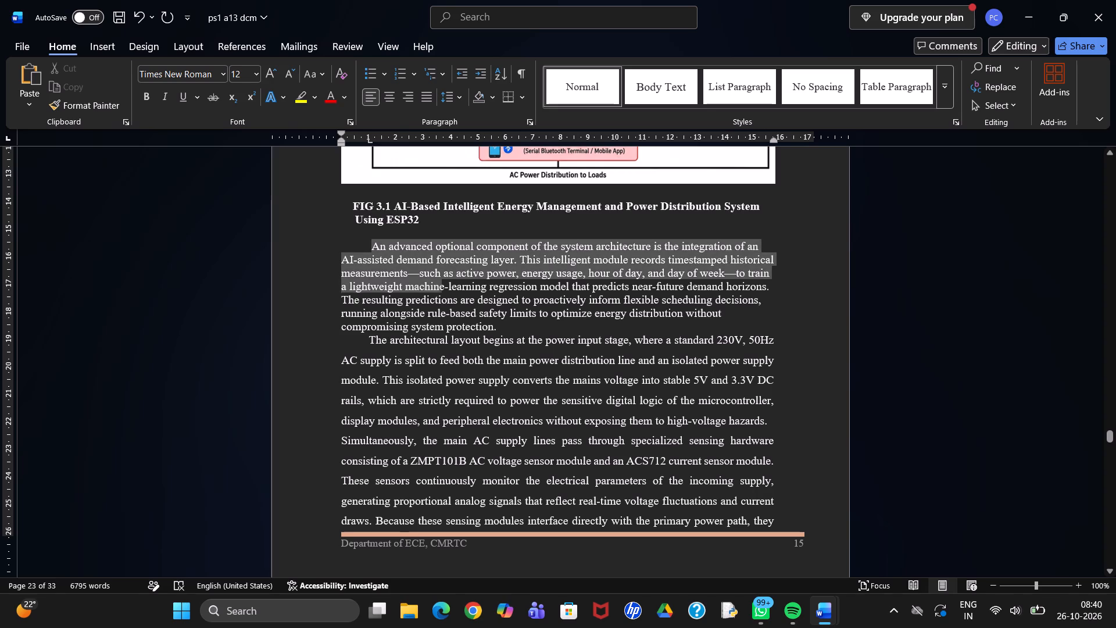
pyautogui.moveTo(456, 296); pyautogui.dragTo(492, 326)
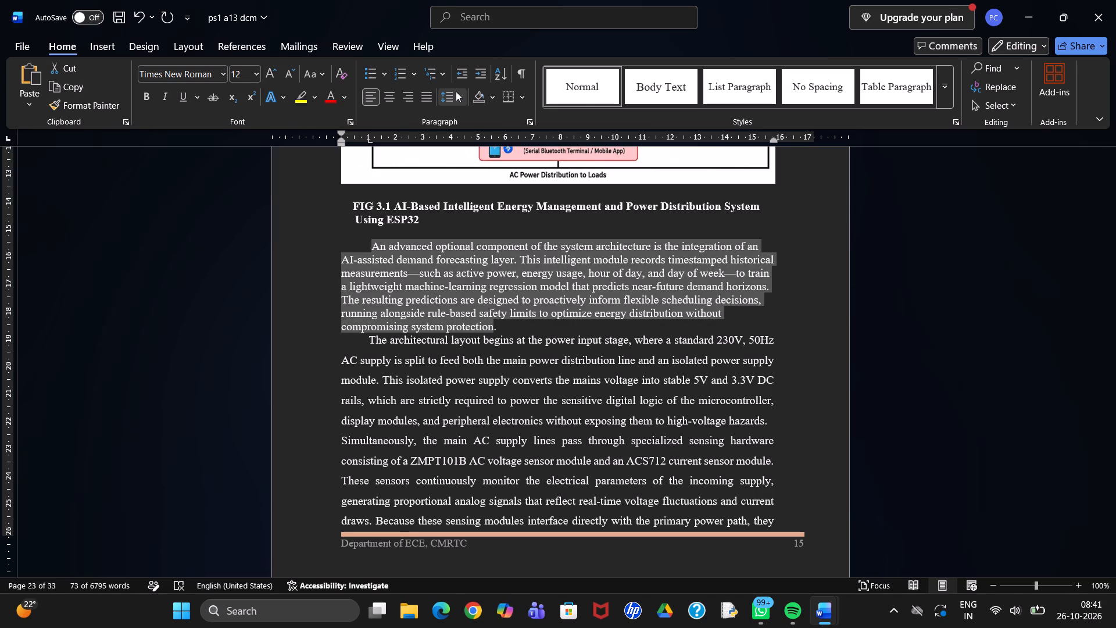
pyautogui.click(456, 92)
pyautogui.click(489, 161)
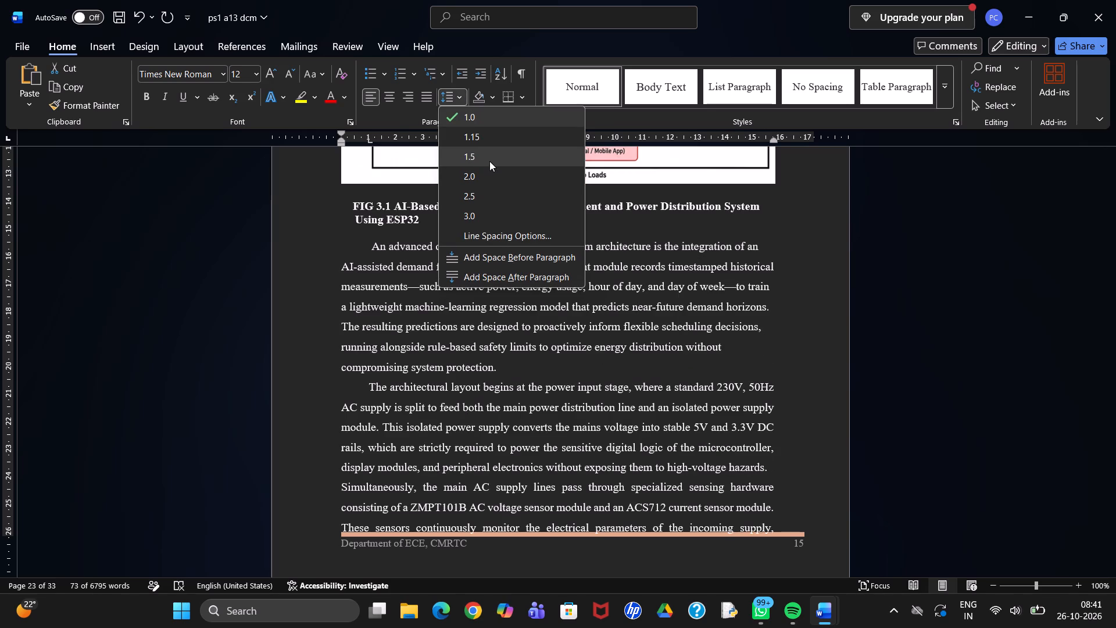
pyautogui.click(552, 373)
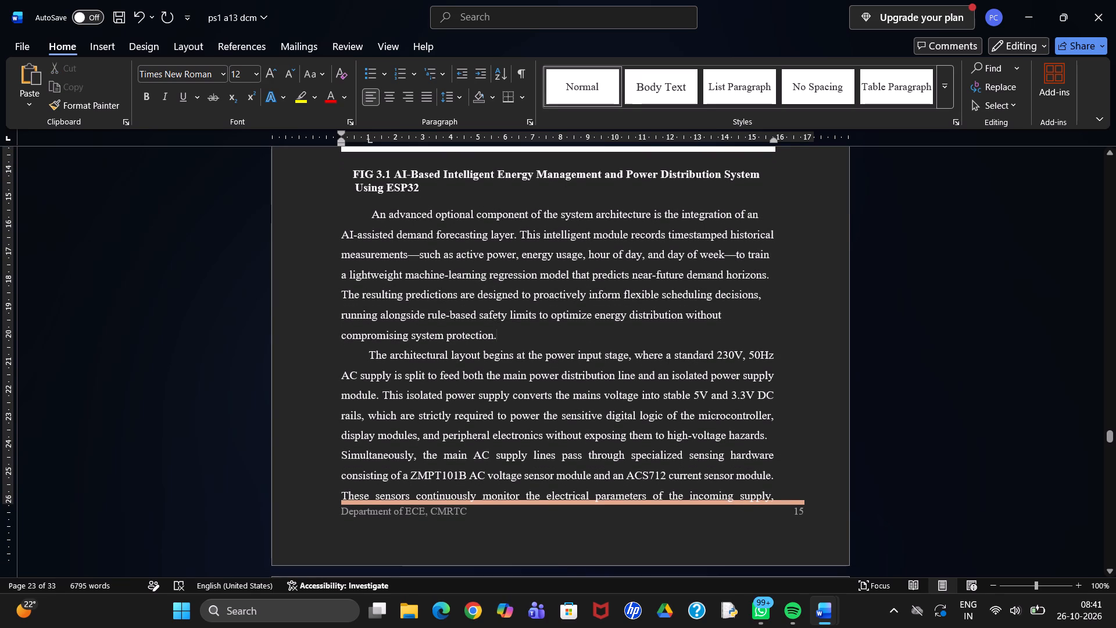
# Break the text before "These sensors continuously monitor" and move that part clear of the header on the following page with blank lines.
pyautogui.click(339, 499)
pyautogui.press('Return')
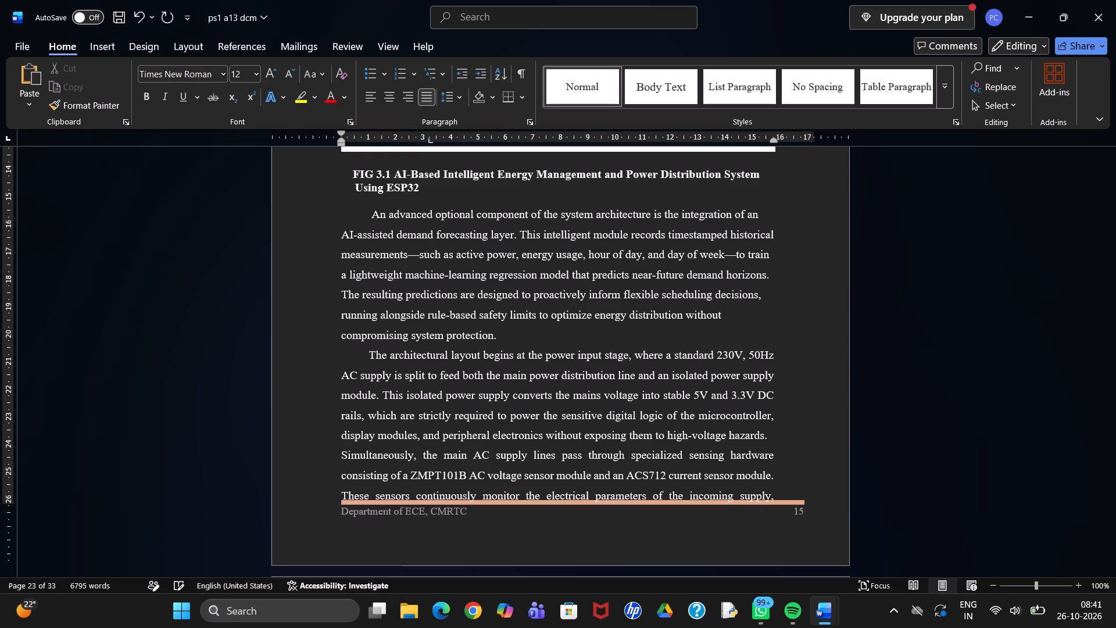
pyautogui.press('Return')
pyautogui.scroll(-1, 339, 499)
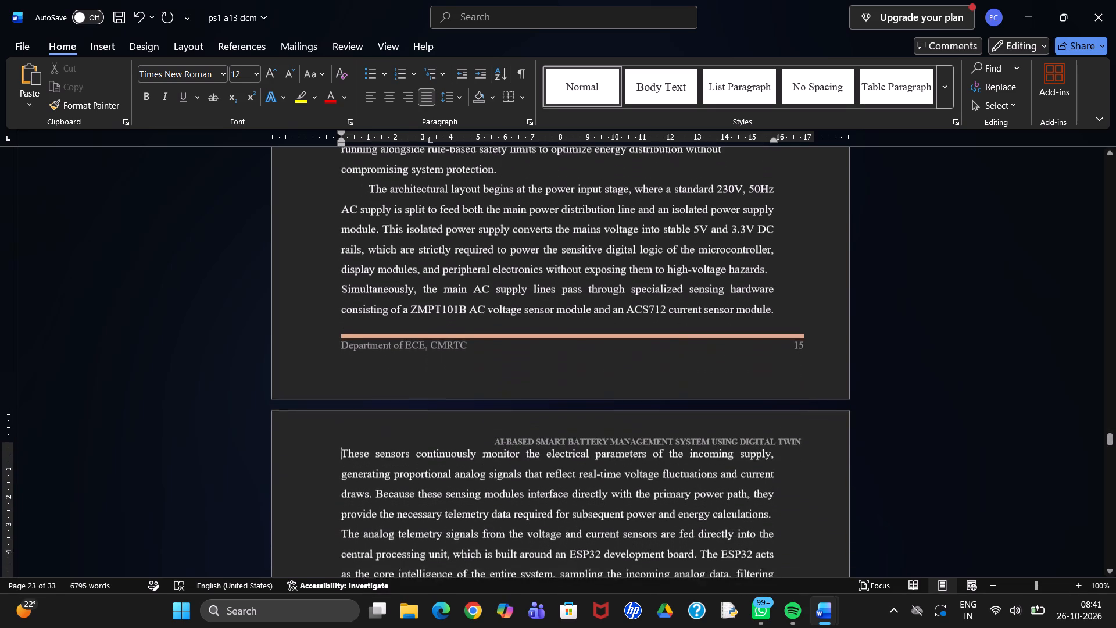
pyautogui.scroll(-1, 339, 499)
pyautogui.press('Return')
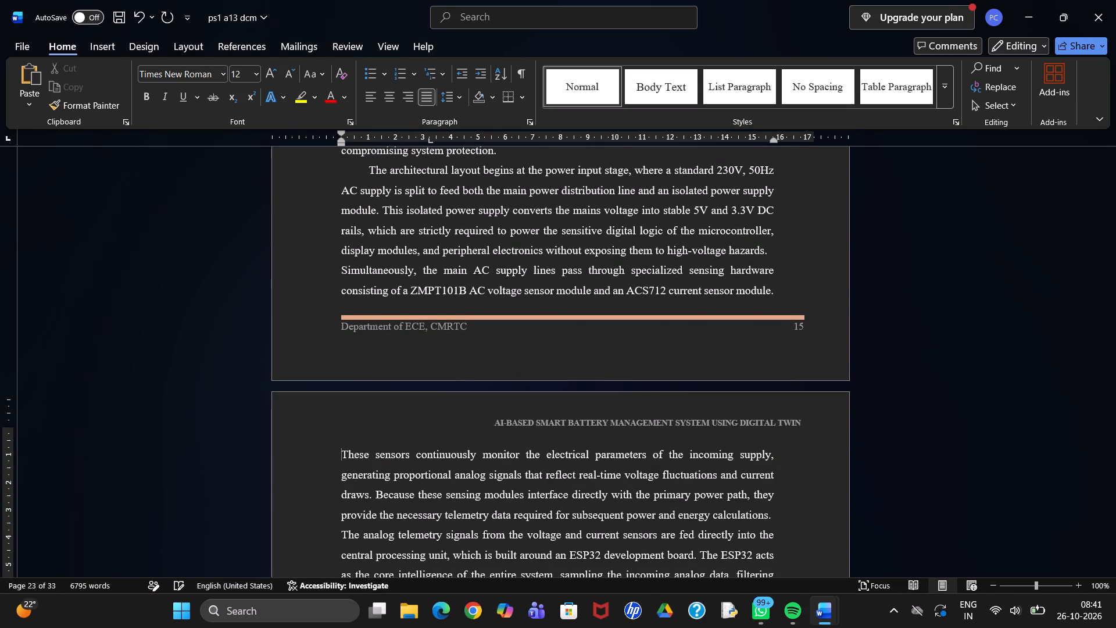
# Indent the first line of the "These sensors continuously monitor" paragraph with a tab at a tab stop of about 1 cm.
pyautogui.press('Tab')
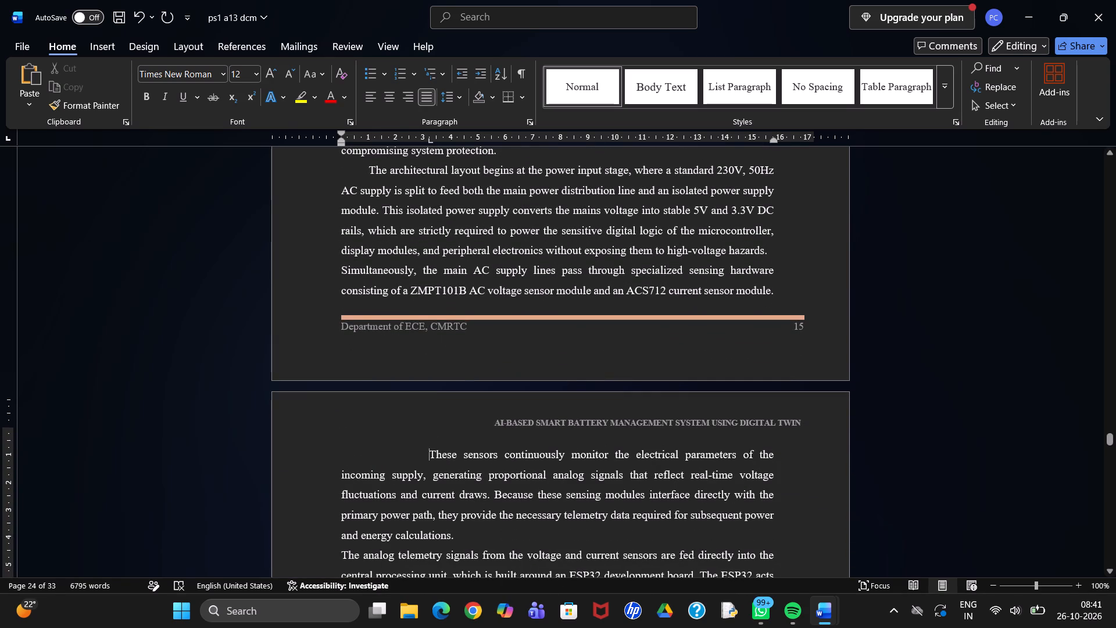
pyautogui.moveTo(430, 141); pyautogui.dragTo(384, 149)
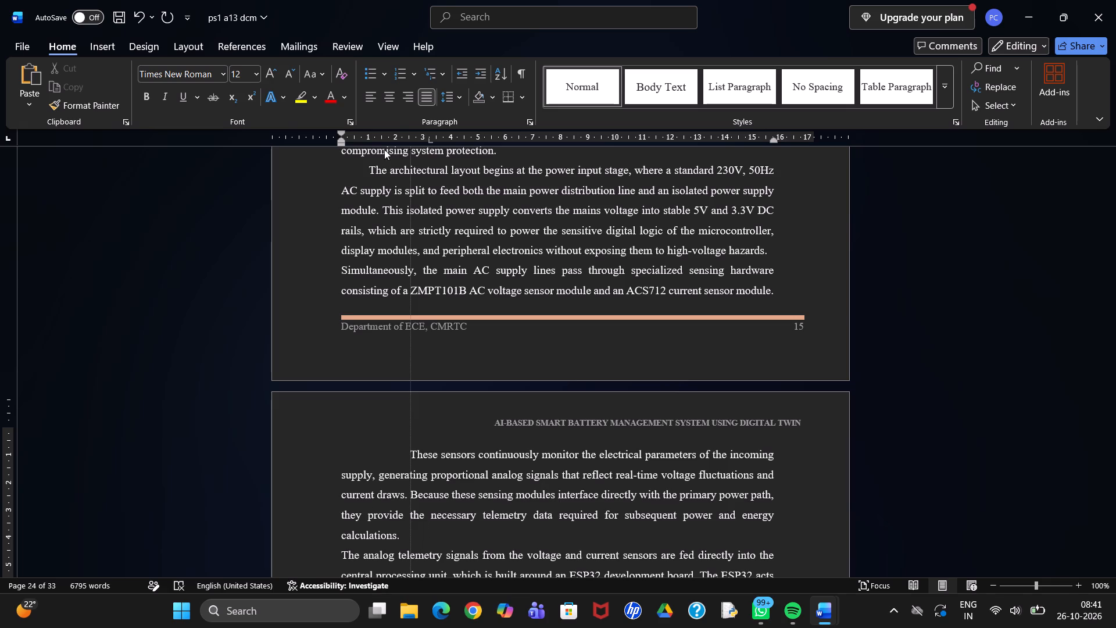
pyautogui.moveTo(384, 149); pyautogui.dragTo(365, 142)
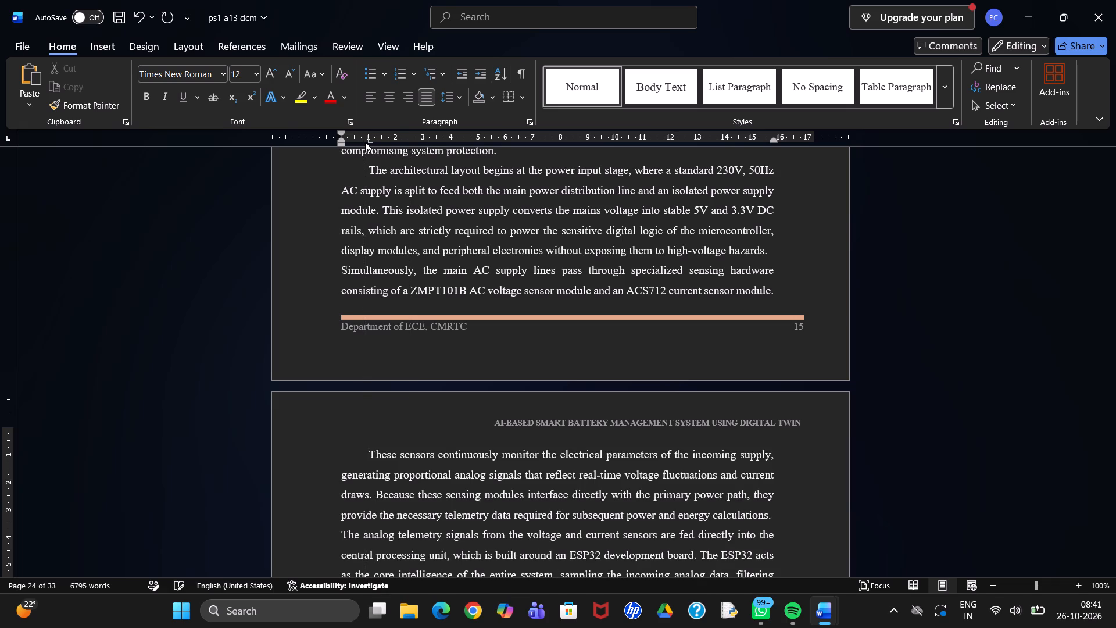
# Set a tab stop at about 1 cm for the text of the entire document.
pyautogui.hotkey('ctrl', 'a')
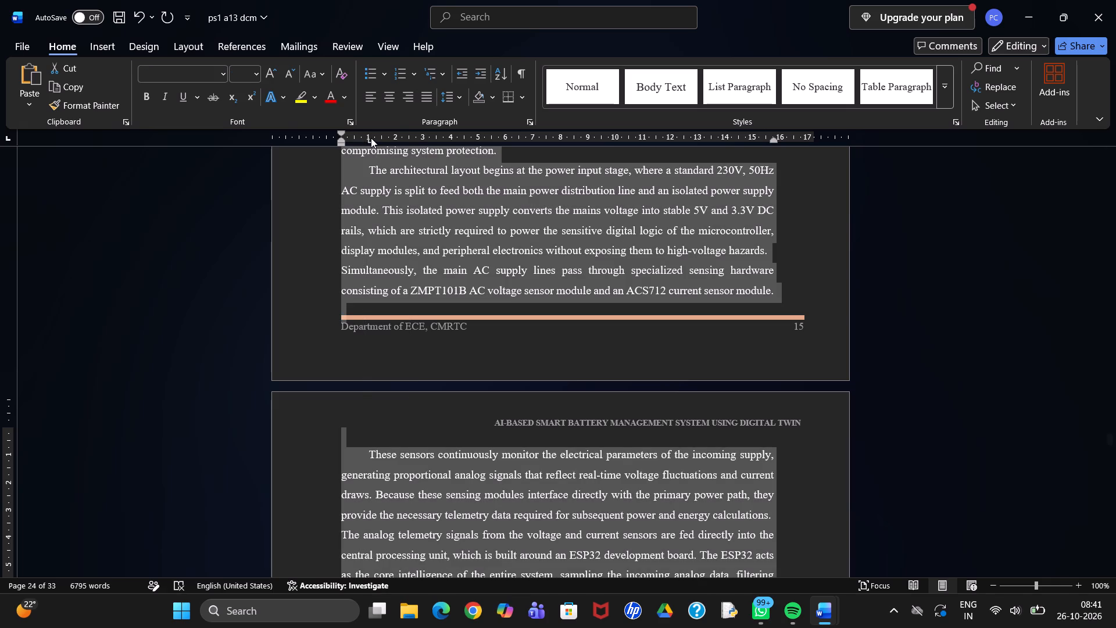
pyautogui.moveTo(371, 138); pyautogui.dragTo(367, 142)
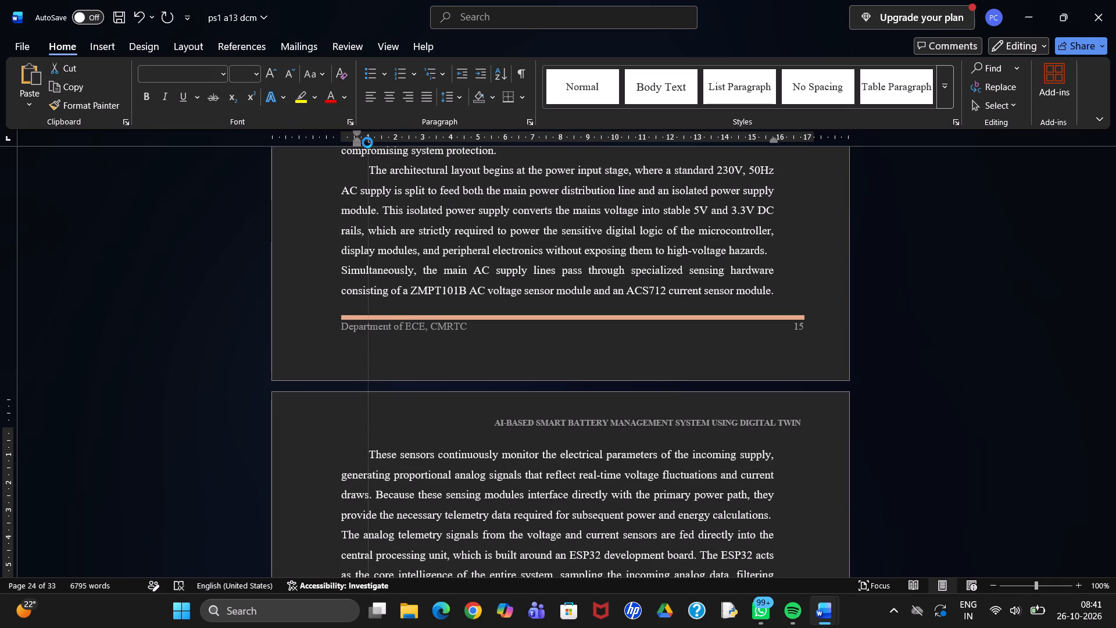
pyautogui.moveTo(367, 142); pyautogui.dragTo(366, 143)
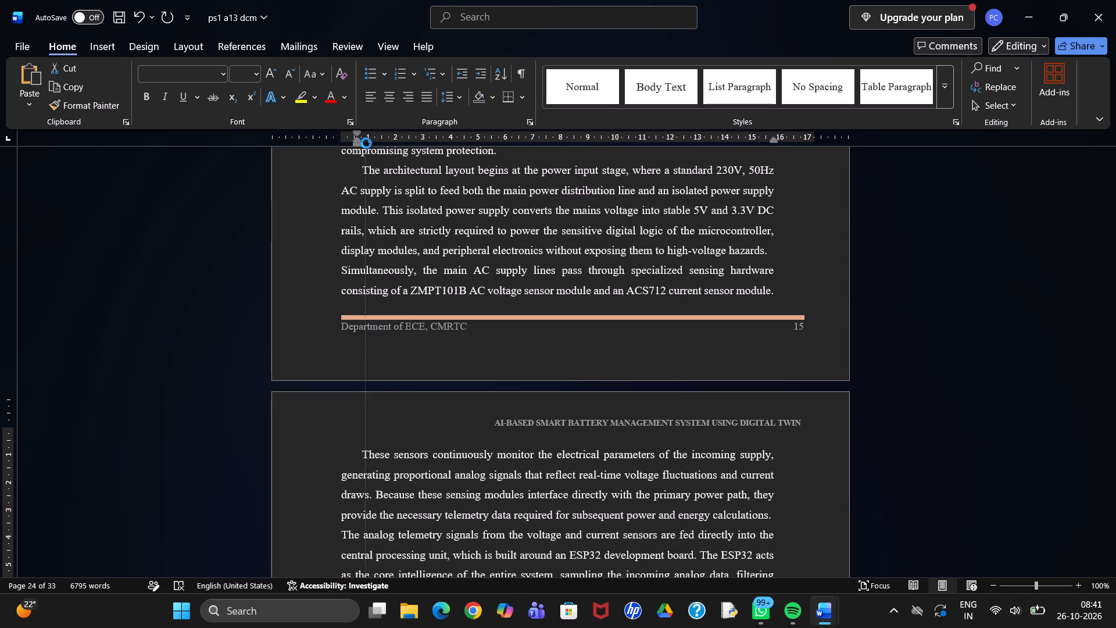
pyautogui.moveTo(366, 143); pyautogui.dragTo(368, 143)
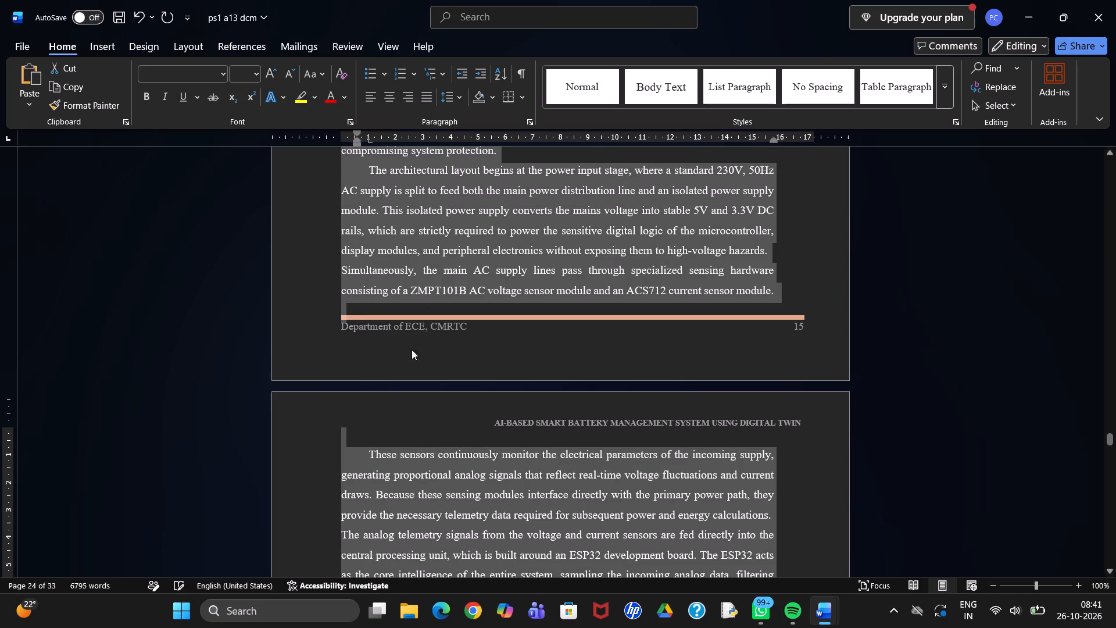
pyautogui.click(373, 398)
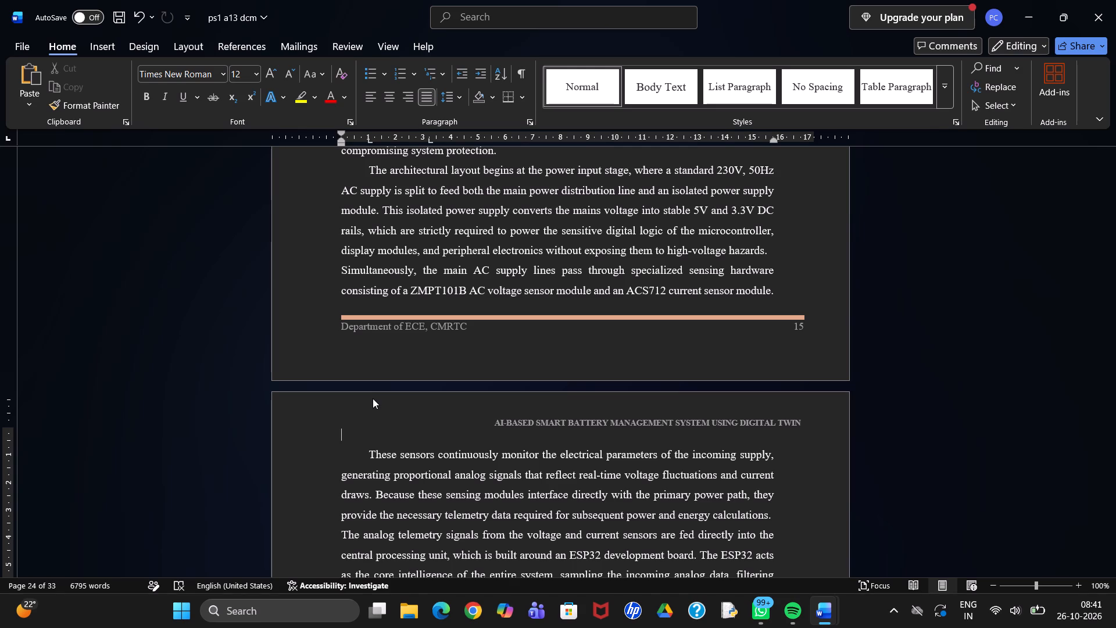
# Copy the orange header line from the block diagram page into the header of the page starting "These sensors continuously monitor".
pyautogui.scroll(1, 461, 370)
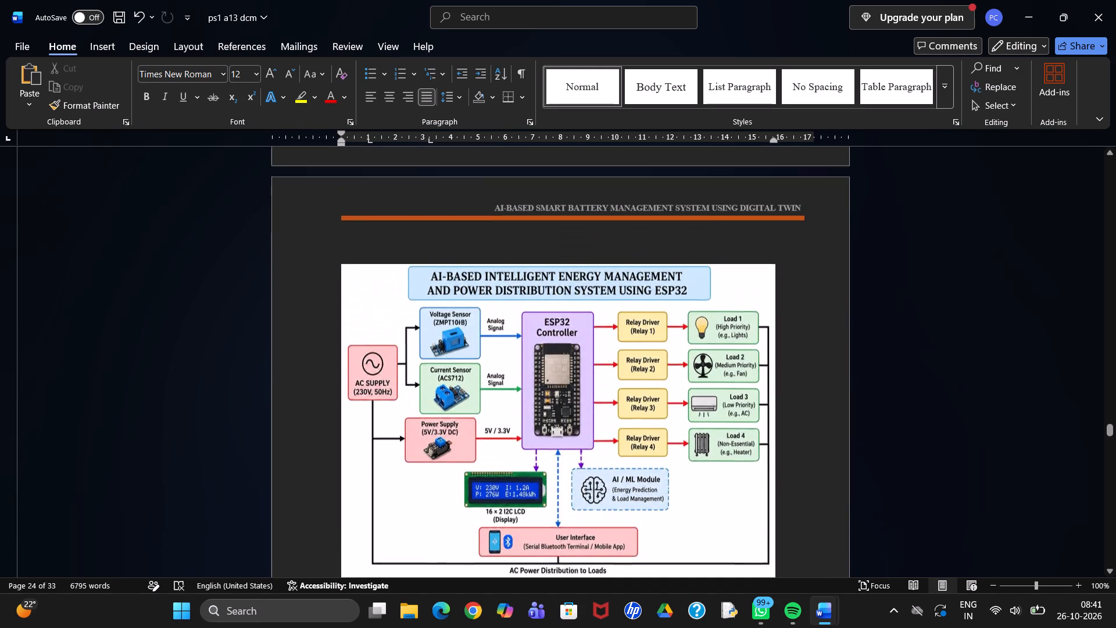
pyautogui.scroll(1, 461, 370)
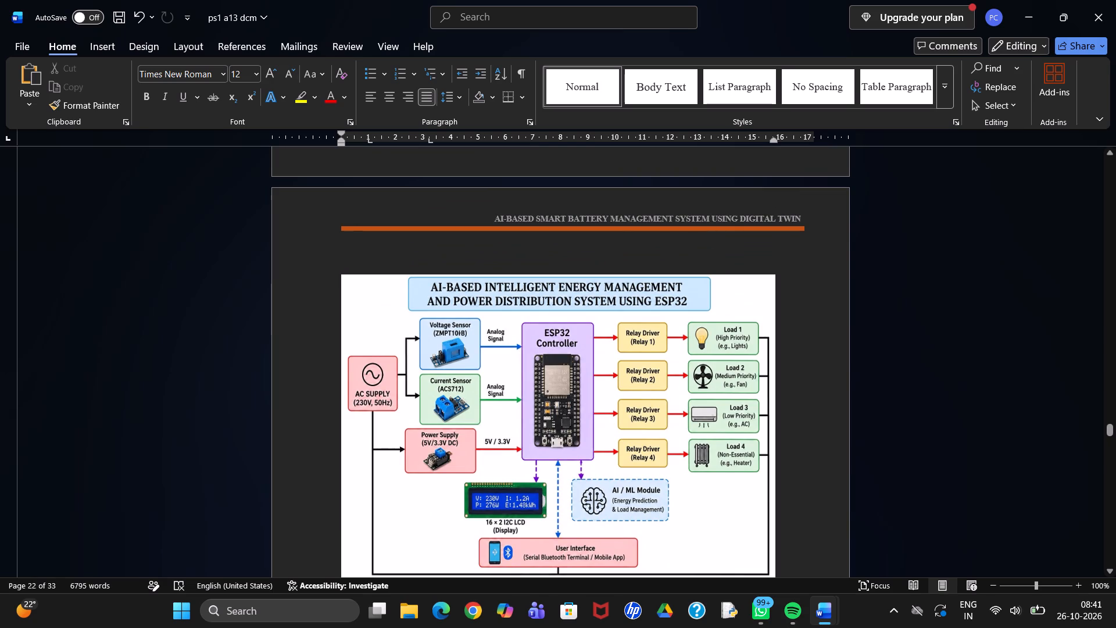
pyautogui.doubleClick(510, 230)
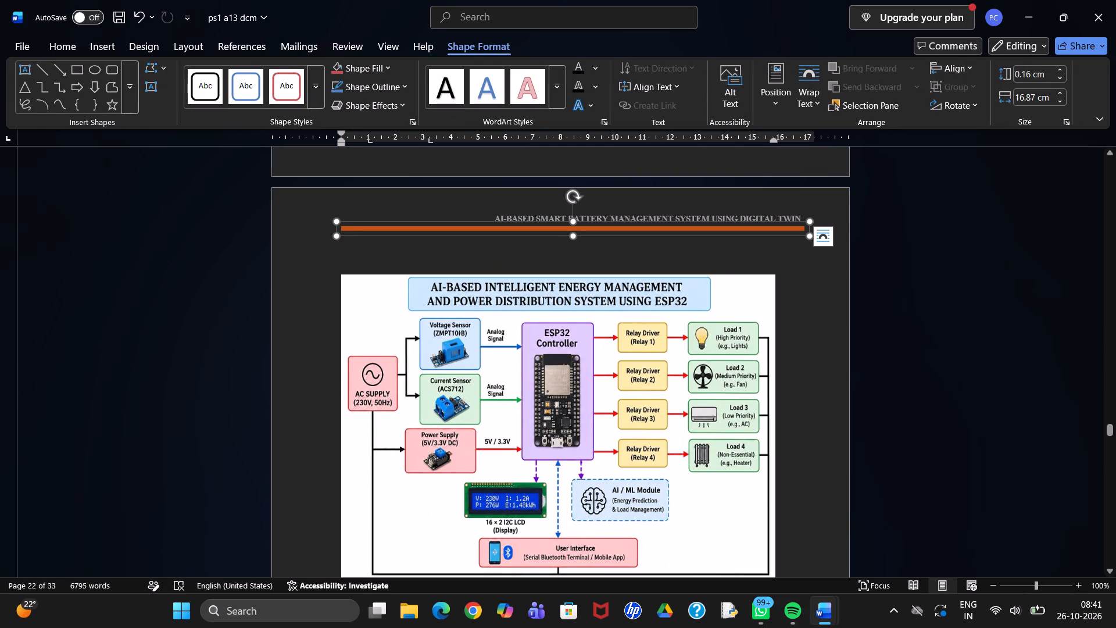
pyautogui.hotkey('ctrl', 'c')
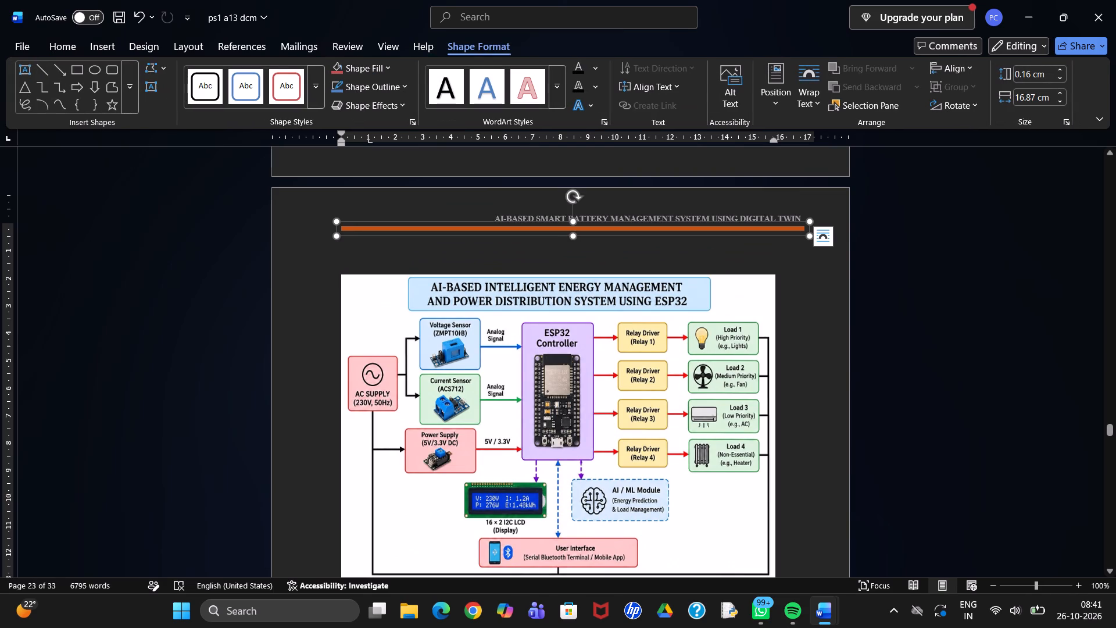
pyautogui.scroll(-1, 510, 230)
pyautogui.click(527, 287)
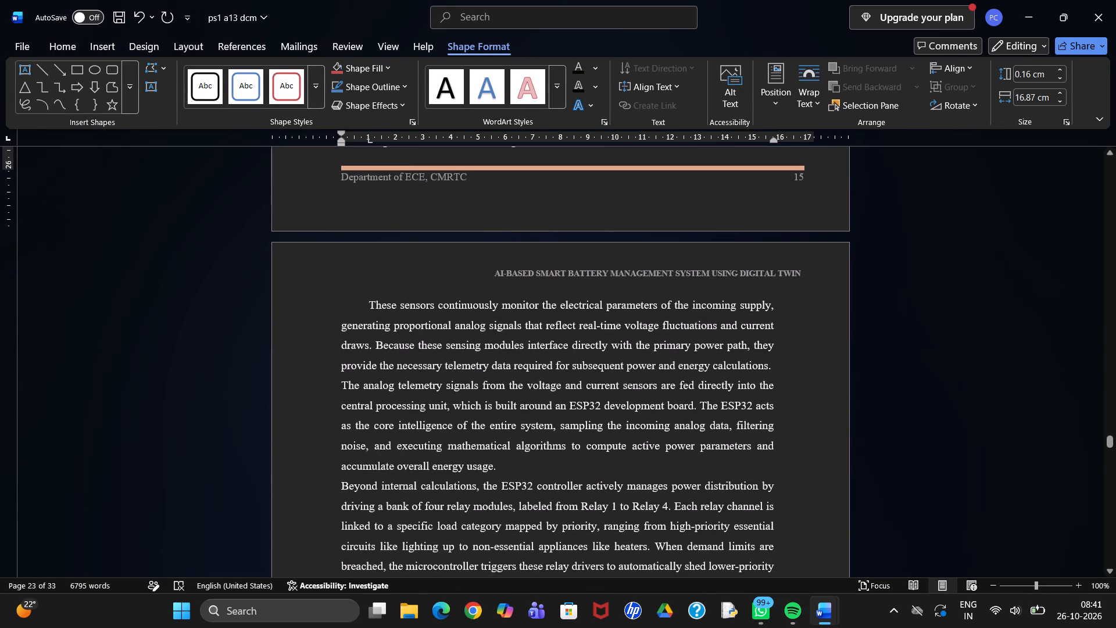
pyautogui.hotkey('ctrl', 'v')
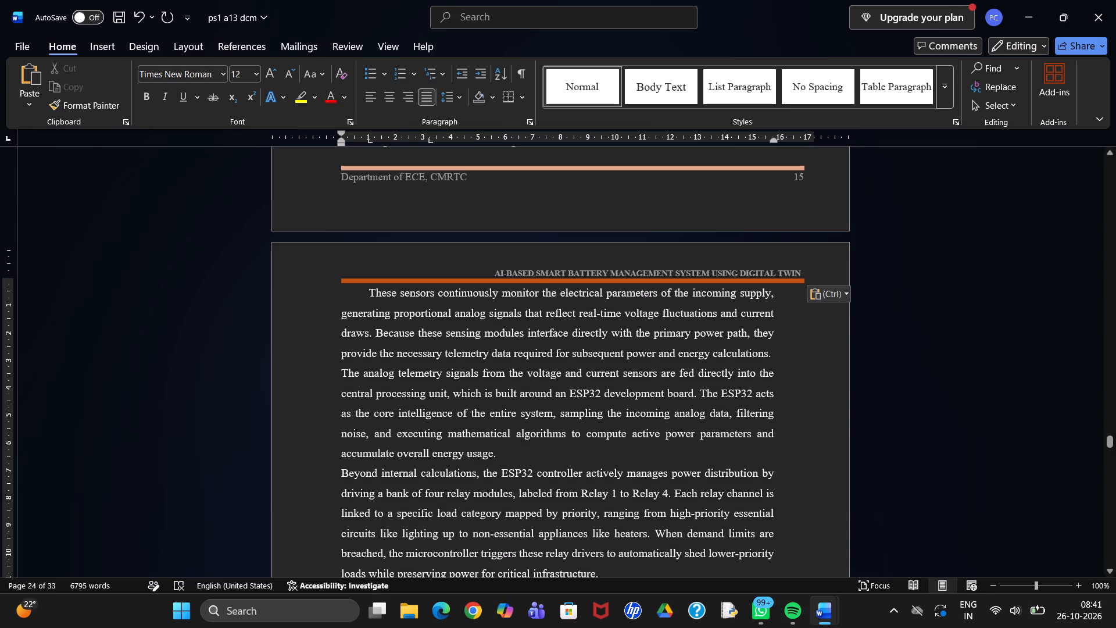
# Delete the old battery data preprocessing text on page 19 together with its flowchart and Fig 3.1 caption.
pyautogui.scroll(-4, 571, 323)
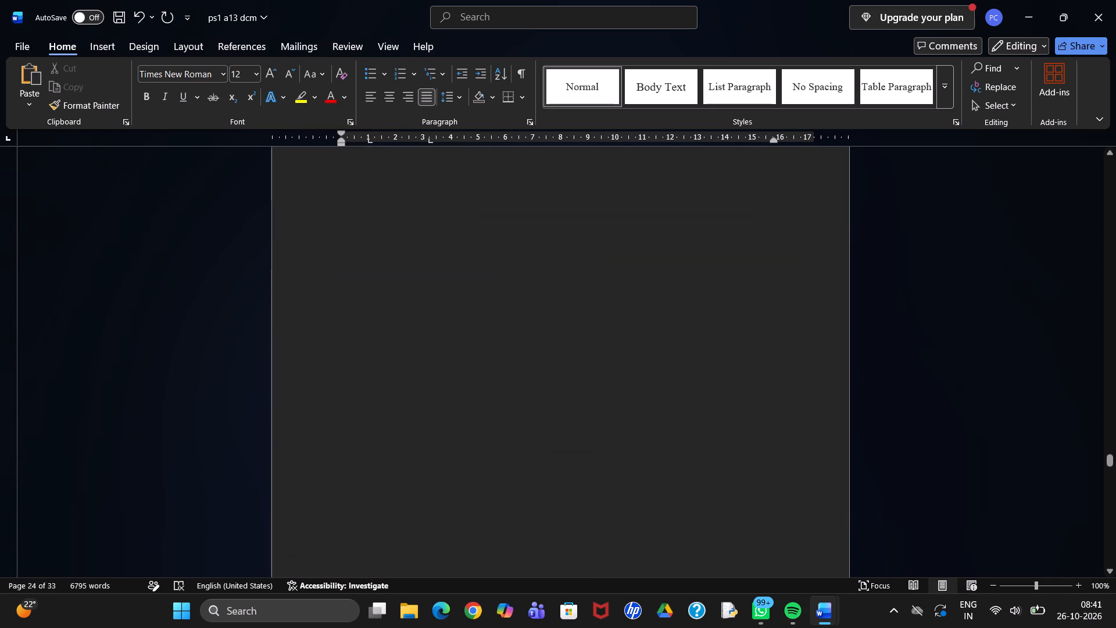
pyautogui.scroll(-2, 571, 323)
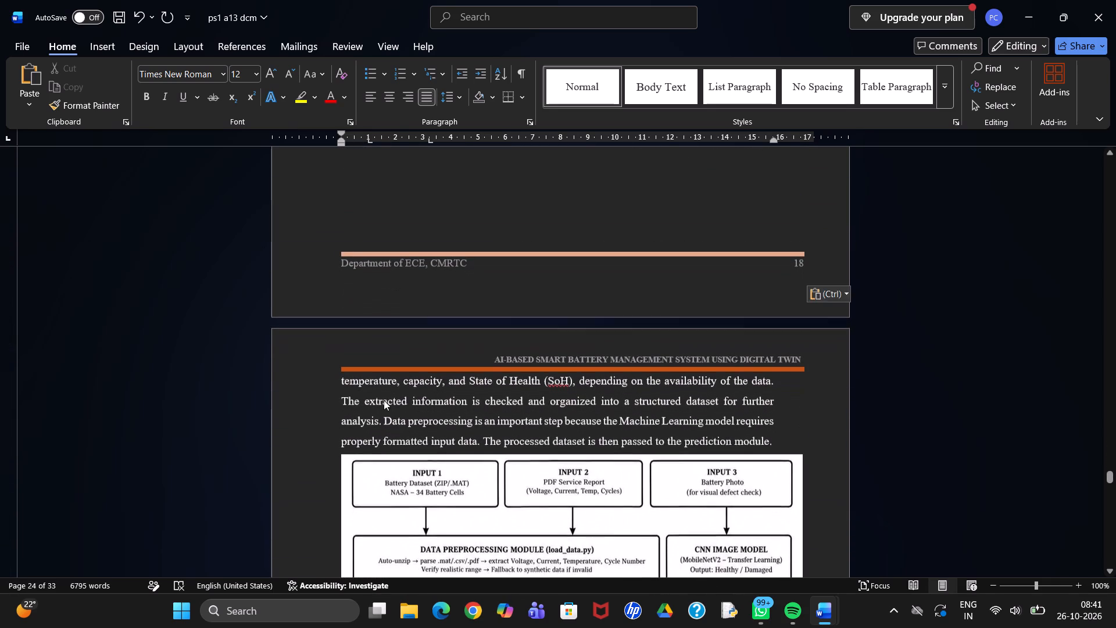
pyautogui.moveTo(339, 380); pyautogui.dragTo(618, 581)
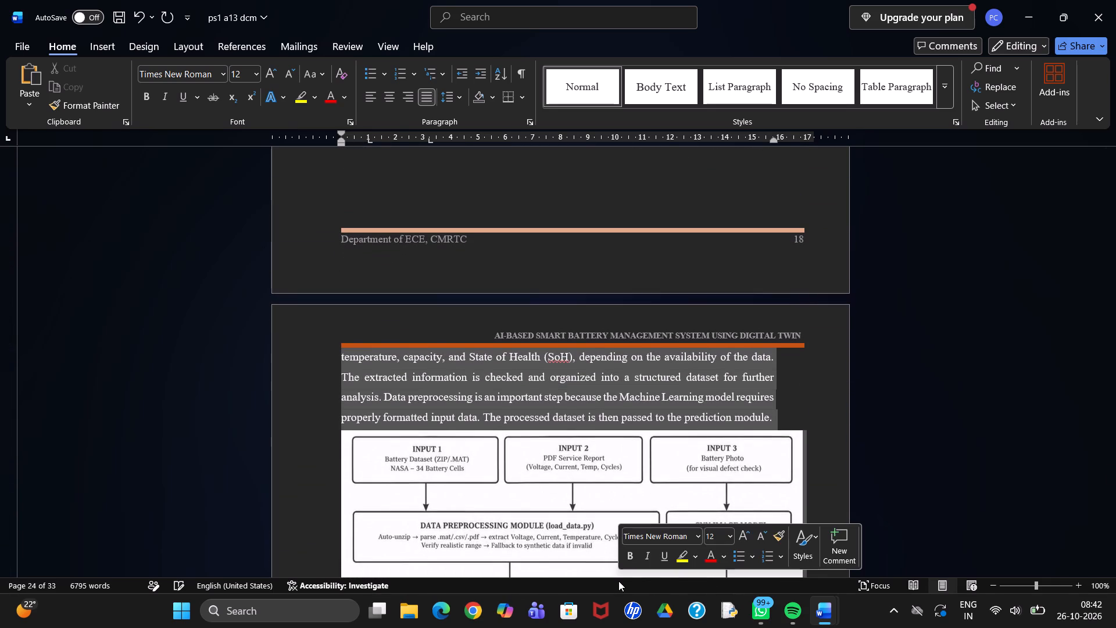
pyautogui.press('BackSpace')
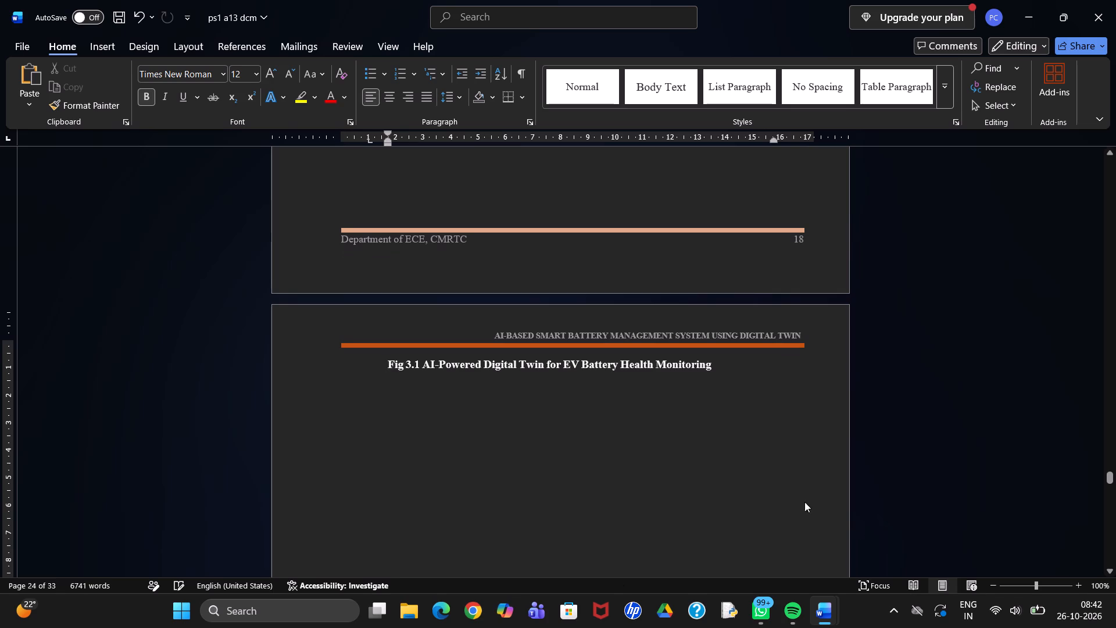
pyautogui.moveTo(721, 362); pyautogui.dragTo(401, 386)
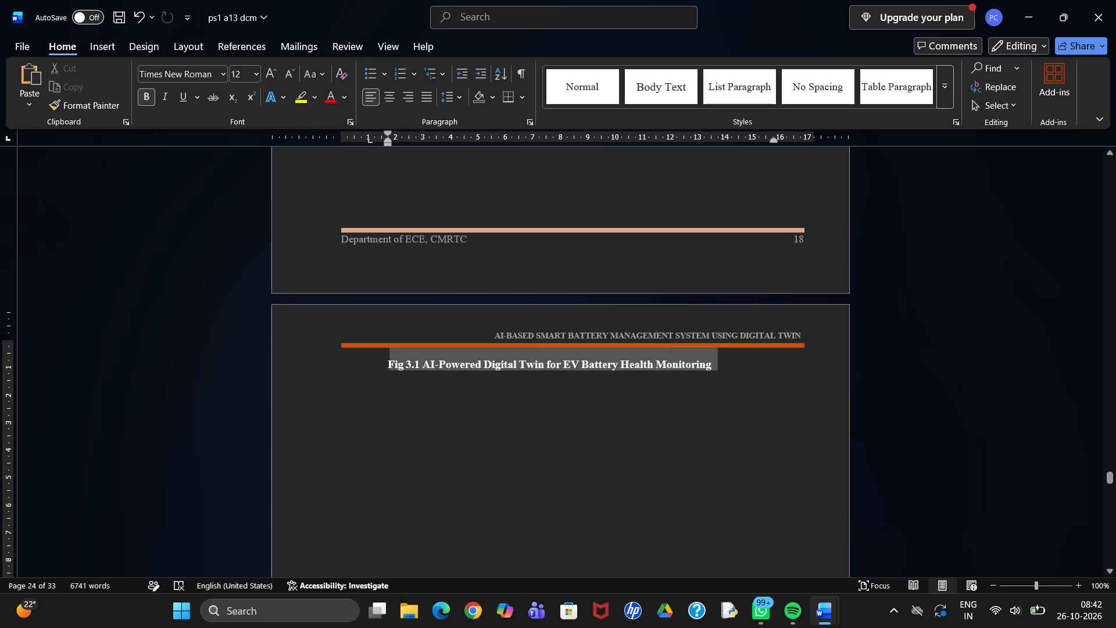
pyautogui.moveTo(401, 386); pyautogui.dragTo(391, 386)
pyautogui.press('BackSpace')
# Review the pages following the new section 3.1 text, through 3.2 METHODOLOGY, for old battery content and blank pages.
pyautogui.scroll(-2, 391, 386)
pyautogui.hscroll(1, 391, 386)
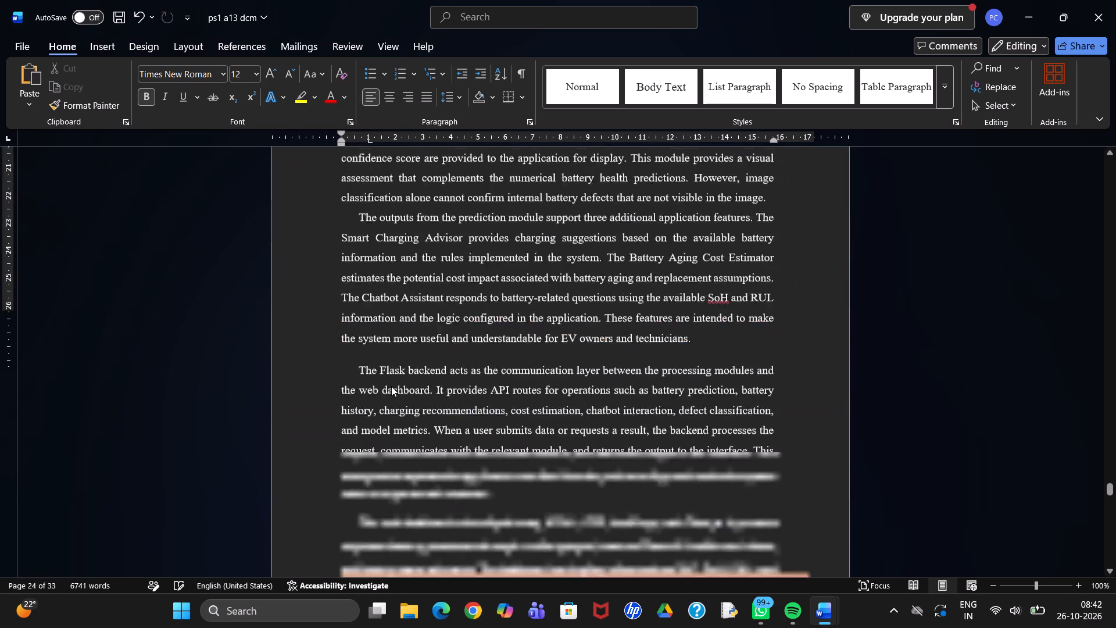
pyautogui.hscroll(1, 391, 386)
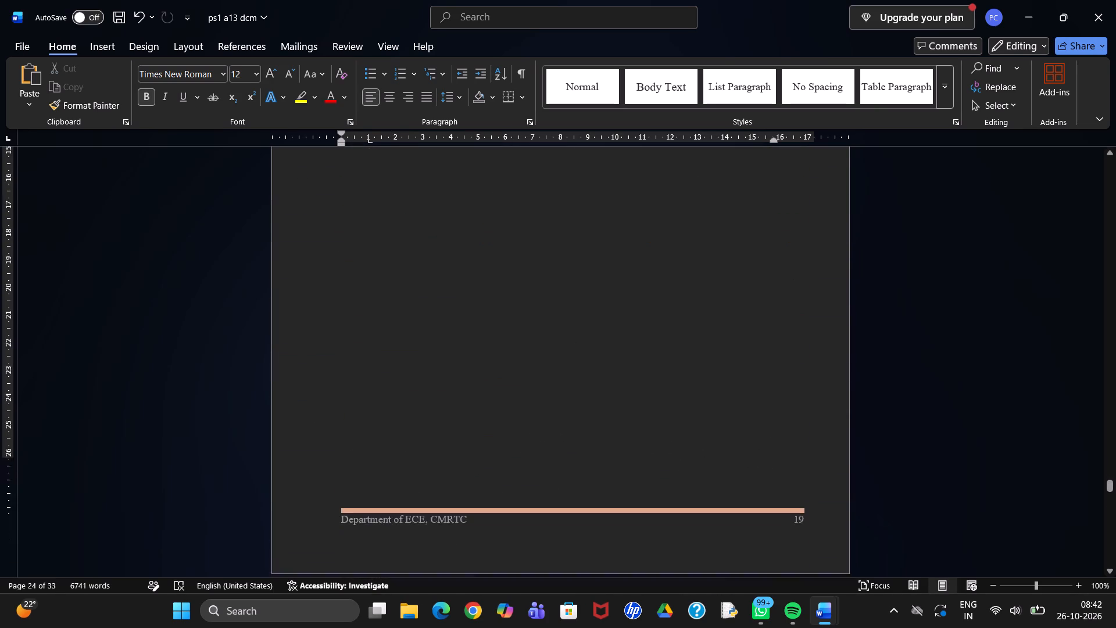
pyautogui.hscroll(1, 391, 386)
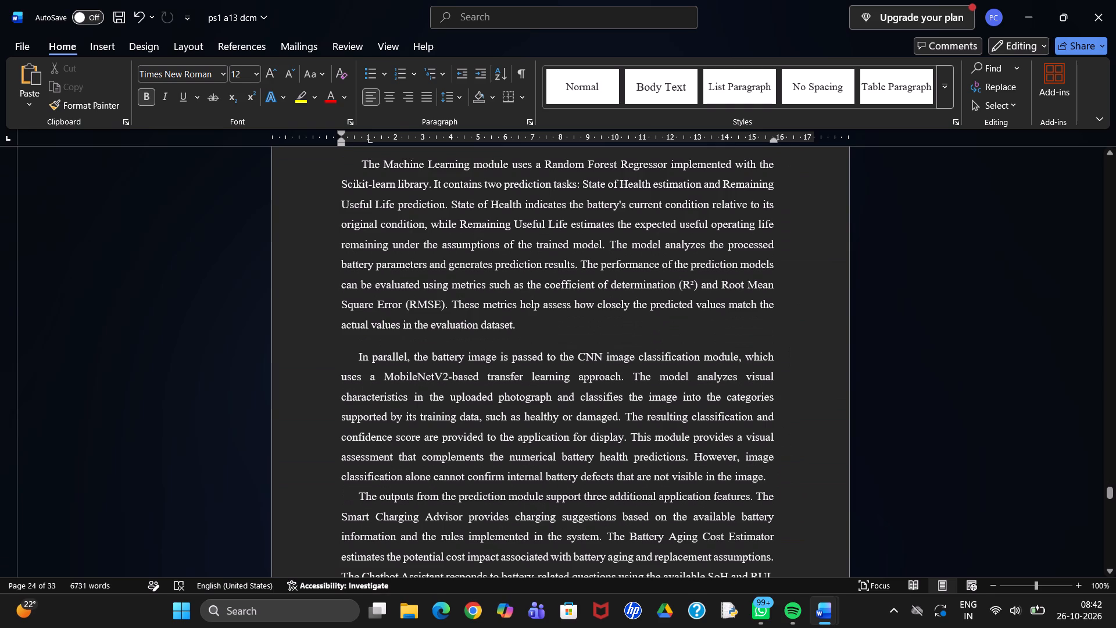
pyautogui.scroll(-2, 575, 453)
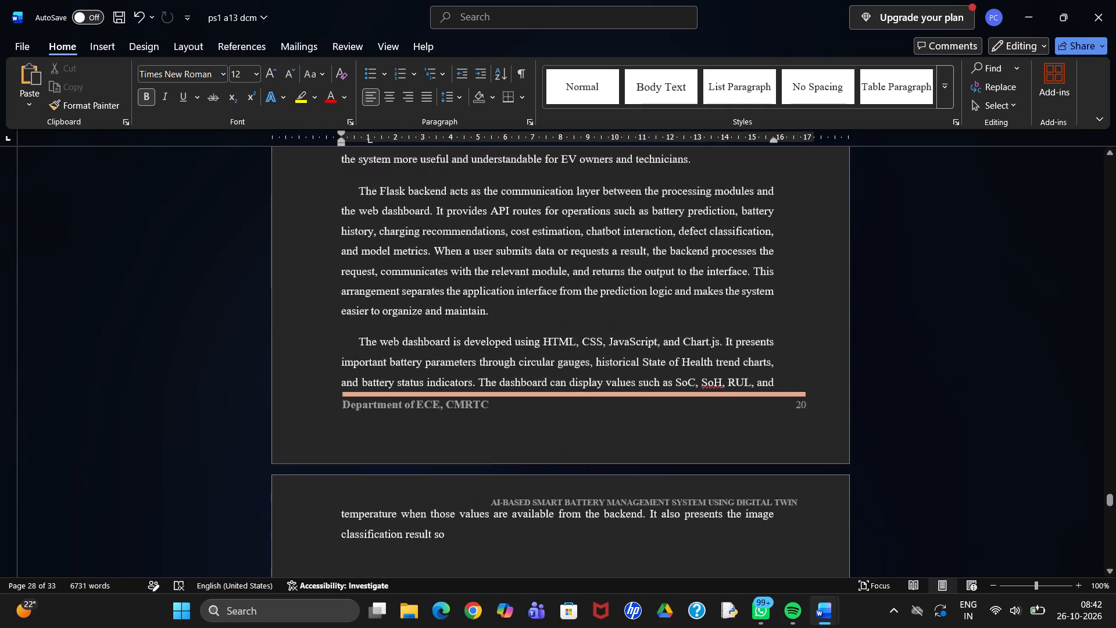
pyautogui.scroll(-1, 575, 453)
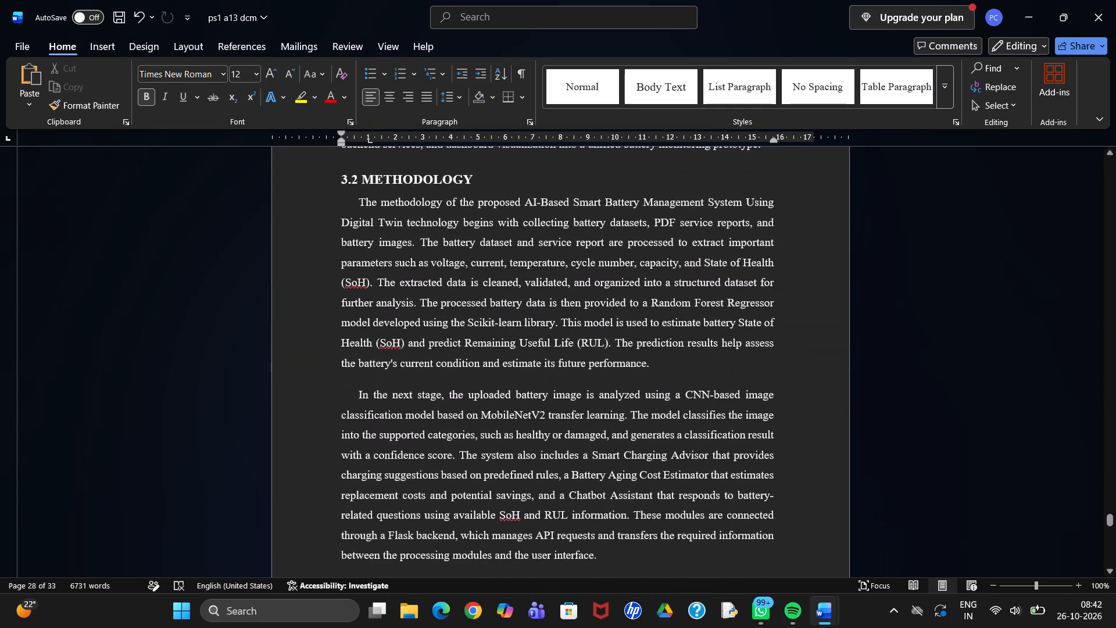
pyautogui.scroll(1, 575, 453)
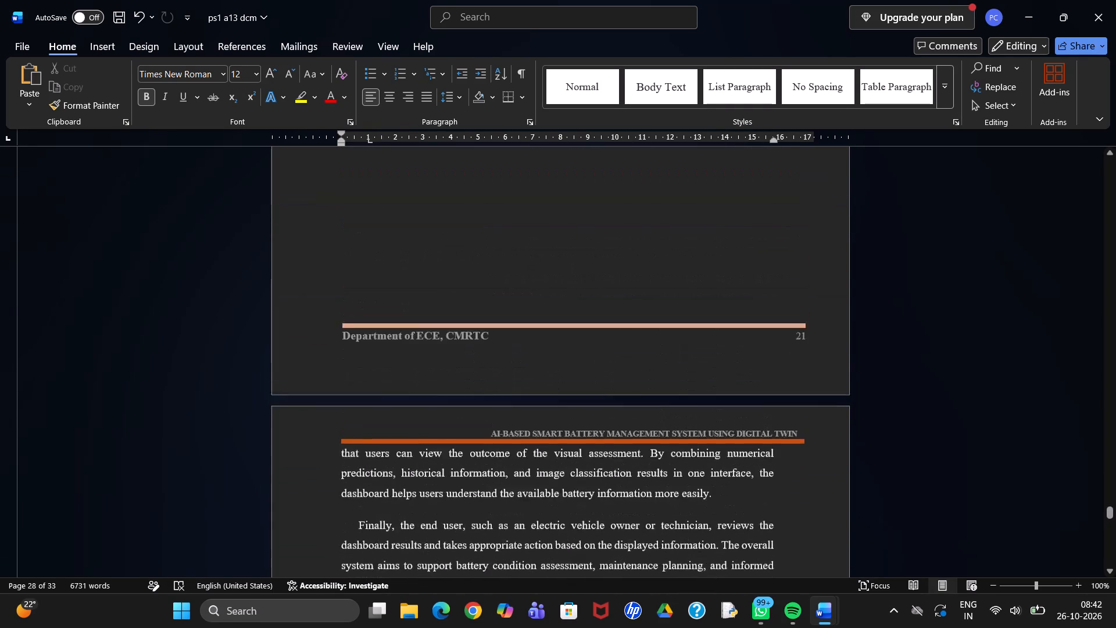
pyautogui.scroll(1, 575, 453)
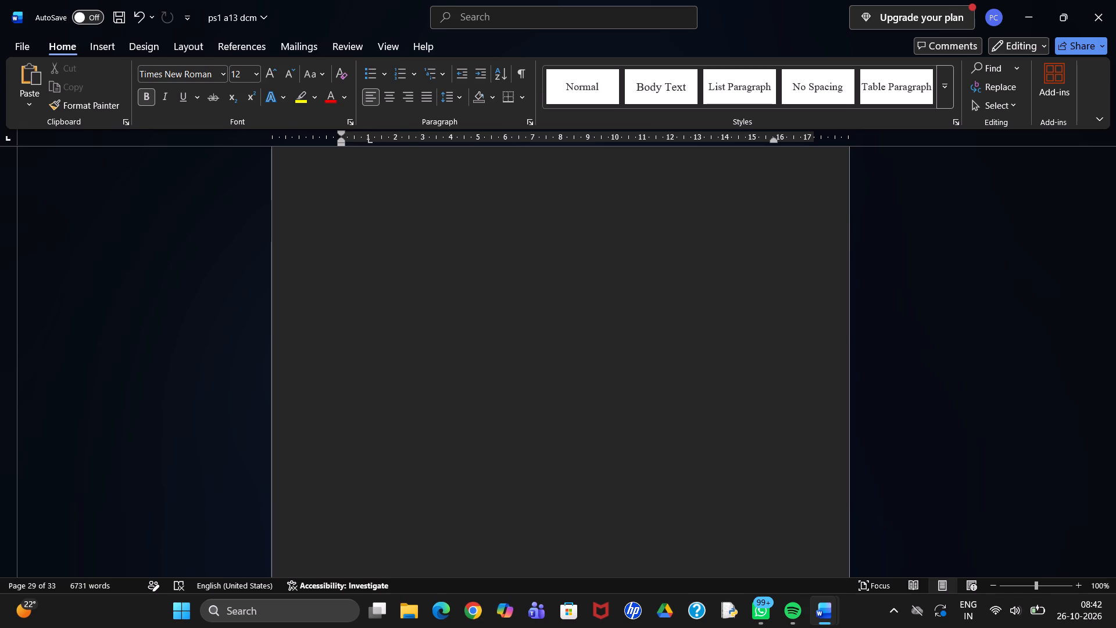
pyautogui.scroll(-7, 575, 453)
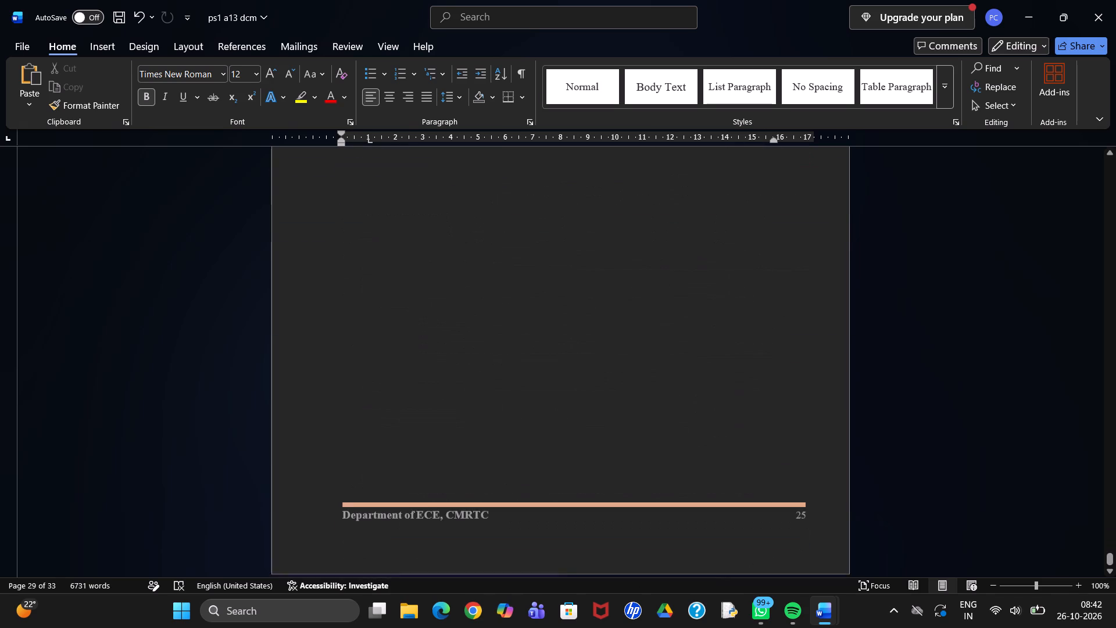
pyautogui.scroll(7, 575, 453)
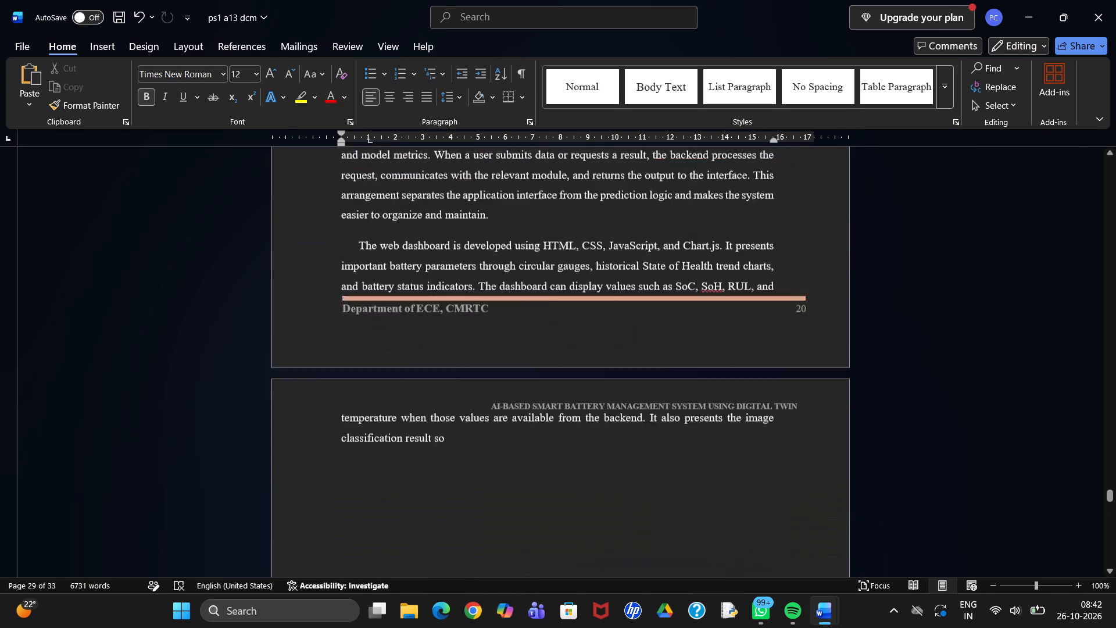
pyautogui.scroll(4, 575, 453)
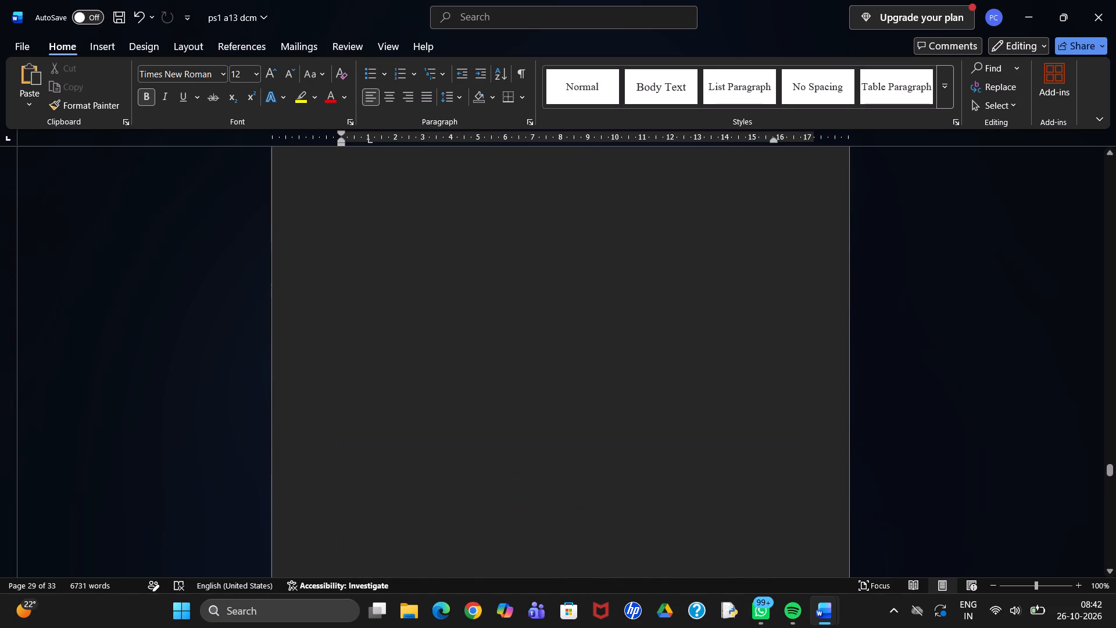
pyautogui.scroll(4, 575, 453)
pyautogui.hscroll(1, 575, 453)
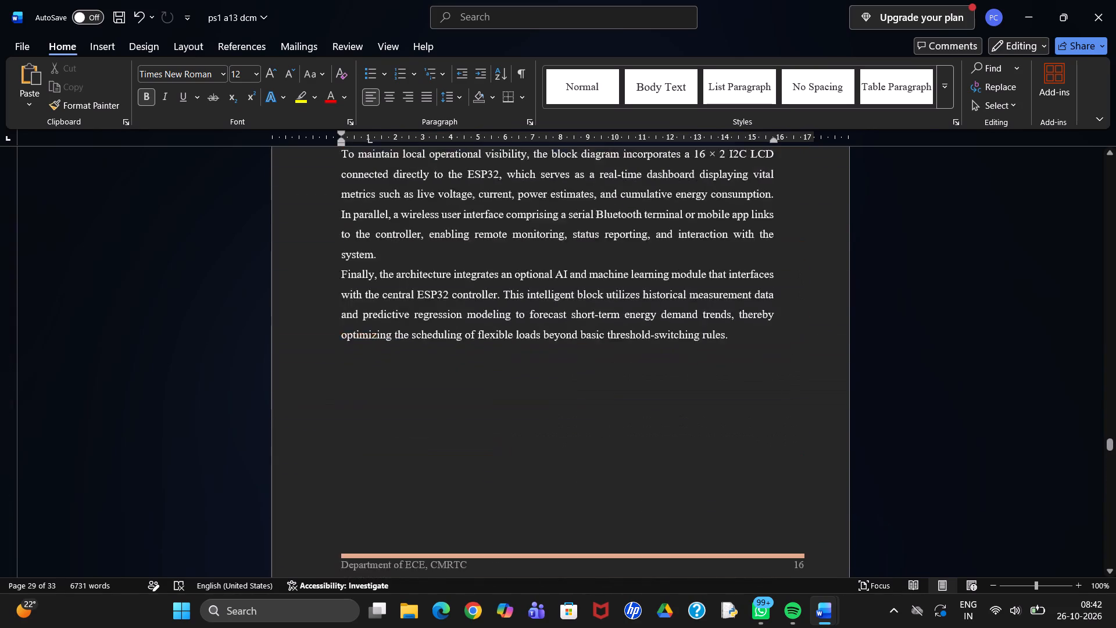
pyautogui.hscroll(1, 575, 453)
pyautogui.scroll(-1, 575, 453)
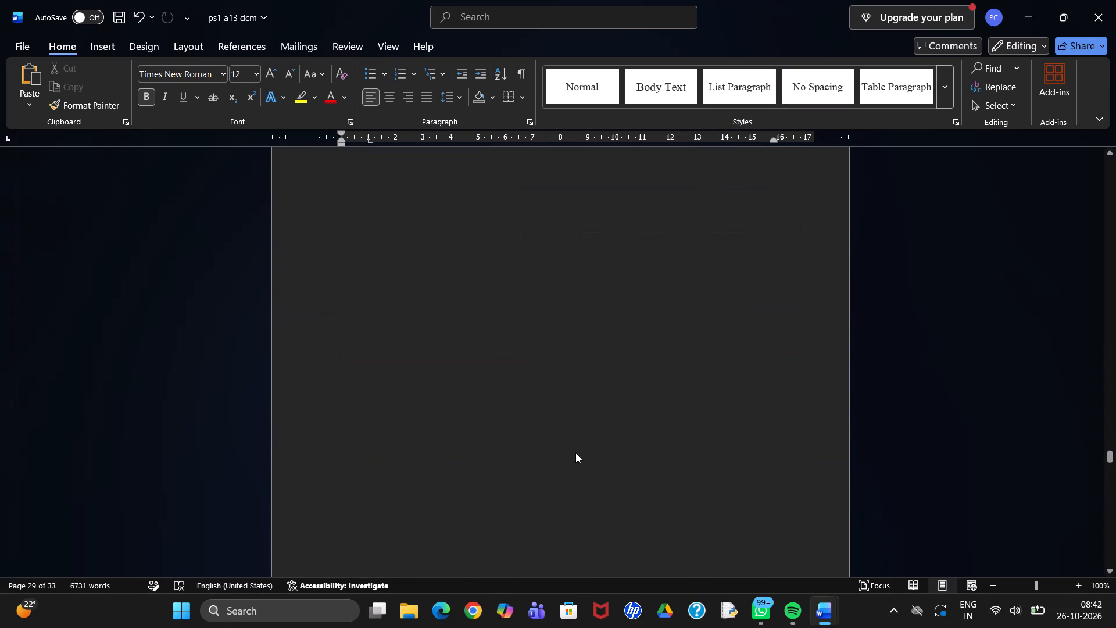
pyautogui.scroll(-3, 575, 453)
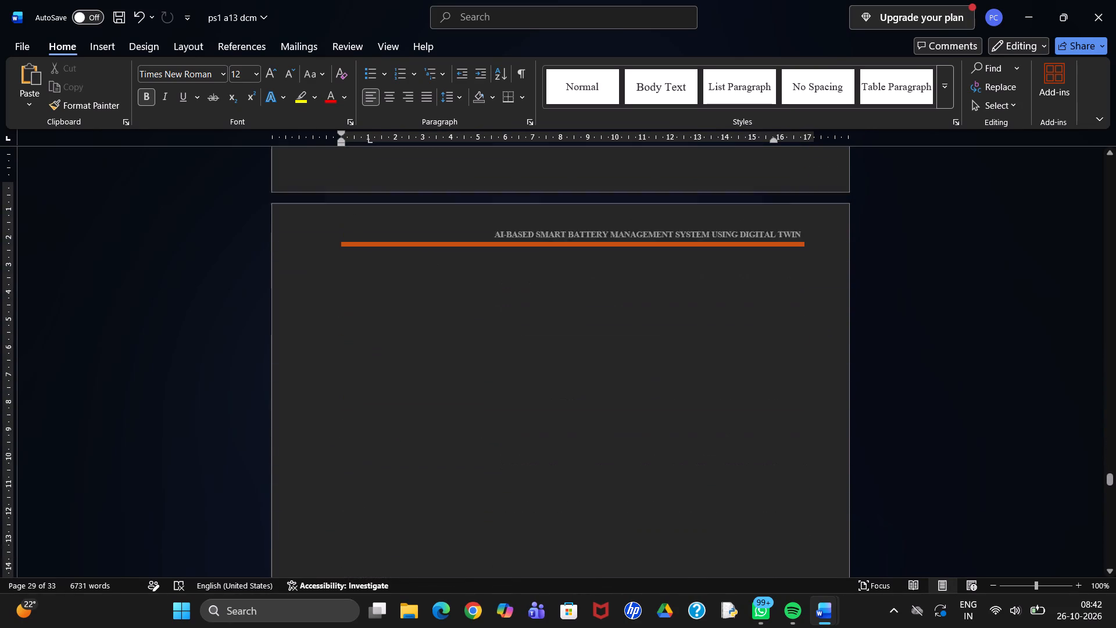
pyautogui.scroll(-3, 575, 453)
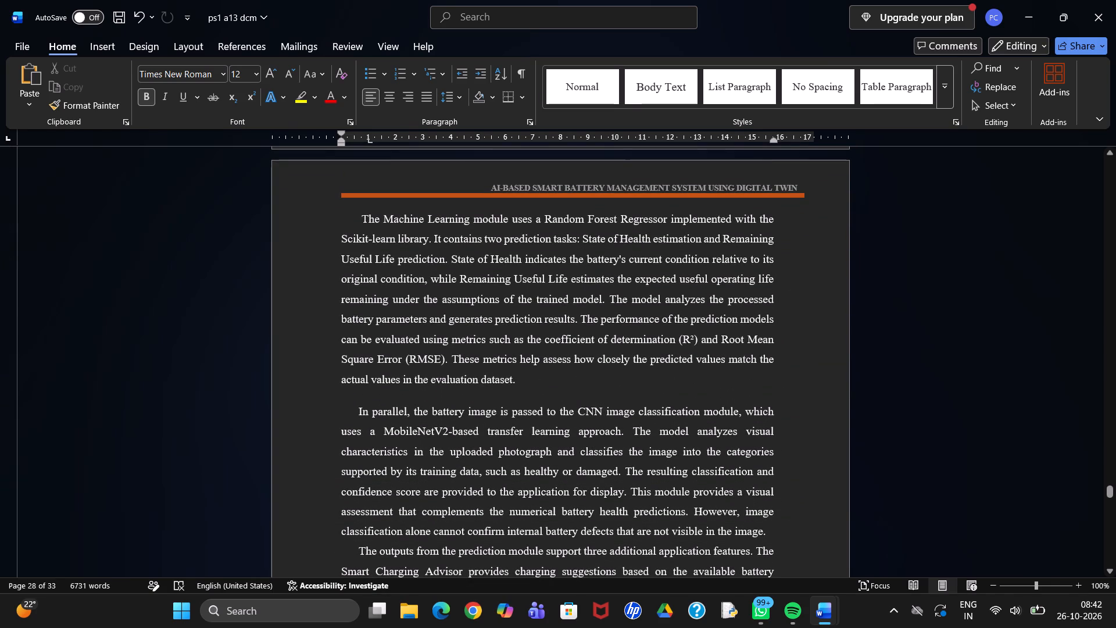
# Place the insertion point in the middle of blank page 27 and set its font size to 12.
pyautogui.scroll(1, 575, 453)
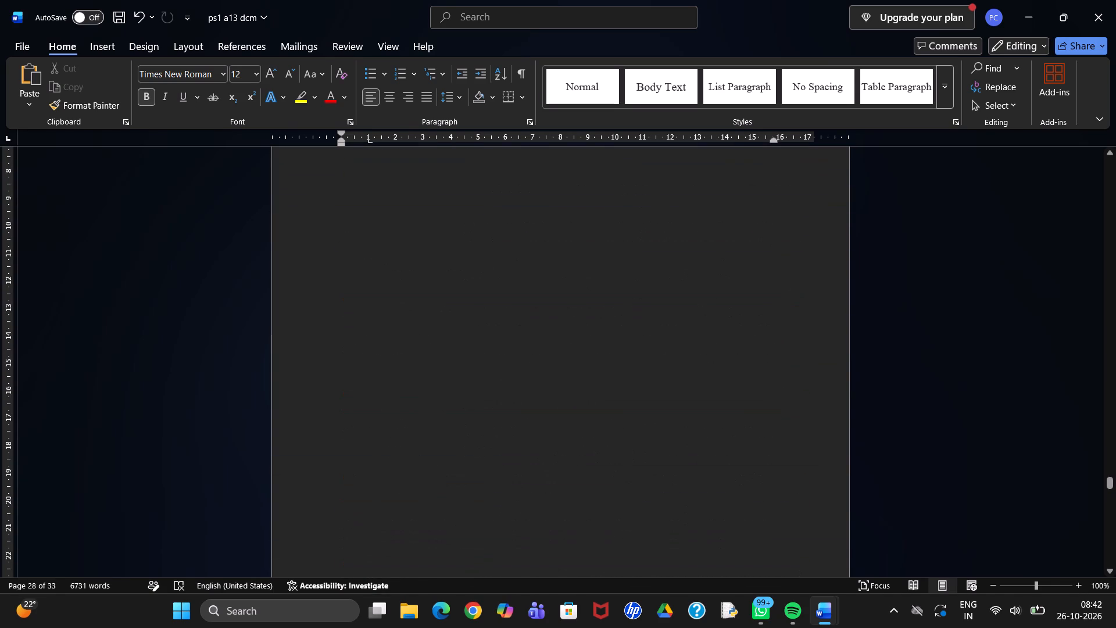
pyautogui.moveTo(718, 551); pyautogui.dragTo(399, 341)
pyautogui.moveTo(366, 241); pyautogui.dragTo(458, 317)
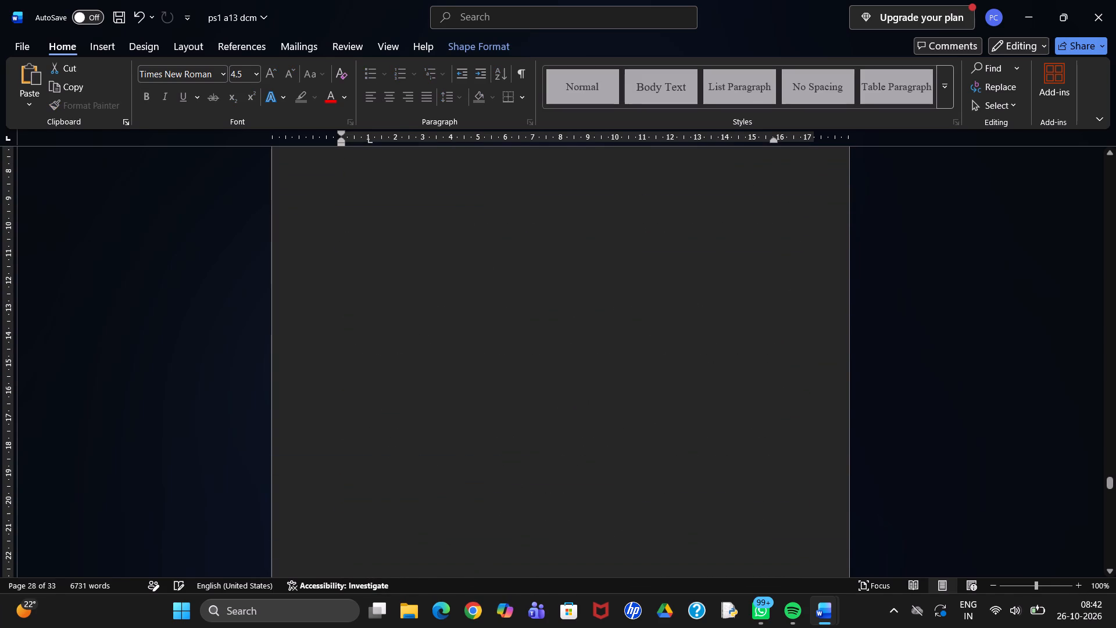
pyautogui.moveTo(458, 317); pyautogui.dragTo(535, 393)
pyautogui.doubleClick(535, 393)
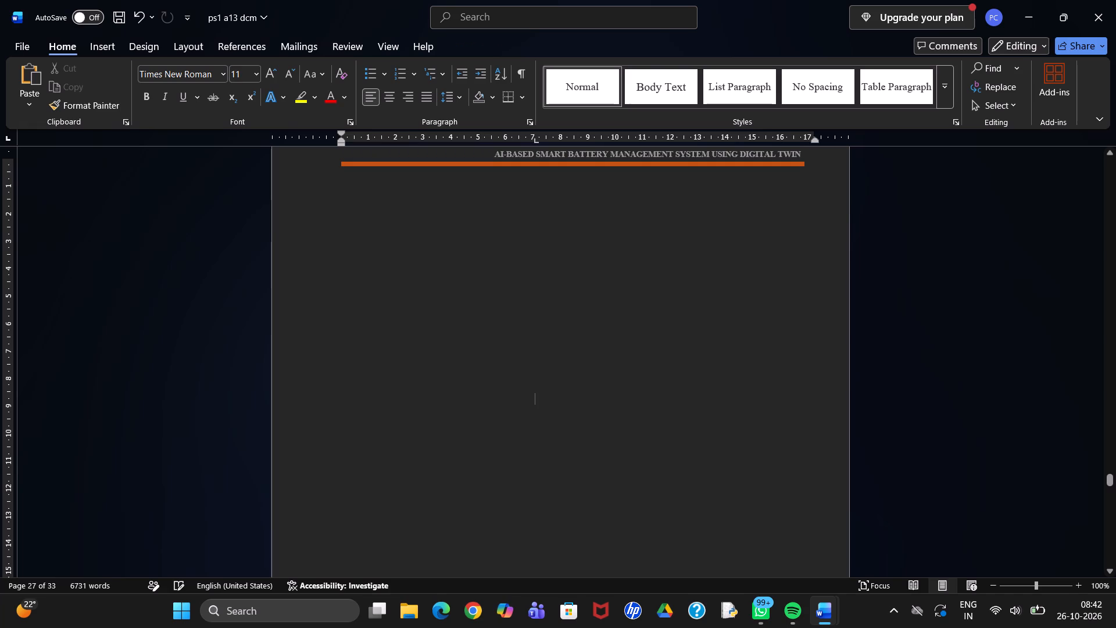
pyautogui.click(253, 76)
pyautogui.click(255, 160)
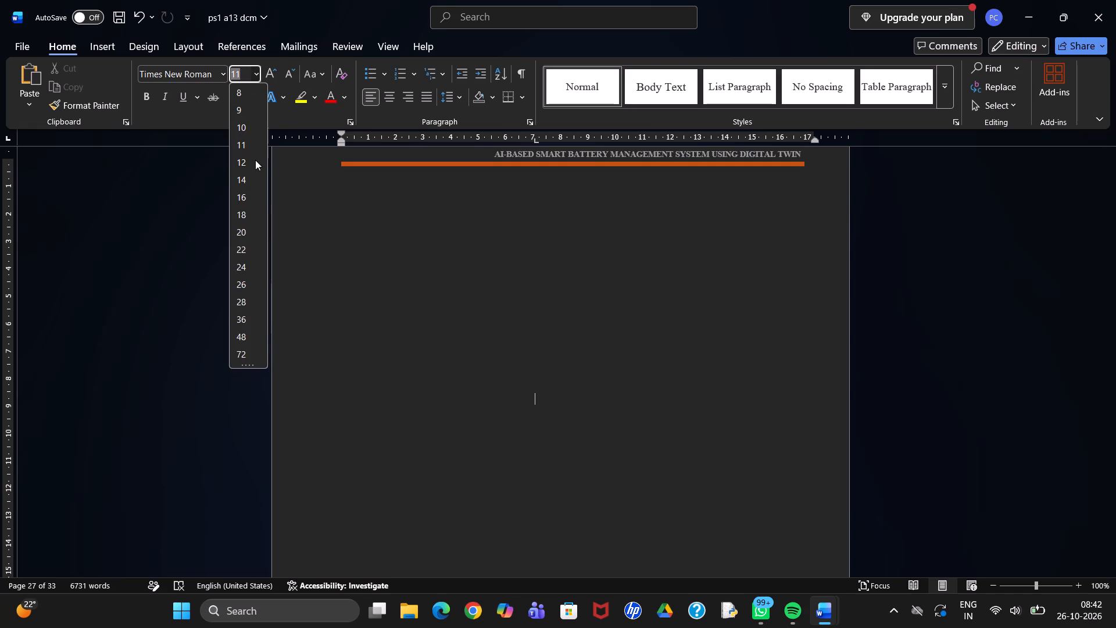
pyautogui.click(249, 160)
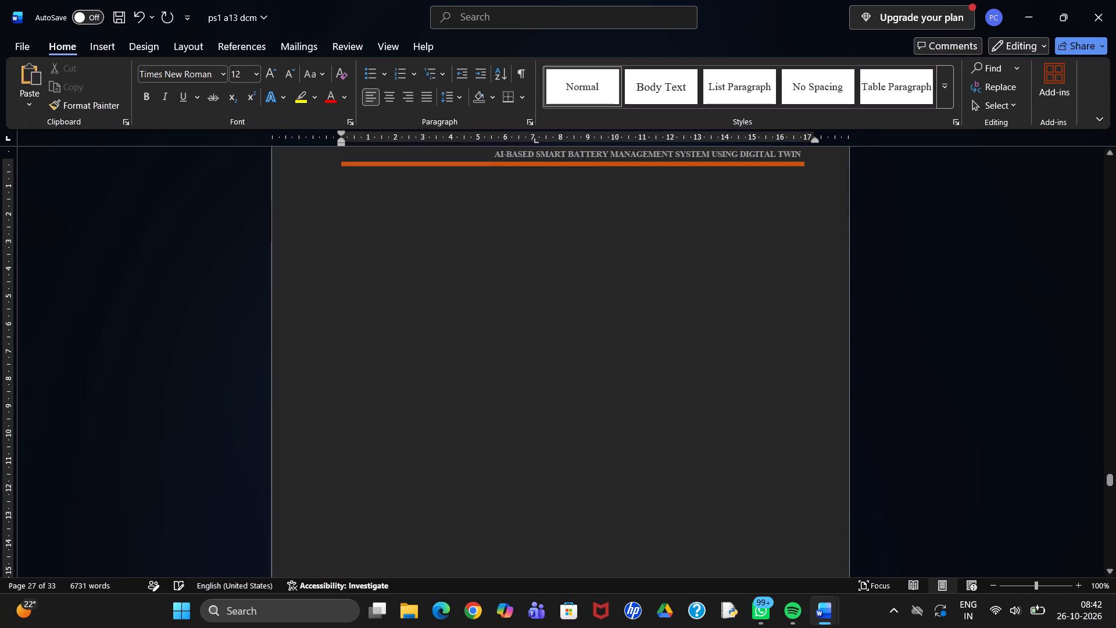
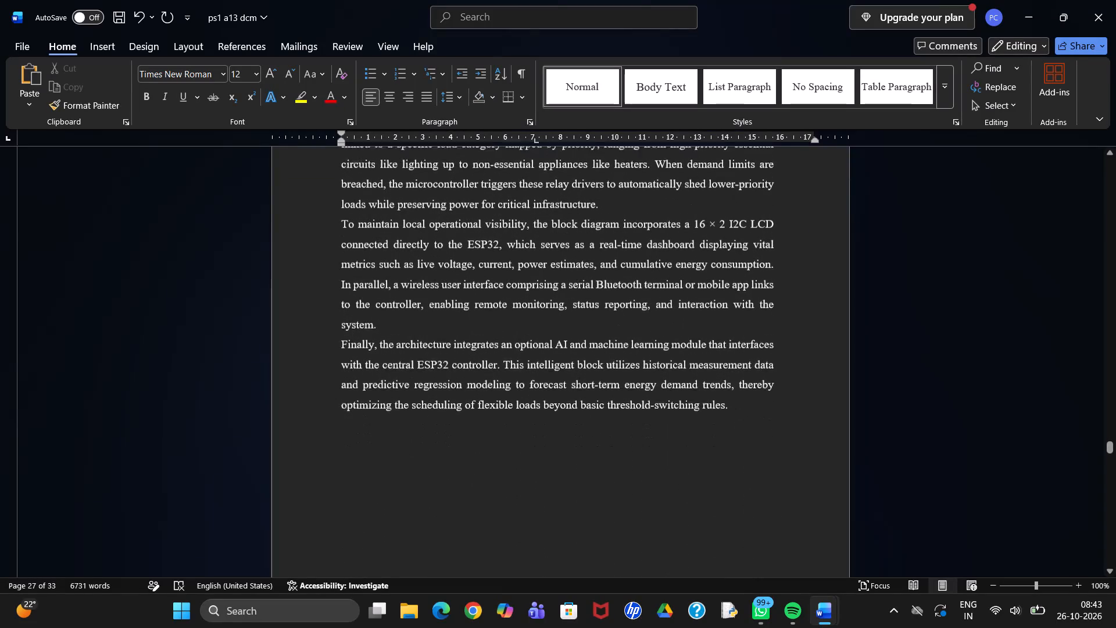
# Delete the old battery text above the 3.2 METHODOLOGY heading, from "that users can view the outcome" through the paragraph starting "Finally, the end user".
pyautogui.scroll(-2, 627, 322)
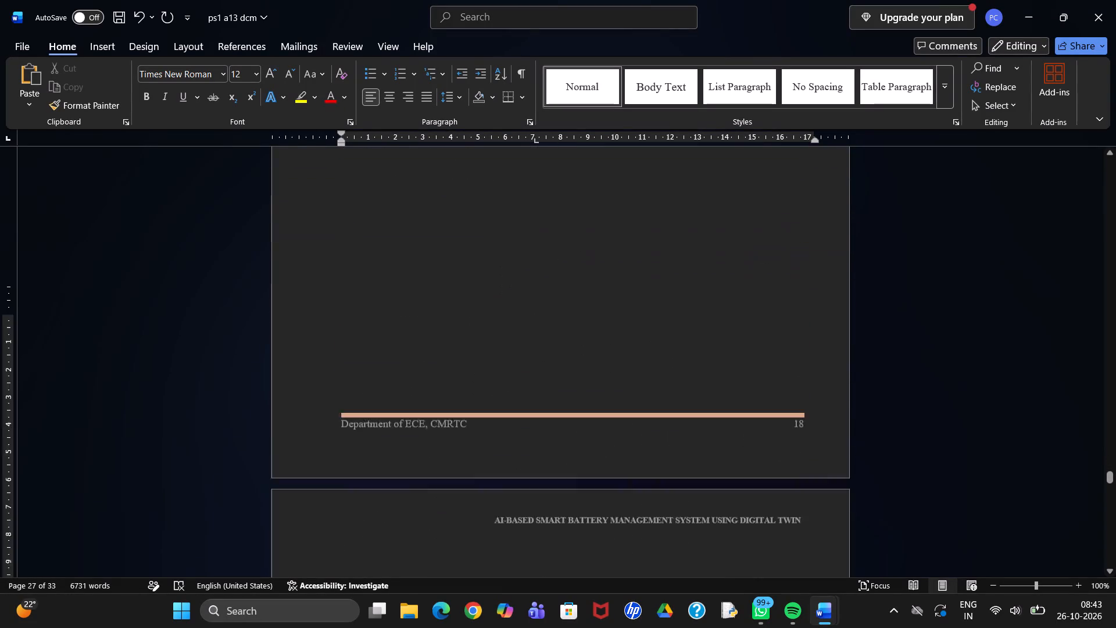
pyautogui.scroll(-2, 627, 322)
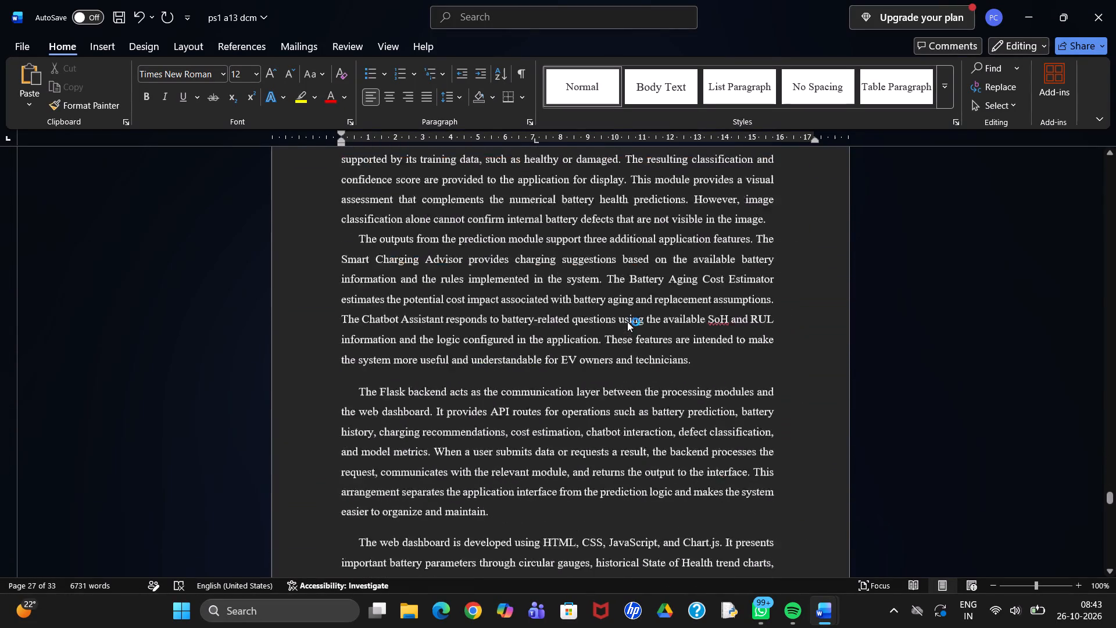
pyautogui.scroll(-1, 627, 322)
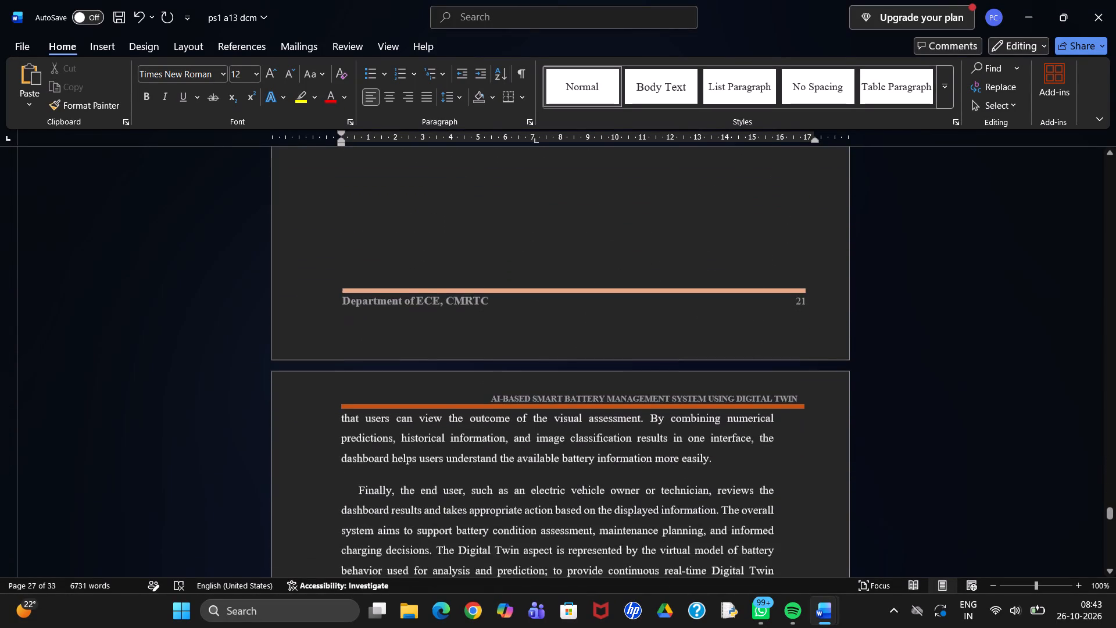
pyautogui.scroll(-1, 627, 322)
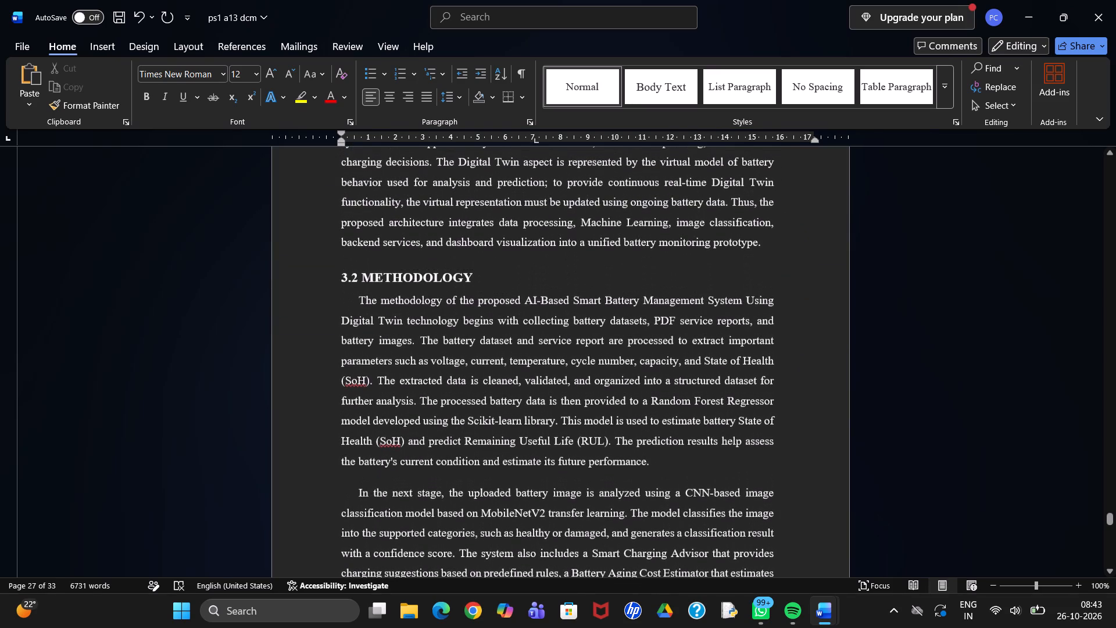
pyautogui.moveTo(761, 247); pyautogui.dragTo(413, 188)
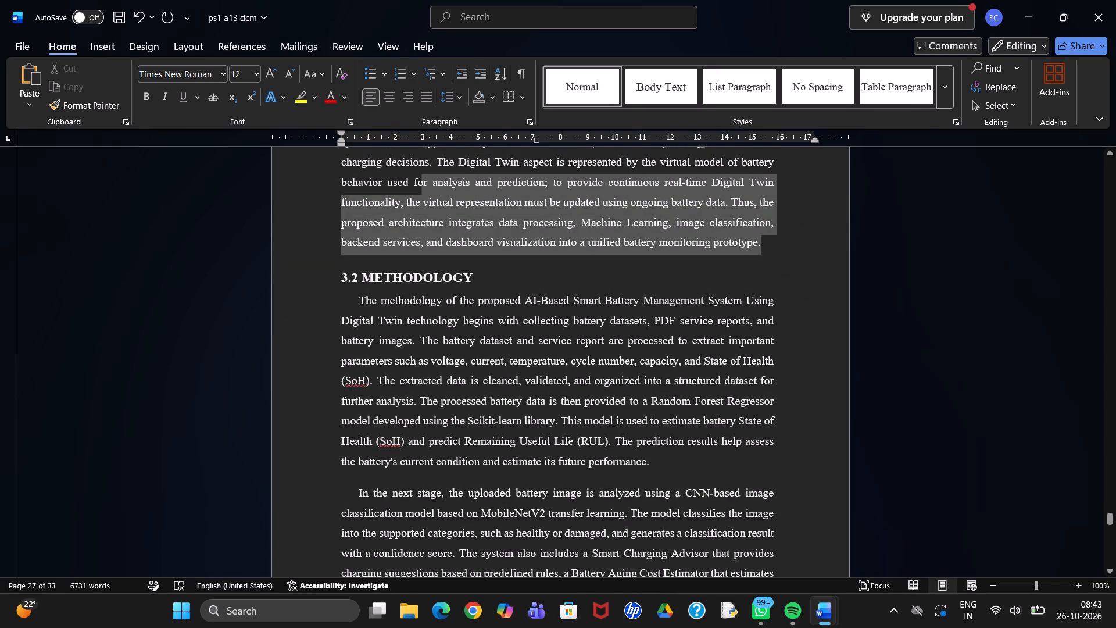
pyautogui.moveTo(413, 188); pyautogui.dragTo(388, 177)
pyautogui.press('BackSpace')
pyautogui.press('\\')
pyautogui.scroll(1, 388, 177)
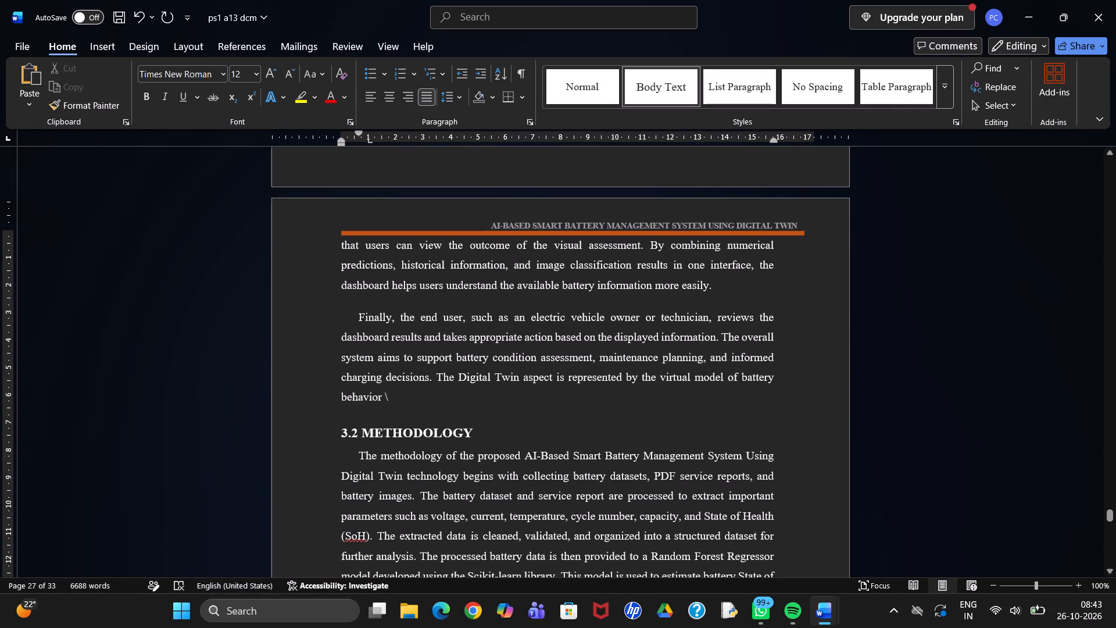
pyautogui.moveTo(344, 247); pyautogui.dragTo(397, 401)
pyautogui.press('BackSpace')
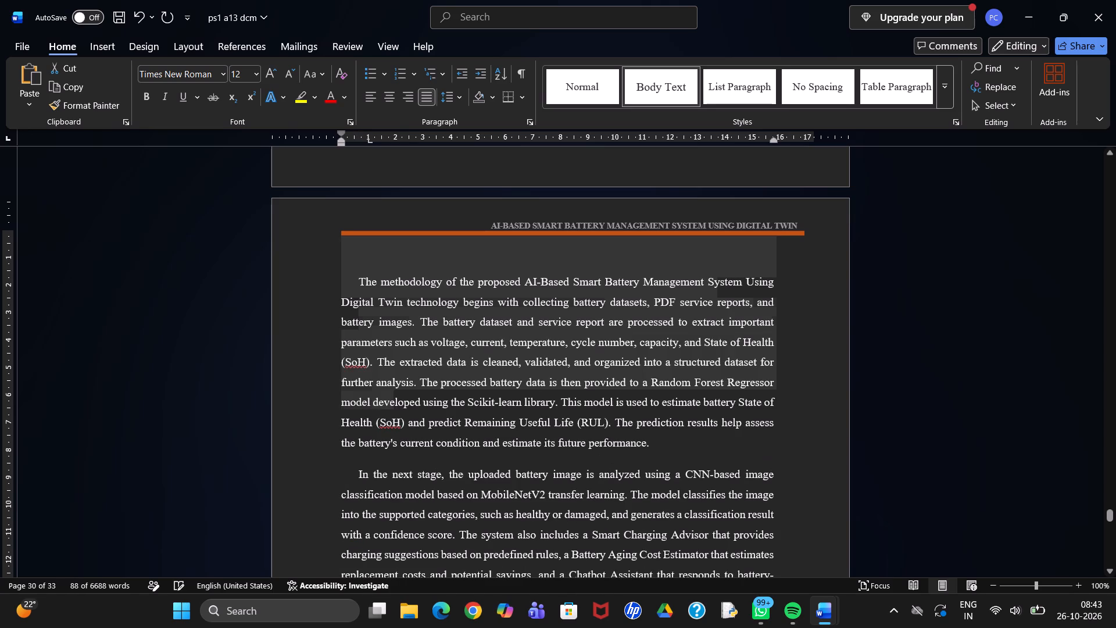
# Delete the leftover old battery architecture text on the pages preceding the 3.2 METHODOLOGY page, working backwards from the end of the web dashboard paragraph.
pyautogui.scroll(1, 397, 401)
pyautogui.moveTo(449, 414); pyautogui.dragTo(355, 392)
pyautogui.press('BackSpace')
pyautogui.scroll(1, 355, 392)
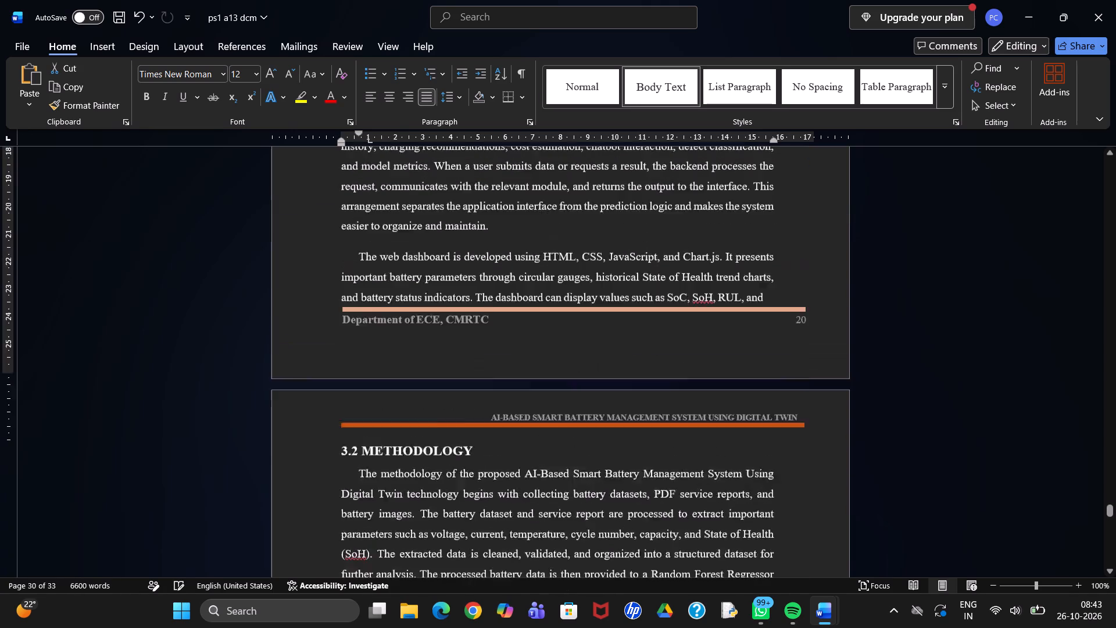
# Delete the old web dashboard and Flask backend paragraphs at the end of page 20.
pyautogui.scroll(1, 355, 392)
pyautogui.moveTo(766, 395); pyautogui.dragTo(704, 386)
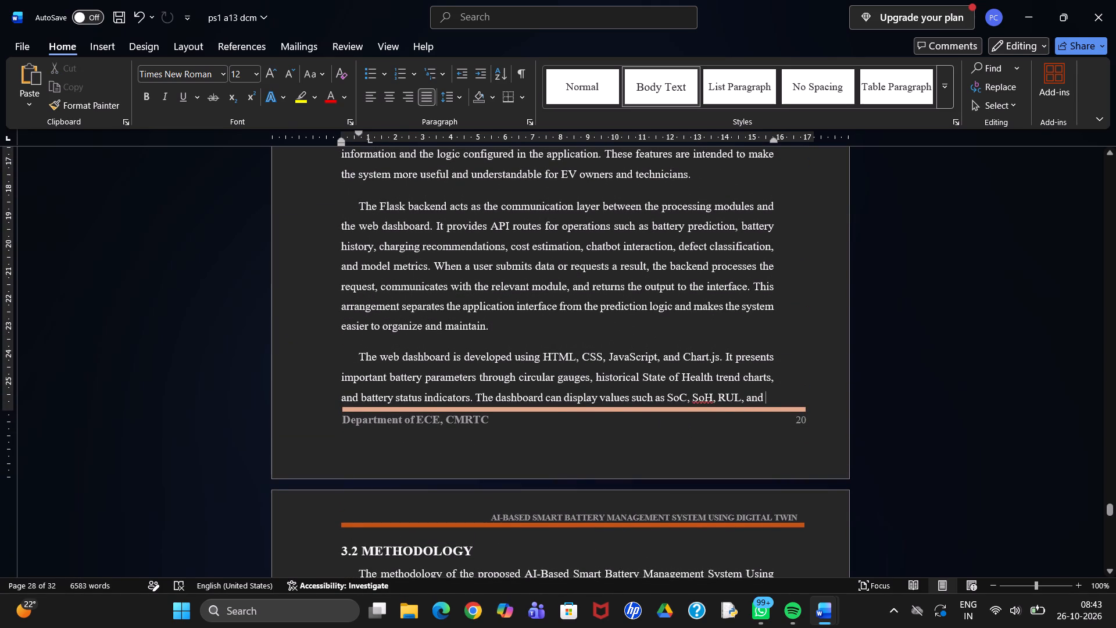
pyautogui.moveTo(704, 386); pyautogui.dragTo(360, 345)
pyautogui.press('BackSpace')
pyautogui.press('BackSpace')
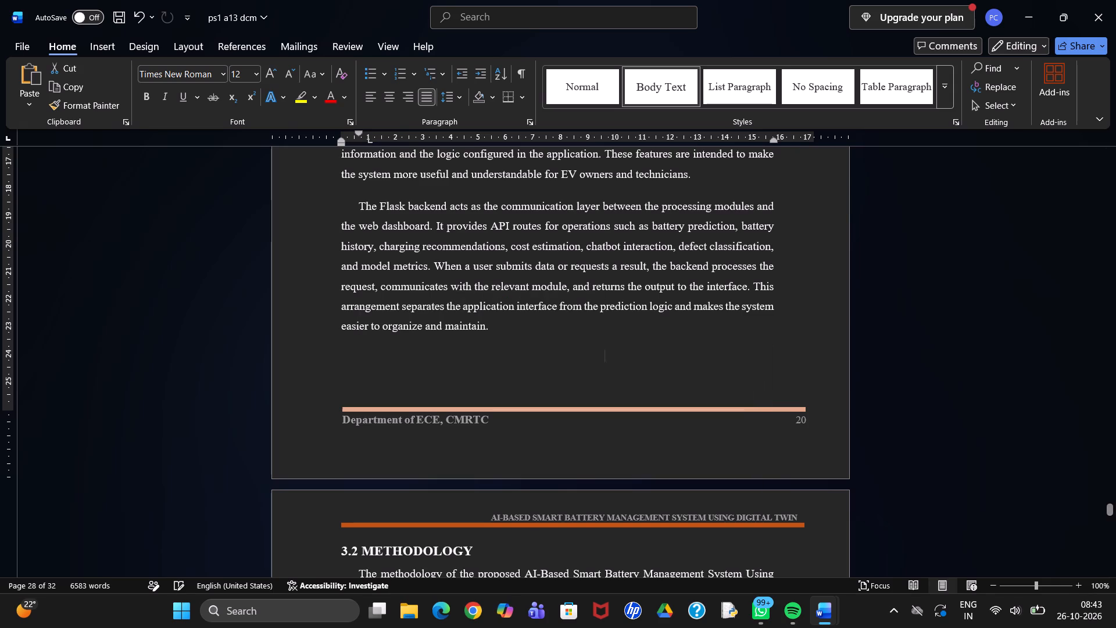
pyautogui.press('BackSpace')
pyautogui.moveTo(490, 330); pyautogui.dragTo(354, 170)
pyautogui.press('BackSpace')
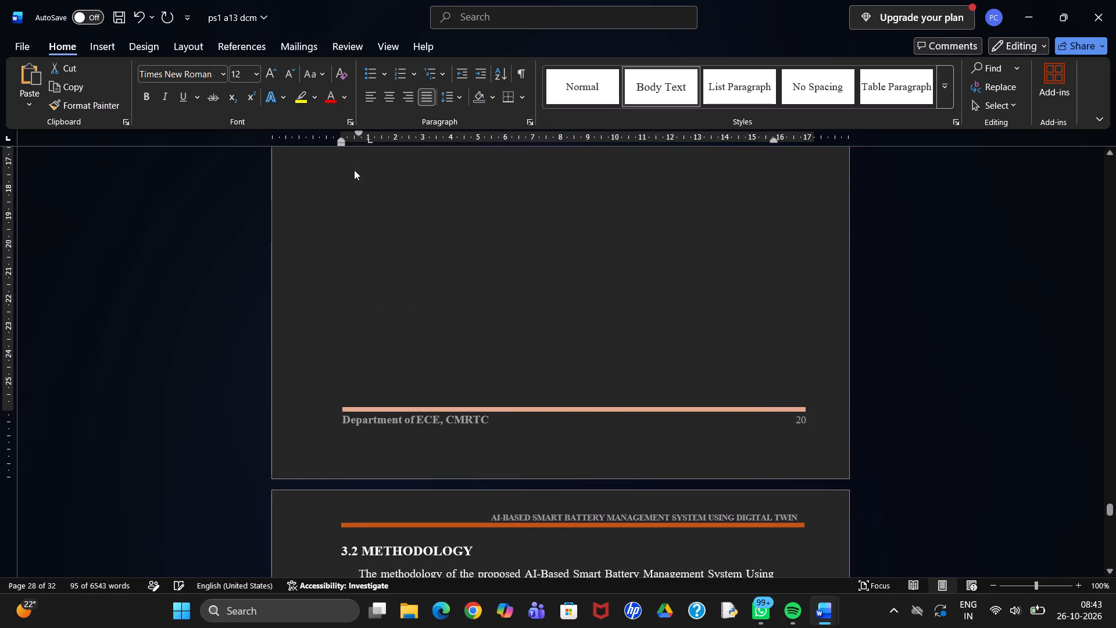
# Delete the remaining old page 20 paragraphs on the Machine Learning module, CNN image classification and additional application features.
pyautogui.scroll(1, 354, 170)
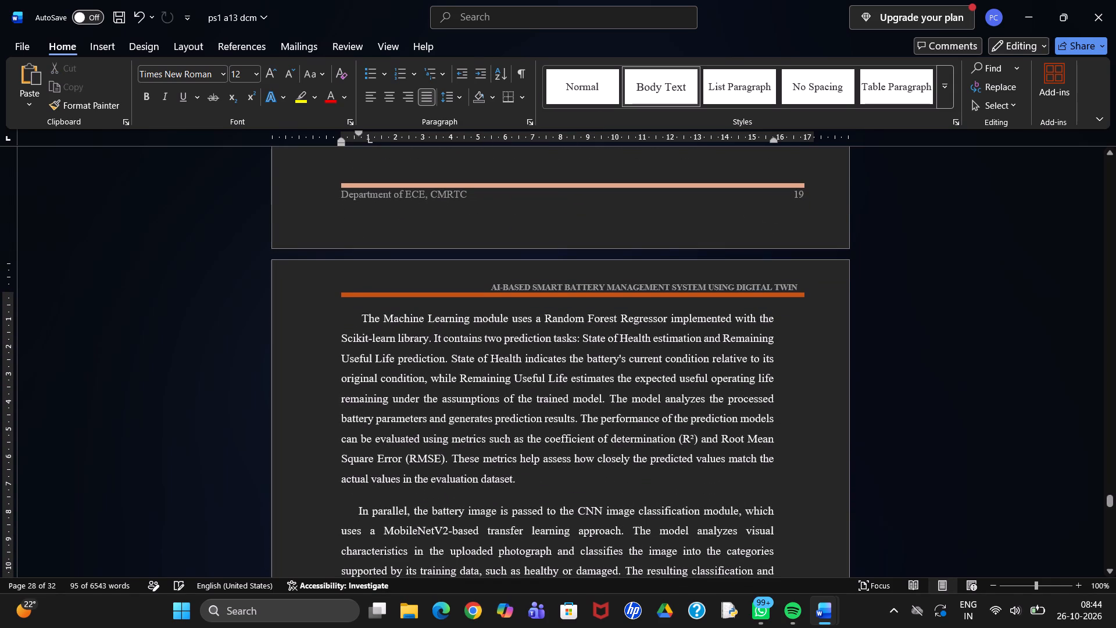
pyautogui.moveTo(360, 318); pyautogui.dragTo(518, 465)
pyautogui.press('BackSpace')
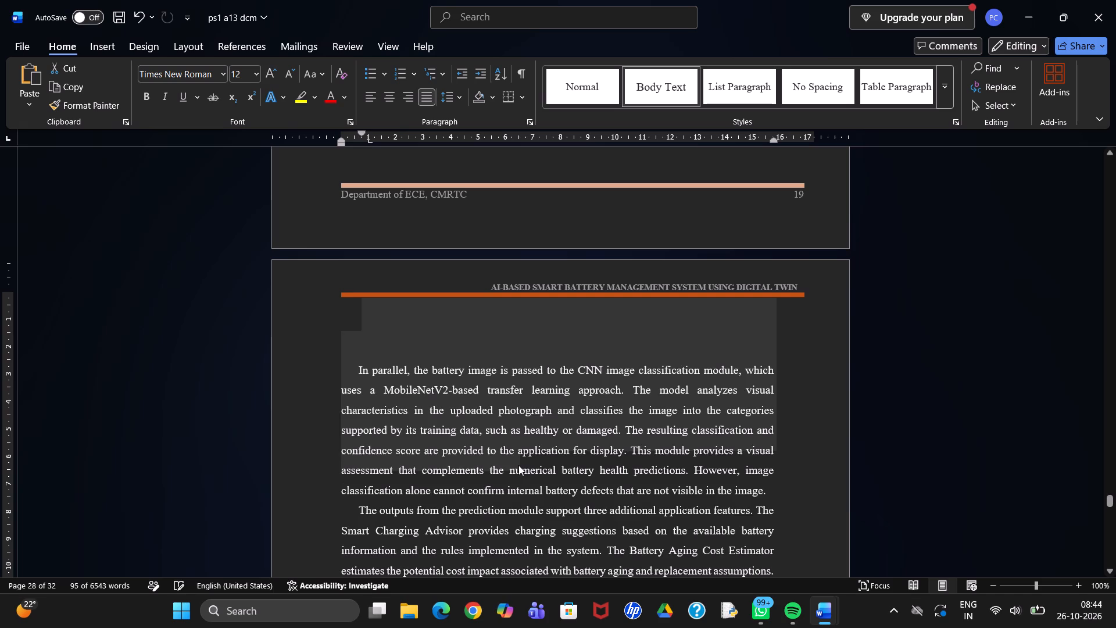
pyautogui.moveTo(362, 312); pyautogui.dragTo(473, 511)
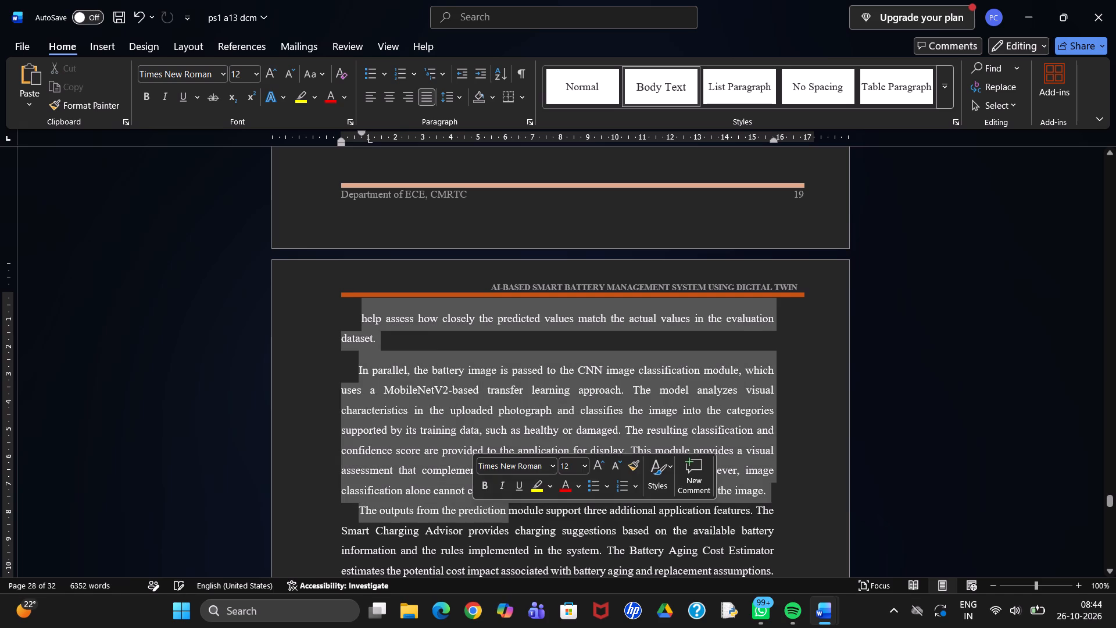
pyautogui.press('BackSpace')
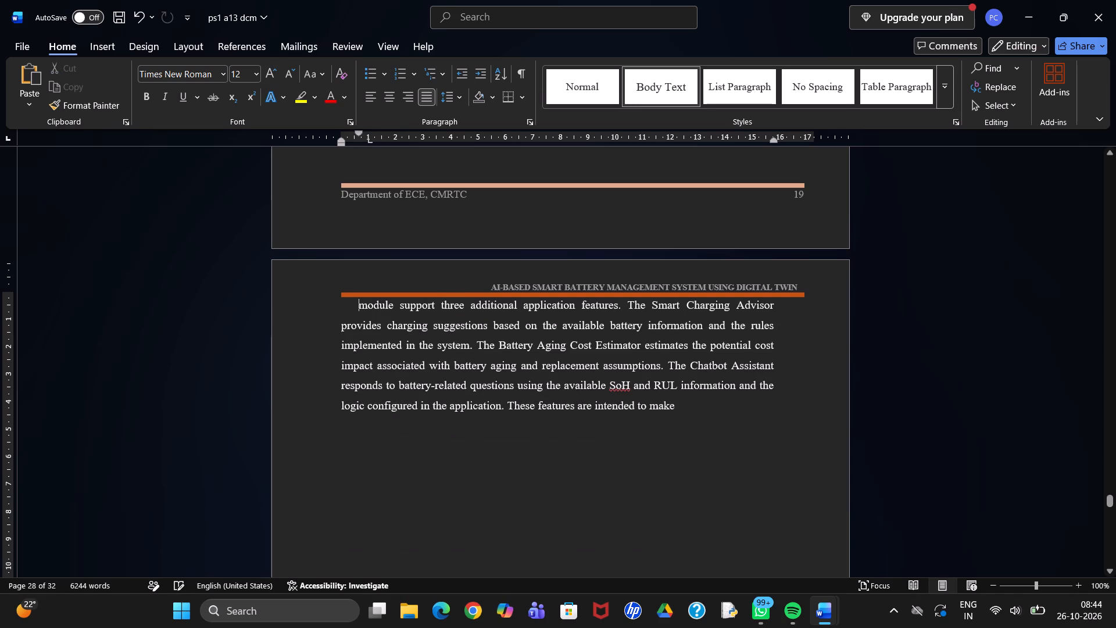
pyautogui.moveTo(353, 306); pyautogui.dragTo(671, 406)
pyautogui.press('BackSpace')
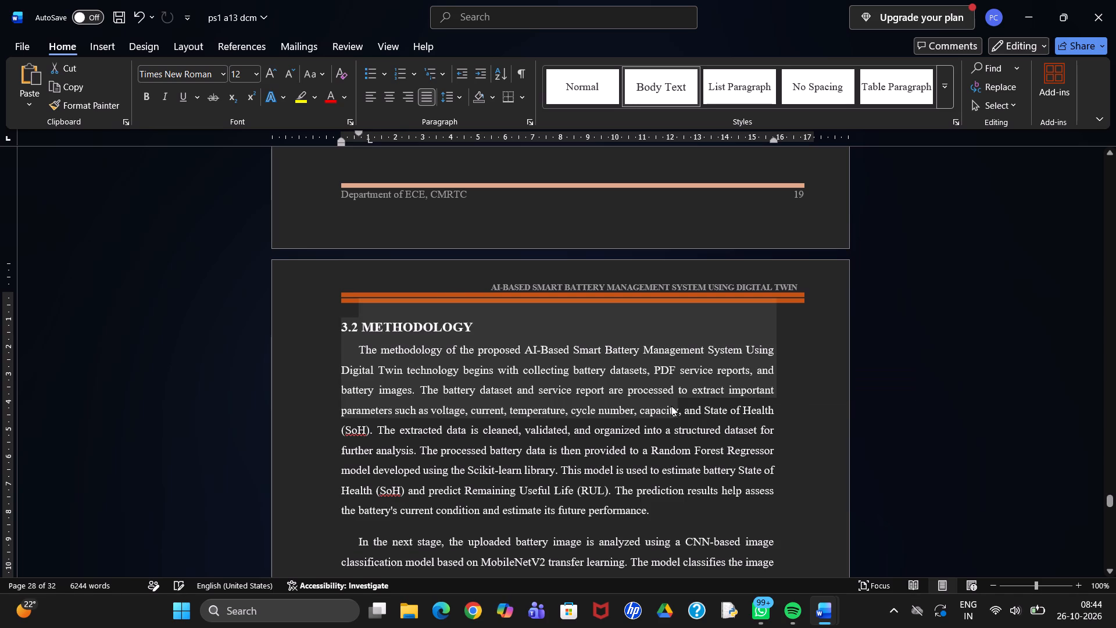
# Remove the duplicate orange header line above the 3.2 METHODOLOGY heading.
pyautogui.scroll(1, 671, 406)
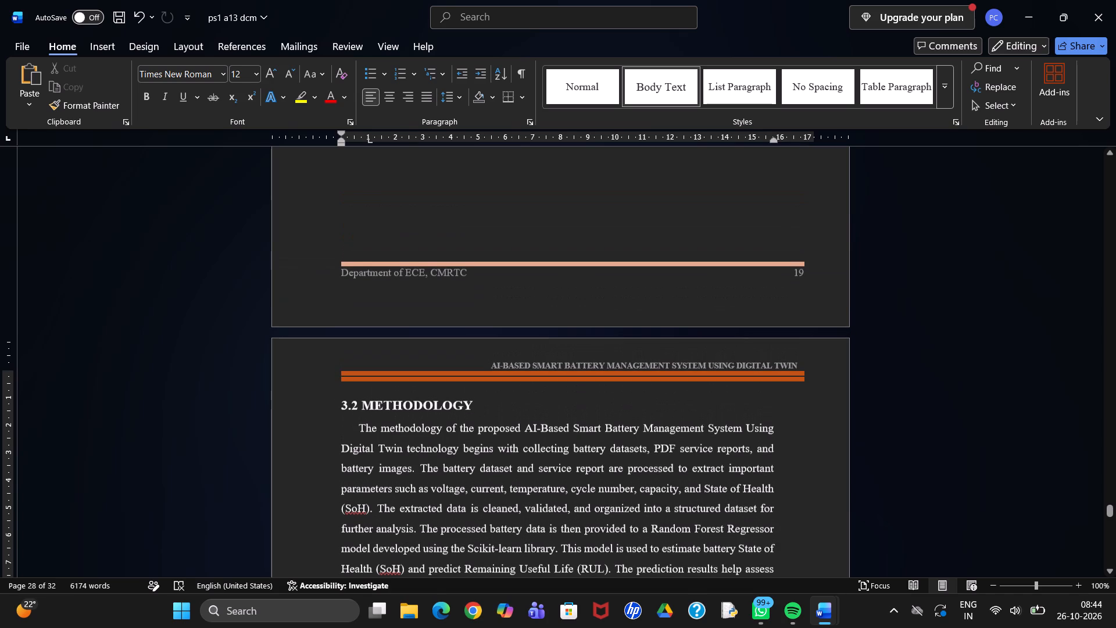
pyautogui.click(800, 381)
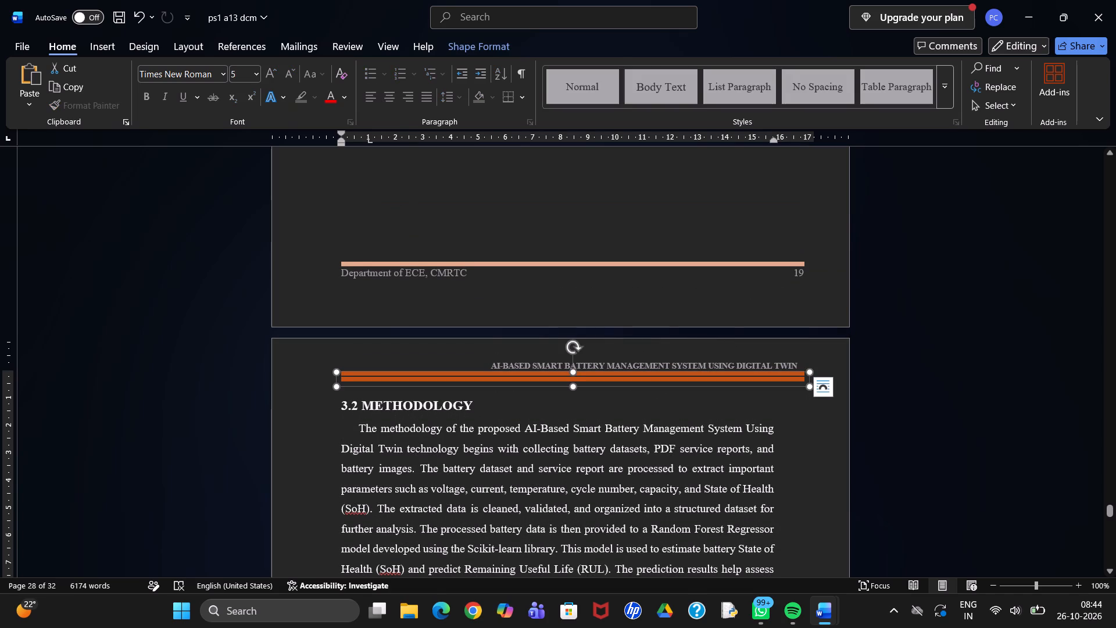
pyautogui.press('BackSpace')
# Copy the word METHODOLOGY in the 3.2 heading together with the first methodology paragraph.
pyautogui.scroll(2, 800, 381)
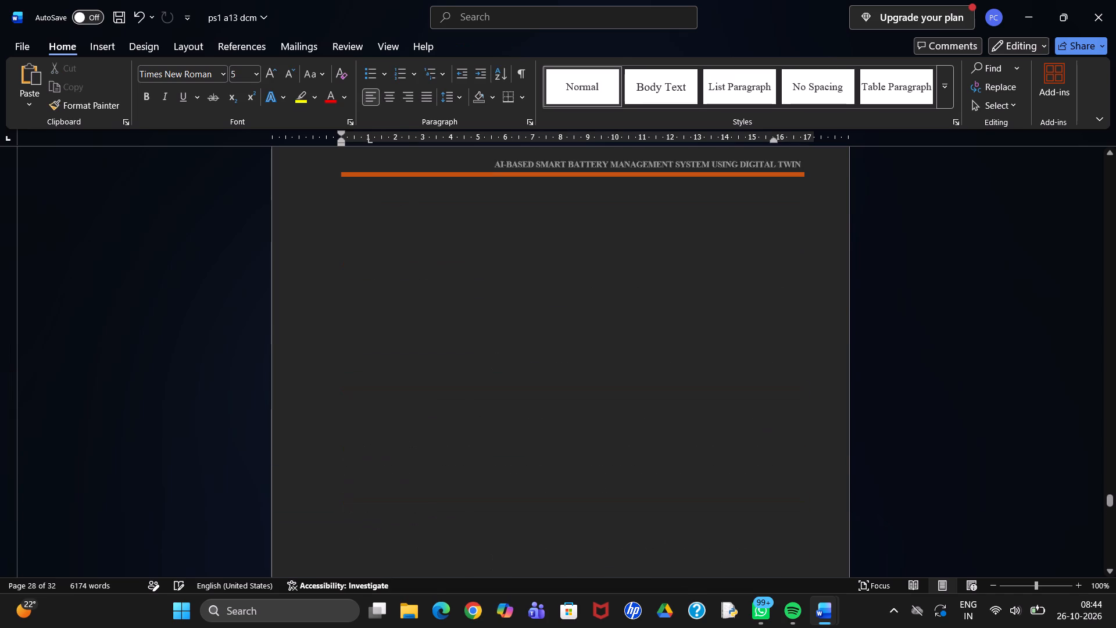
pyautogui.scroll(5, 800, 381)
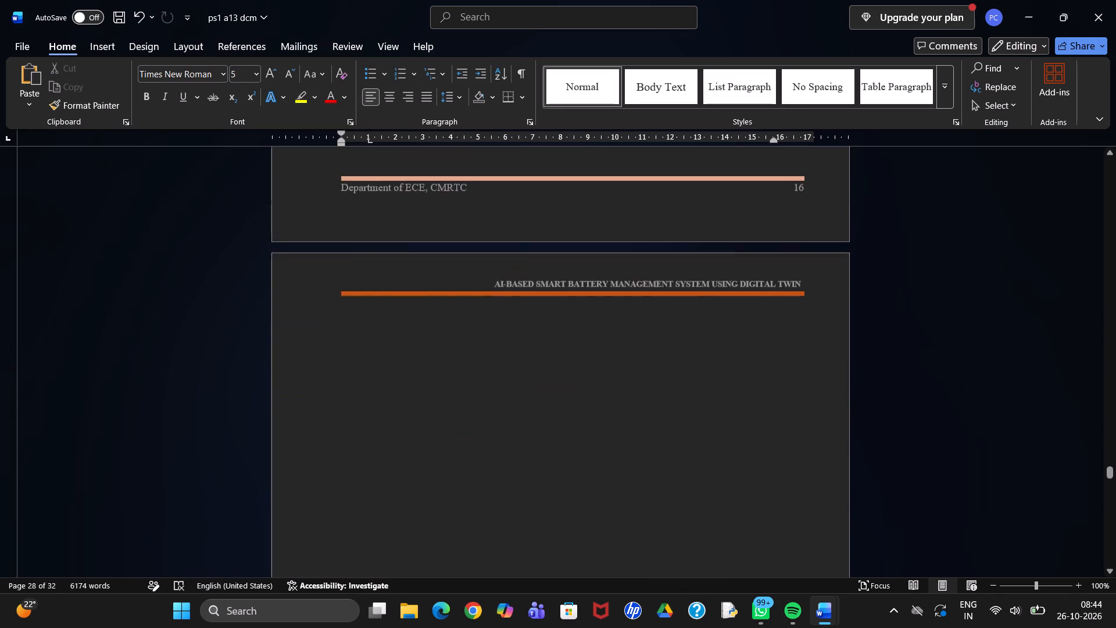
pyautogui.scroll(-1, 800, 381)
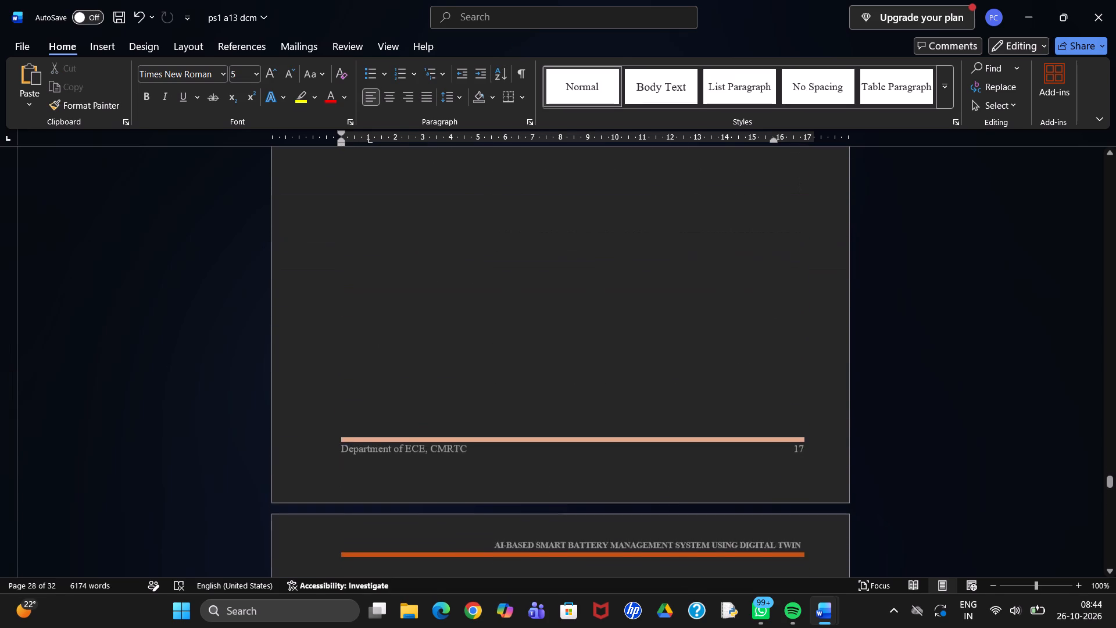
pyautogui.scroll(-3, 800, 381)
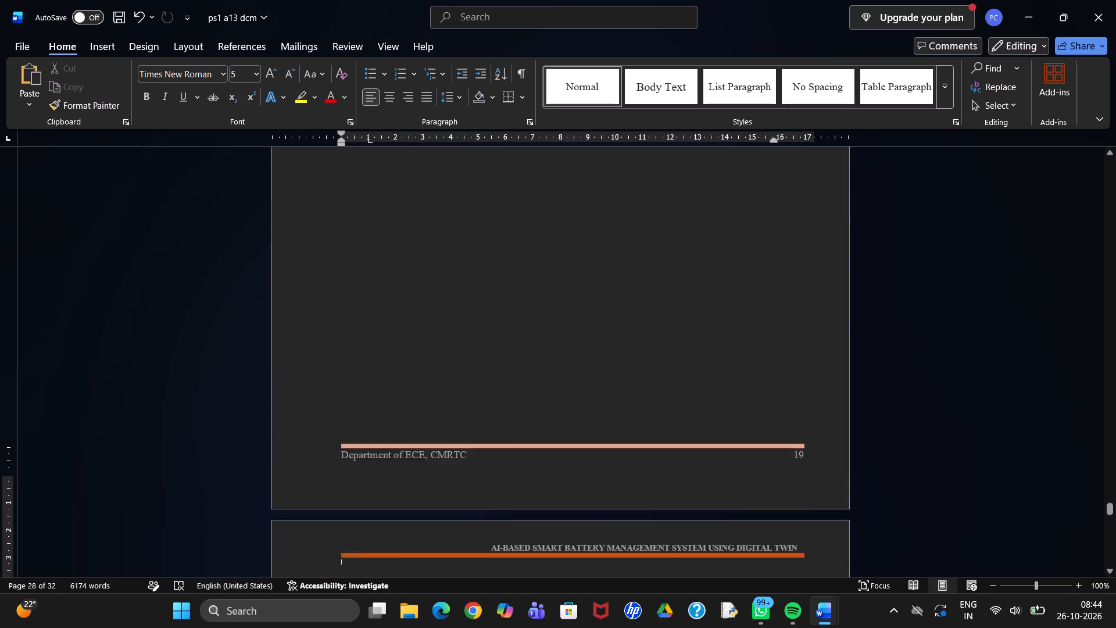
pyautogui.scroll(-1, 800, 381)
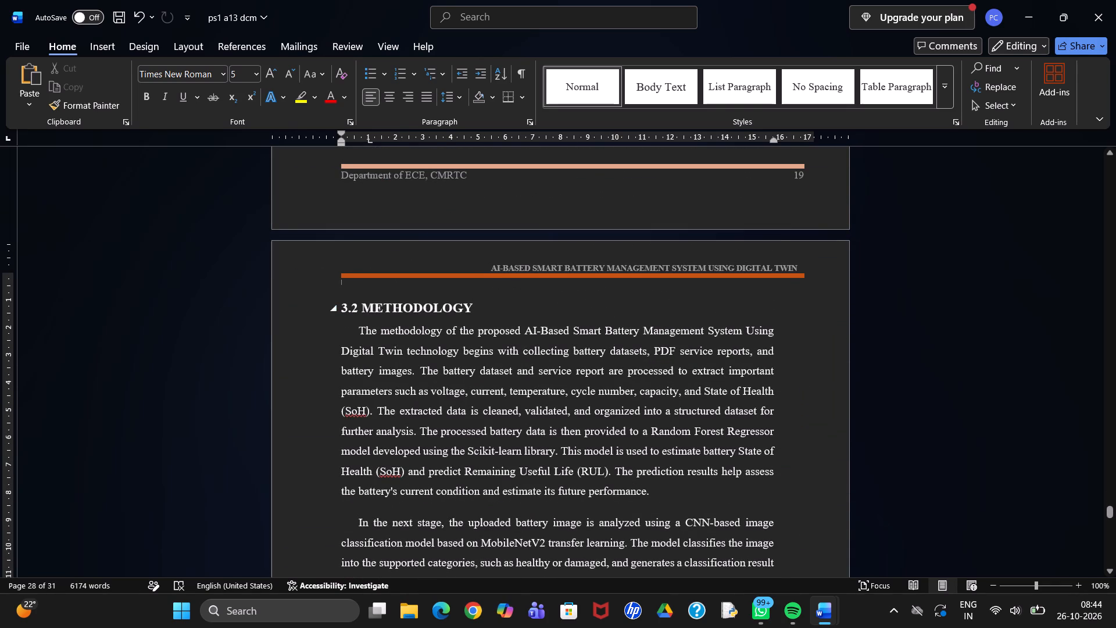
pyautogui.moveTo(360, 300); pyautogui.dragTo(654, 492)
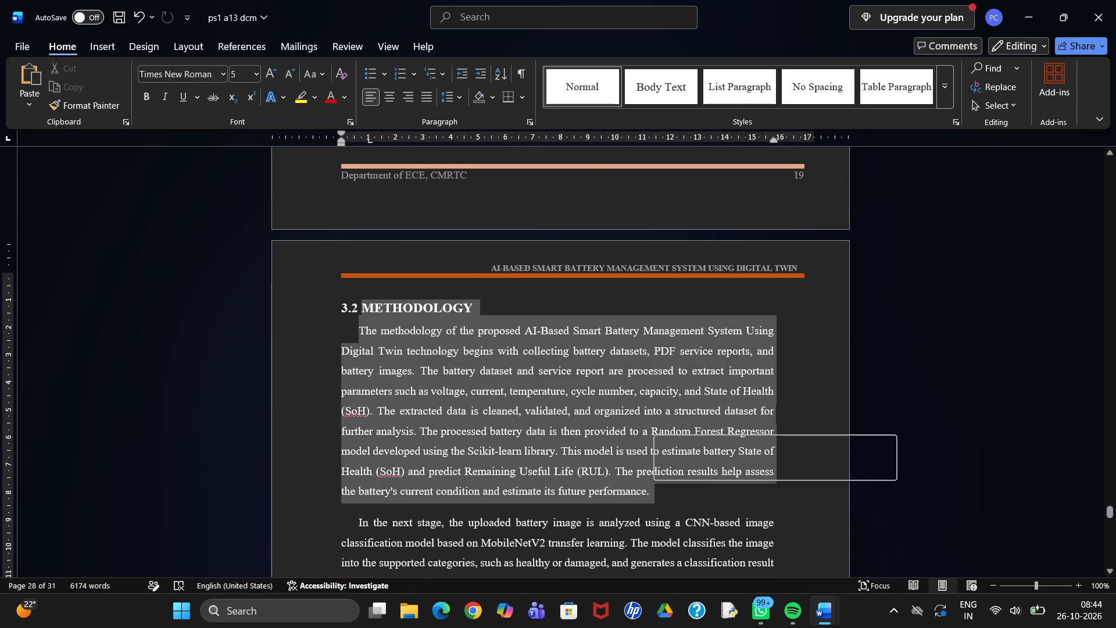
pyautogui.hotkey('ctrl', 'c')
# Select the paragraph beginning "The decision logic and load-switching tier" in the new system design text.
pyautogui.scroll(2, 654, 492)
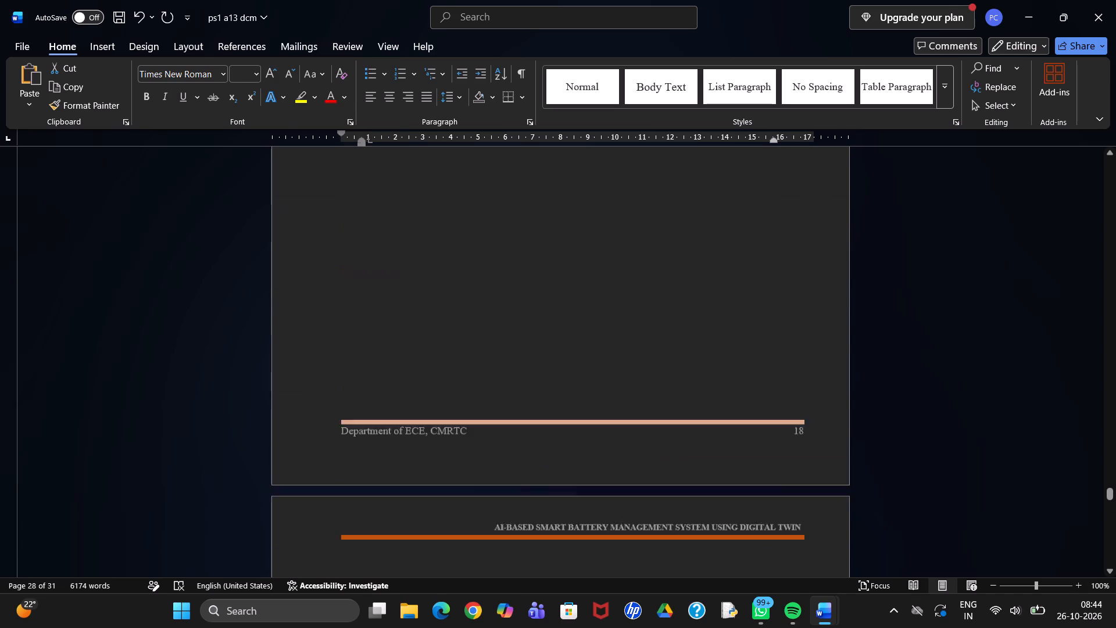
pyautogui.scroll(2, 654, 492)
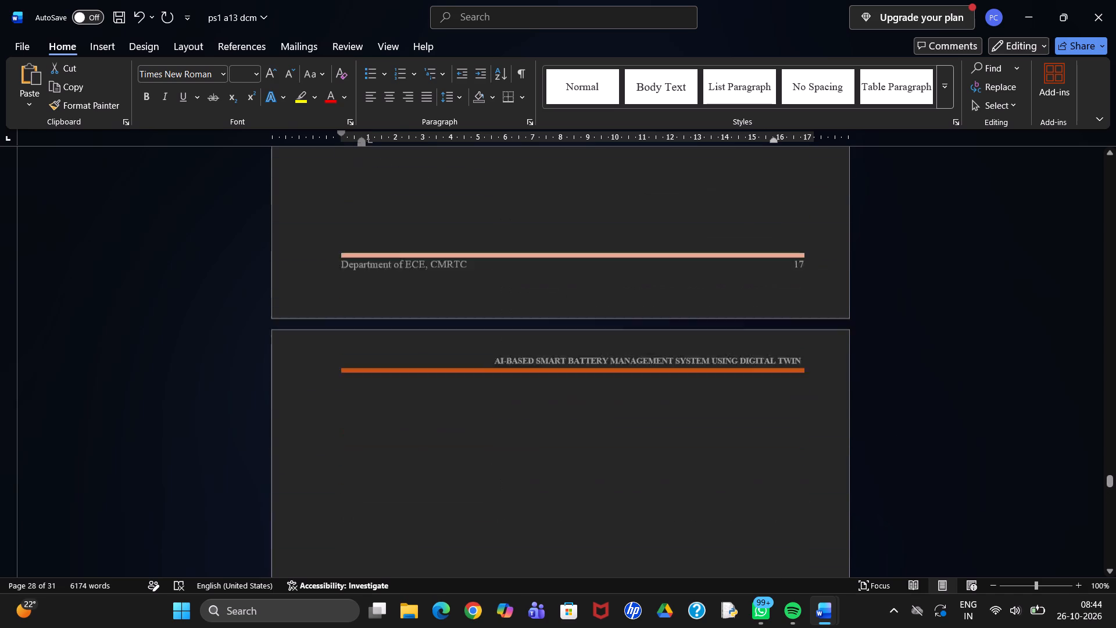
pyautogui.scroll(2, 654, 492)
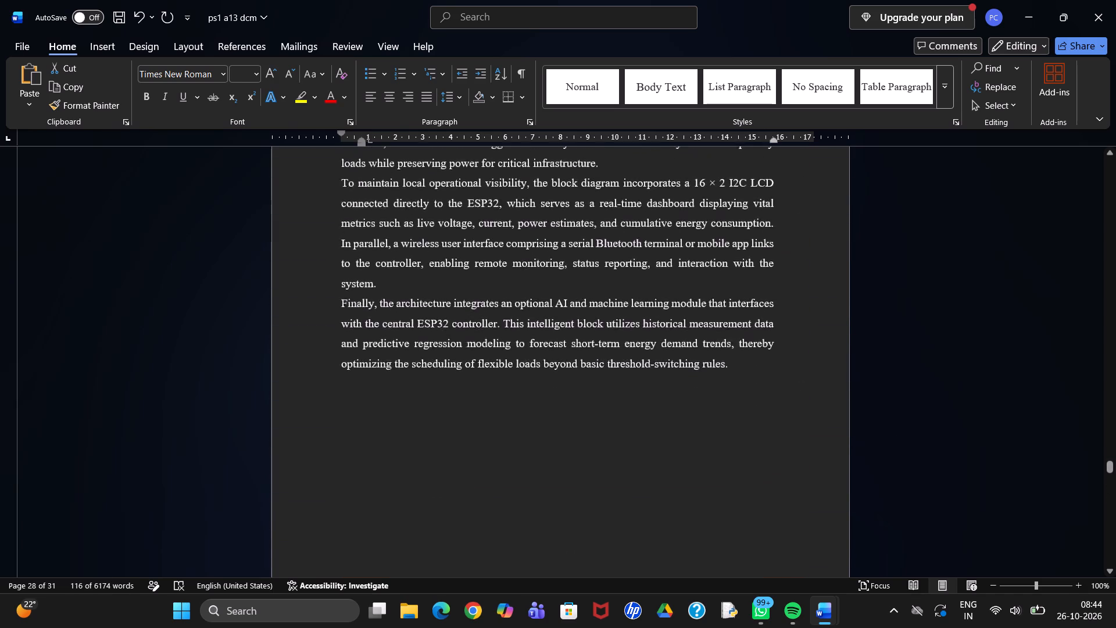
pyautogui.scroll(1, 654, 492)
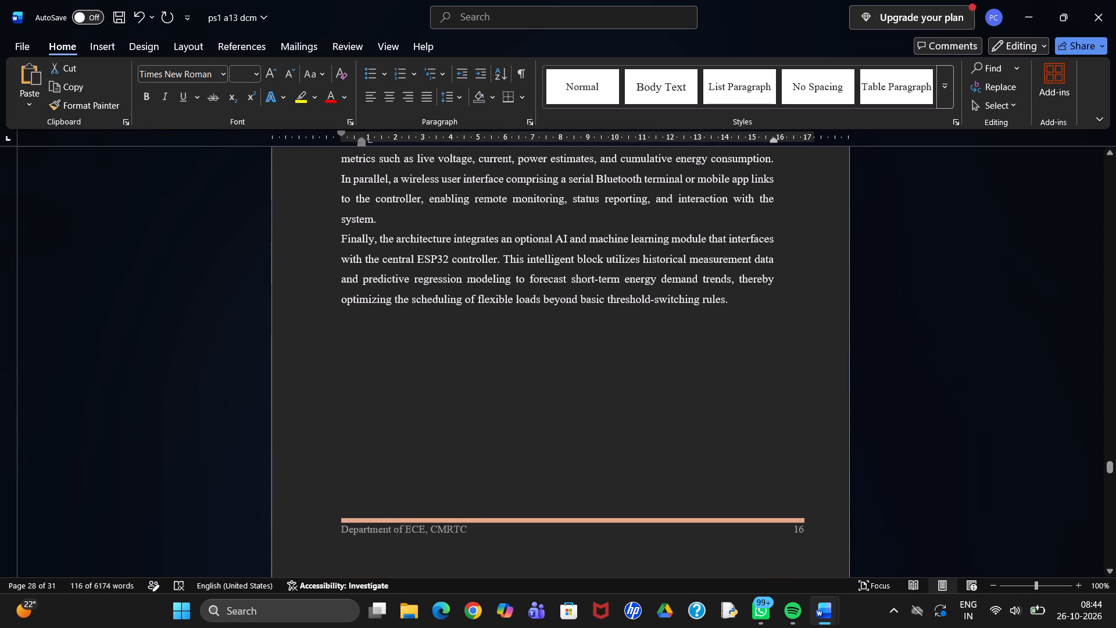
pyautogui.scroll(3, 391, 222)
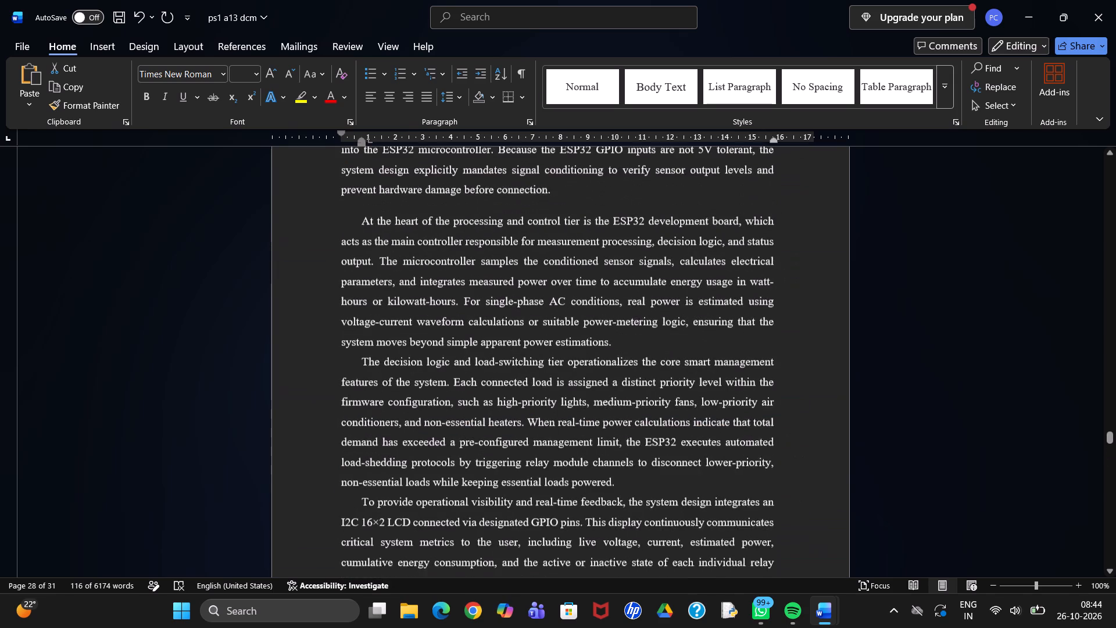
pyautogui.scroll(1, 391, 222)
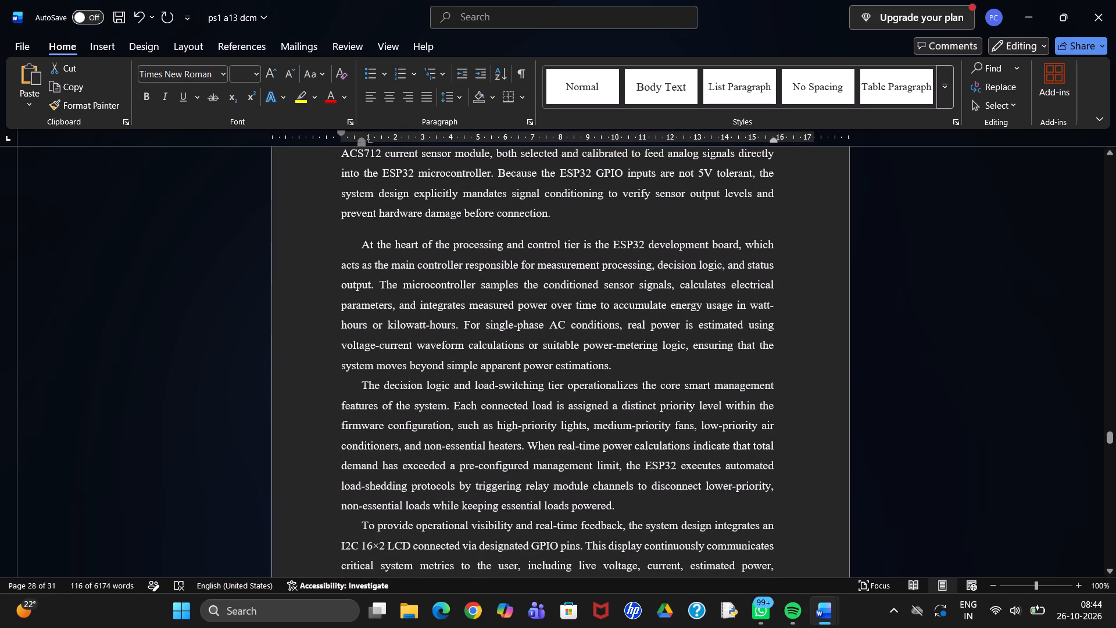
pyautogui.moveTo(359, 387); pyautogui.dragTo(437, 429)
pyautogui.moveTo(437, 429); pyautogui.dragTo(631, 504)
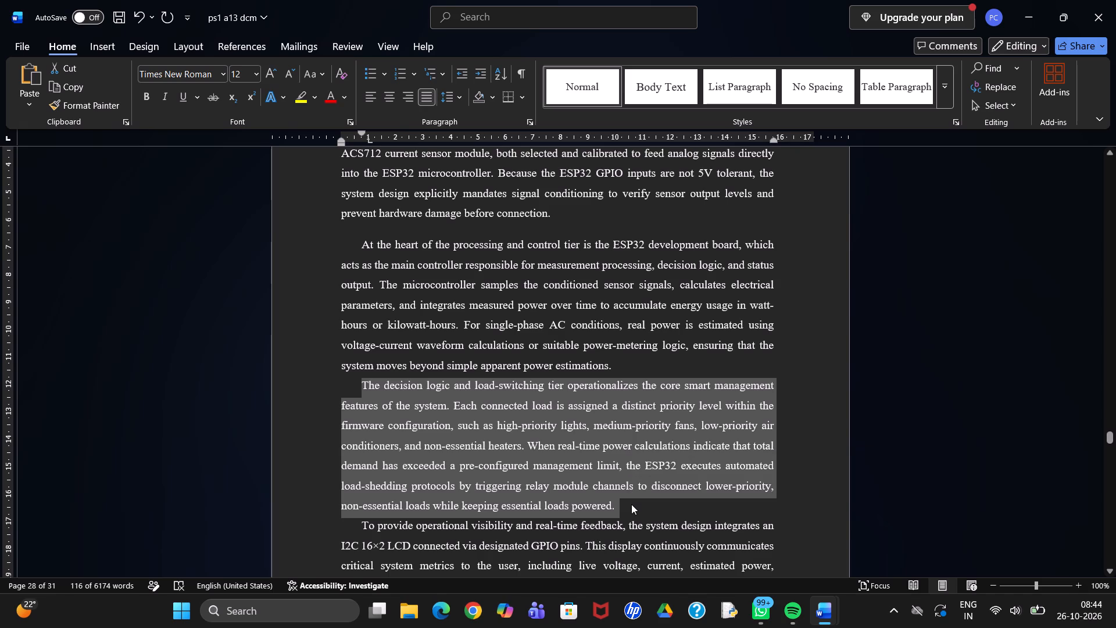
# Copy the selected system design paragraph beginning "The decision logic and load-switching tier".
pyautogui.hotkey('ctrl', 'c')
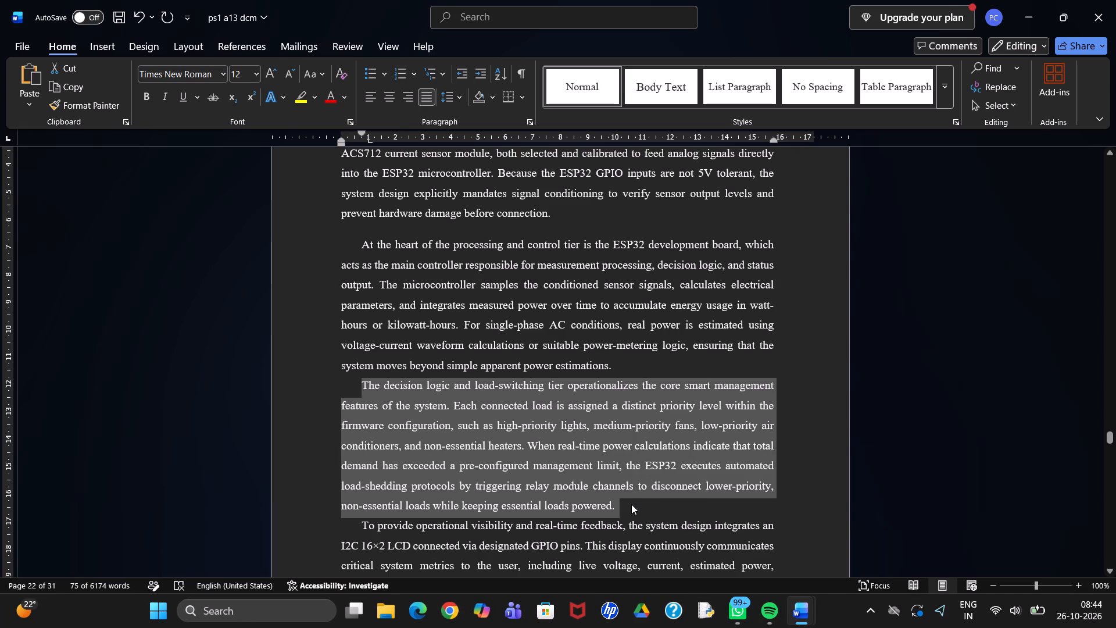
# Indent the first lines of the block diagram paragraphs beginning "To maintain local operational visibility", "Beyond internal calculations" and "The analog telemetry signals".
pyautogui.scroll(-2, 631, 504)
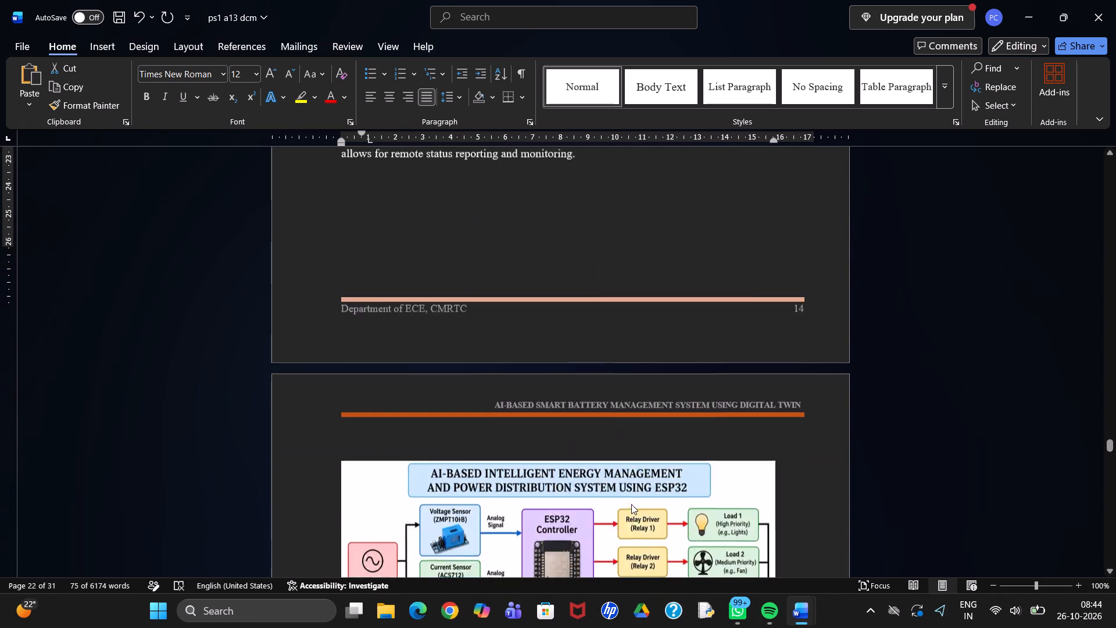
pyautogui.scroll(-3, 631, 504)
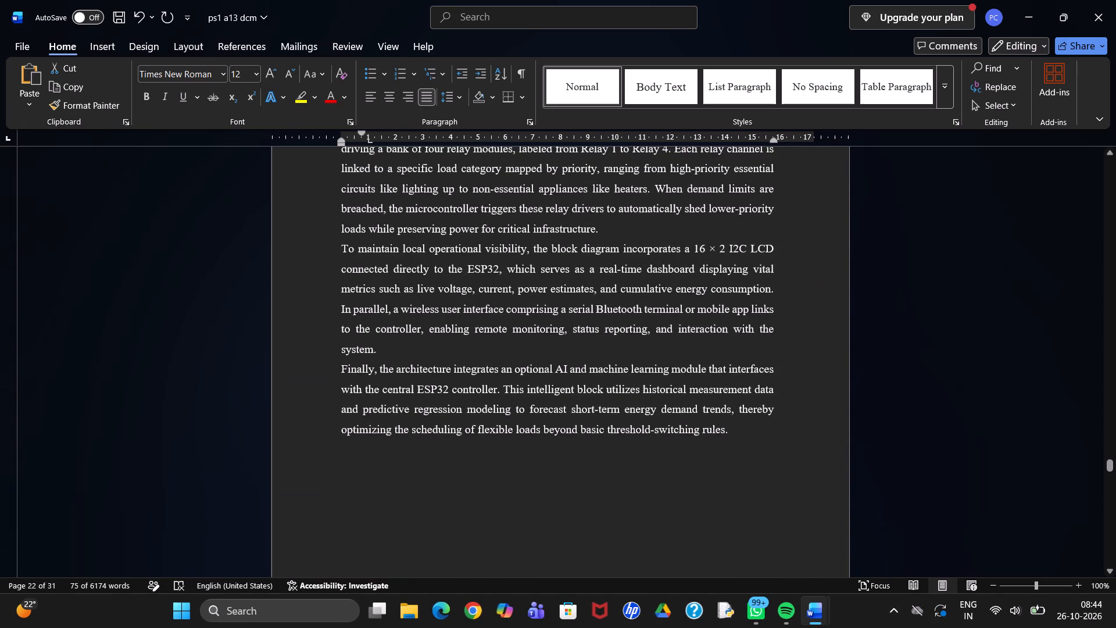
pyautogui.click(344, 249)
pyautogui.press('Tab')
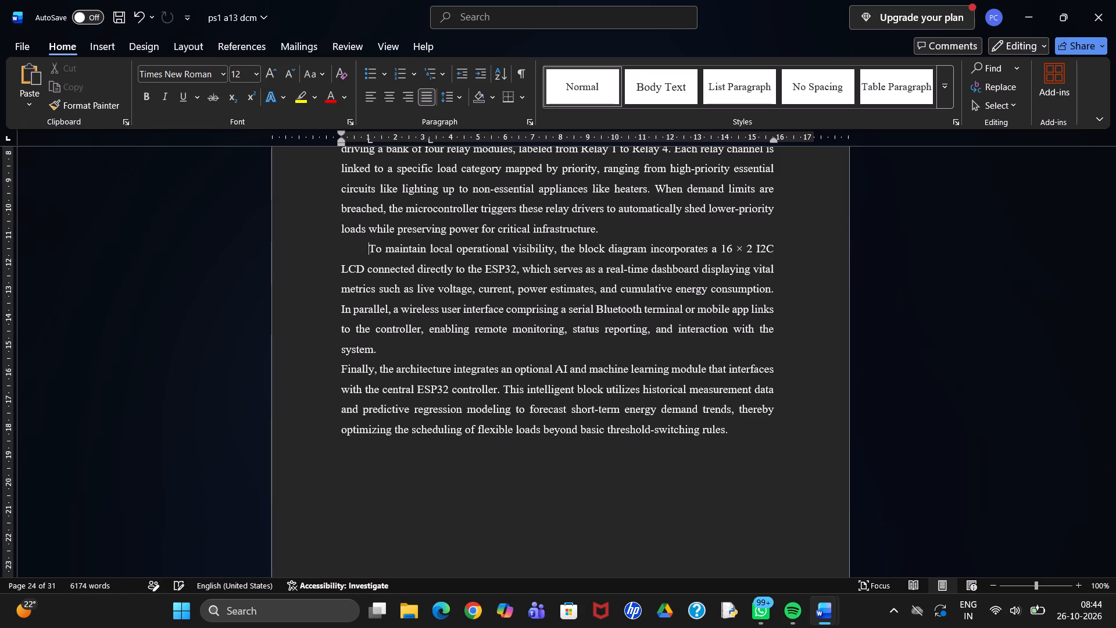
pyautogui.scroll(1, 344, 249)
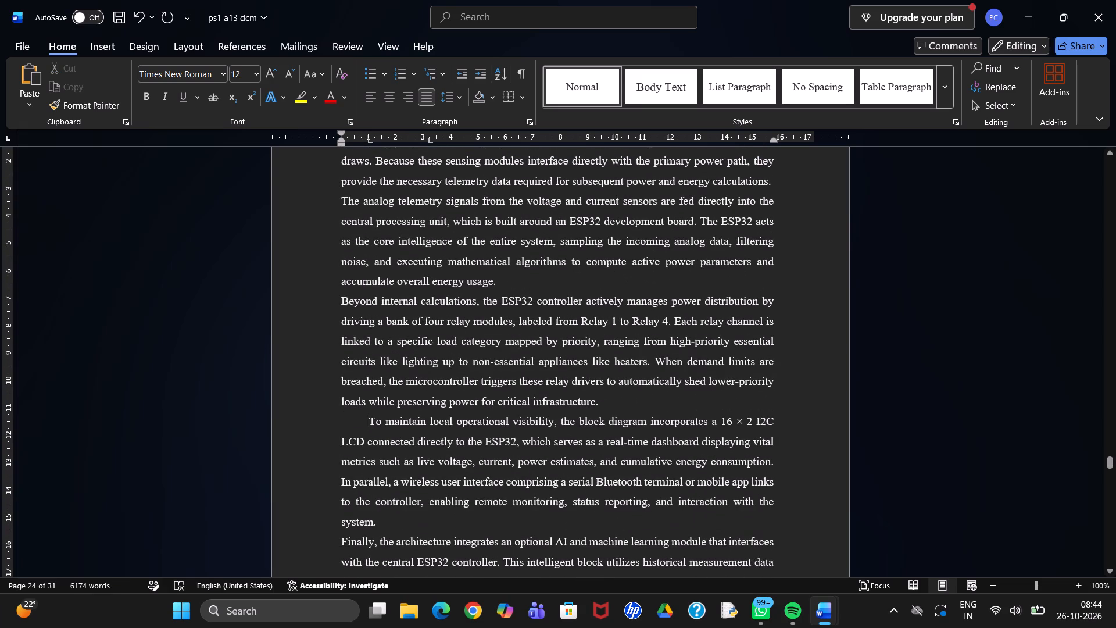
pyautogui.click(342, 305)
pyautogui.press('Tab')
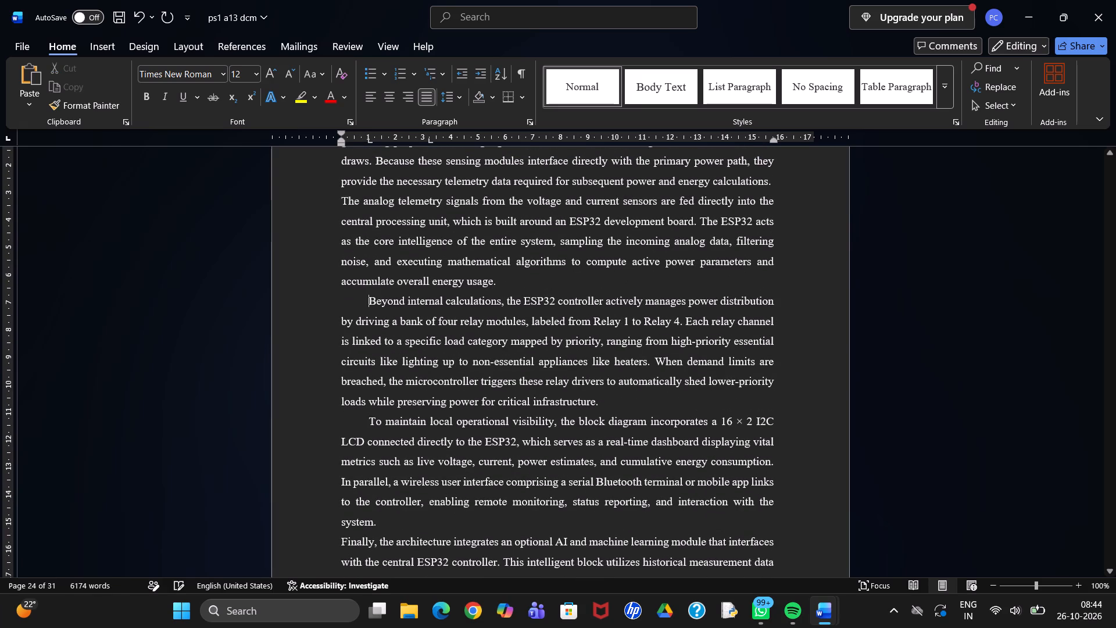
pyautogui.click(342, 260)
pyautogui.press('Tab')
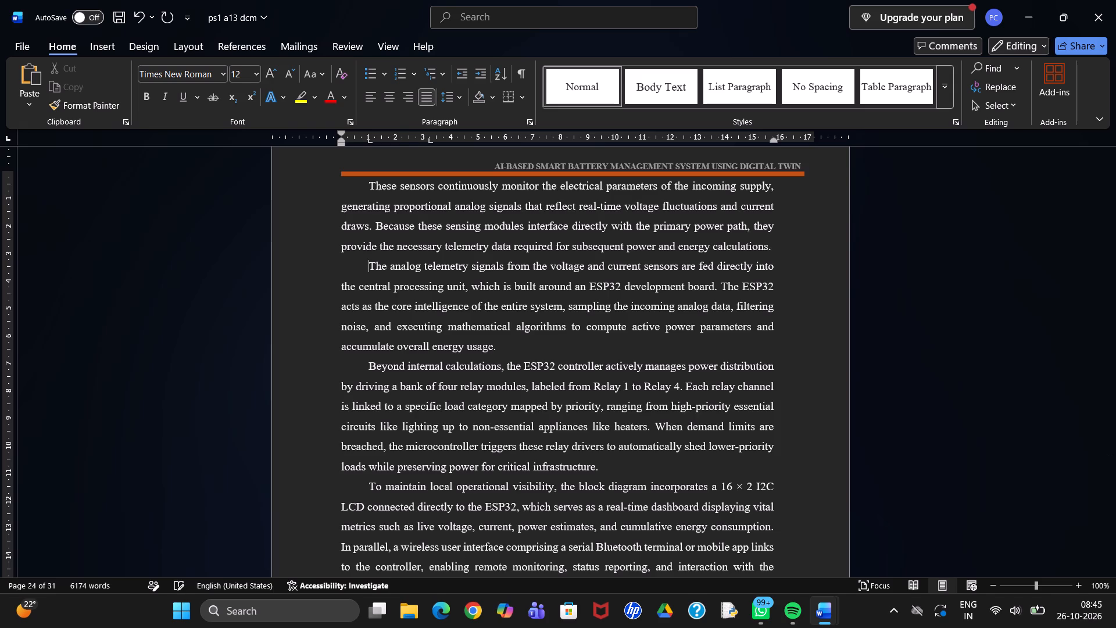
# Paste the copied decision logic paragraph after "non-essential appliances like heaters." in the "Beyond internal calculations" paragraph.
pyautogui.hscroll(2, 342, 260)
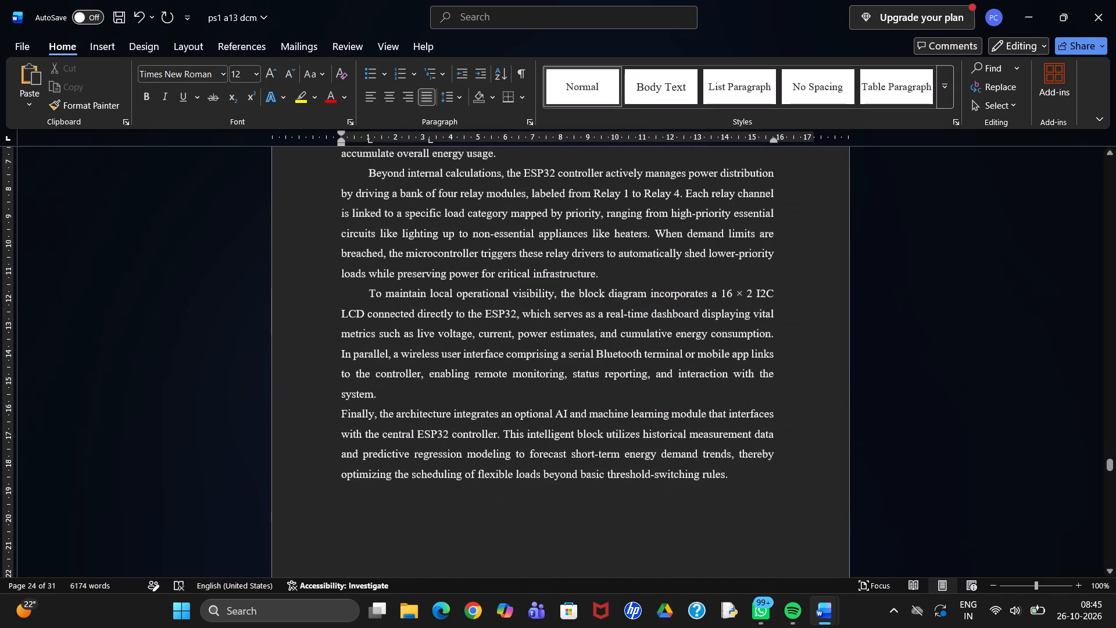
pyautogui.hscroll(1, 342, 260)
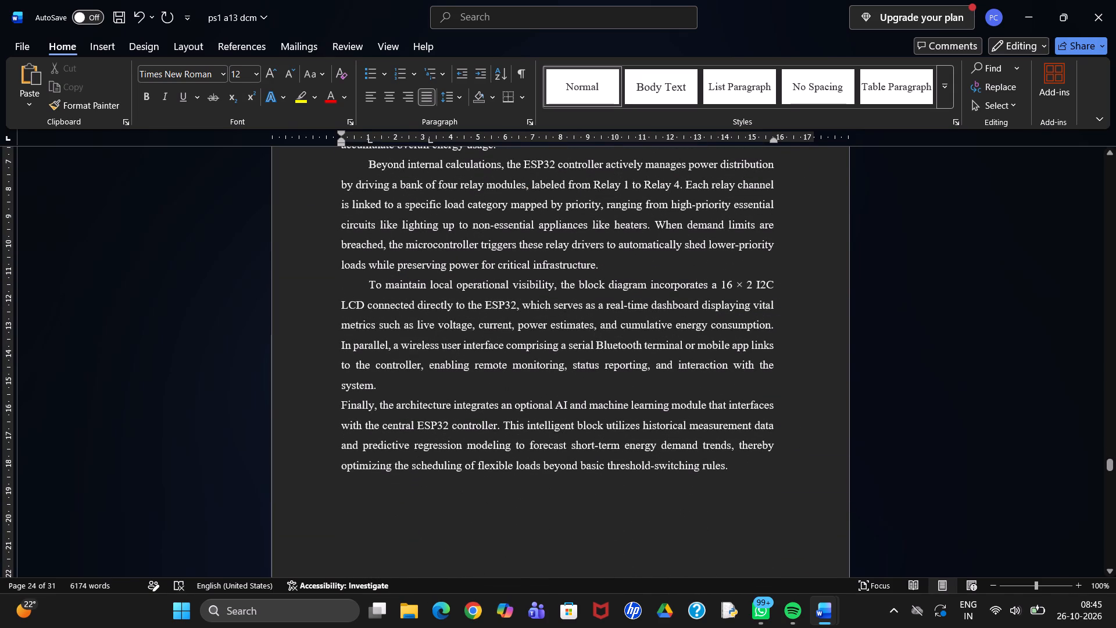
pyautogui.click(652, 224)
pyautogui.hotkey('ctrl', 'v')
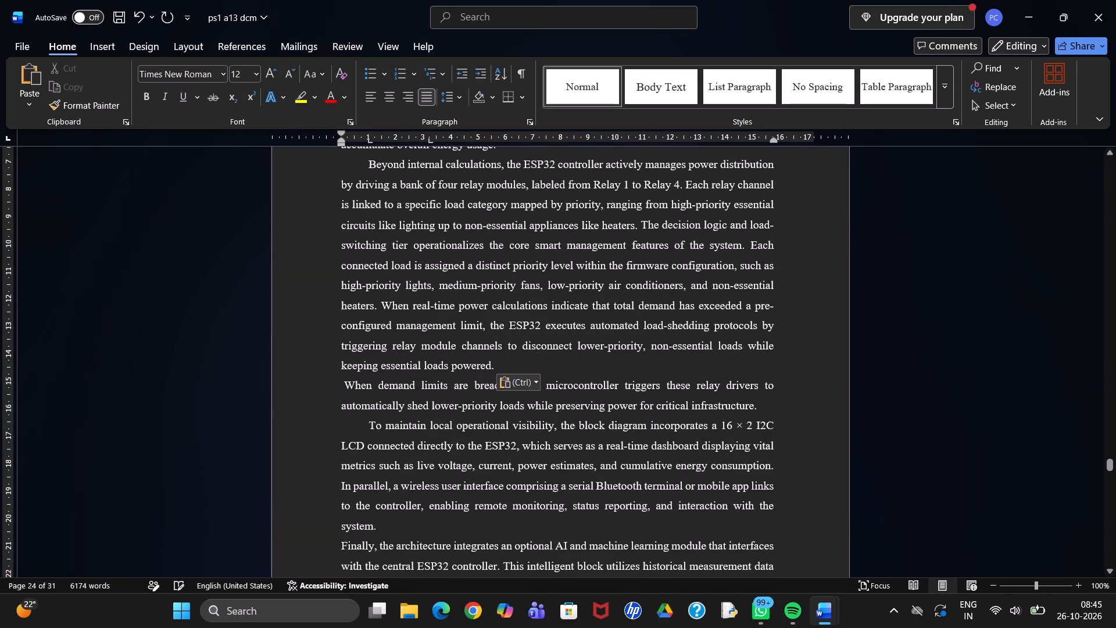
# Place the insertion point near the top of the blank page following the block diagram description.
pyautogui.scroll(-1, 652, 224)
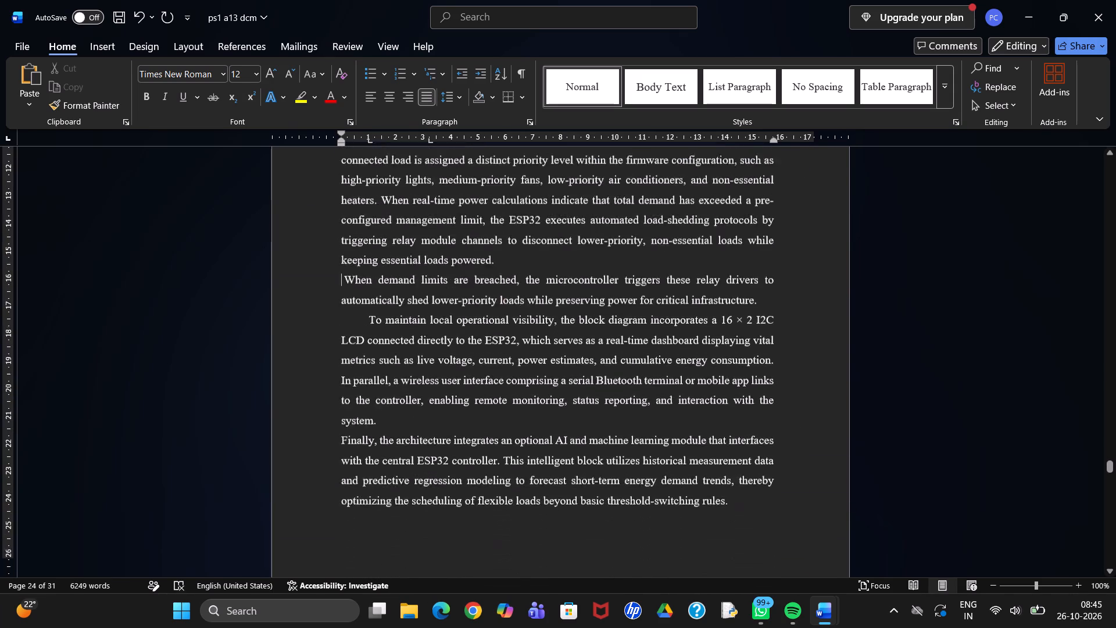
pyautogui.scroll(-1, 652, 224)
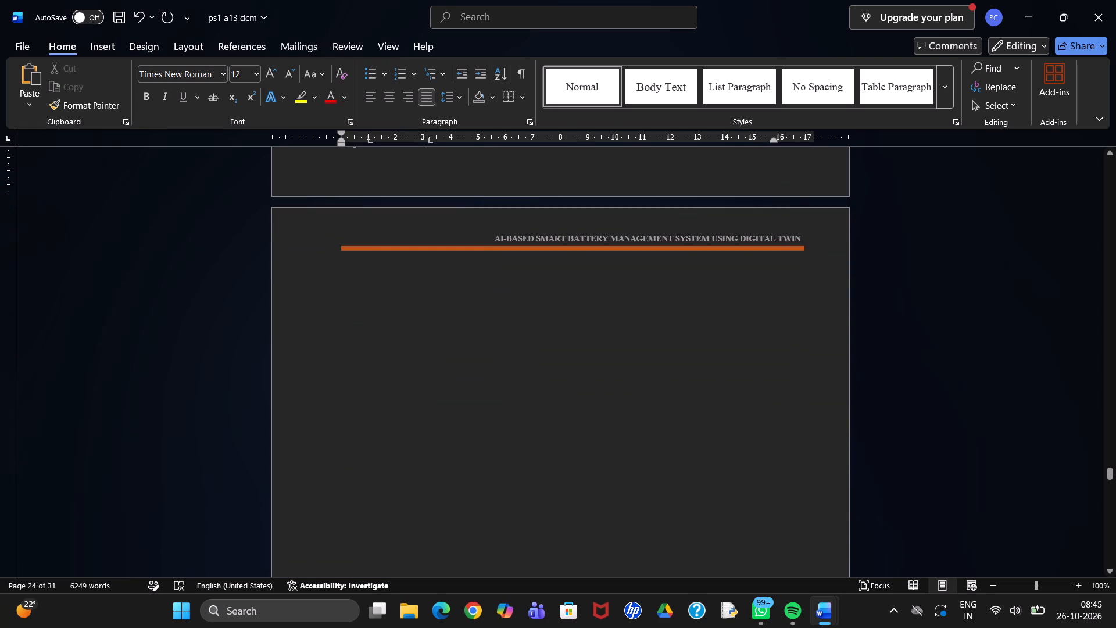
pyautogui.click(396, 286)
pyautogui.doubleClick(396, 286)
pyautogui.scroll(-1, 530, 445)
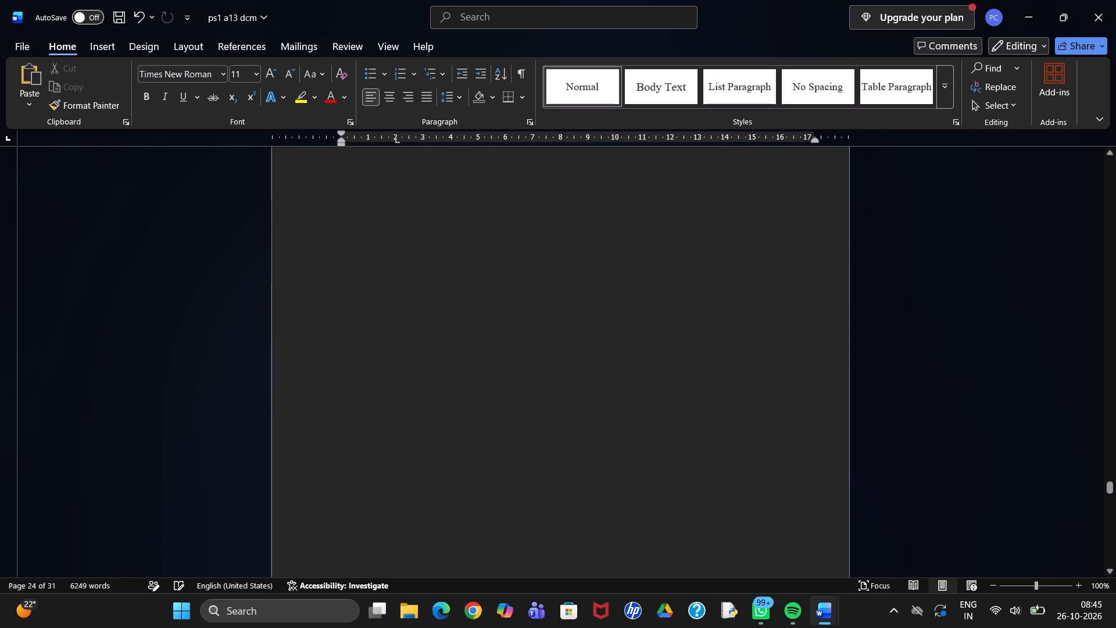
# Copy the 3.2 METHODOLOGY heading from the page following page 19.
pyautogui.scroll(-2, 530, 445)
pyautogui.scroll(1, 530, 445)
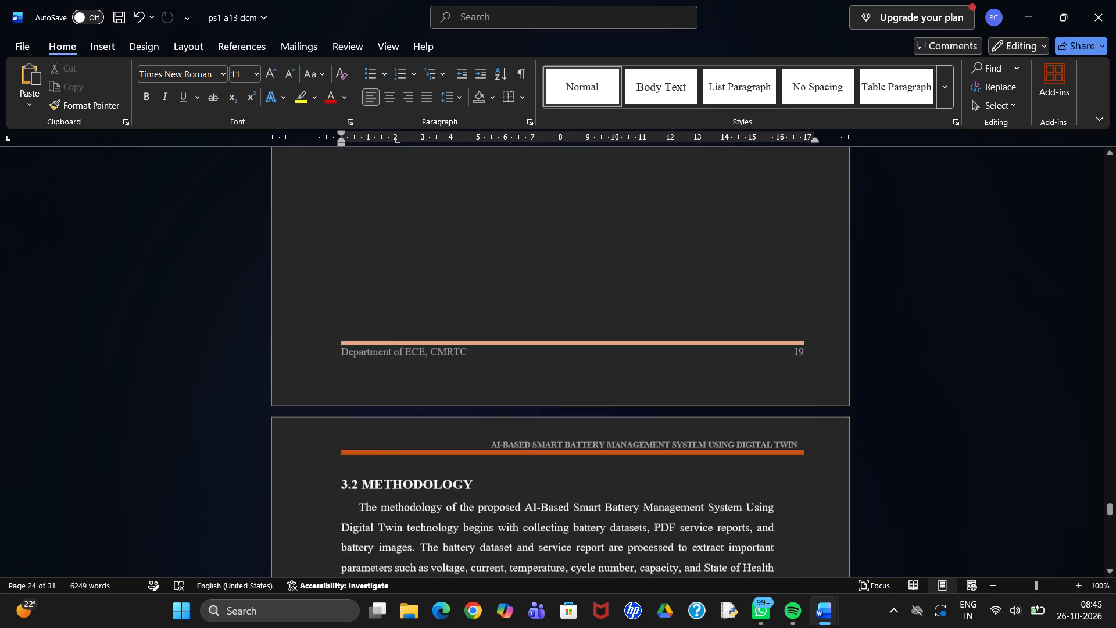
pyautogui.scroll(1, 530, 445)
pyautogui.moveTo(363, 358); pyautogui.dragTo(392, 370)
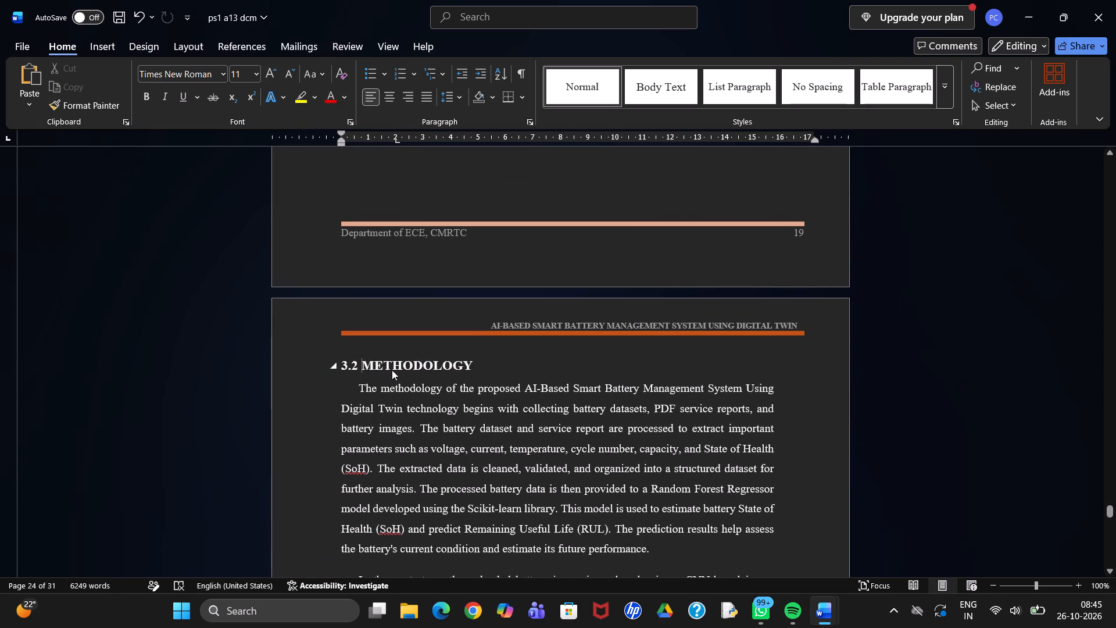
pyautogui.moveTo(392, 370); pyautogui.dragTo(470, 362)
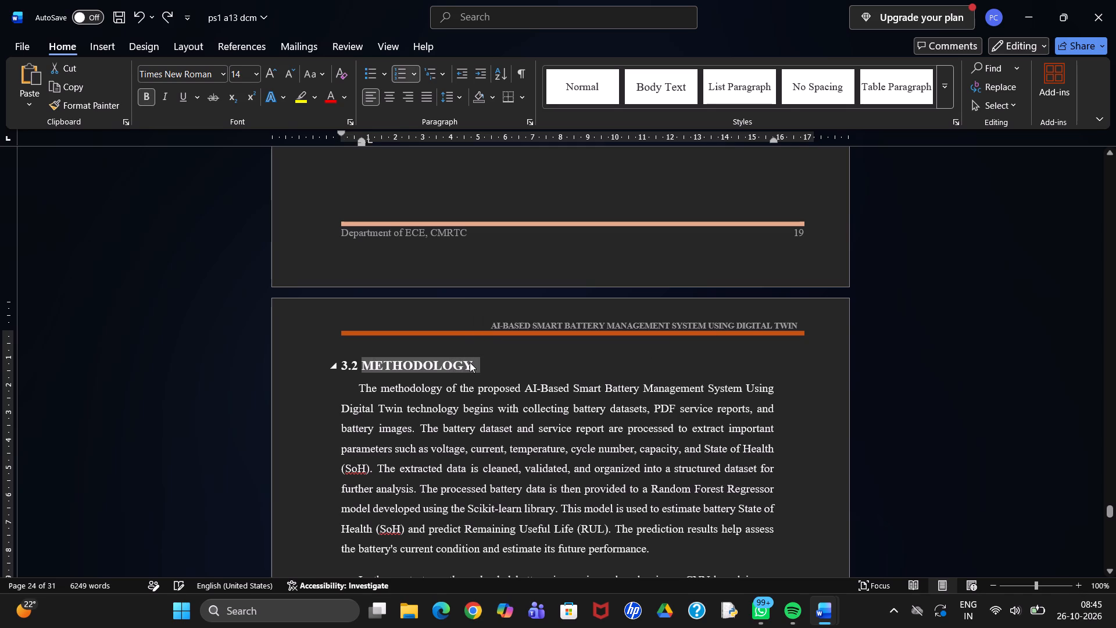
pyautogui.hotkey('ctrl', 'c')
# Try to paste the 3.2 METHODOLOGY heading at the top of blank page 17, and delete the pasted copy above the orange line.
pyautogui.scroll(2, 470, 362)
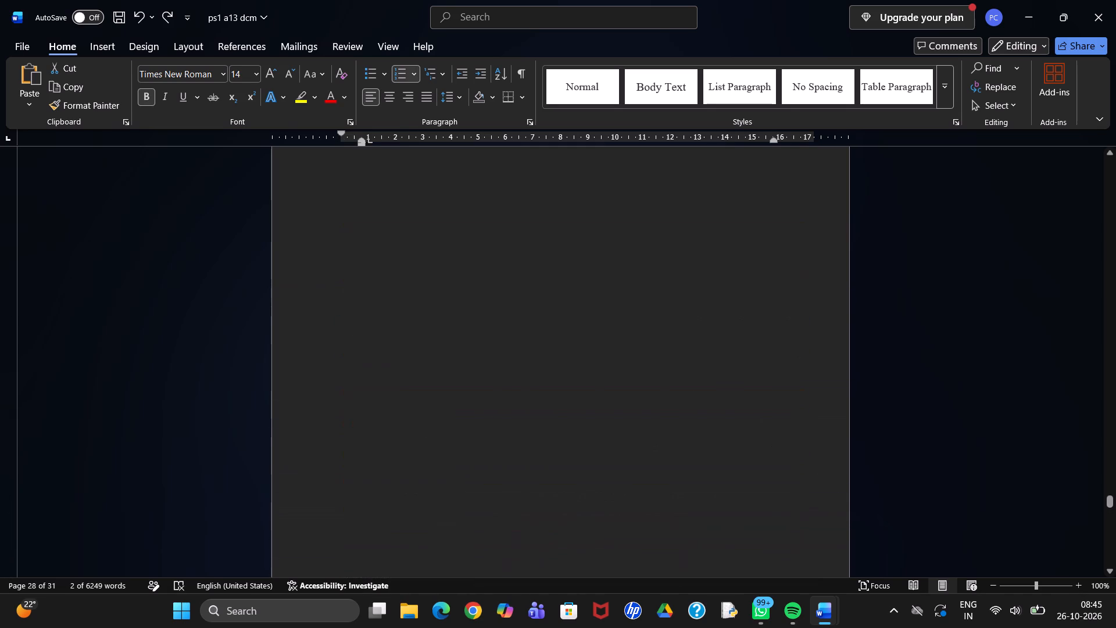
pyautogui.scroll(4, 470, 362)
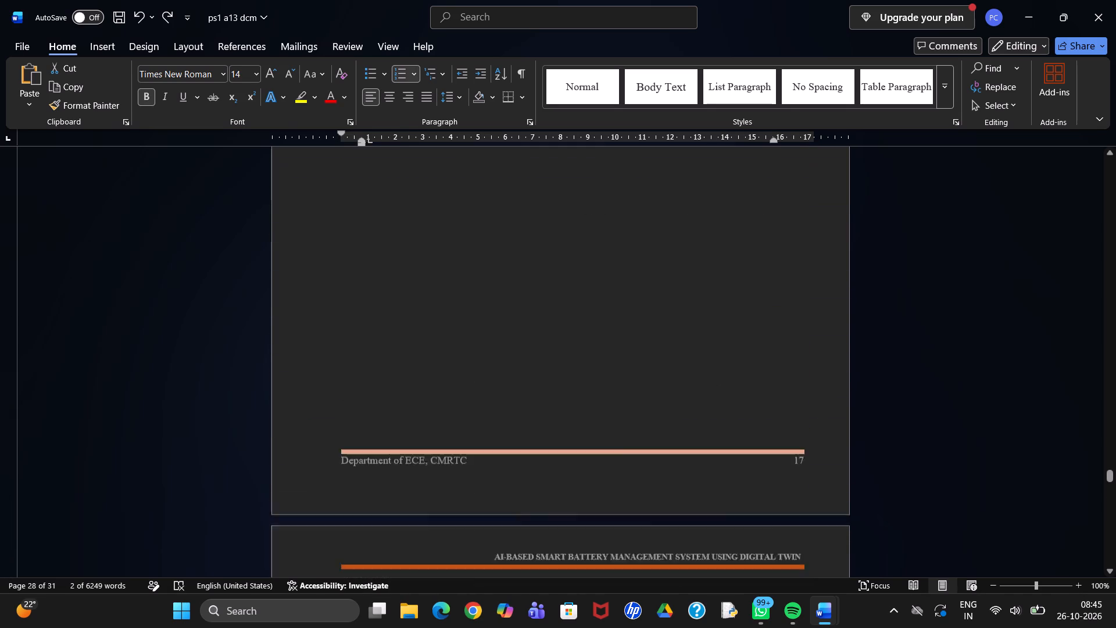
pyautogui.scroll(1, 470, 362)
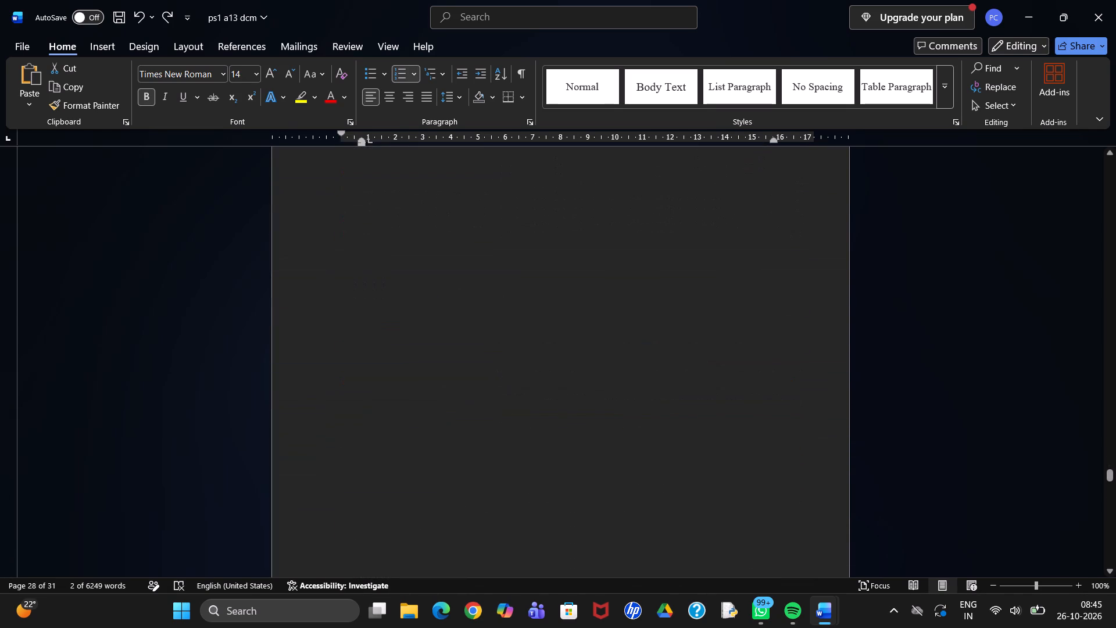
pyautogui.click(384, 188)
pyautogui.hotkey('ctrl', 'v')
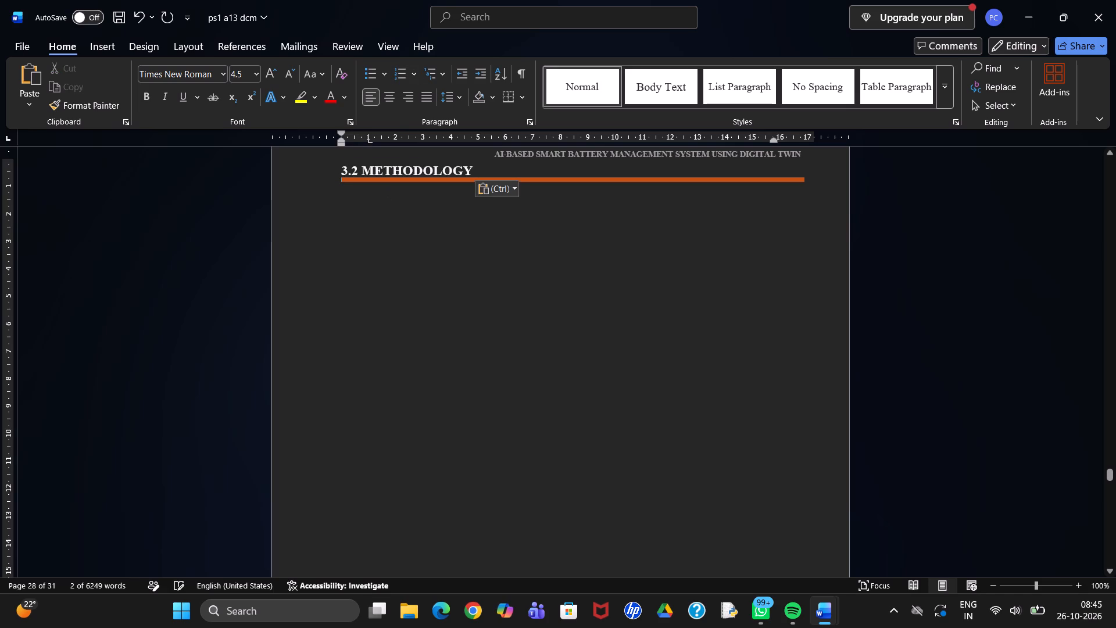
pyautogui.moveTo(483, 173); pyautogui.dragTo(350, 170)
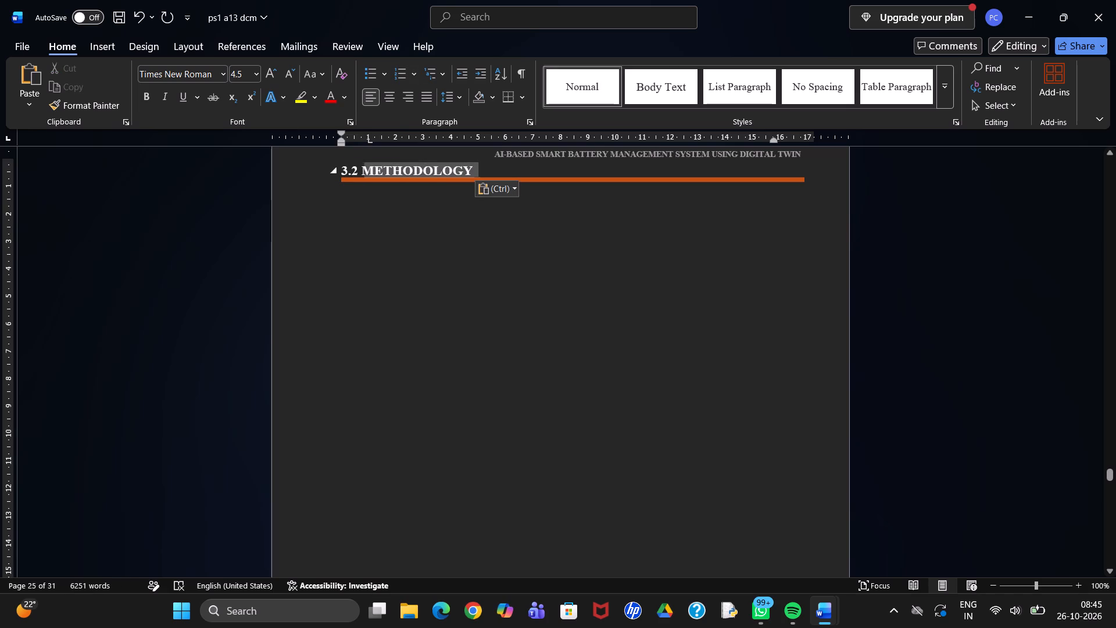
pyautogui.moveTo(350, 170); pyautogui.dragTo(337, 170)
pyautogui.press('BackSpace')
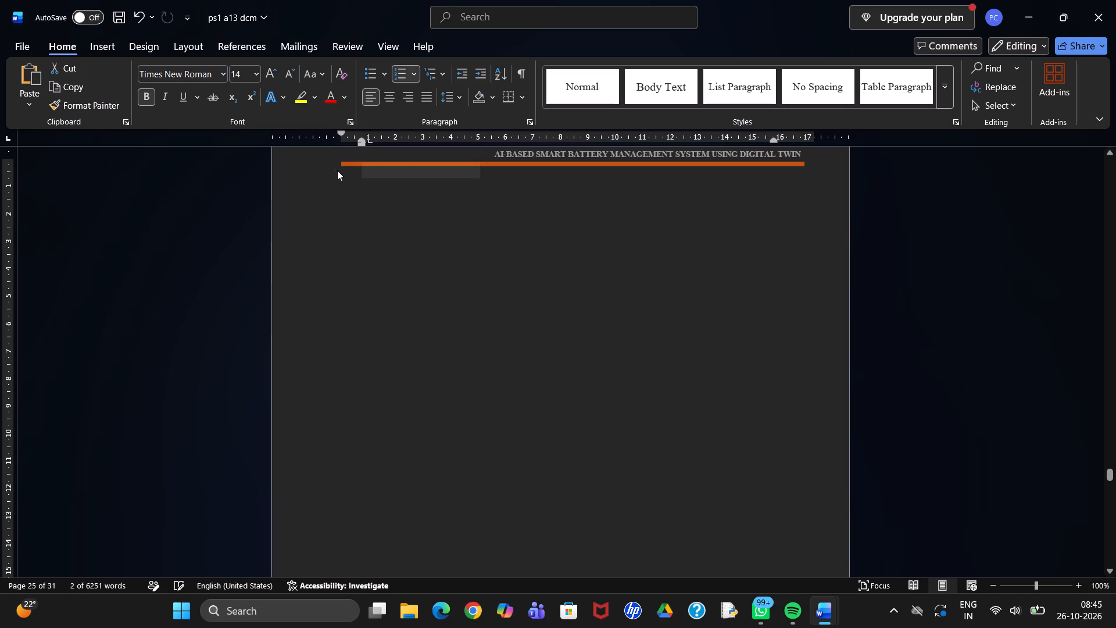
# Paste the 3.2 METHODOLOGY heading below the orange header line on blank page 17.
pyautogui.click(339, 185)
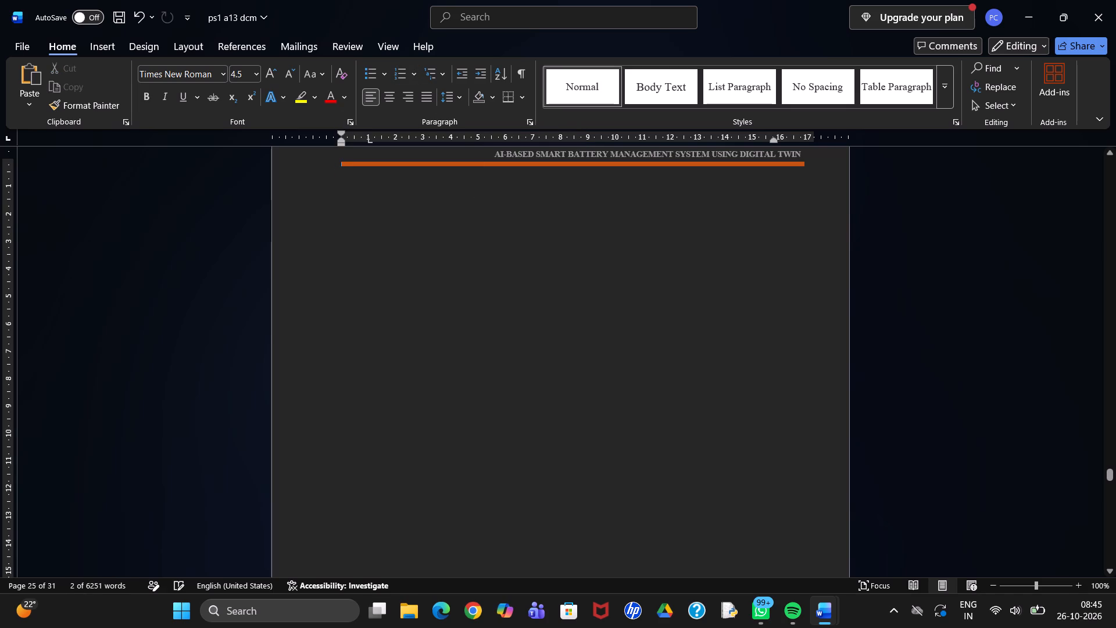
pyautogui.doubleClick(360, 195)
pyautogui.hotkey('ctrl', 'v')
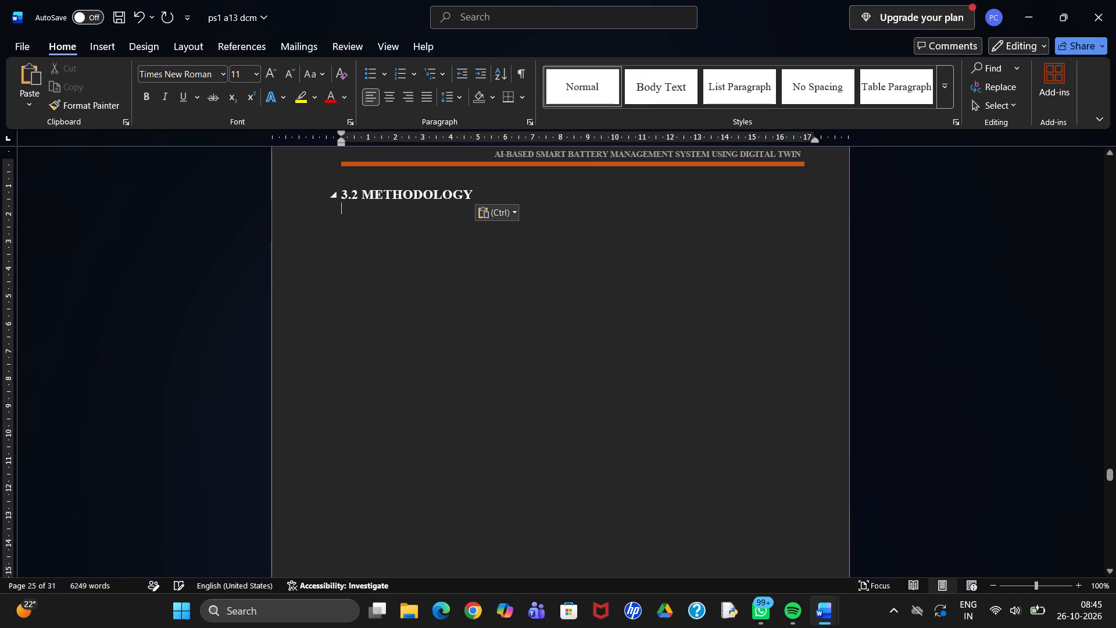
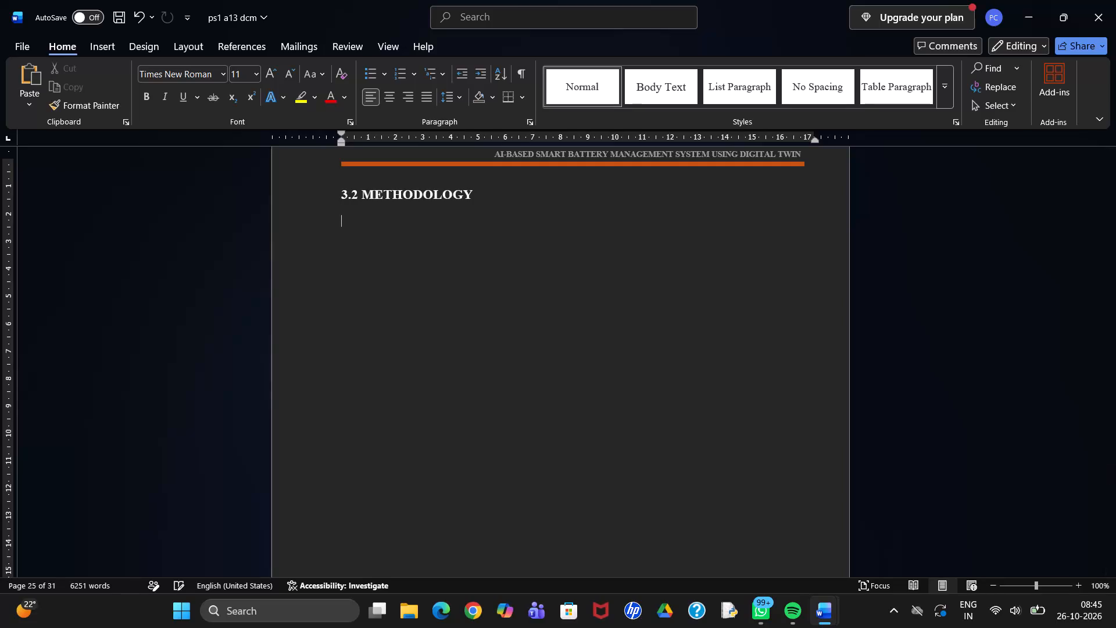
# Paste the new energy management methodology text below the 3.2 METHODOLOGY heading.
pyautogui.hotkey('ctrl', 'v')
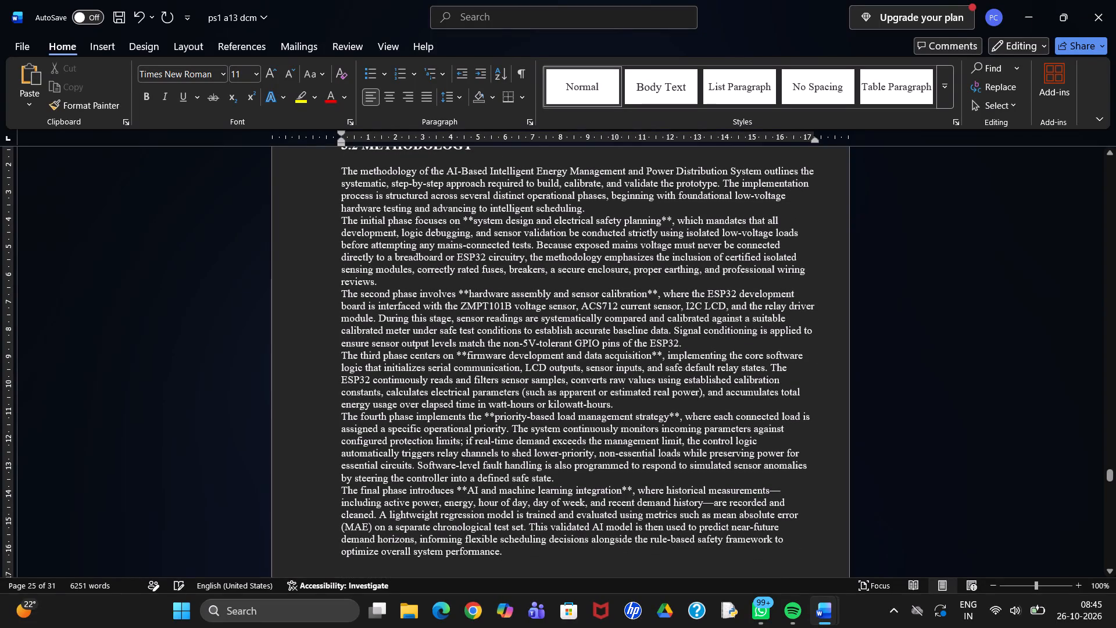
# Format the pasted methodology paragraphs as justified text with 1.5 line spacing and 12-point font size.
pyautogui.moveTo(343, 168); pyautogui.dragTo(543, 558)
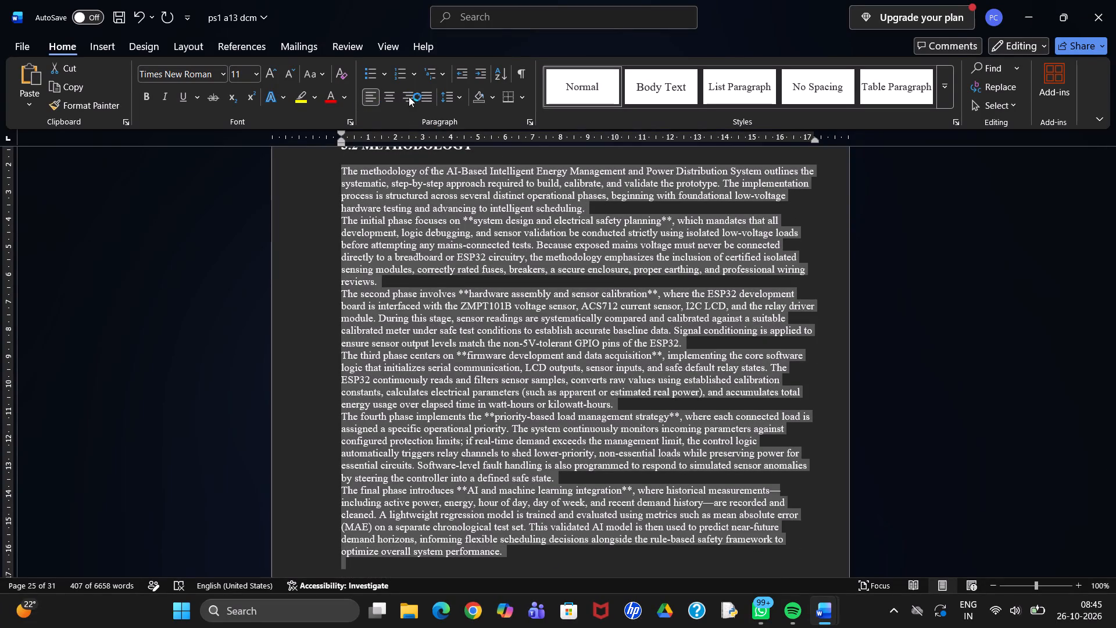
pyautogui.click(428, 96)
pyautogui.click(460, 97)
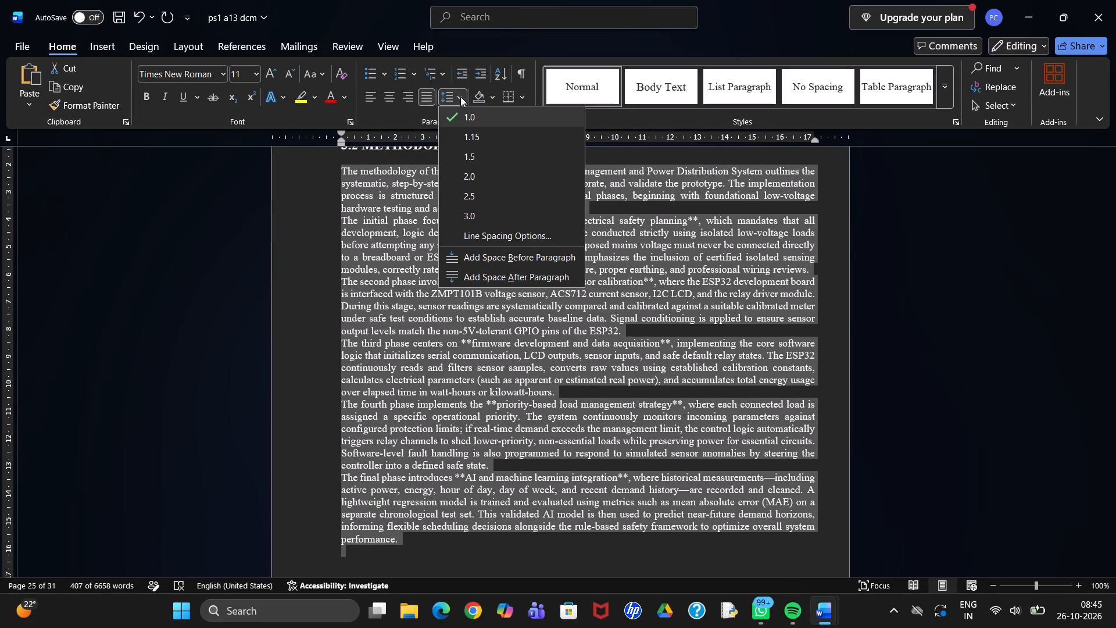
pyautogui.click(473, 153)
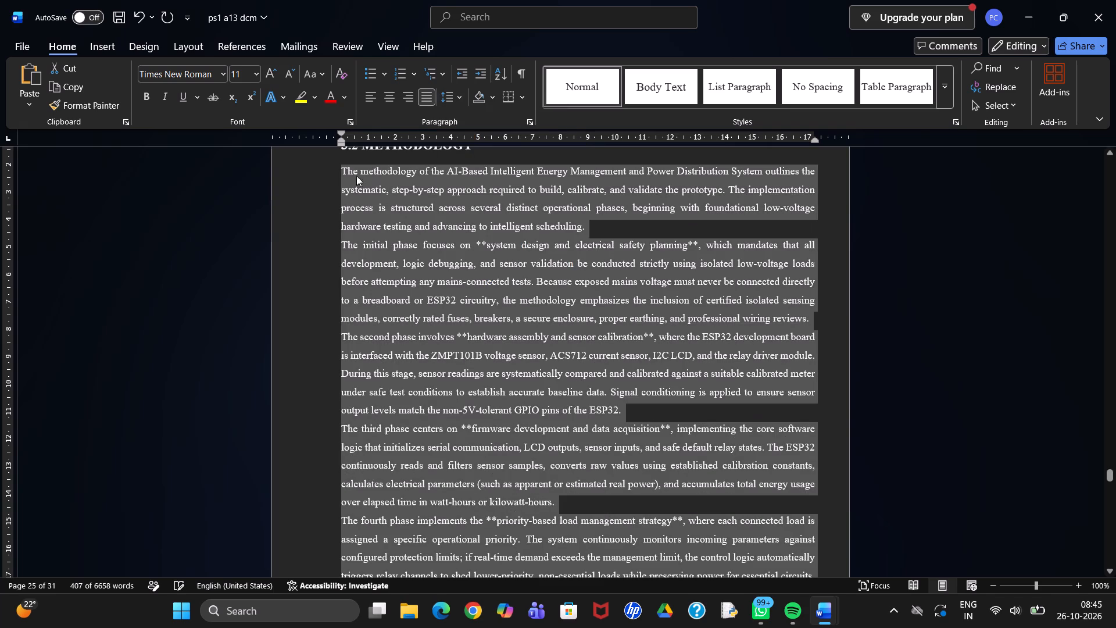
pyautogui.click(257, 77)
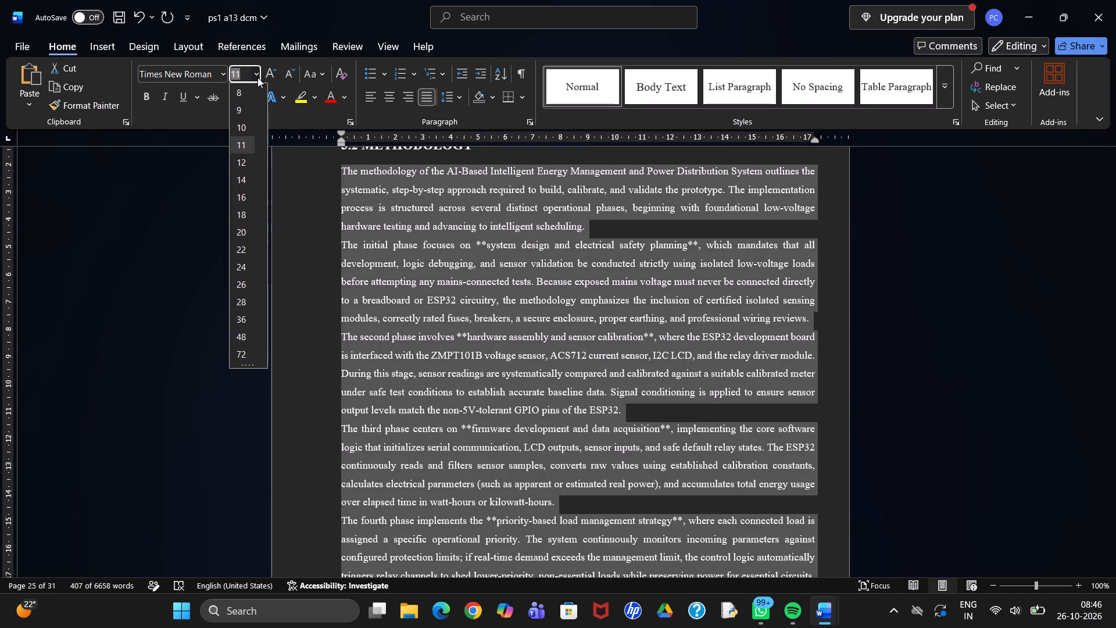
pyautogui.click(251, 163)
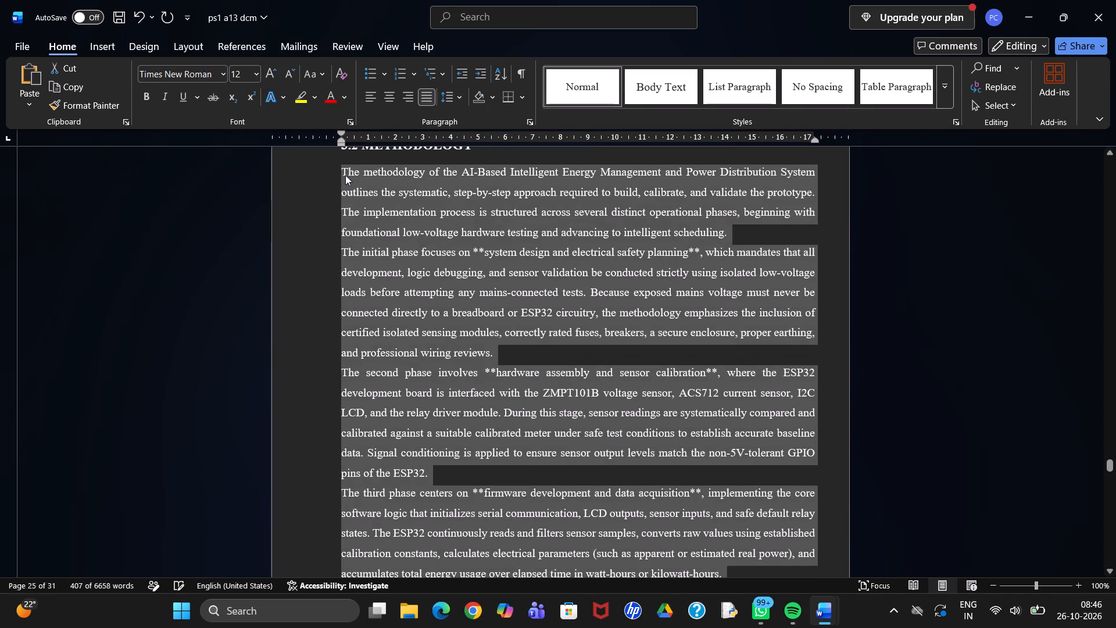
# Indent the first line of the methodology introduction and of the initial, second and third phase paragraphs.
pyautogui.click(345, 172)
pyautogui.press('Left')
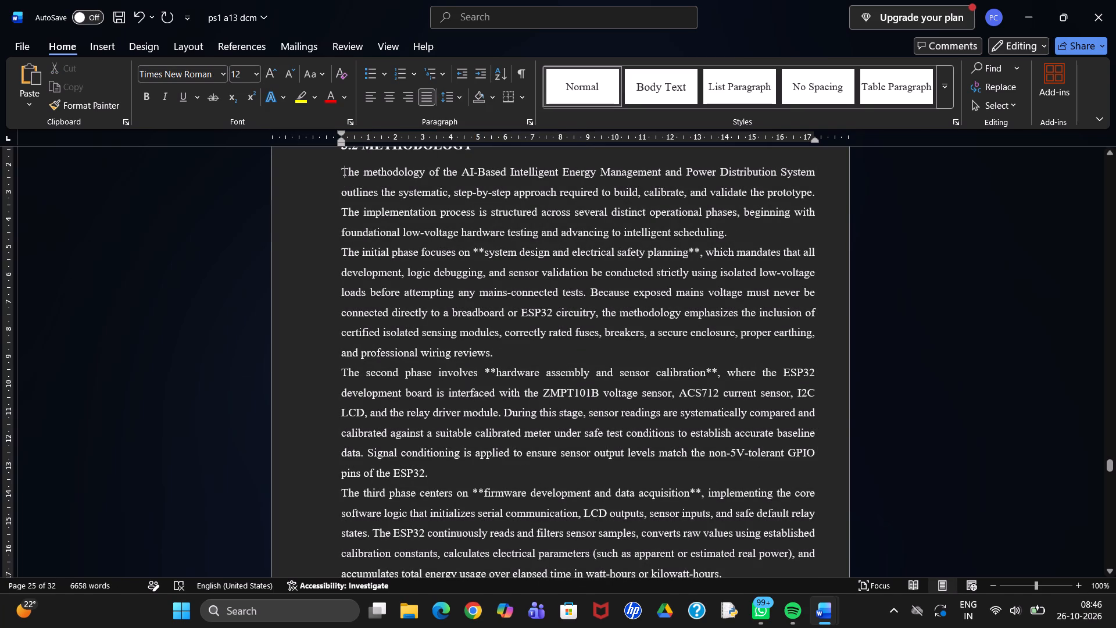
pyautogui.press('Tab')
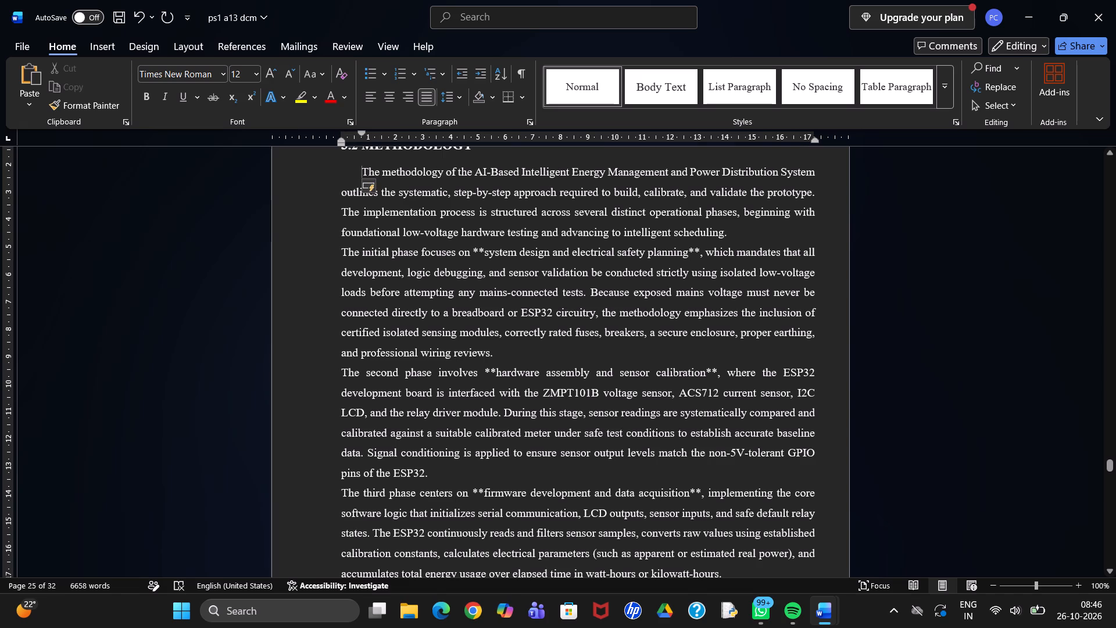
pyautogui.doubleClick(345, 253)
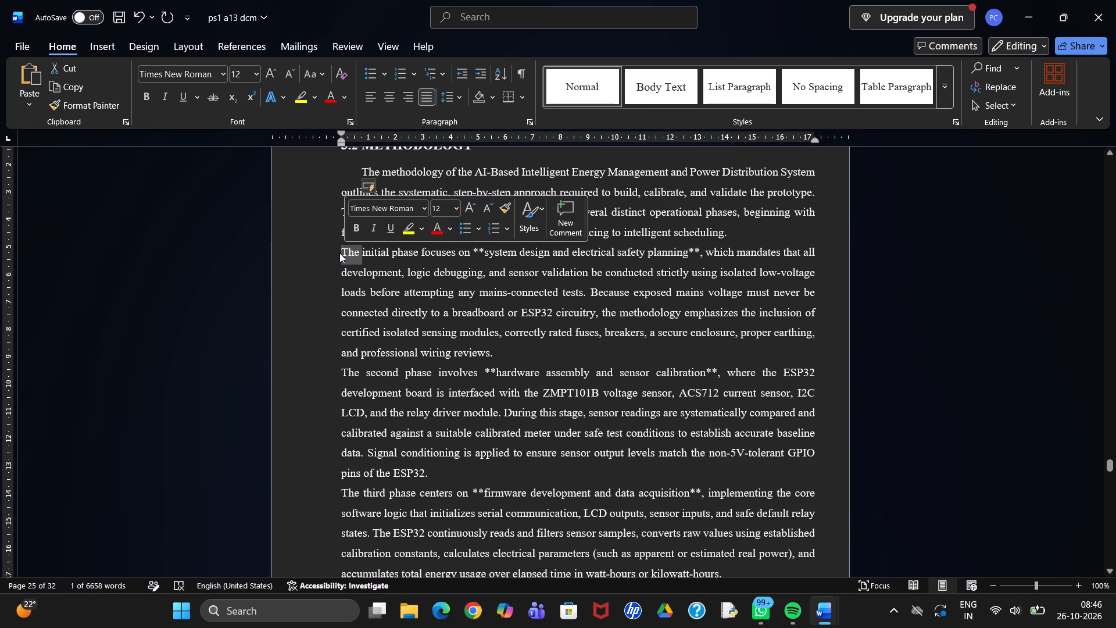
pyautogui.click(339, 253)
pyautogui.press('Tab')
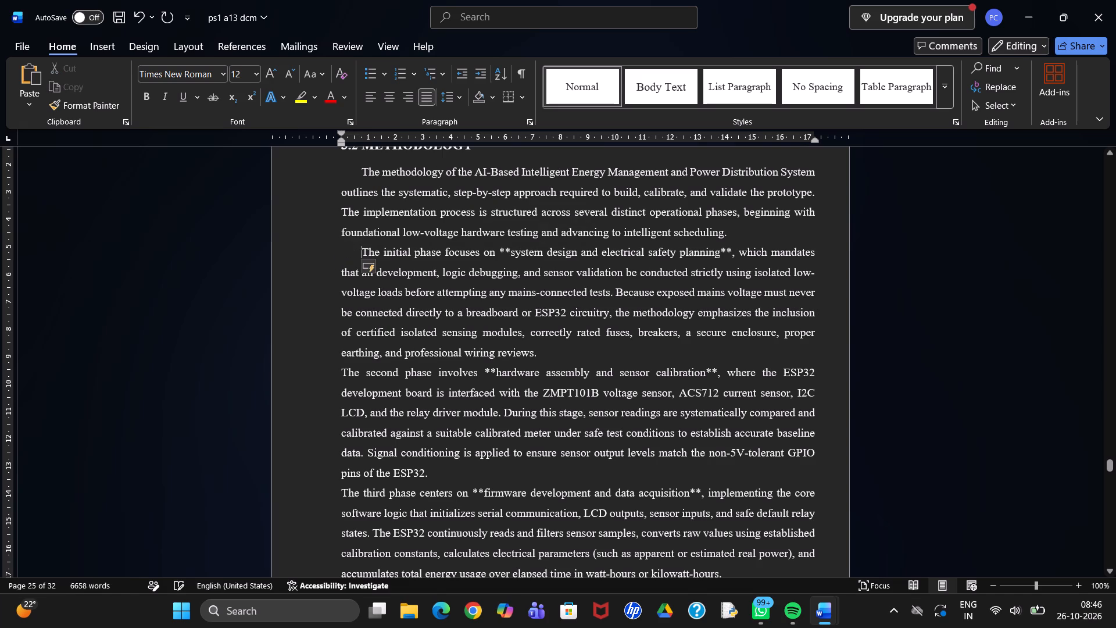
pyautogui.click(342, 376)
pyautogui.press('Tab')
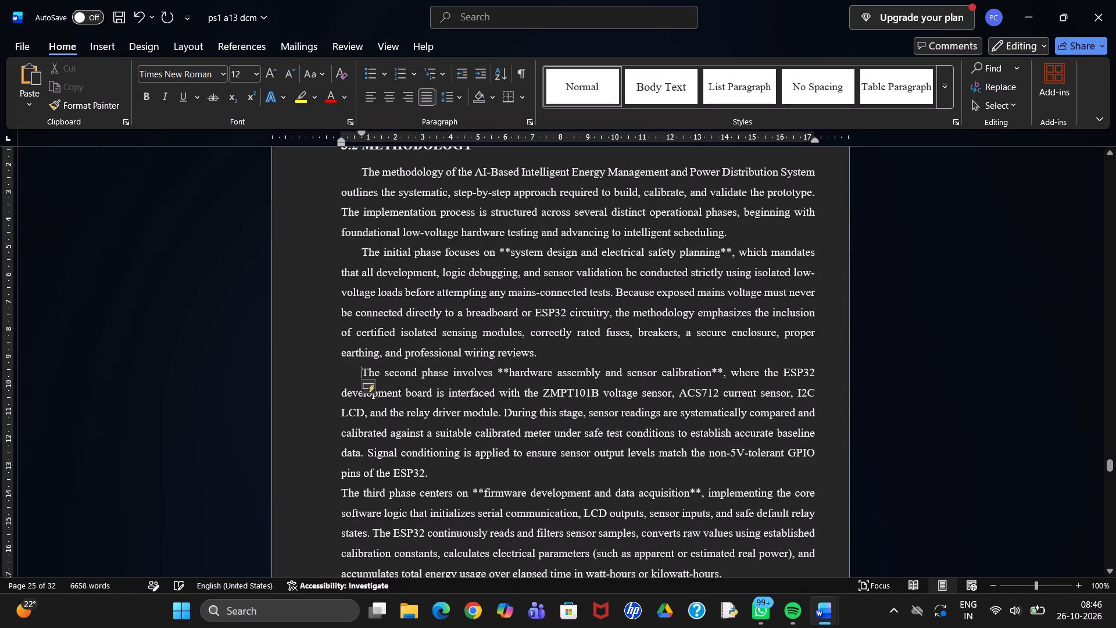
pyautogui.click(342, 501)
pyautogui.press('Tab')
# Indent the first line of the fourth phase and final phase paragraphs in section 3.2.
pyautogui.scroll(-1, 342, 501)
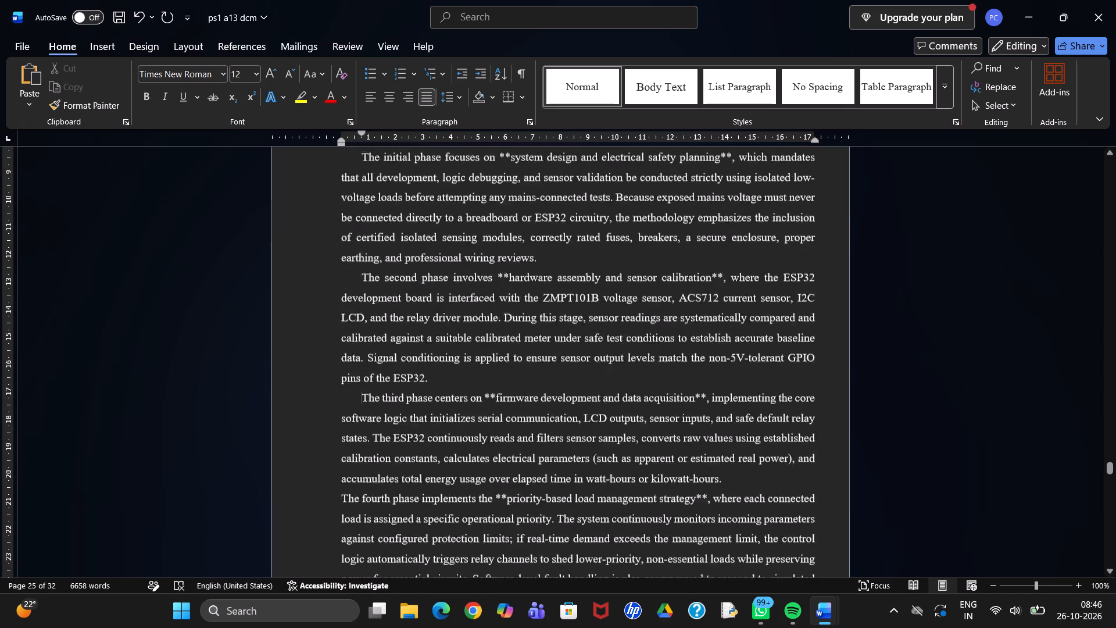
pyautogui.scroll(-1, 342, 501)
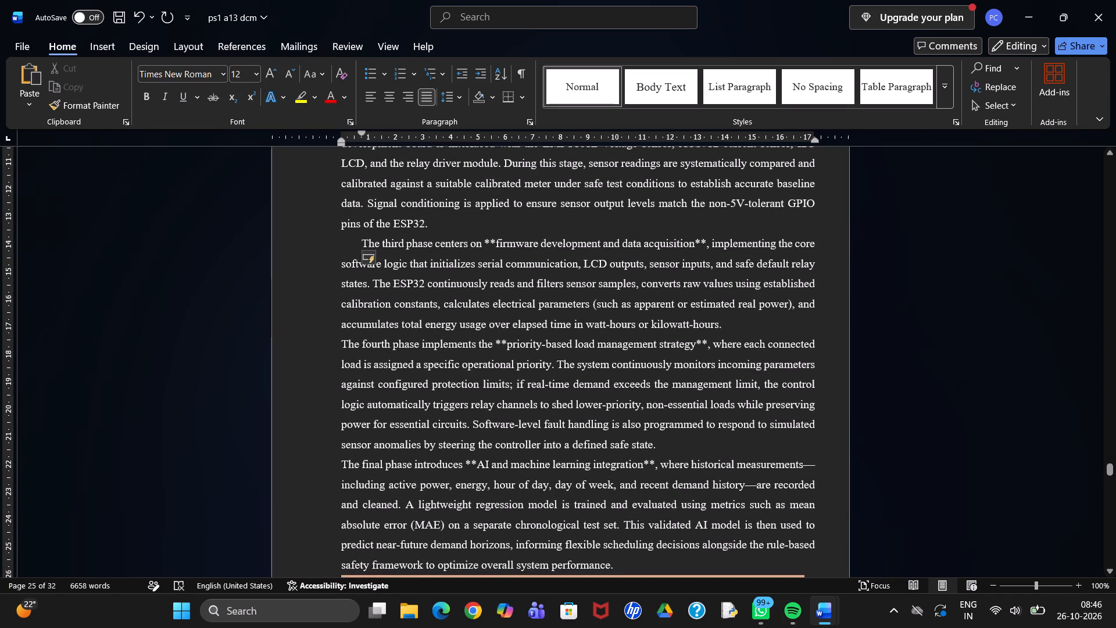
pyautogui.click(342, 351)
pyautogui.press('Tab')
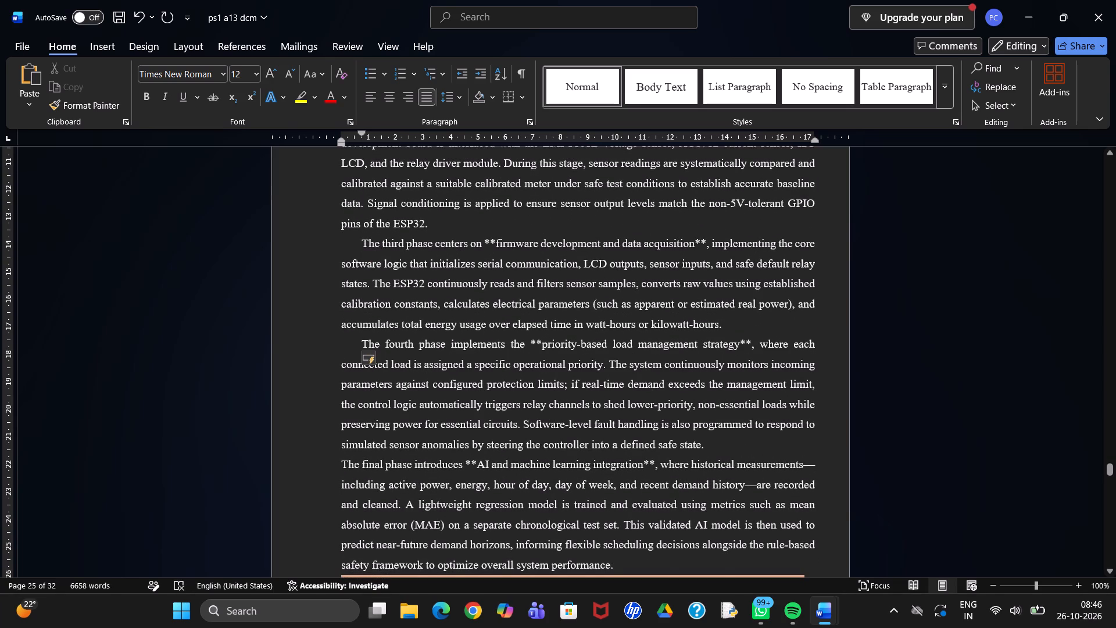
pyautogui.click(342, 470)
pyautogui.press('Tab')
# Delete the old 3.3 METHODOLOGY heading and its battery text on the page after page 20, undoing the last excess deletion.
pyautogui.scroll(-2, 342, 470)
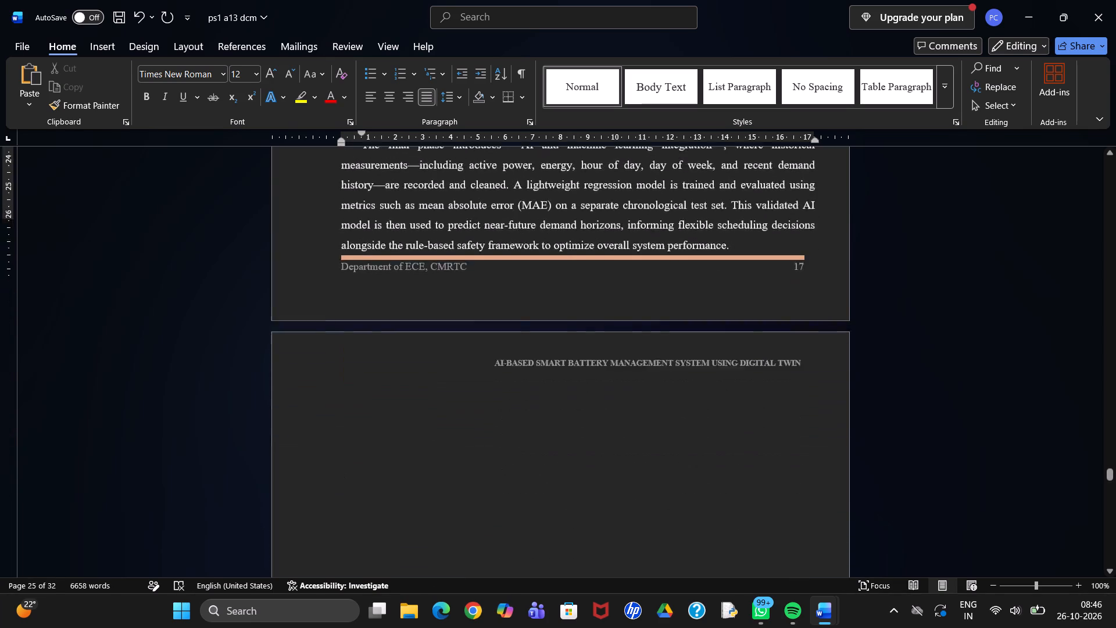
pyautogui.scroll(-3, 342, 470)
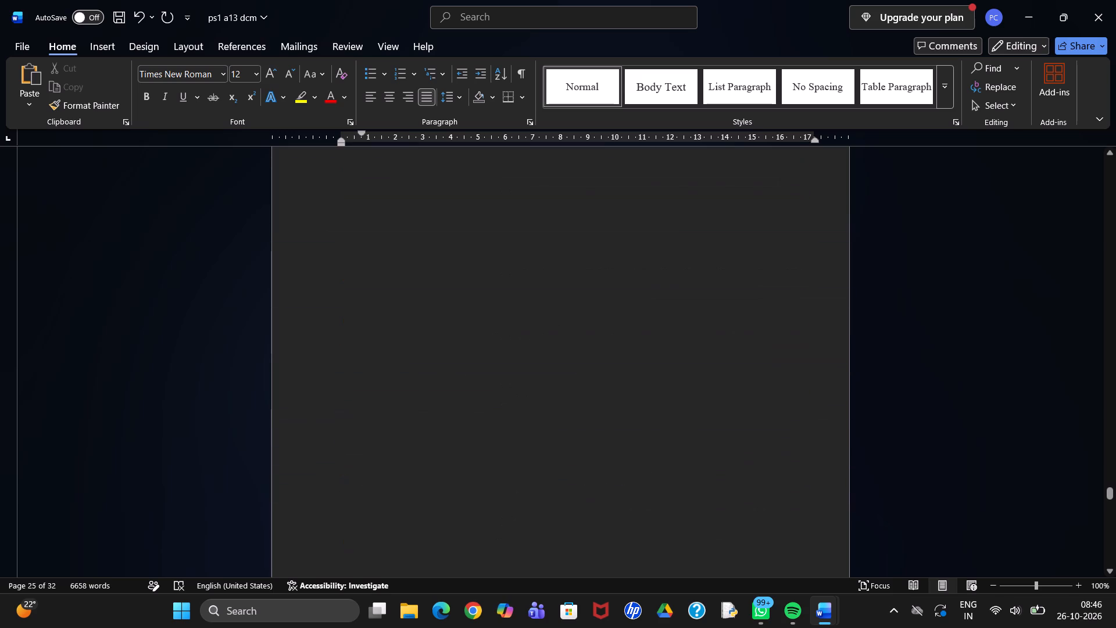
pyautogui.scroll(-1, 342, 470)
pyautogui.hscroll(1, 342, 470)
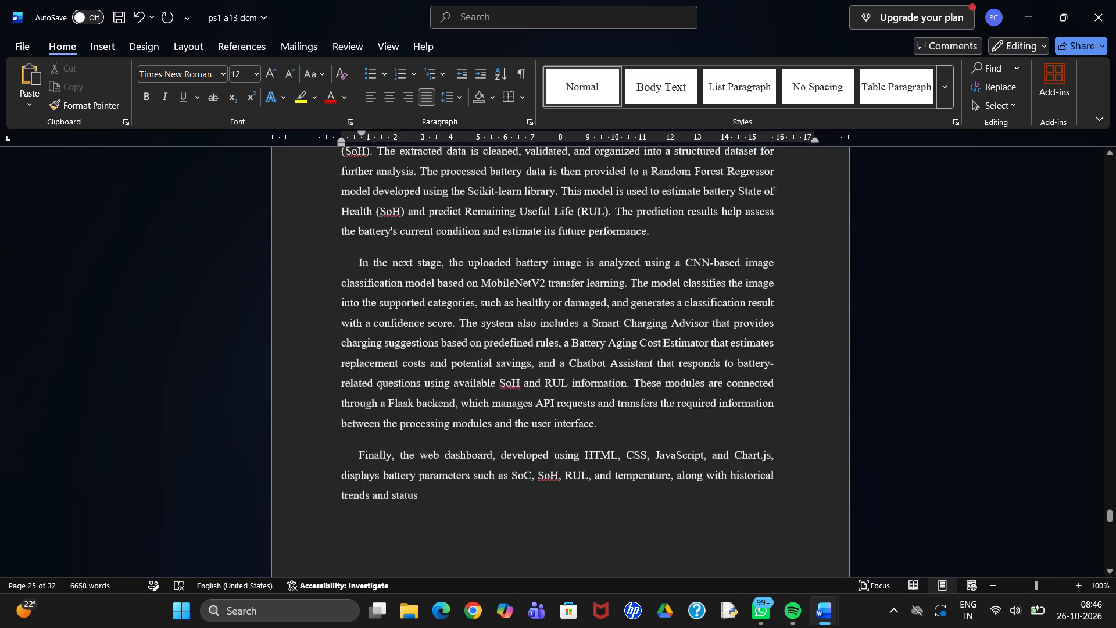
pyautogui.hscroll(1, 342, 470)
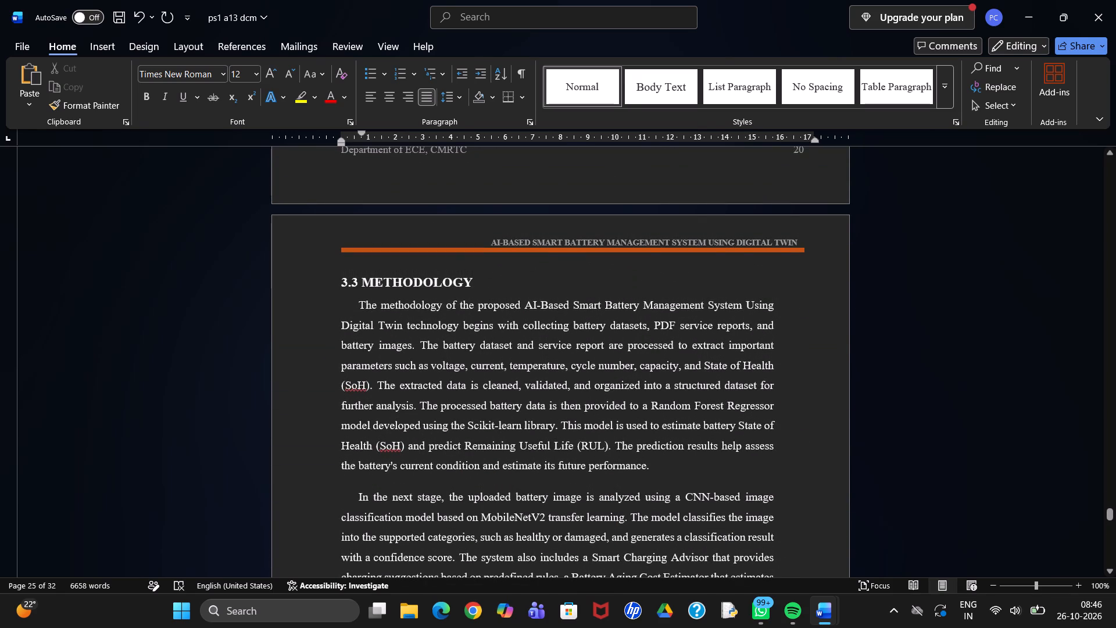
pyautogui.moveTo(356, 301); pyautogui.dragTo(602, 531)
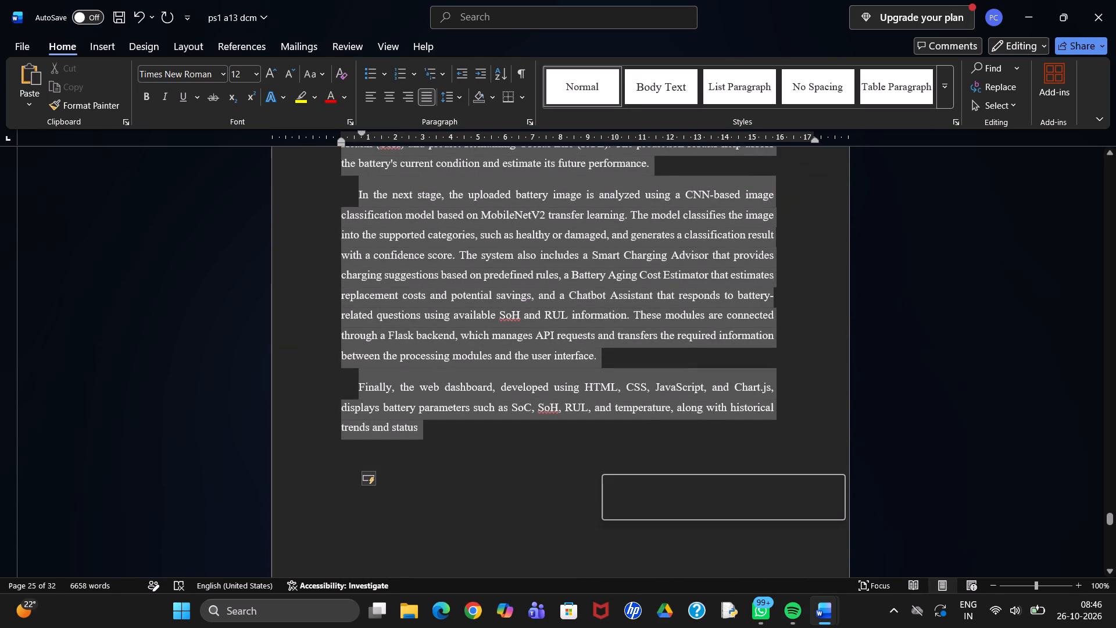
pyautogui.press('BackSpace')
pyautogui.press('BackSpace')
pyautogui.press('BackSpace')
pyautogui.press('BackSpace')
pyautogui.press('BackSpace')
pyautogui.press('BackSpace')
pyautogui.press('BackSpace')
pyautogui.press('BackSpace')
pyautogui.press('BackSpace')
pyautogui.press('BackSpace')
pyautogui.press('BackSpace')
pyautogui.press('BackSpace')
pyautogui.press('BackSpace')
pyautogui.press('BackSpace')
pyautogui.press('BackSpace')
pyautogui.press('BackSpace')
pyautogui.press('BackSpace')
pyautogui.press('BackSpace')
pyautogui.press('BackSpace')
pyautogui.press('BackSpace')
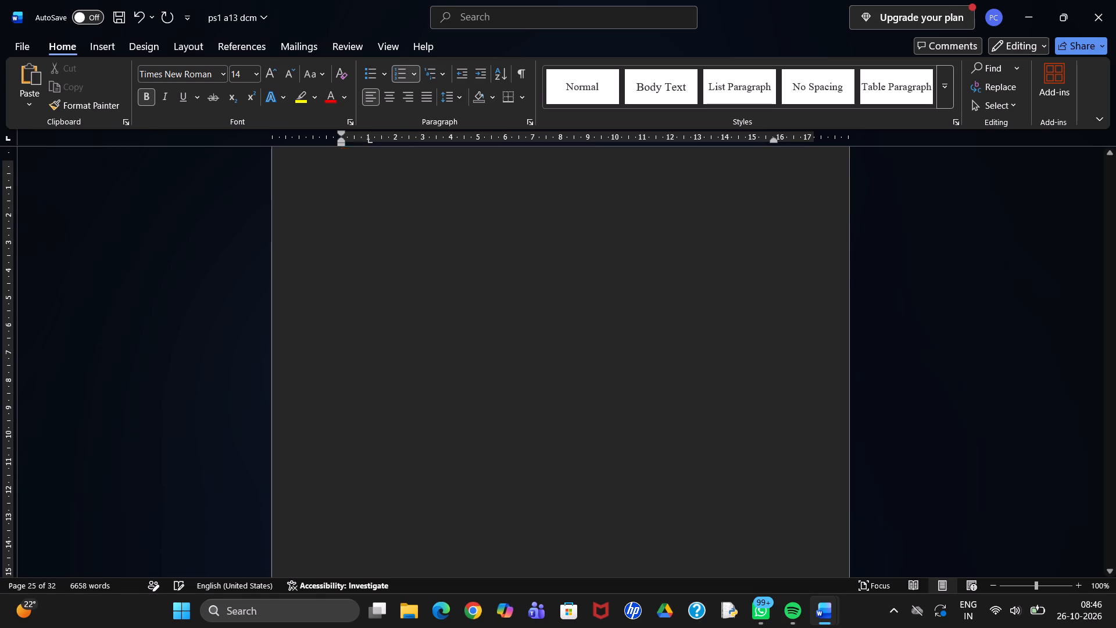
pyautogui.press('BackSpace')
pyautogui.press('BackSpace')
pyautogui.press('BackSpace')
pyautogui.press('BackSpace')
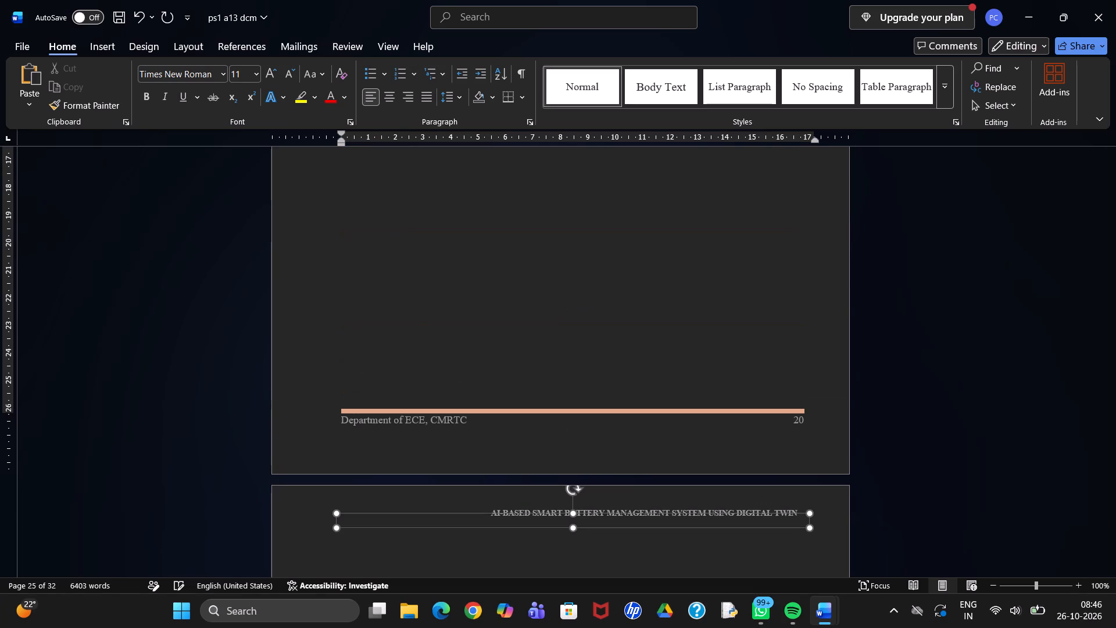
pyautogui.scroll(1, 602, 531)
pyautogui.hotkey('ctrl', 'z')
# Remove the asterisks before "AI and machine learning integration" in the final phase paragraph of section 3.2.
pyautogui.scroll(1, 602, 531)
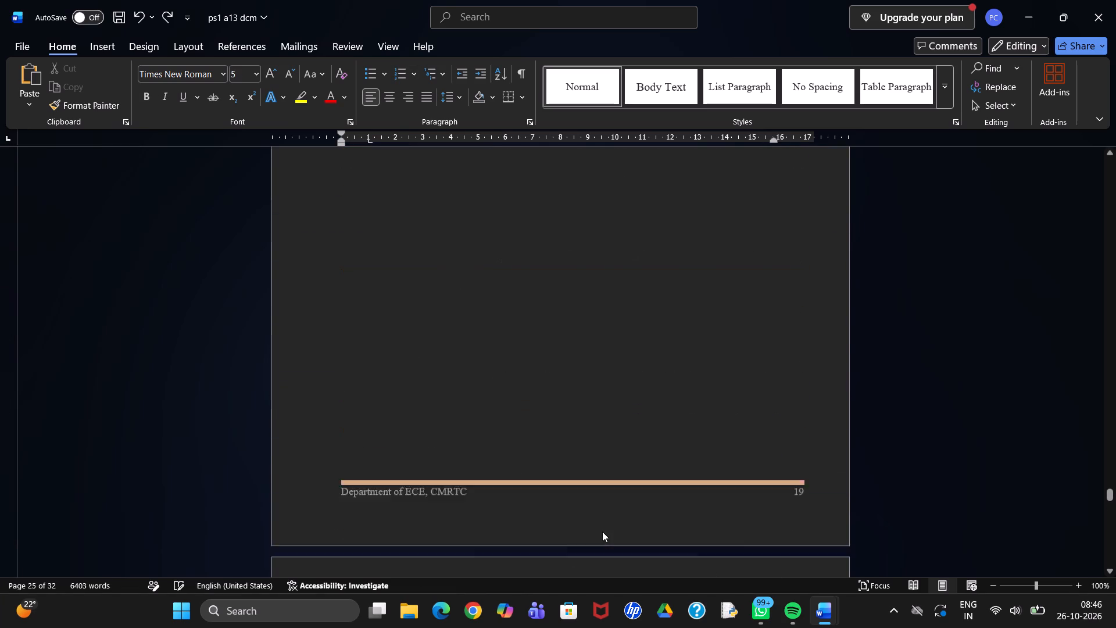
pyautogui.scroll(6, 602, 531)
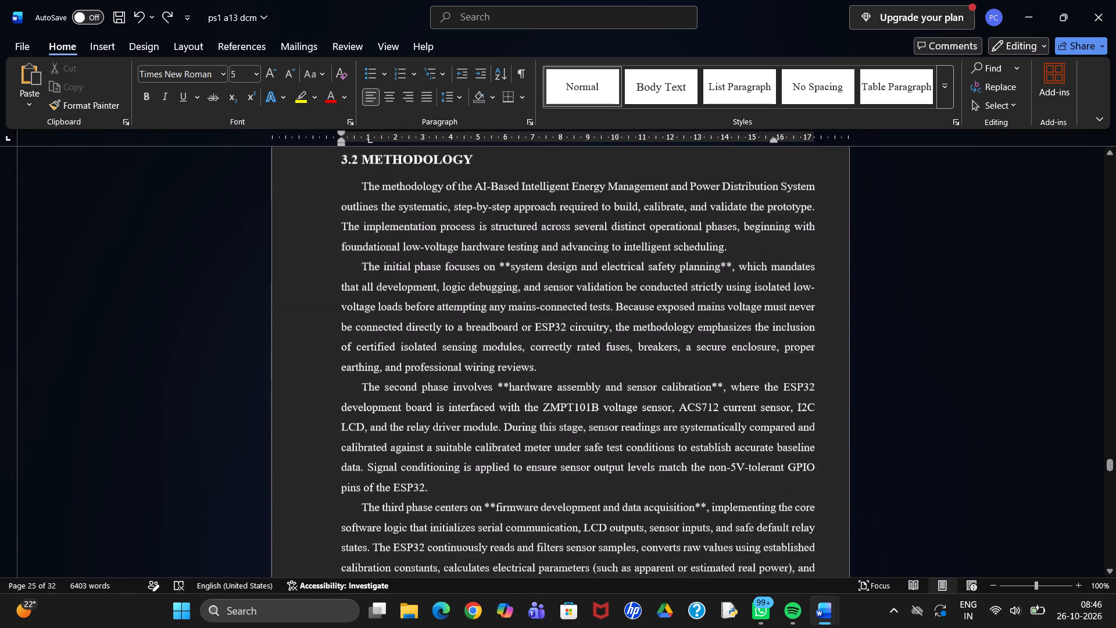
pyautogui.scroll(-1, 602, 531)
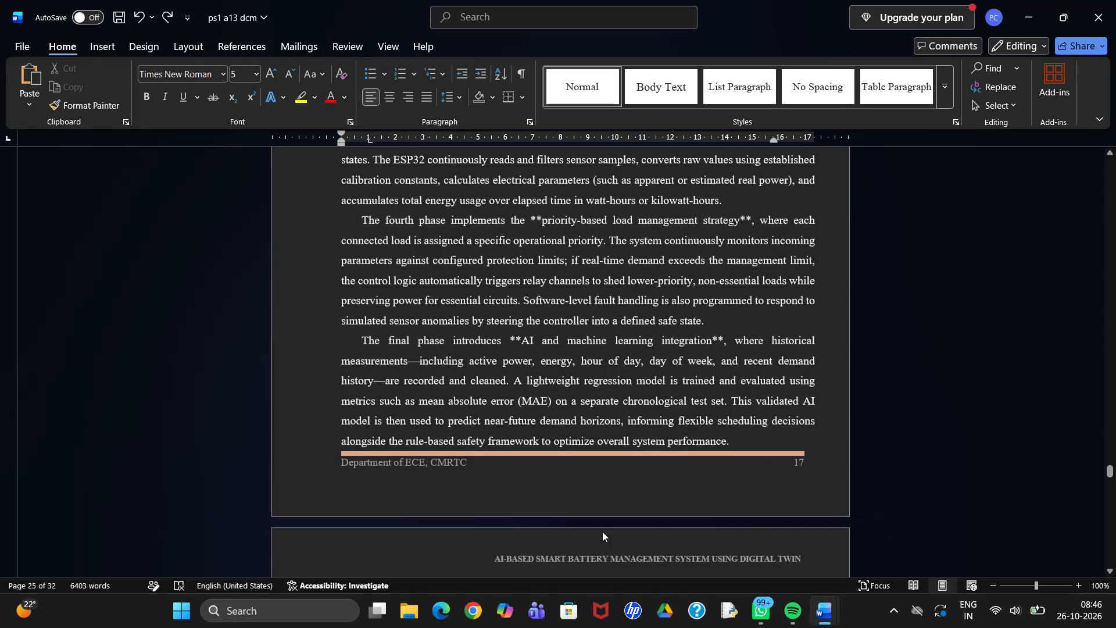
pyautogui.click(522, 341)
pyautogui.press('BackSpace')
pyautogui.press('BackSpace')
pyautogui.press('BackSpace')
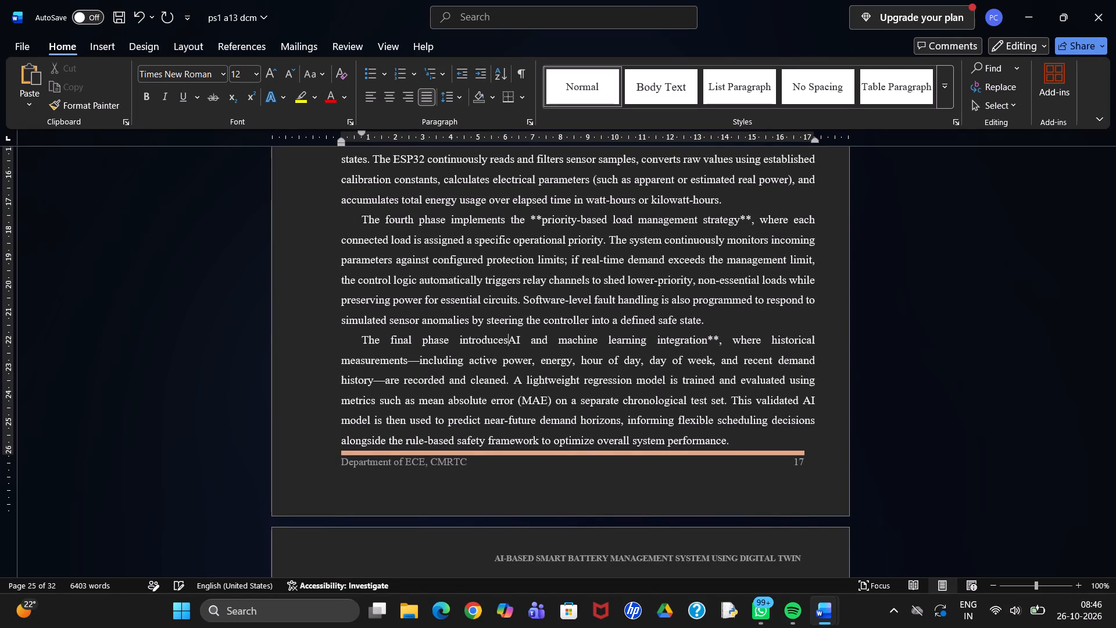
# Insert a space between "introduces" and "AI" in the final phase paragraph of section 3.2.
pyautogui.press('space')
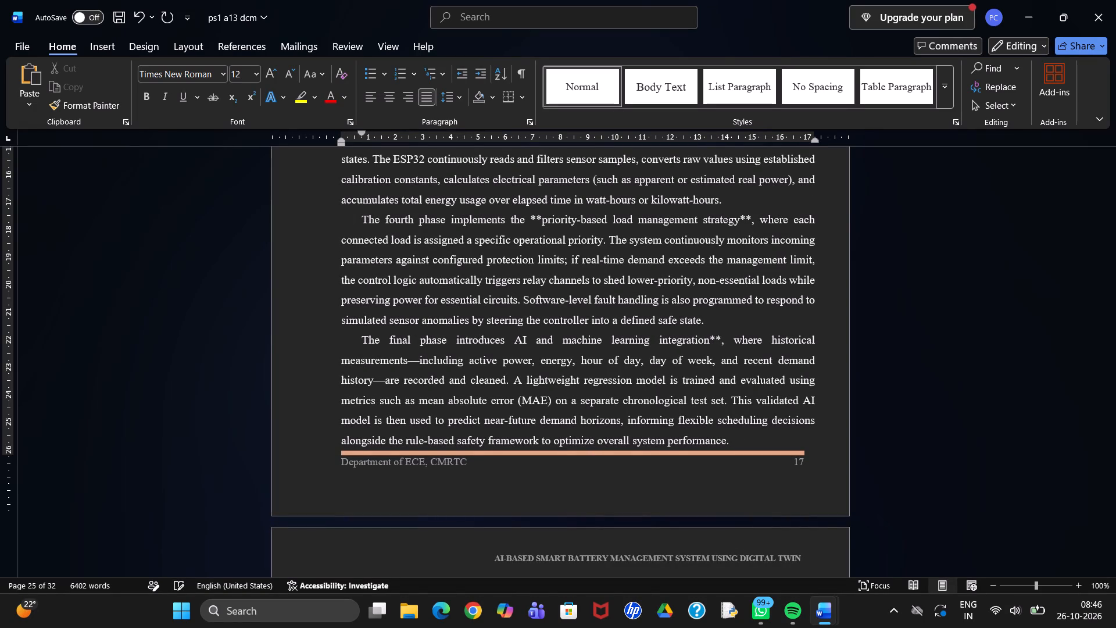
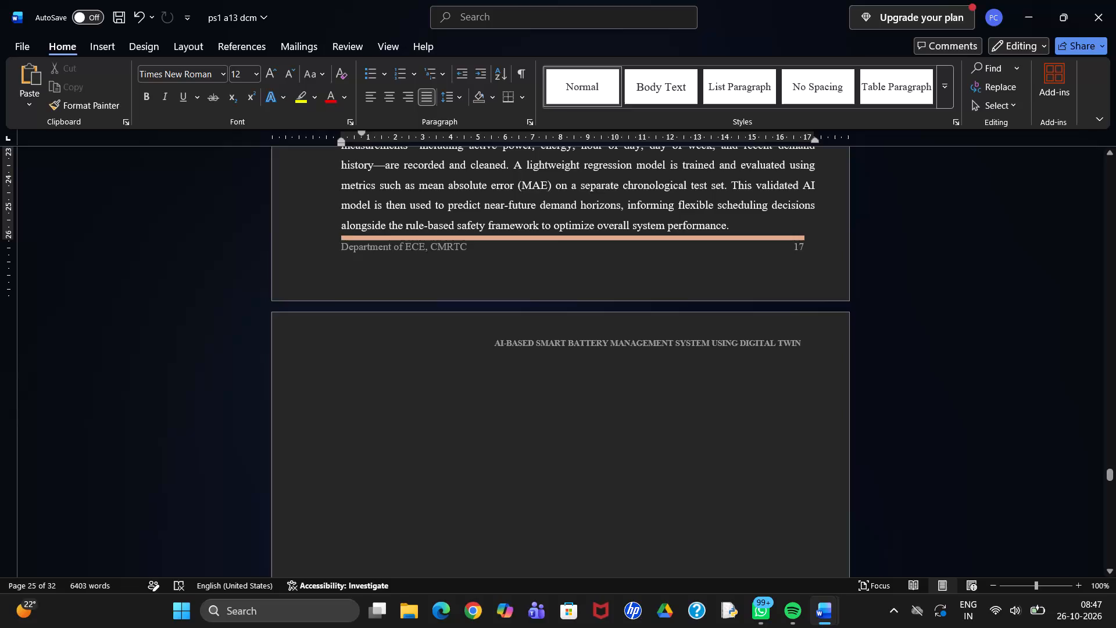
# Select the orange header line above the 3.2 METHODOLOGY heading.
pyautogui.hscroll(1, 742, 450)
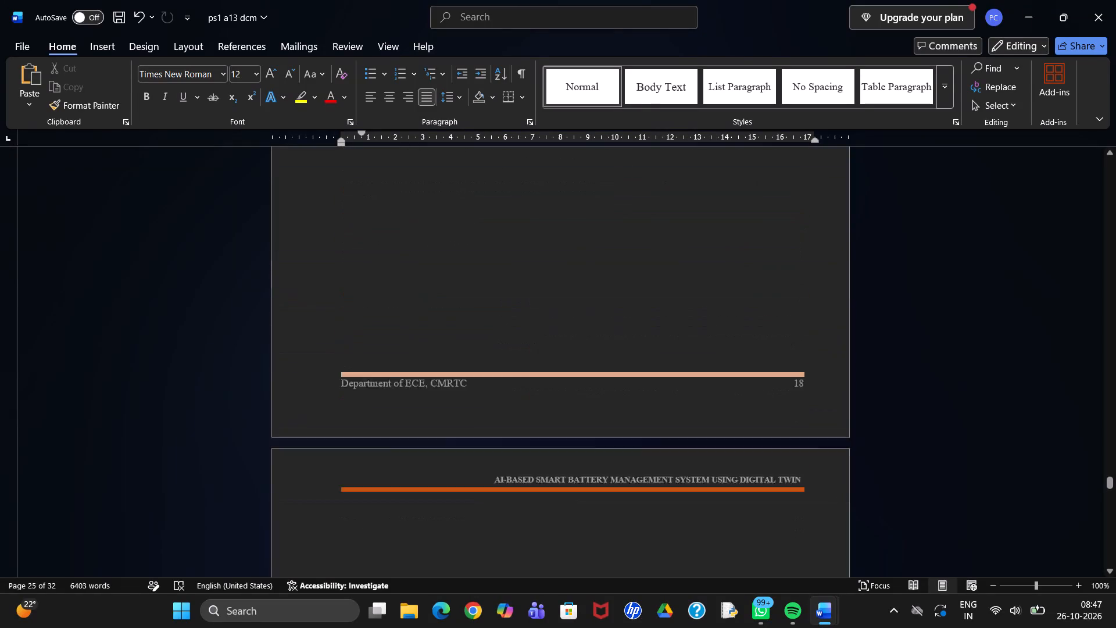
pyautogui.hscroll(1, 742, 450)
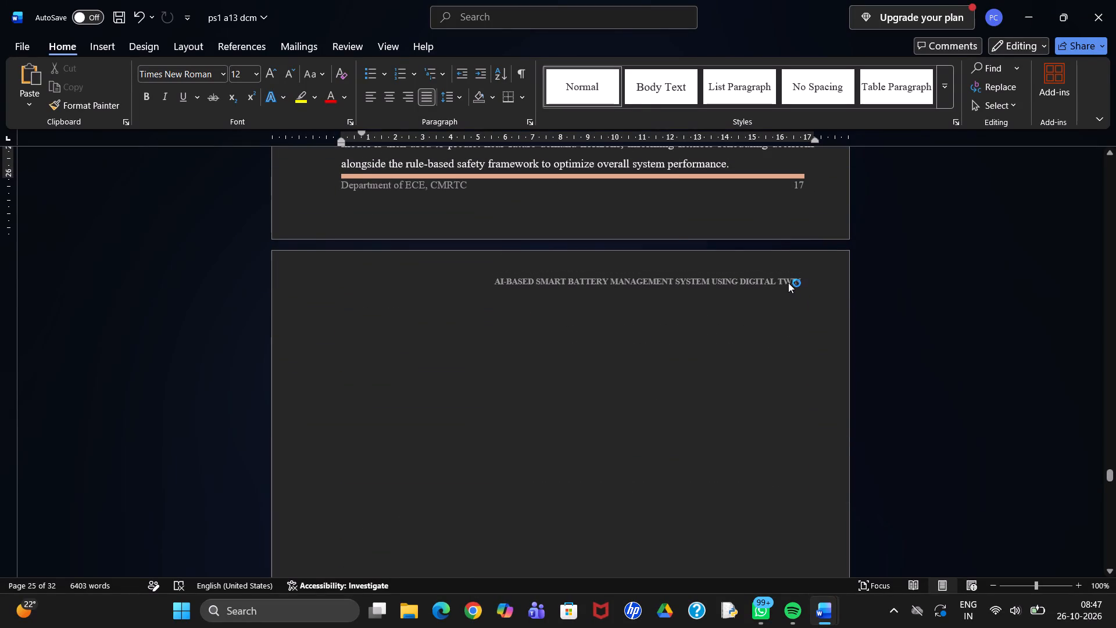
pyautogui.scroll(1, 742, 206)
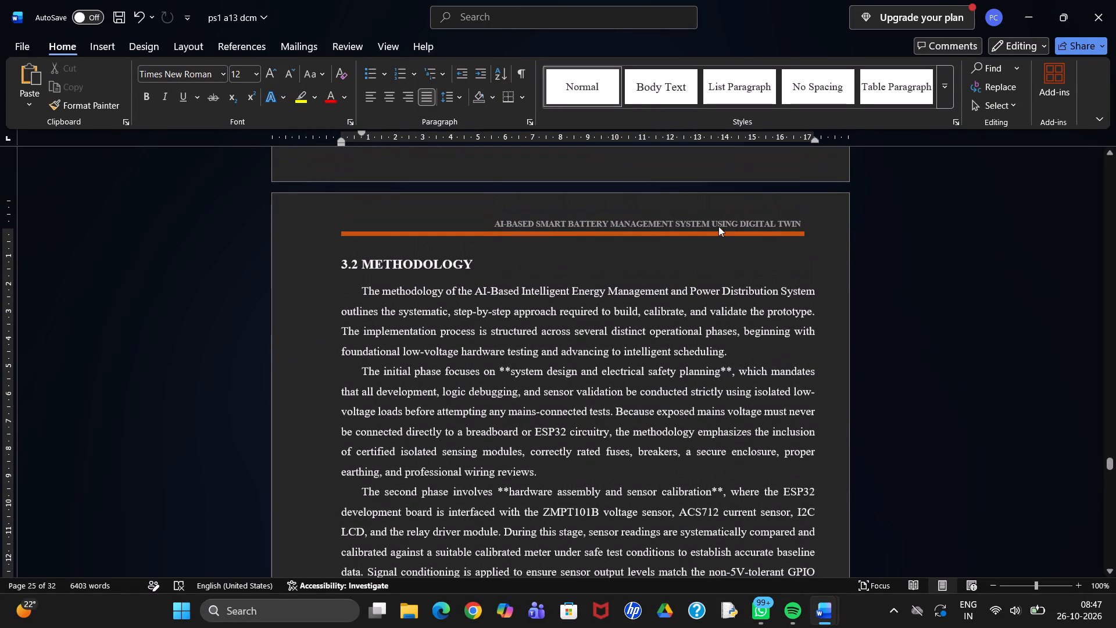
pyautogui.doubleClick(713, 239)
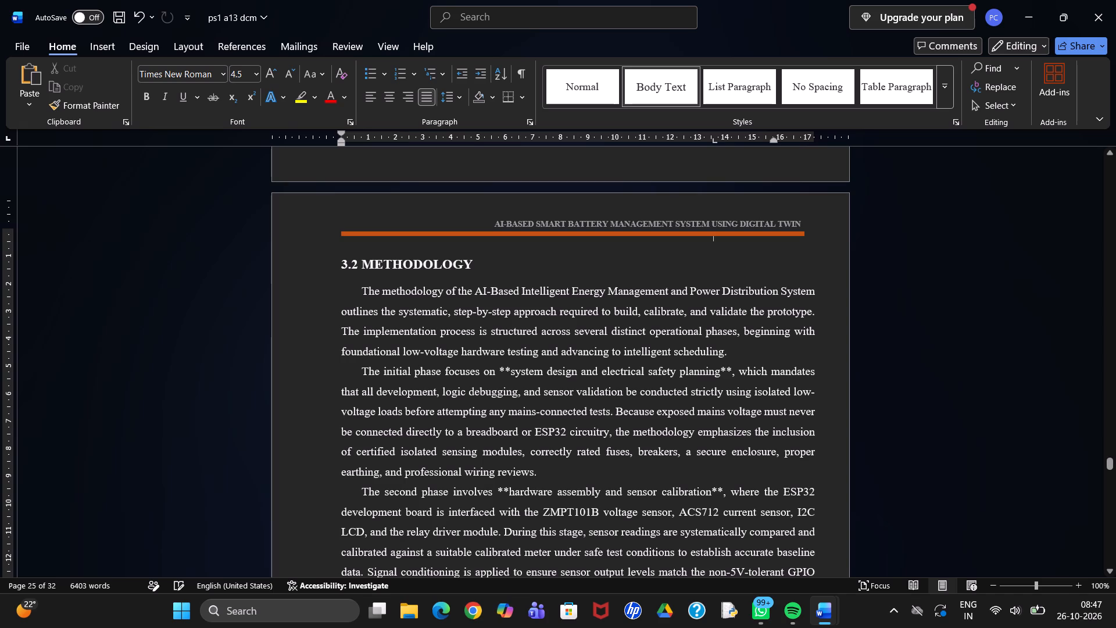
pyautogui.doubleClick(709, 234)
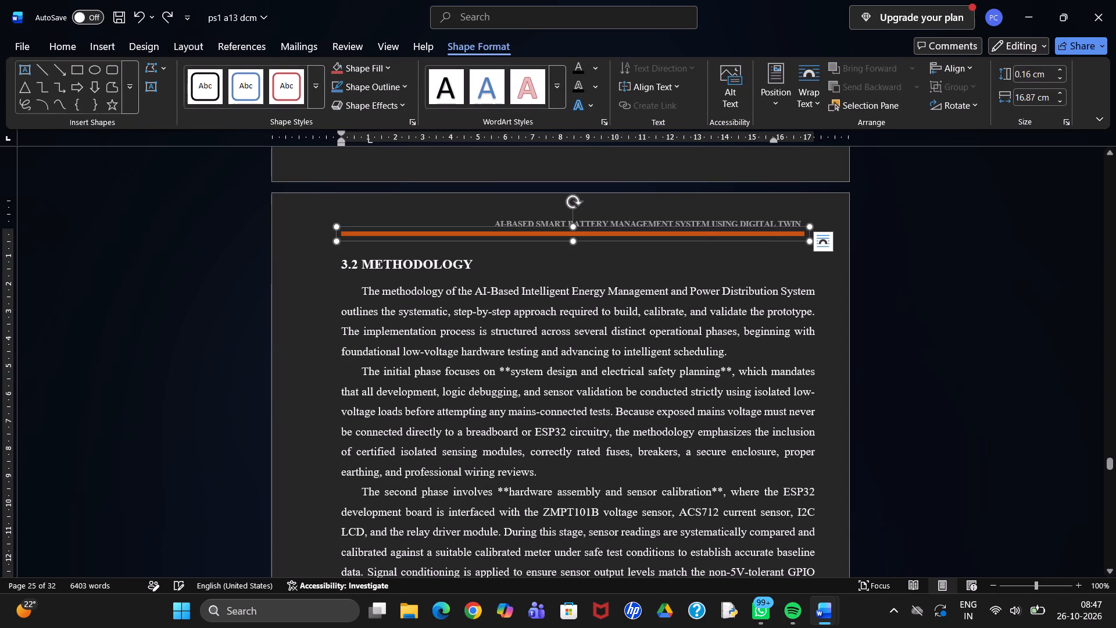
# Copy the orange header line from the 3.2 METHODOLOGY page and place it just under the header text of the page after page 17.
pyautogui.hotkey('ctrl', 'c')
pyautogui.scroll(-1, 709, 234)
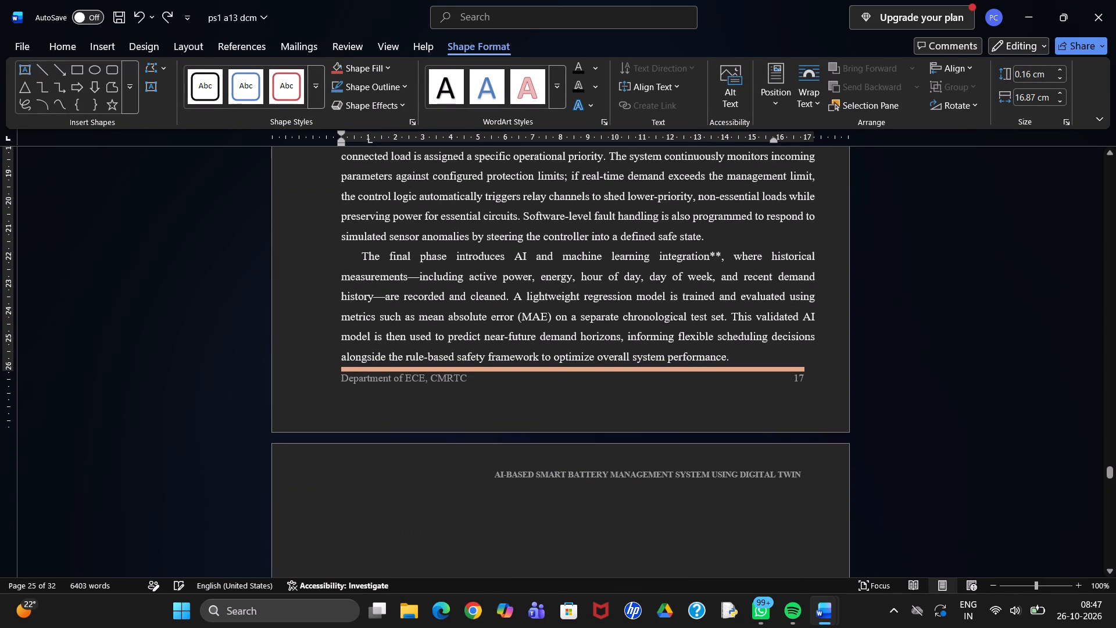
pyautogui.click(679, 491)
pyautogui.hotkey('ctrl', 'v')
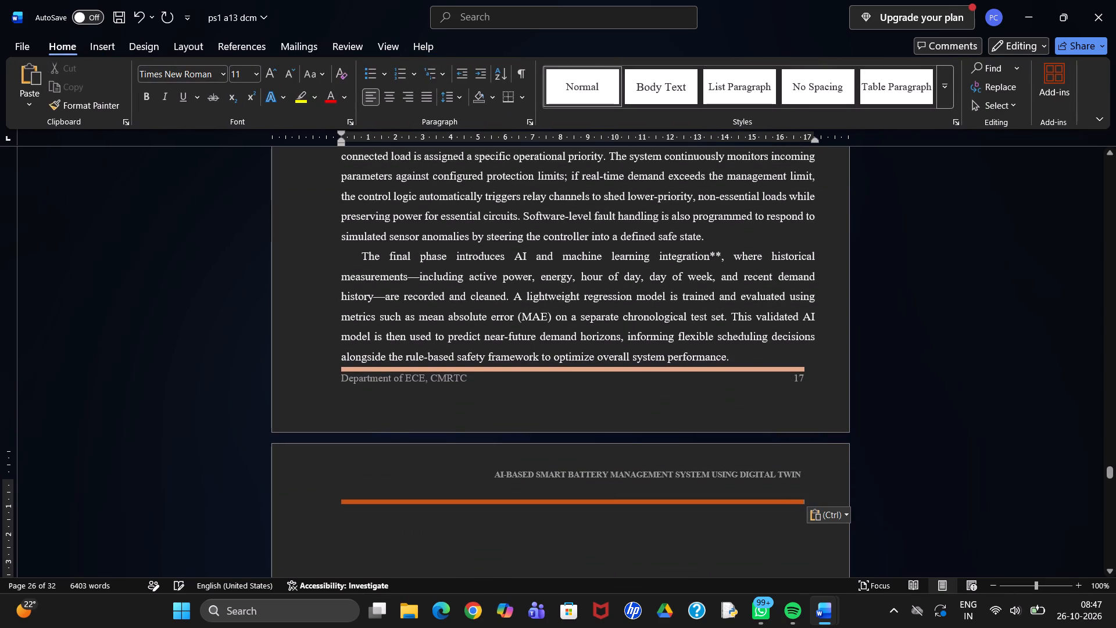
pyautogui.moveTo(690, 502); pyautogui.dragTo(690, 492)
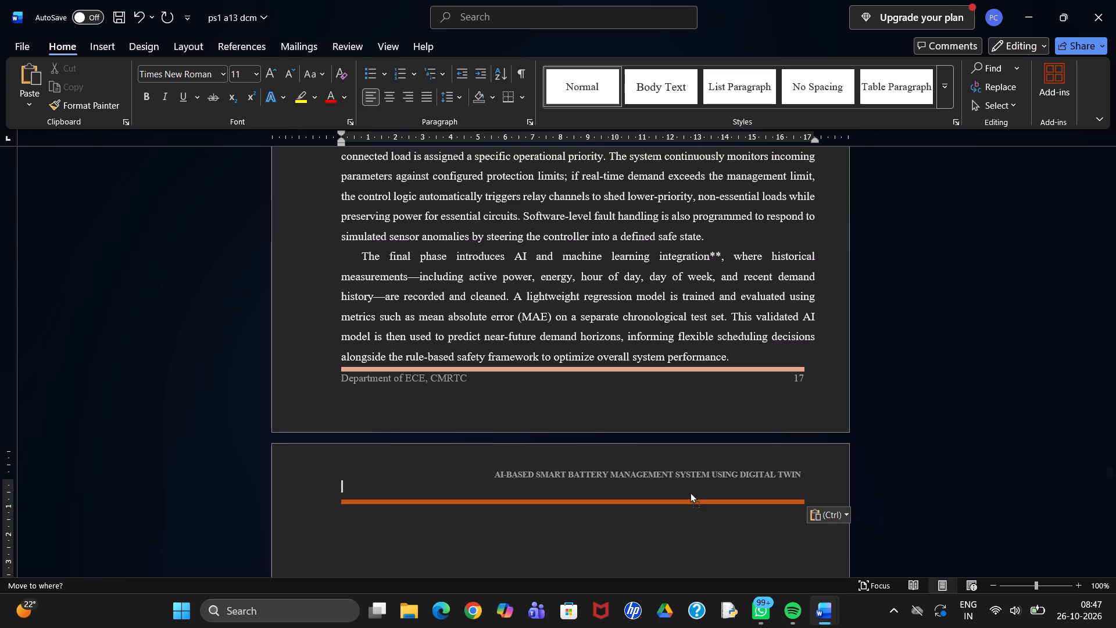
pyautogui.moveTo(690, 492); pyautogui.dragTo(689, 491)
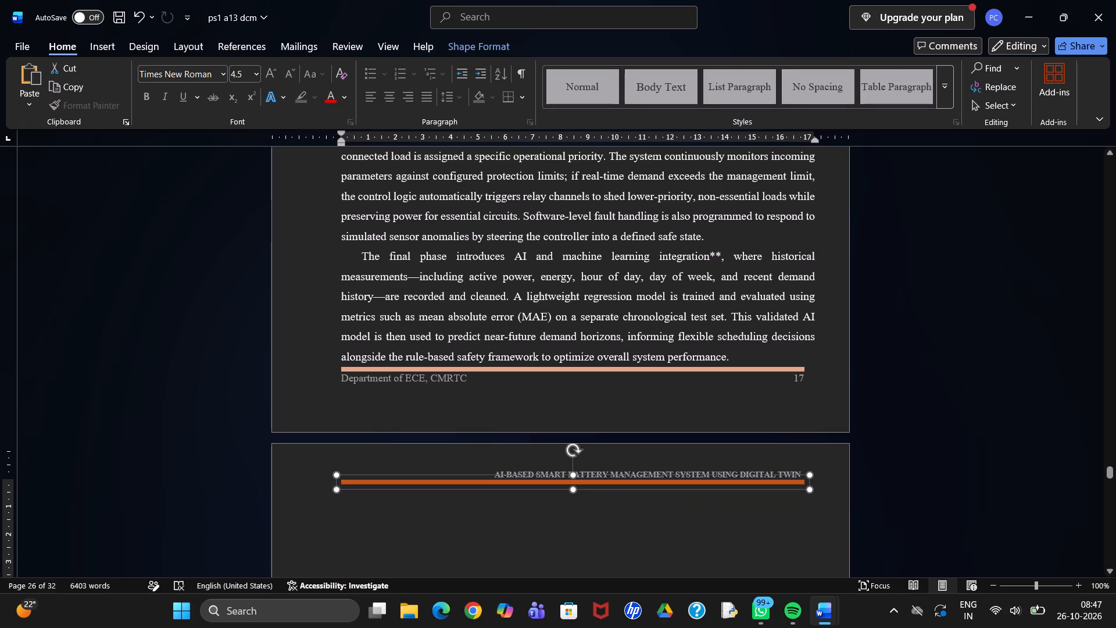
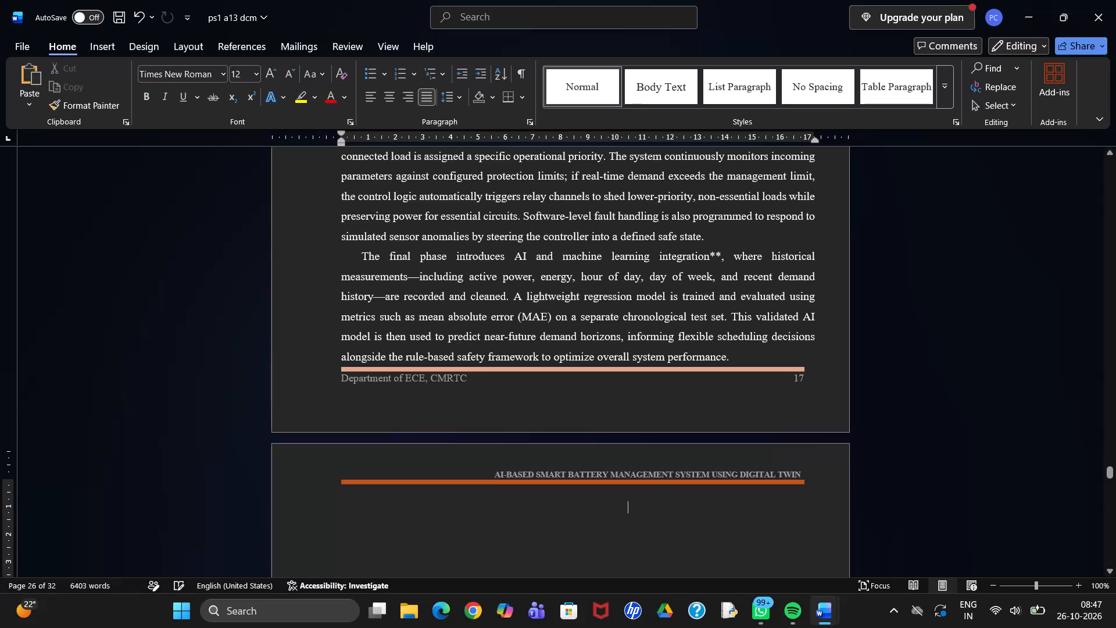
# Paste the copied text starting "Building upon the core methodology" onto the blank page after page 17 and remove its final full stop.
pyautogui.scroll(-1, 614, 508)
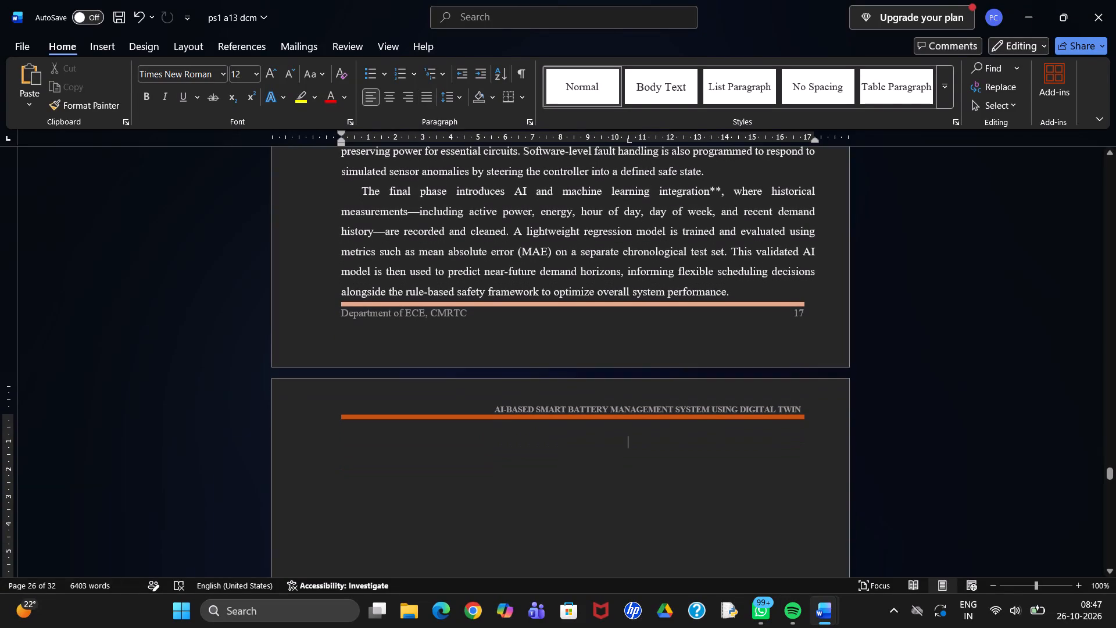
pyautogui.hotkey('ctrl', 'v')
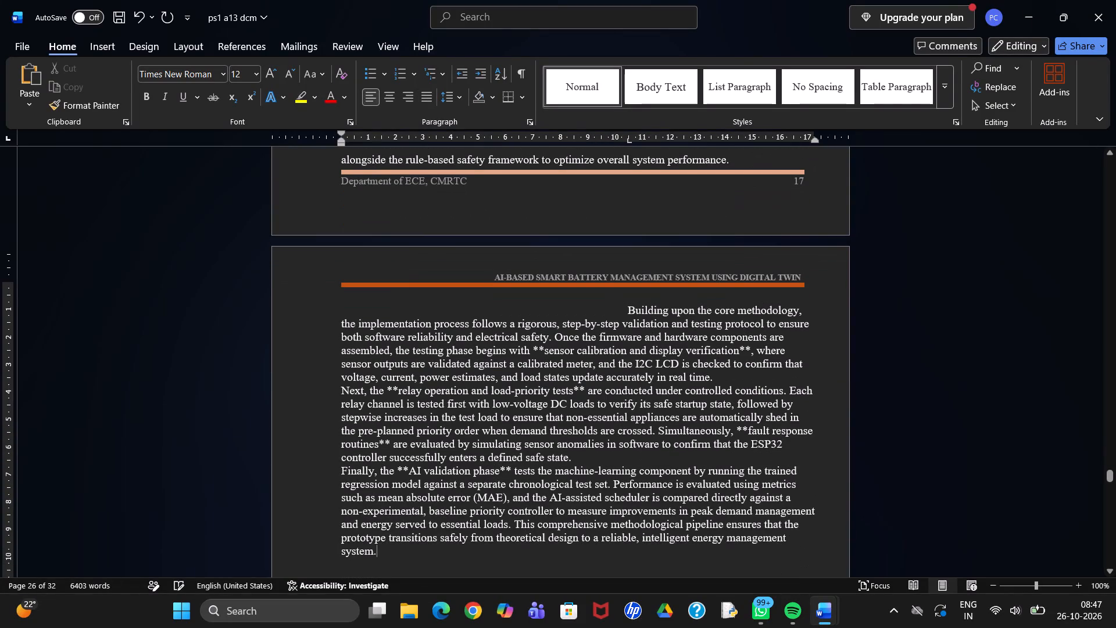
pyautogui.press('BackSpace')
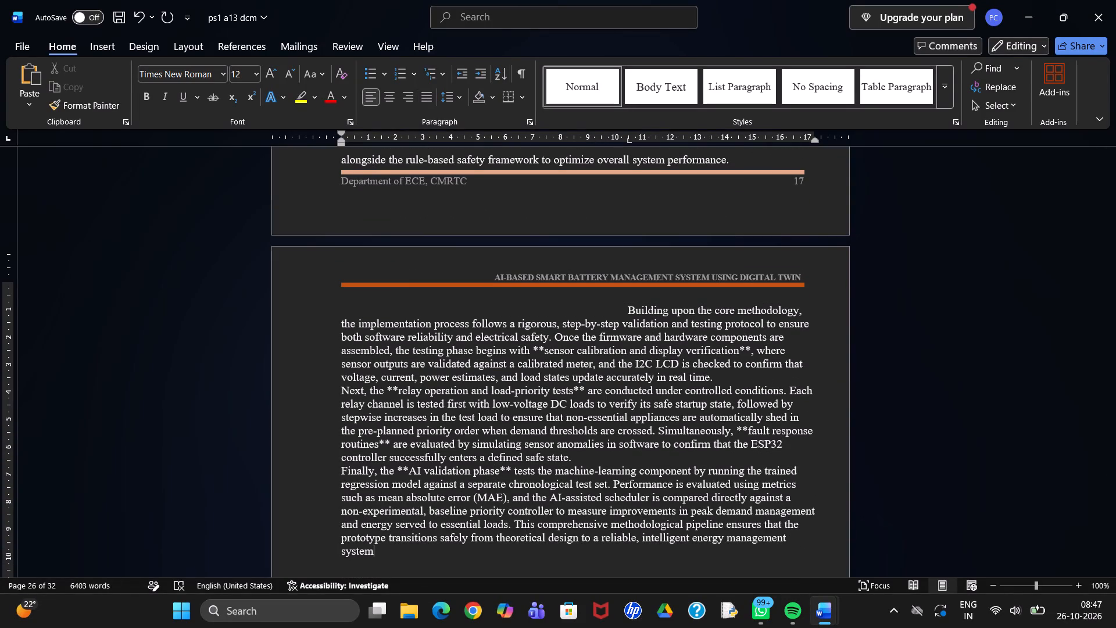
# Delete the double asterisks before "sensor calibration" and after "load-priority tests" in the pasted text.
pyautogui.click(545, 349)
pyautogui.press('BackSpace')
pyautogui.press('BackSpace')
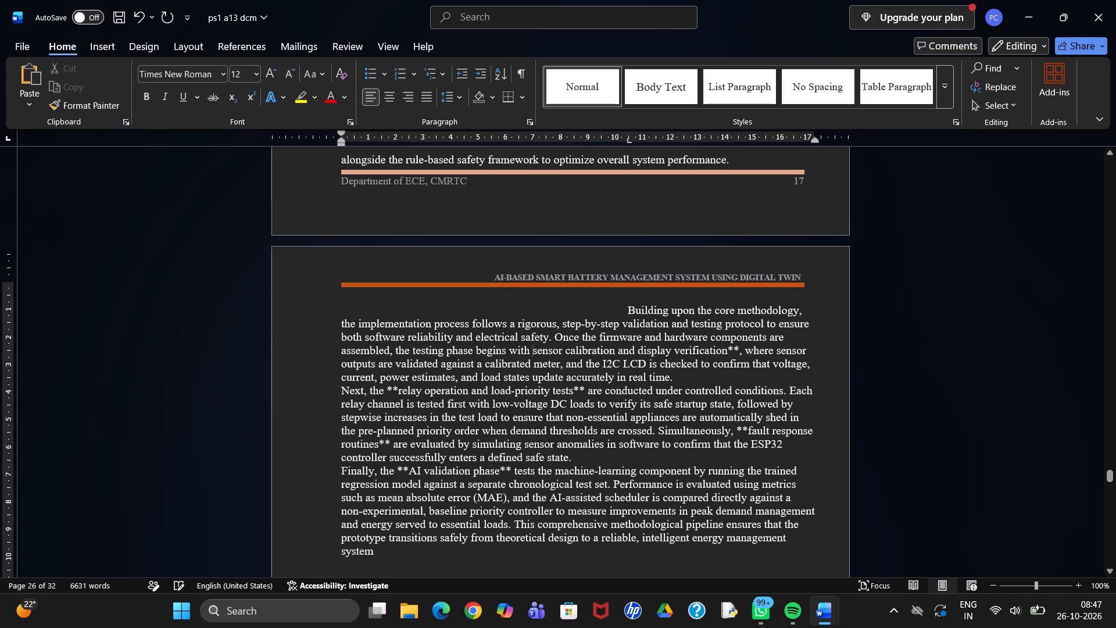
pyautogui.click(583, 389)
pyautogui.press('BackSpace')
pyautogui.press('BackSpace')
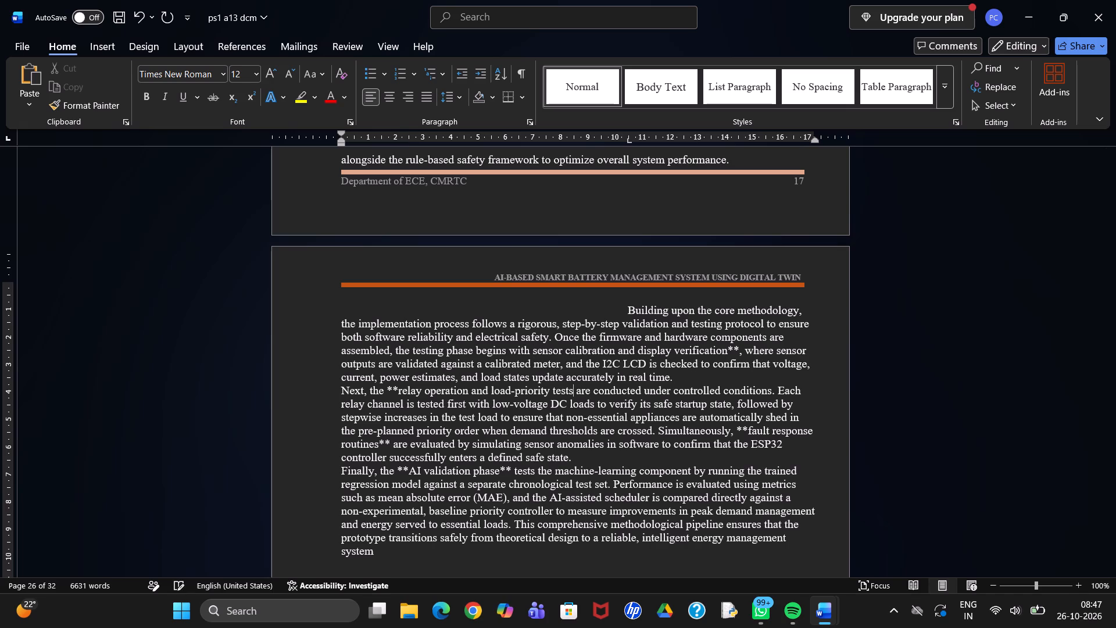
# Delete the double asterisks on both sides of "AI validation phase" in the last pasted paragraph.
pyautogui.click(507, 473)
pyautogui.press('Right')
pyautogui.press('BackSpace')
pyautogui.press('BackSpace')
pyautogui.press('Left')
pyautogui.press('Left')
pyautogui.press('Left')
pyautogui.press('Left')
pyautogui.press('Left')
pyautogui.press('Left')
pyautogui.press('Left')
pyautogui.press('Left')
pyautogui.press('Left')
pyautogui.press('Left')
pyautogui.press('Left')
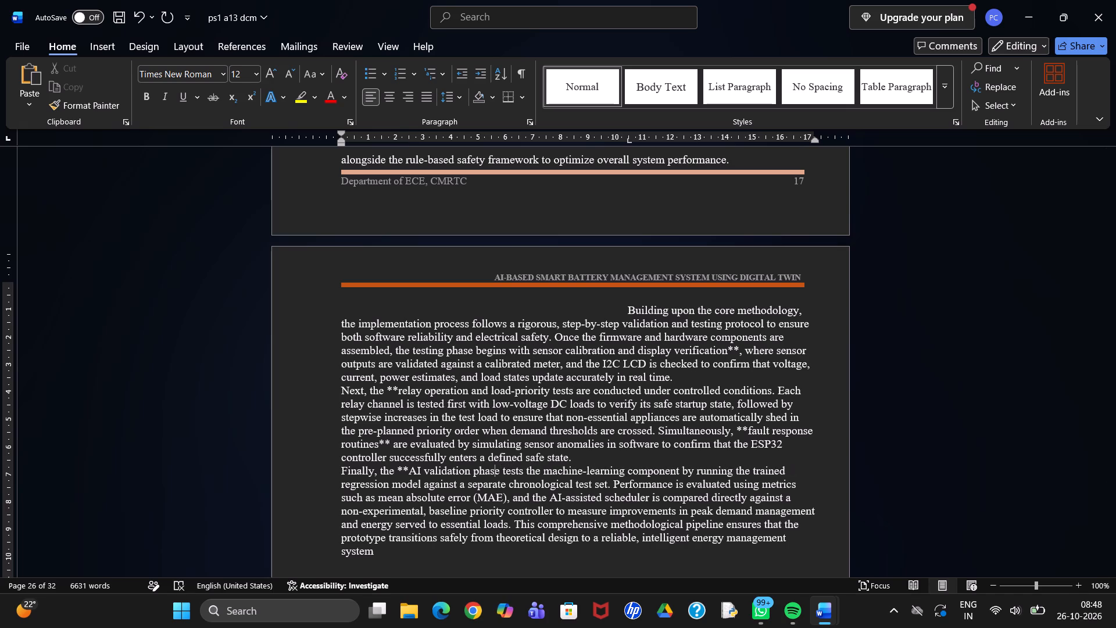
pyautogui.press('Left')
pyautogui.press('Left')
pyautogui.press('Left')
pyautogui.press('Left')
pyautogui.press('Left')
pyautogui.press('Left')
pyautogui.press('Left')
pyautogui.press('Left')
pyautogui.press('Left')
pyautogui.press('Right')
pyautogui.press('BackSpace')
pyautogui.press('BackSpace')
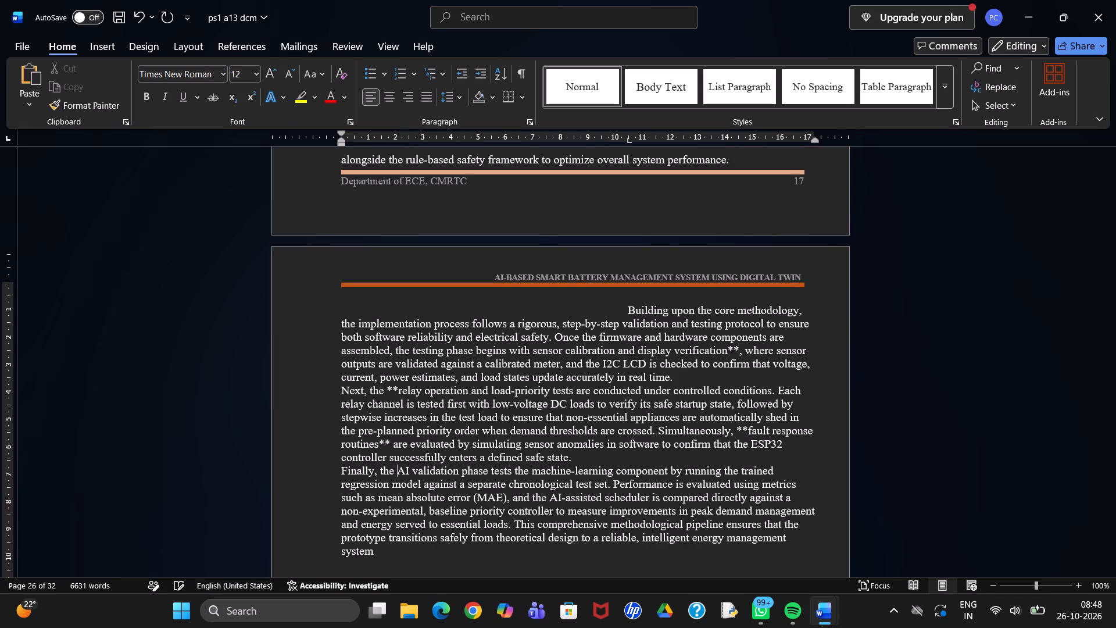
# Move the tab stop of the "Building upon the core methodology" paragraph to about 1 on the ruler and indent its first line to it.
pyautogui.click(621, 312)
pyautogui.press('BackSpace')
pyautogui.press('Tab')
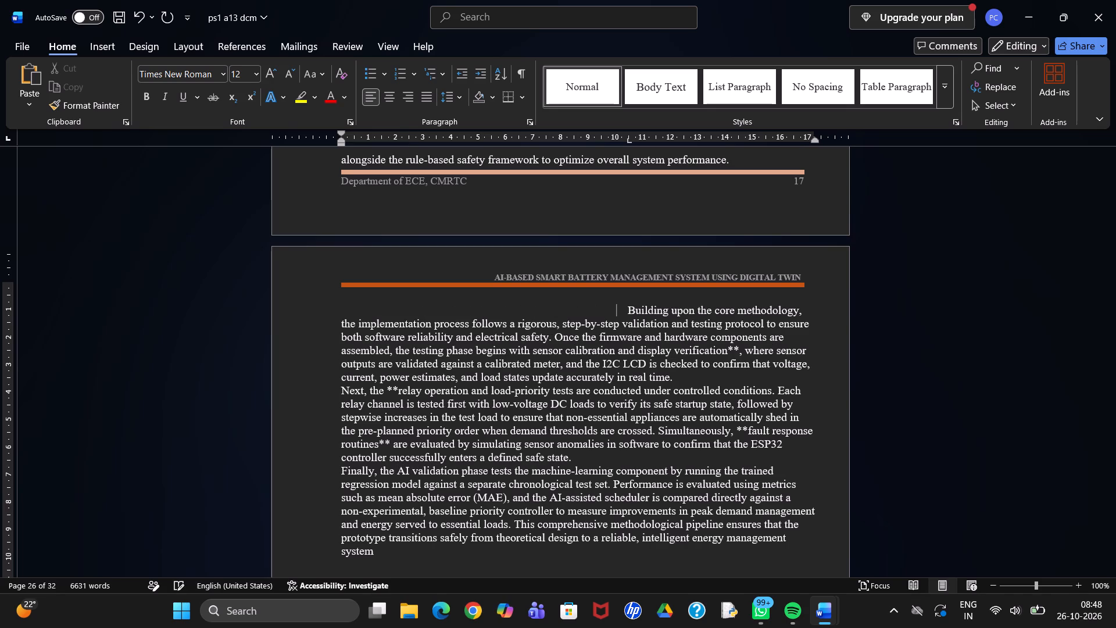
pyautogui.press('BackSpace')
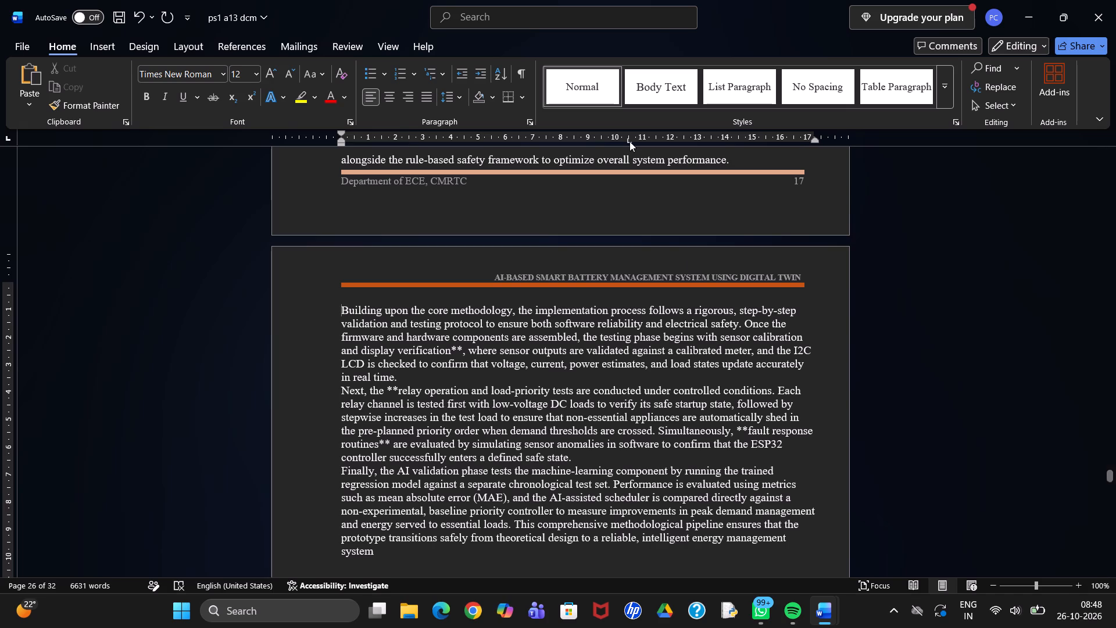
pyautogui.moveTo(629, 141); pyautogui.dragTo(367, 145)
pyautogui.press('Tab')
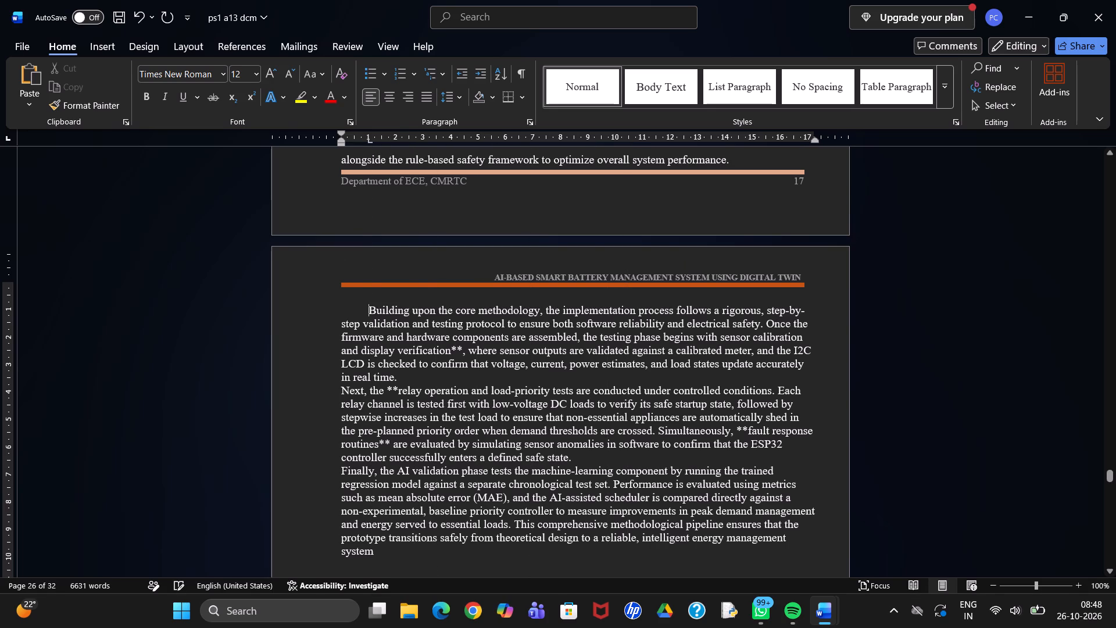
# Justify the pasted paragraphs on page 18 and set their line spacing to 1.5.
pyautogui.moveTo(364, 309); pyautogui.dragTo(384, 494)
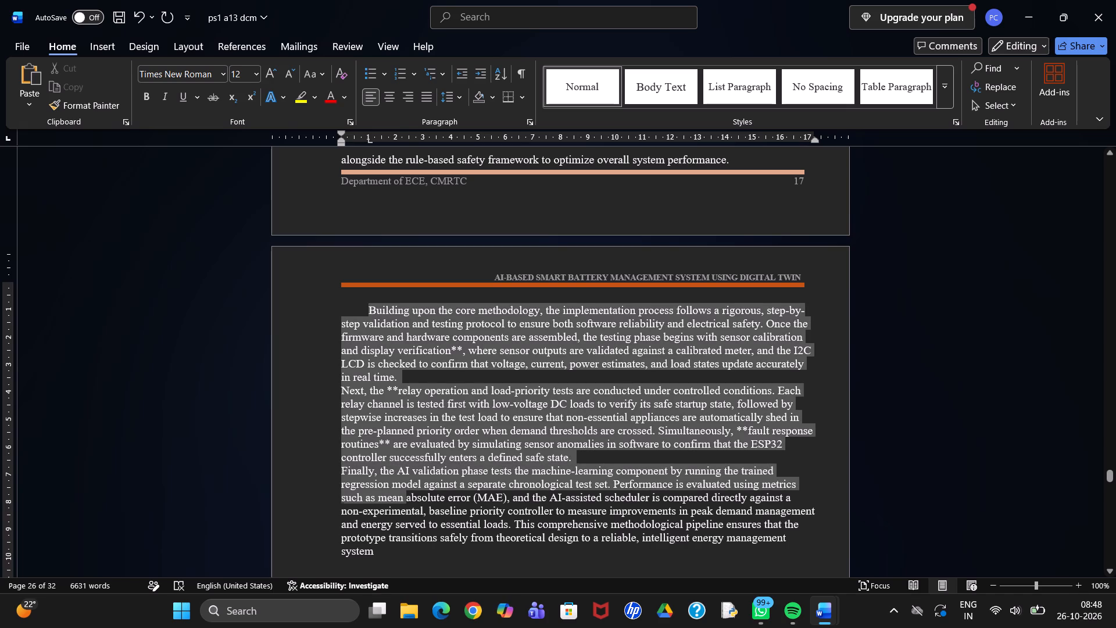
pyautogui.moveTo(384, 494); pyautogui.dragTo(389, 595)
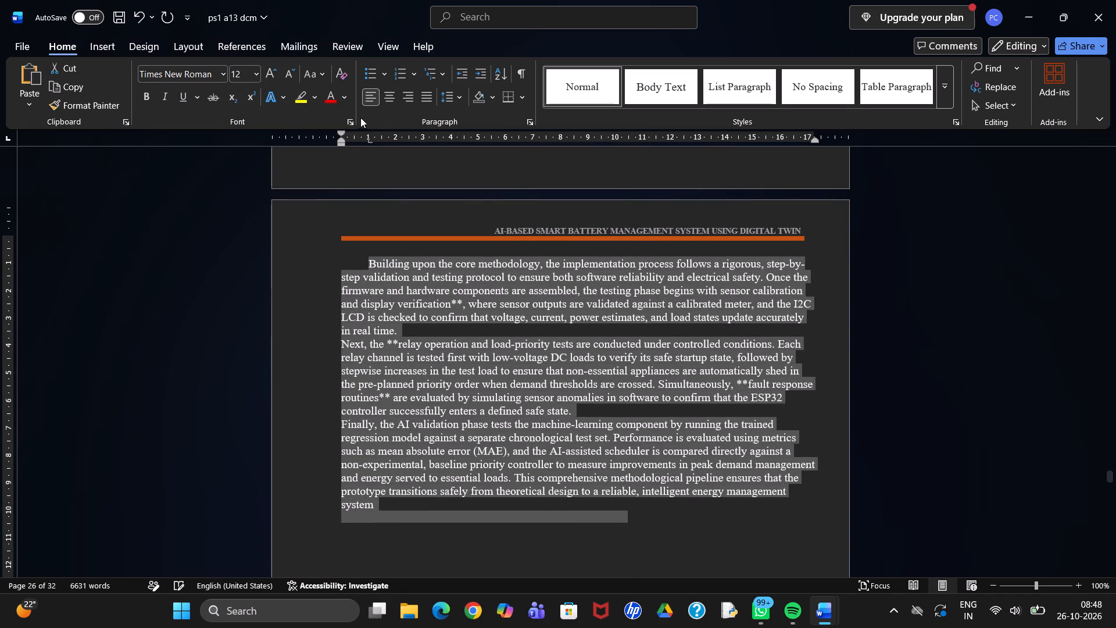
pyautogui.click(425, 99)
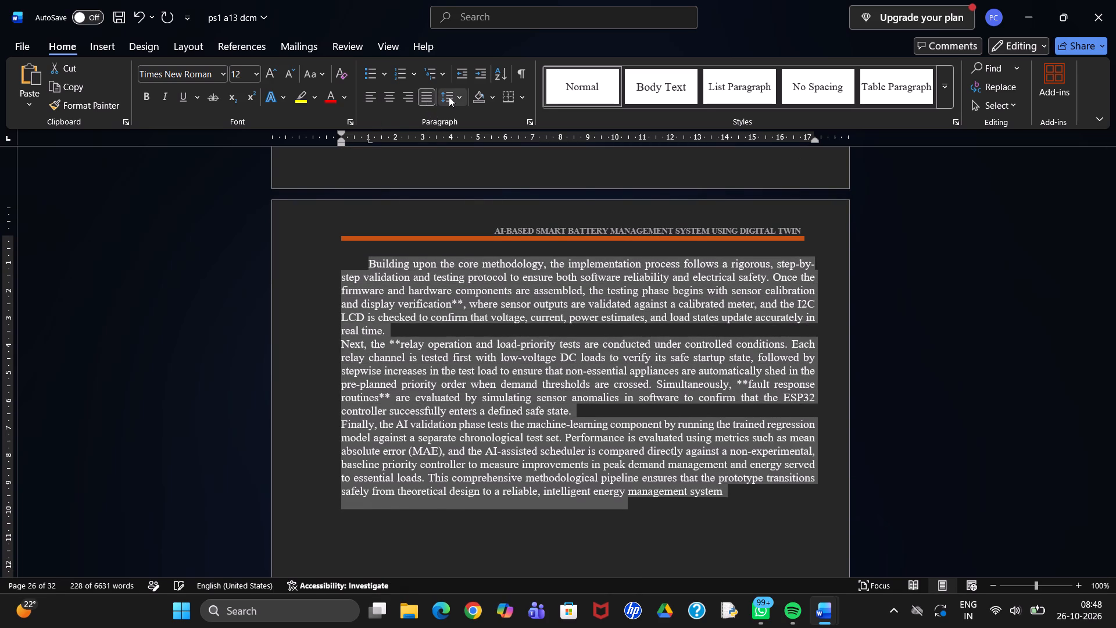
pyautogui.click(455, 94)
pyautogui.click(461, 149)
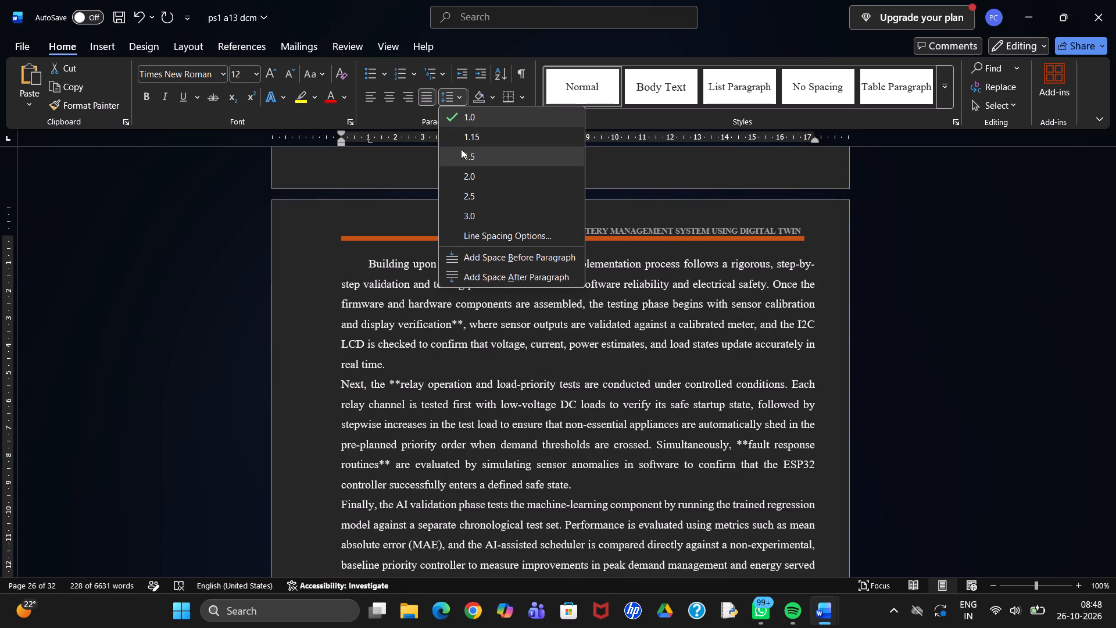
# Look through the pages around the new text, from 3.1 BLOCK DIAGRAM and 3.2 METHODOLOGY to the blank pages following it.
pyautogui.scroll(1, 461, 149)
pyautogui.hscroll(1, 461, 149)
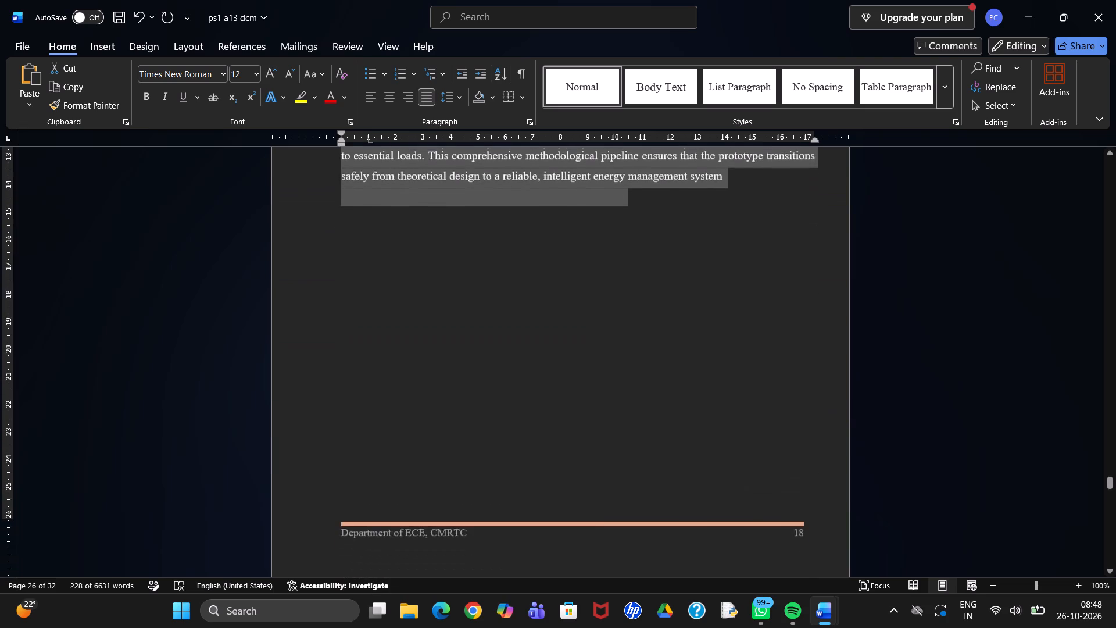
pyautogui.hscroll(1, 461, 149)
pyautogui.scroll(-1, 461, 149)
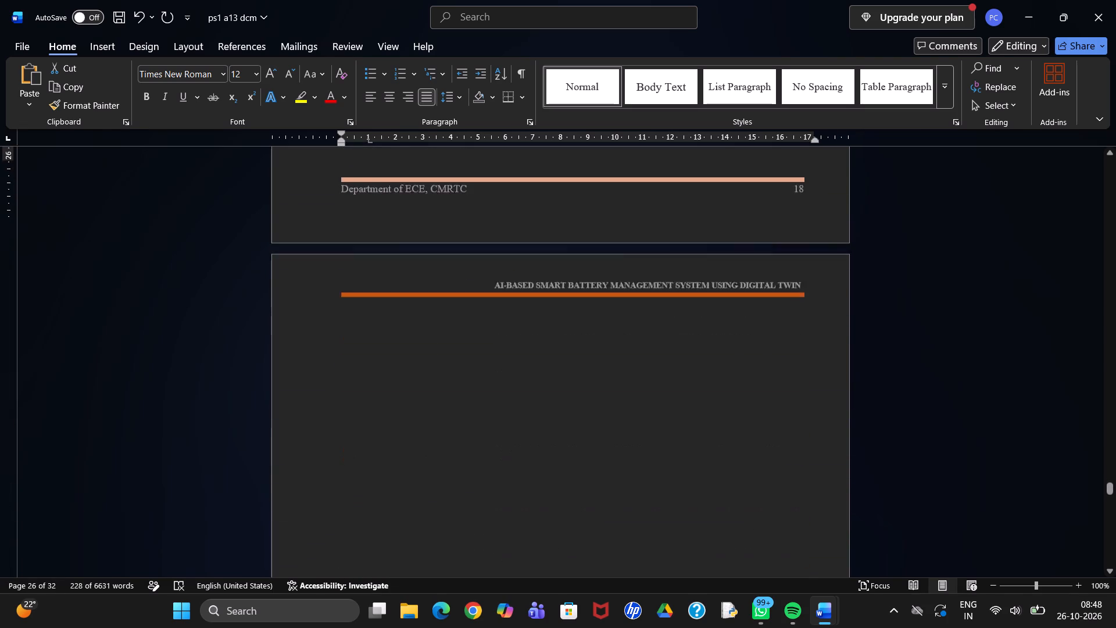
pyautogui.scroll(-1, 461, 149)
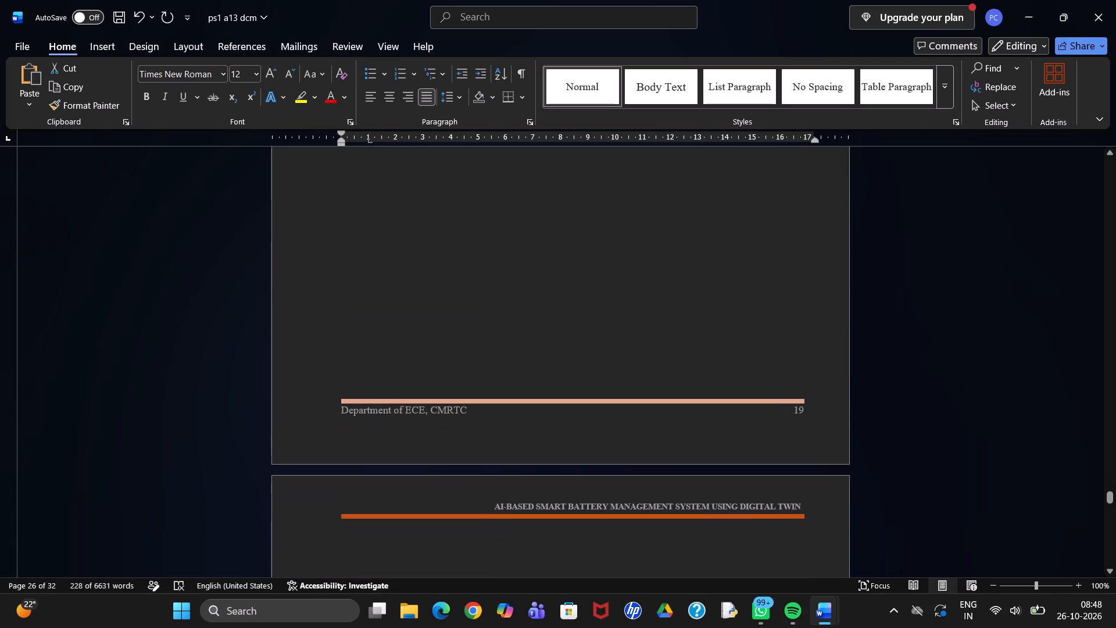
pyautogui.scroll(4, 461, 149)
pyautogui.hscroll(1, 461, 149)
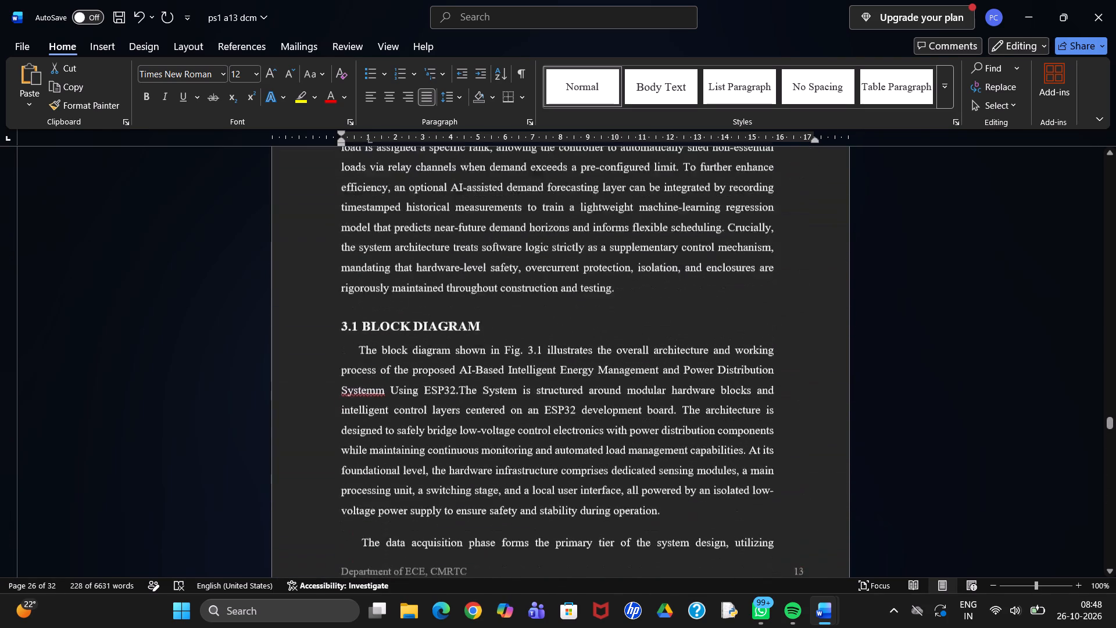
pyautogui.hscroll(1, 461, 149)
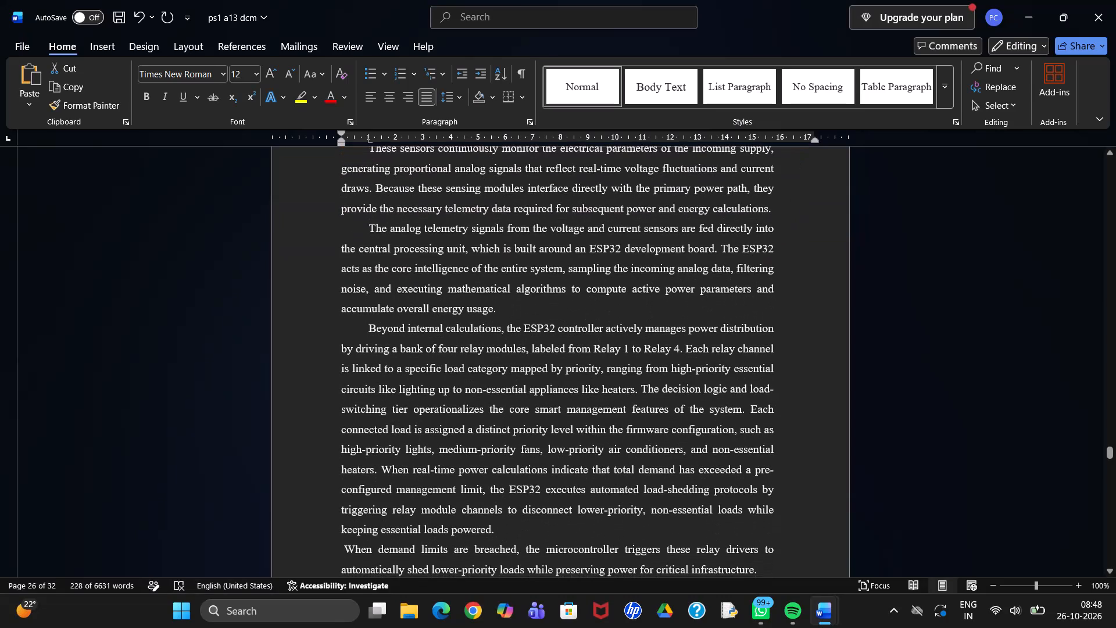
pyautogui.scroll(-1, 461, 149)
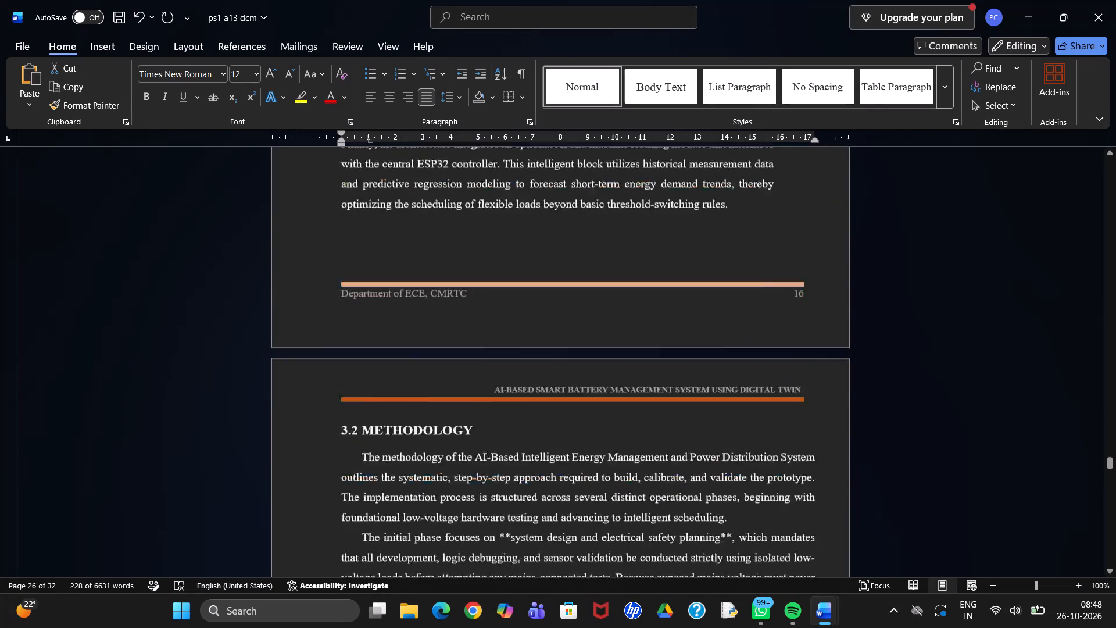
pyautogui.scroll(-1, 461, 149)
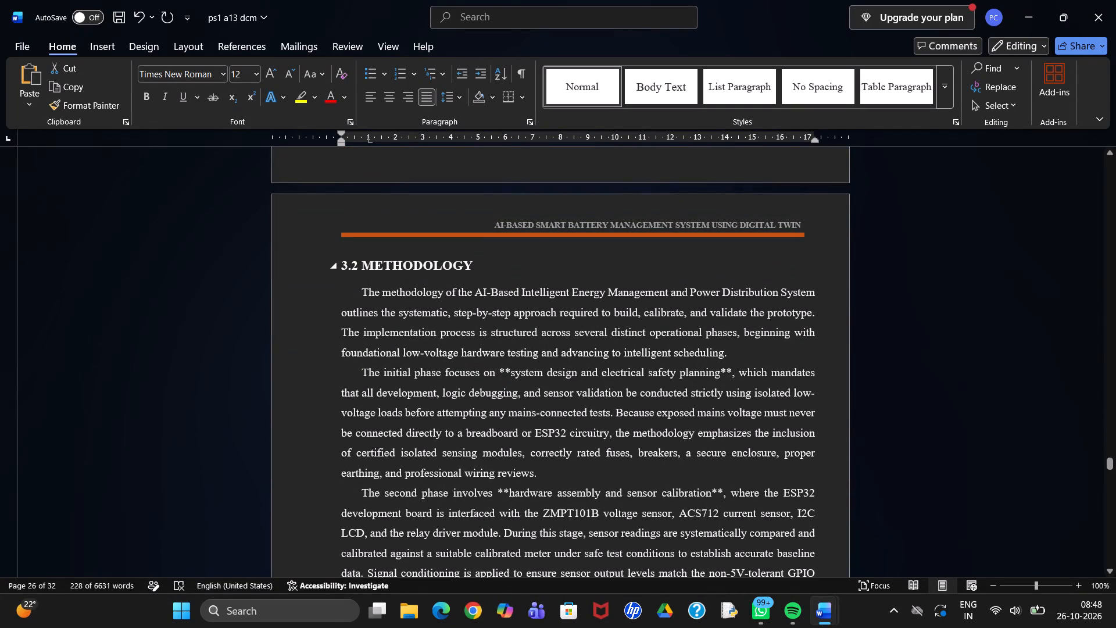
pyautogui.moveTo(364, 266); pyautogui.dragTo(490, 520)
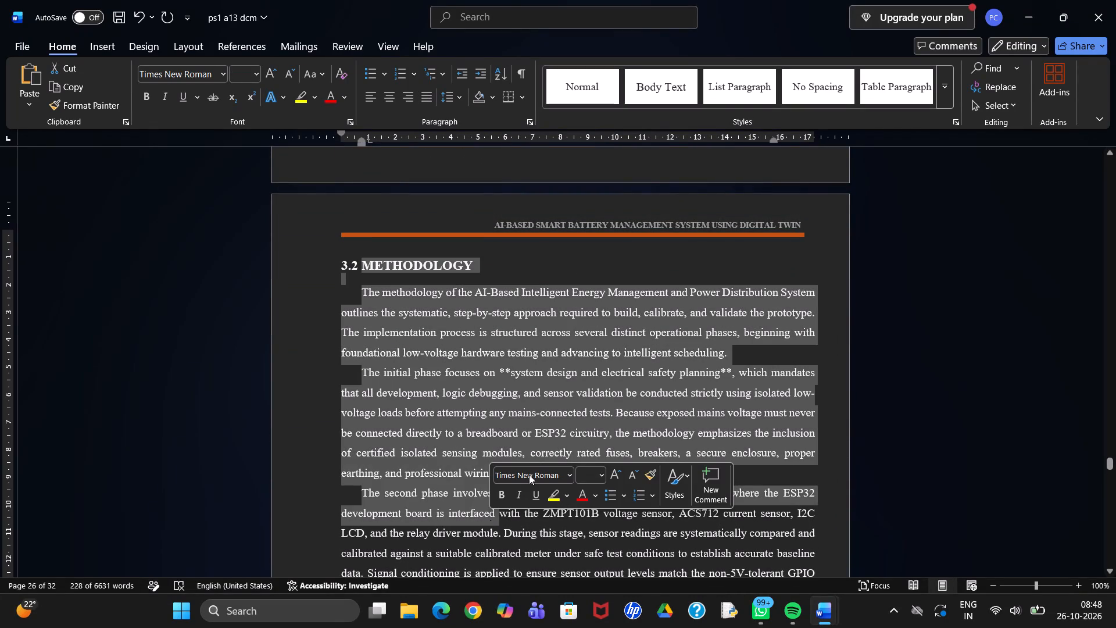
pyautogui.click(720, 264)
# Delete the leftover battery monitoring paragraph, from "indicators. It also displays" to "battery monitoring prototype.", above the 3.3 PROPOSED ALGORITHM heading.
pyautogui.scroll(-2, 720, 264)
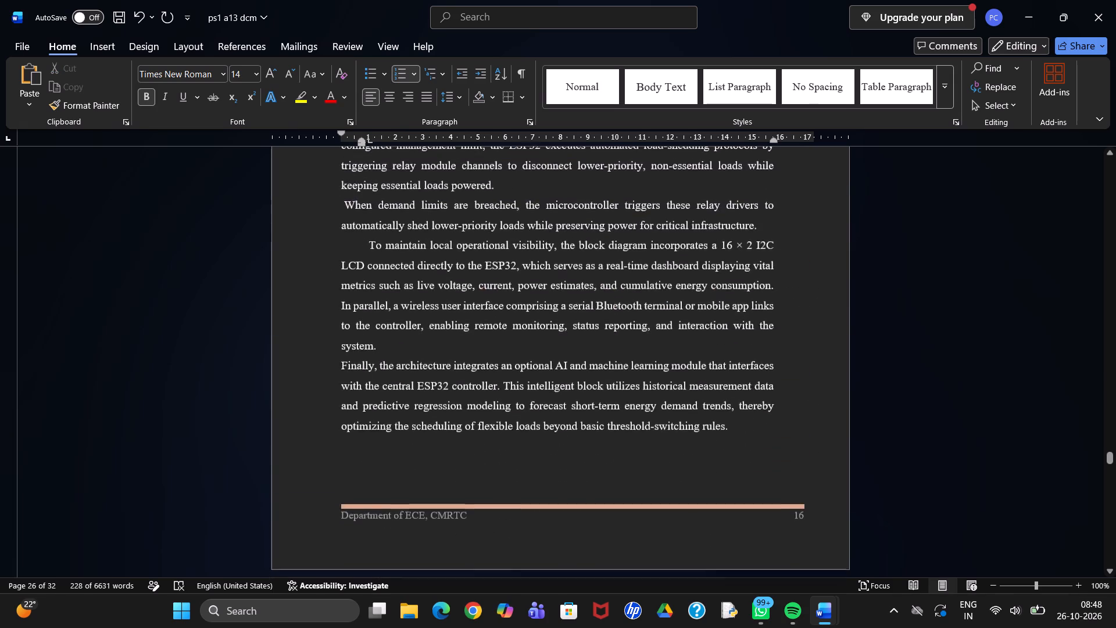
pyautogui.scroll(-2, 720, 264)
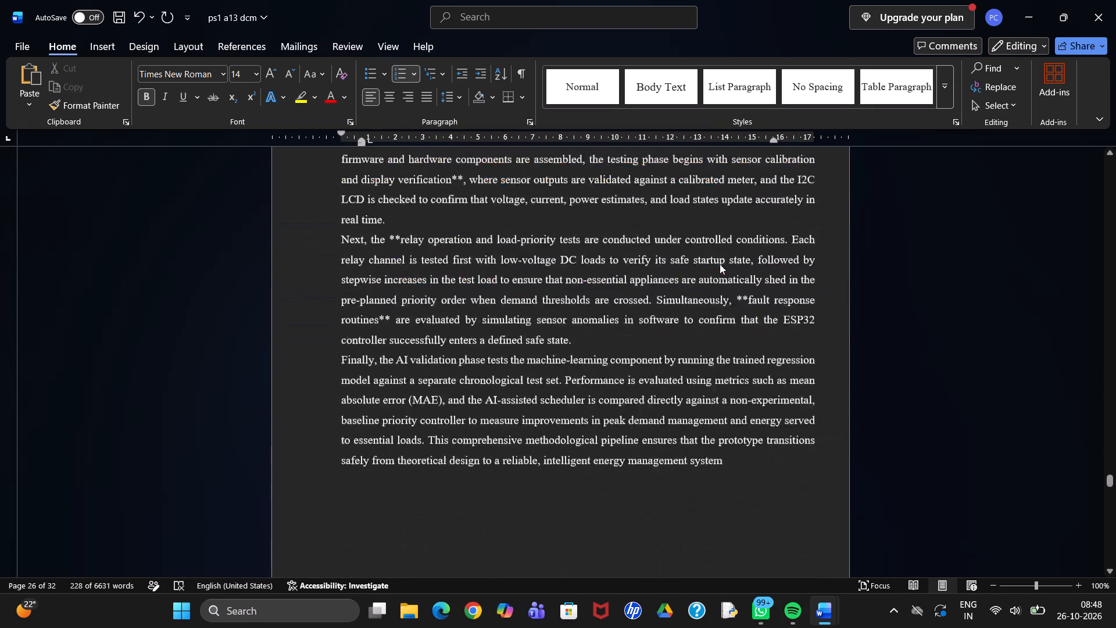
pyautogui.scroll(-2, 720, 264)
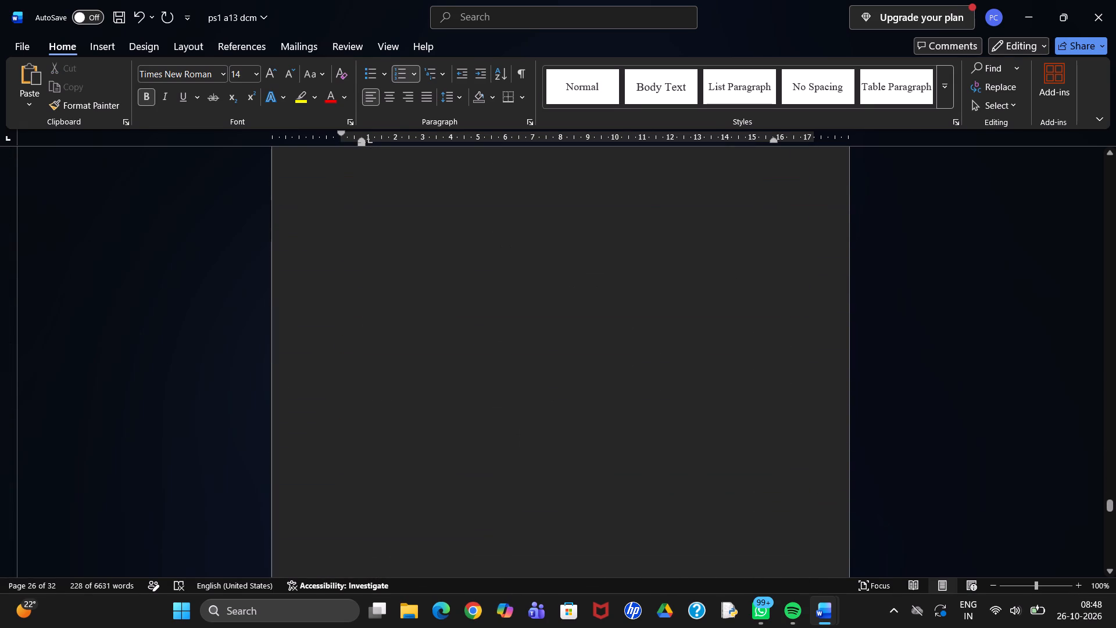
pyautogui.scroll(-2, 720, 264)
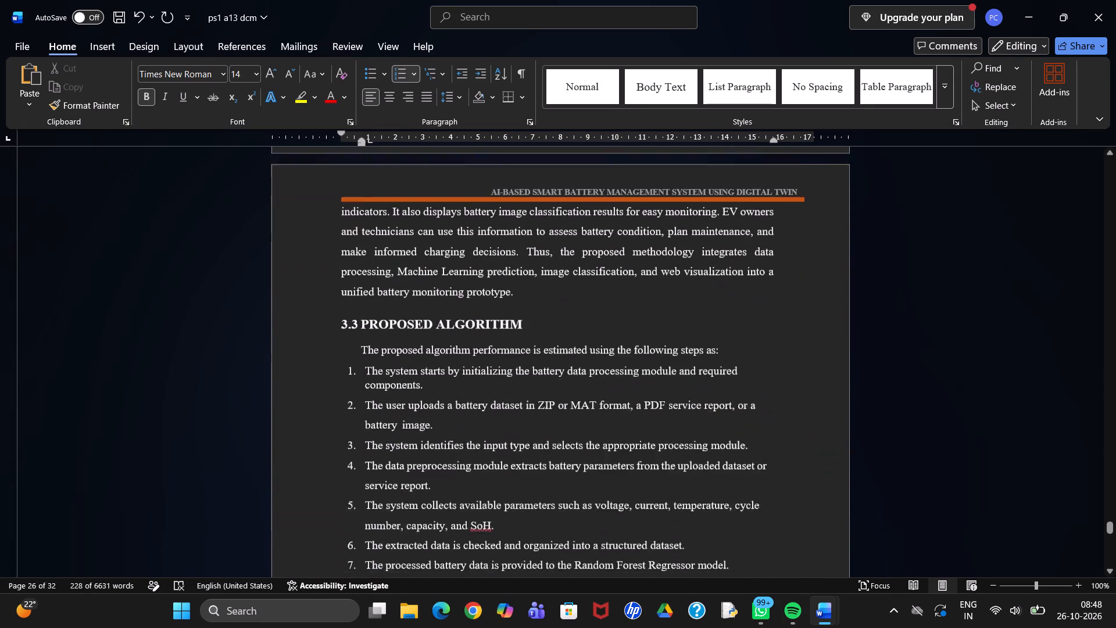
pyautogui.scroll(-1, 720, 264)
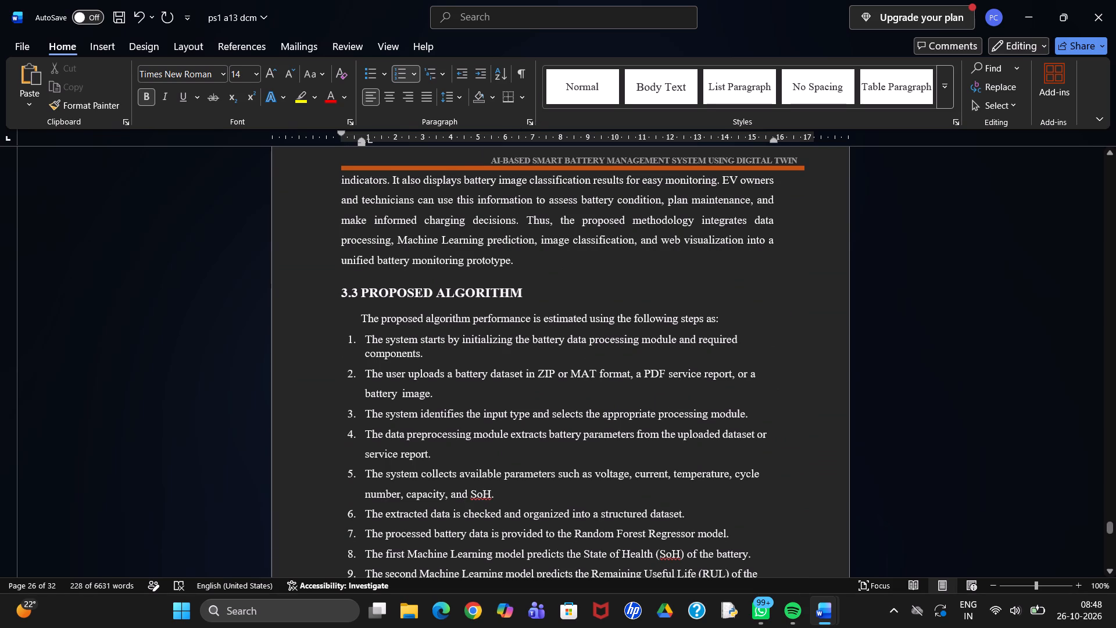
pyautogui.moveTo(342, 178); pyautogui.dragTo(516, 274)
pyautogui.moveTo(516, 274); pyautogui.dragTo(526, 265)
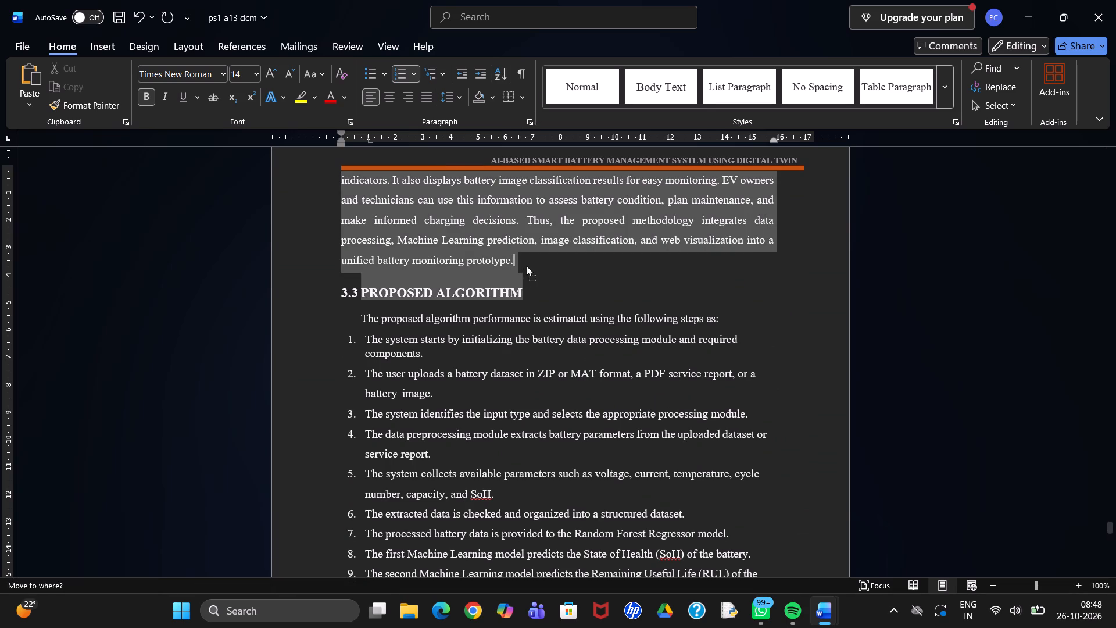
pyautogui.moveTo(526, 265); pyautogui.dragTo(542, 257)
pyautogui.moveTo(542, 257); pyautogui.dragTo(541, 264)
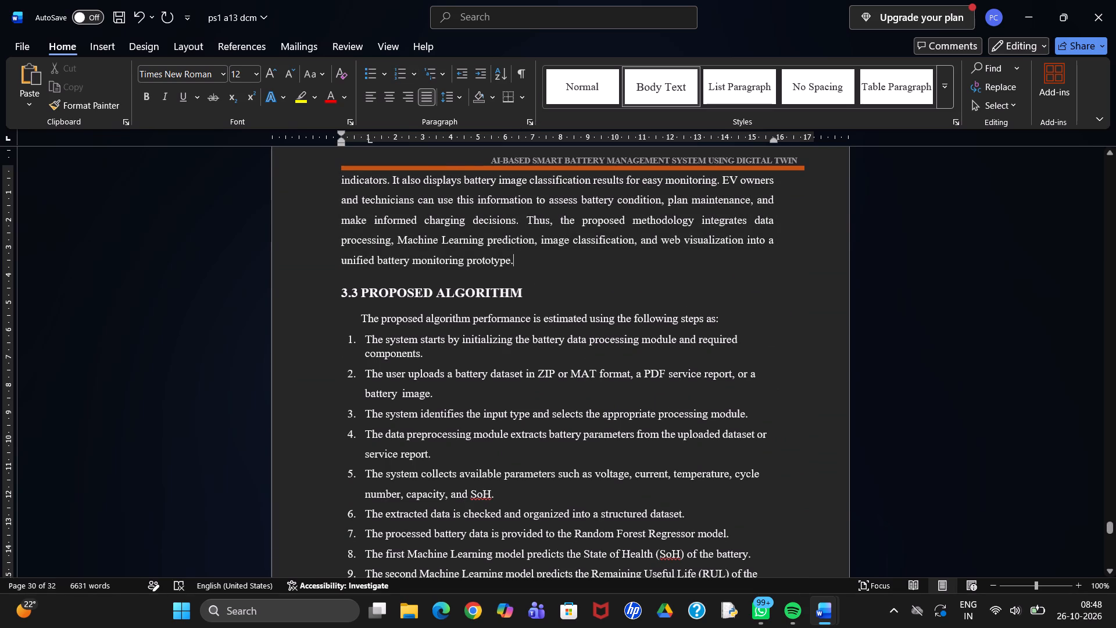
pyautogui.moveTo(531, 264); pyautogui.dragTo(342, 188)
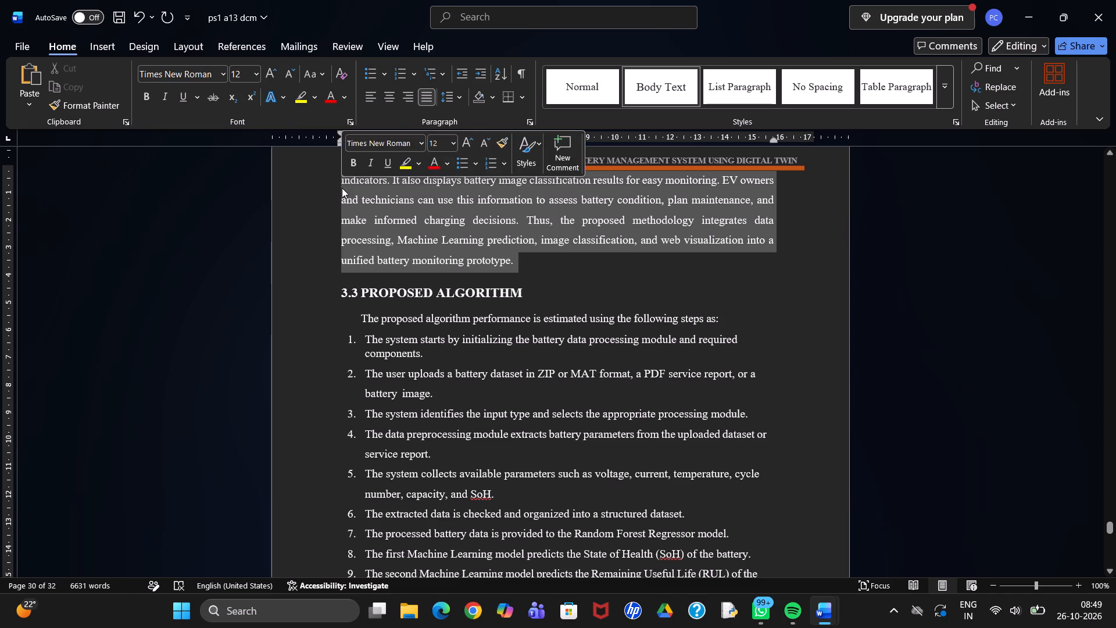
pyautogui.press('BackSpace')
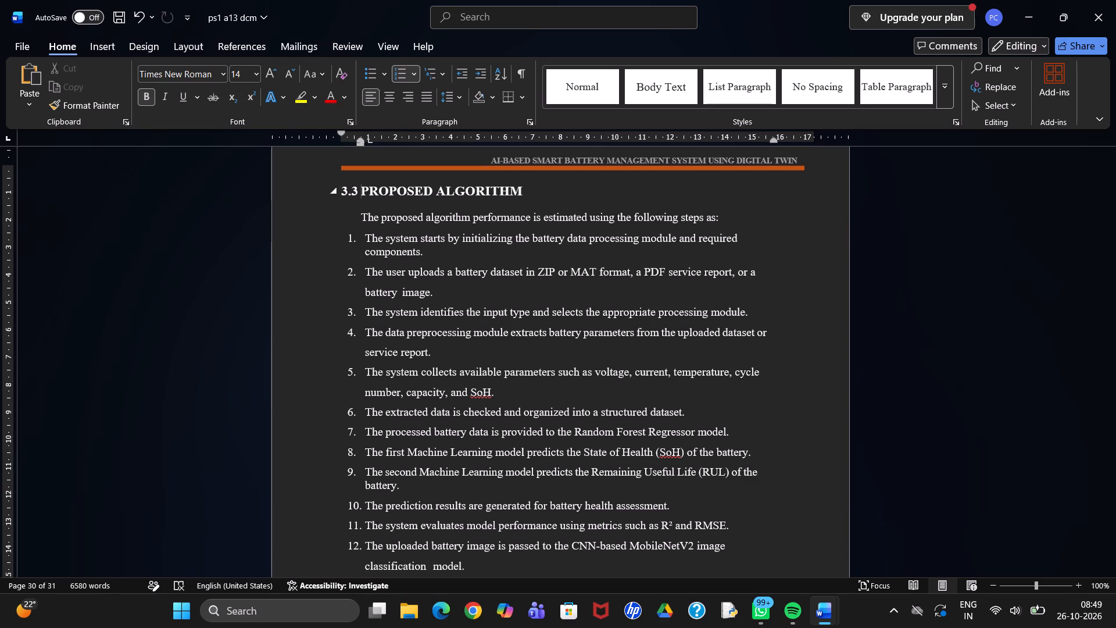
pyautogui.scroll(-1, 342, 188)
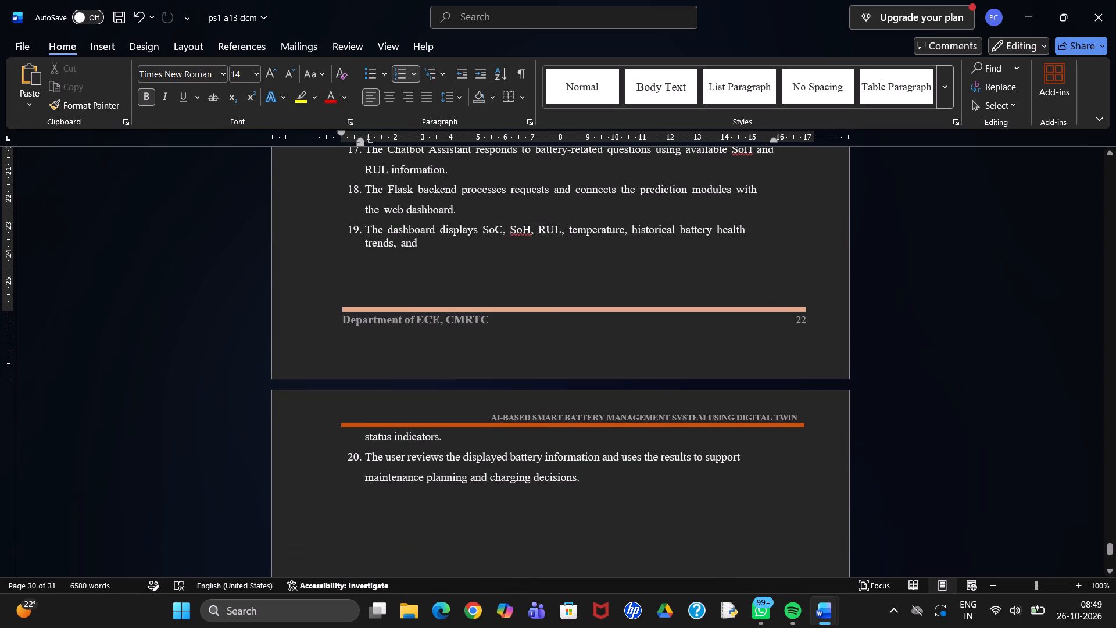
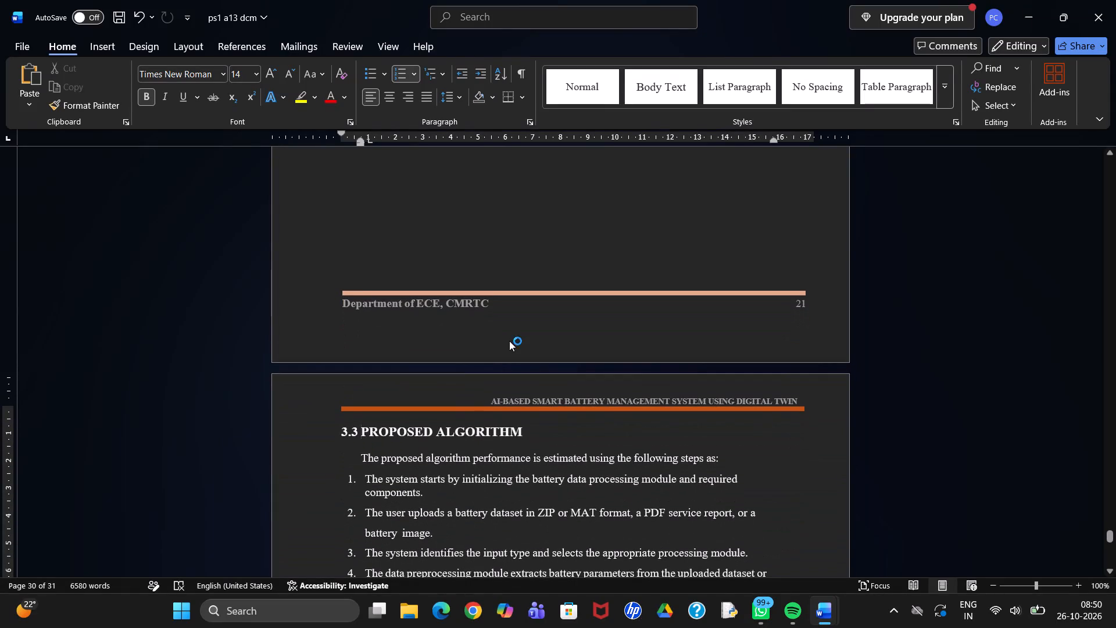
# Copy the 3.3 PROPOSED ALGORITHM heading onto a new line below the paragraph ending "intelligent energy management system", closing that paragraph with a period.
pyautogui.moveTo(364, 433); pyautogui.dragTo(402, 437)
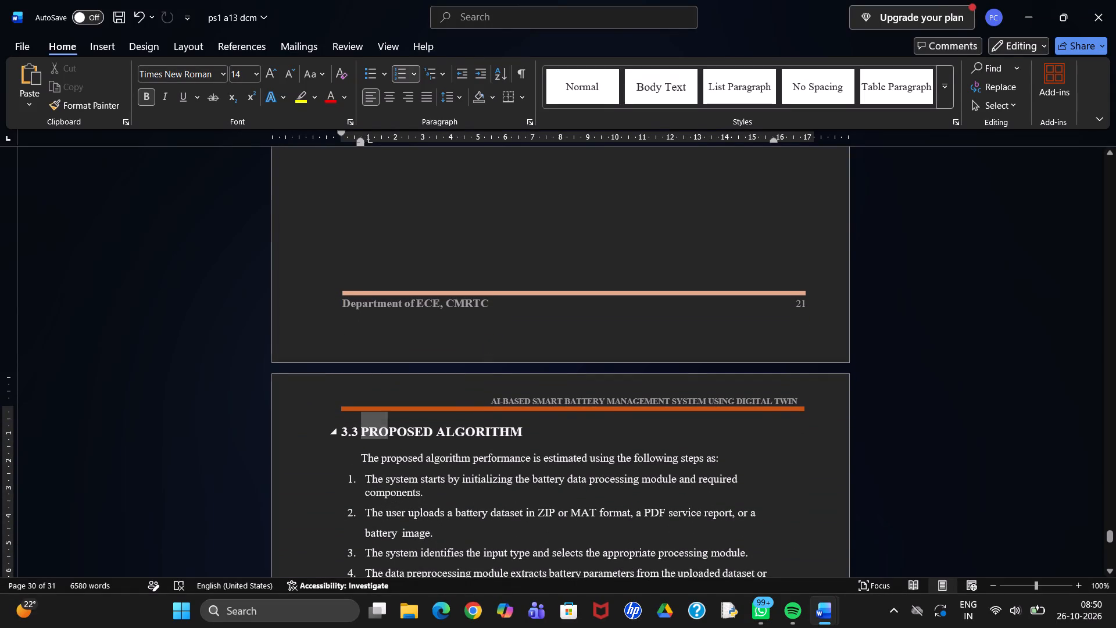
pyautogui.moveTo(402, 437); pyautogui.dragTo(524, 430)
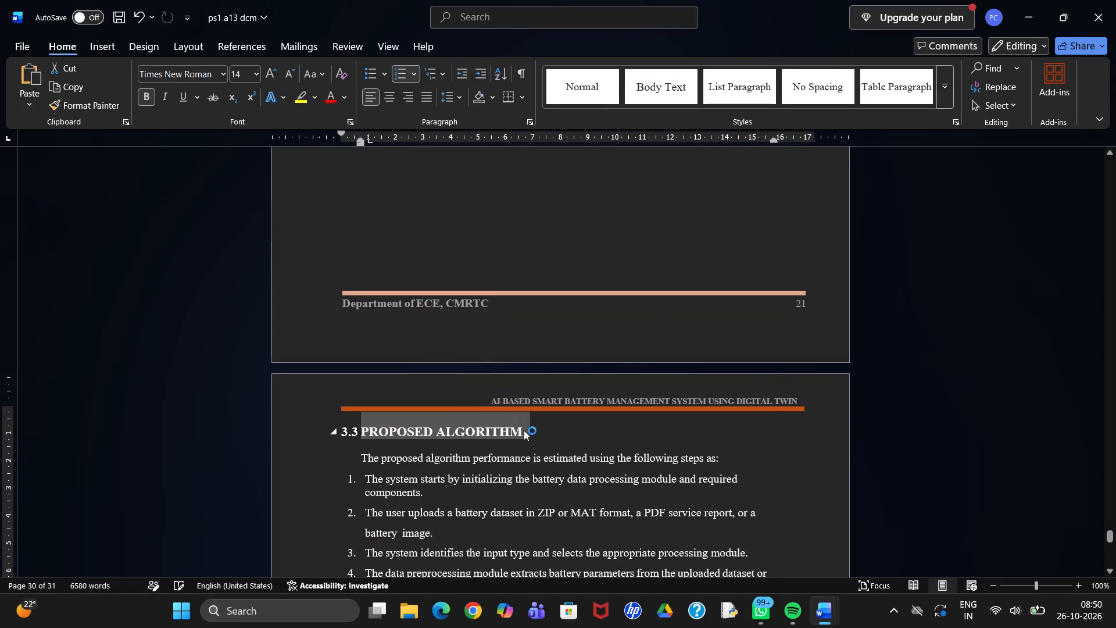
pyautogui.hotkey('ctrl', 'c')
pyautogui.scroll(4, 524, 430)
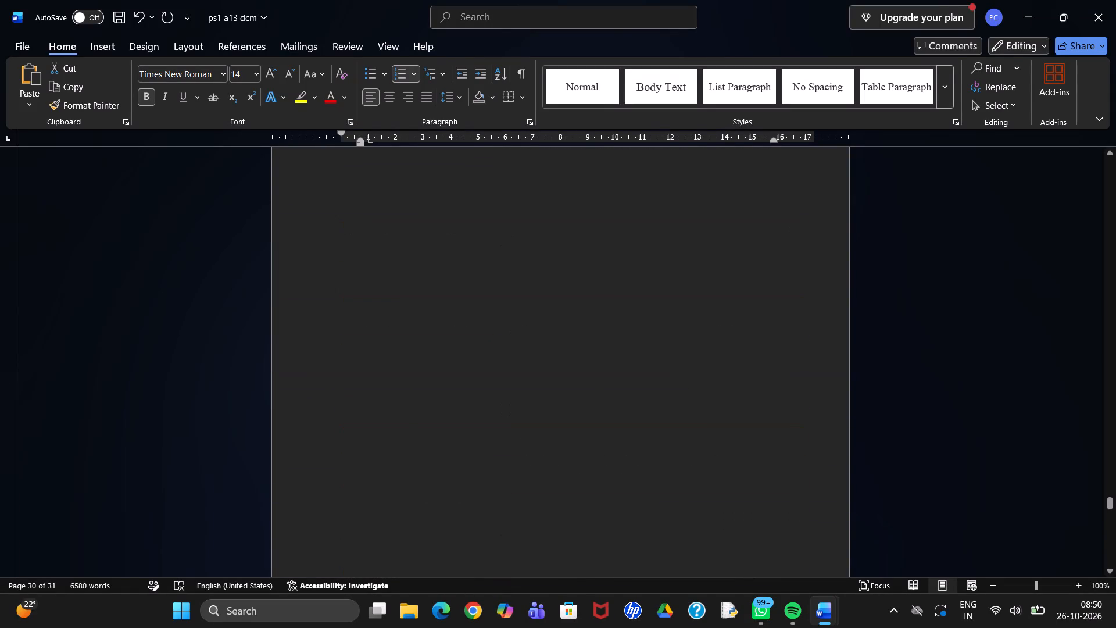
pyautogui.scroll(2, 524, 430)
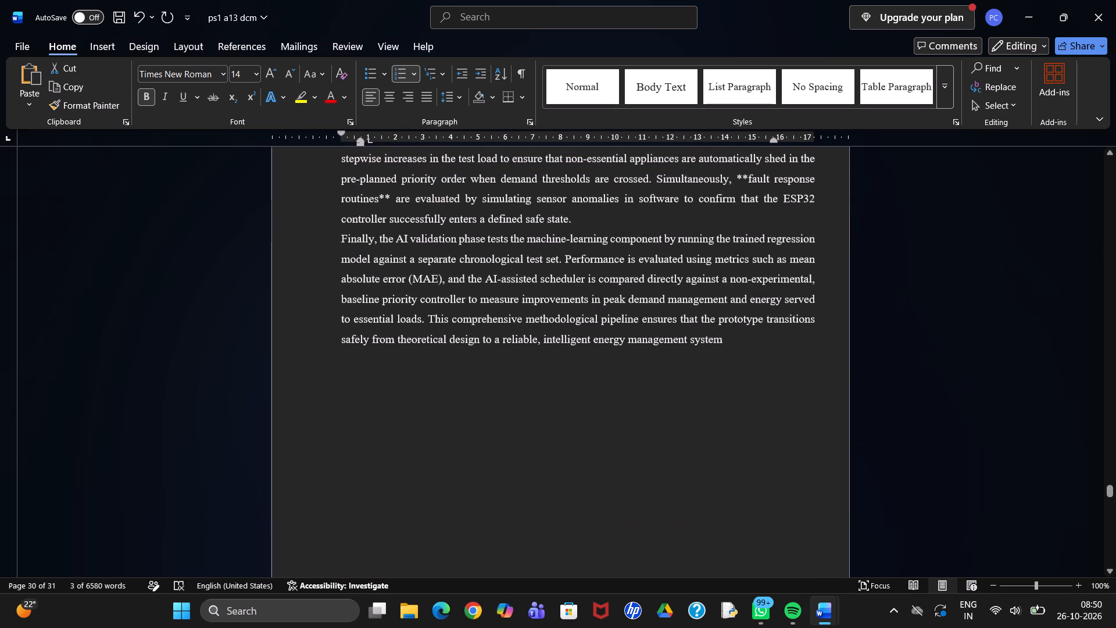
pyautogui.click(734, 339)
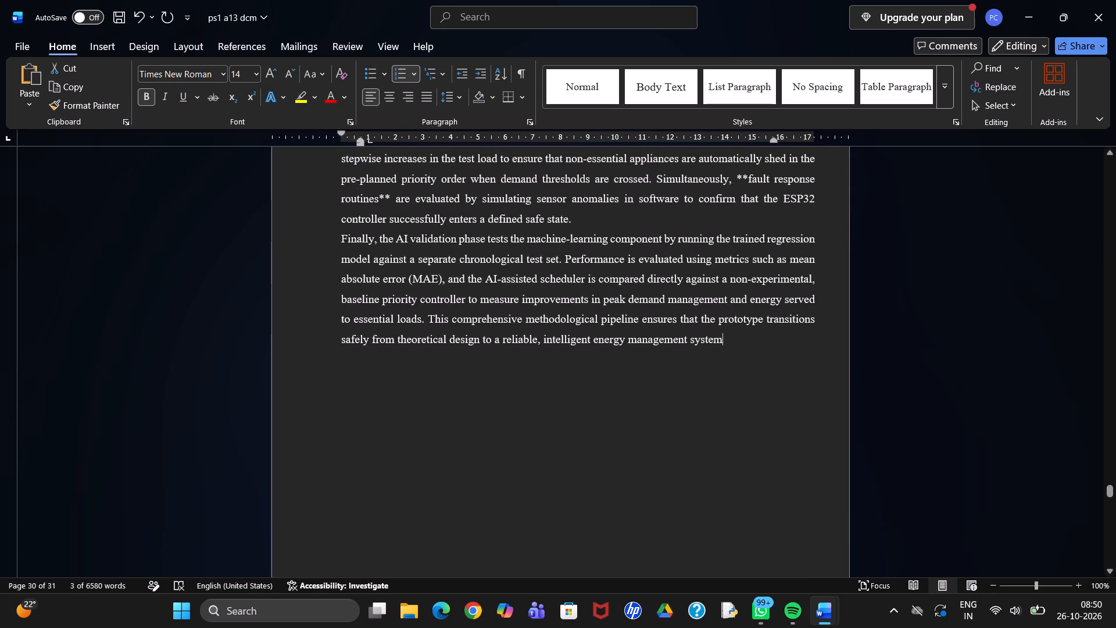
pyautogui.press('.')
pyautogui.press('Return')
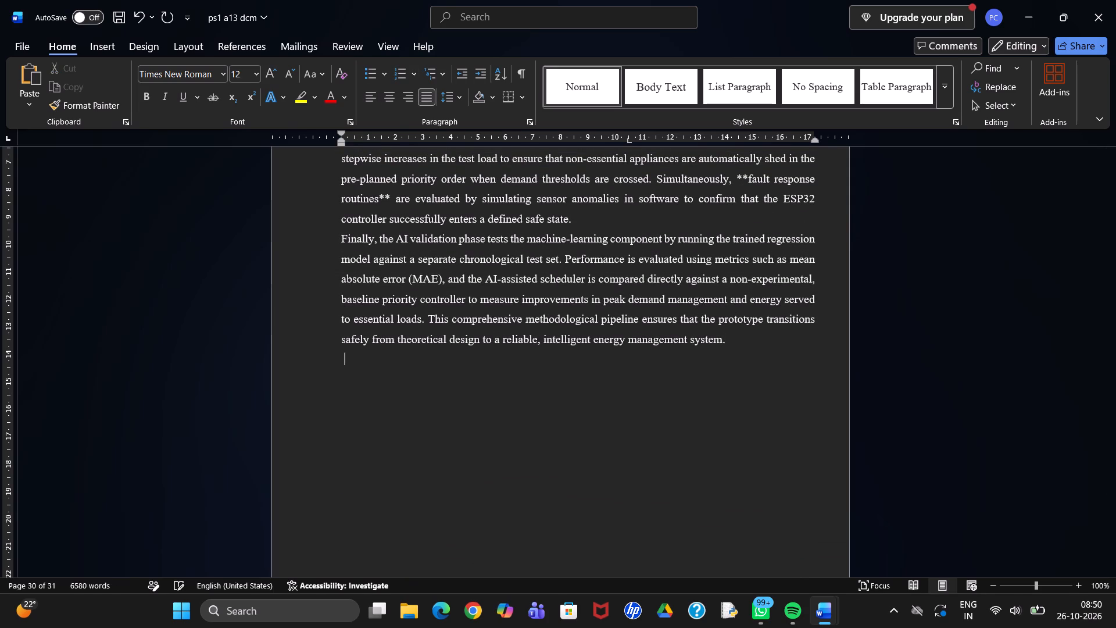
pyautogui.hotkey('ctrl', 'v')
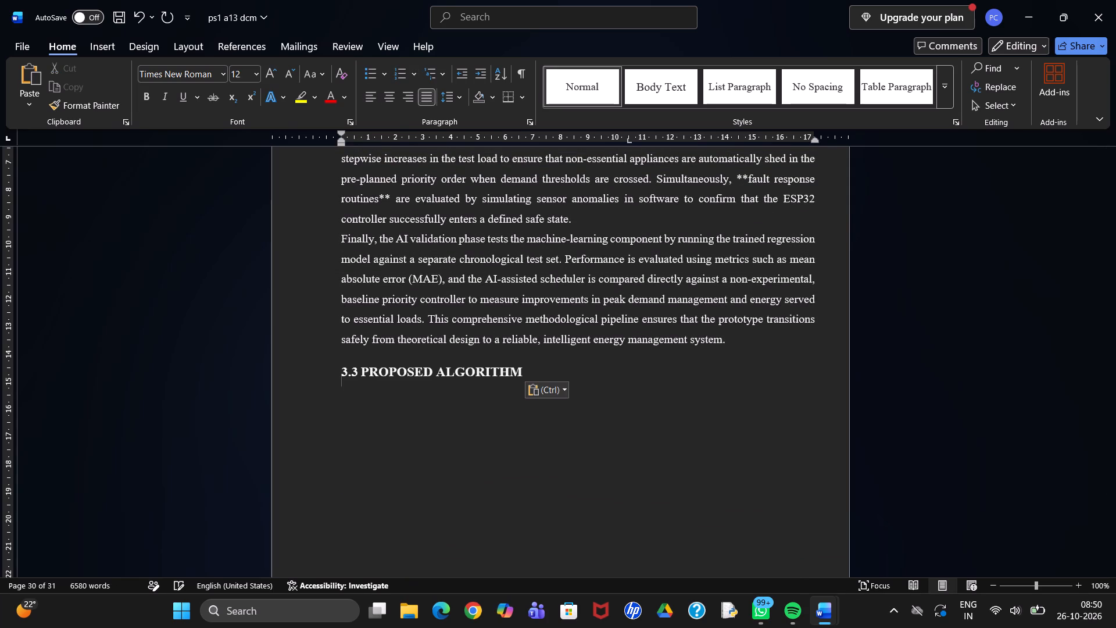
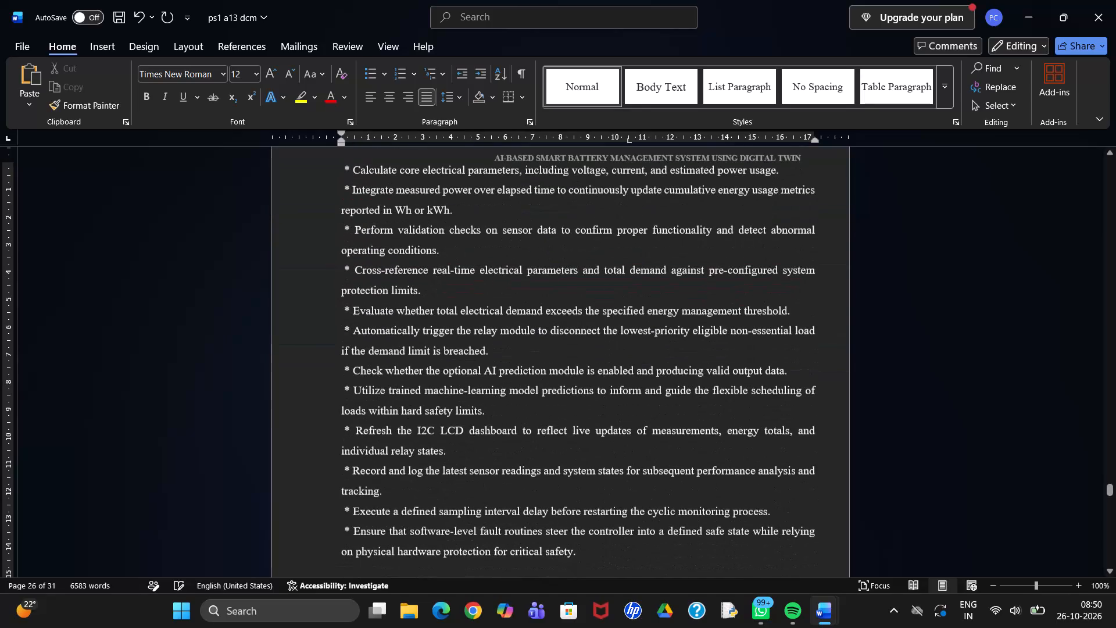
# Delete "20 key points detailing" from the sentence introducing the algorithm under the 3.3 PROPOSED ALGORITHM heading.
pyautogui.scroll(2, 438, 408)
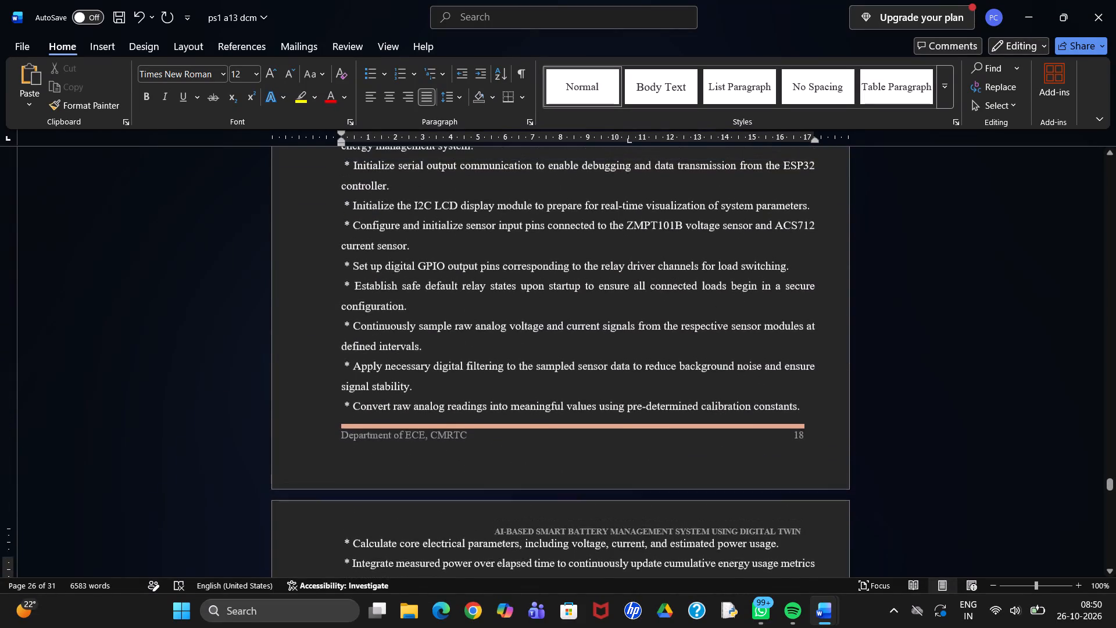
pyautogui.scroll(1, 438, 408)
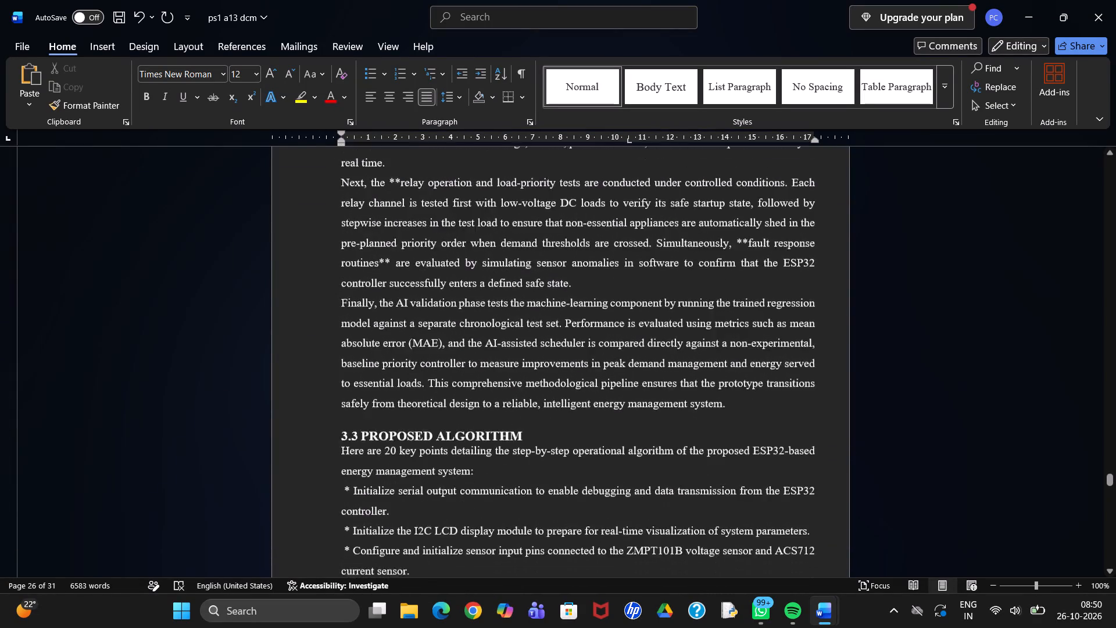
pyautogui.scroll(2, 438, 408)
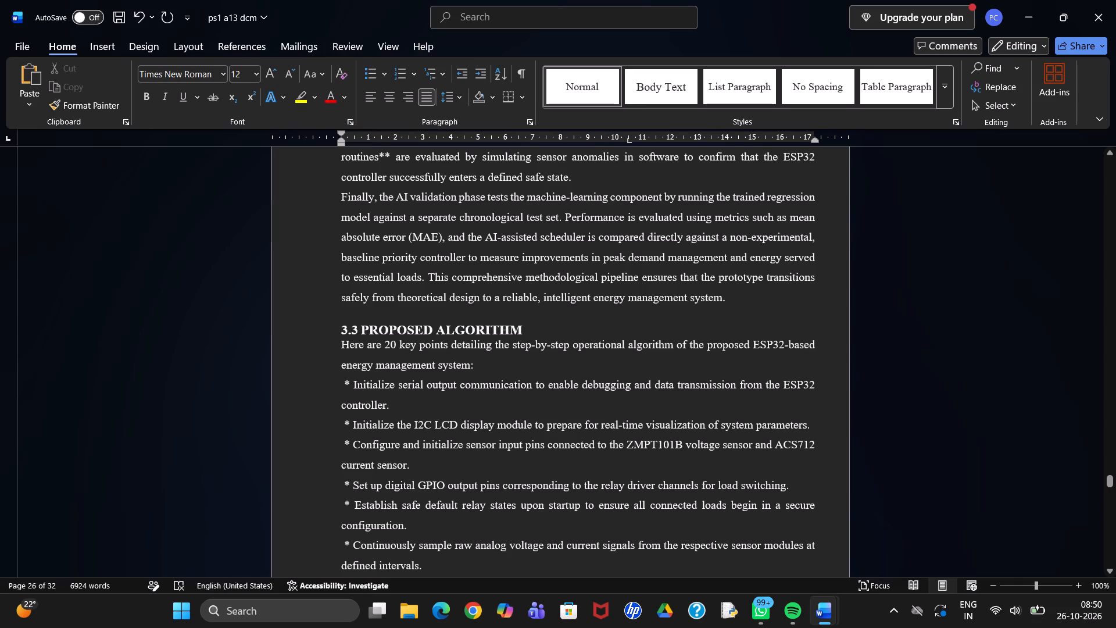
pyautogui.moveTo(493, 347); pyautogui.dragTo(446, 343)
pyautogui.moveTo(446, 343); pyautogui.dragTo(395, 340)
pyautogui.press('BackSpace')
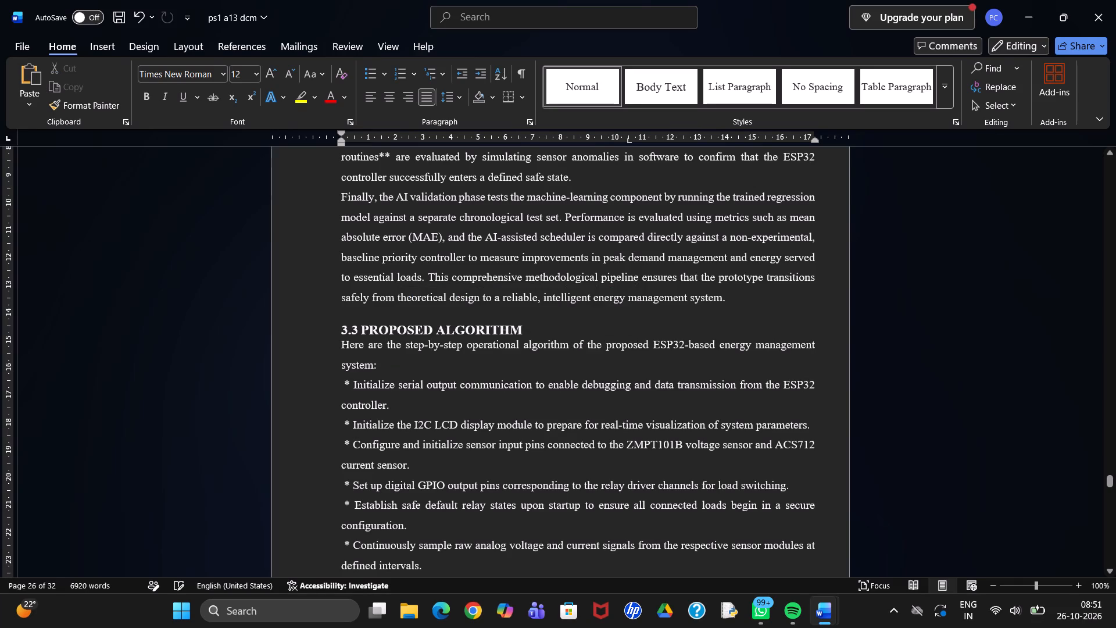
# Delete the asterisk in front of the algorithm's first point, "Initialize serial output communication".
pyautogui.click(350, 382)
pyautogui.press('BackSpace')
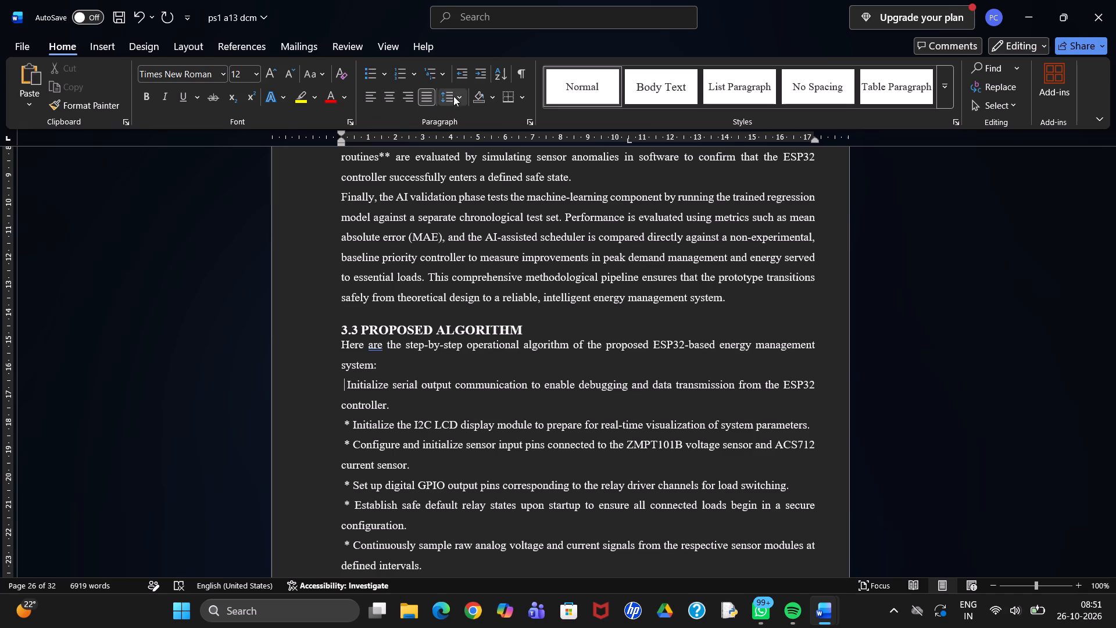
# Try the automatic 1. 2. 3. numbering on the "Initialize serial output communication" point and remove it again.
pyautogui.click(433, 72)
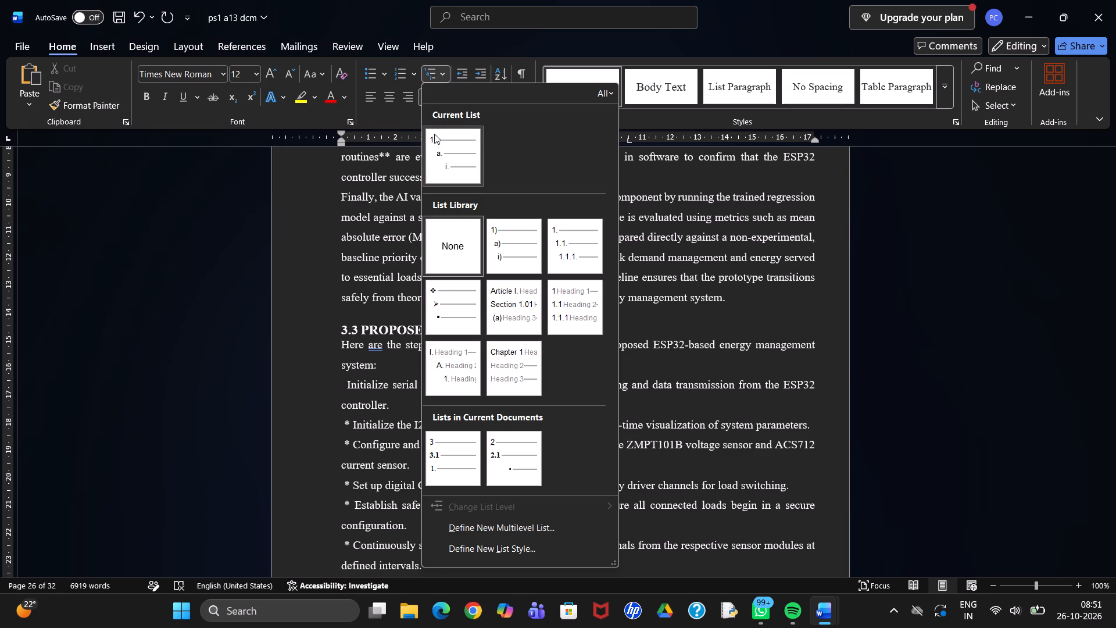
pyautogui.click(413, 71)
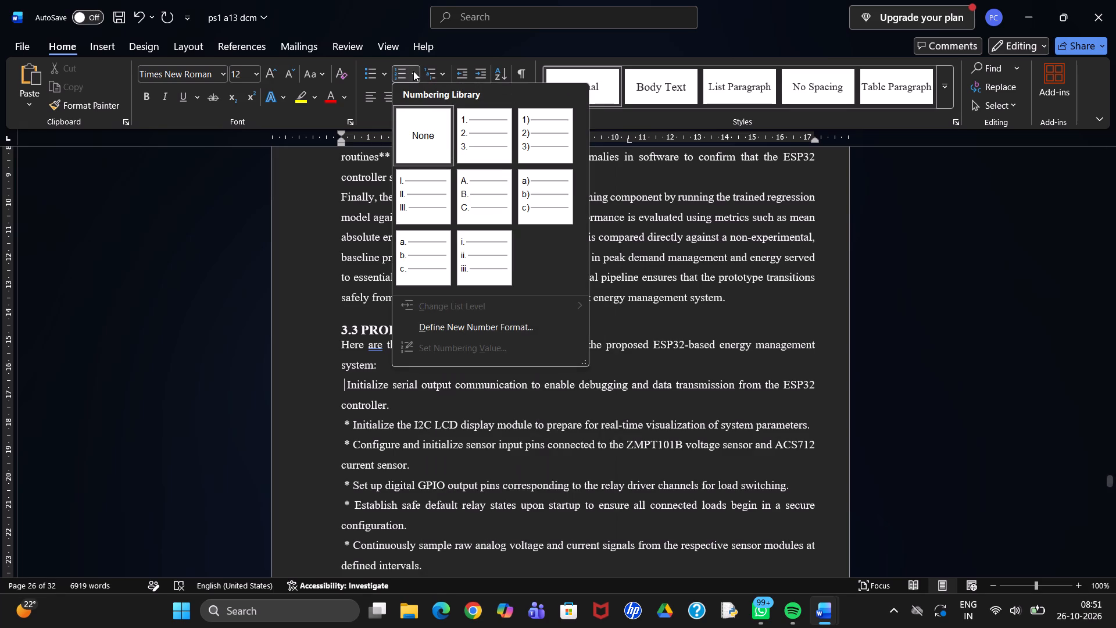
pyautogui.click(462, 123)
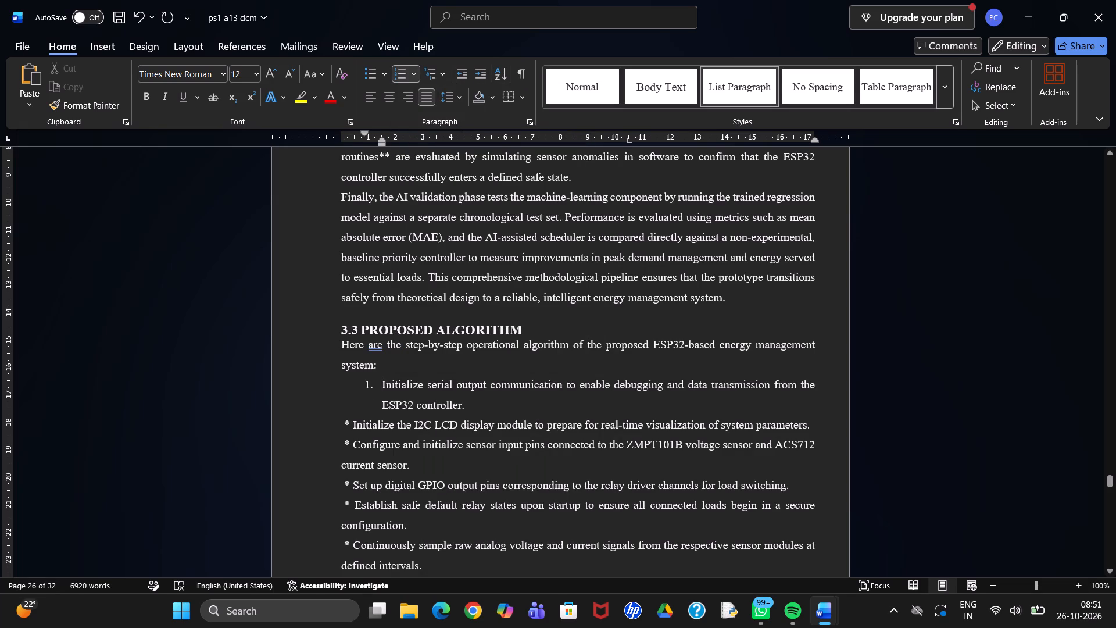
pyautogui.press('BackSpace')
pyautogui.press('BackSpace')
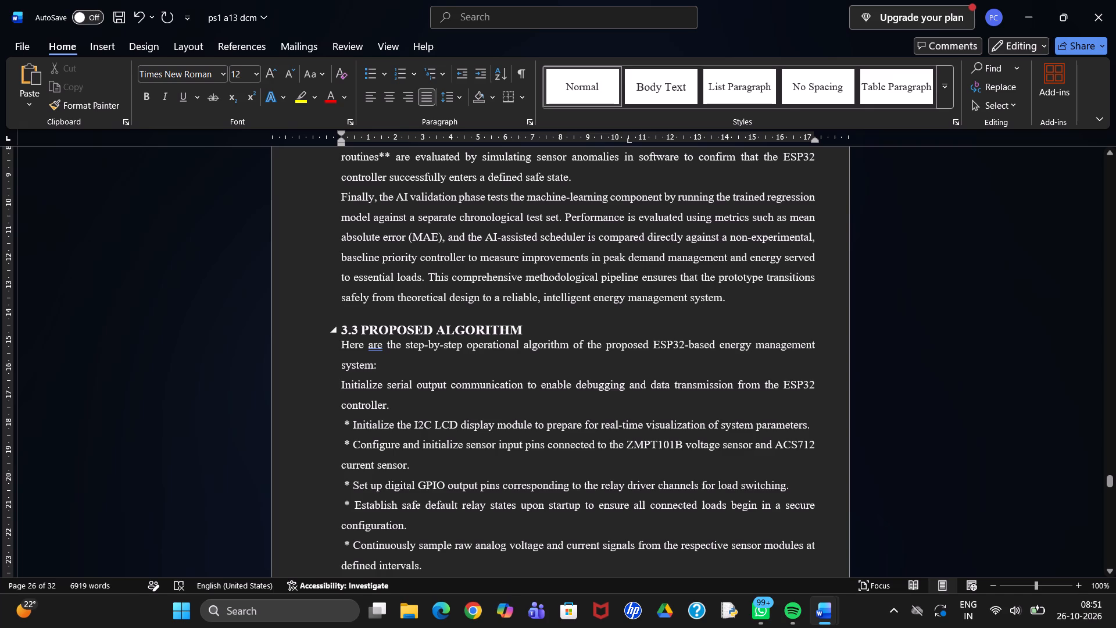
# Number the first three algorithm points by hand as 1., 2. and 3., replacing the asterisks before the I2C LCD and sensor input pin points.
pyautogui.write('1.')
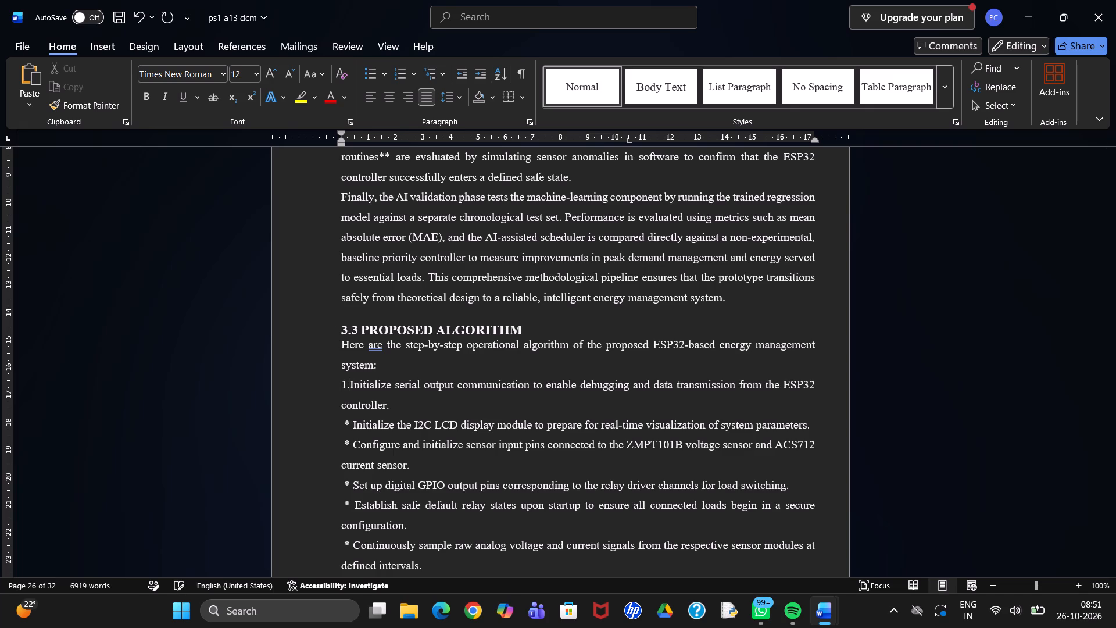
pyautogui.click(350, 423)
pyautogui.press('BackSpace')
pyautogui.write('2.')
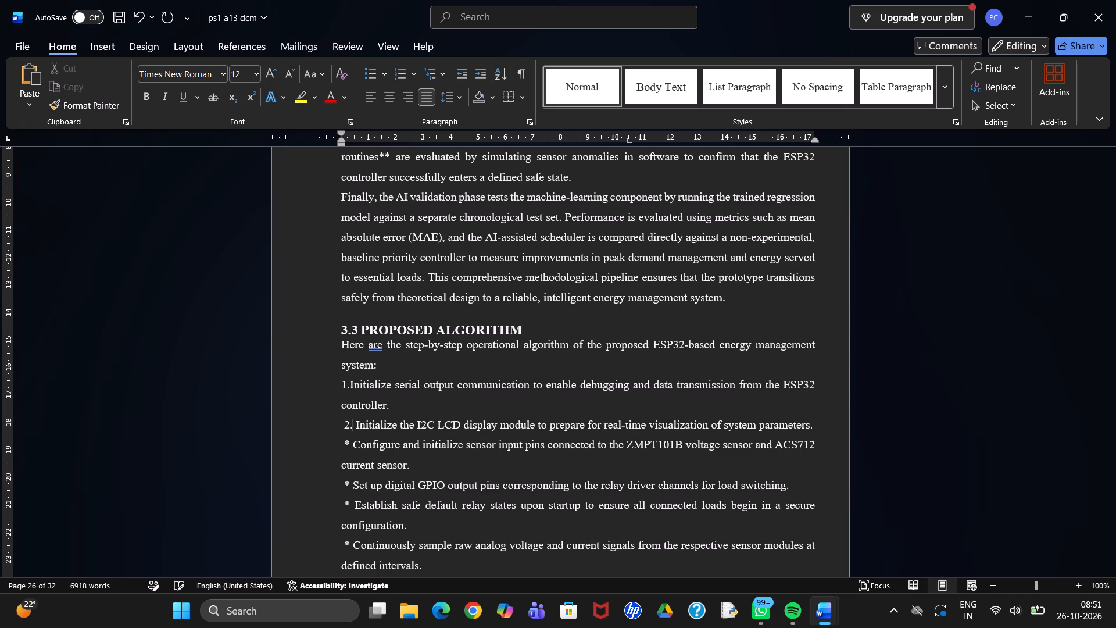
pyautogui.click(355, 445)
pyautogui.press('BackSpace')
pyautogui.write('3.')
pyautogui.press('BackSpace')
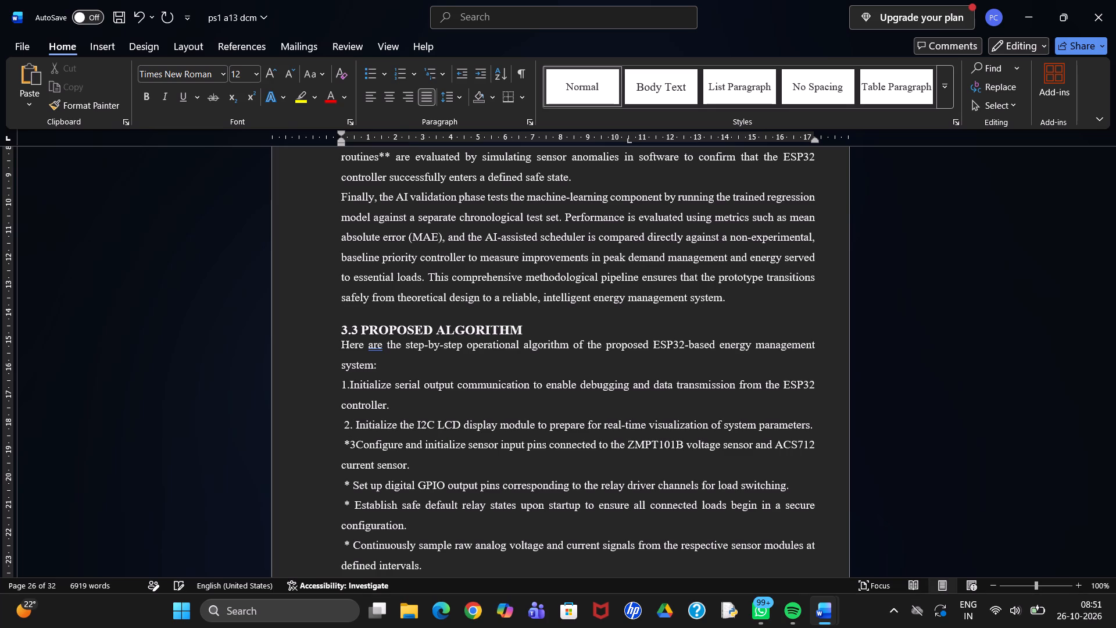
pyautogui.press('BackSpace')
pyautogui.press('BackSpace')
pyautogui.press('3')
pyautogui.press('.')
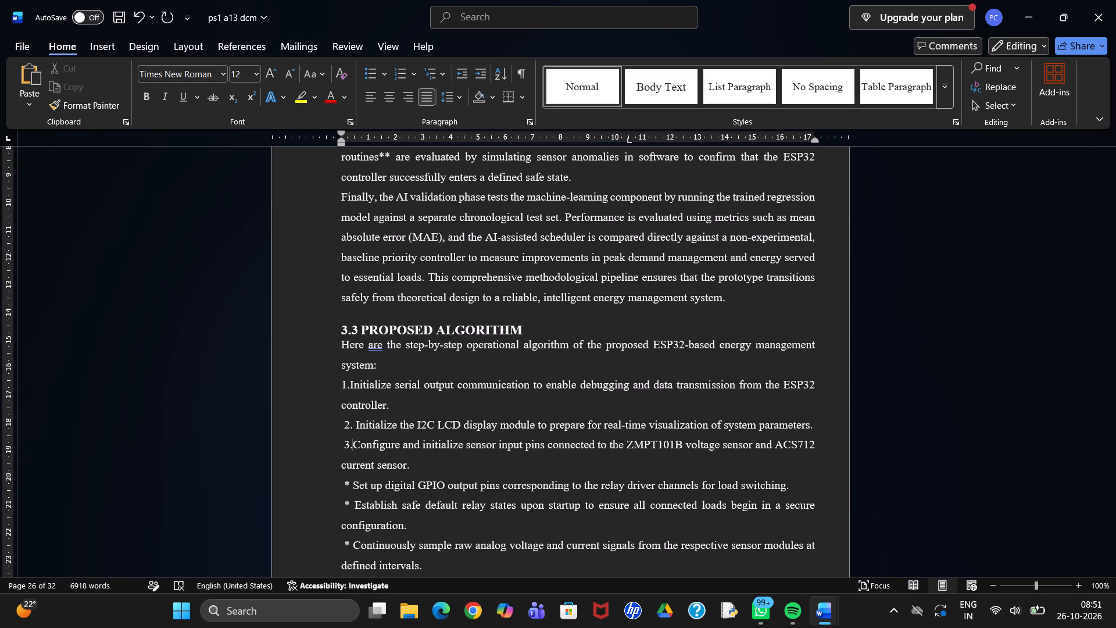
pyautogui.press('BackSpace')
pyautogui.press('.')
# Replace the asterisks before "Set up digital GPIO output pins" and "Establish safe default relay states" with 4. and 5.
pyautogui.press('Down')
pyautogui.press('Down')
pyautogui.press('BackSpace')
pyautogui.press('BackSpace')
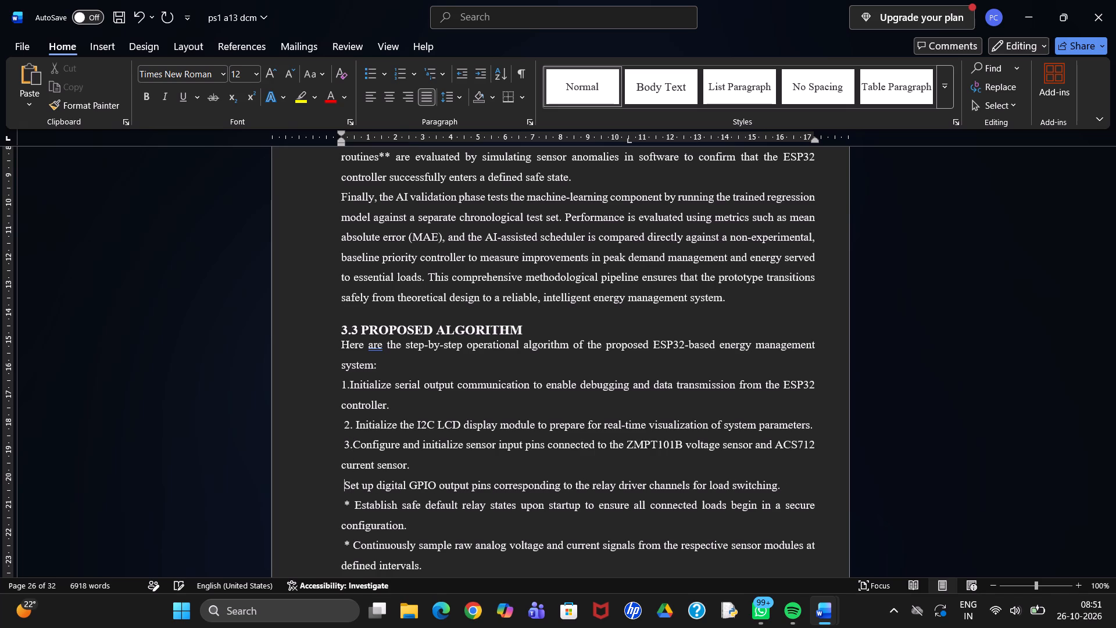
pyautogui.press('3')
pyautogui.press('BackSpace')
pyautogui.press('3')
pyautogui.press('BackSpace')
pyautogui.press('4')
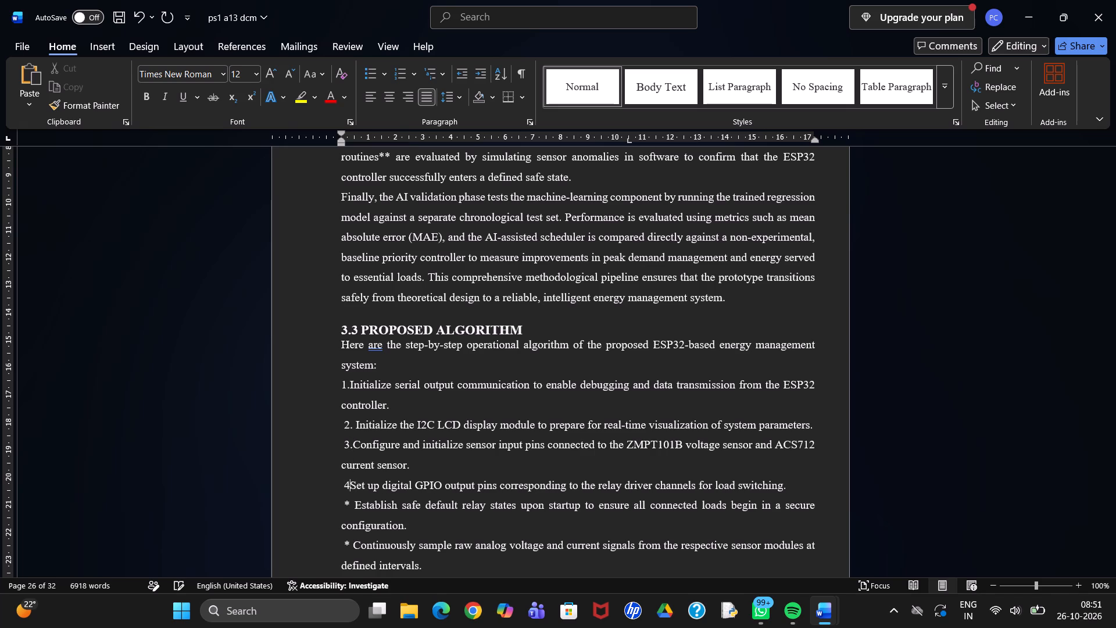
pyautogui.press('.')
pyautogui.press('Down')
pyautogui.press('BackSpace')
pyautogui.press('BackSpace')
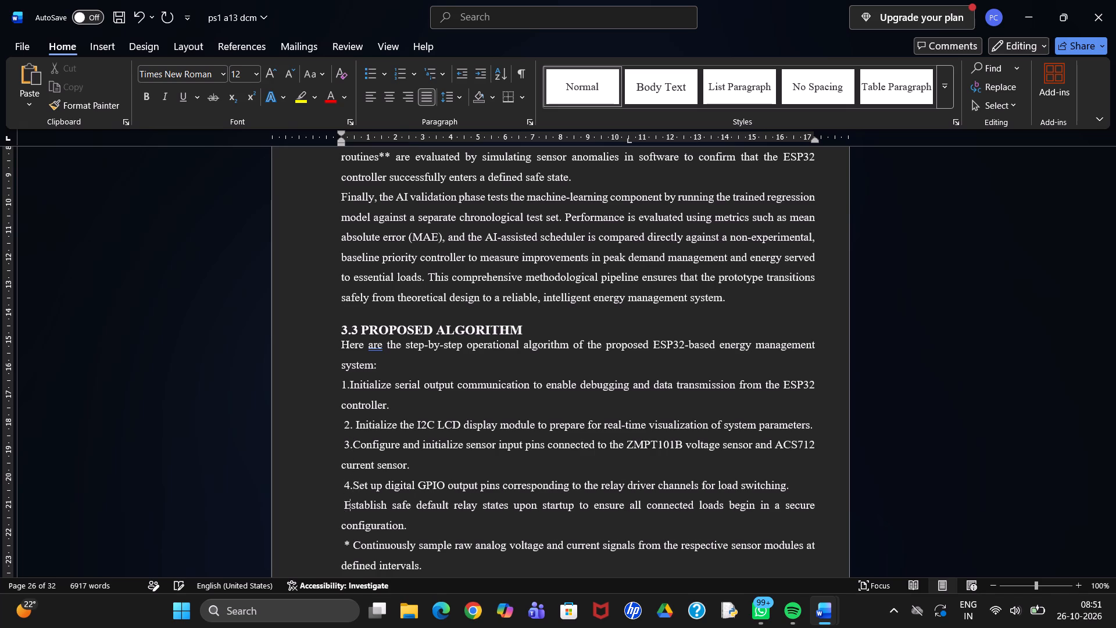
pyautogui.write('5.')
# Replace the asterisks before "Continuously sample raw analog voltage" and "Apply necessary digital filtering" with 6. and 7.
pyautogui.press('Down')
pyautogui.press('Down')
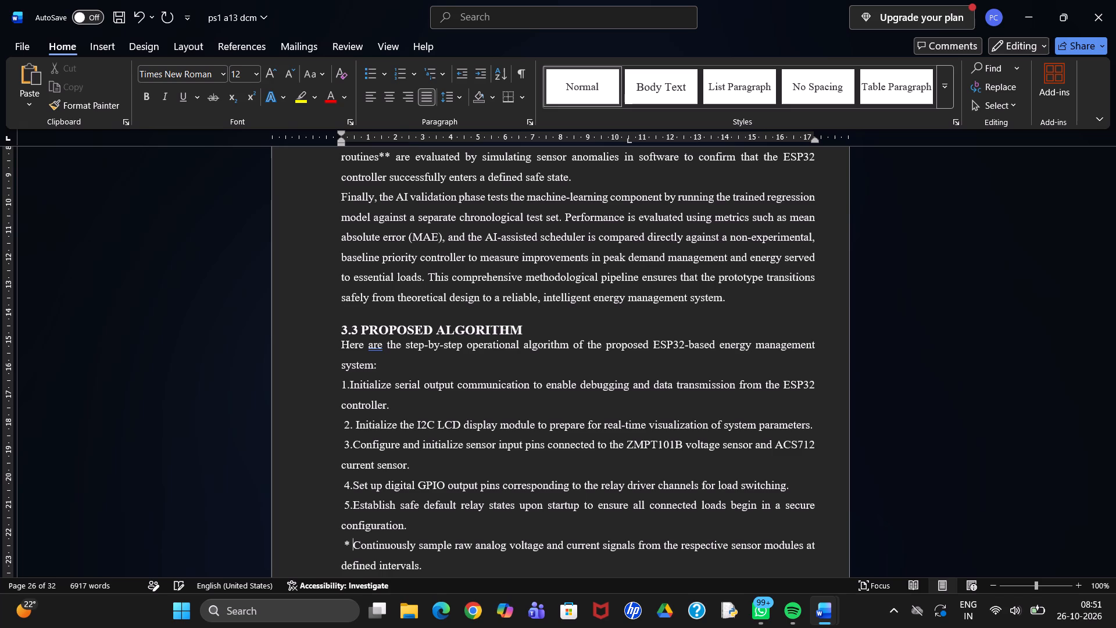
pyautogui.press('BackSpace')
pyautogui.press('BackSpace')
pyautogui.press('6')
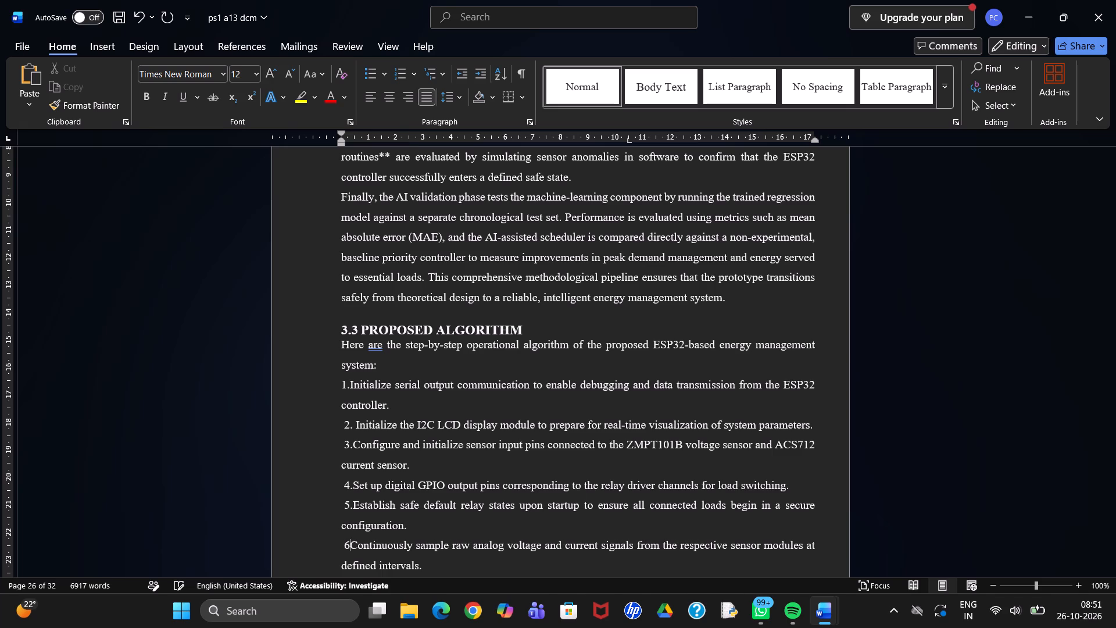
pyautogui.press('.')
pyautogui.press('Down')
pyautogui.press('Down')
pyautogui.press('BackSpace')
pyautogui.press('BackSpace')
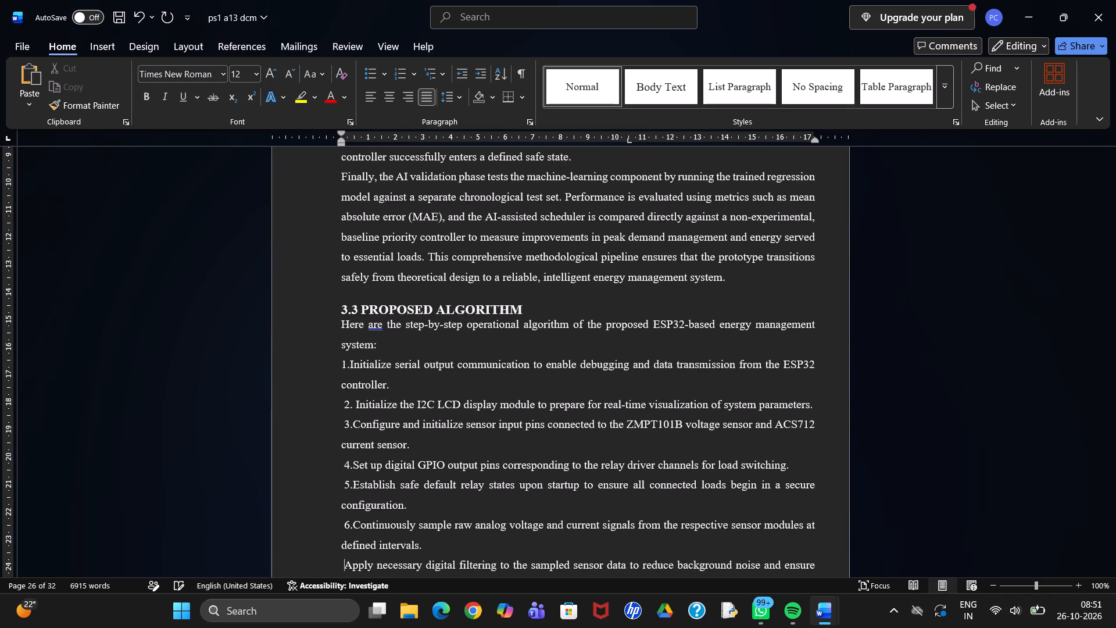
pyautogui.write('7.')
# Replace the asterisk before "Convert raw analog readings into meaningful values" with 8.
pyautogui.press('Down')
pyautogui.press('Down')
pyautogui.press('BackSpace')
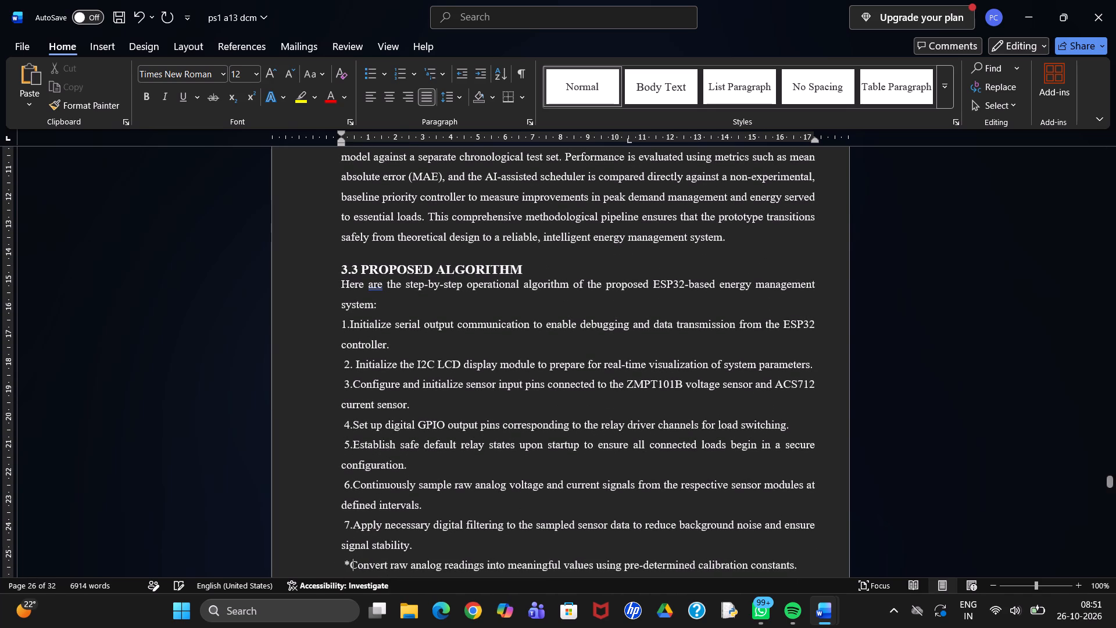
pyautogui.press('BackSpace')
pyautogui.press('8')
pyautogui.press('.')
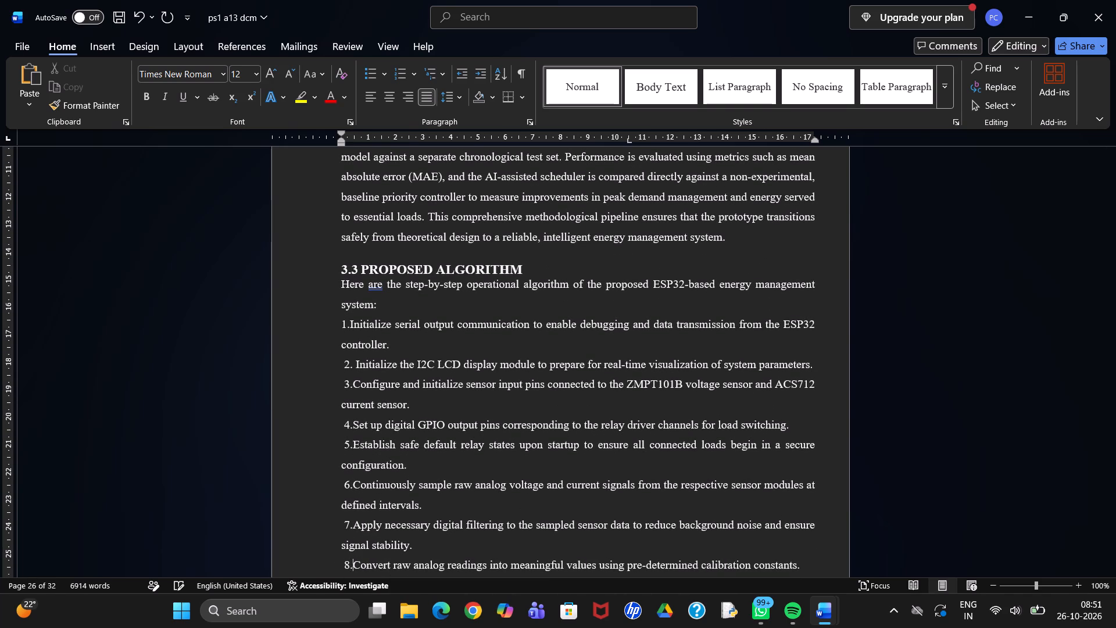
# Number the "Calculate core electrical parameters" point 9. and the "Integrate measured power" point 10., replacing their asterisks.
pyautogui.press('Down')
pyautogui.press('Down')
pyautogui.press('BackSpace')
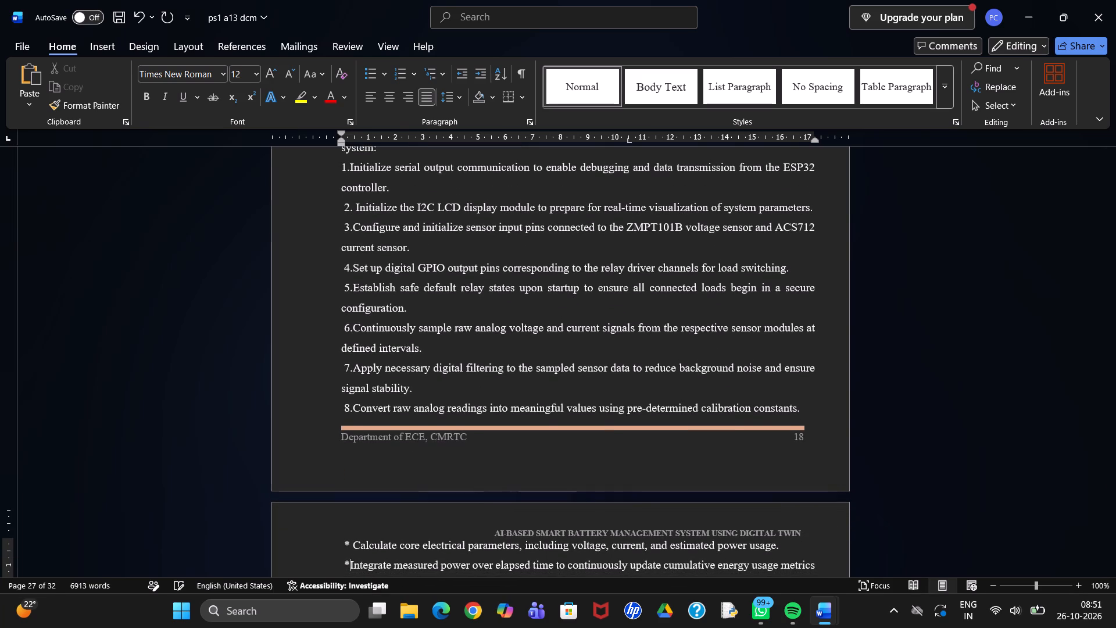
pyautogui.press('BackSpace')
pyautogui.write('10')
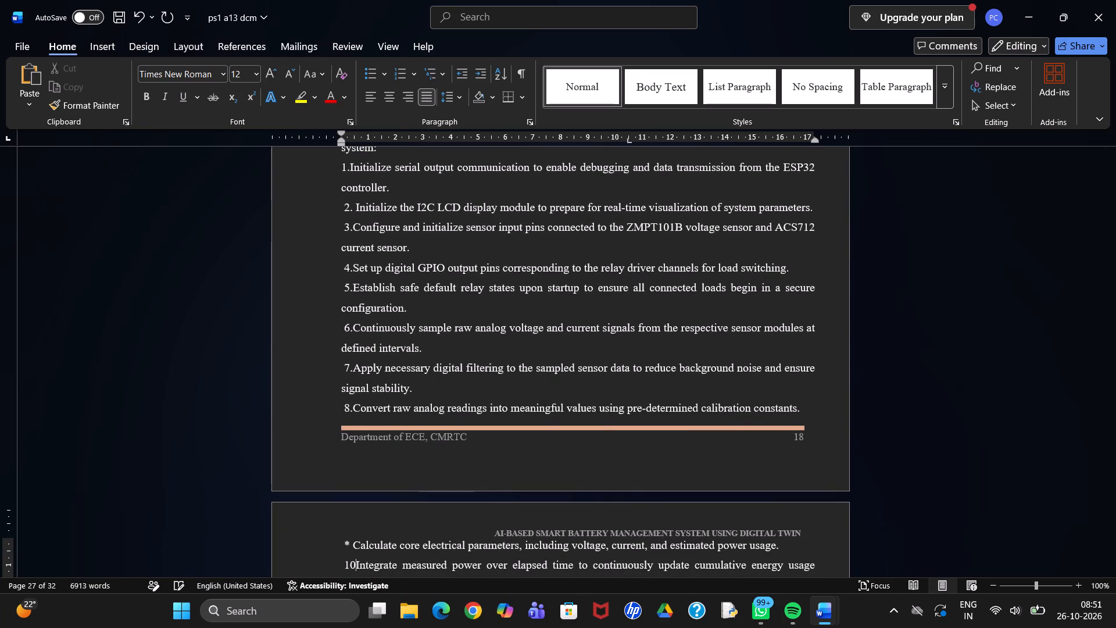
pyautogui.press('.')
pyautogui.press('Up')
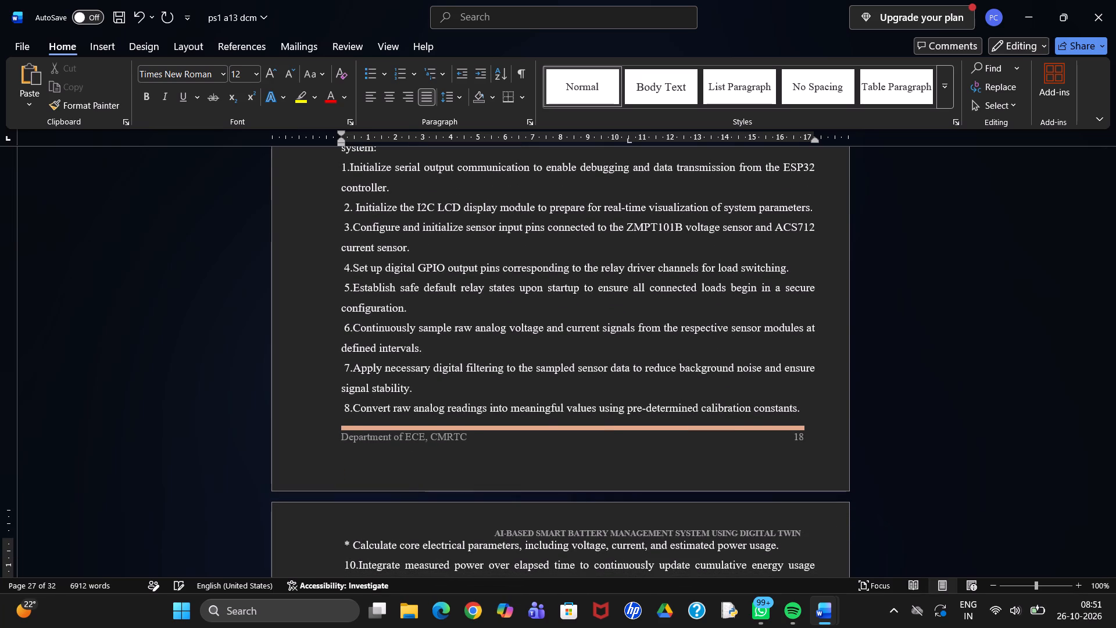
pyautogui.press('Left')
pyautogui.press('BackSpace')
pyautogui.press('BackSpace')
pyautogui.write('9.')
# Replace the asterisk before "Perform validation checks on sensor data" with 11.
pyautogui.press('Down')
pyautogui.press('Down')
pyautogui.press('Down')
pyautogui.press('BackSpace')
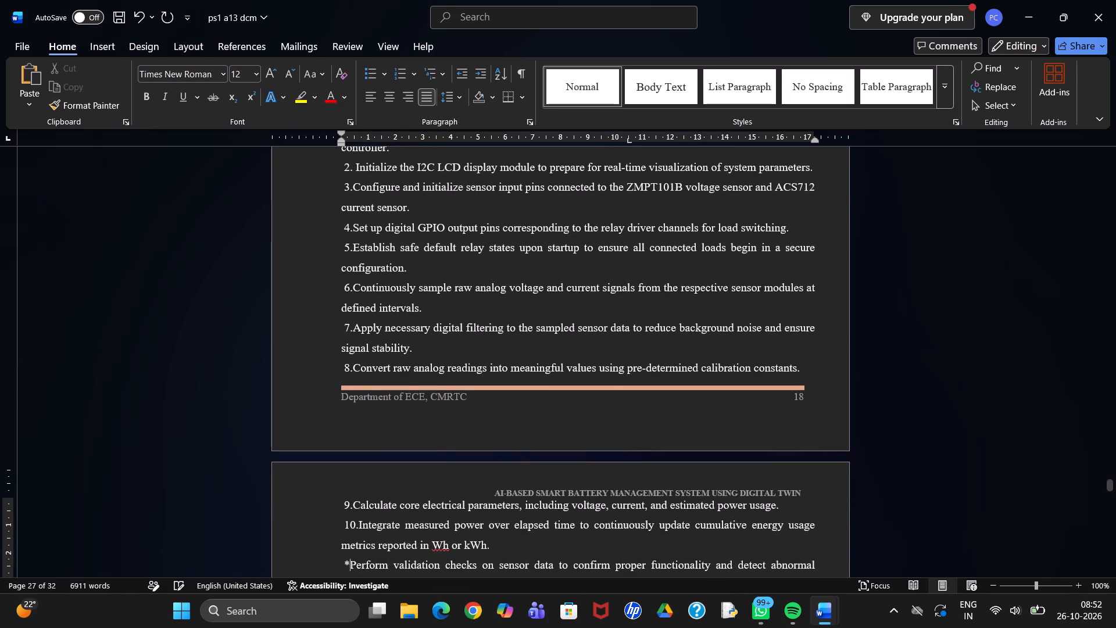
pyautogui.press('BackSpace')
pyautogui.write('11')
pyautogui.press('.')
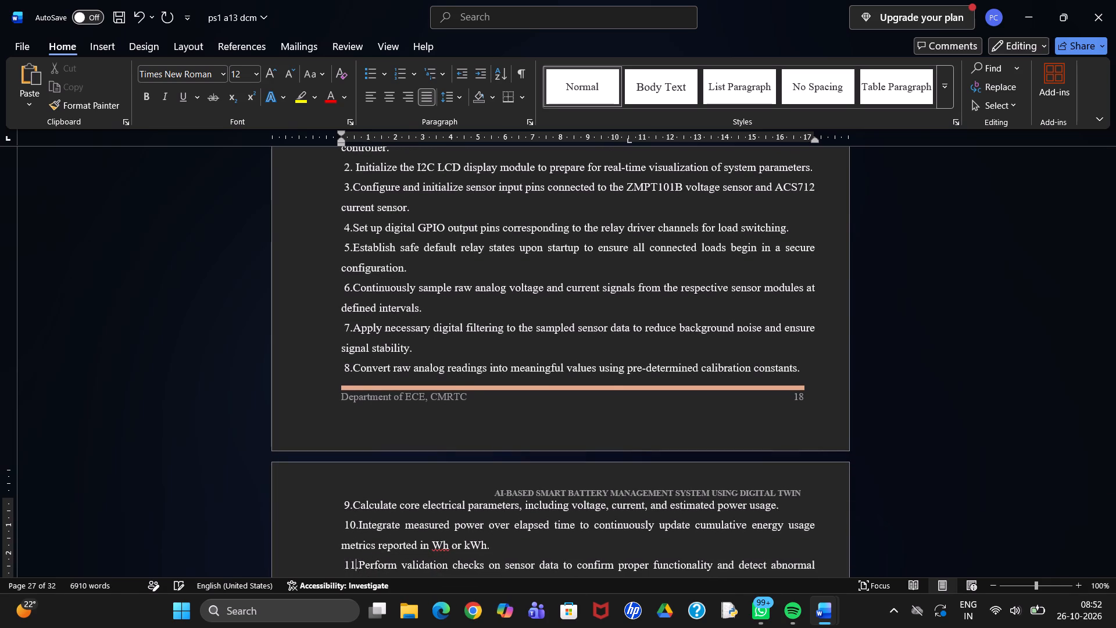
# Replace the asterisk before "Cross-reference real-time electrical parameters" with 12.
pyautogui.press('Down')
pyautogui.press('Down')
pyautogui.press('Left')
pyautogui.press('Left')
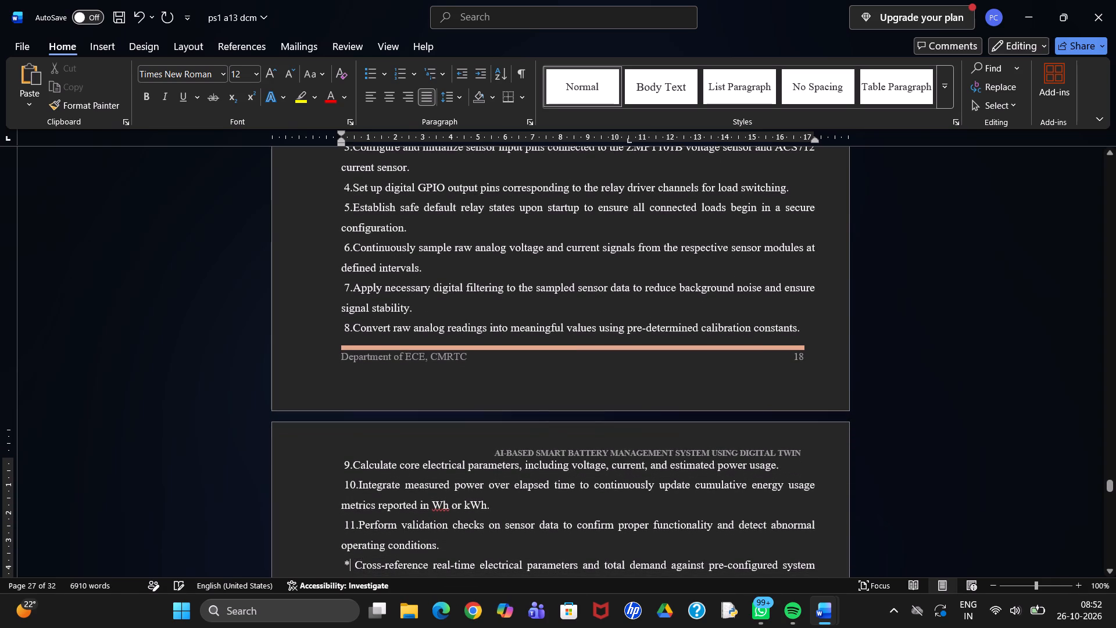
pyautogui.press('BackSpace')
pyautogui.write('13')
pyautogui.press('BackSpace')
pyautogui.press('2')
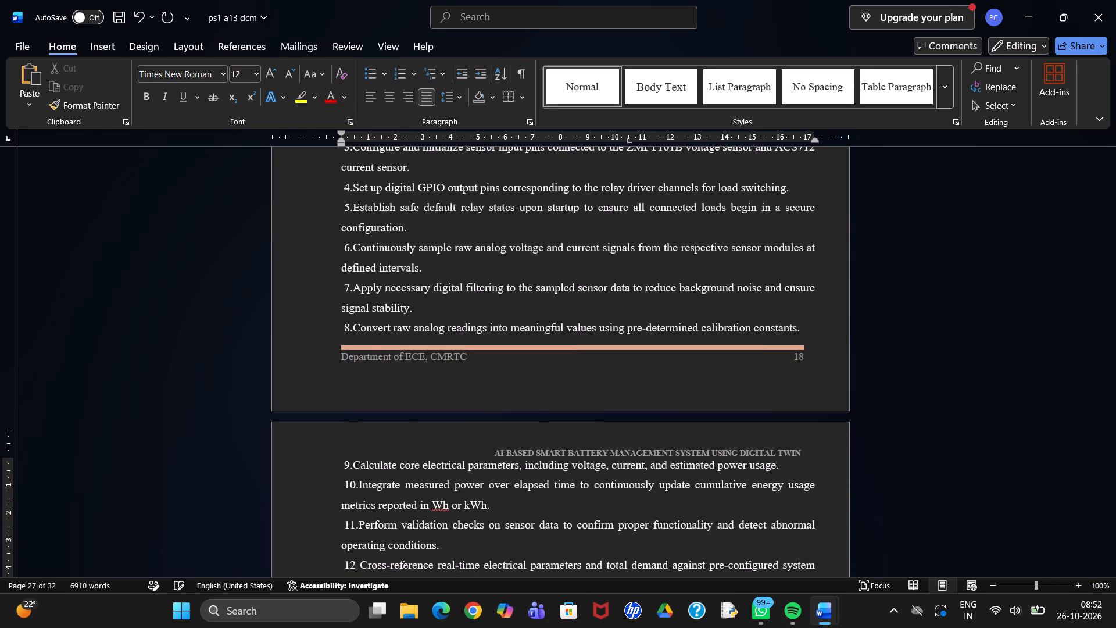
pyautogui.press('.')
# Replace the asterisks before "Evaluate whether total electrical demand" and "Automatically trigger the relay module" with 13 and 14.
pyautogui.press('Down')
pyautogui.press('Down')
pyautogui.press('Down')
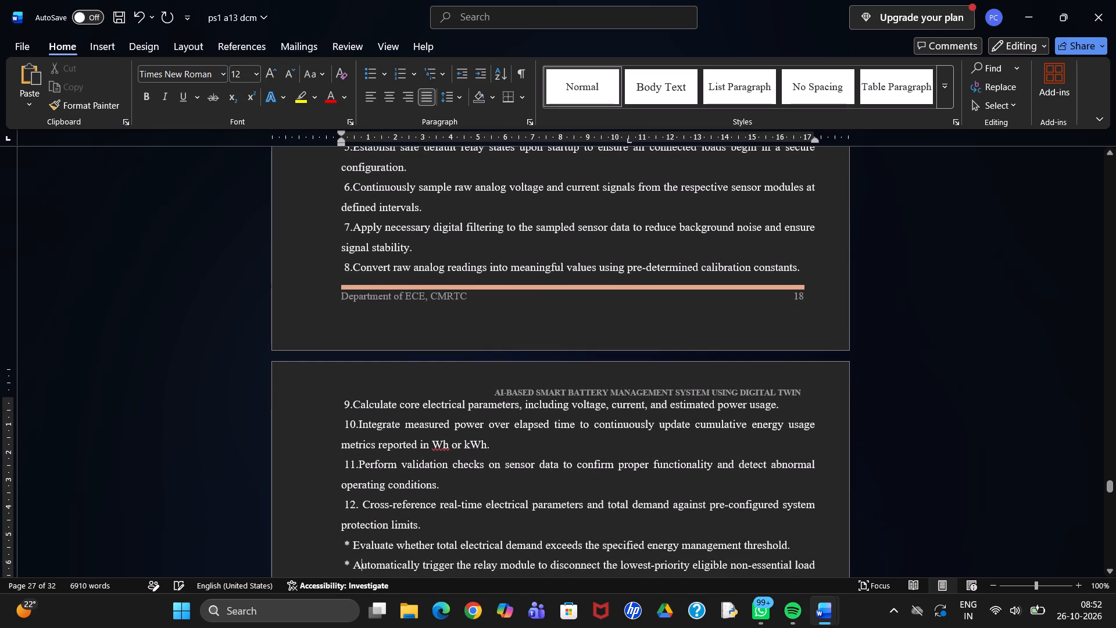
pyautogui.press('Up')
pyautogui.press('Left')
pyautogui.press('Left')
pyautogui.press('BackSpace')
pyautogui.write('13')
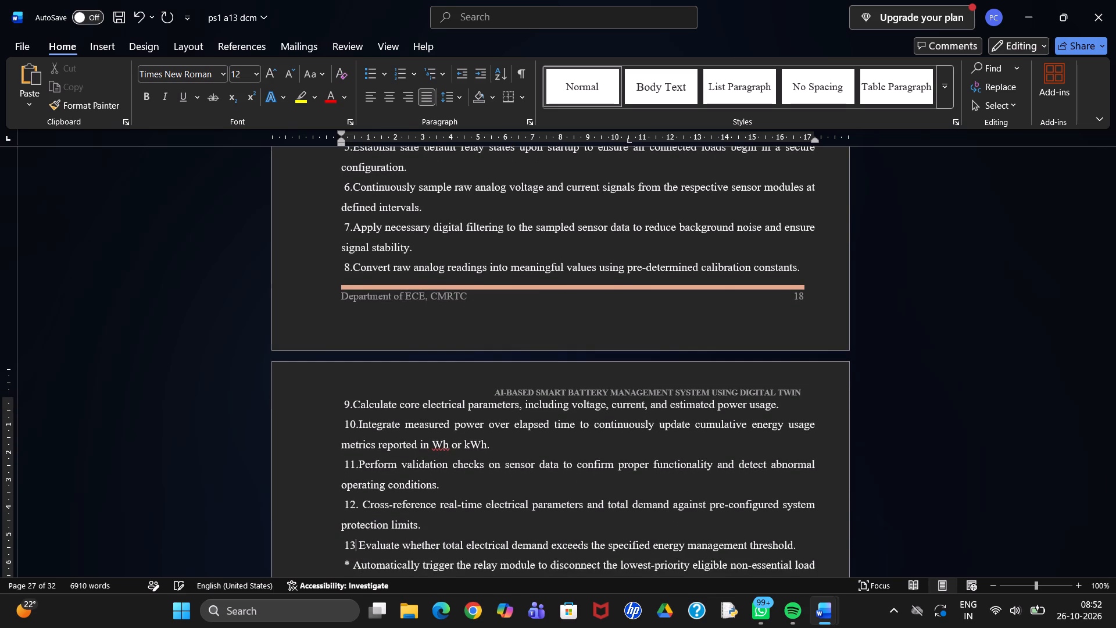
pyautogui.press('Down')
pyautogui.press('BackSpace')
pyautogui.press('BackSpace')
pyautogui.write('14')
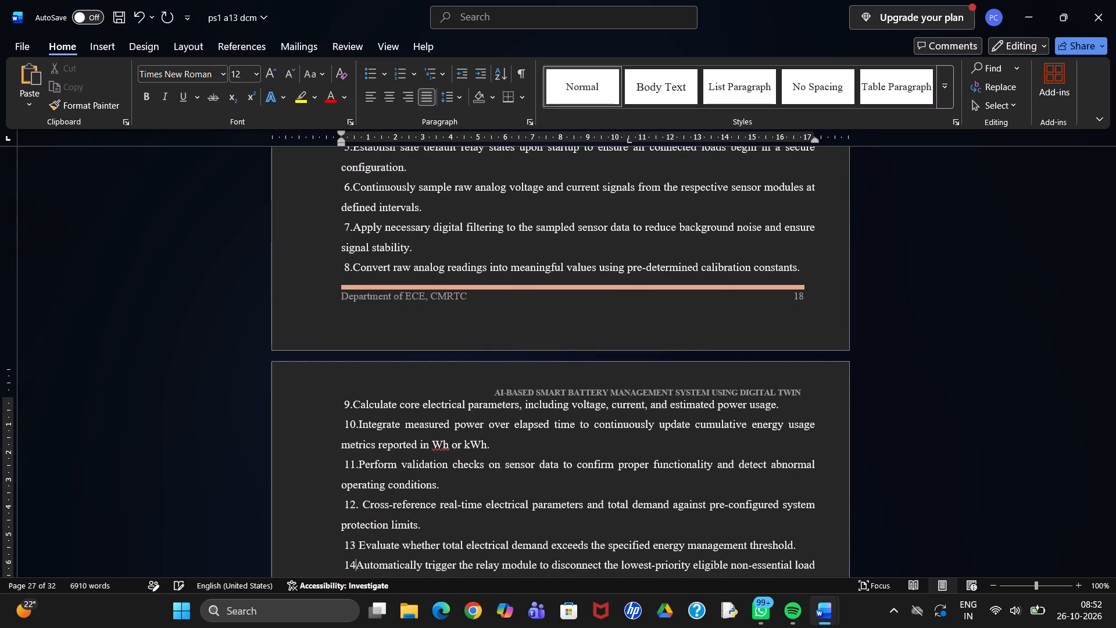
# Add the missing period after number 14 and replace the space after number 13 with a period.
pyautogui.press('.')
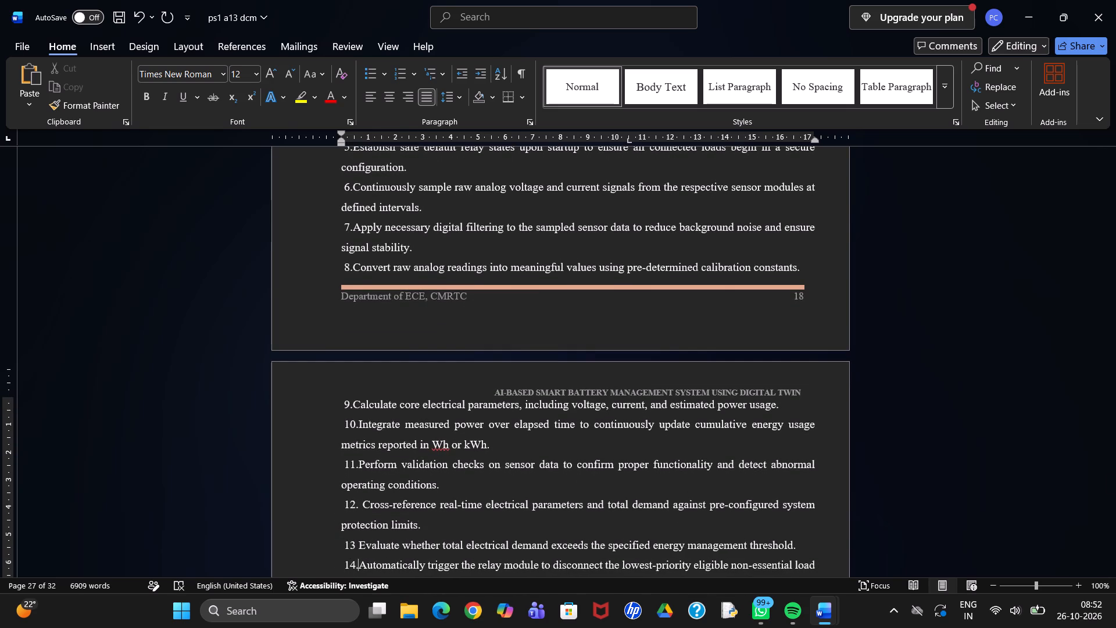
pyautogui.press('Up')
pyautogui.press('BackSpace')
pyautogui.press('.')
# Replace the asterisk before "Check whether the optional AI prediction module" with 15.
pyautogui.press('Down')
pyautogui.press('Down')
pyautogui.press('Down')
pyautogui.press('Left')
pyautogui.press('Left')
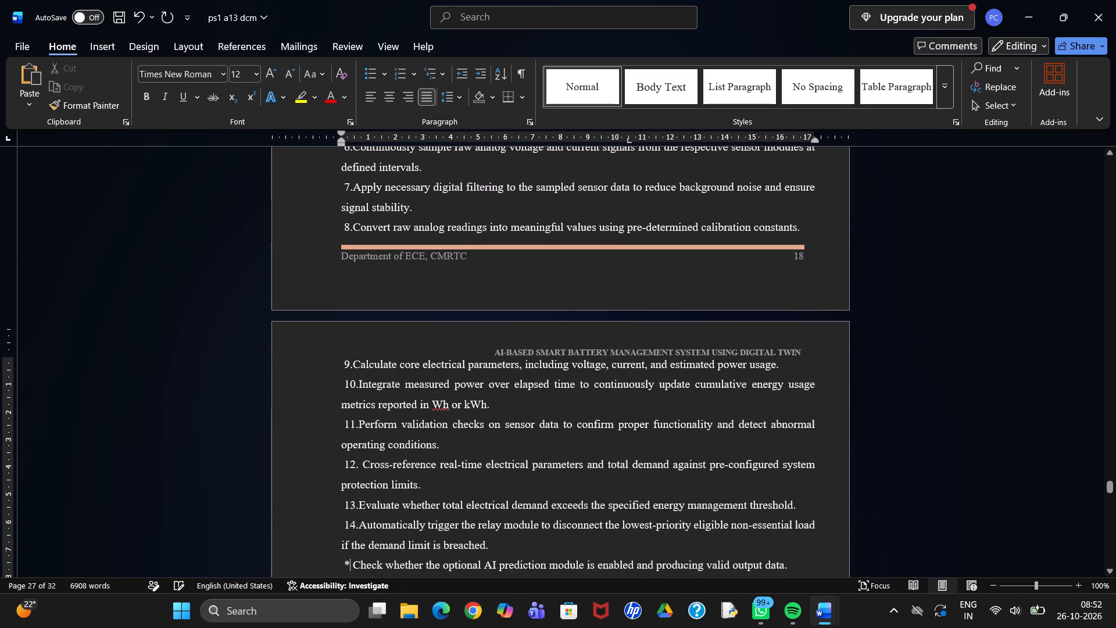
pyautogui.press('BackSpace')
pyautogui.write('15.')
# Replace the asterisk before "Utilize trained machine-learning model predictions" with 16.
pyautogui.press('Down')
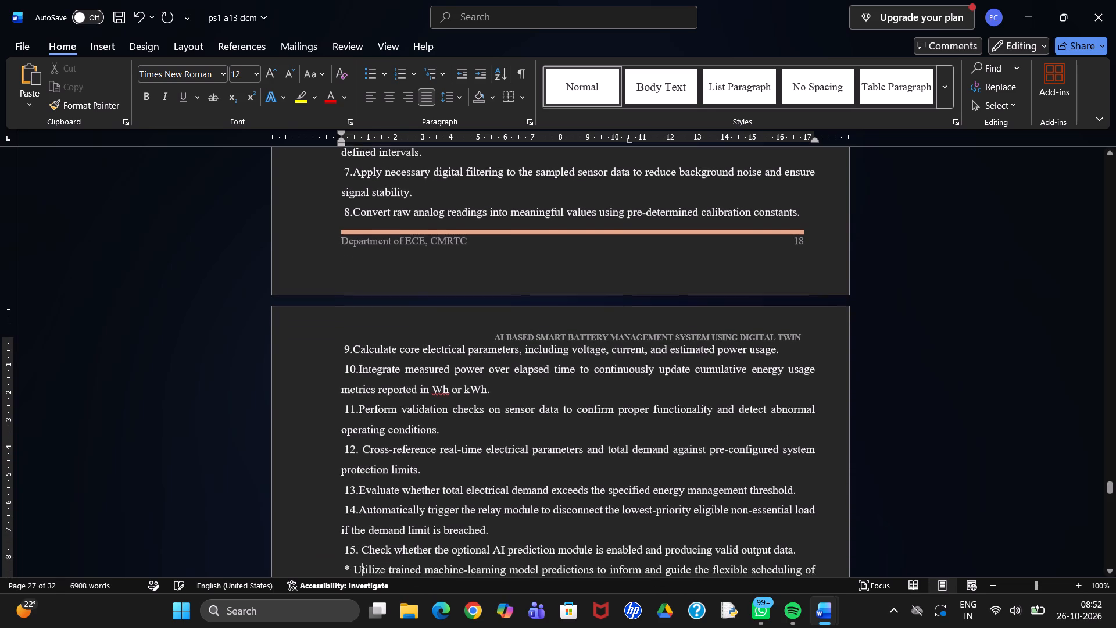
pyautogui.press('Down')
pyautogui.press('Up')
pyautogui.press('Left')
pyautogui.press('Left')
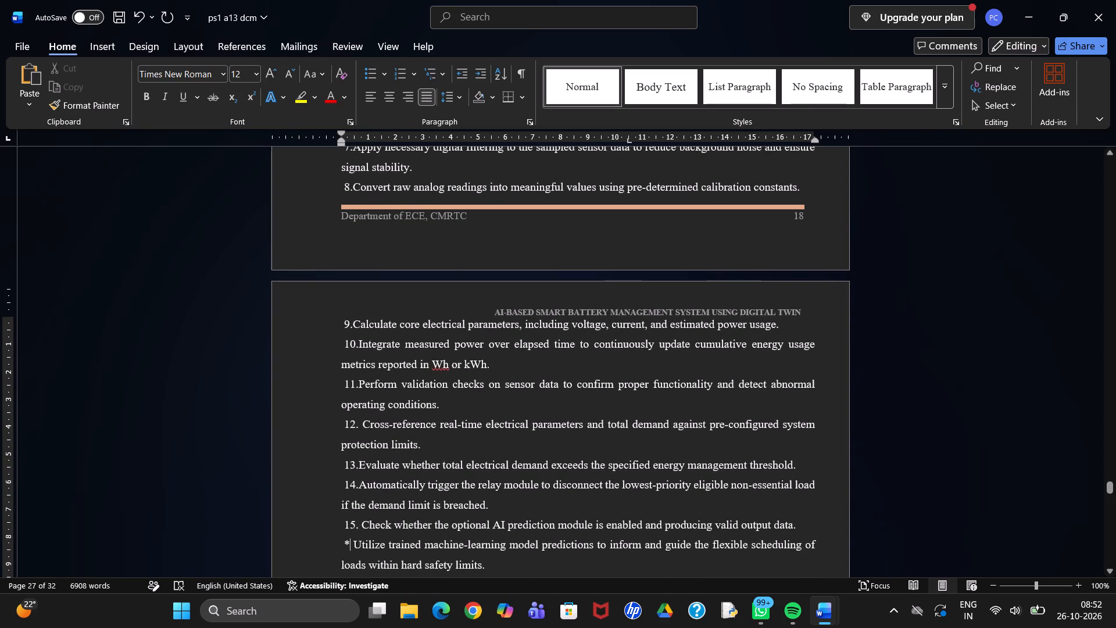
pyautogui.press('BackSpace')
pyautogui.write('16.')
# Replace the asterisk before "Refresh the I2C LCD dashboard" with 17.
pyautogui.press('Down')
pyautogui.press('Down')
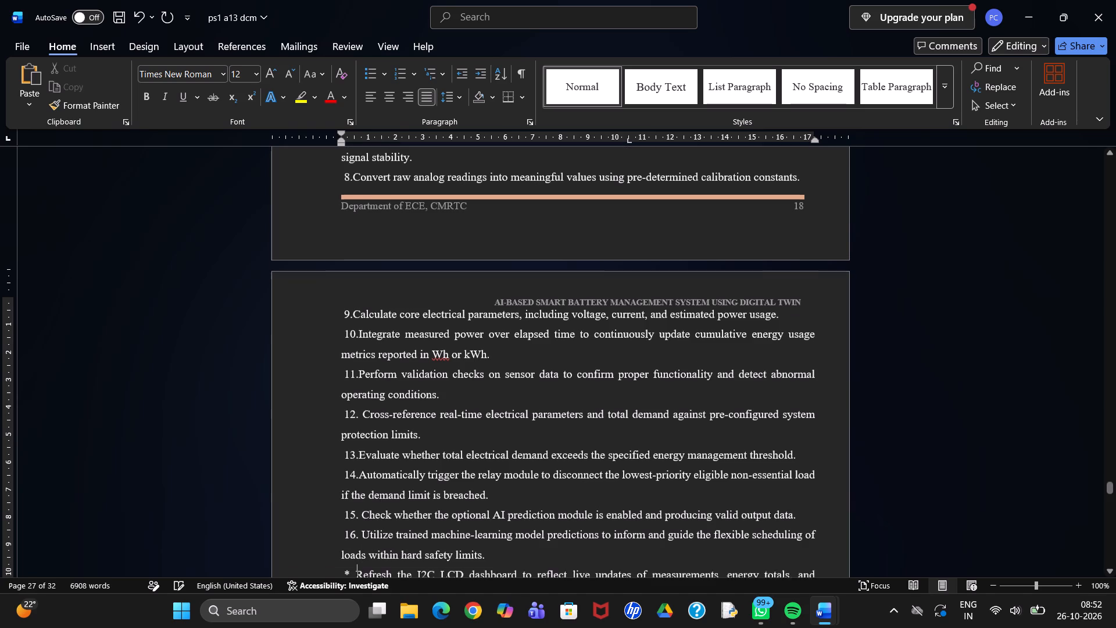
pyautogui.press('Left')
pyautogui.press('BackSpace')
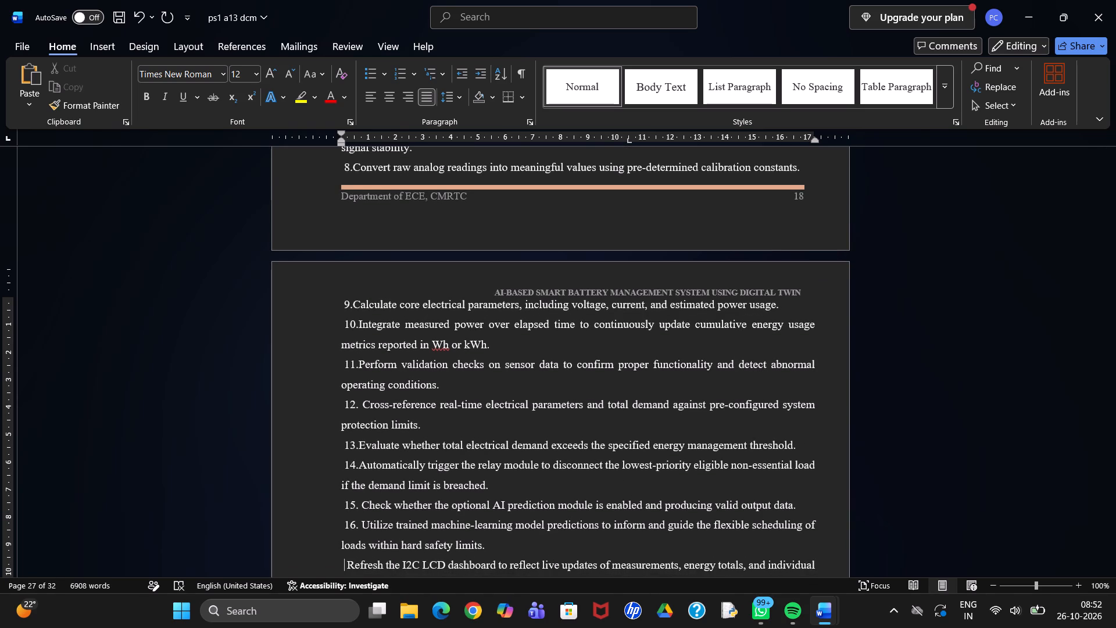
pyautogui.write('17')
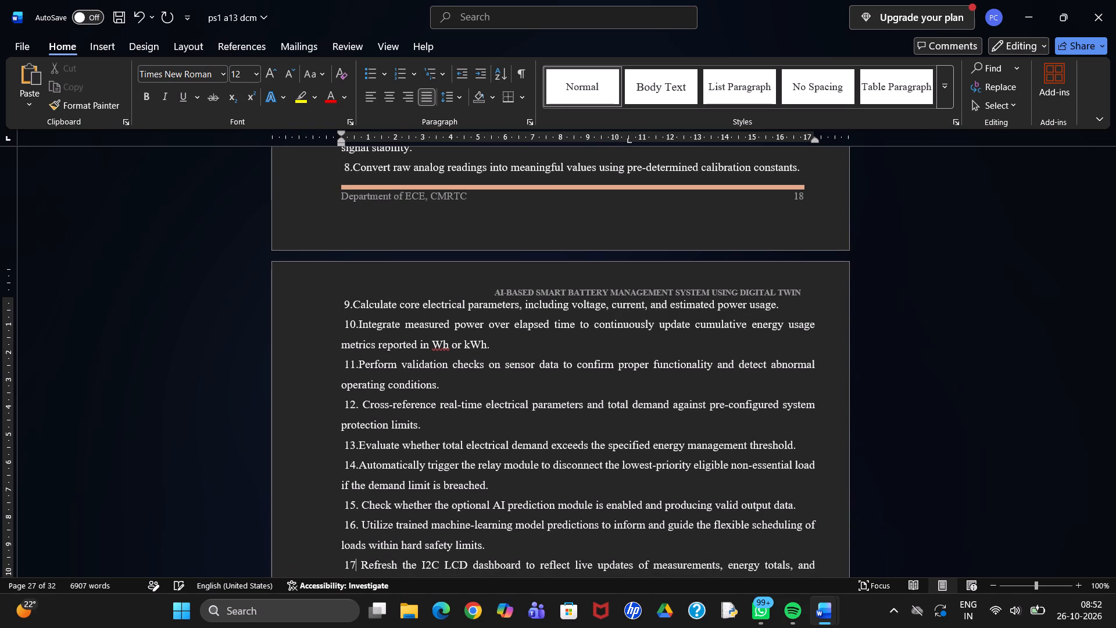
pyautogui.press('.')
# Replace the asterisk and space before "Record and log the latest sensor readings" with 18.
pyautogui.press('Down')
pyautogui.press('Down')
pyautogui.press('Left')
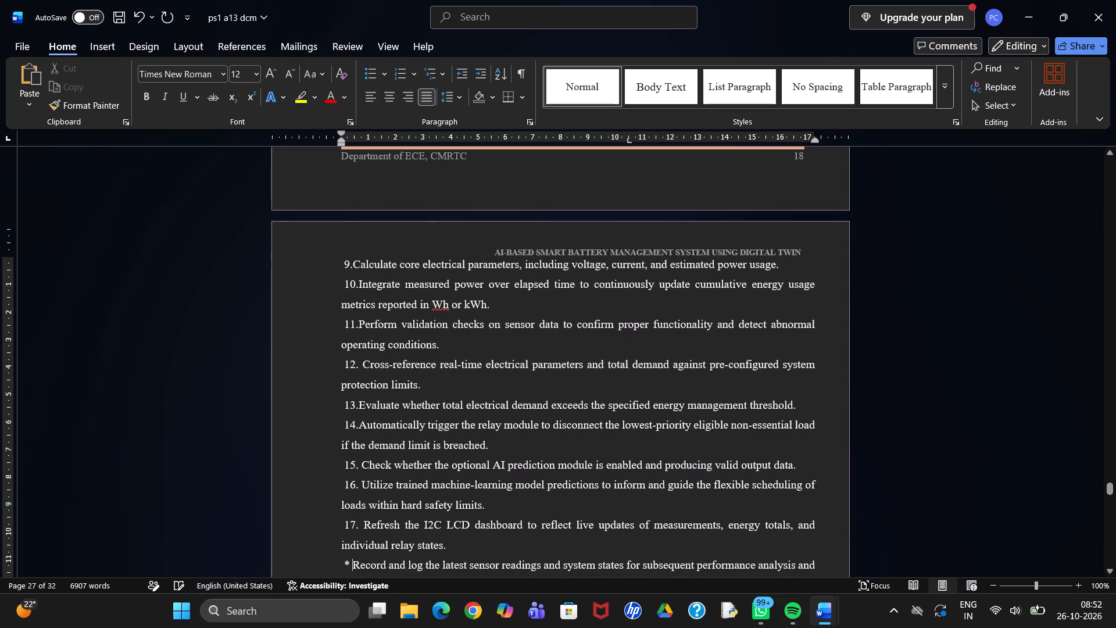
pyautogui.press('BackSpace')
pyautogui.press('BackSpace')
pyautogui.write('18.')
# Replace the asterisk and space before "Execute a defined sampling interval delay" with 19.
pyautogui.press('Down')
pyautogui.press('Down')
pyautogui.press('Left')
pyautogui.press('BackSpace')
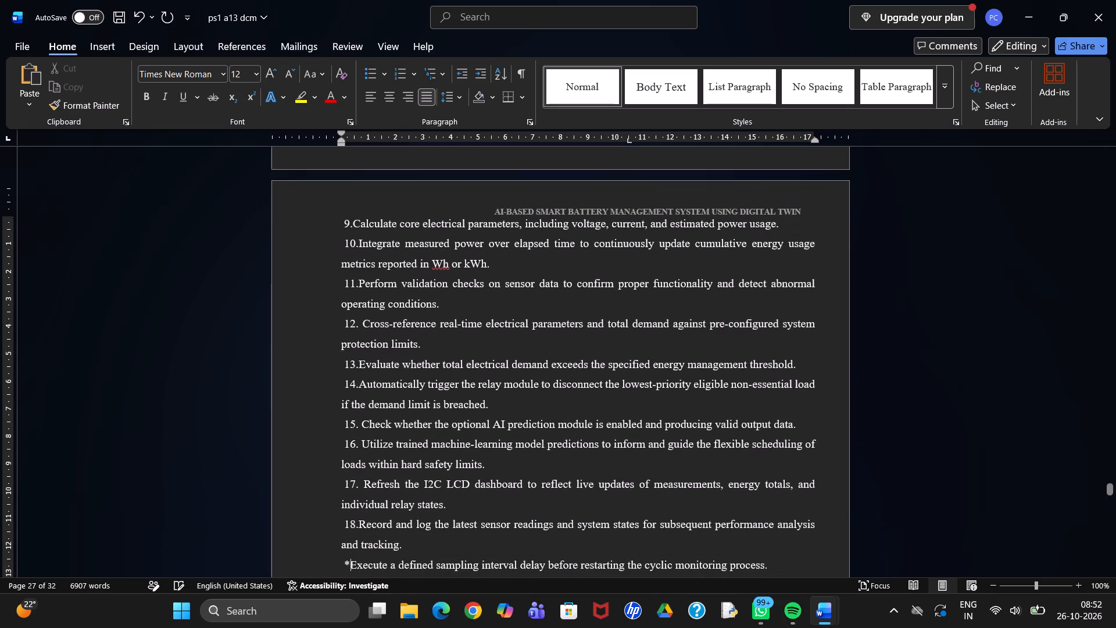
pyautogui.press('1')
pyautogui.press('BackSpace')
pyautogui.press('BackSpace')
pyautogui.press('1')
pyautogui.write('9.')
# Replace the asterisk before "Ensure that software-level fault routines" with 20.
pyautogui.press('Down')
pyautogui.press('Down')
pyautogui.press('Up')
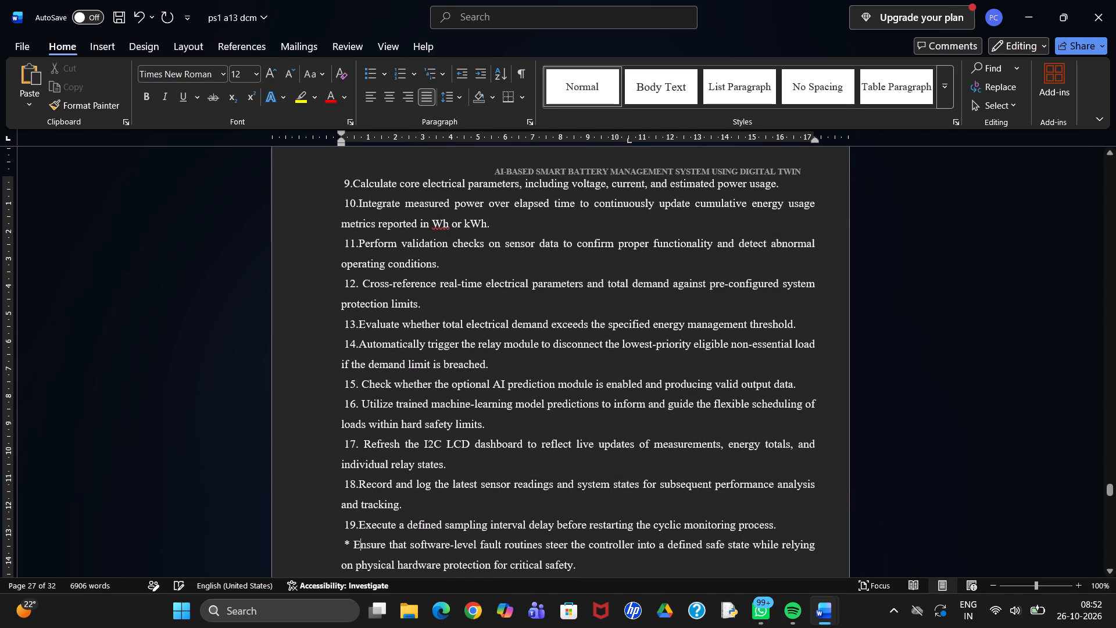
pyautogui.press('Left')
pyautogui.press('Left')
pyautogui.press('BackSpace')
pyautogui.press('1')
pyautogui.press('BackSpace')
pyautogui.write('20.')
# Look through the pages following the numbered points, including the old 3.4 PROPOSED ALGORITHM section.
pyautogui.scroll(-1, 355, 445)
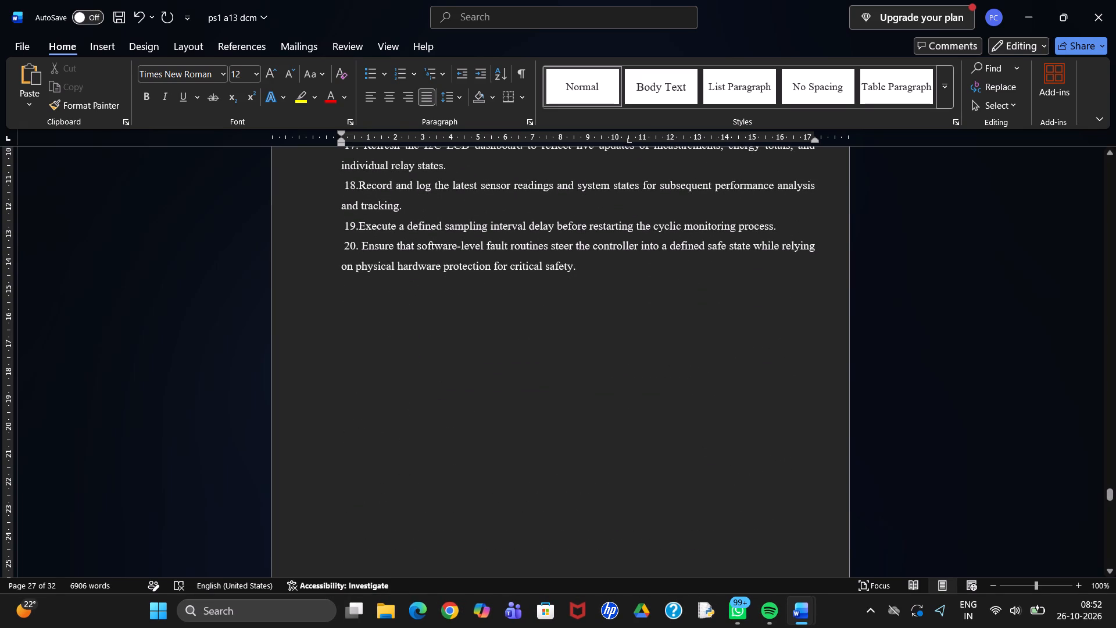
pyautogui.scroll(-2, 355, 445)
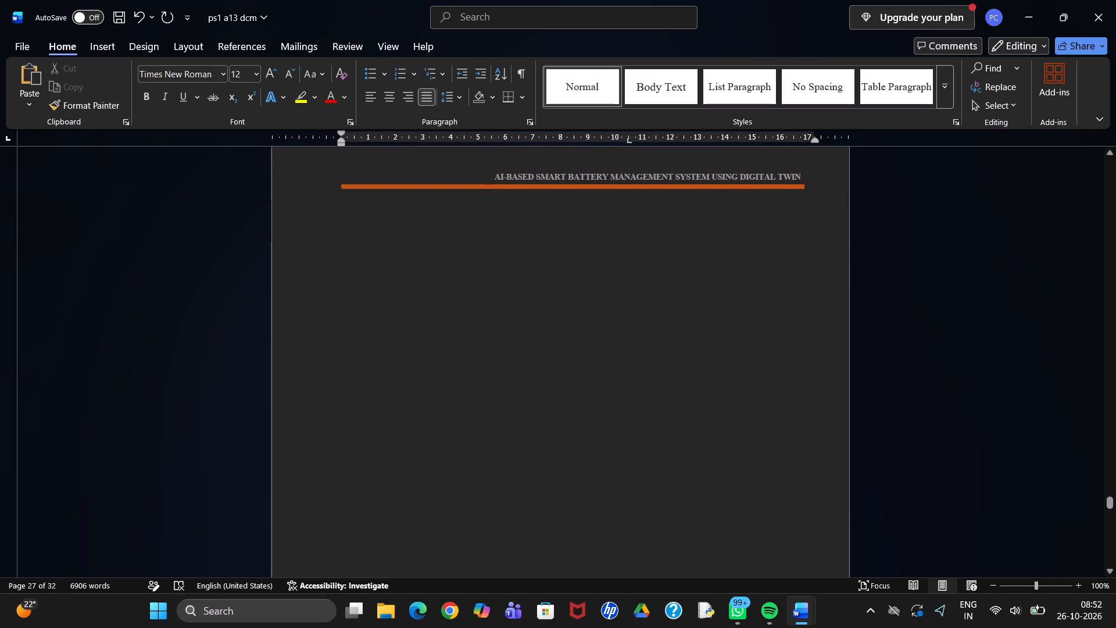
pyautogui.doubleClick(328, 334)
pyautogui.rightClick(328, 334)
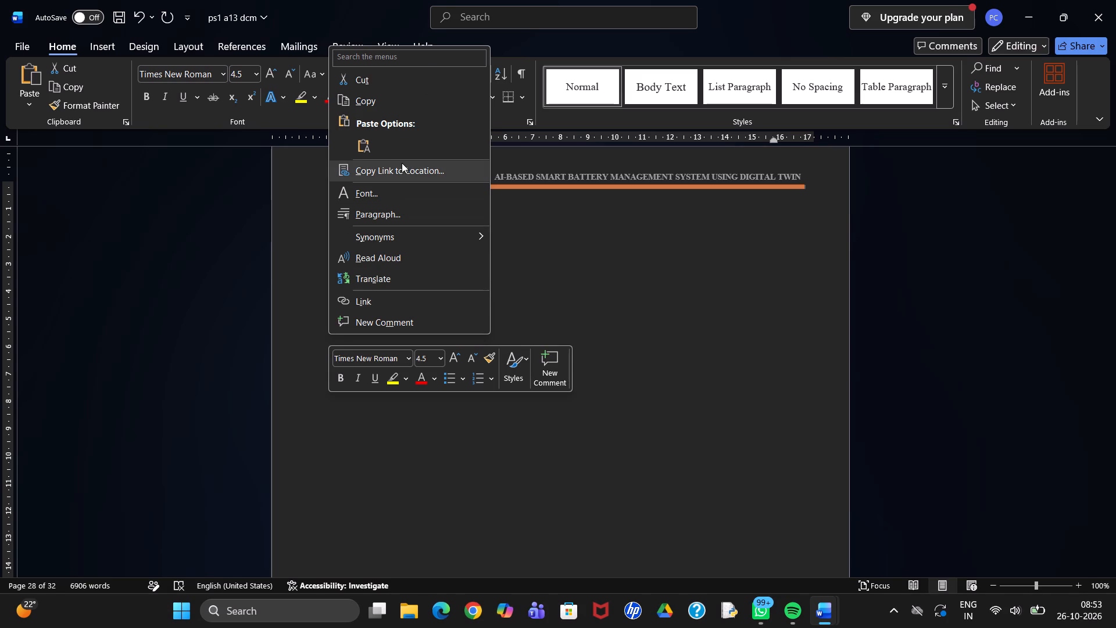
pyautogui.click(616, 380)
pyautogui.scroll(-15, 770, 214)
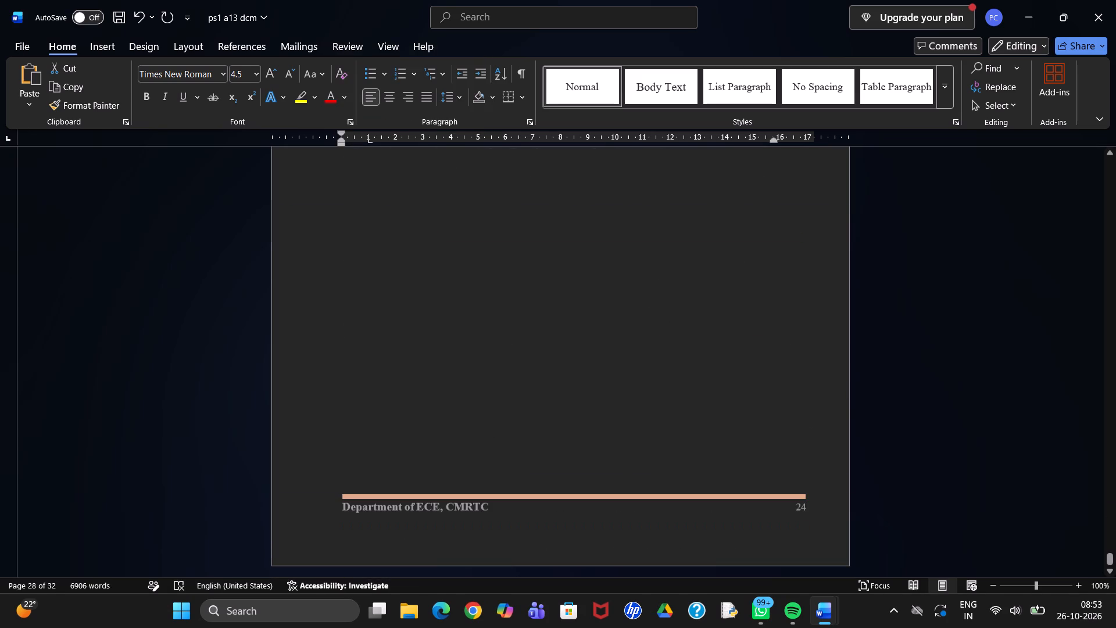
pyautogui.rightClick(813, 508)
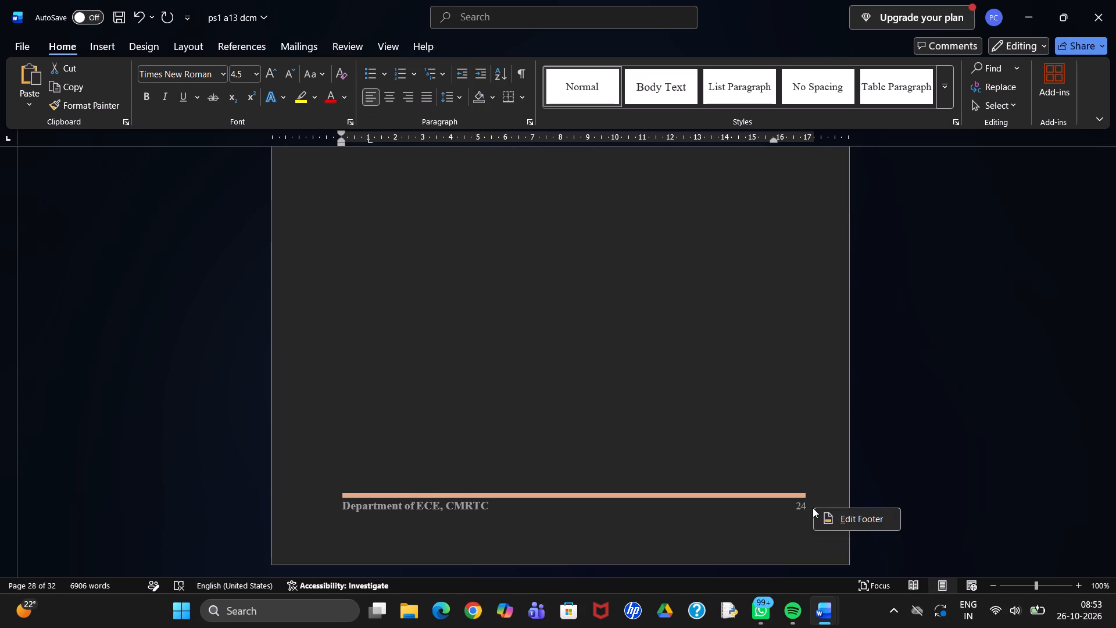
pyautogui.scroll(4, 813, 508)
pyautogui.scroll(-1, 813, 508)
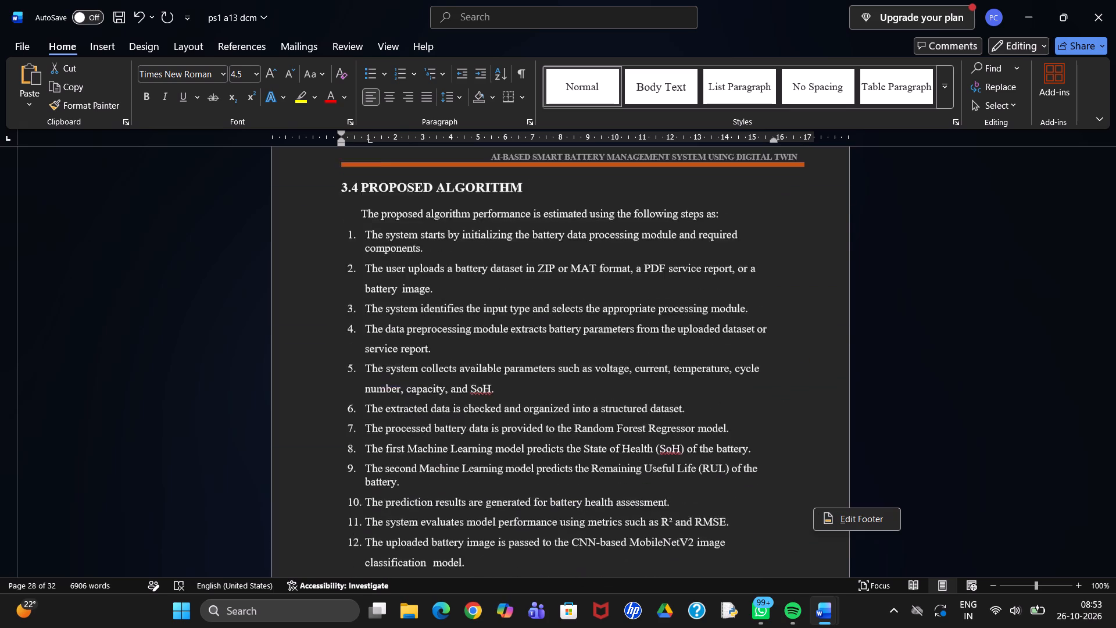
pyautogui.scroll(-2, 813, 508)
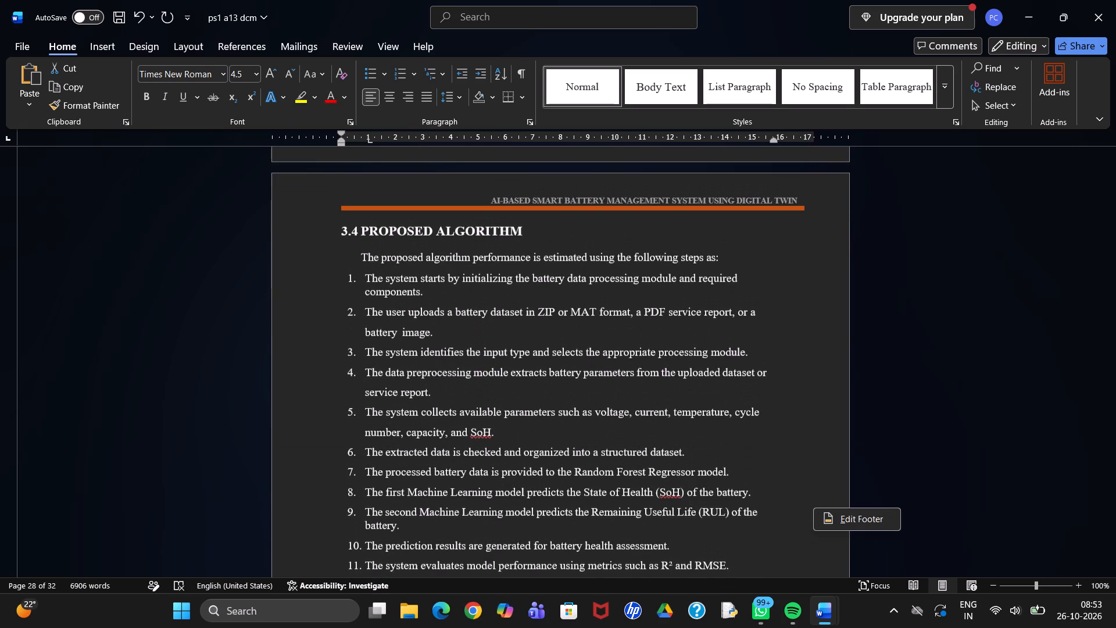
# Copy the sentence "The proposed algorithm performance is estimated using the following steps as:" from the old 3.4 PROPOSED ALGORITHM section.
pyautogui.click(361, 255)
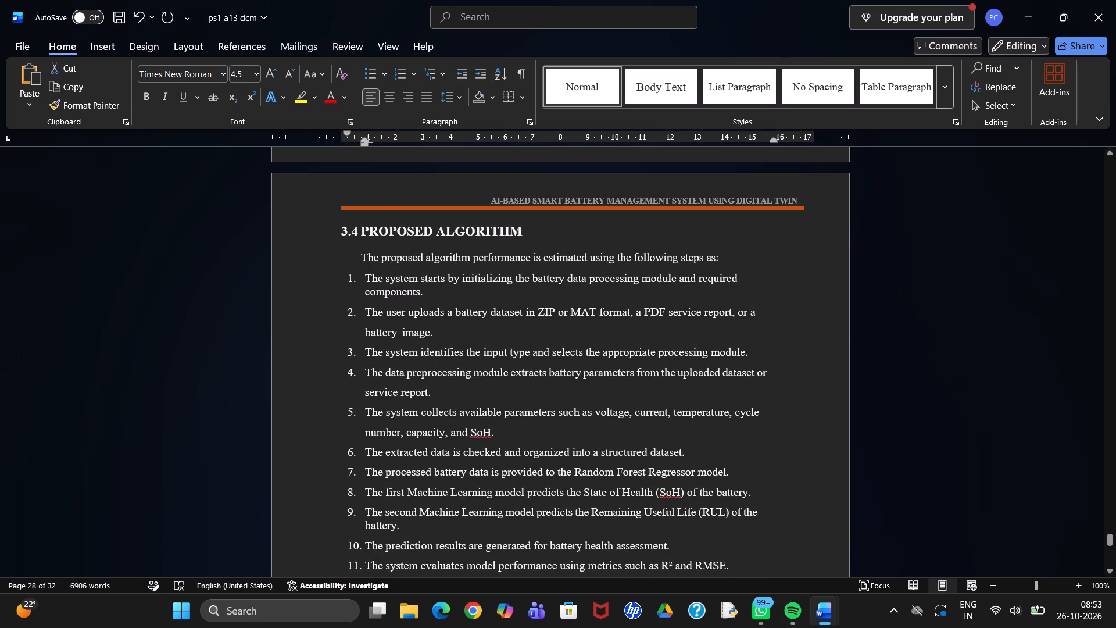
pyautogui.moveTo(357, 258); pyautogui.dragTo(520, 254)
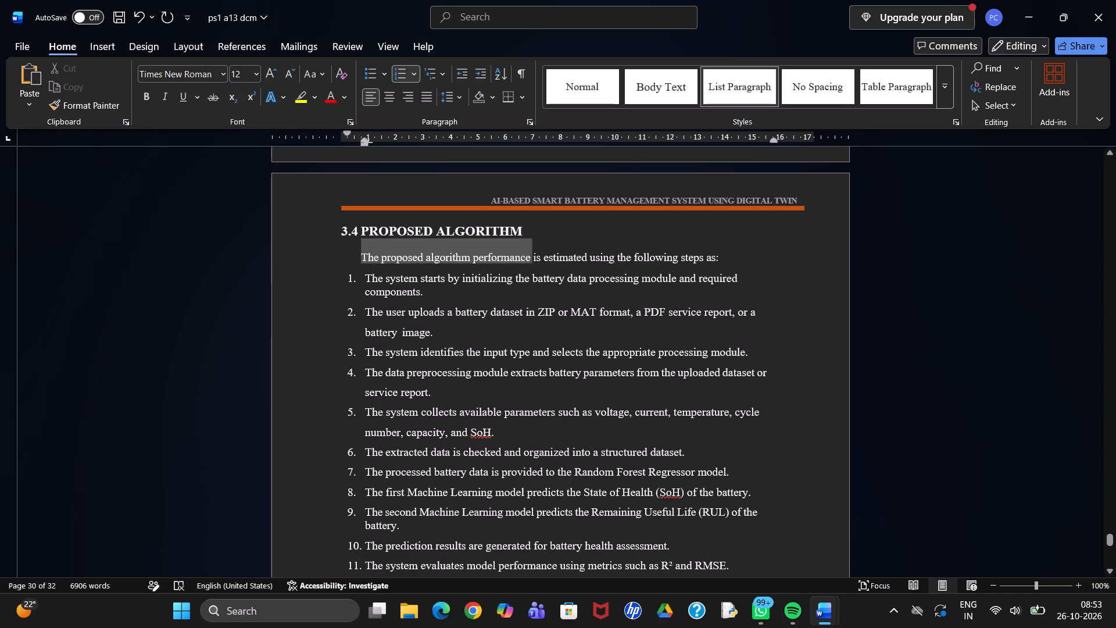
pyautogui.moveTo(520, 254); pyautogui.dragTo(739, 258)
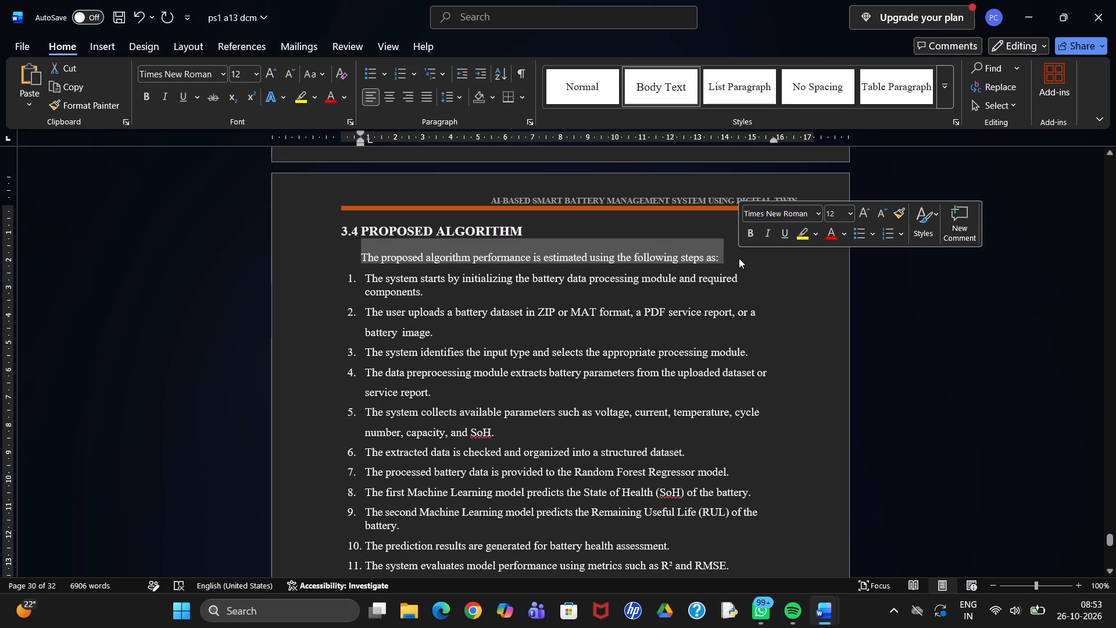
pyautogui.hotkey('ctrl', 'c')
# Replace the "Here are the step-by-step operational algorithm" sentence under 3.3 PROPOSED ALGORITHM with the copied sentence and remove its stray list number.
pyautogui.scroll(3, 739, 258)
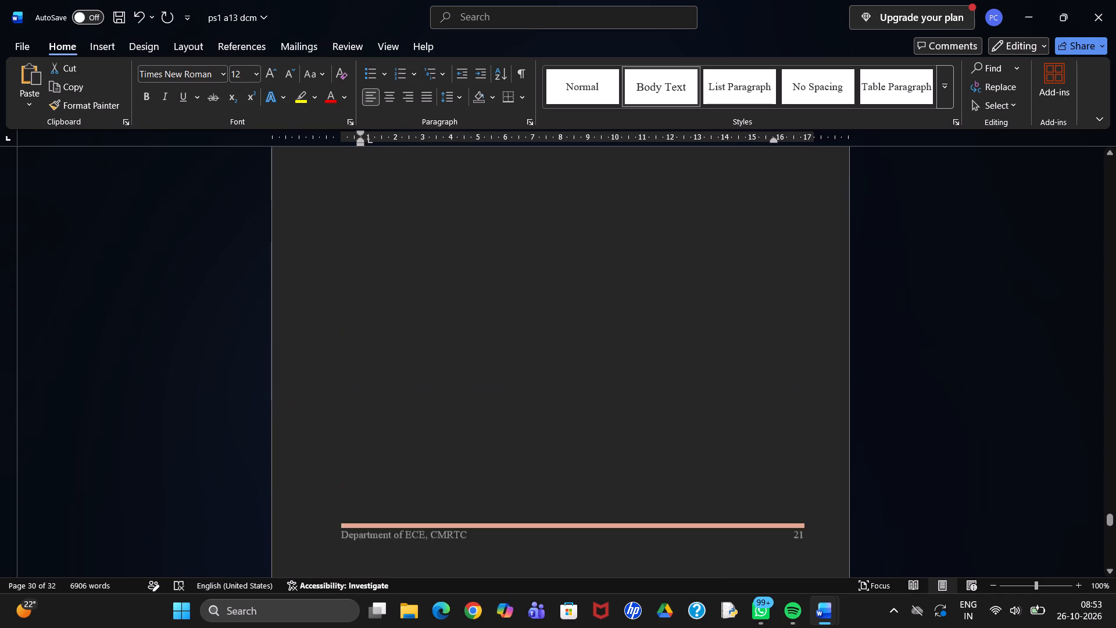
pyautogui.scroll(5, 739, 258)
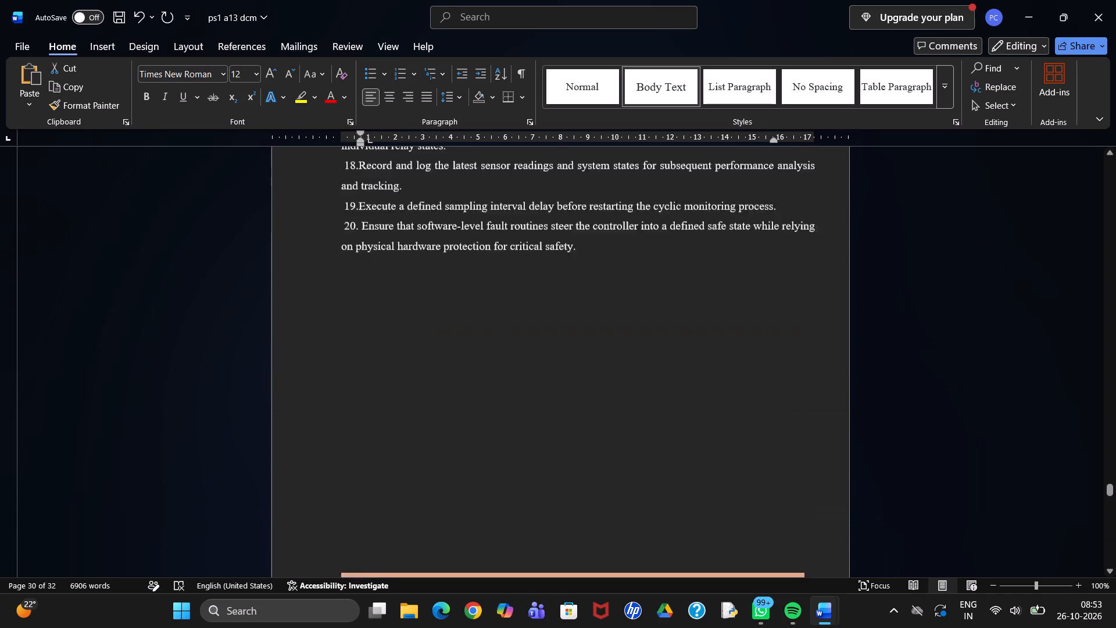
pyautogui.scroll(1, 739, 258)
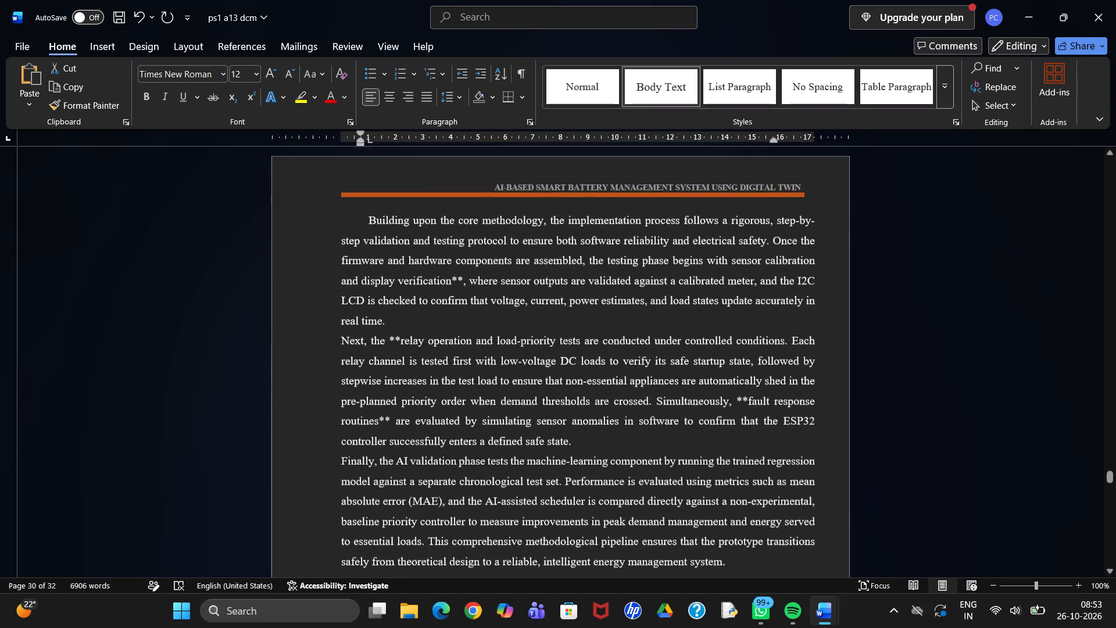
pyautogui.scroll(1, 739, 258)
pyautogui.scroll(-1, 739, 258)
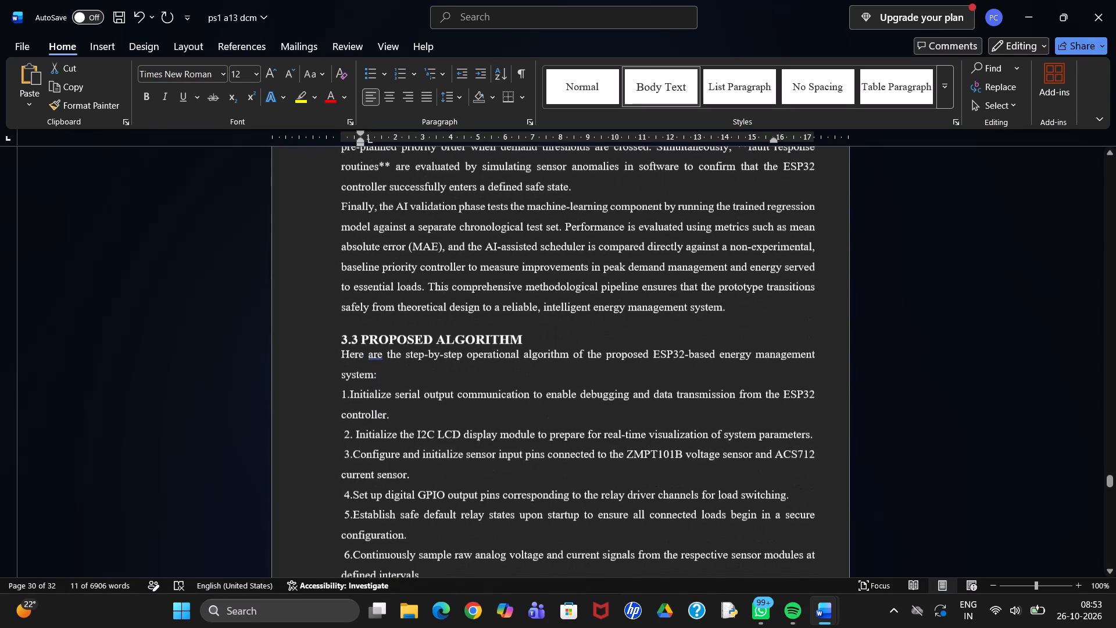
pyautogui.moveTo(342, 350); pyautogui.dragTo(360, 362)
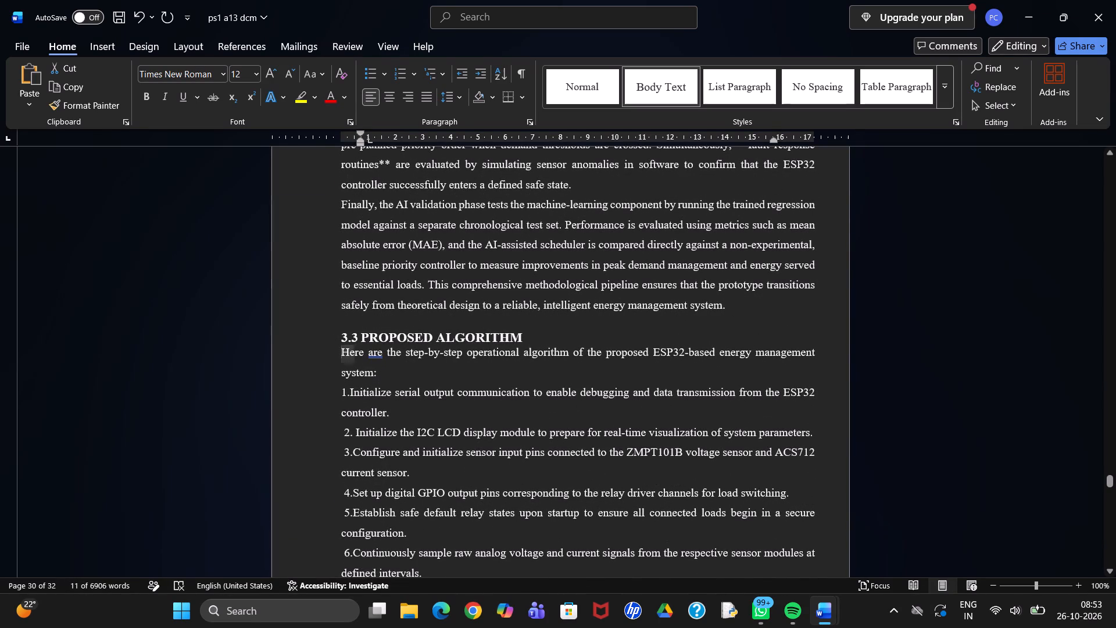
pyautogui.moveTo(360, 362); pyautogui.dragTo(381, 372)
pyautogui.hotkey('ctrl', 'v')
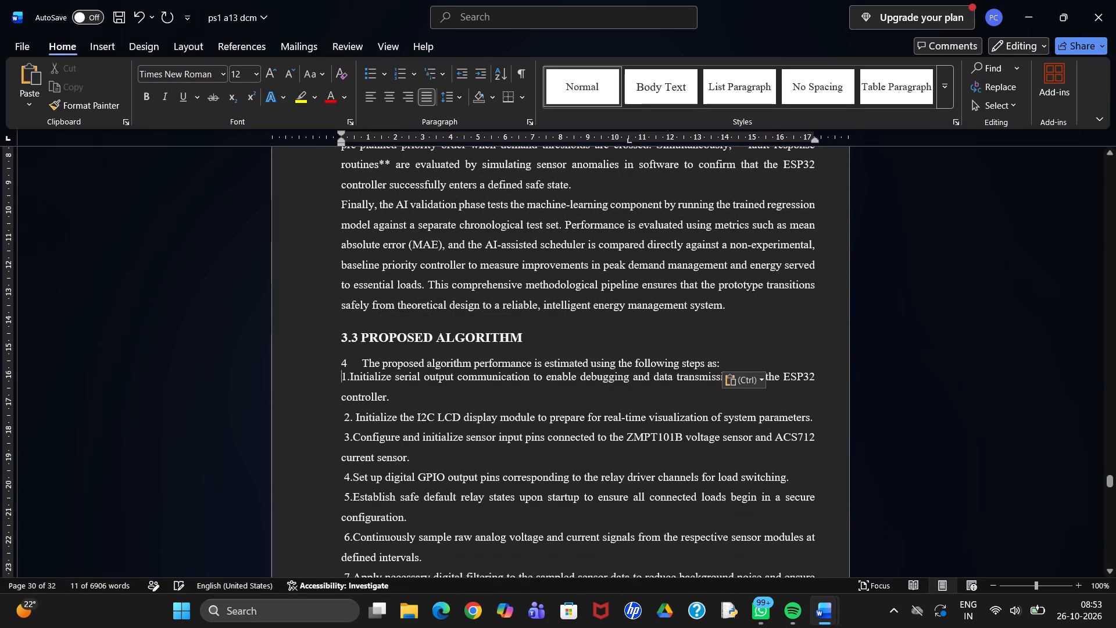
pyautogui.click(345, 362)
pyautogui.press('BackSpace')
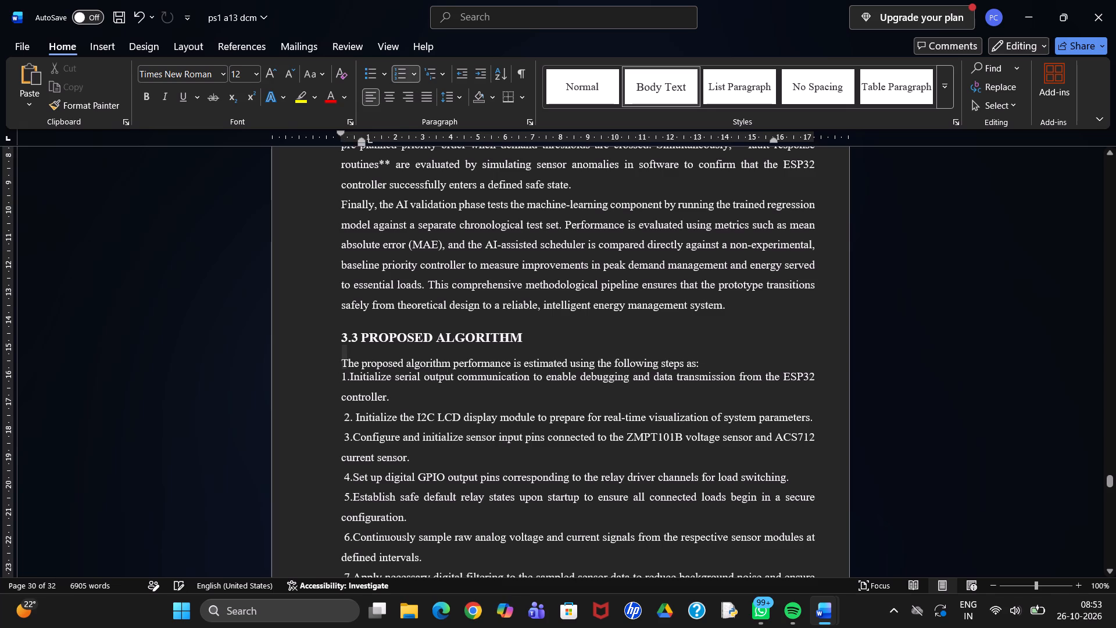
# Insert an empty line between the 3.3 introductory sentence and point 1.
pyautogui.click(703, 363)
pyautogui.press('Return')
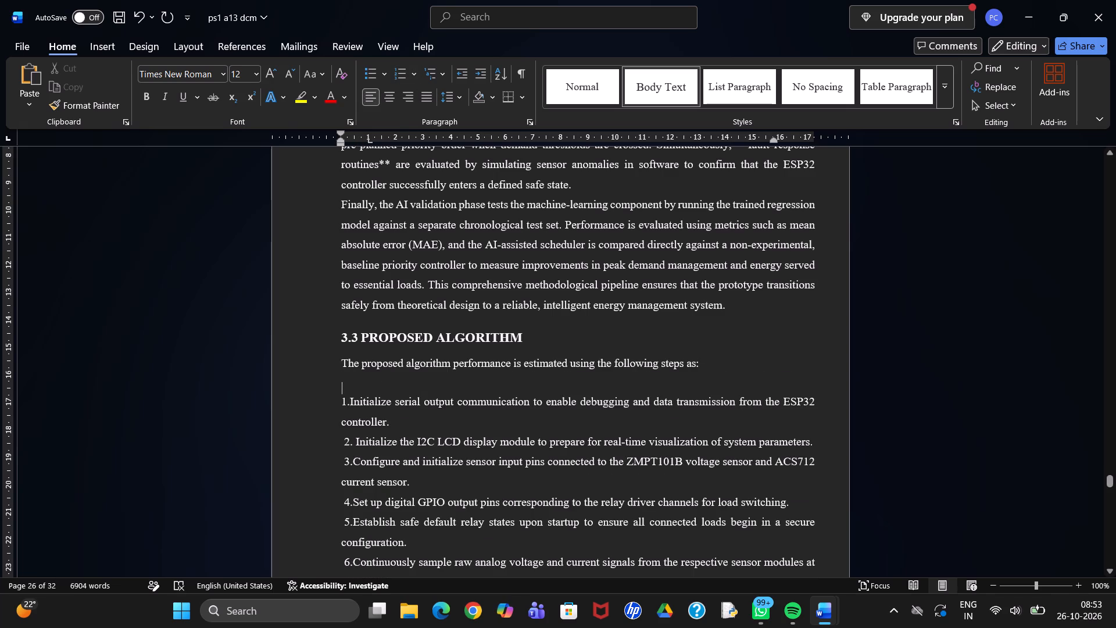
# Set the line spacing to 1.5 from the 3.3 introductory sentence through point 3.
pyautogui.moveTo(341, 359); pyautogui.dragTo(445, 490)
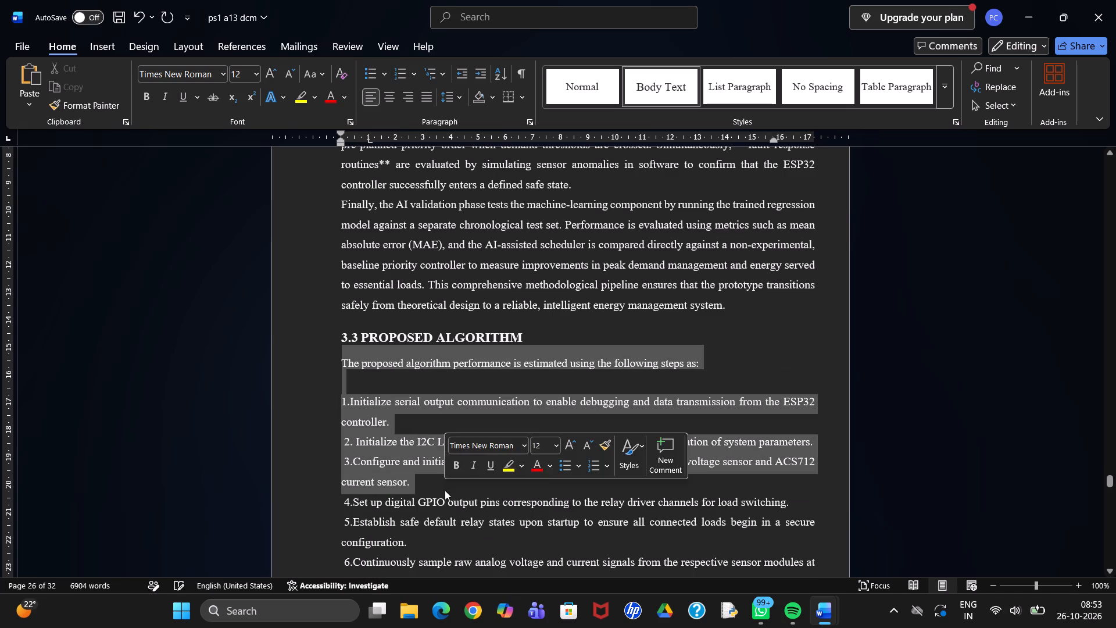
pyautogui.click(458, 97)
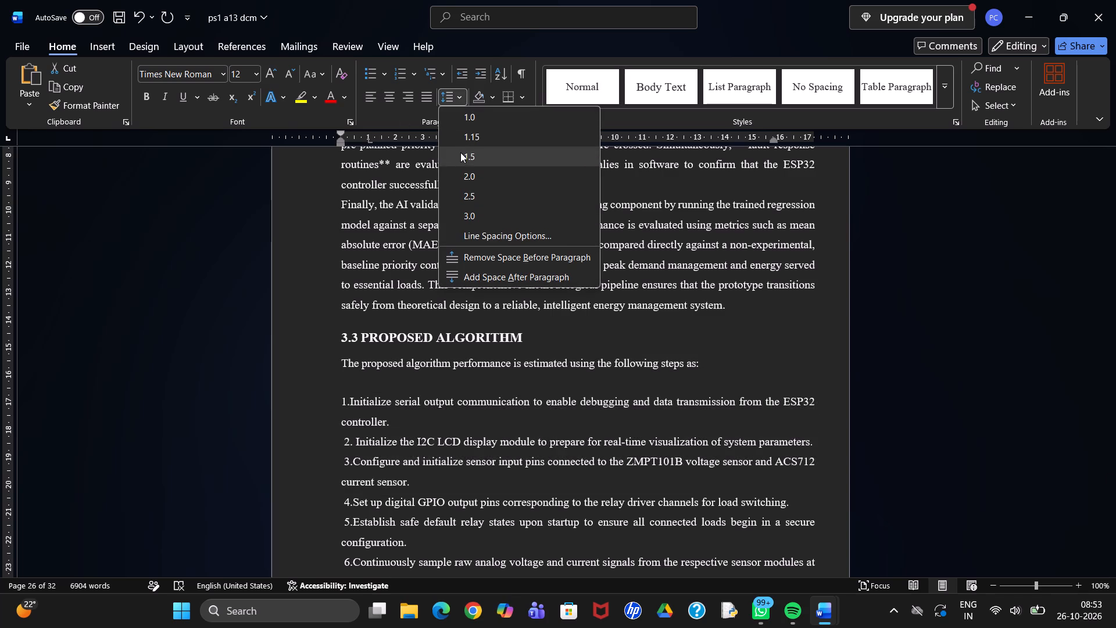
pyautogui.click(460, 152)
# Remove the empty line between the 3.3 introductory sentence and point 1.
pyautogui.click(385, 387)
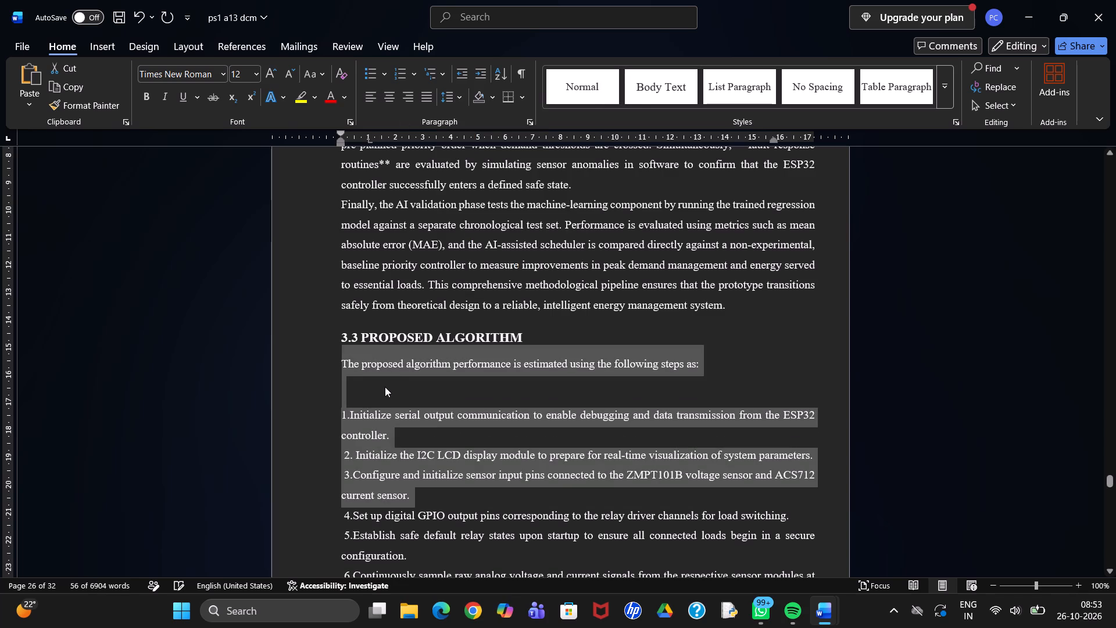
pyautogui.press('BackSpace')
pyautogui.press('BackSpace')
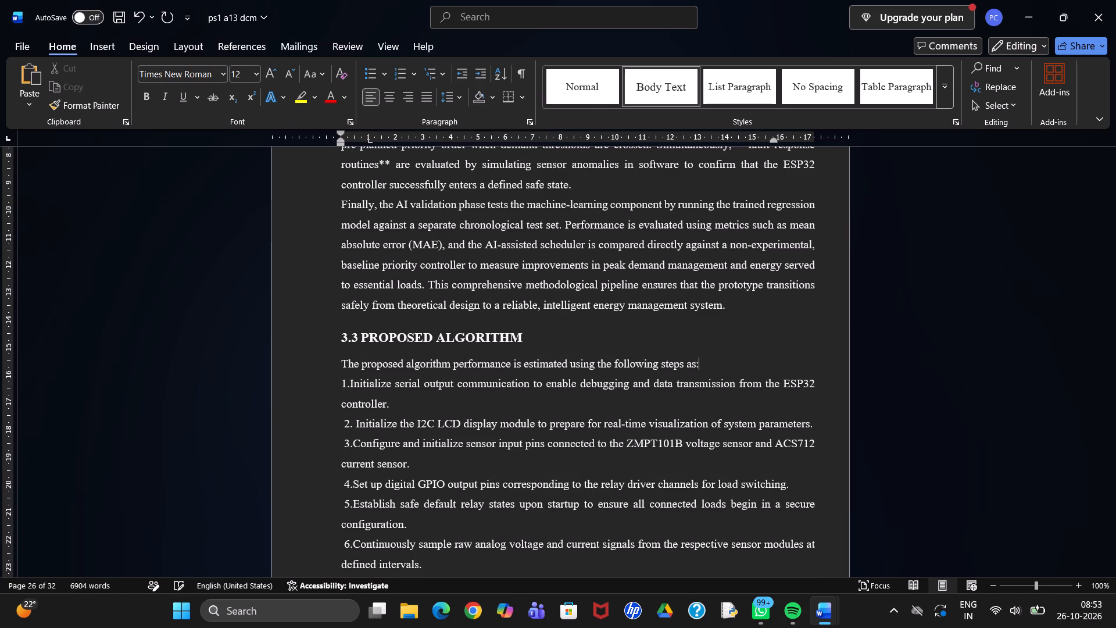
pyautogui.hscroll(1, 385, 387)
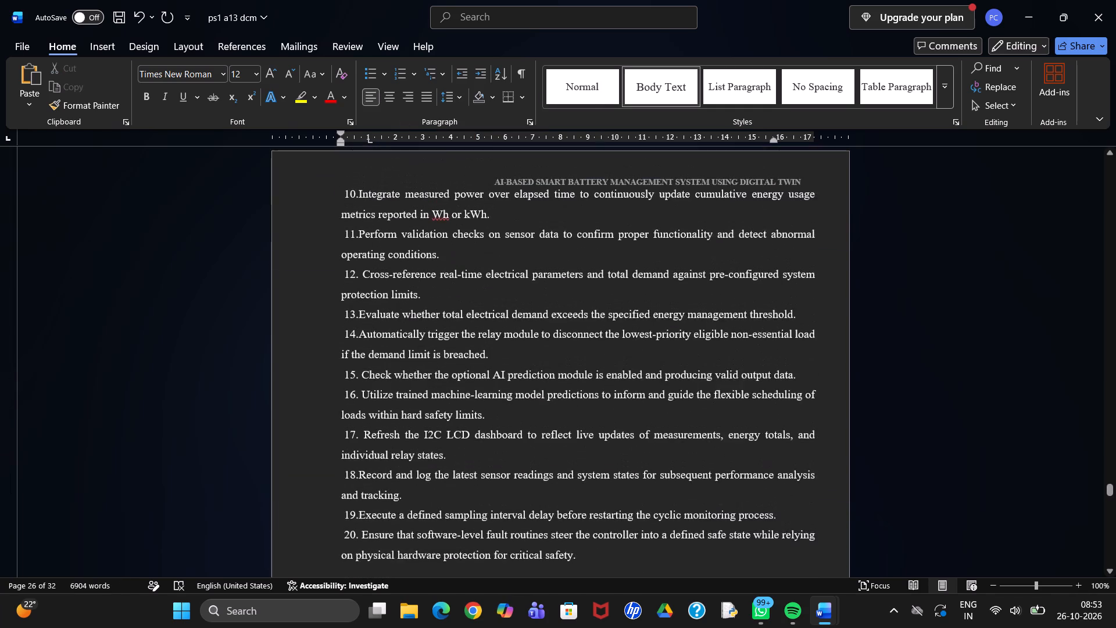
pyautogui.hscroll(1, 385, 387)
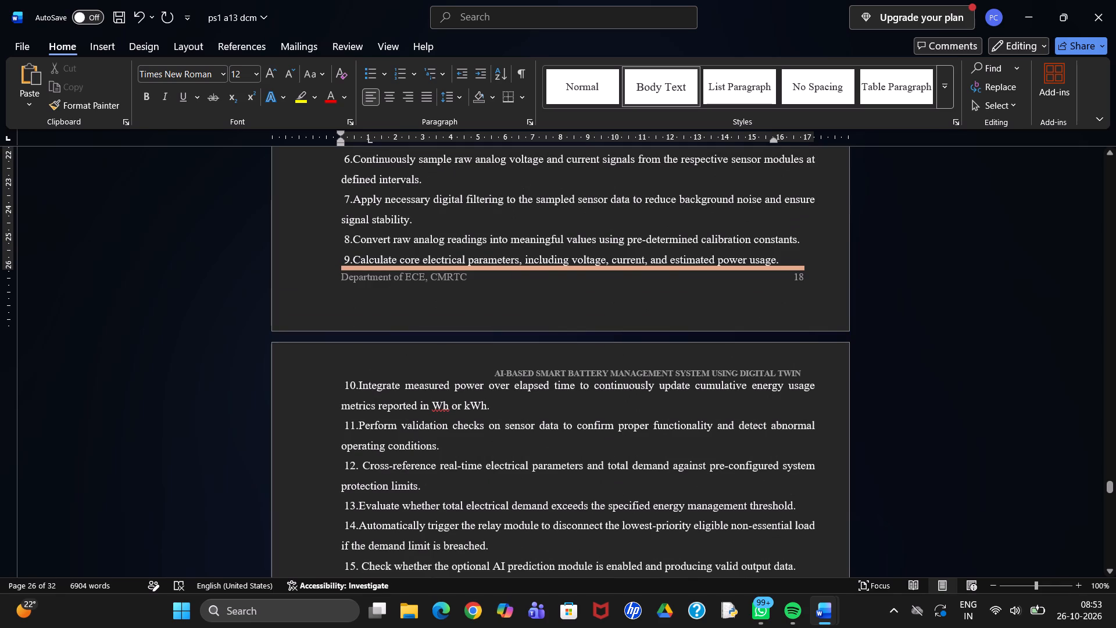
# Insert an empty line above point 10 of the algorithm and paste the orange header line copied from the previous page there.
pyautogui.click(342, 387)
pyautogui.press('Return')
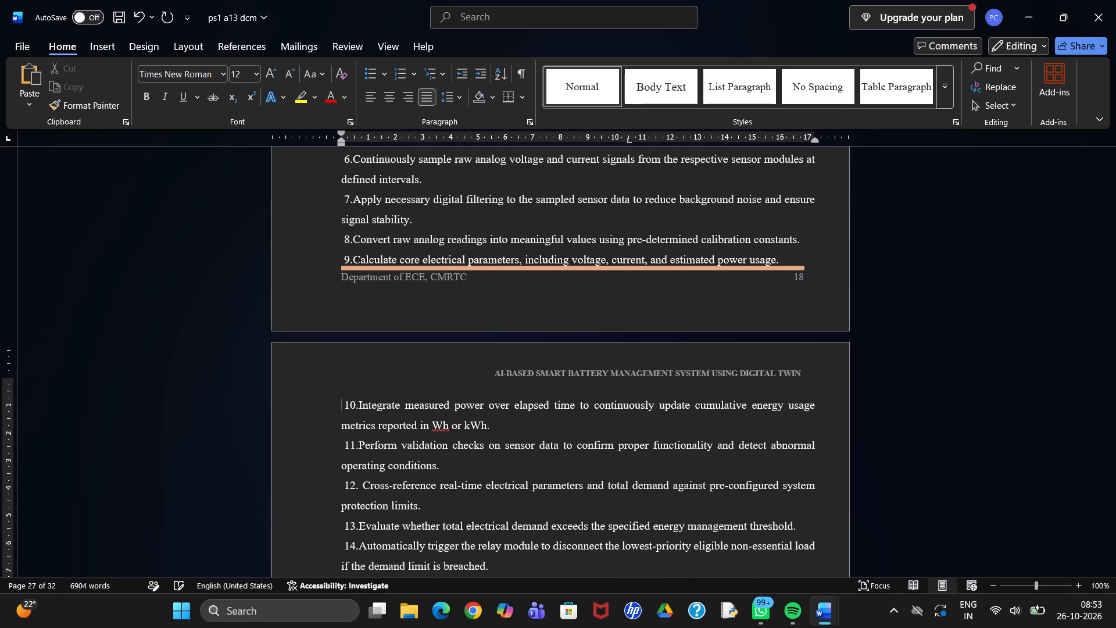
pyautogui.scroll(1, 398, 211)
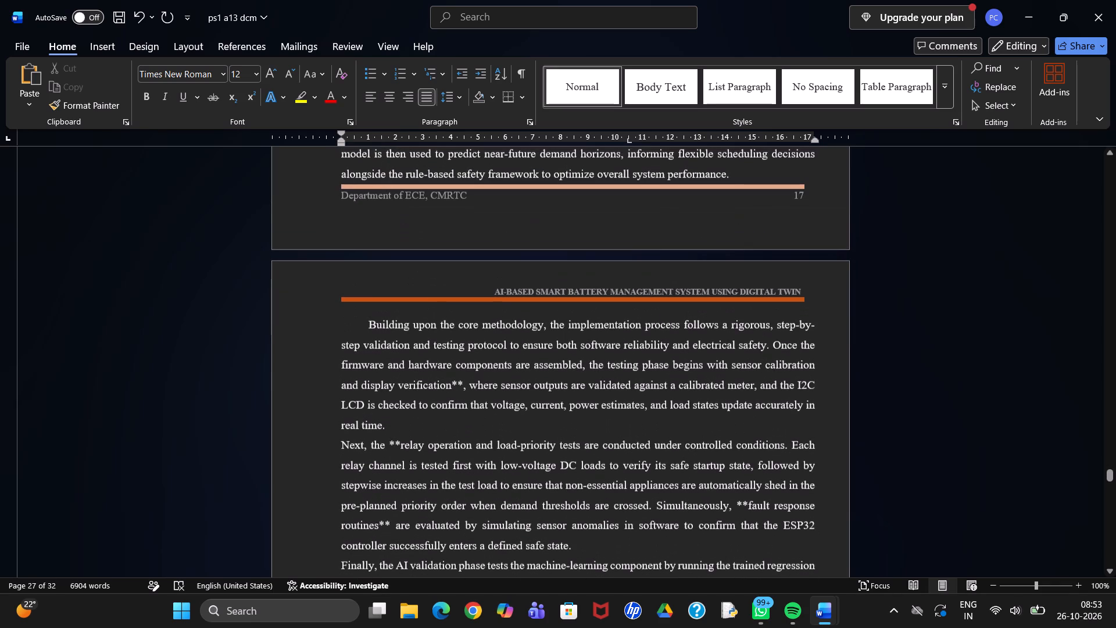
pyautogui.click(384, 301)
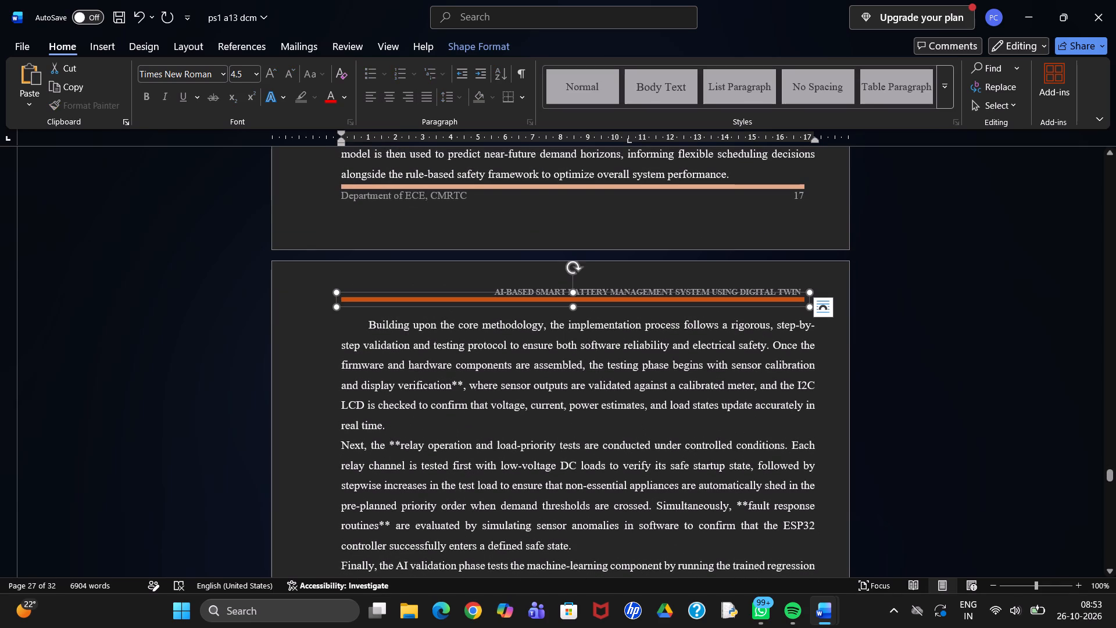
pyautogui.hotkey('ctrl', 'c')
pyautogui.scroll(-1, 384, 301)
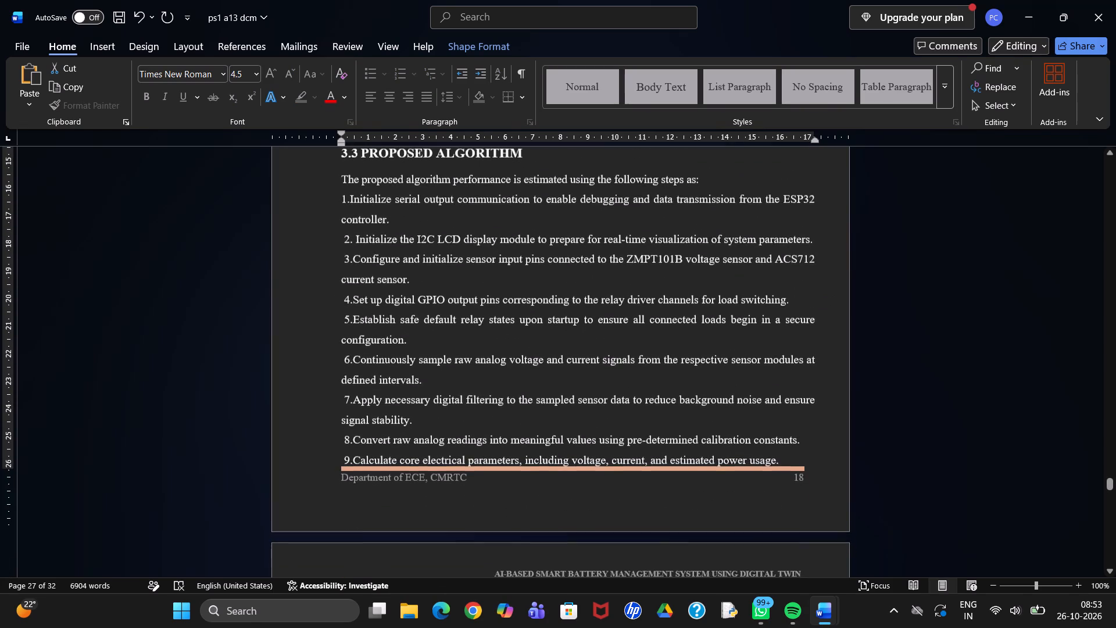
pyautogui.click(418, 519)
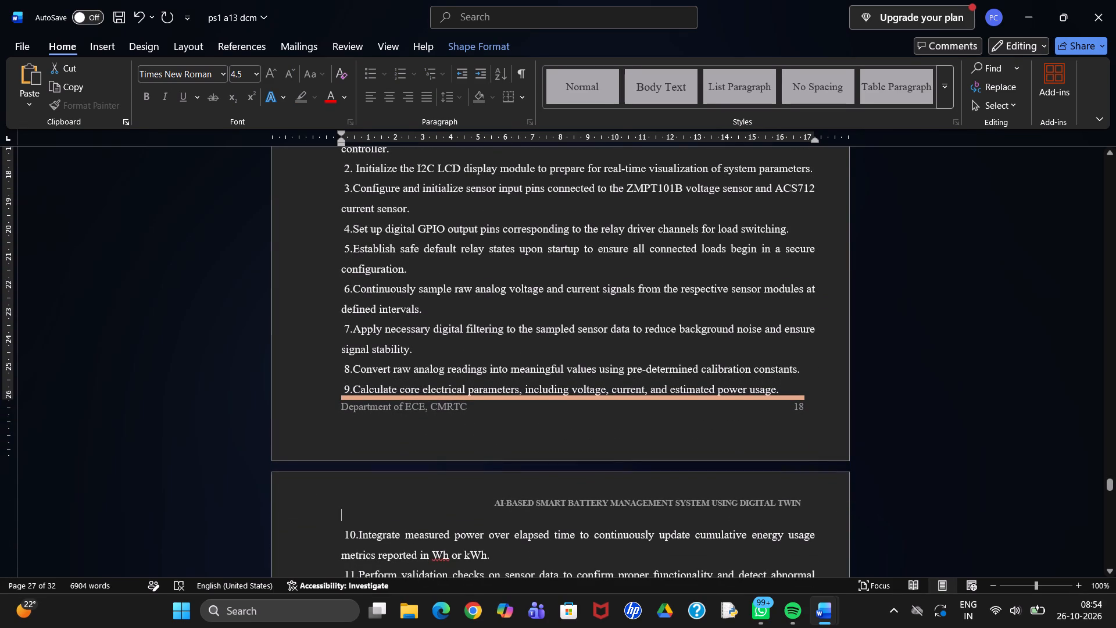
pyautogui.hotkey('ctrl', 'v')
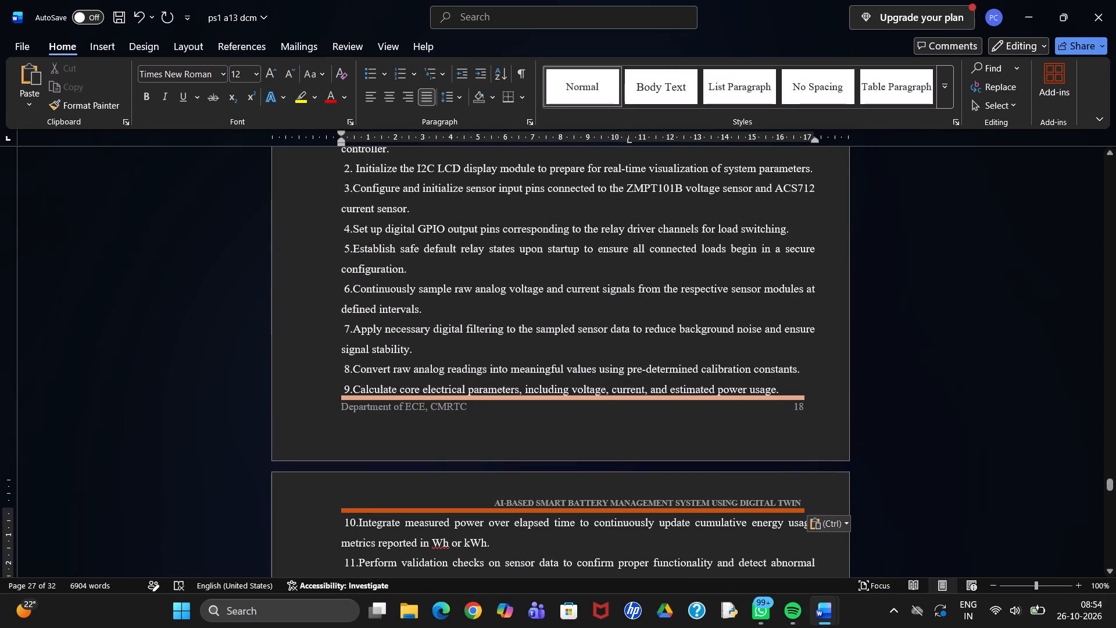
# Select the whole document and move its right indent to about the 16 cm ruler mark.
pyautogui.scroll(14, 418, 519)
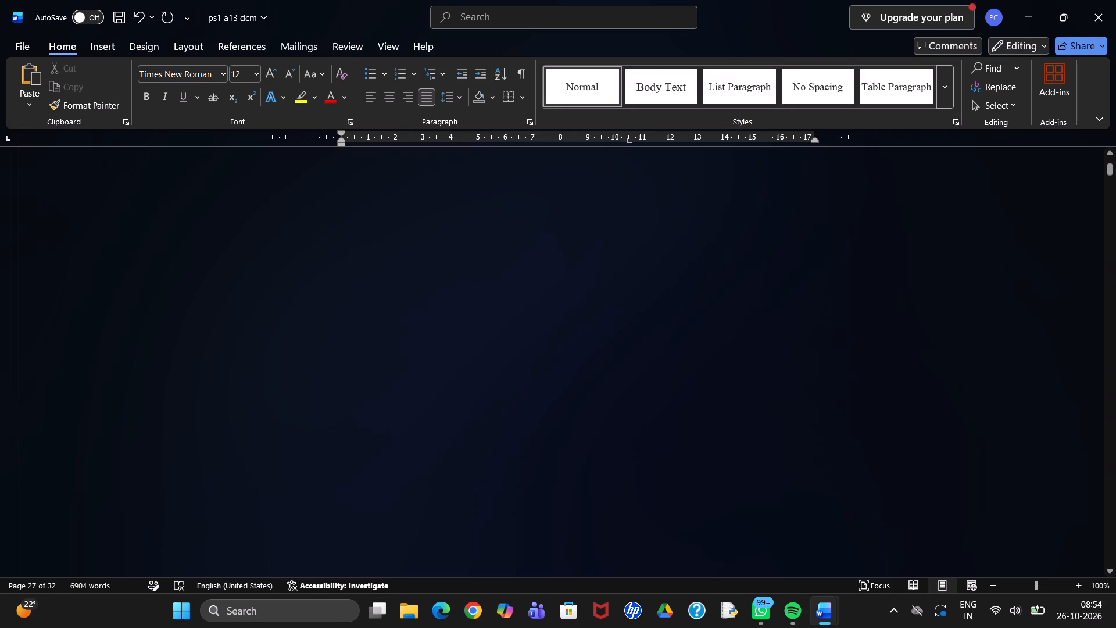
pyautogui.scroll(-6, 418, 519)
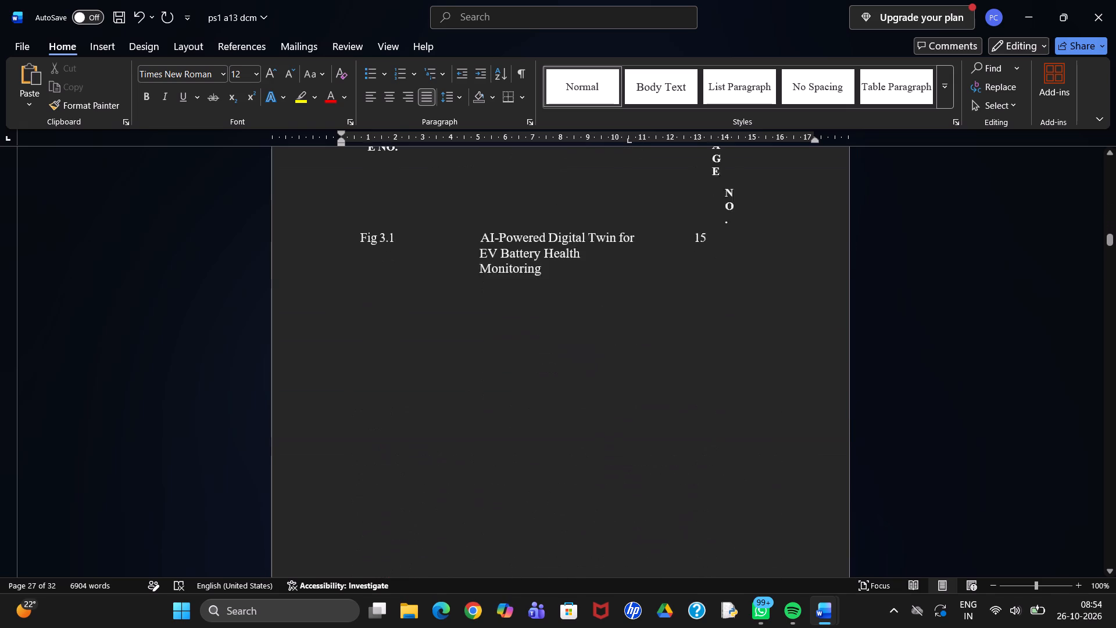
pyautogui.scroll(-1, 418, 519)
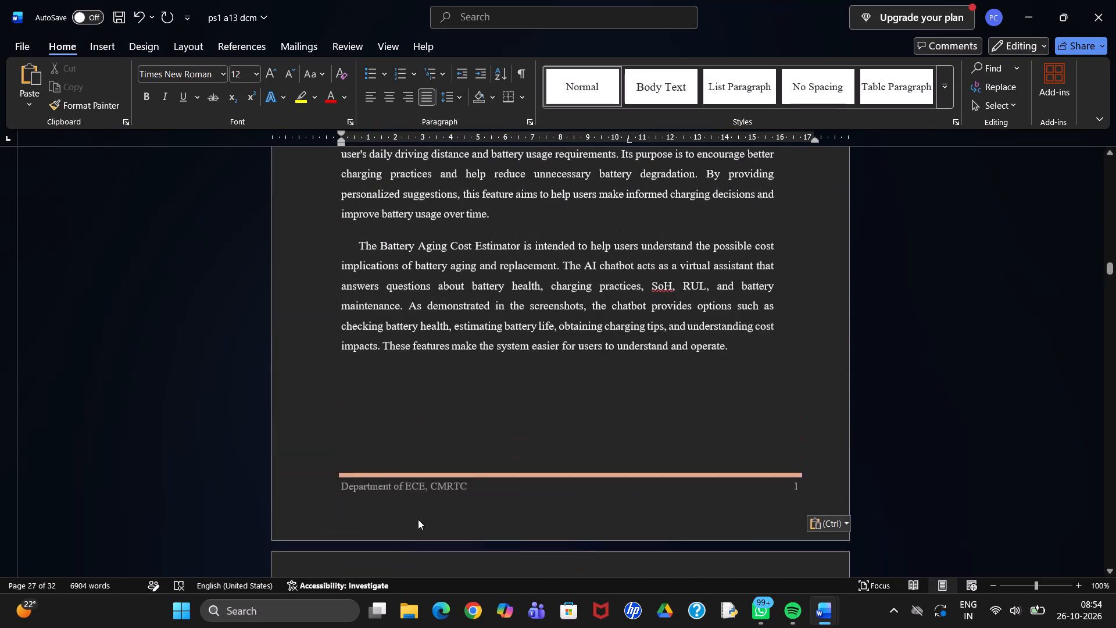
pyautogui.hotkey('ctrl', 'a')
pyautogui.hscroll(1, 418, 519)
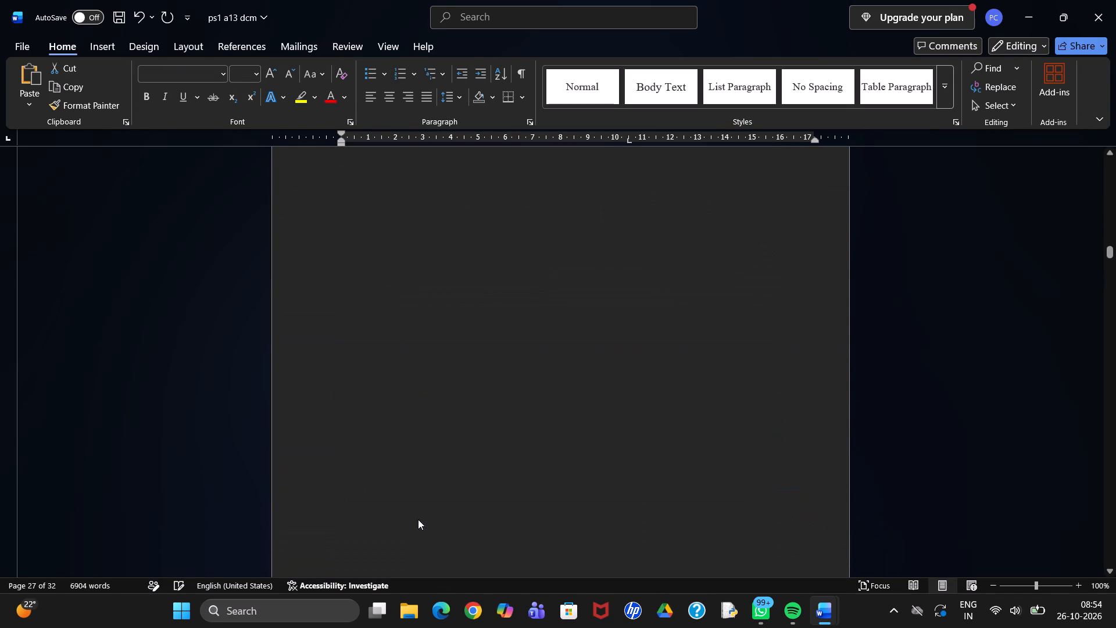
pyautogui.hscroll(1, 418, 519)
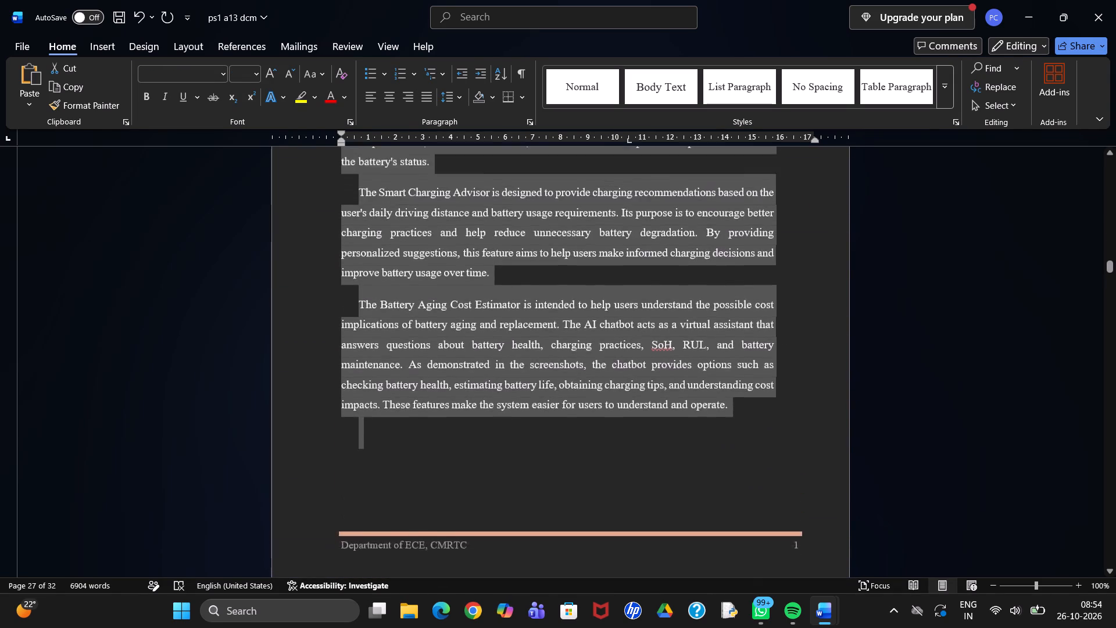
pyautogui.hscroll(1, 418, 519)
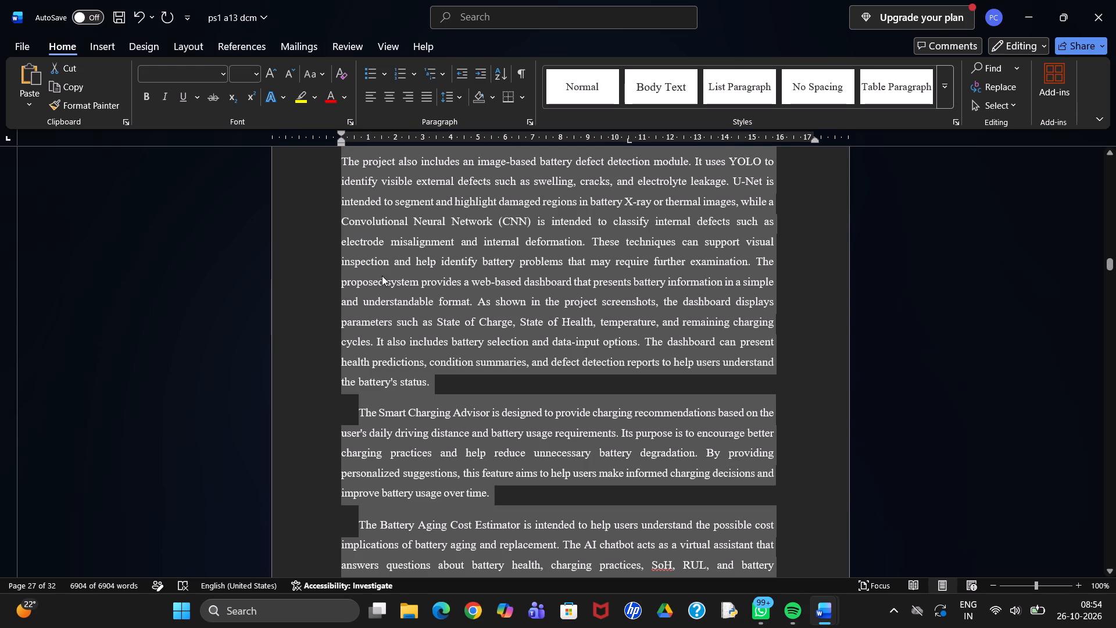
pyautogui.scroll(1, 382, 276)
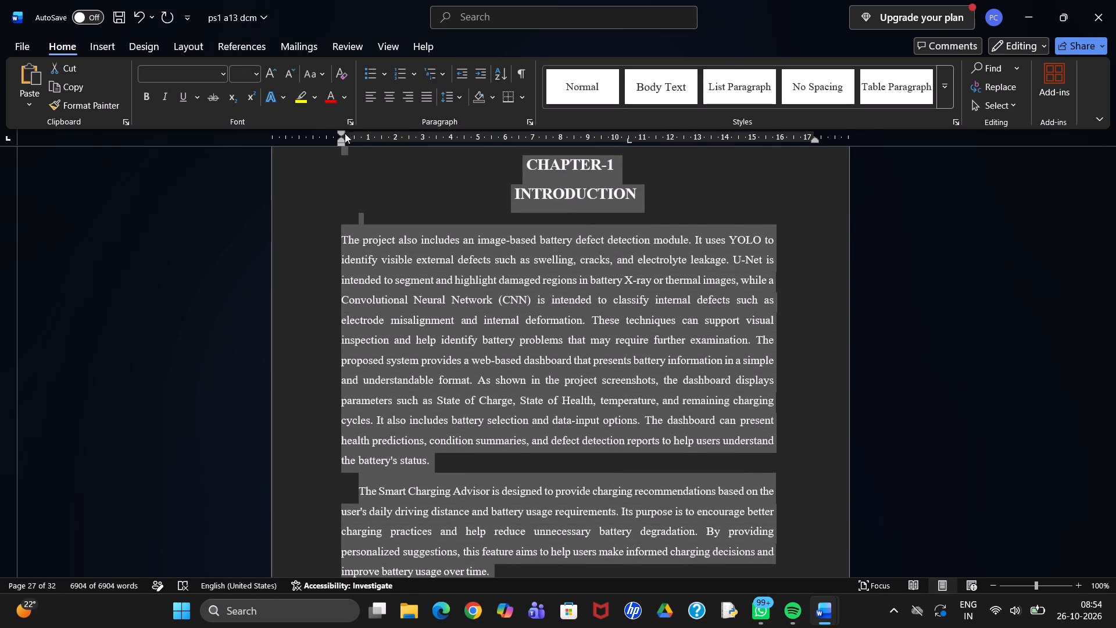
pyautogui.scroll(1, 344, 133)
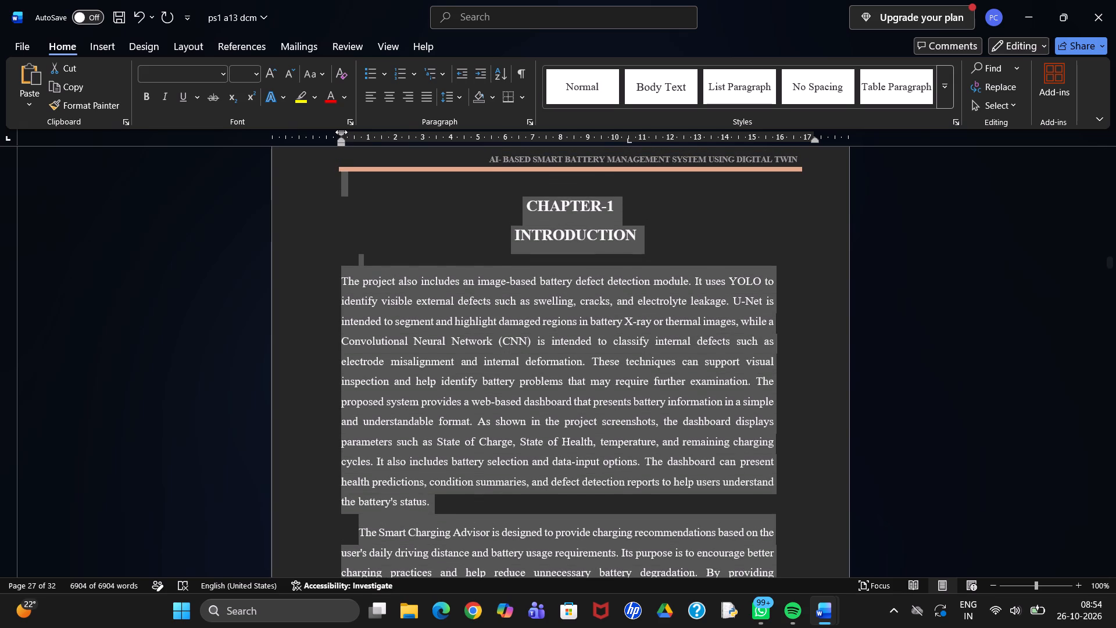
pyautogui.click(340, 132)
pyautogui.moveTo(772, 139); pyautogui.dragTo(774, 139)
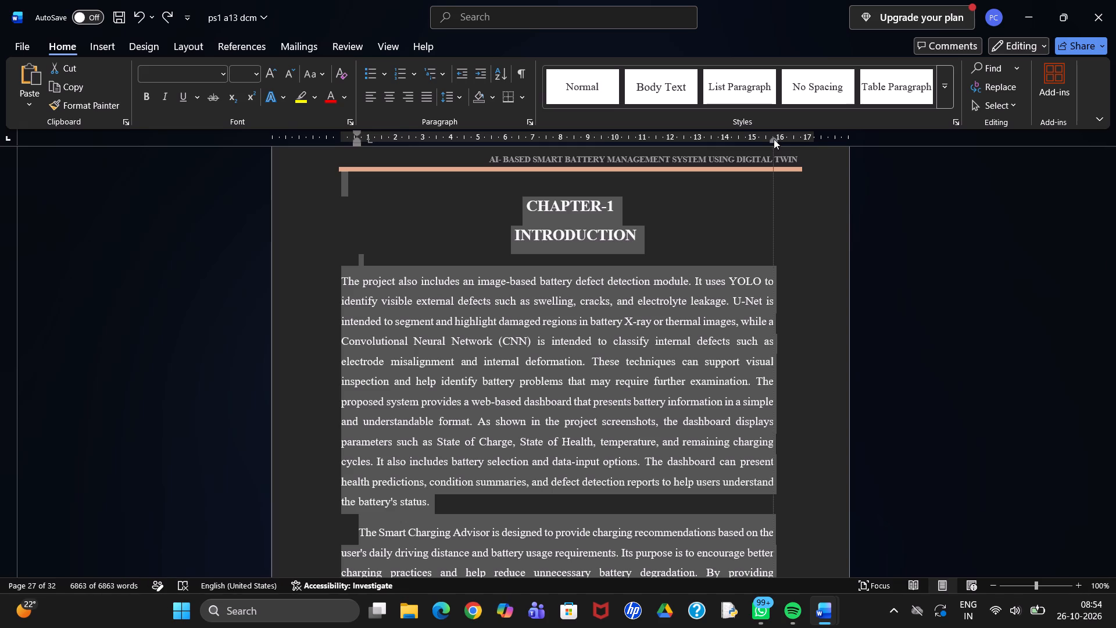
pyautogui.moveTo(774, 139); pyautogui.dragTo(776, 142)
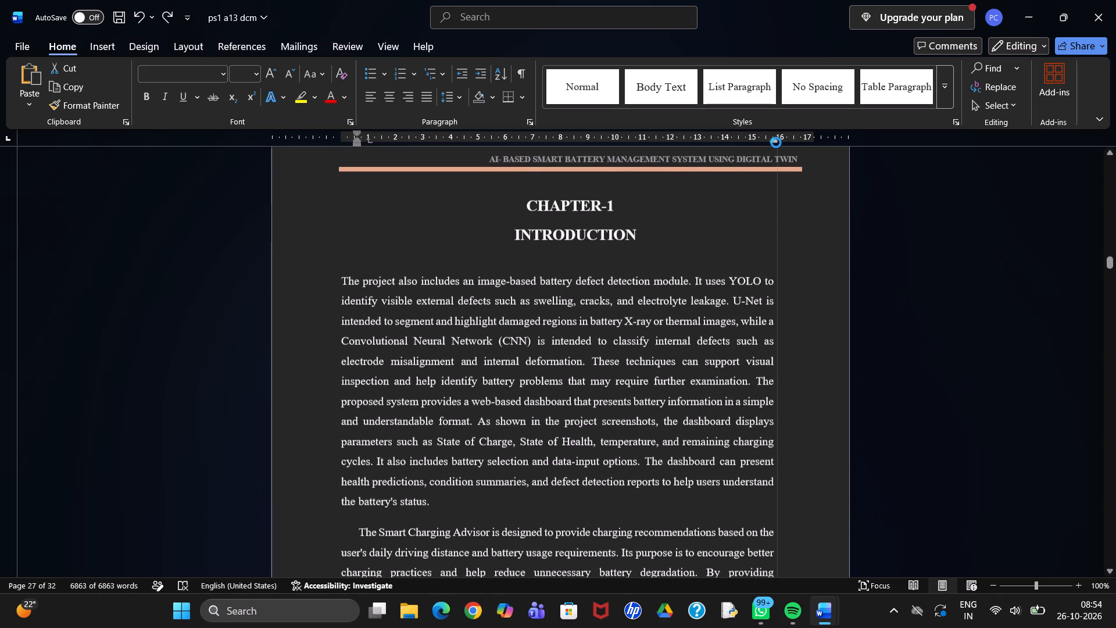
pyautogui.moveTo(776, 142); pyautogui.dragTo(782, 142)
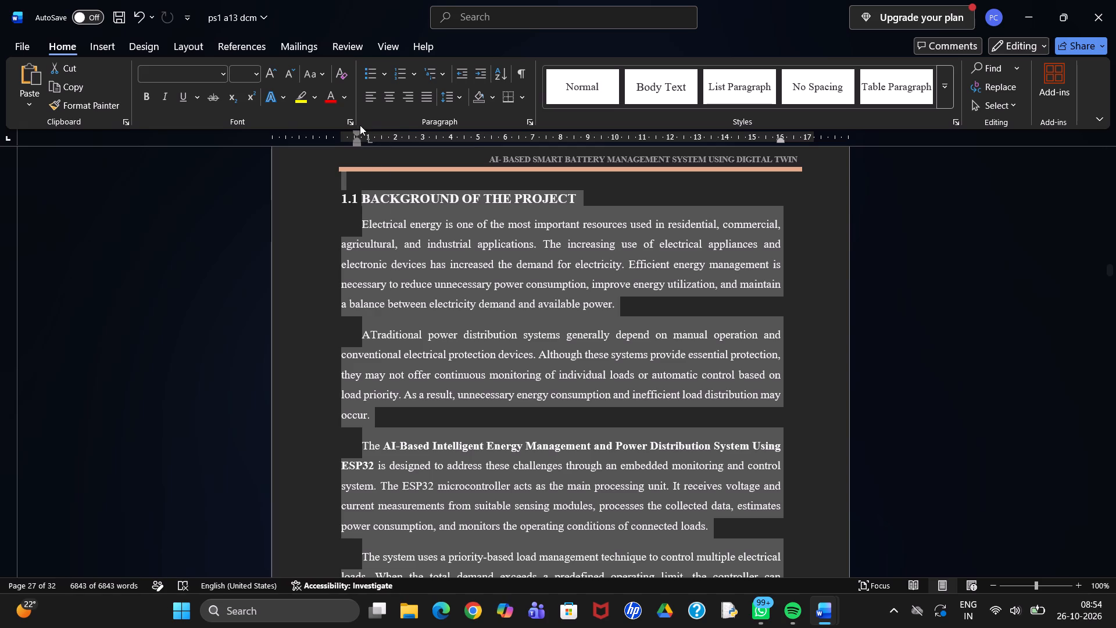
pyautogui.click(357, 135)
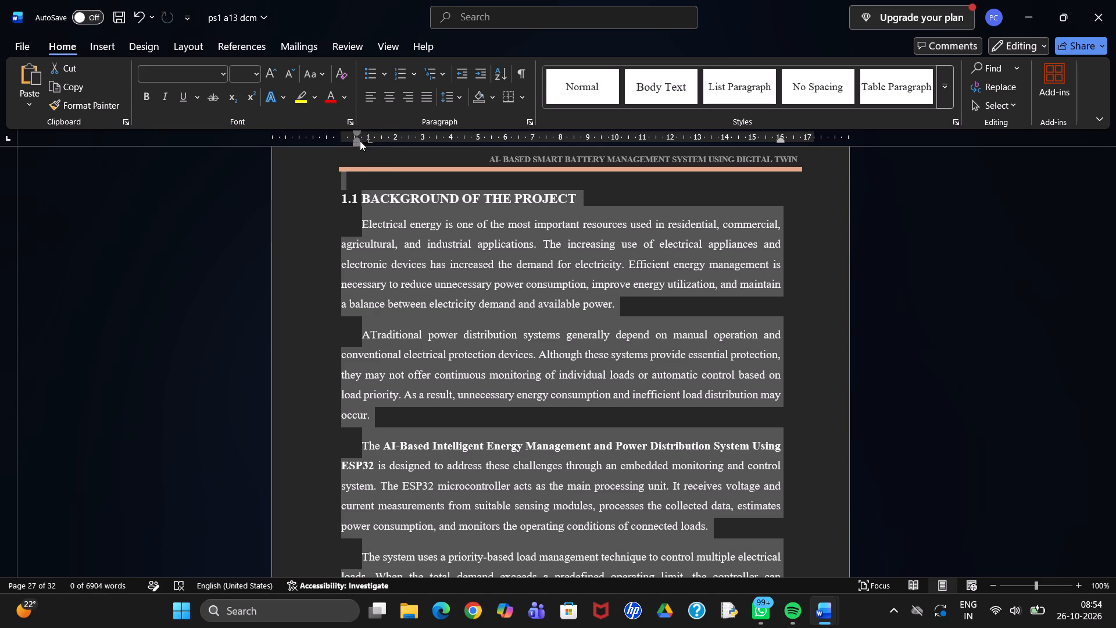
pyautogui.click(370, 140)
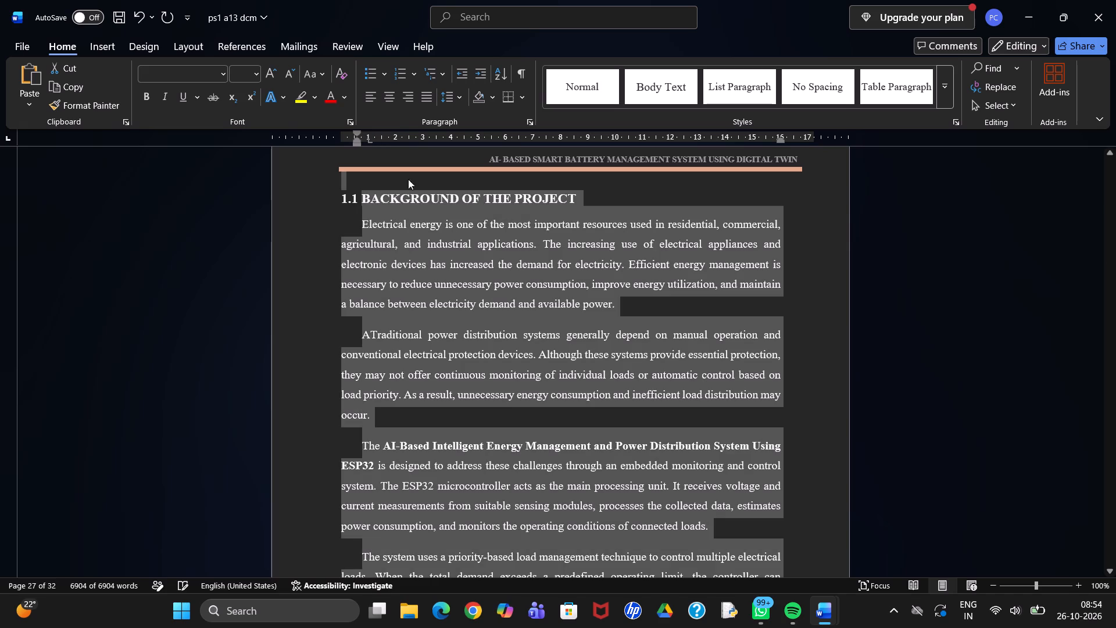
pyautogui.press('Escape')
pyautogui.click(892, 405)
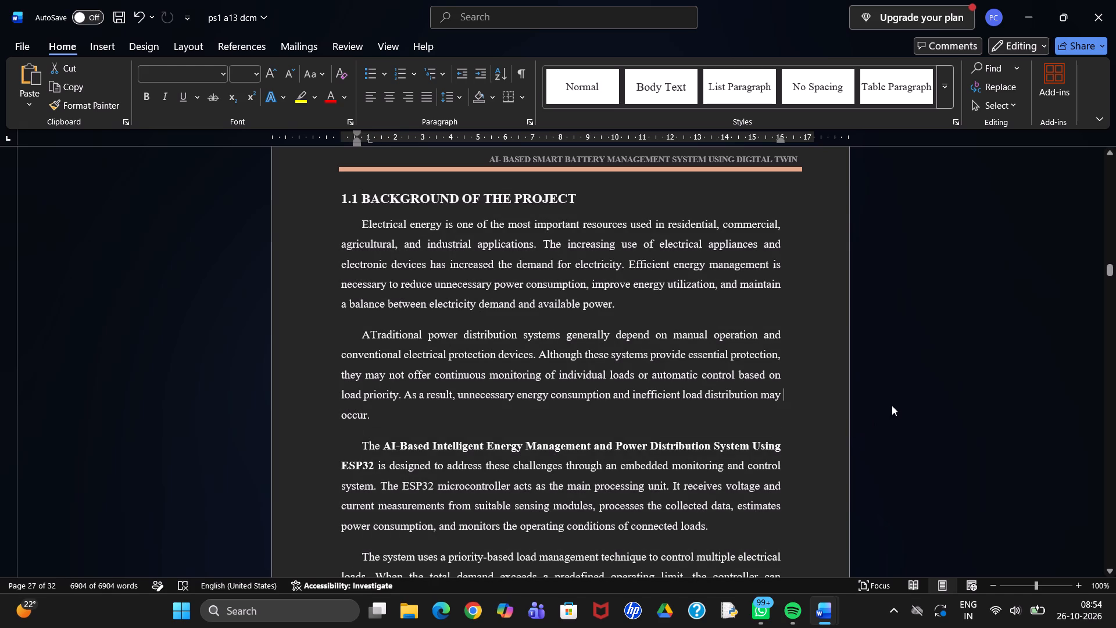
# Remove the bold from "AI-Based Intelligent Energy Management and Power Distribution System Using ESP32" in section 1.1 BACKGROUND OF THE PROJECT.
pyautogui.scroll(-1, 750, 419)
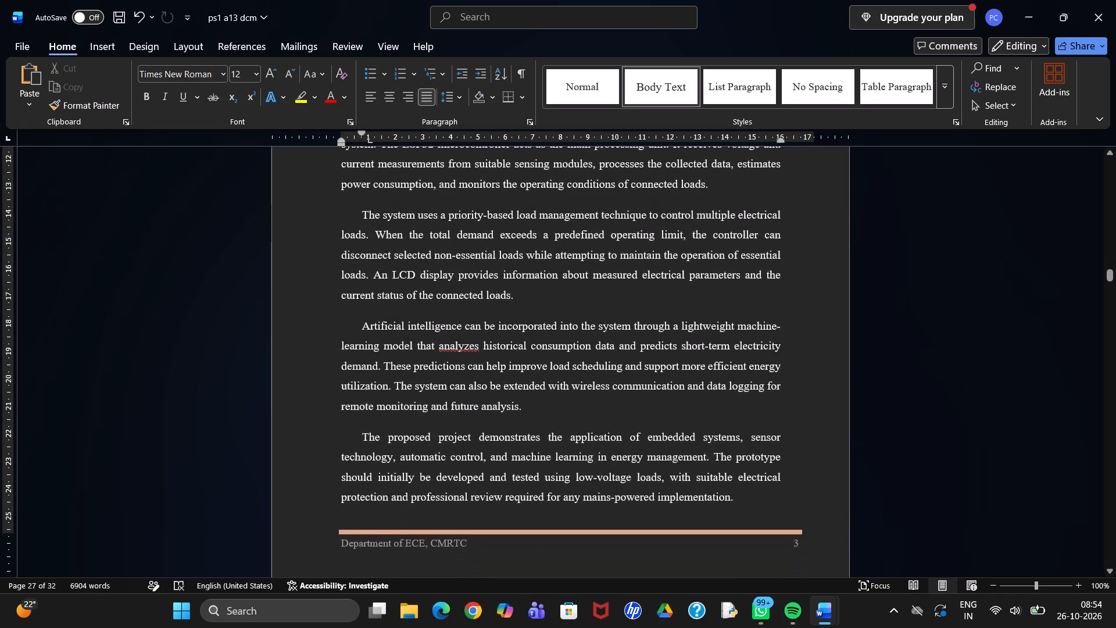
pyautogui.scroll(-1, 750, 419)
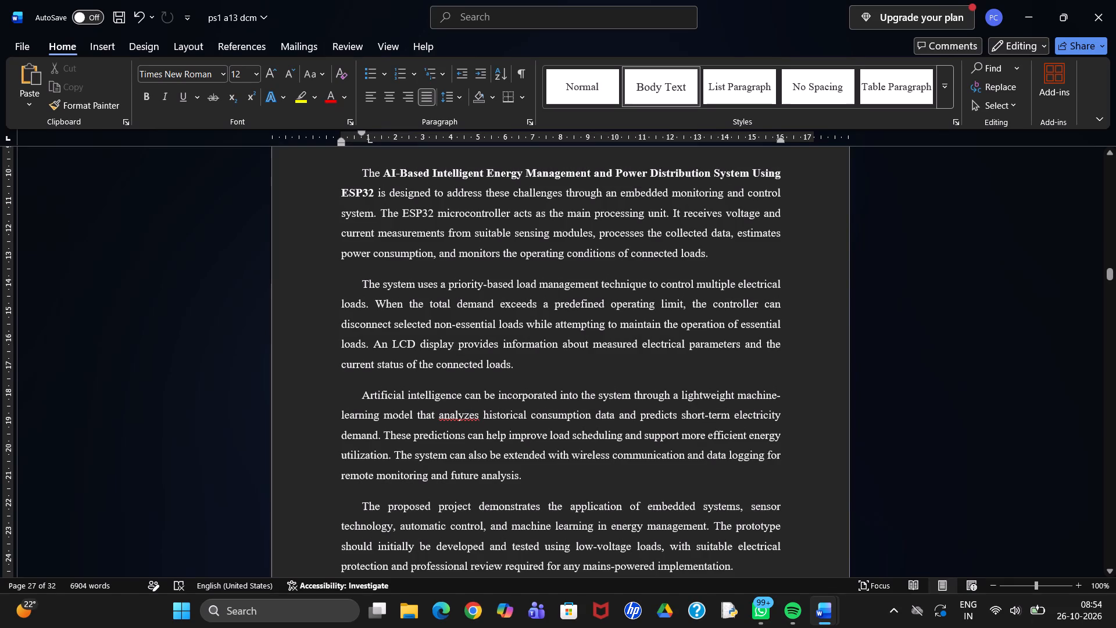
pyautogui.moveTo(373, 195); pyautogui.dragTo(377, 189)
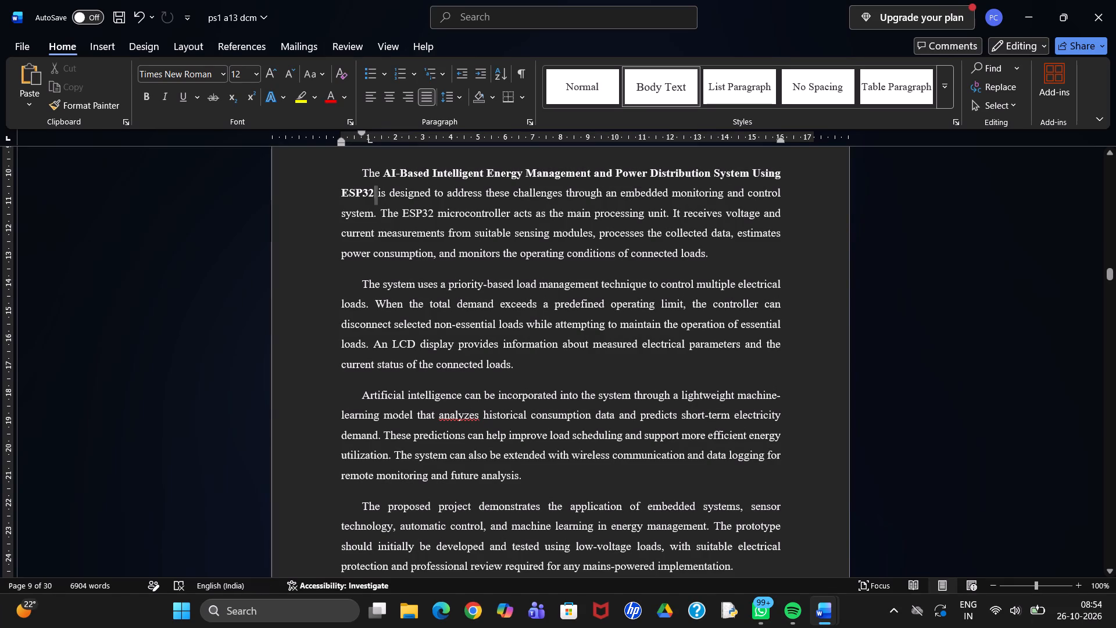
pyautogui.moveTo(377, 189); pyautogui.dragTo(386, 177)
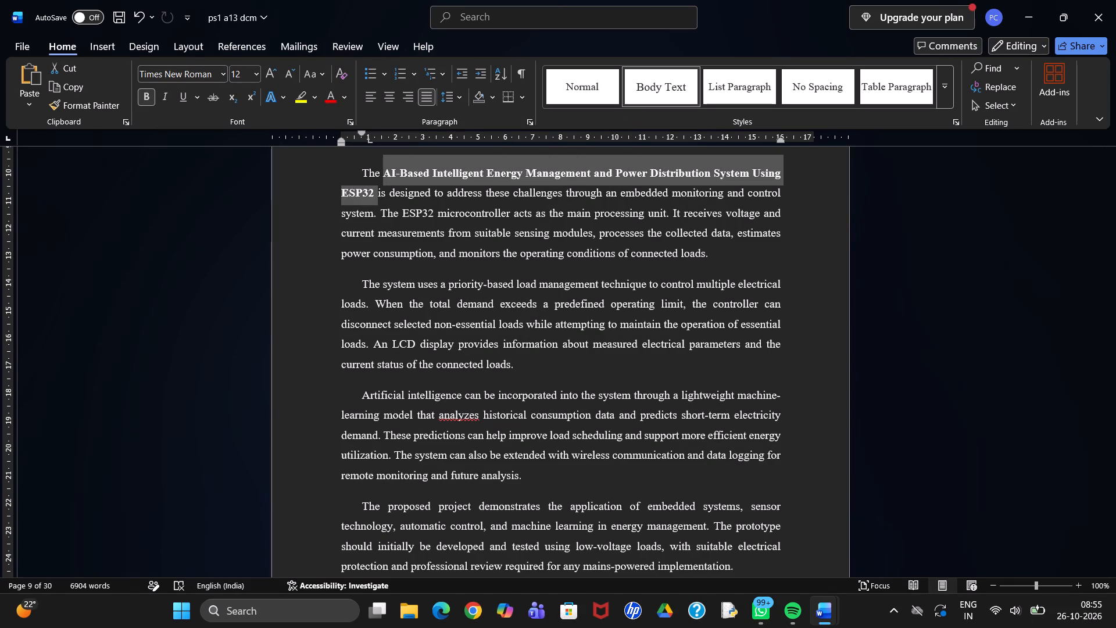
pyautogui.click(149, 92)
# Remove the empty lines above the "Chapter 3: System Design, Implementation, and Results" heading in section 1.5 ORGANIZATION OF THE REPORT.
pyautogui.scroll(-1, 375, 322)
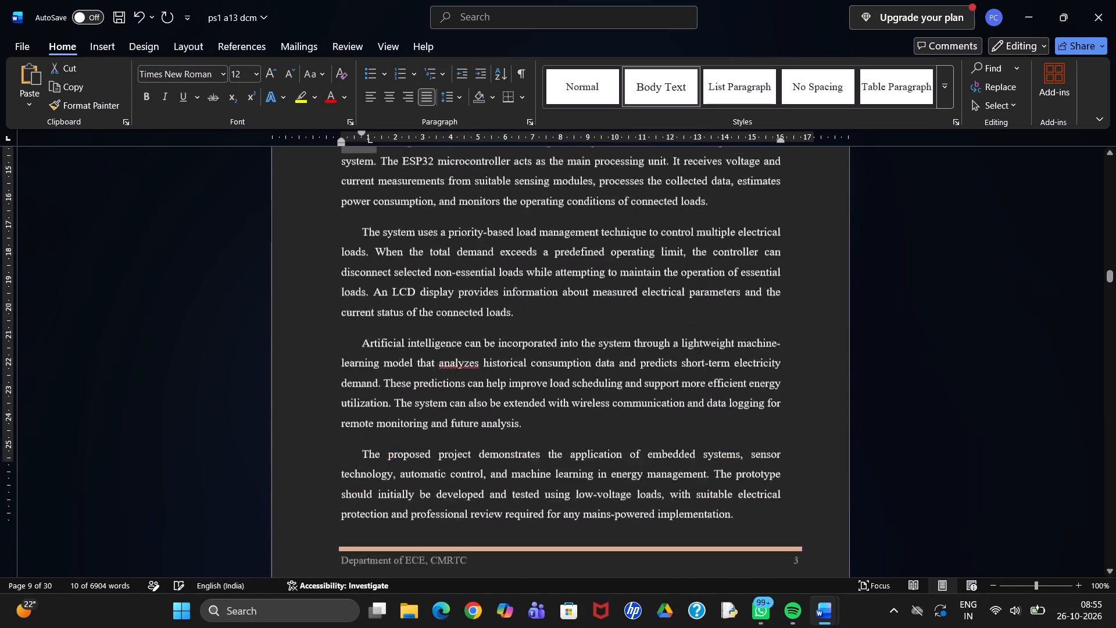
pyautogui.scroll(-1, 375, 322)
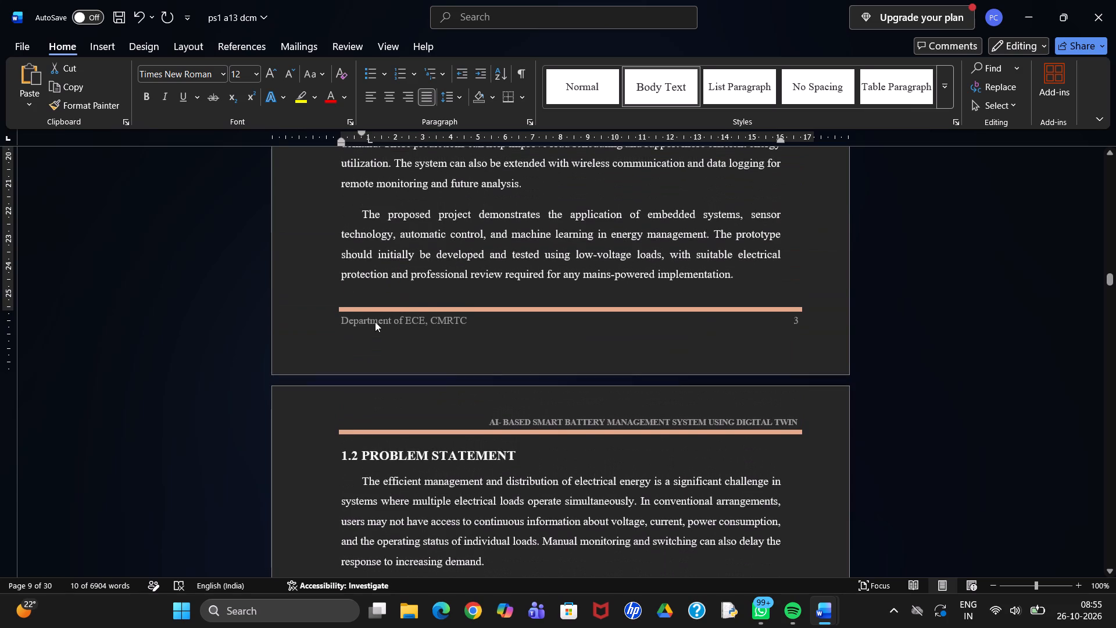
pyautogui.scroll(1, 375, 322)
pyautogui.hscroll(1, 375, 322)
pyautogui.scroll(-1, 375, 322)
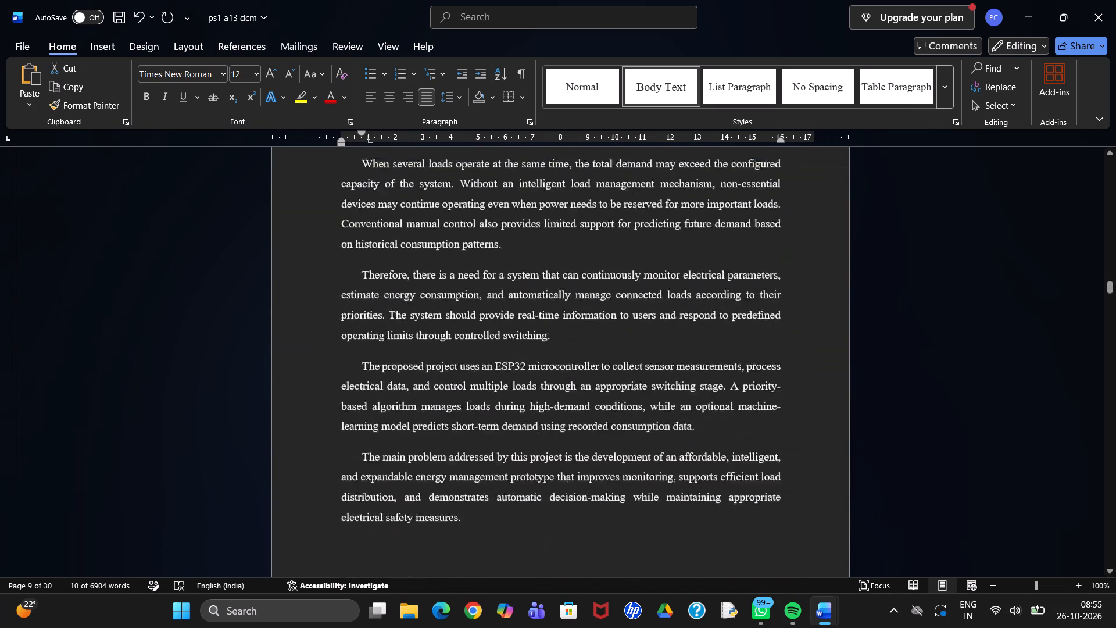
pyautogui.scroll(-3, 375, 322)
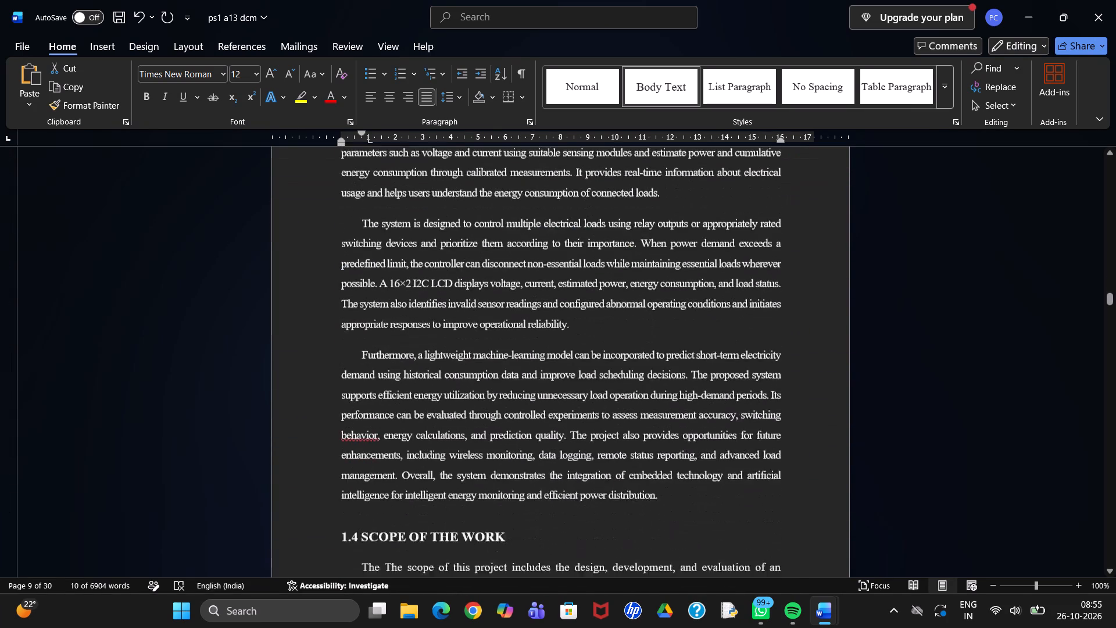
pyautogui.scroll(-1, 375, 322)
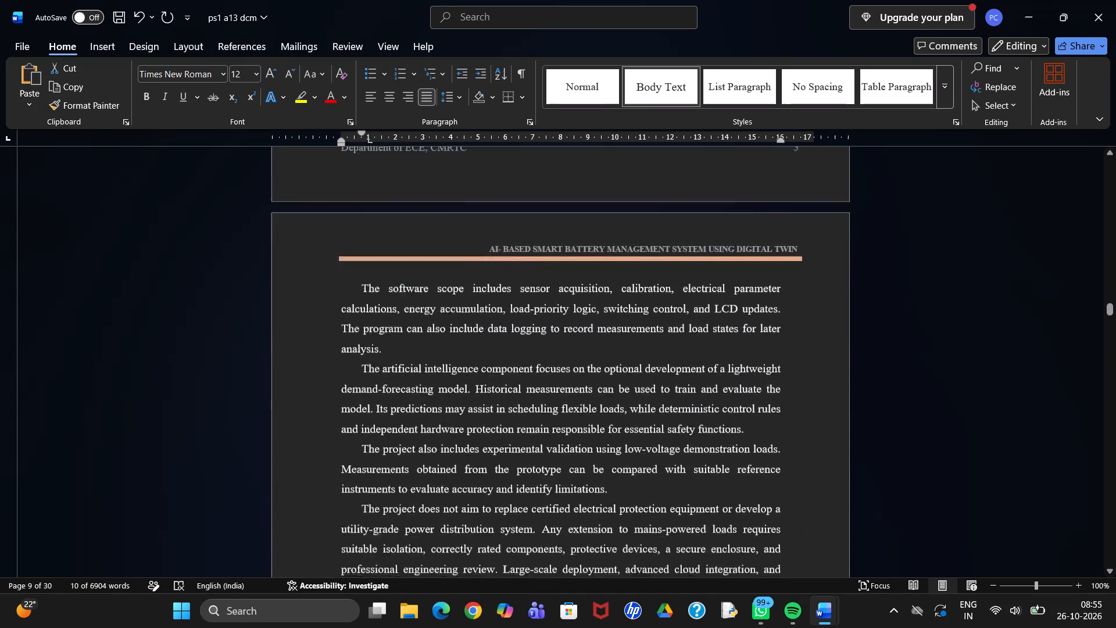
pyautogui.scroll(-1, 375, 322)
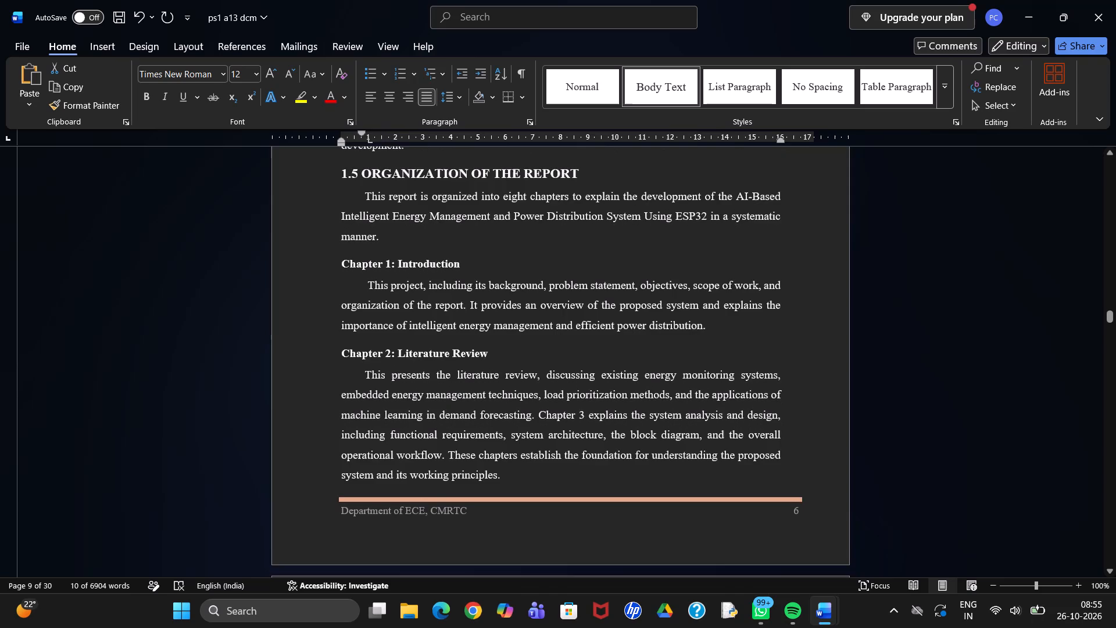
pyautogui.scroll(-1, 375, 322)
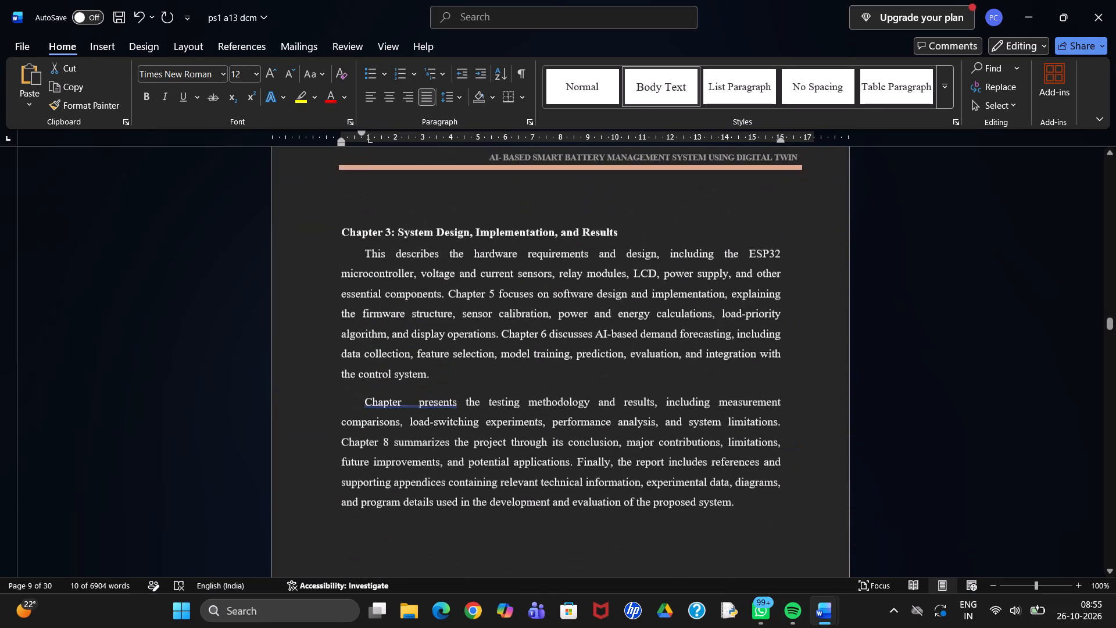
pyautogui.click(419, 231)
pyautogui.click(426, 213)
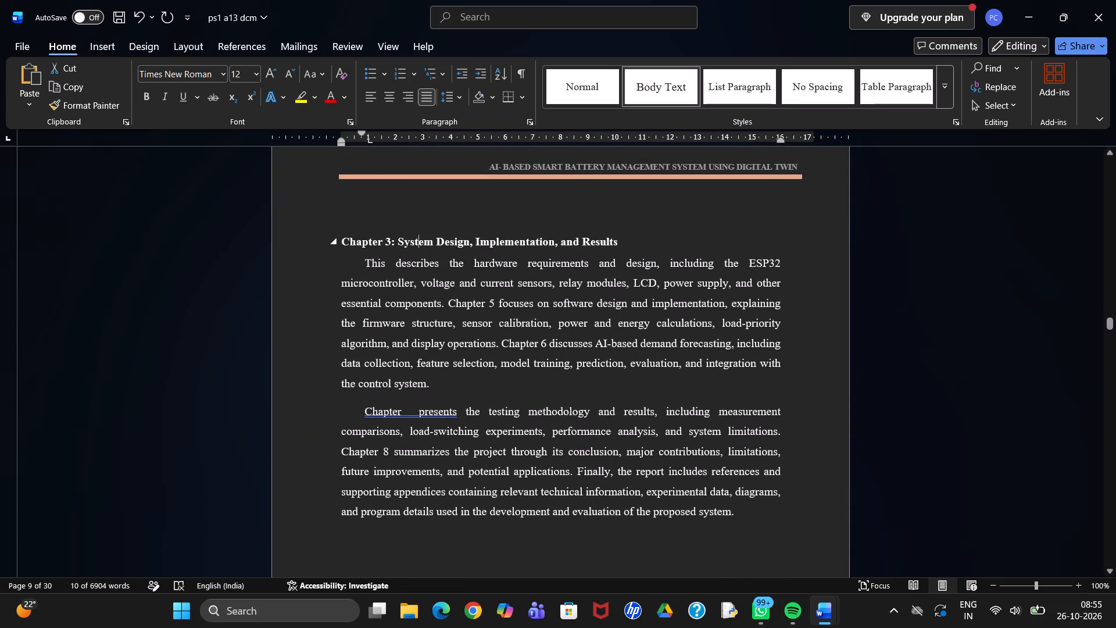
pyautogui.press('BackSpace')
pyautogui.press('BackSpace')
pyautogui.press('BackSpace')
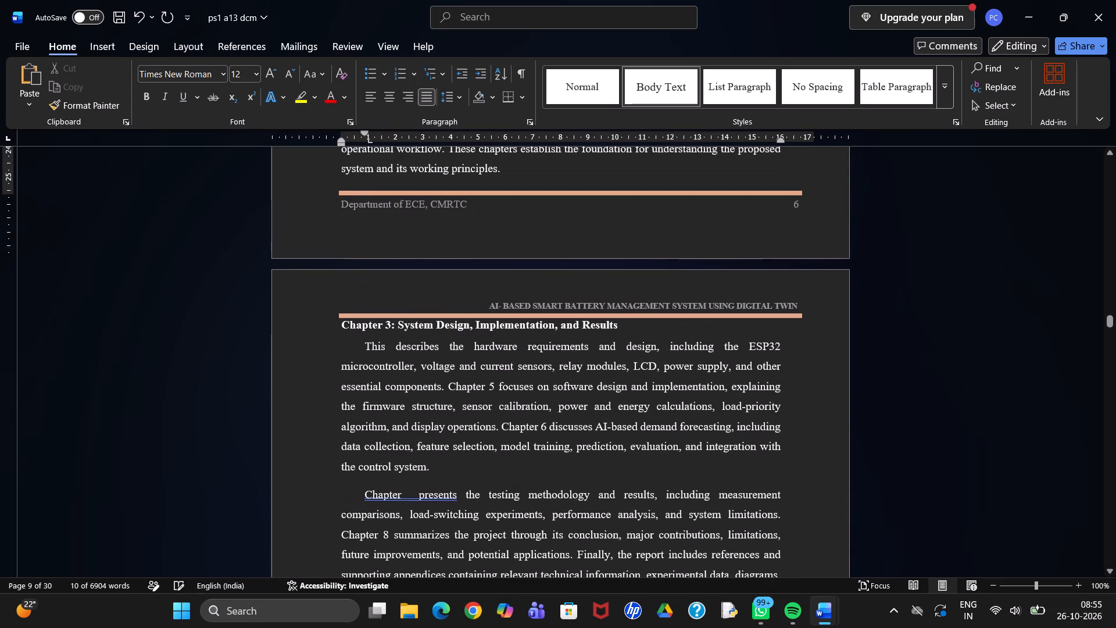
# Insert an empty line between the page header line and the "Chapter 3: System Design, Implementation, and Results" heading.
pyautogui.press('Return')
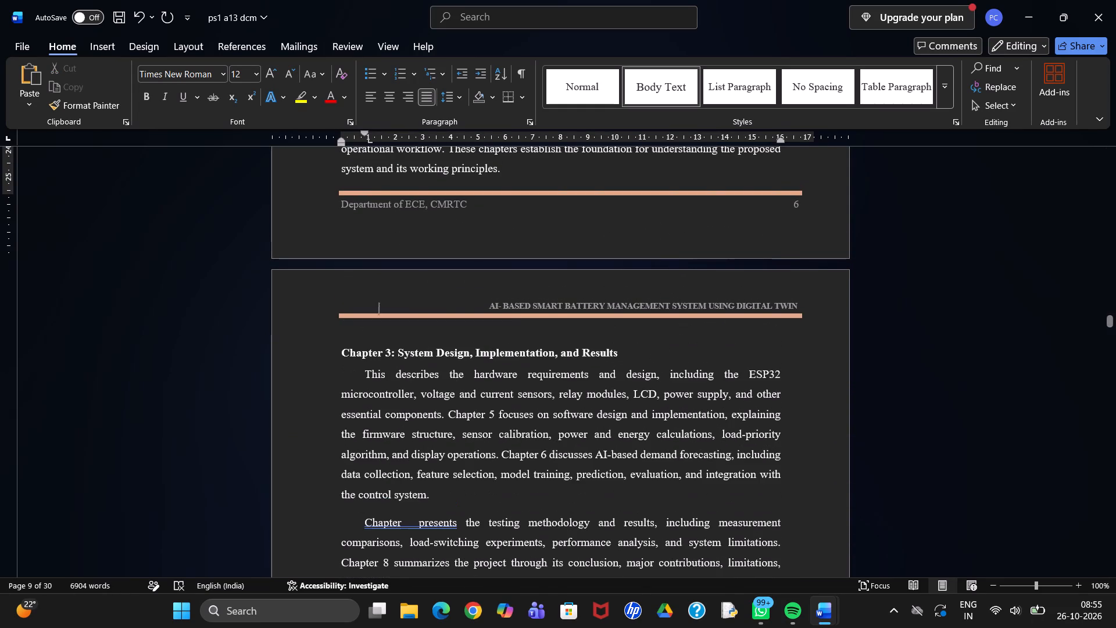
# Break the paragraph before the "(2025) presented a study titled" line at the bottom of page 9, moving it below the next page's header with an empty line.
pyautogui.scroll(-1, 426, 213)
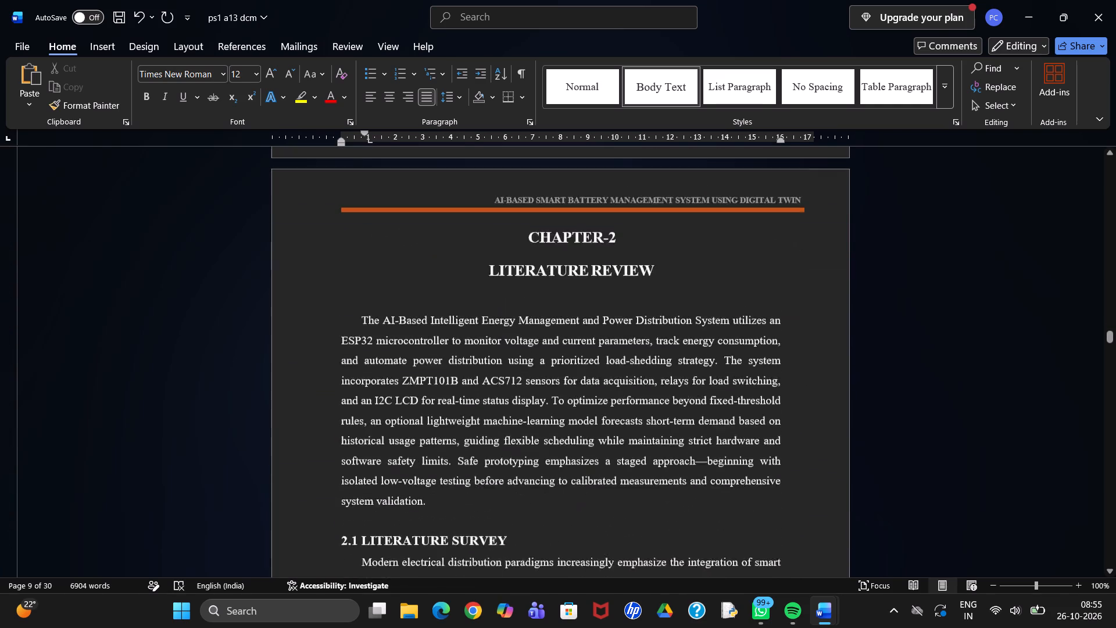
pyautogui.scroll(-2, 426, 213)
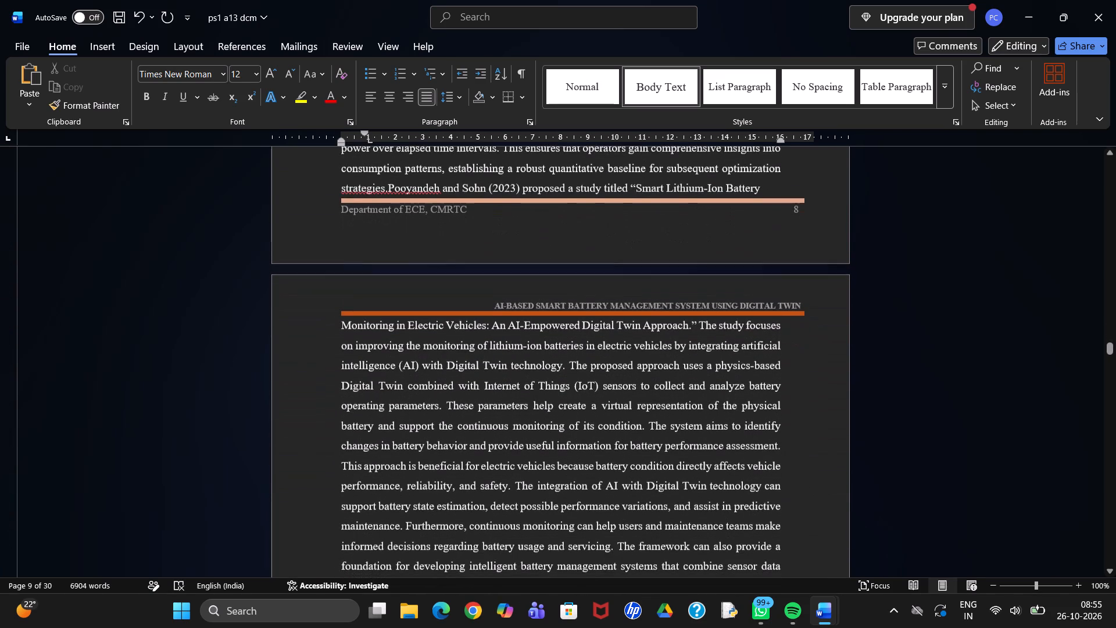
pyautogui.scroll(-1, 426, 213)
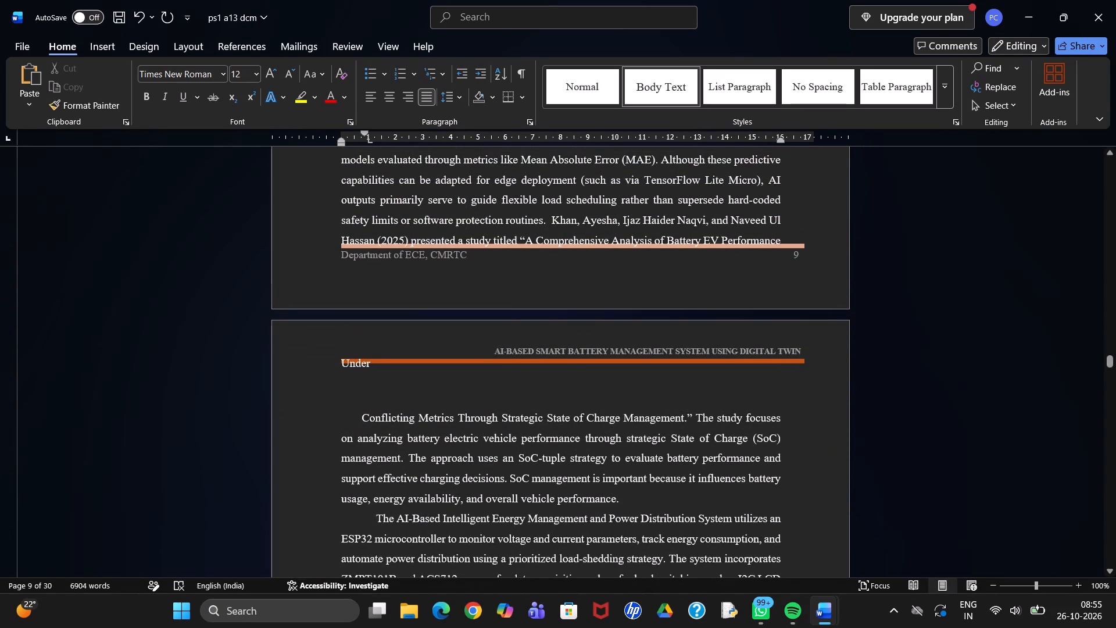
pyautogui.click(335, 234)
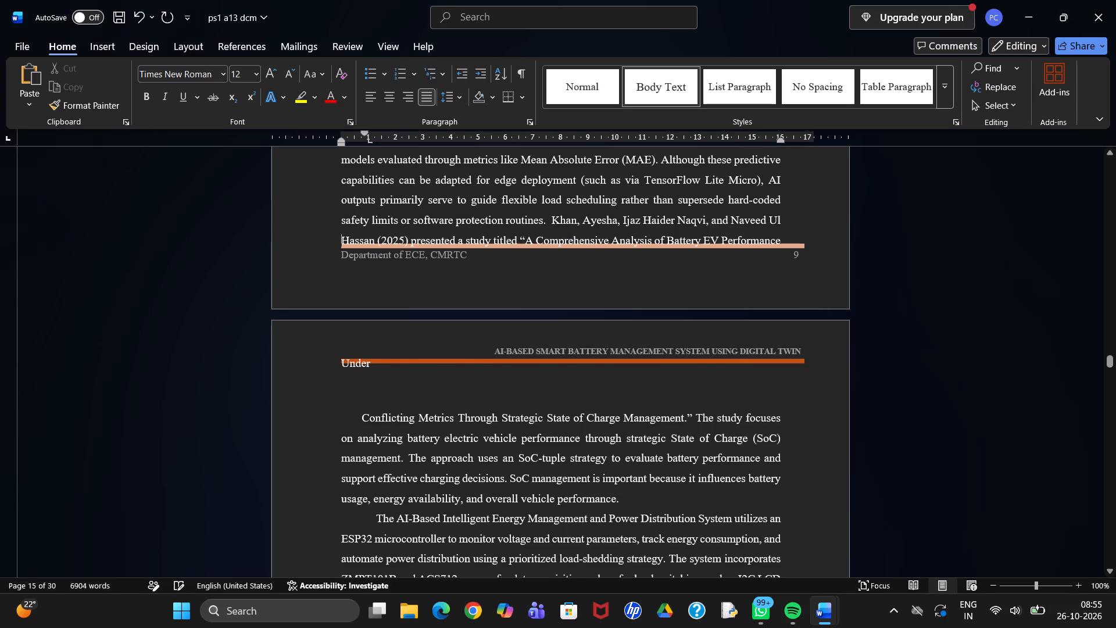
pyautogui.press('Return')
pyautogui.press('Return')
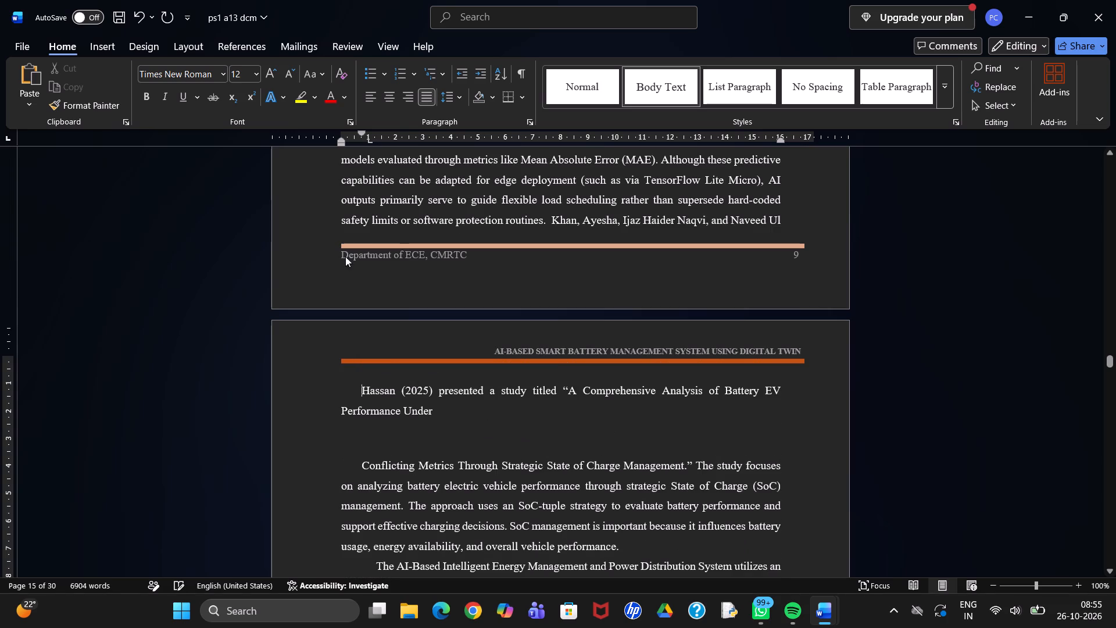
# Remove the empty line above "Conflicting Metrics Through Strategic State of Charge Management" and end "Performance Under" with a period.
pyautogui.click(415, 460)
pyautogui.click(385, 440)
pyautogui.press('BackSpace')
pyautogui.press('BackSpace')
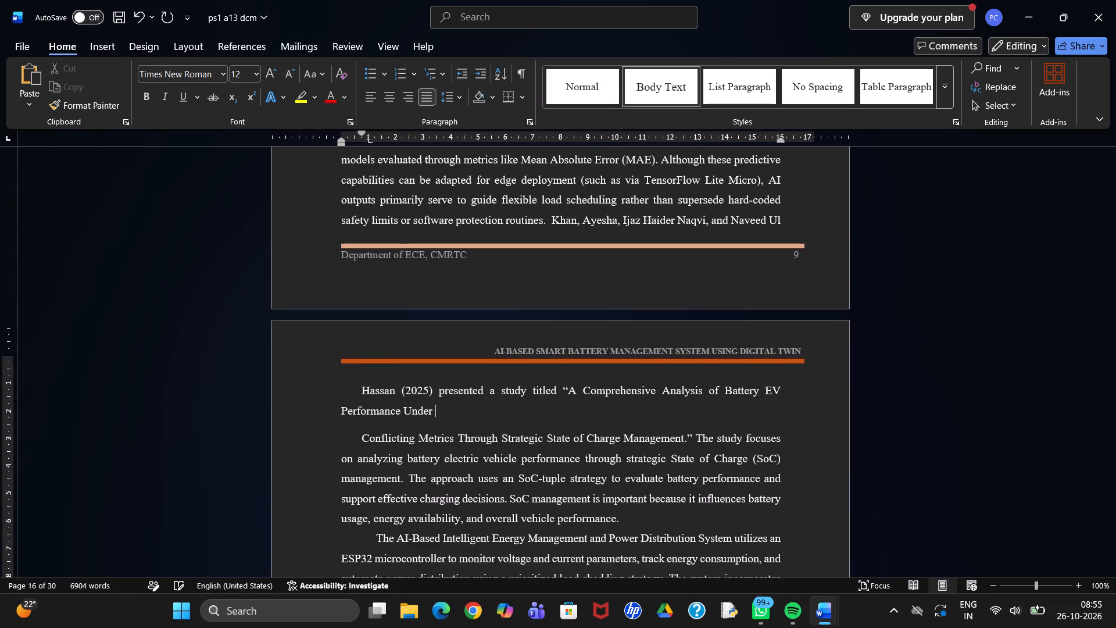
pyautogui.press('BackSpace')
pyautogui.press('.')
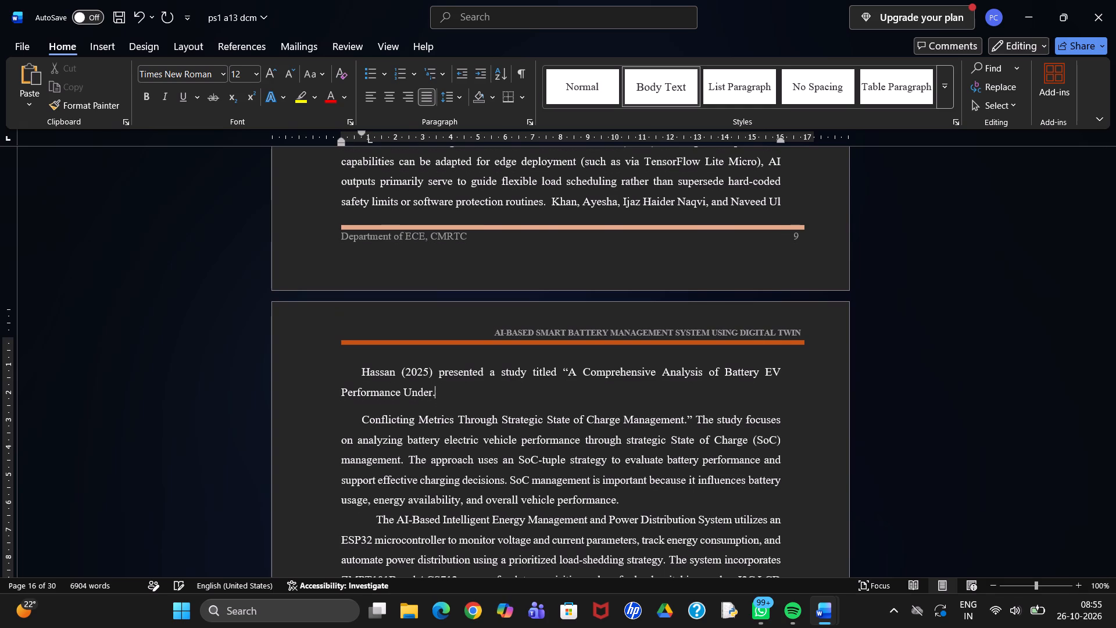
# Insert a break before "yield apparent power (VA)" at the top of page 11 so the text starts unindented below the header line.
pyautogui.scroll(-2, 385, 440)
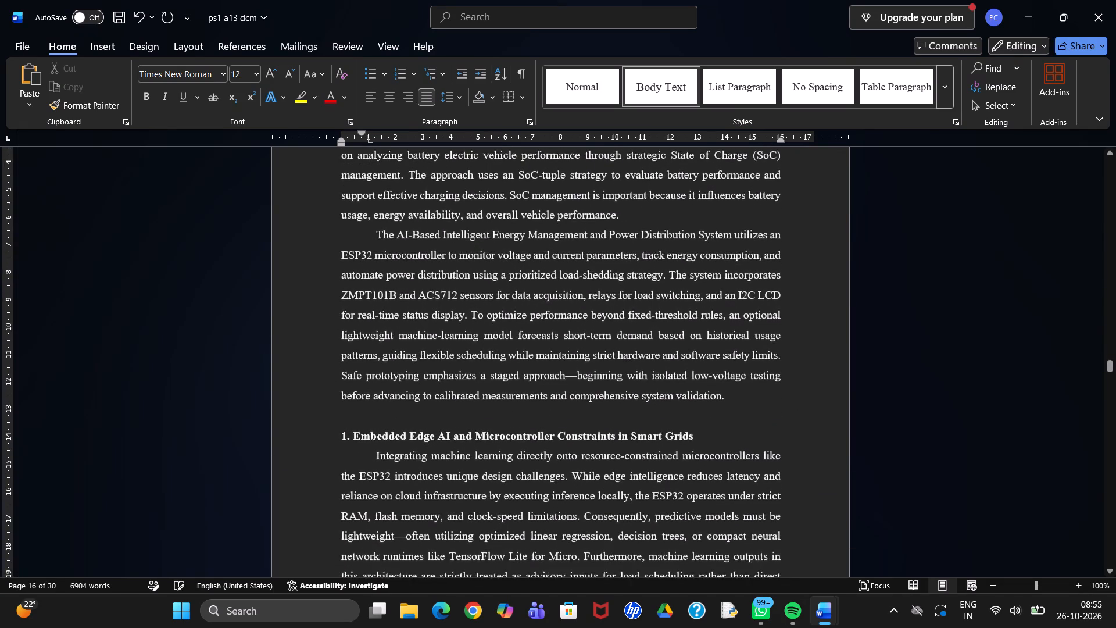
pyautogui.scroll(-2, 385, 440)
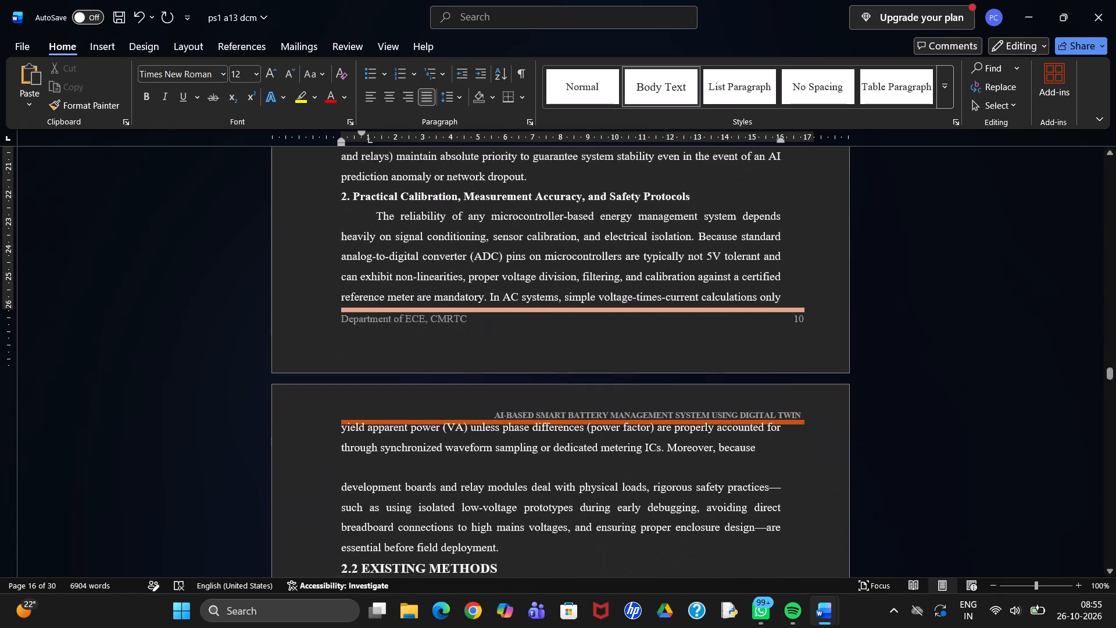
pyautogui.scroll(-1, 385, 440)
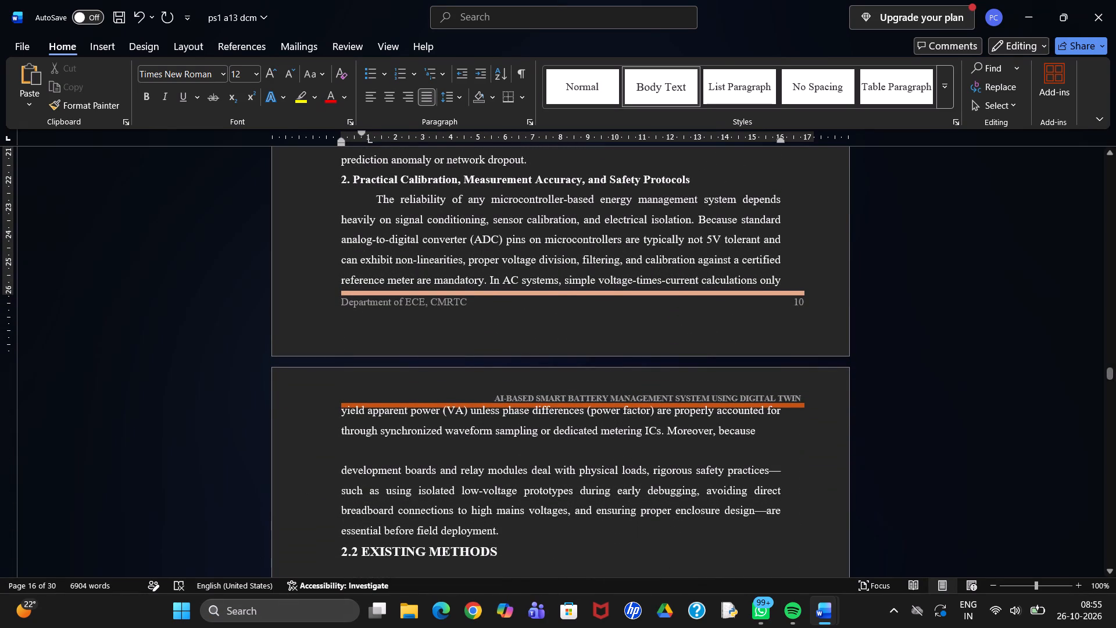
pyautogui.click(342, 408)
pyautogui.press('Return')
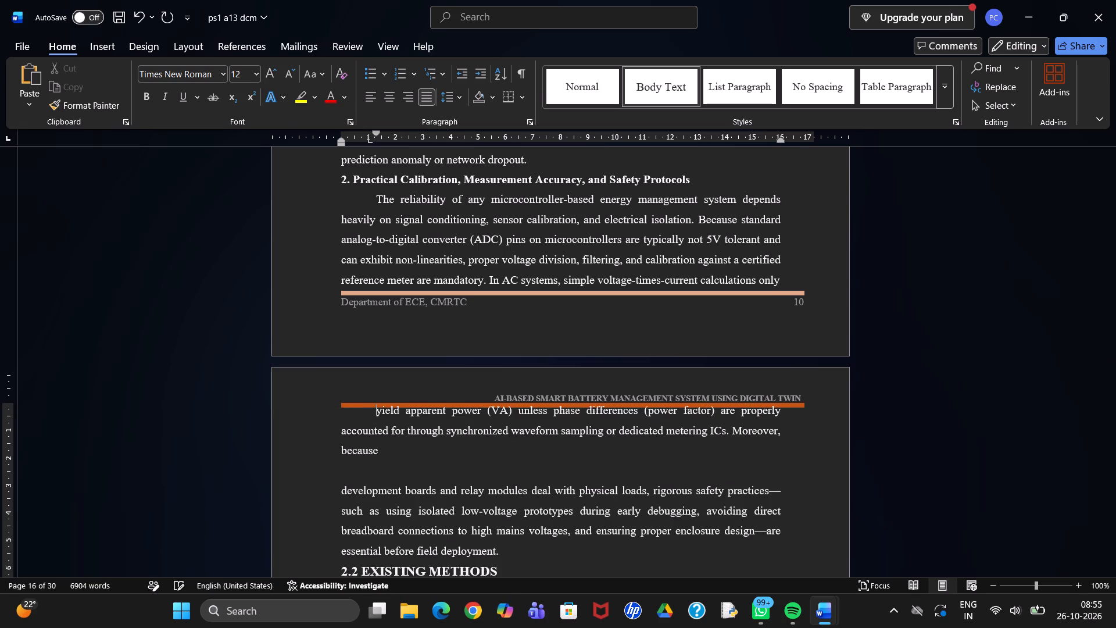
pyautogui.press('Return')
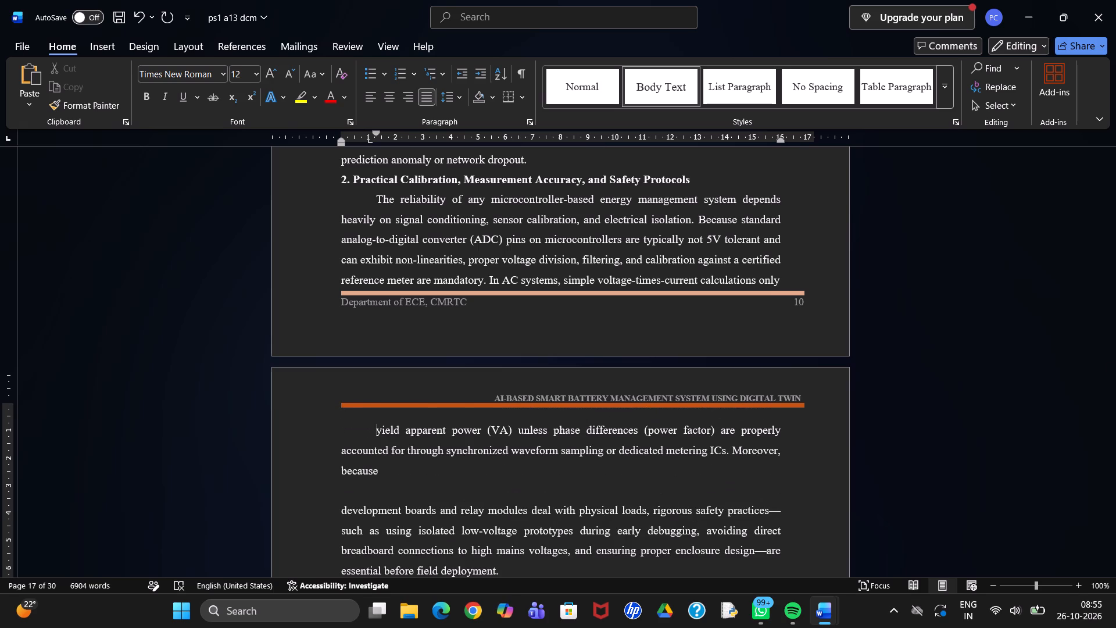
pyautogui.press('BackSpace')
pyautogui.press('BackSpace')
pyautogui.press('Return')
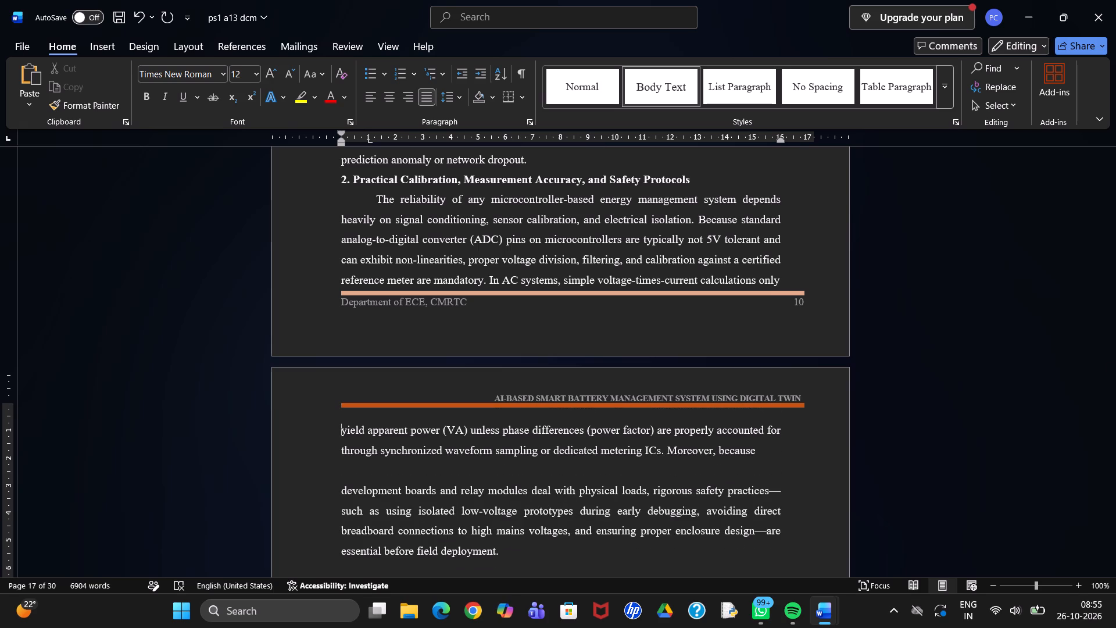
# Remove the empty line after "Moreover, because" and join it to "development boards and relay modules" with a single space.
pyautogui.scroll(-1, 342, 408)
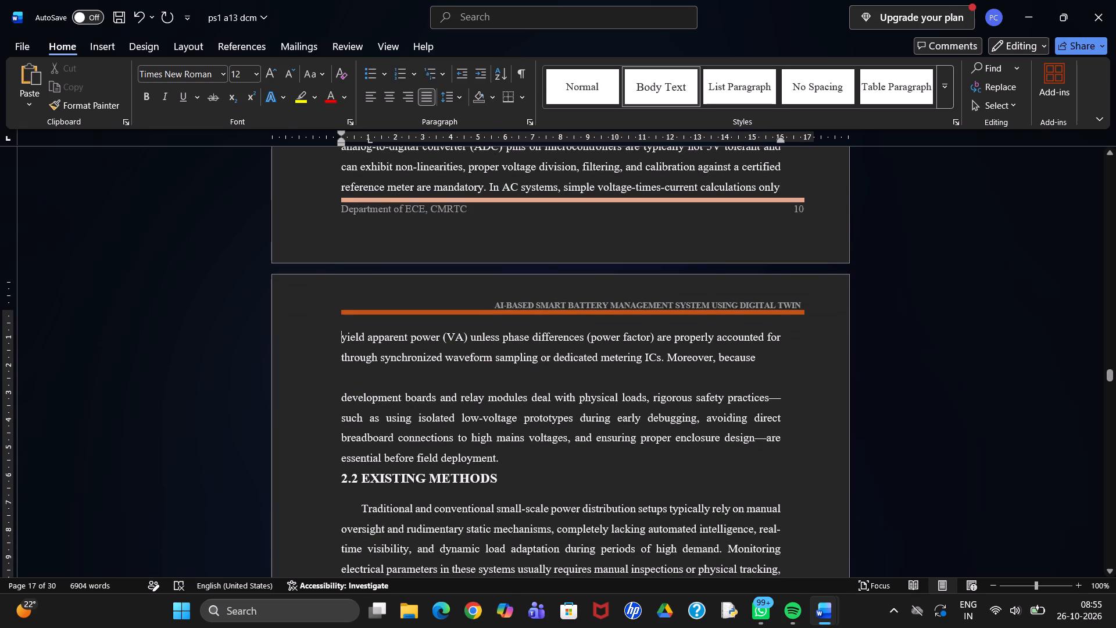
pyautogui.click(391, 384)
pyautogui.press('BackSpace')
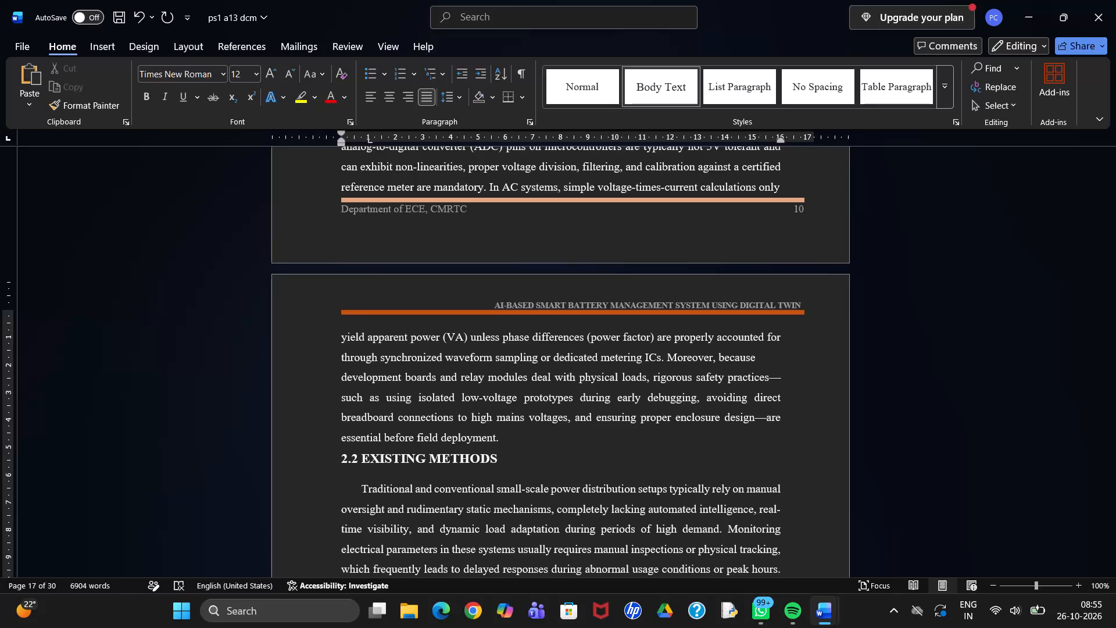
pyautogui.press('BackSpace')
pyautogui.press('Down')
pyautogui.press('Left')
pyautogui.press('Left')
pyautogui.press('Left')
pyautogui.press('Left')
pyautogui.press('Left')
pyautogui.press('Left')
pyautogui.press('Left')
pyautogui.press('Left')
pyautogui.press('Left')
pyautogui.press('Left')
pyautogui.press('Left')
pyautogui.press('Left')
pyautogui.press('Left')
pyautogui.press('Left')
pyautogui.press('Left')
pyautogui.press('Left')
pyautogui.press('Left')
pyautogui.press('Left')
pyautogui.press('Left')
pyautogui.press('Left')
pyautogui.press('BackSpace')
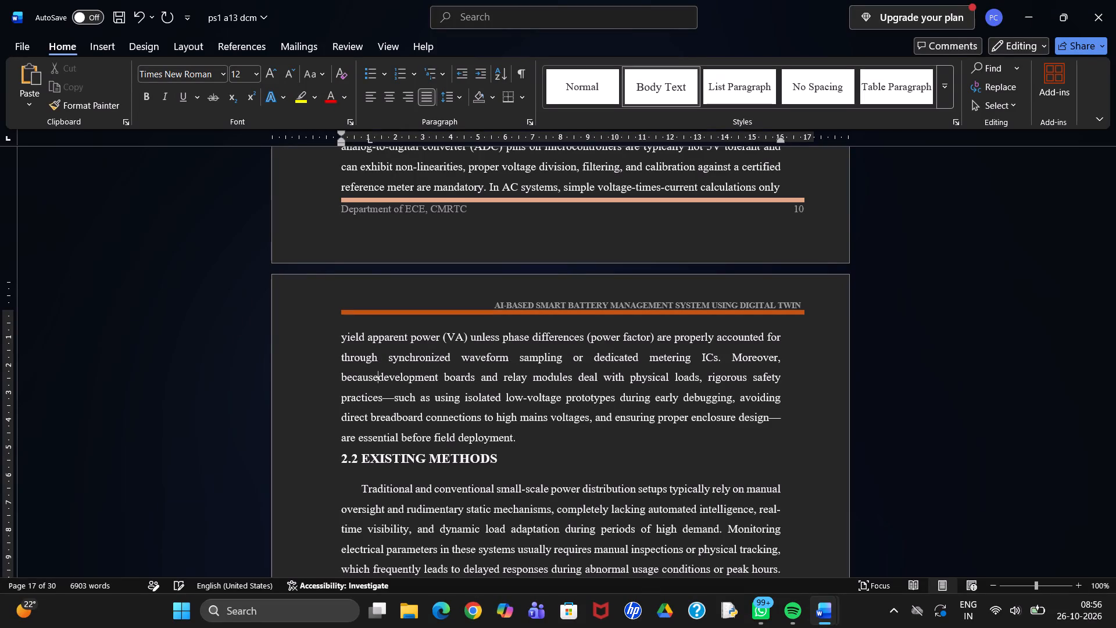
pyautogui.press('space')
# Remove the extra empty lines above the 2.3 PROPOSED SYSTEM heading.
pyautogui.scroll(-2, 481, 429)
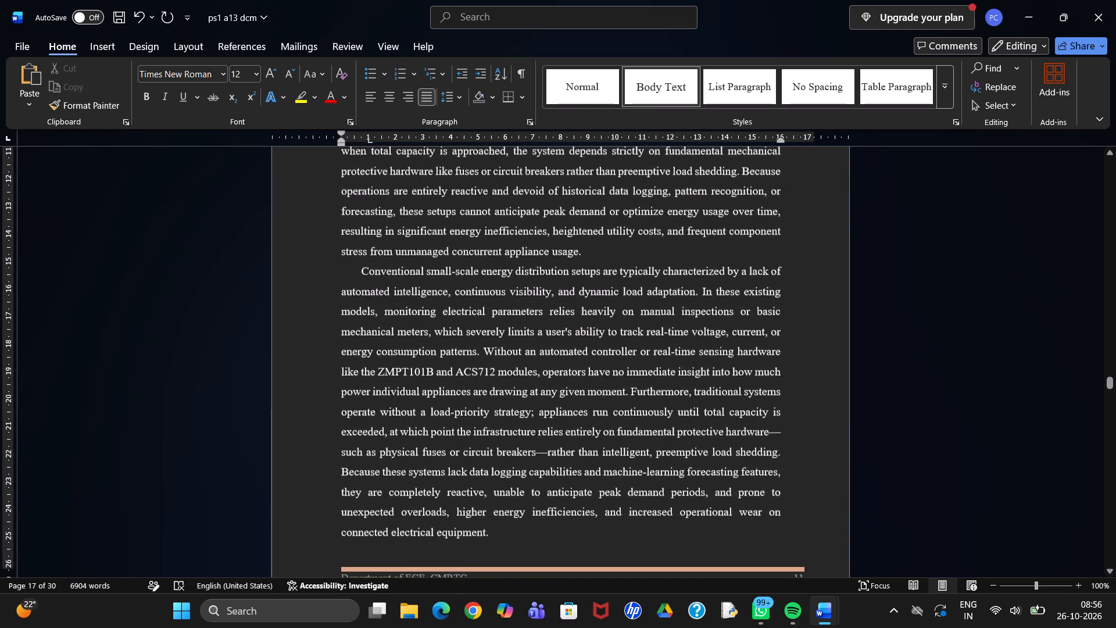
pyautogui.scroll(-1, 481, 429)
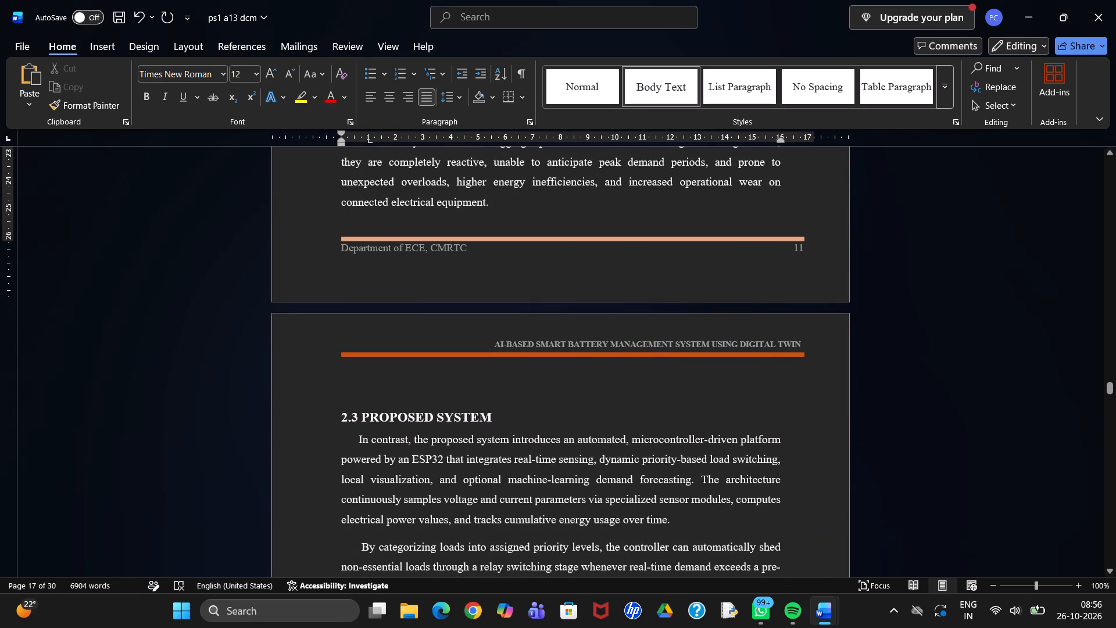
pyautogui.click(456, 399)
pyautogui.press('BackSpace')
pyautogui.press('BackSpace')
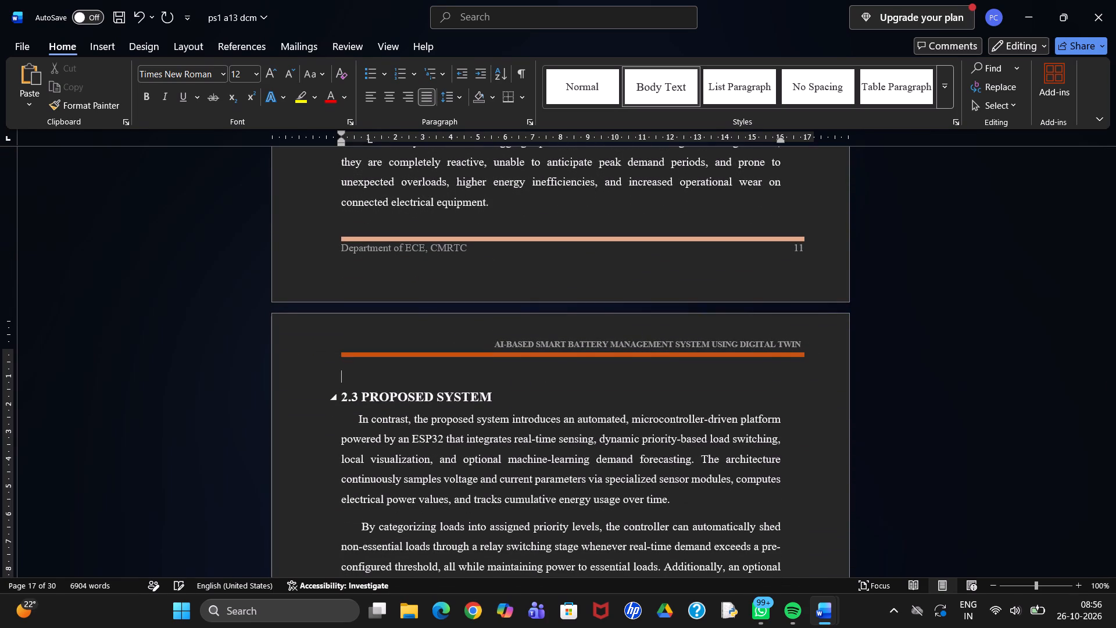
pyautogui.press('BackSpace')
# Push the dark orange header line from the bottom of page 15 to the top of page 16, above "These sensors continuously monitor".
pyautogui.scroll(-1, 456, 399)
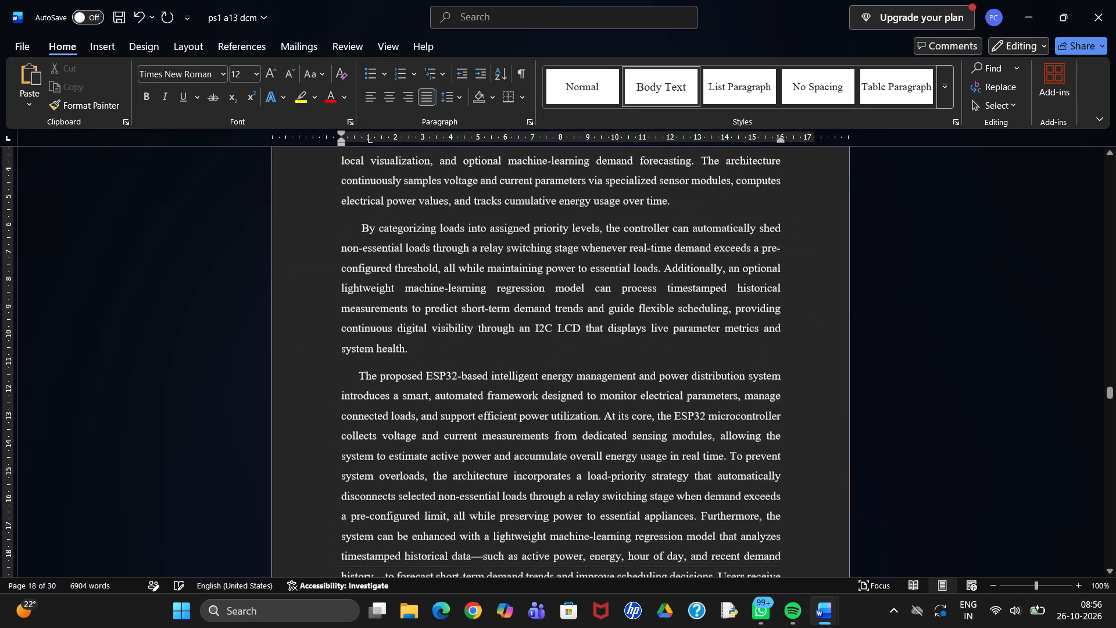
pyautogui.scroll(-2, 456, 399)
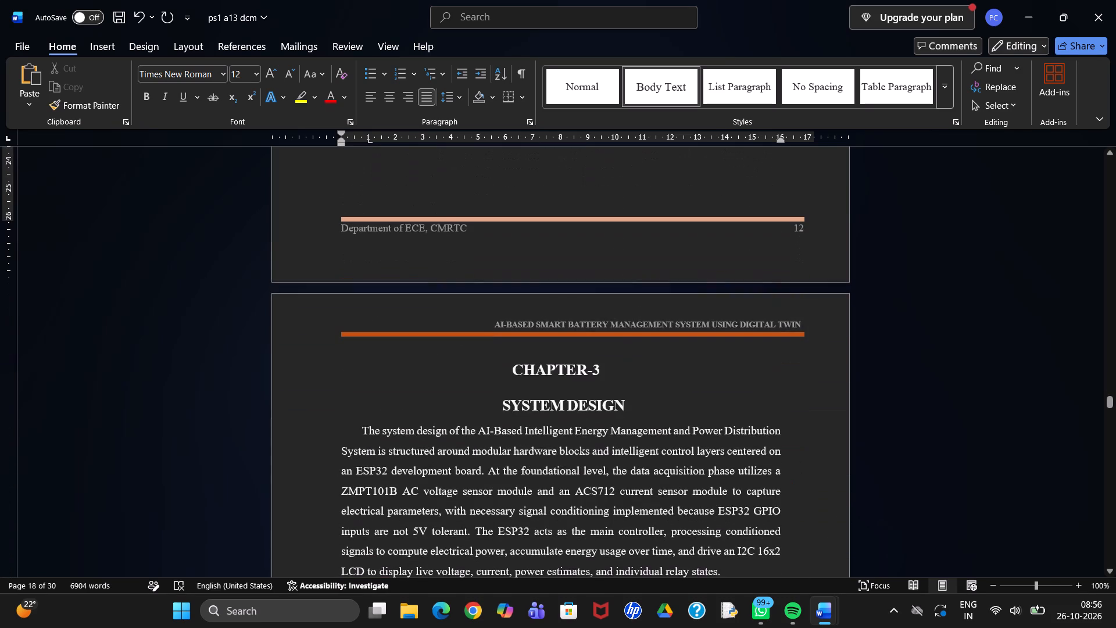
pyautogui.scroll(-2, 456, 399)
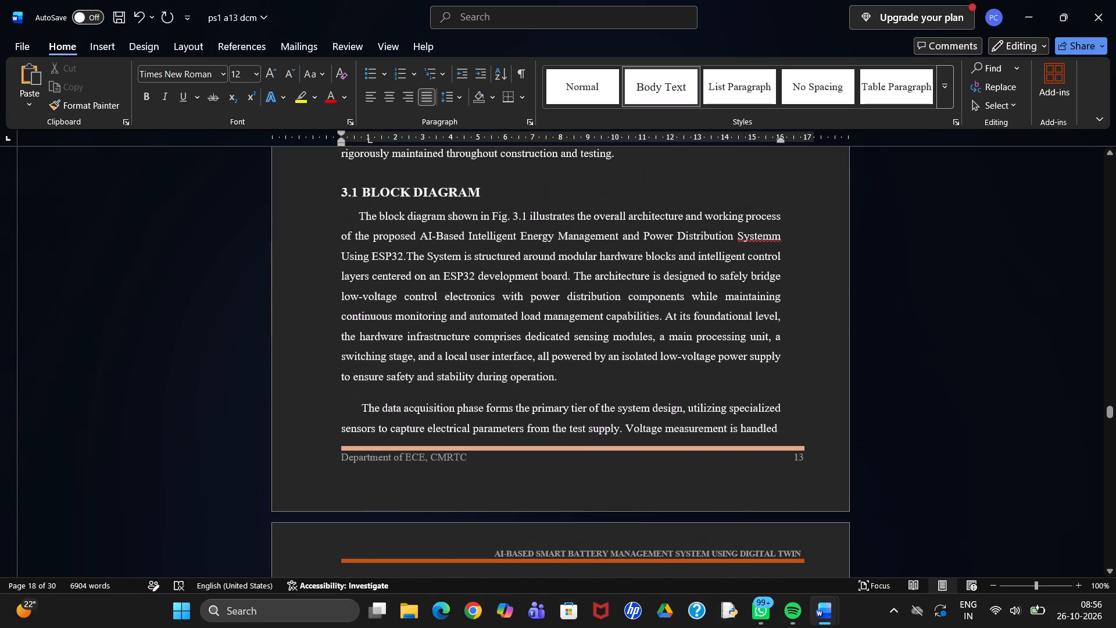
pyautogui.scroll(-2, 456, 399)
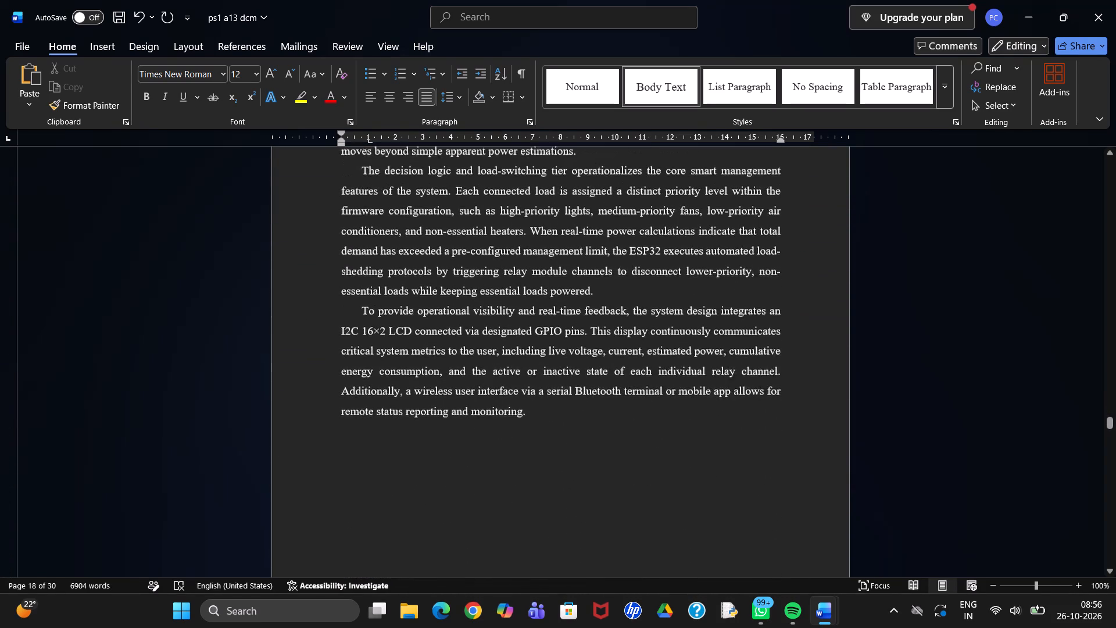
pyautogui.scroll(-3, 456, 399)
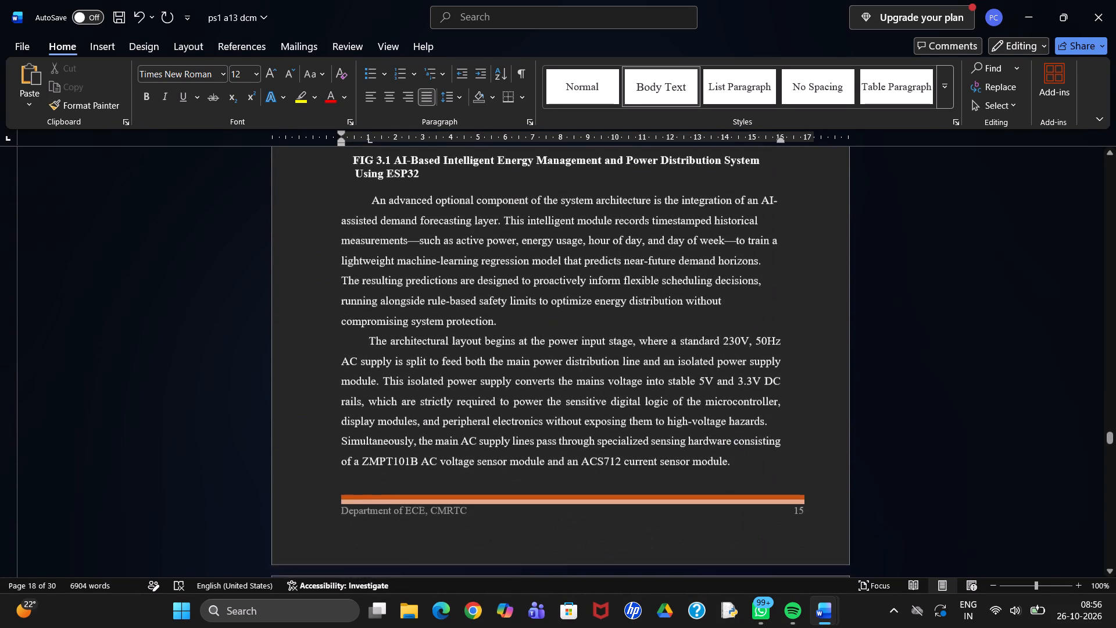
pyautogui.scroll(-2, 456, 399)
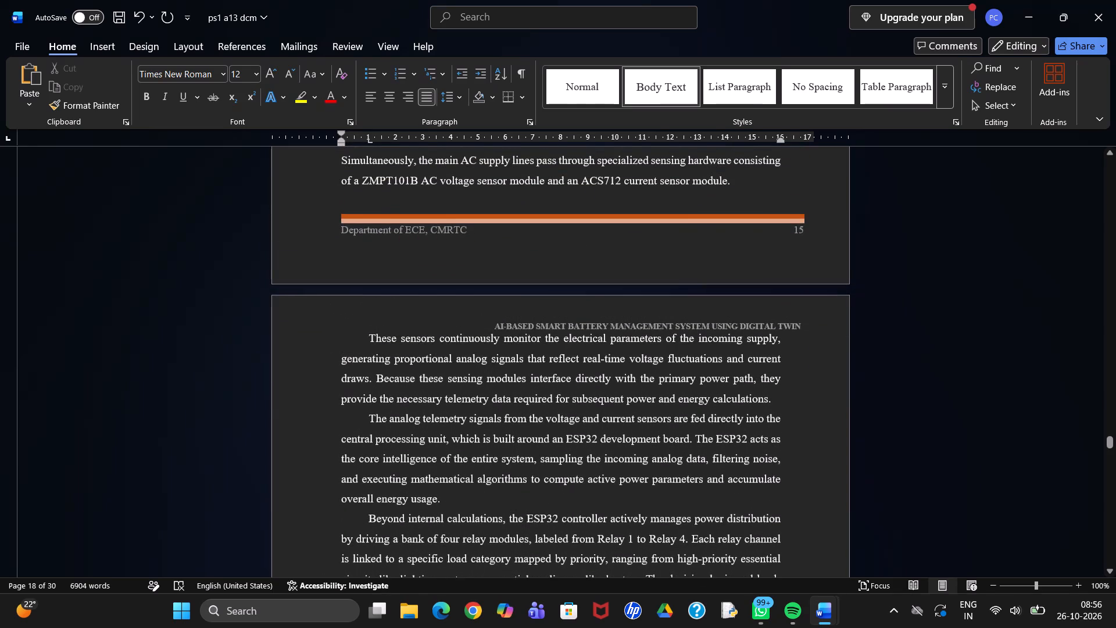
pyautogui.click(556, 216)
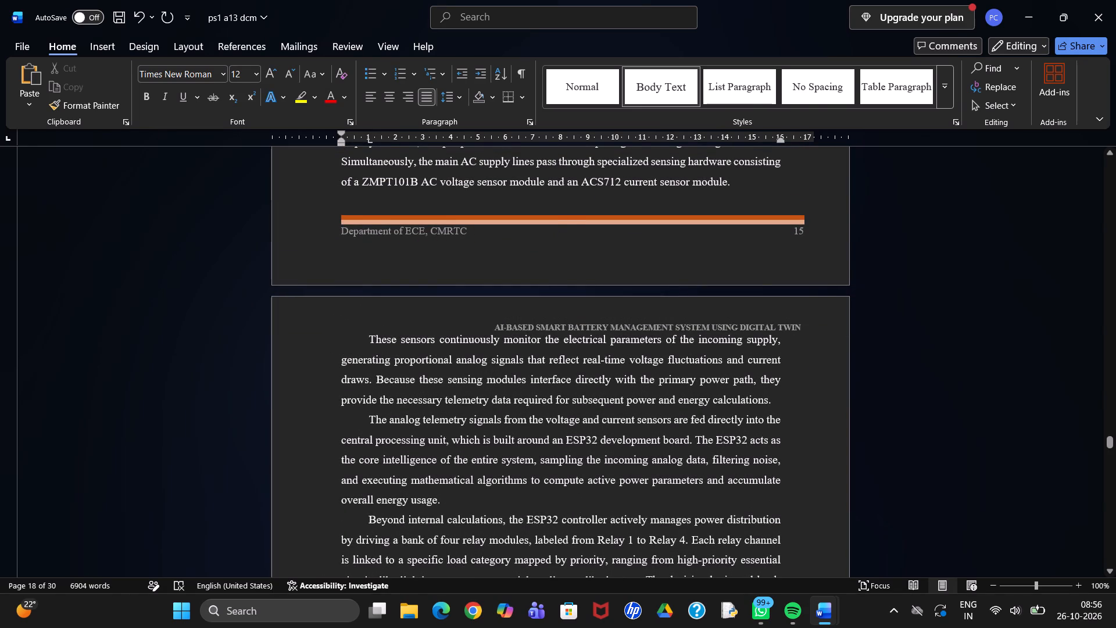
pyautogui.press('Return')
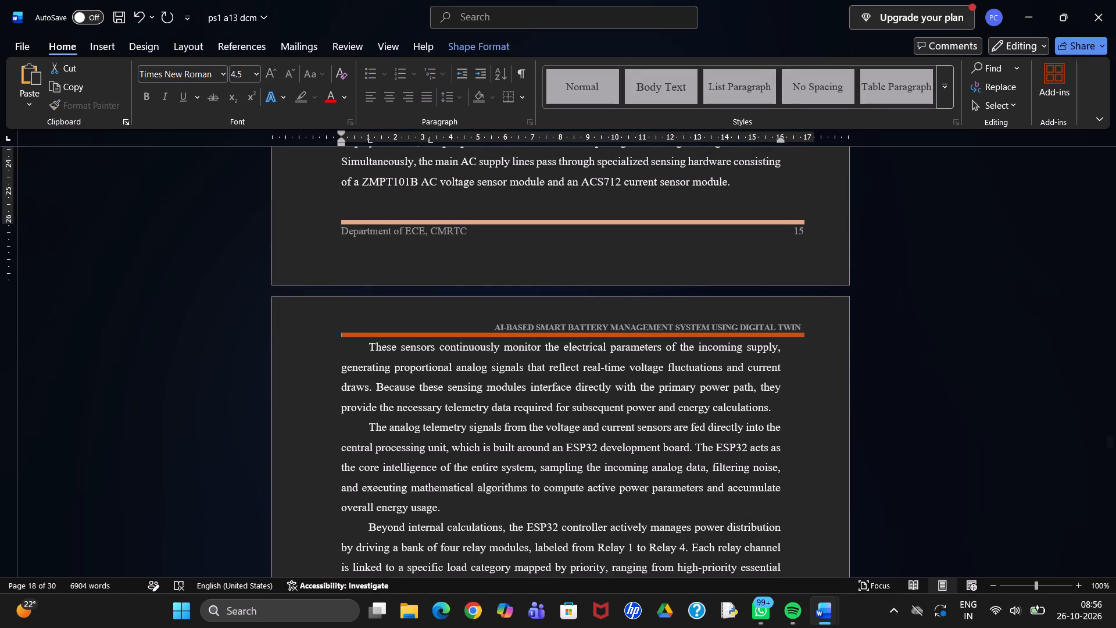
# Move the dark orange line on page 18 up from below "performance." to sit beneath the word "using" in the first text line.
pyautogui.scroll(-3, 556, 221)
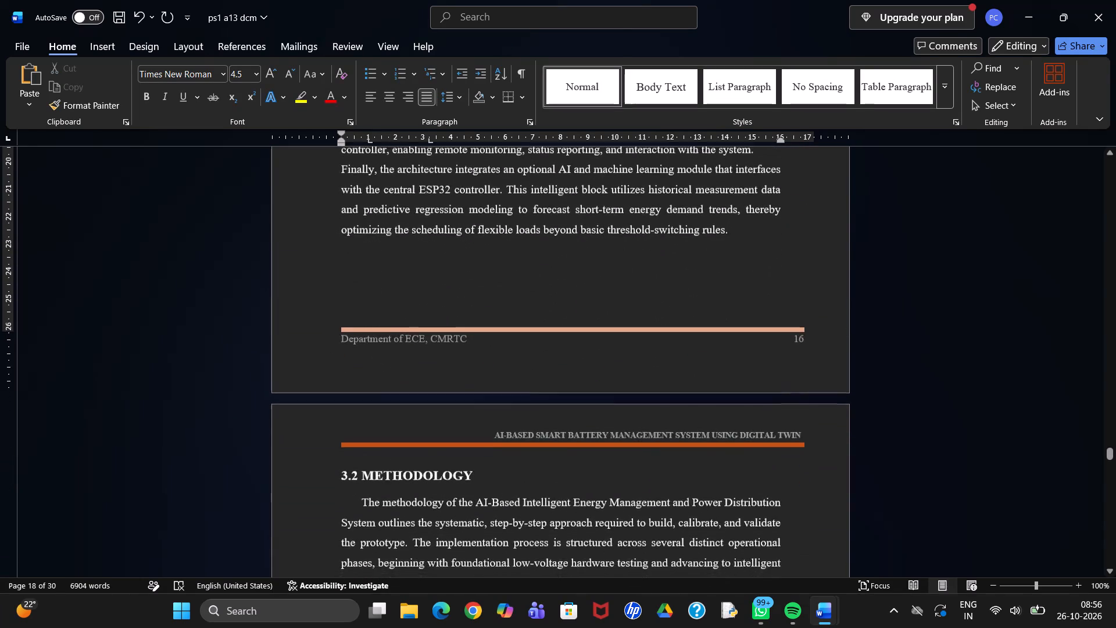
pyautogui.scroll(-1, 556, 221)
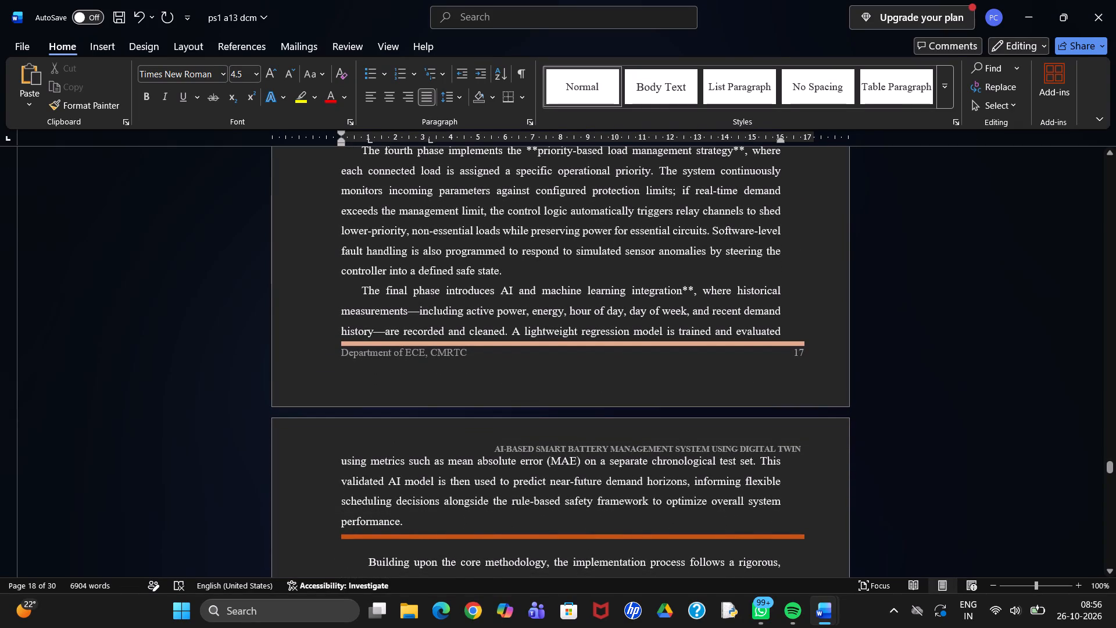
pyautogui.moveTo(427, 534); pyautogui.dragTo(428, 498)
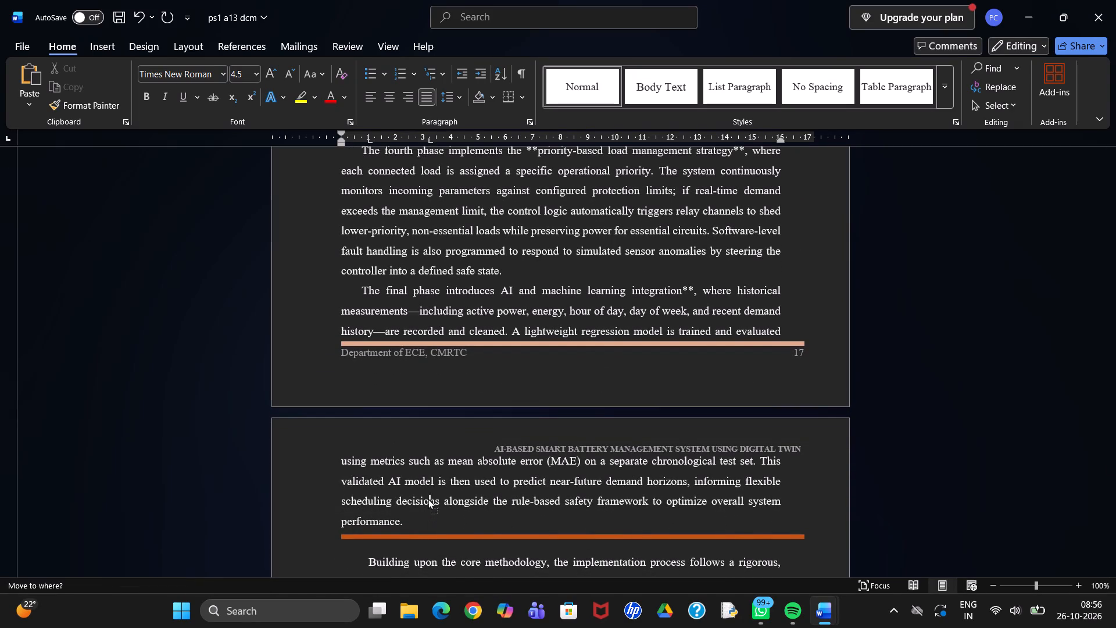
pyautogui.moveTo(428, 498); pyautogui.dragTo(438, 452)
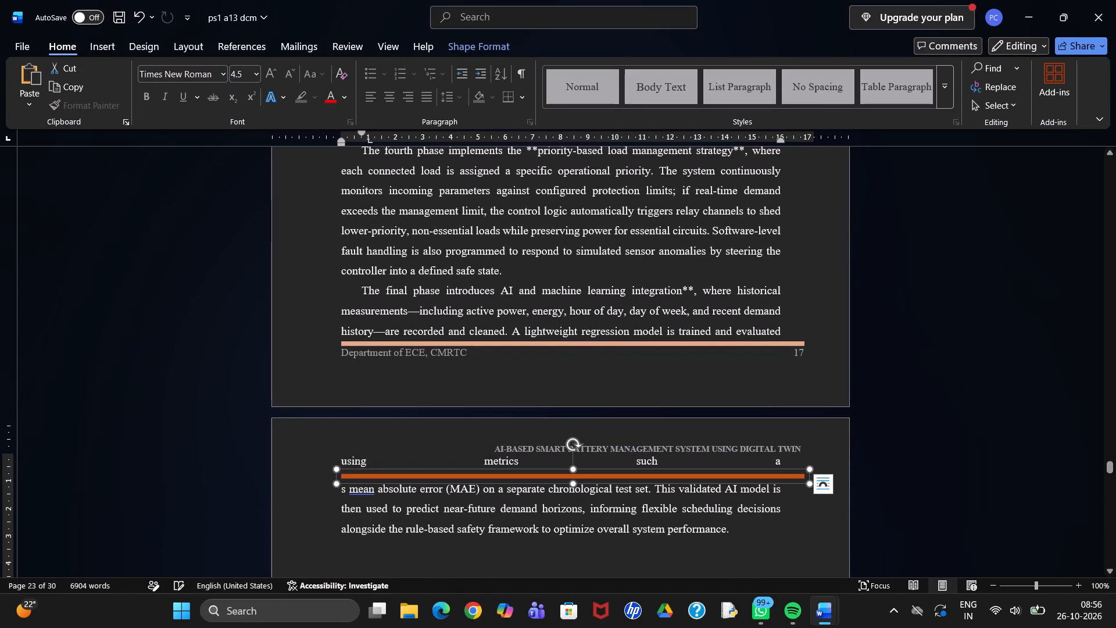
pyautogui.moveTo(533, 474); pyautogui.dragTo(540, 454)
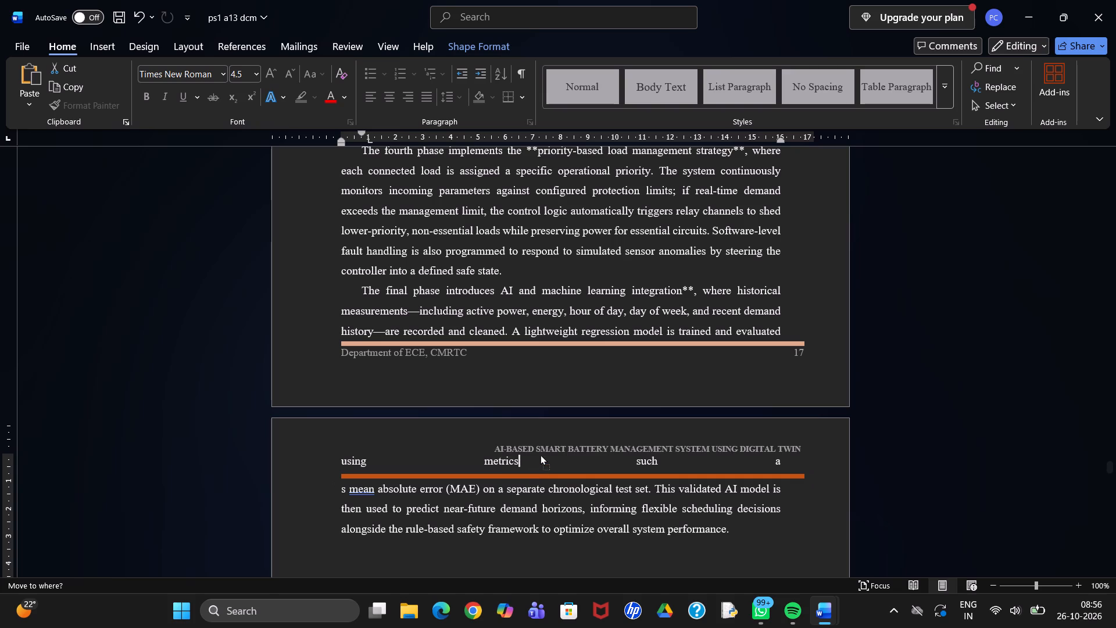
pyautogui.moveTo(540, 454); pyautogui.dragTo(546, 447)
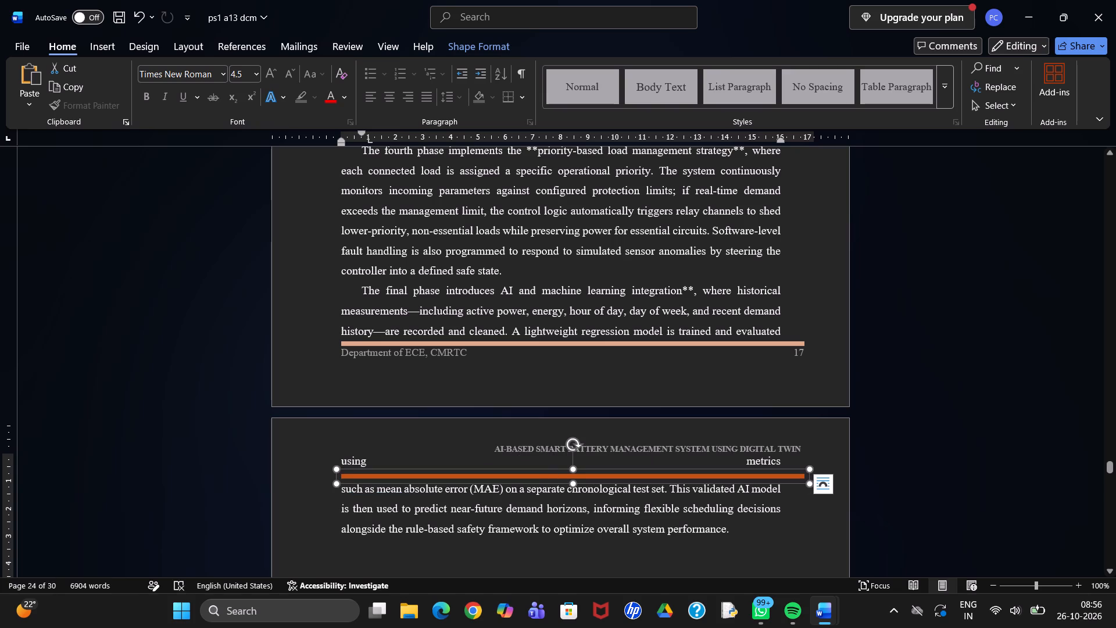
pyautogui.moveTo(554, 477); pyautogui.dragTo(556, 454)
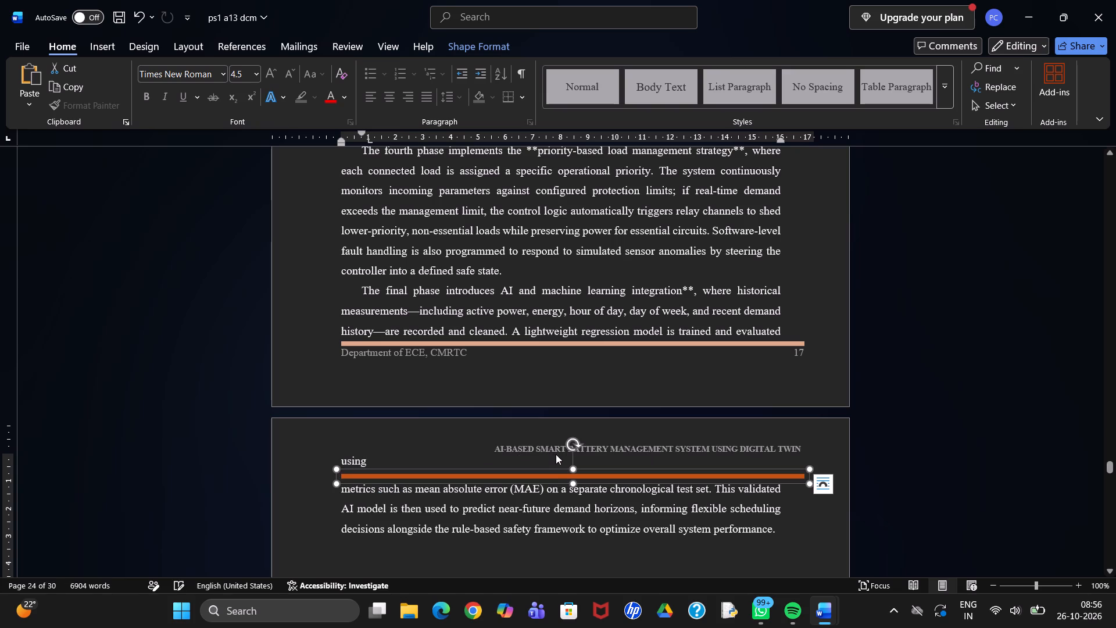
pyautogui.moveTo(556, 474); pyautogui.dragTo(553, 451)
pyautogui.moveTo(554, 477); pyautogui.dragTo(555, 458)
# Delete the word "using" above the orange line on page 18 so the line sits directly under the running header.
pyautogui.click(370, 457)
pyautogui.press('BackSpace')
pyautogui.press('BackSpace')
pyautogui.press('BackSpace')
pyautogui.press('BackSpace')
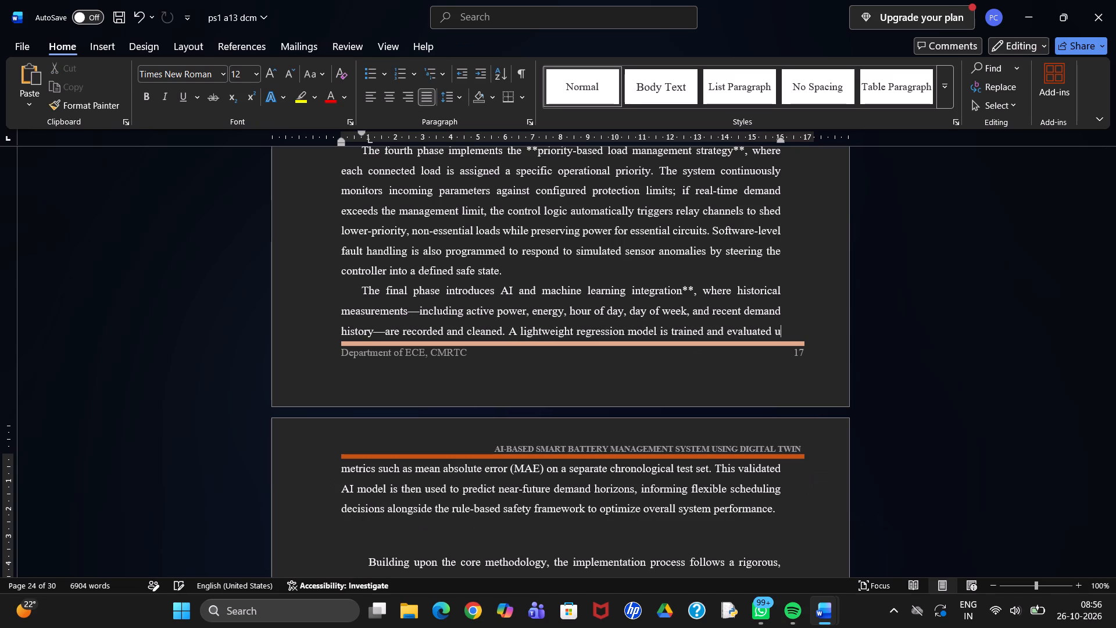
pyautogui.press('BackSpace')
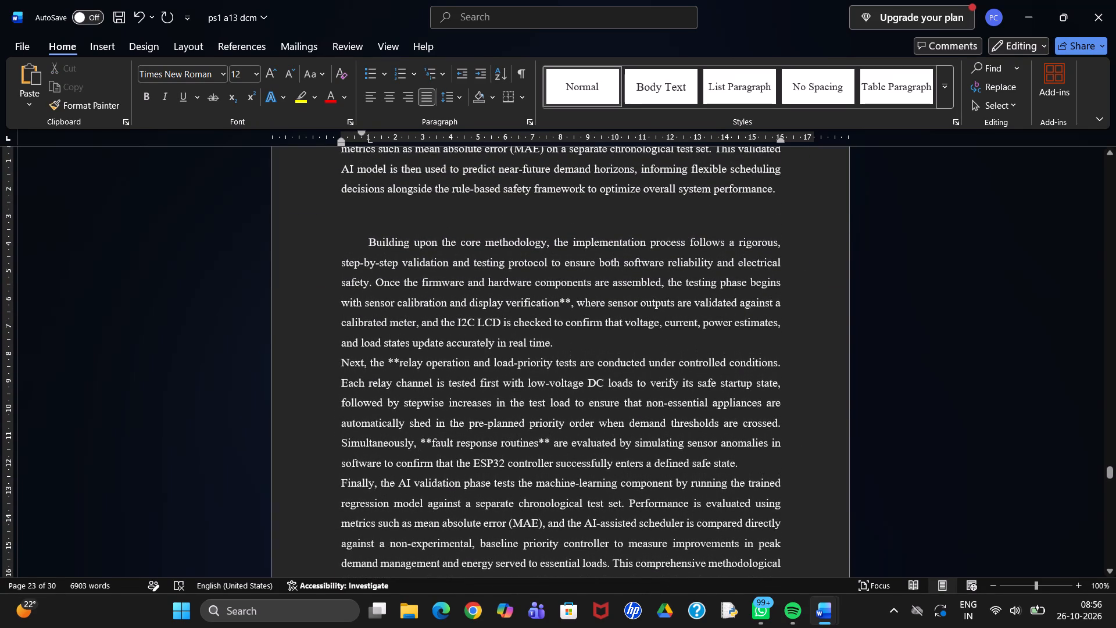
# Remove the empty lines above the paragraph starting "Building upon the core methodology".
pyautogui.click(405, 230)
pyautogui.press('BackSpace')
pyautogui.press('BackSpace')
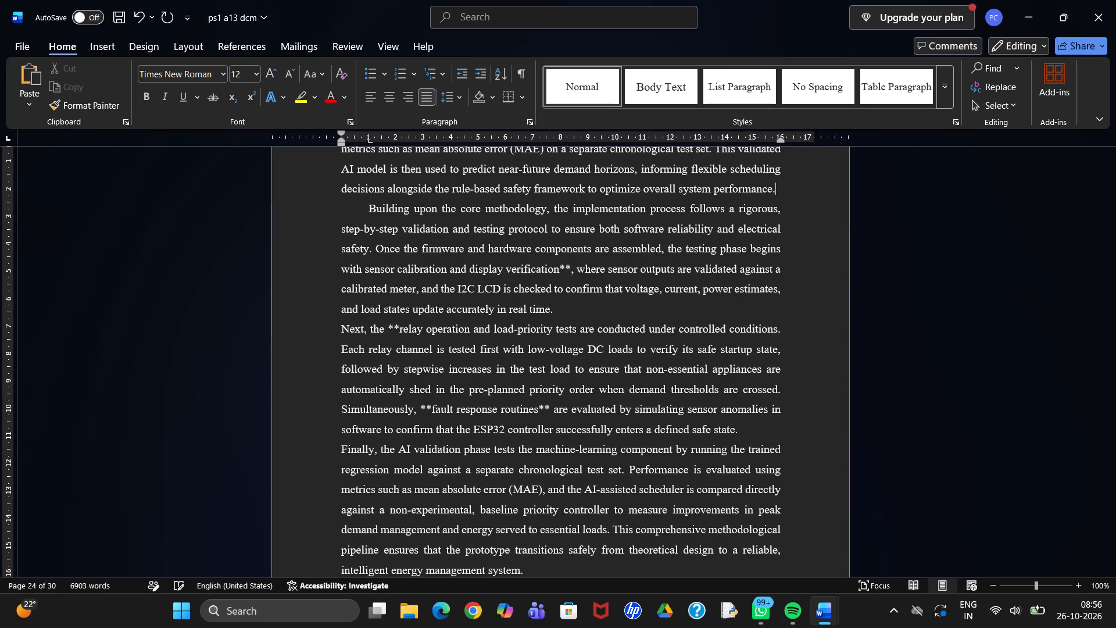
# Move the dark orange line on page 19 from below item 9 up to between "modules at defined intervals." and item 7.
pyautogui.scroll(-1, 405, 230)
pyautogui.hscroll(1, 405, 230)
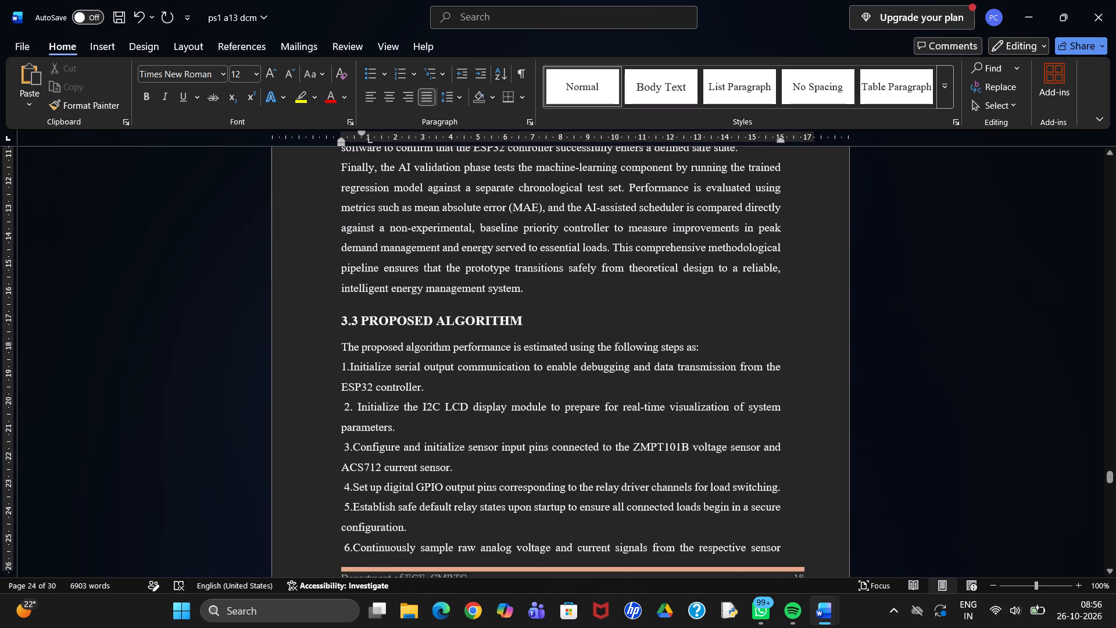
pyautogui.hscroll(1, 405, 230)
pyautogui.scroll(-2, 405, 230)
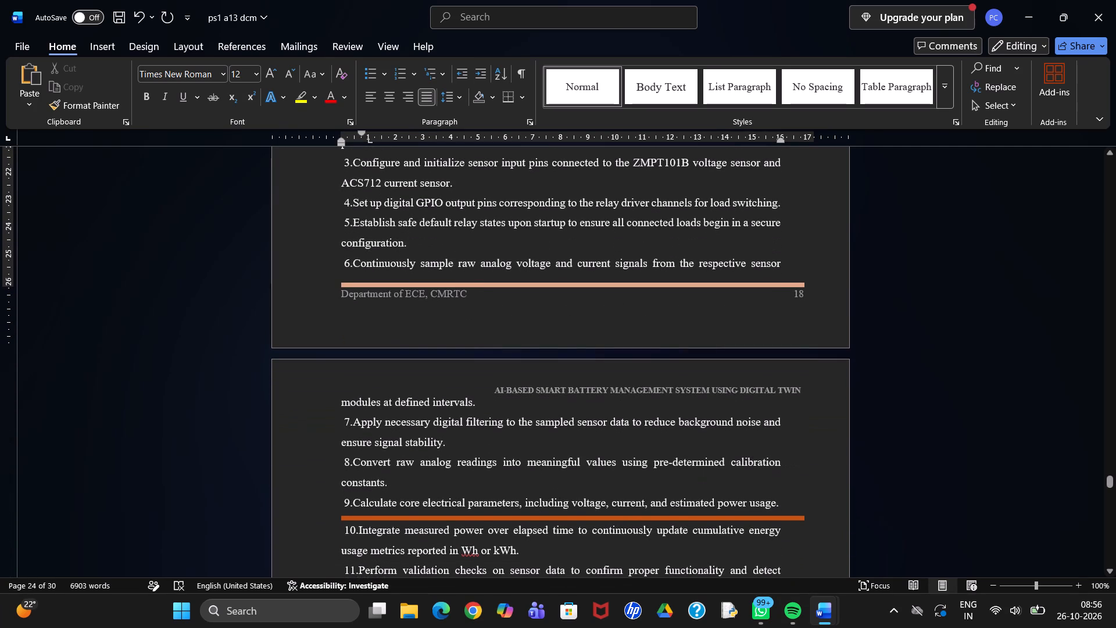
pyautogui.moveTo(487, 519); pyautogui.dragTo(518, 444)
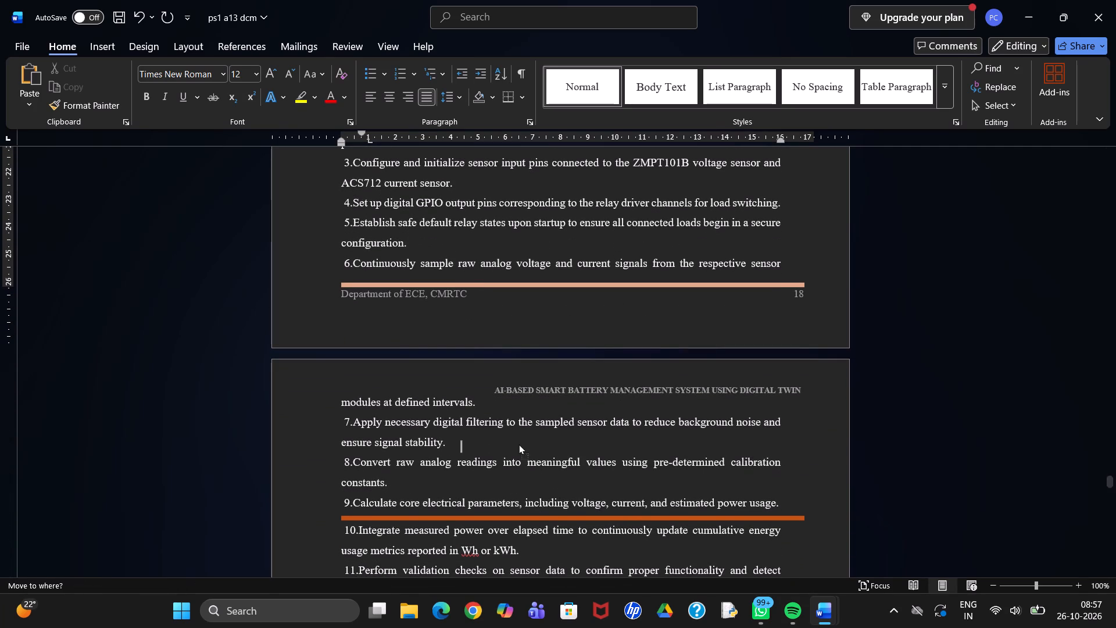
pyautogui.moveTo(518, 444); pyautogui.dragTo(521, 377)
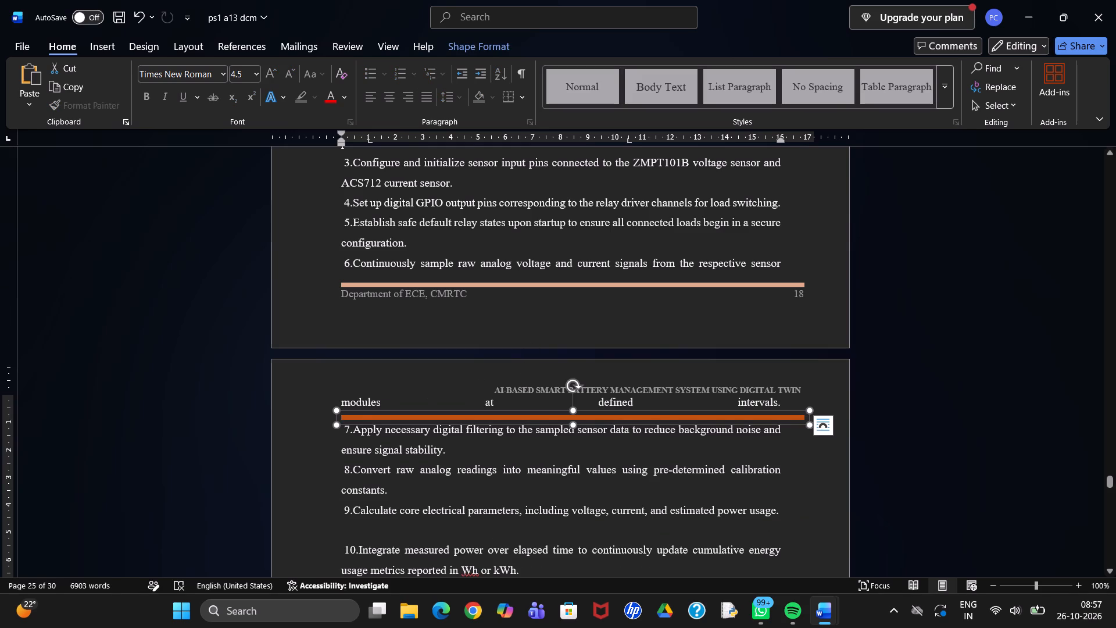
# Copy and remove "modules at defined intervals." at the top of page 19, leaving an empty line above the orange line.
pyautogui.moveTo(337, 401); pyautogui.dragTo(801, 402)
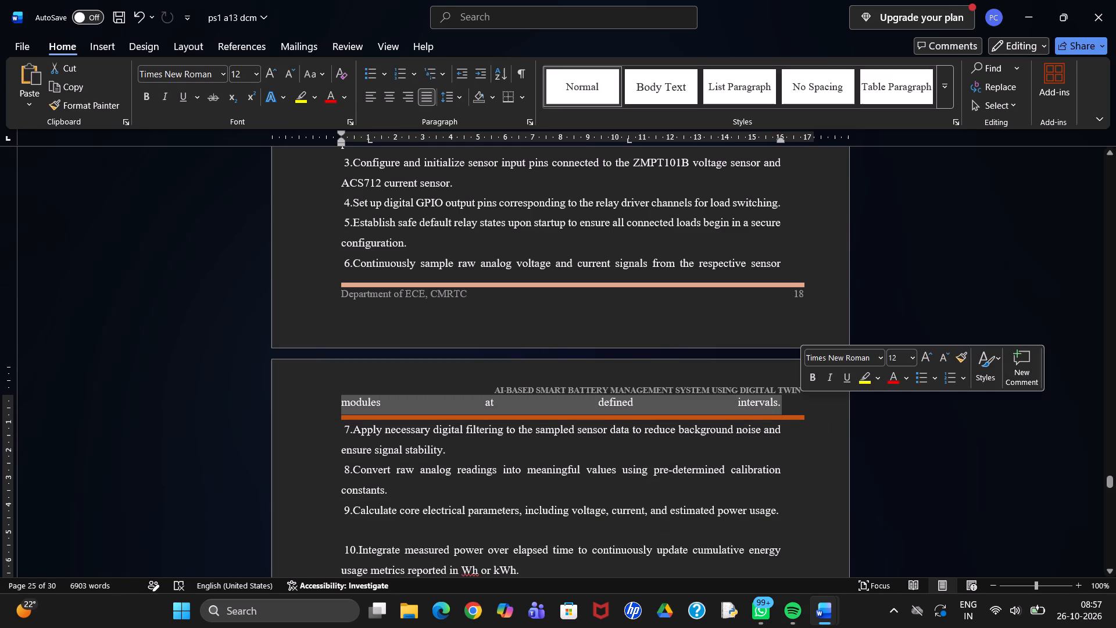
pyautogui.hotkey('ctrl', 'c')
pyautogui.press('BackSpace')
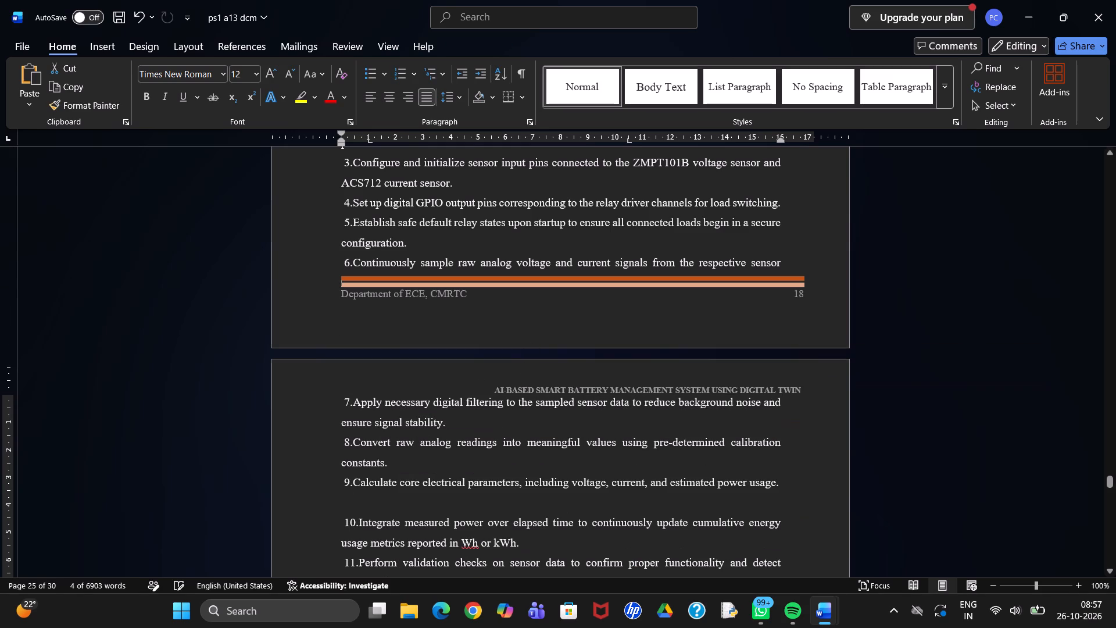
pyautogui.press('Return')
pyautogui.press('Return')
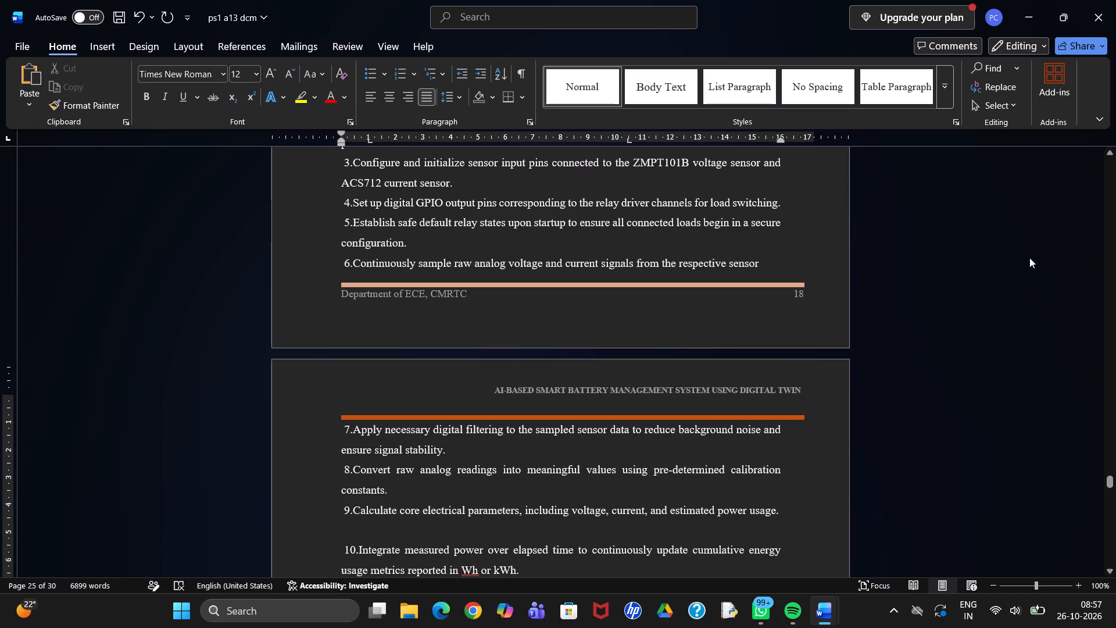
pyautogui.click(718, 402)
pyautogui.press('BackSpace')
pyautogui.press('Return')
# Delete the dark orange header line above item 7 on page 19.
pyautogui.moveTo(649, 416); pyautogui.dragTo(649, 406)
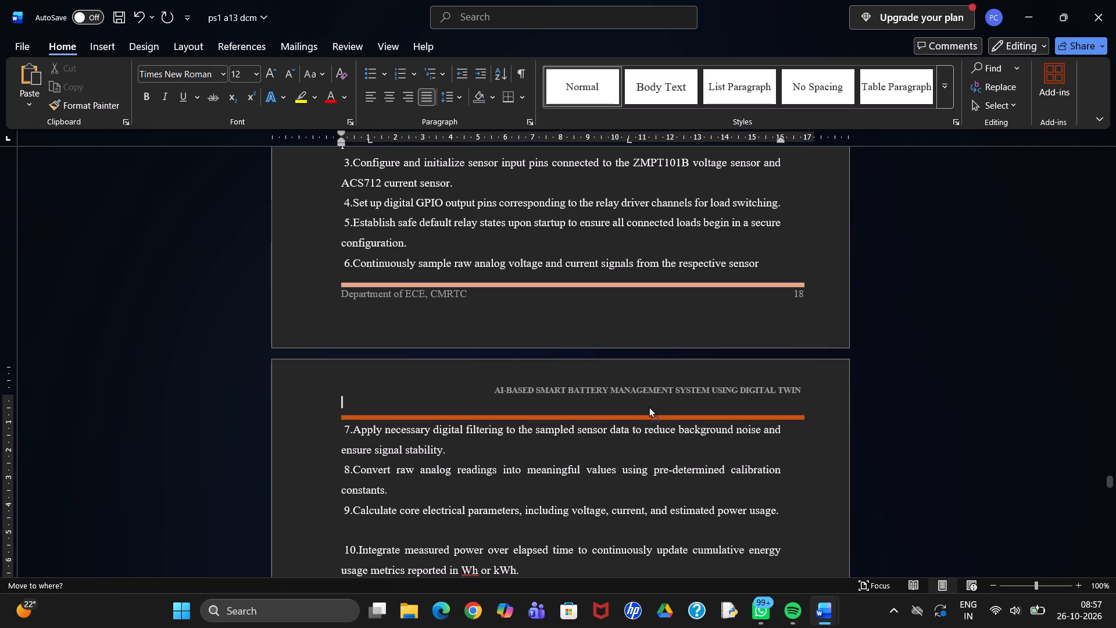
pyautogui.moveTo(649, 406); pyautogui.dragTo(649, 405)
pyautogui.press('BackSpace')
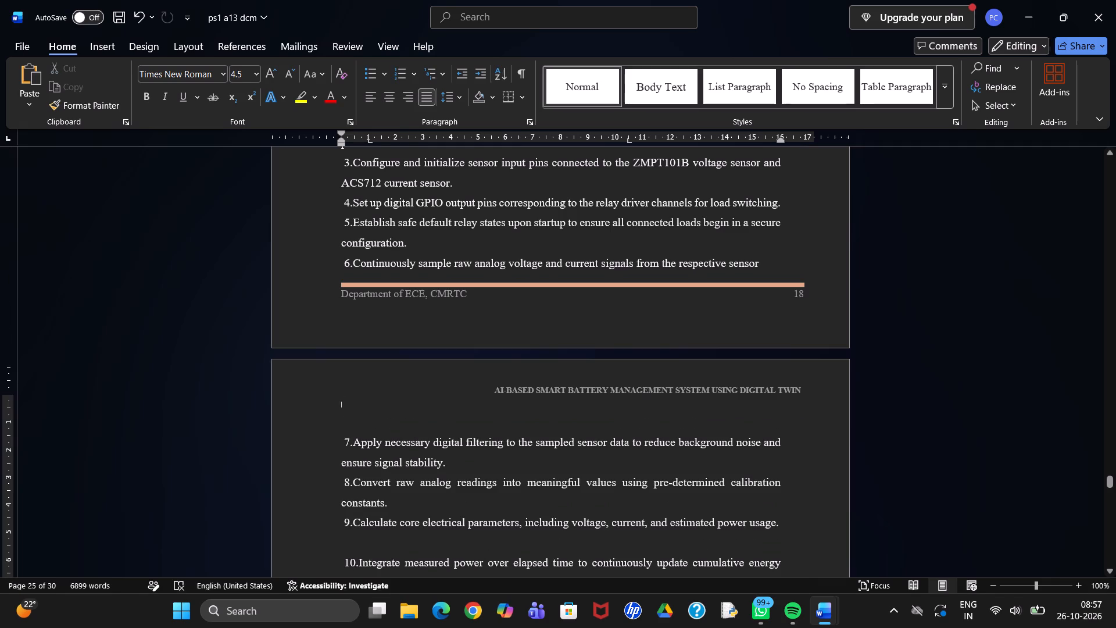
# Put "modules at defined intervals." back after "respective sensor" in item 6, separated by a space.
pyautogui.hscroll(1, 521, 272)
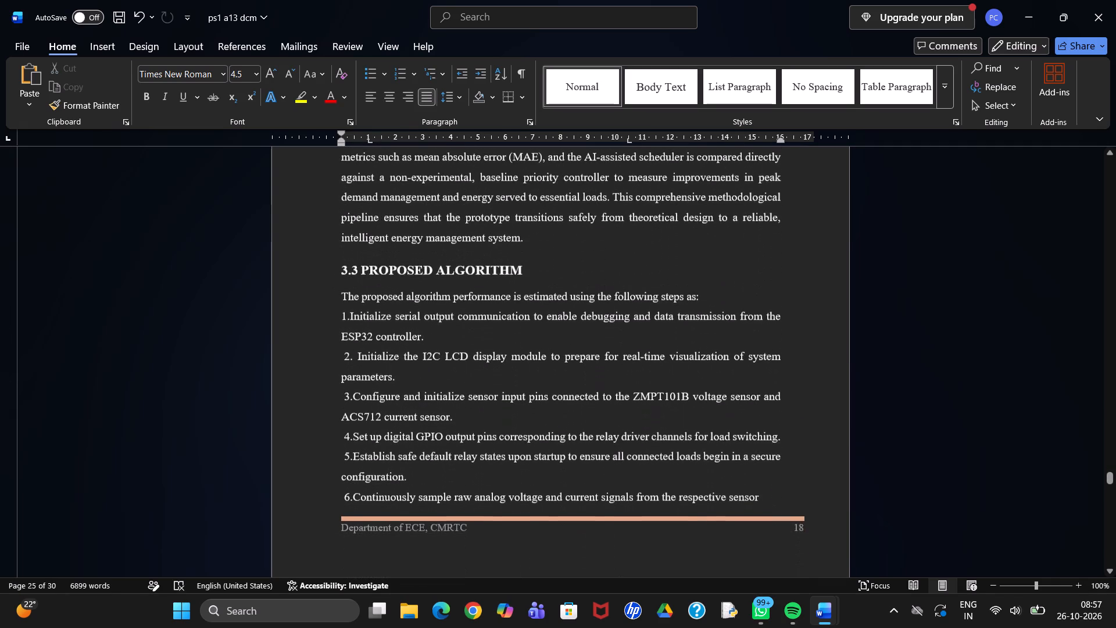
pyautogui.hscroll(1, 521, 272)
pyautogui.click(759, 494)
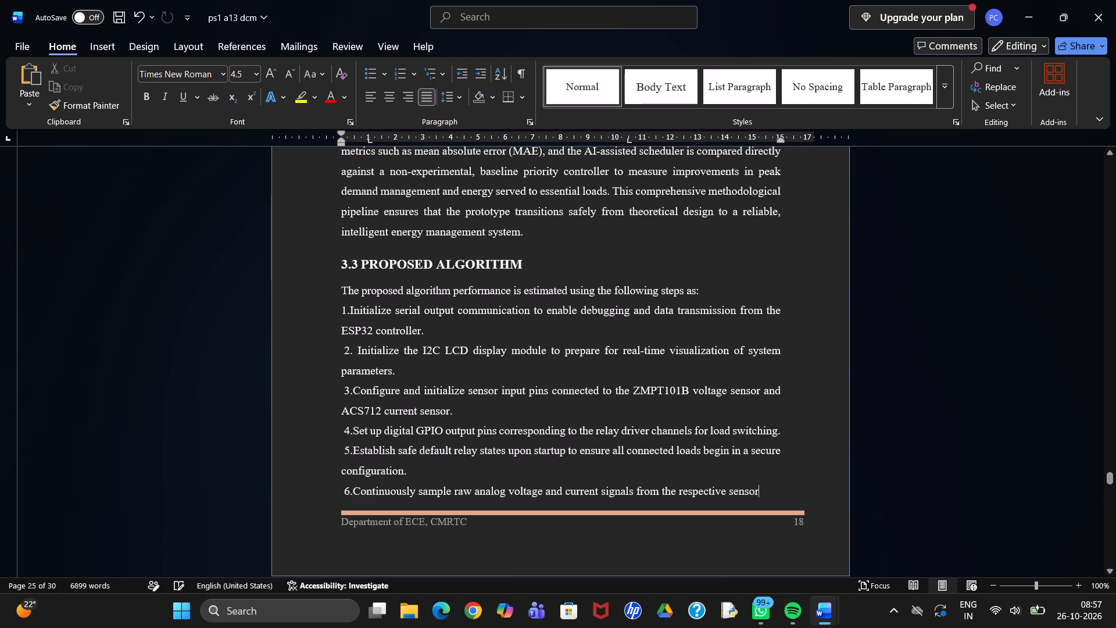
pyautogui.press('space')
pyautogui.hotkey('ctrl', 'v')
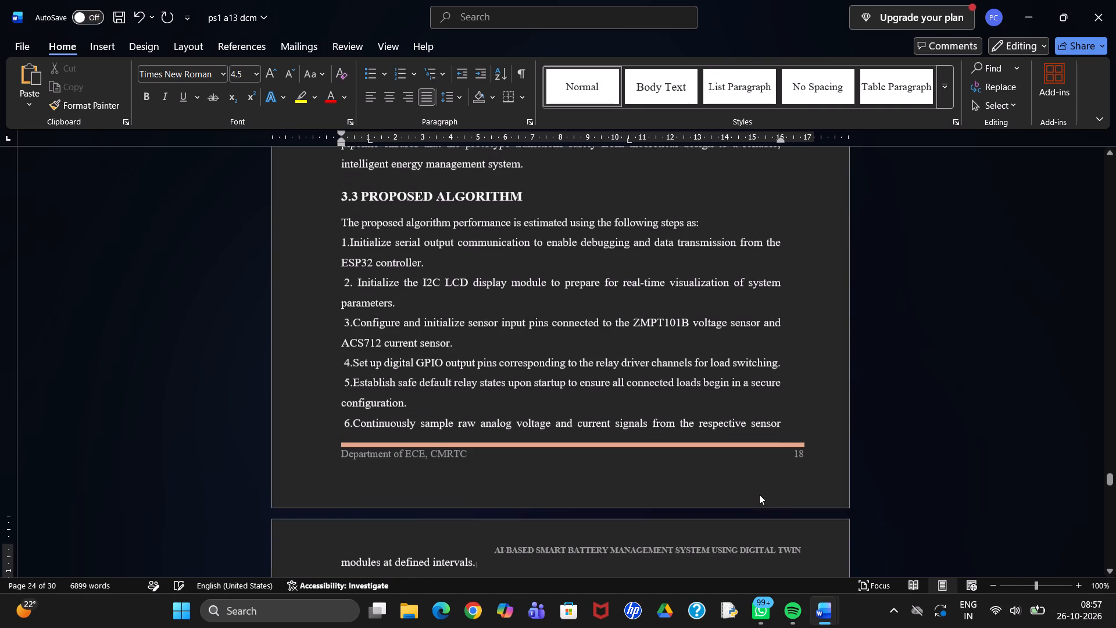
# Remove the empty lines between "modules at defined intervals." and item 7 on page 19.
pyautogui.scroll(-1, 613, 534)
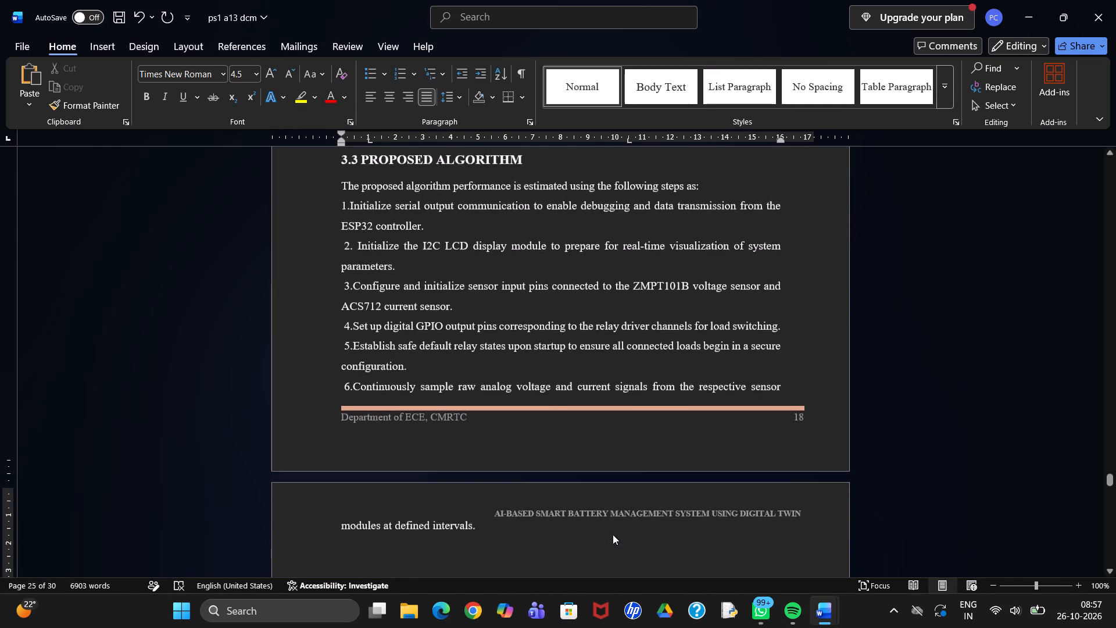
pyautogui.scroll(-1, 613, 534)
pyautogui.click(387, 468)
pyautogui.press('BackSpace')
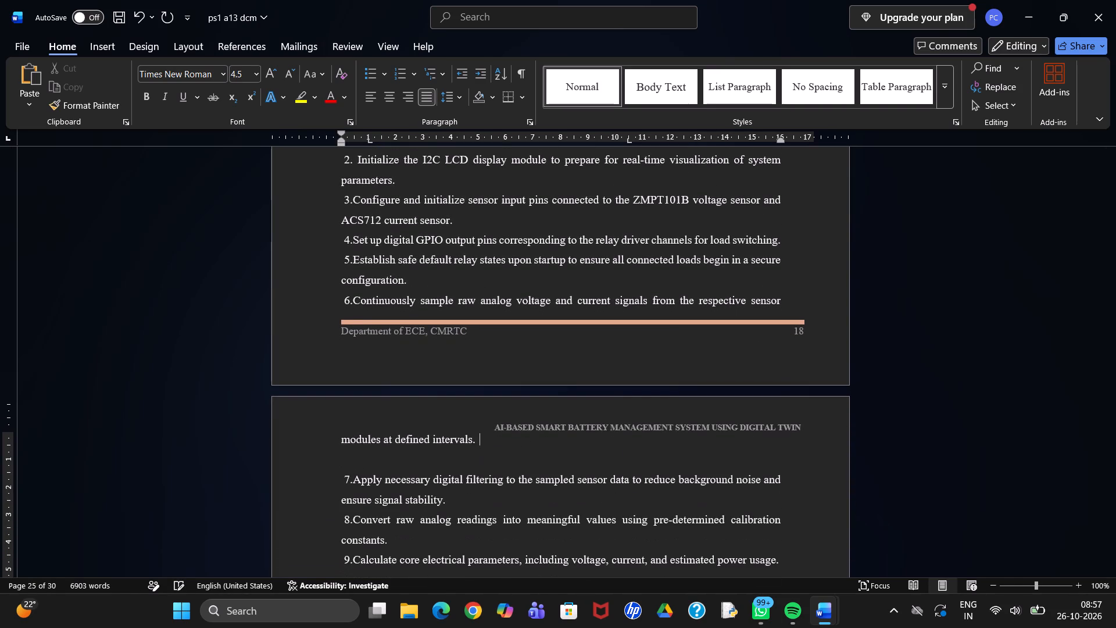
pyautogui.press('Down')
pyautogui.press('BackSpace')
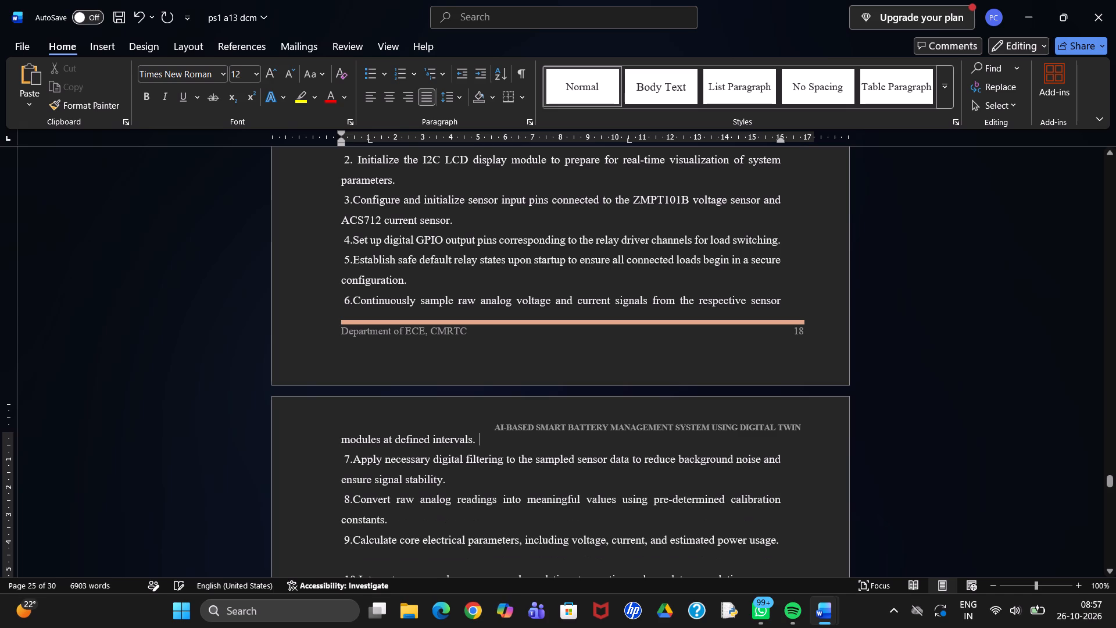
# Break item 6 before "modules at defined intervals." and leave one empty line above that text at the top of page 19.
pyautogui.click(337, 434)
pyautogui.press('space')
pyautogui.press('Return')
pyautogui.press('Return')
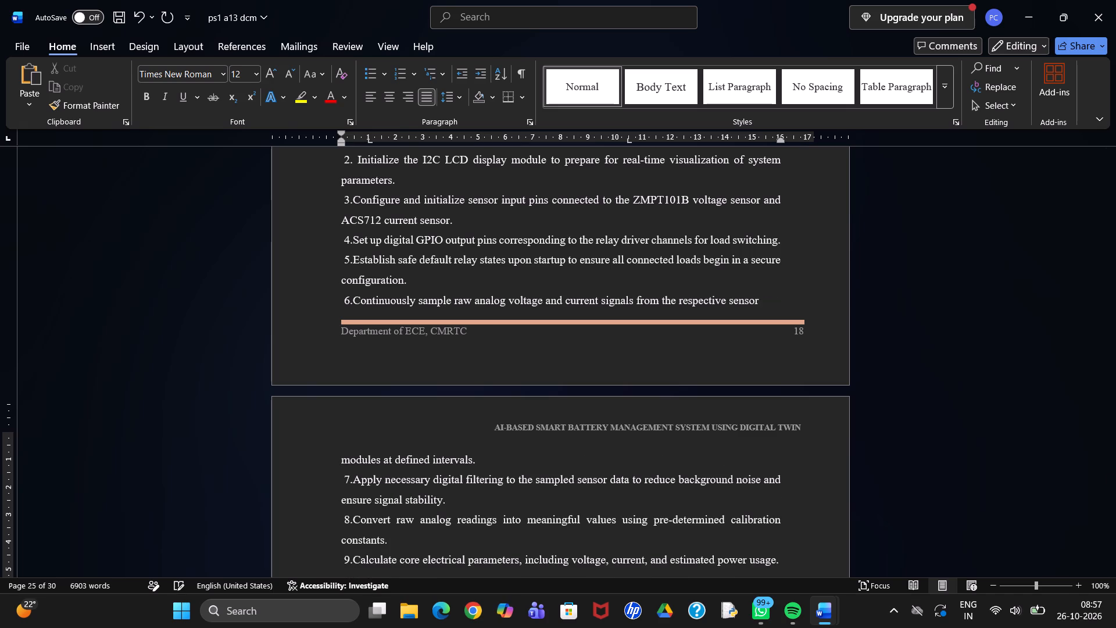
# Copy the dark orange header line from page 18 and paste it at the empty line atop page 19.
pyautogui.scroll(1, 381, 374)
pyautogui.scroll(-1, 381, 374)
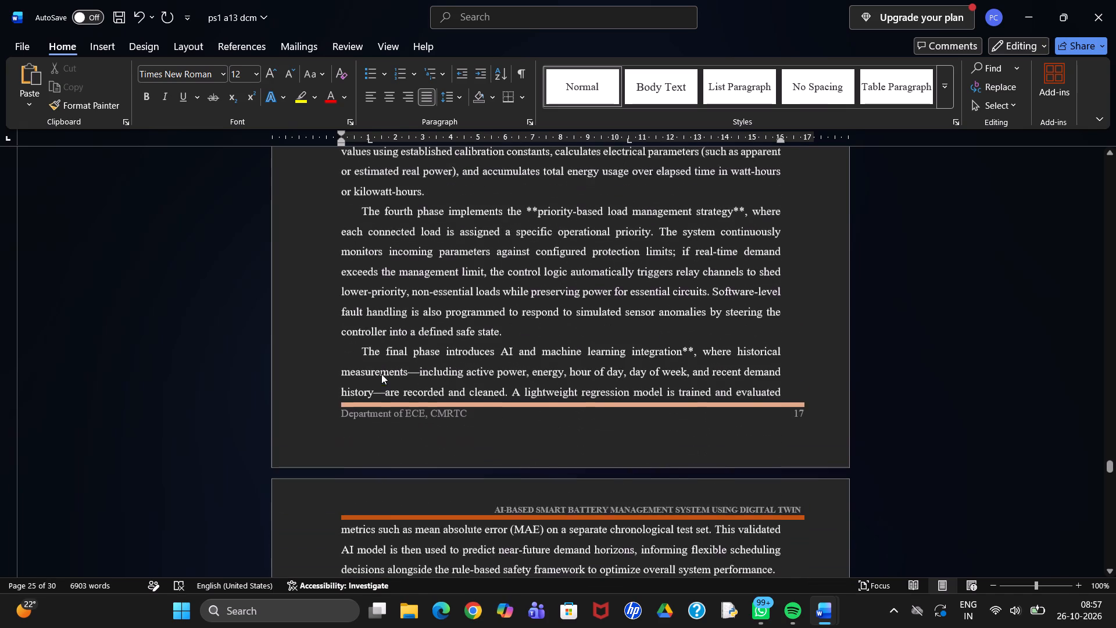
pyautogui.scroll(-1, 381, 374)
pyautogui.doubleClick(427, 474)
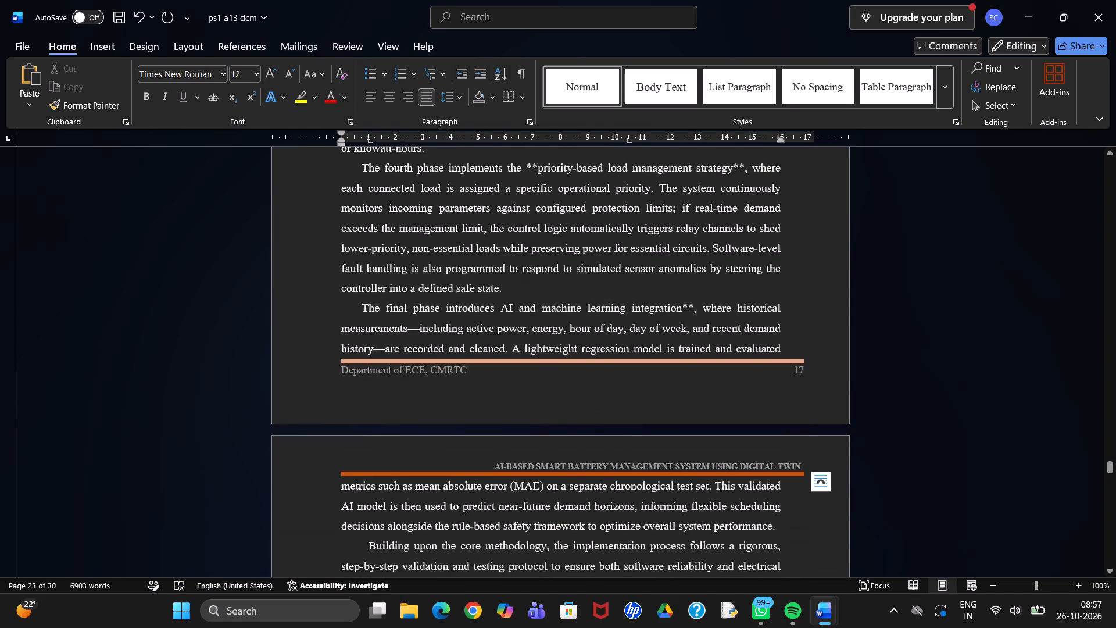
pyautogui.hotkey('ctrl', 'c')
pyautogui.scroll(-1, 427, 474)
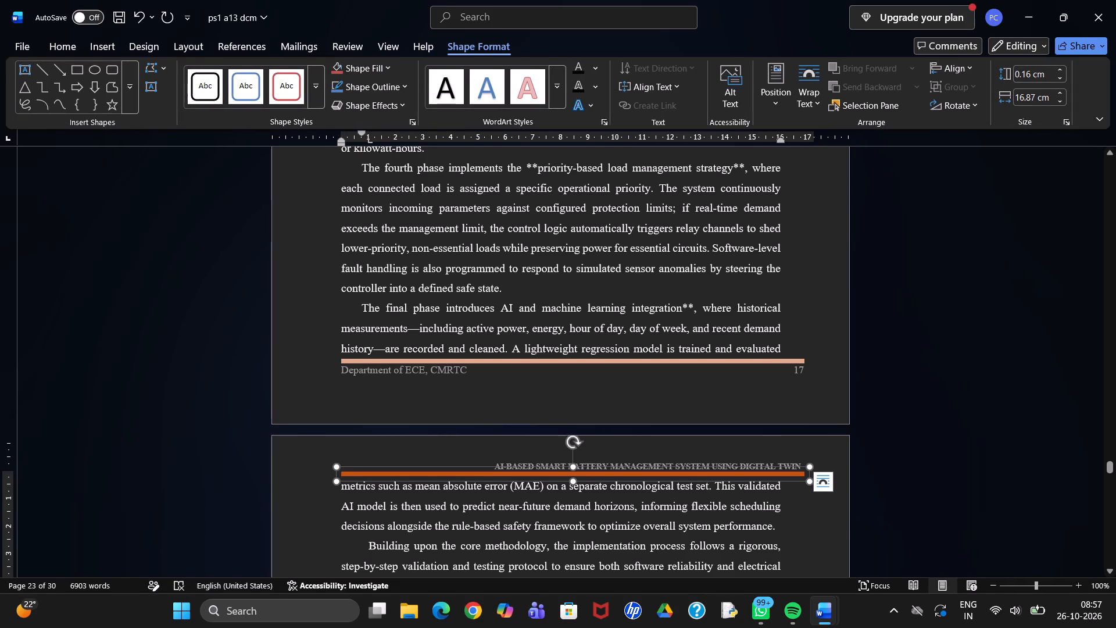
pyautogui.scroll(-1, 427, 474)
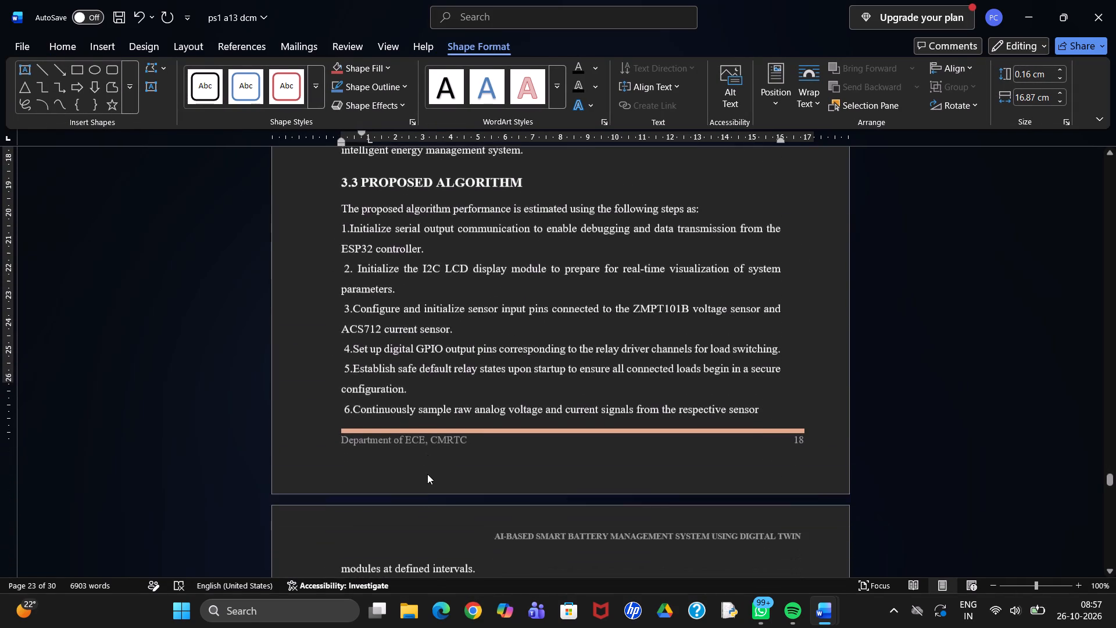
pyautogui.scroll(-1, 427, 474)
pyautogui.click(462, 483)
pyautogui.hotkey('ctrl', 'v')
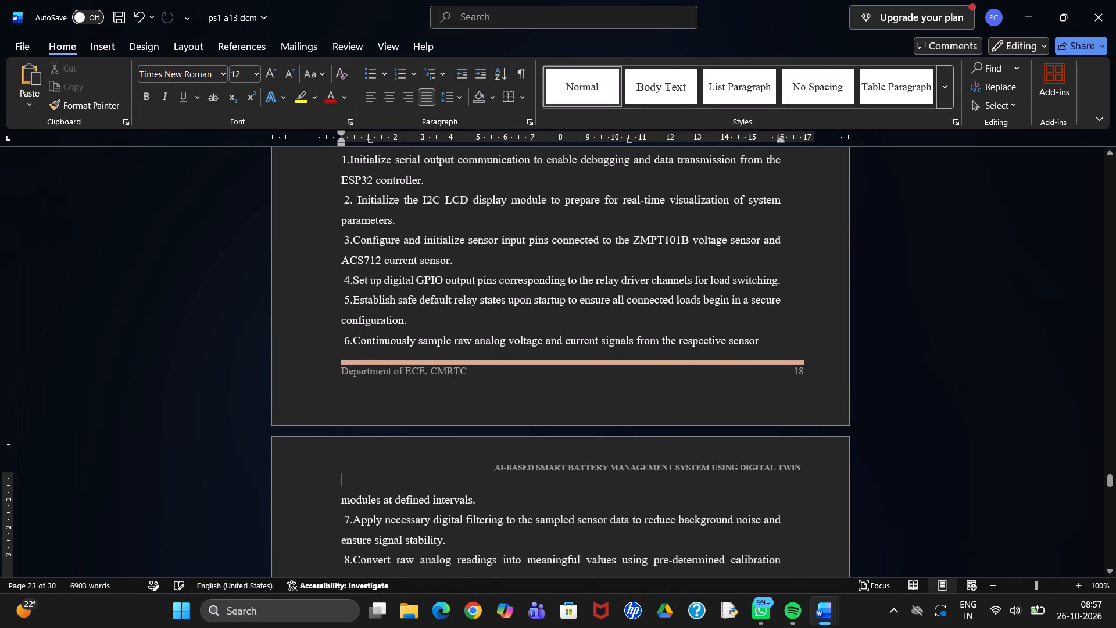
# Add empty lines before "modules at defined intervals." so the pasted orange line sits beneath the page 19 header.
pyautogui.press('Return')
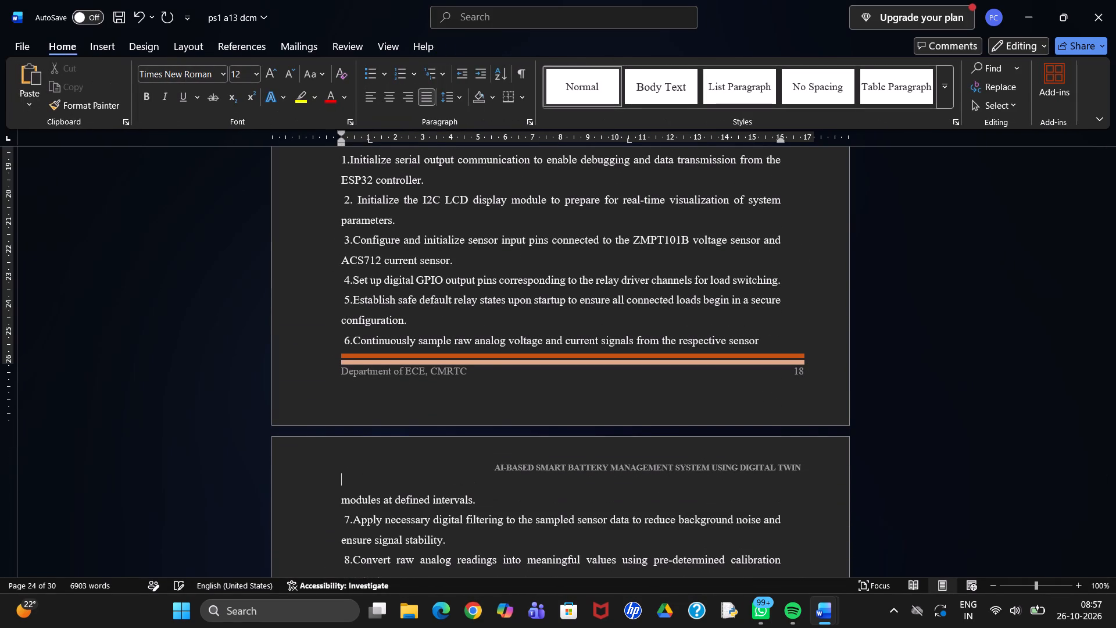
pyautogui.click(760, 363)
pyautogui.press('Return')
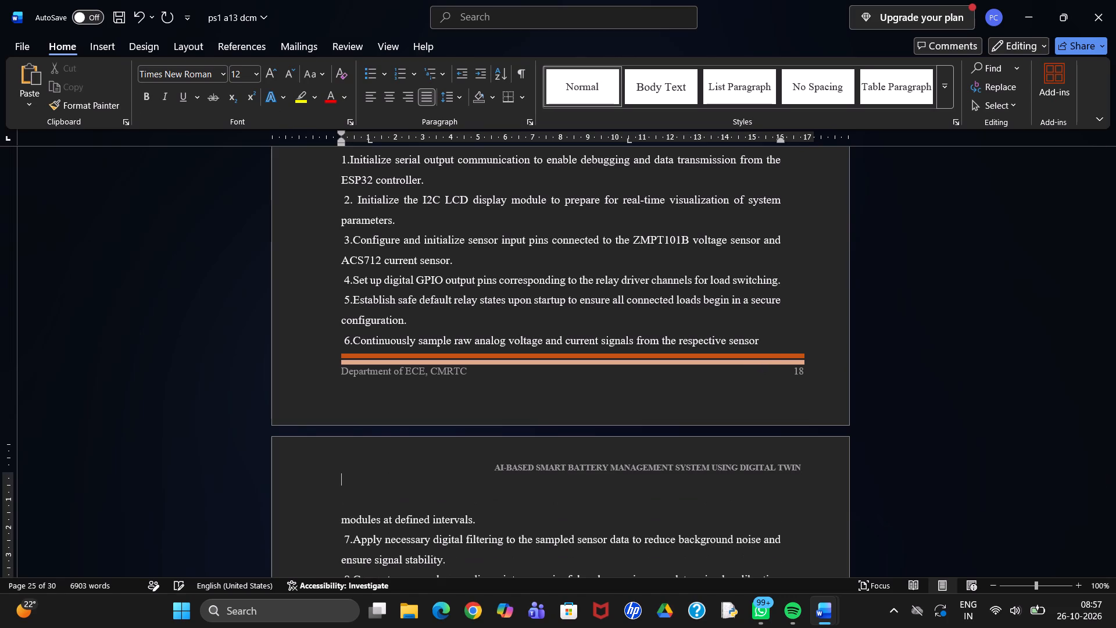
pyautogui.click(767, 344)
pyautogui.press('Return')
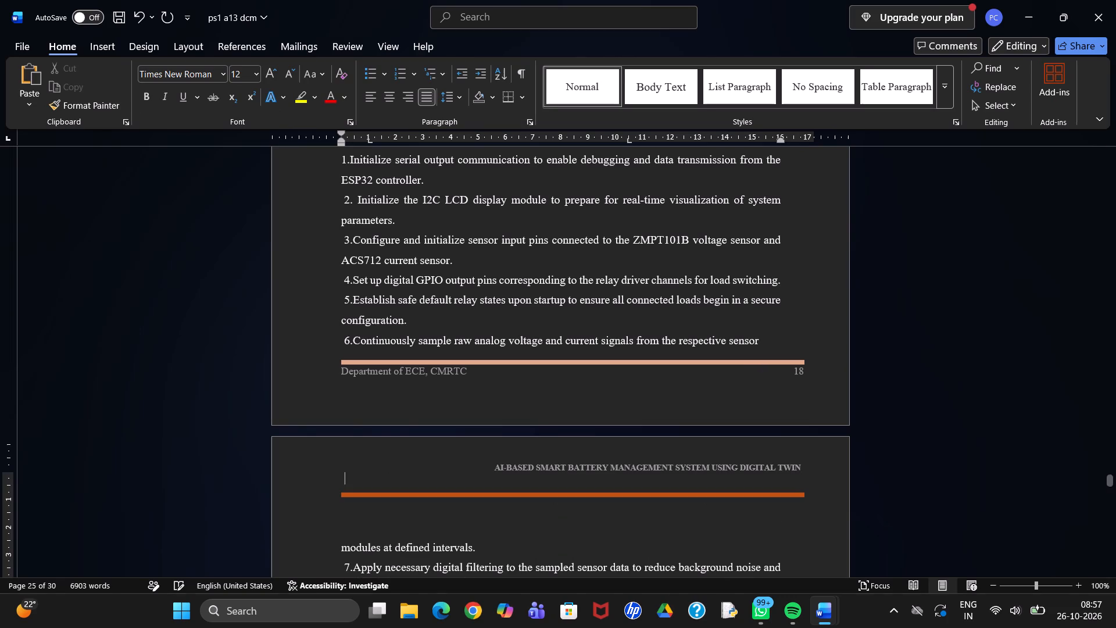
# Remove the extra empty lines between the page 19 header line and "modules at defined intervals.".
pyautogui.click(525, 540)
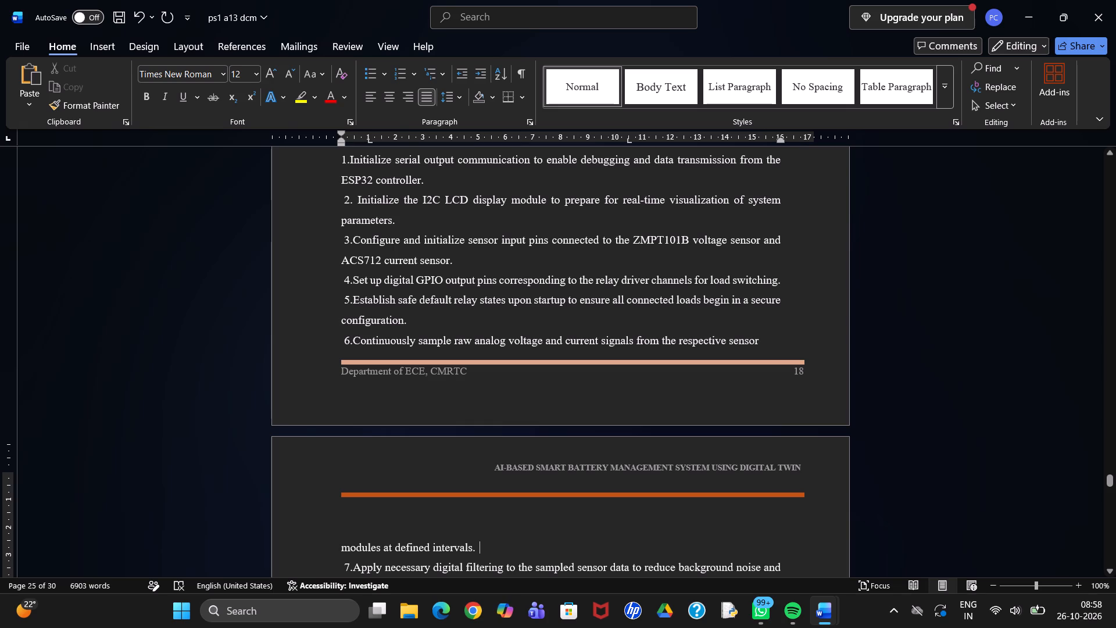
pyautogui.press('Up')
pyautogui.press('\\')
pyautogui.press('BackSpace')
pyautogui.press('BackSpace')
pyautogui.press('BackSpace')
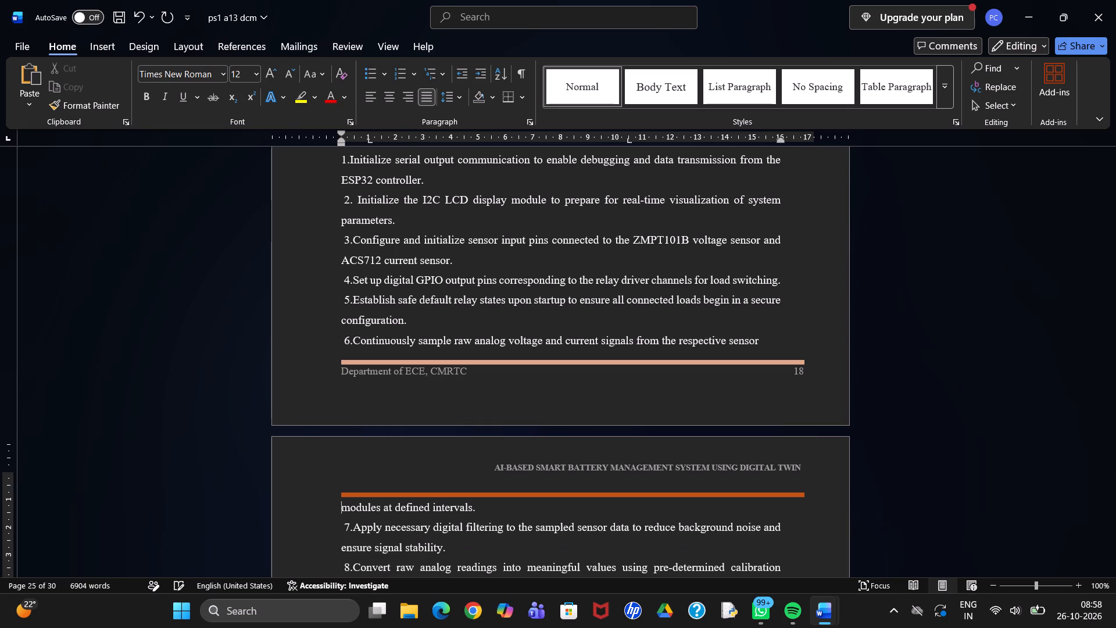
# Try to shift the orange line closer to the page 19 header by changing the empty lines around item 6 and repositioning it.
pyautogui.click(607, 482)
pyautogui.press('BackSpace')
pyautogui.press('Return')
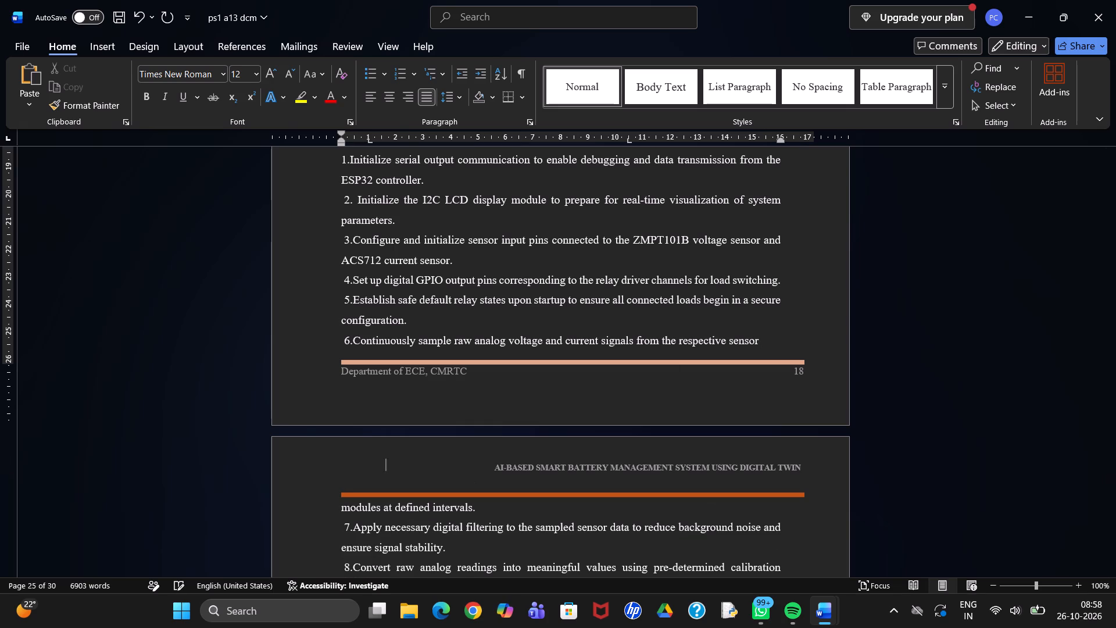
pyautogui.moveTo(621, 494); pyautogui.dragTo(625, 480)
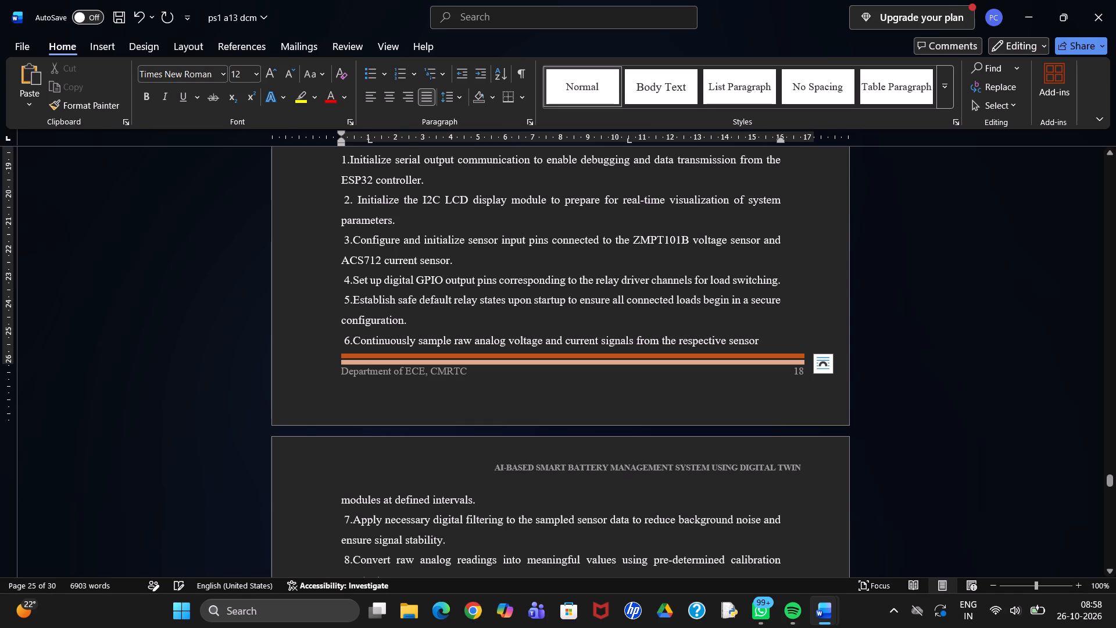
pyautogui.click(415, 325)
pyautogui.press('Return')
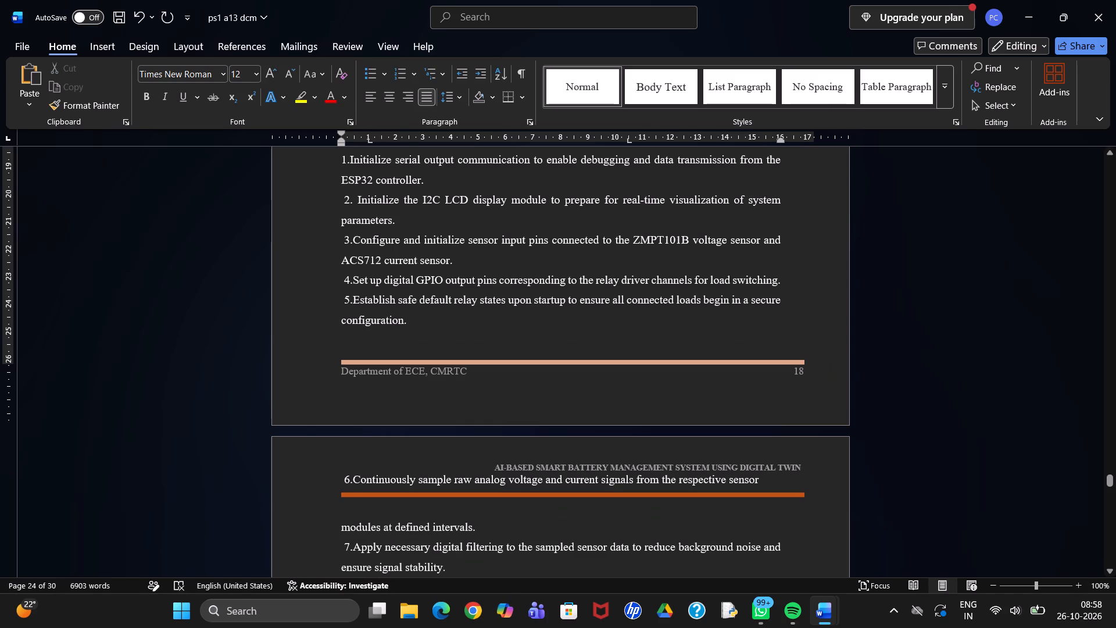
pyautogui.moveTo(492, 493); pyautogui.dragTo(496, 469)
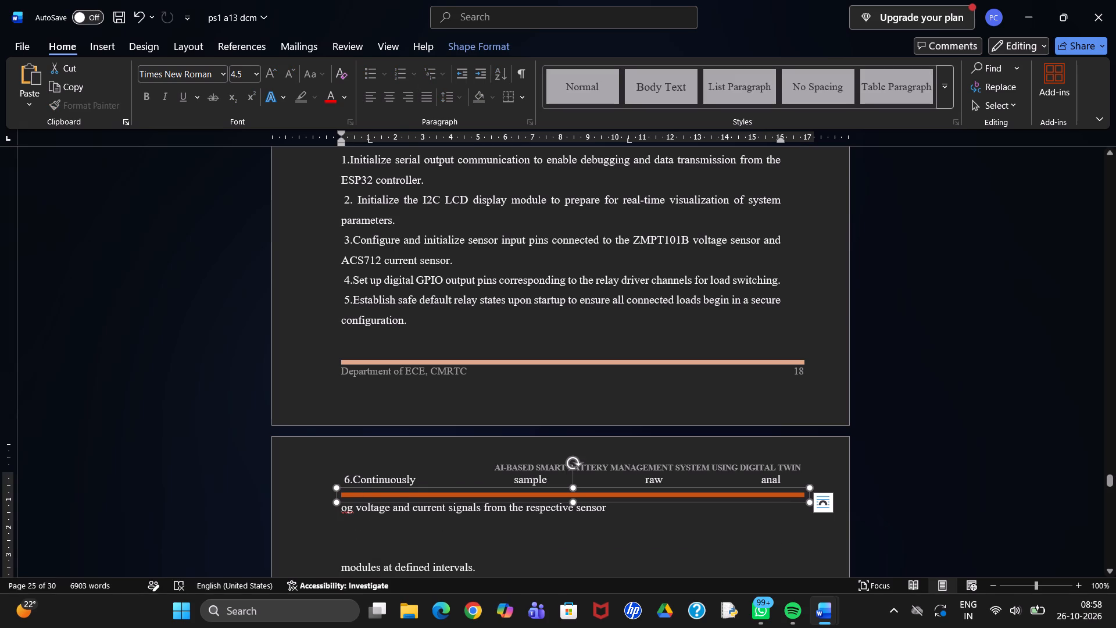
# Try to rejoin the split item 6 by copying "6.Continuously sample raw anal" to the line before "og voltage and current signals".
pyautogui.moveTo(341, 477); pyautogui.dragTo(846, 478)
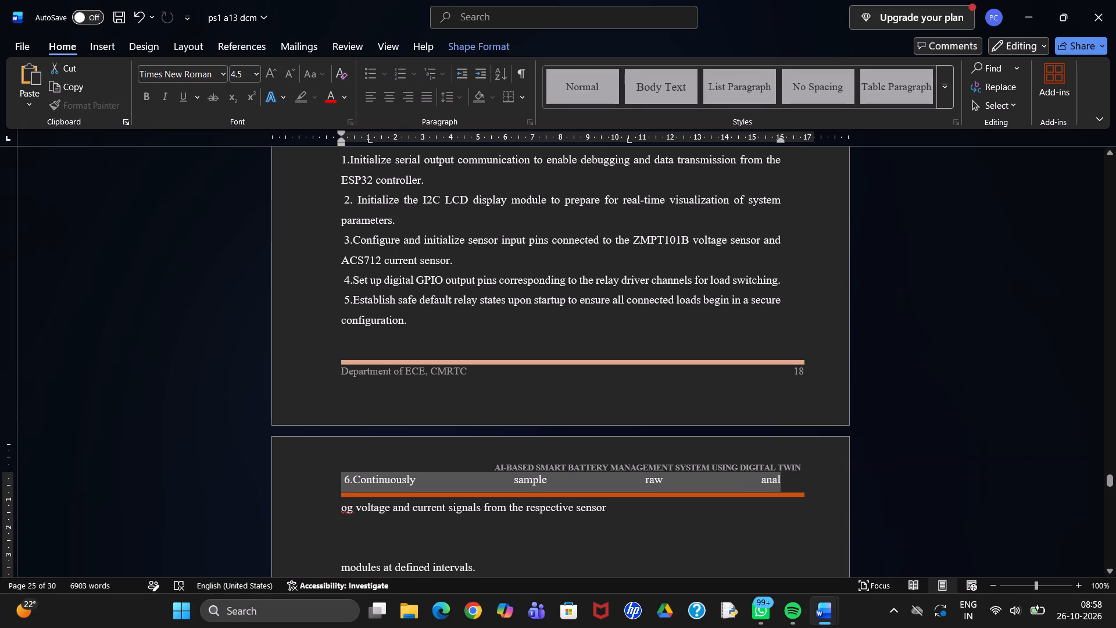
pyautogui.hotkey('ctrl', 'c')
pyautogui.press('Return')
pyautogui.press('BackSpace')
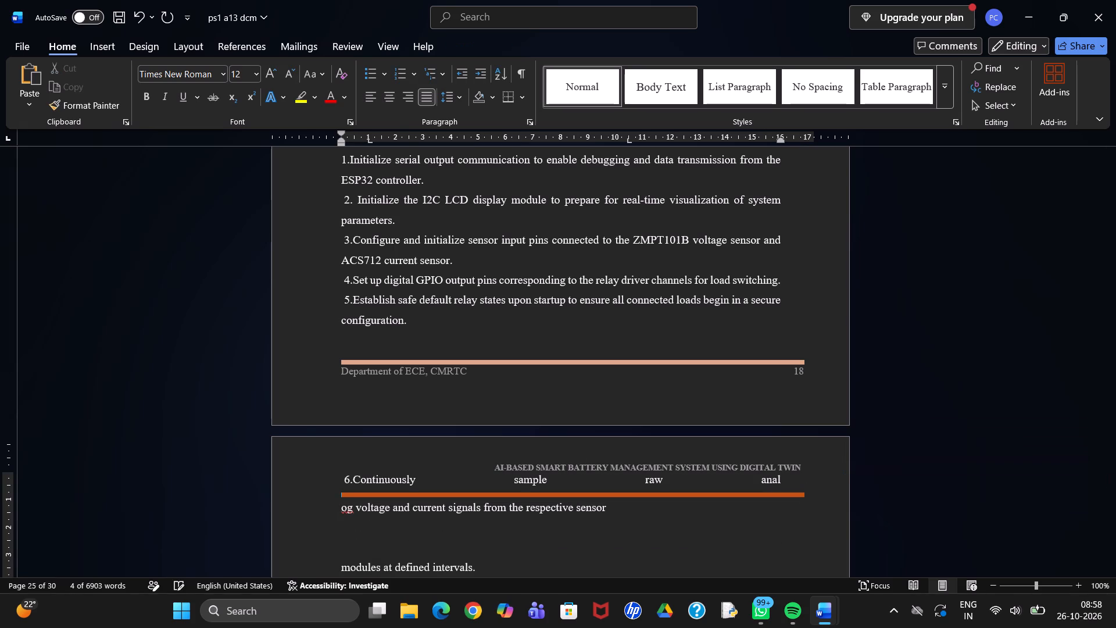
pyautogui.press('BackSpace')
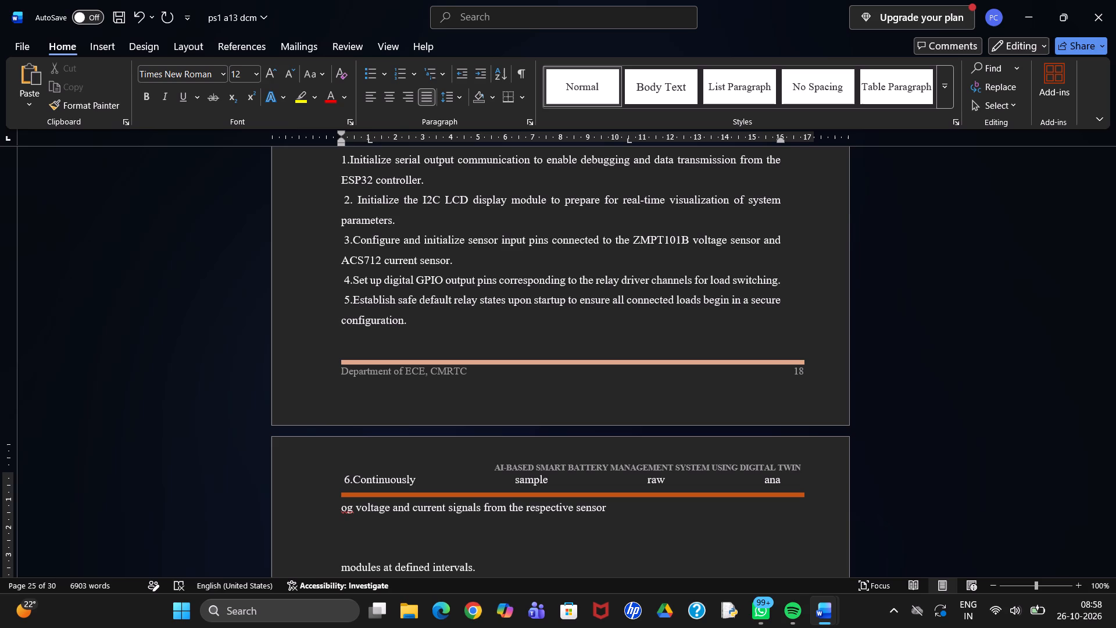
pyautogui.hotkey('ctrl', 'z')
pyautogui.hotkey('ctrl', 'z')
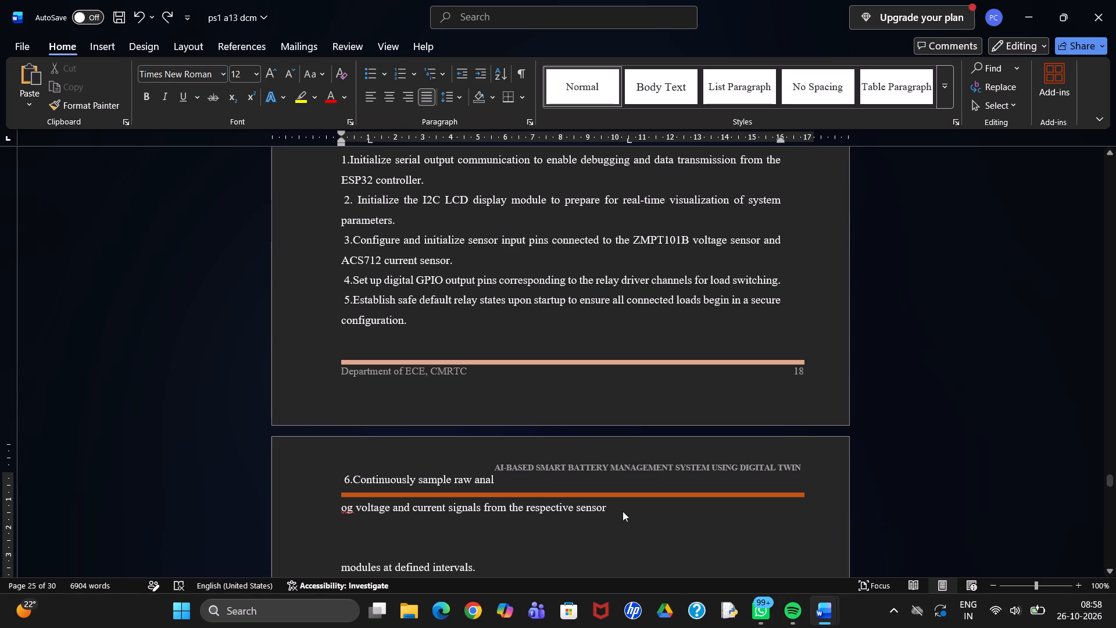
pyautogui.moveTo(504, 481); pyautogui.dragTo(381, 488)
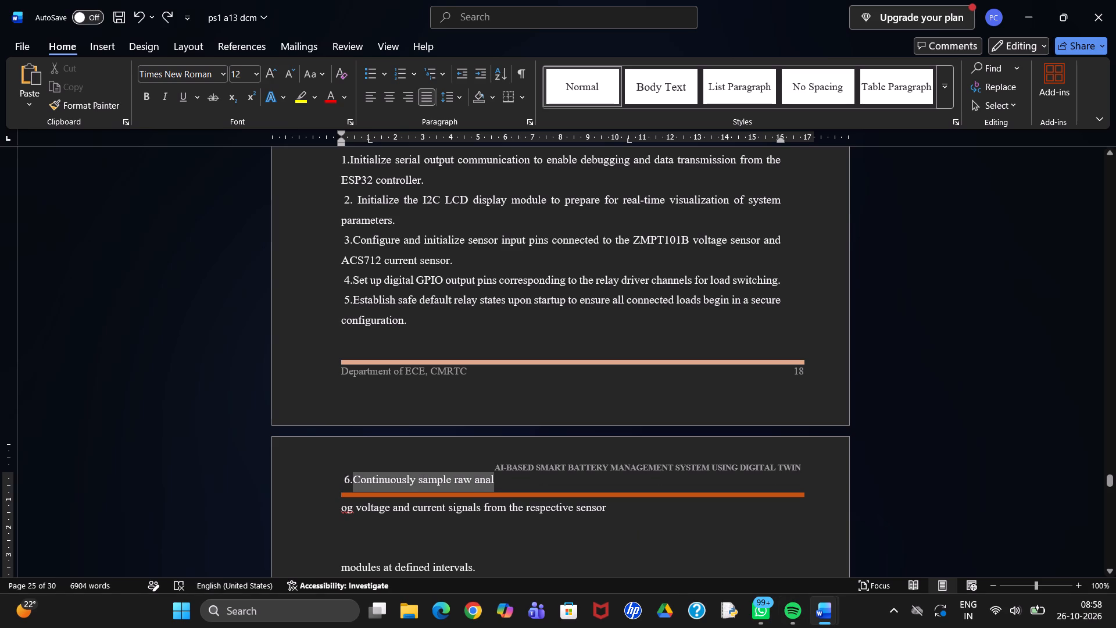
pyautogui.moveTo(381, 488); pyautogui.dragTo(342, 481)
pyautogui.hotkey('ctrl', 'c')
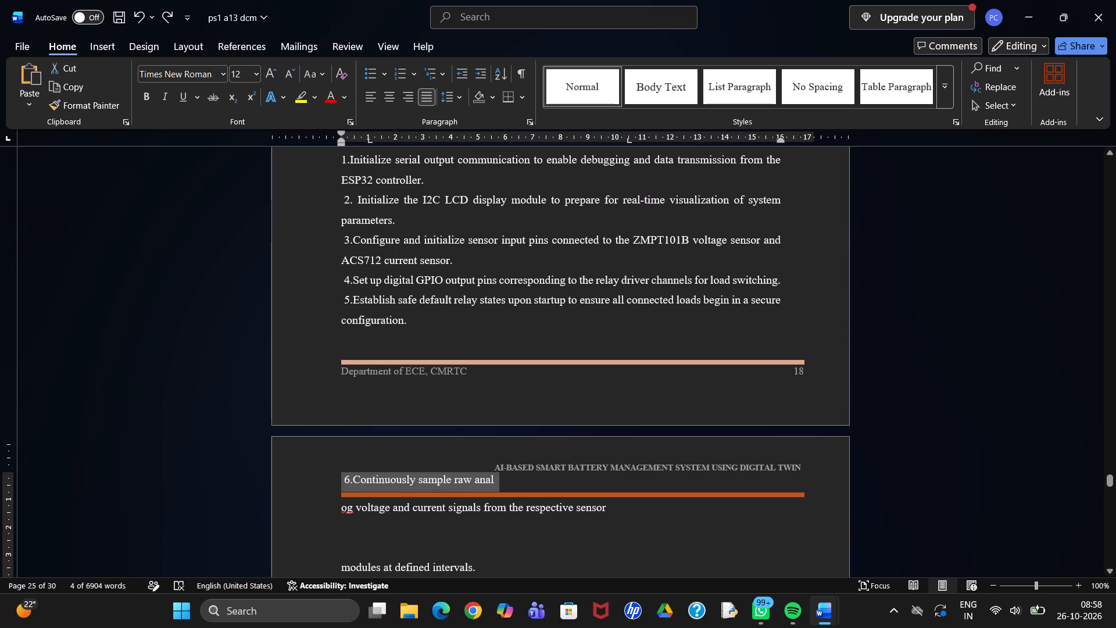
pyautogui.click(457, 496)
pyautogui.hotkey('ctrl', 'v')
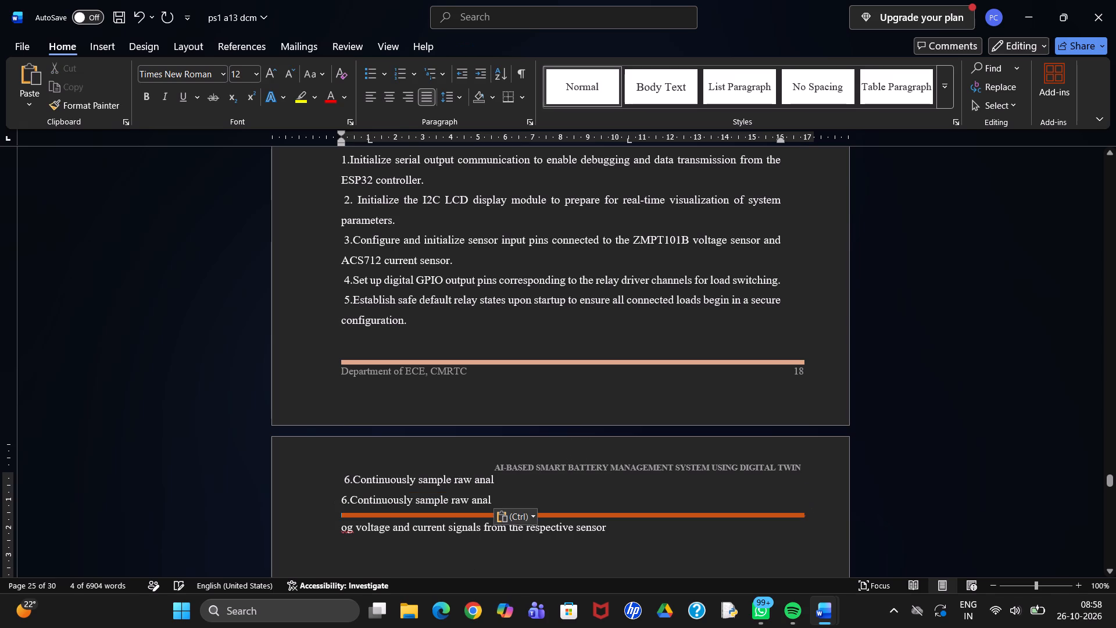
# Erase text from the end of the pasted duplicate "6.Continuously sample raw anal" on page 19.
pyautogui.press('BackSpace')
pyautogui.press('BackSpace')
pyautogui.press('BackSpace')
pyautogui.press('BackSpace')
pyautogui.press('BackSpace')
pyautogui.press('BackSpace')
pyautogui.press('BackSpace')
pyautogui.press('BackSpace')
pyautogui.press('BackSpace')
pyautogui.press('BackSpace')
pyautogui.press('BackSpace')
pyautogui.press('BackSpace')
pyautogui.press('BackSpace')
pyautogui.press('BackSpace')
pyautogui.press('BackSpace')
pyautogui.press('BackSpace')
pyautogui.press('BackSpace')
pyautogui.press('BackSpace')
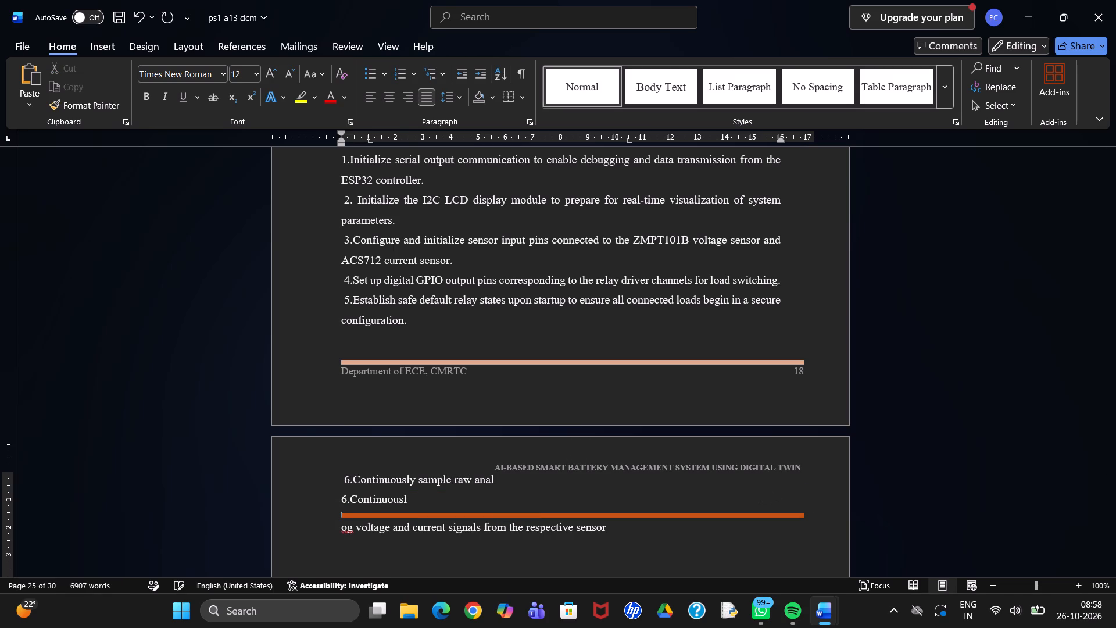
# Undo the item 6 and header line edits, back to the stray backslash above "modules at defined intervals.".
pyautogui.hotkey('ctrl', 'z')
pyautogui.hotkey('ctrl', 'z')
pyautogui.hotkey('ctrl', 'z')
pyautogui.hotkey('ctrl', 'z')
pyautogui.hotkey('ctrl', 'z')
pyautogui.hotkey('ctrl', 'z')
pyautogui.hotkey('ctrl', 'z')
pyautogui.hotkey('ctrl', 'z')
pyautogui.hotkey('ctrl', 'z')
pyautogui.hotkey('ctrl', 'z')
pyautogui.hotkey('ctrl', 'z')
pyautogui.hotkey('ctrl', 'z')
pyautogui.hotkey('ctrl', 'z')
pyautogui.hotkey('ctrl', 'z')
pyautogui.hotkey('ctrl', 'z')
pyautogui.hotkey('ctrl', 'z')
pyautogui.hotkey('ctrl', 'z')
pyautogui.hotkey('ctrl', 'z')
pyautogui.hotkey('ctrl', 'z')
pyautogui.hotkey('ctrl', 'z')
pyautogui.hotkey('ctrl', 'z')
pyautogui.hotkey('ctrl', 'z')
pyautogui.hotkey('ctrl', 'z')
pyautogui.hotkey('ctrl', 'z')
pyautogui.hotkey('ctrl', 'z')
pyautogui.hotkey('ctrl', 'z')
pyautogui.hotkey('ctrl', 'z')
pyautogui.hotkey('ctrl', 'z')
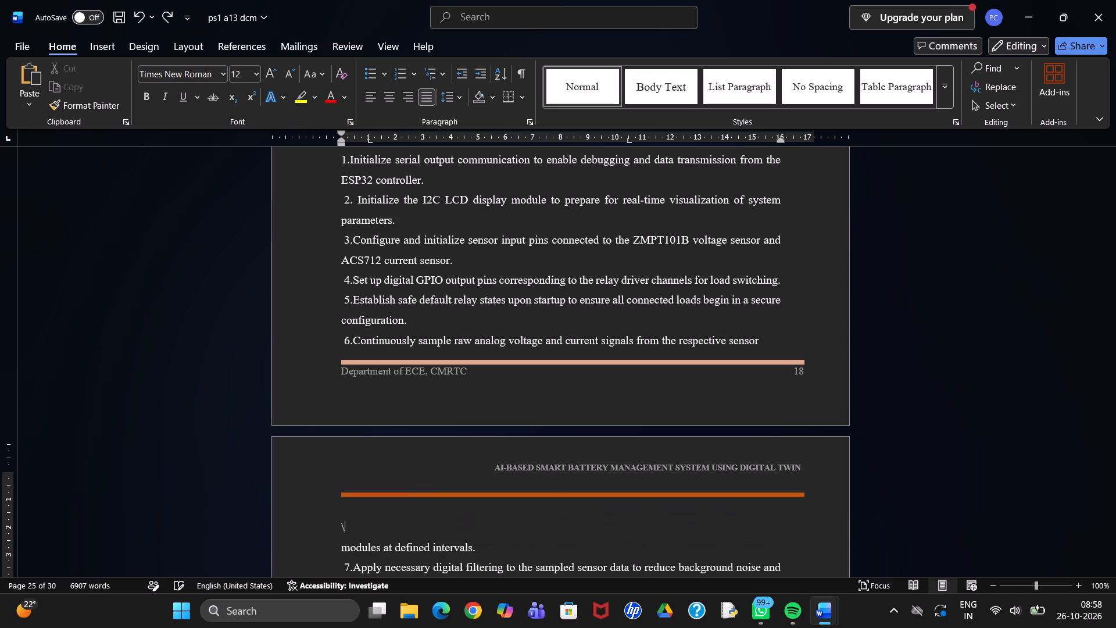
# Delete the stray backslash and the empty lines between the page 19 header line and "modules at defined intervals.".
pyautogui.press('BackSpace')
pyautogui.press('BackSpace')
pyautogui.press('BackSpace')
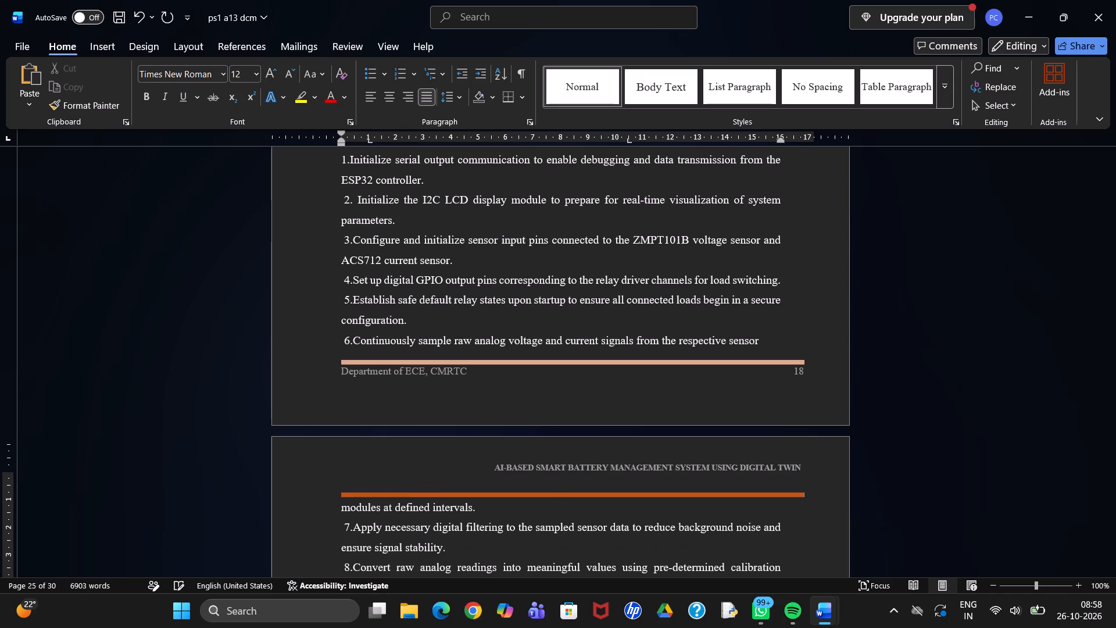
# Indent the second student name on the title page by two spaces.
pyautogui.scroll(-4, 457, 496)
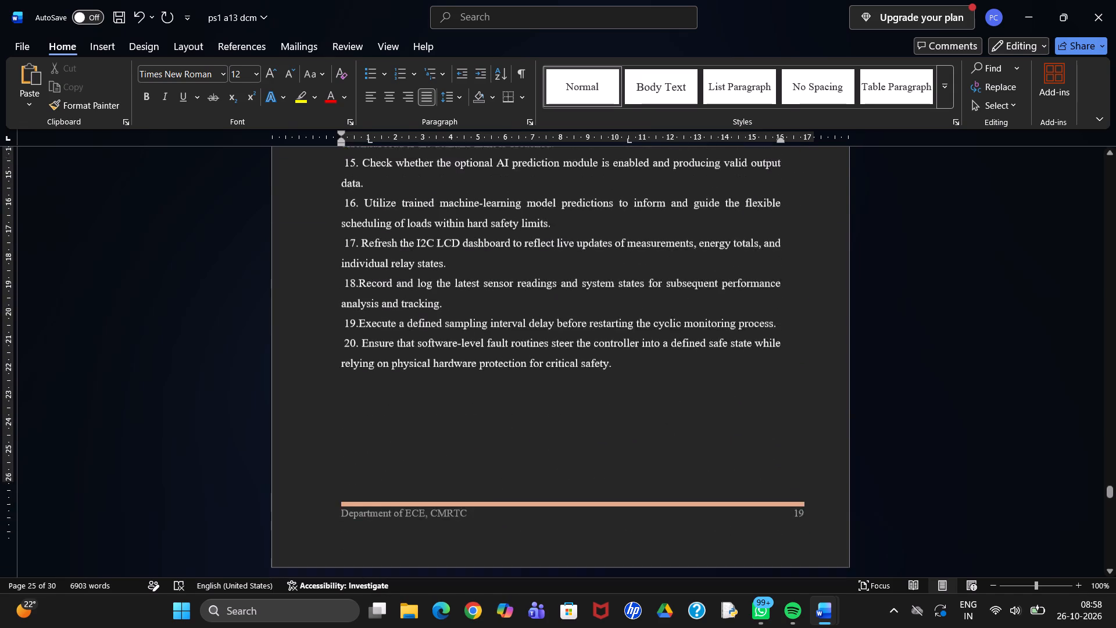
pyautogui.scroll(-3, 457, 496)
pyautogui.scroll(5, 457, 496)
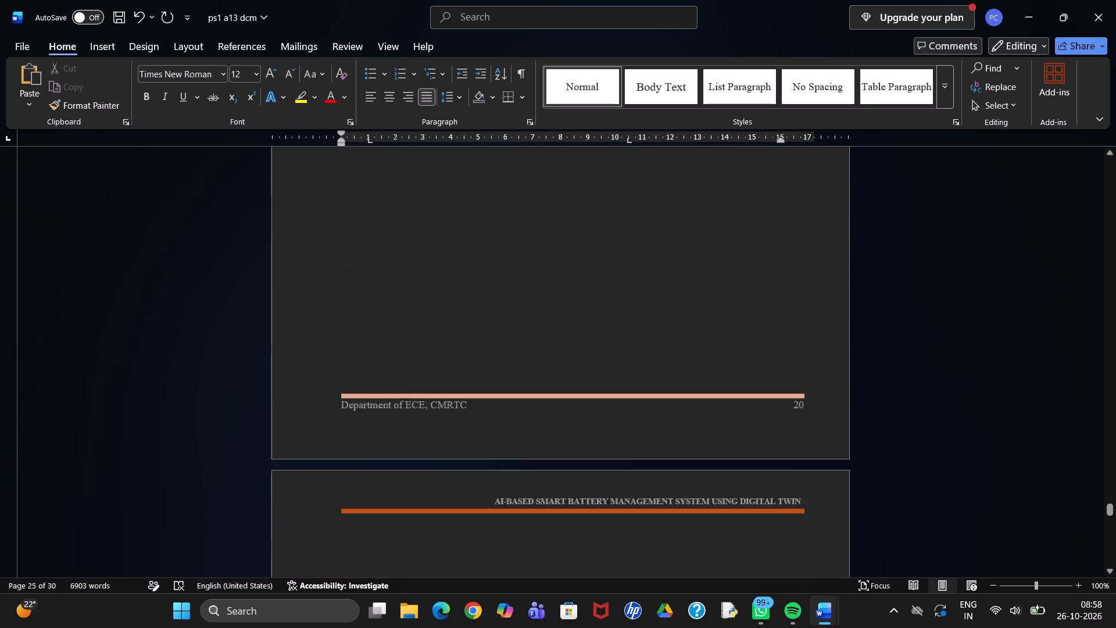
pyautogui.scroll(15, 457, 496)
pyautogui.scroll(8, 457, 496)
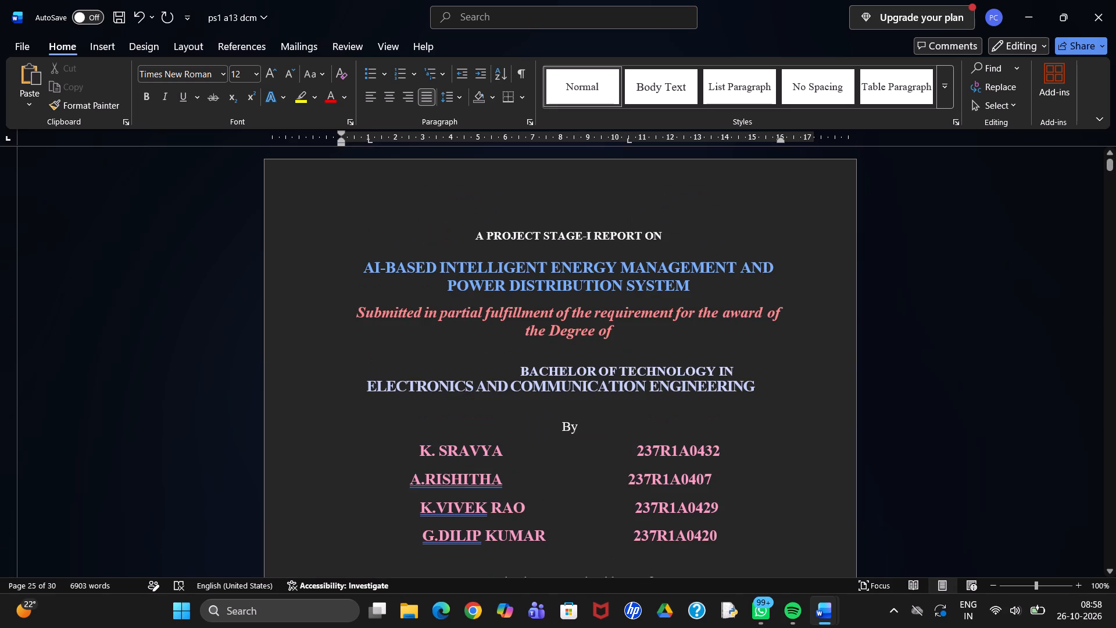
pyautogui.scroll(-2, 589, 469)
pyautogui.scroll(1, 589, 469)
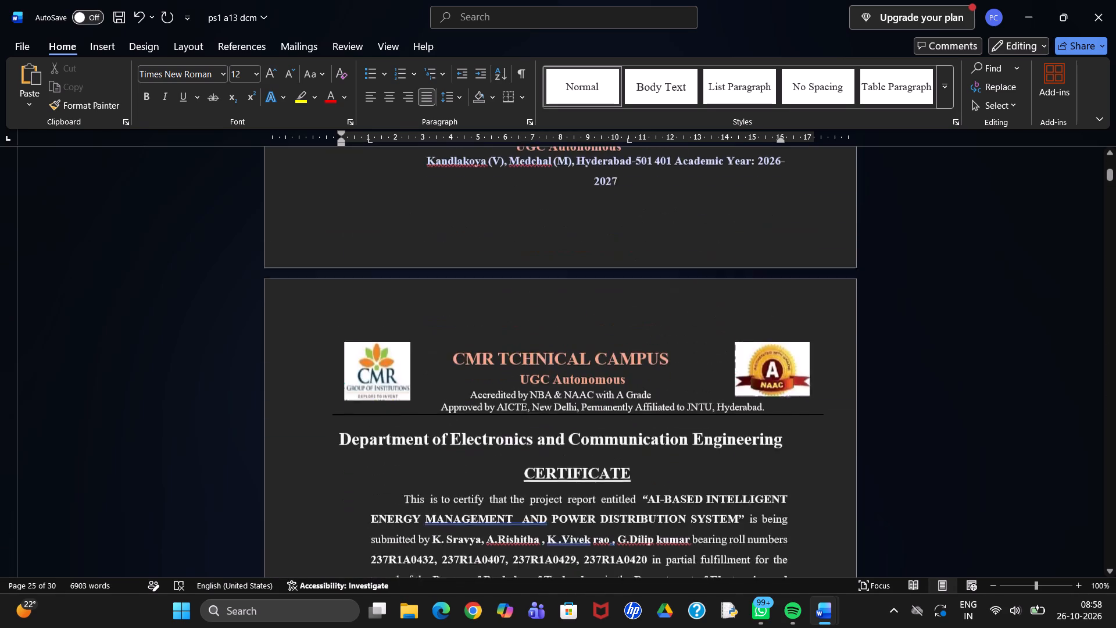
pyautogui.scroll(1, 589, 469)
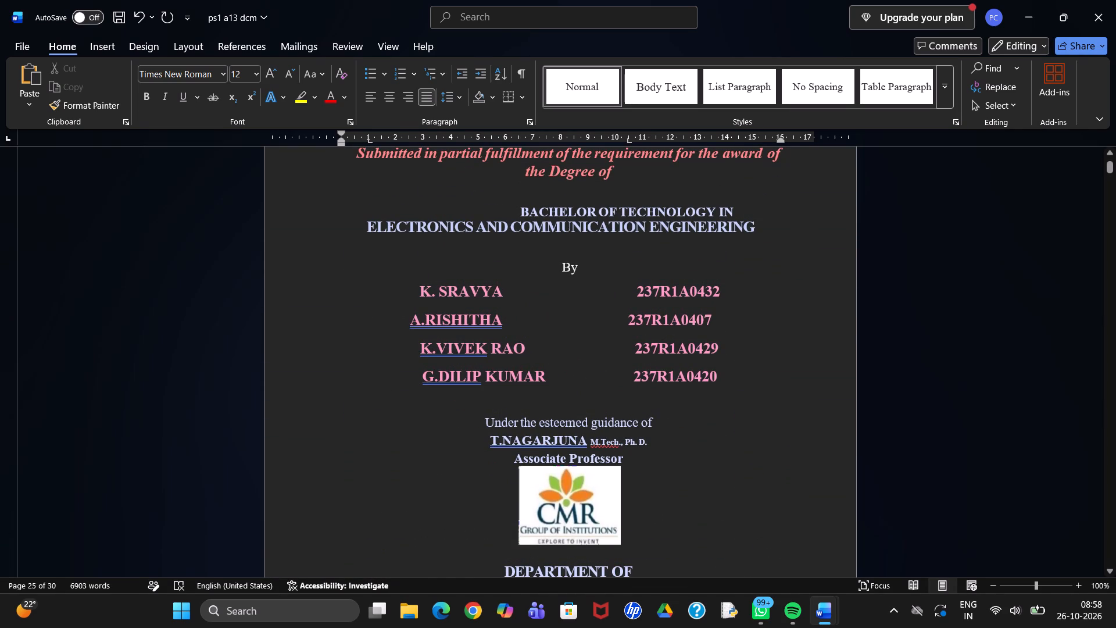
pyautogui.click(403, 318)
pyautogui.press('space')
pyautogui.press('space')
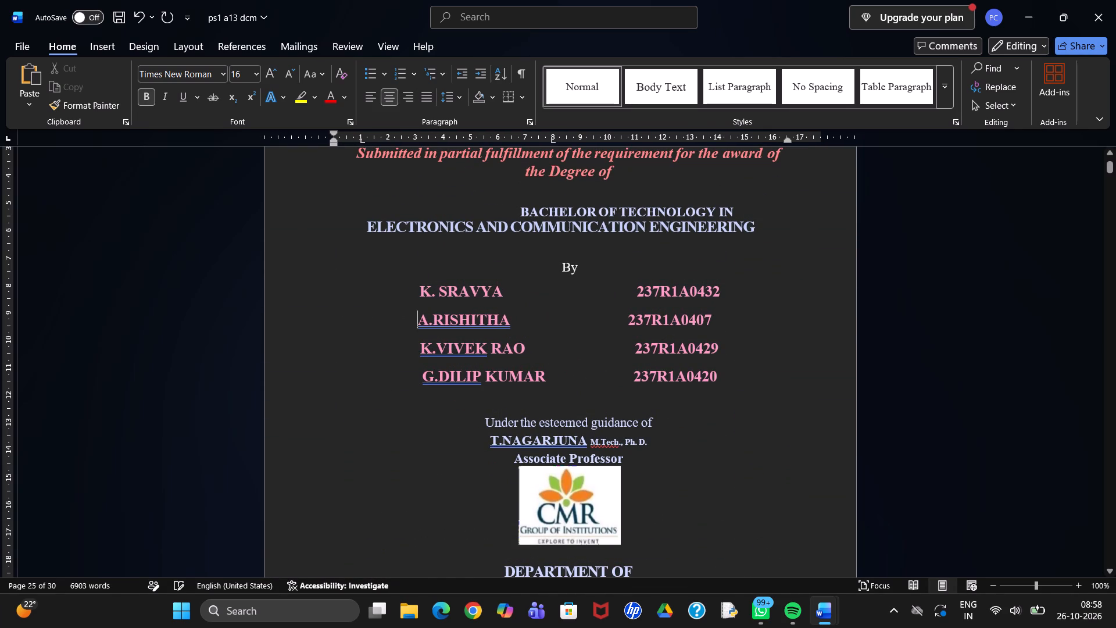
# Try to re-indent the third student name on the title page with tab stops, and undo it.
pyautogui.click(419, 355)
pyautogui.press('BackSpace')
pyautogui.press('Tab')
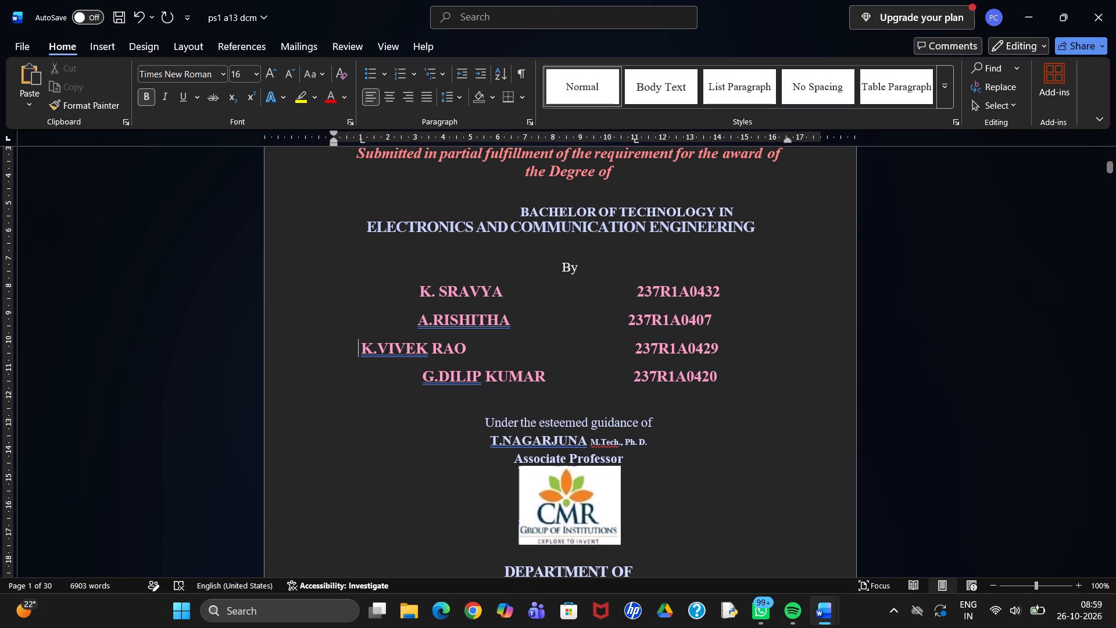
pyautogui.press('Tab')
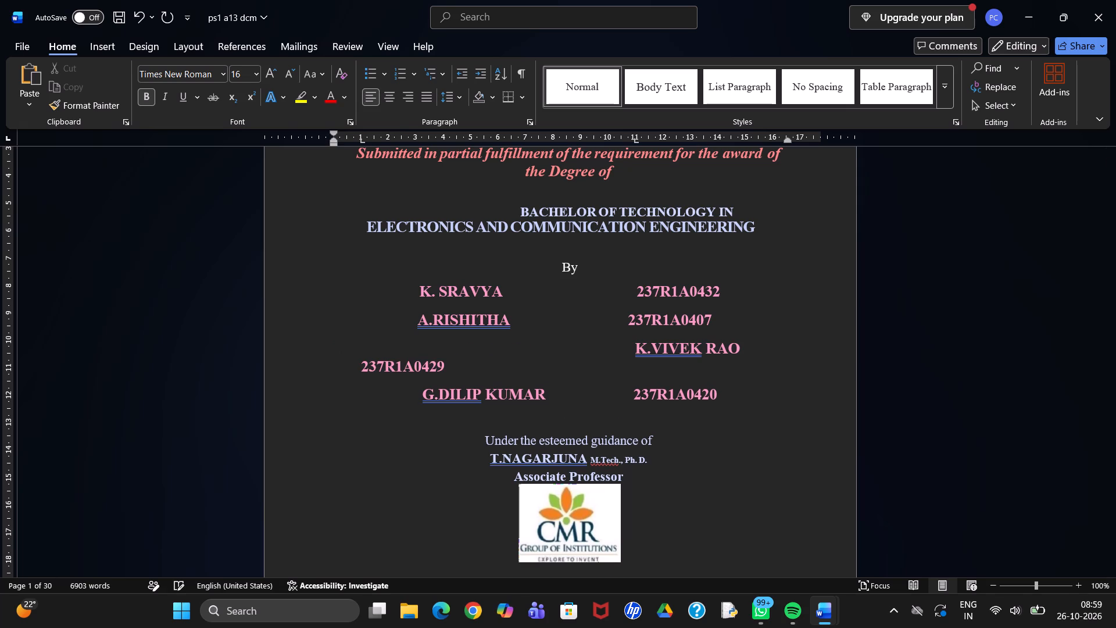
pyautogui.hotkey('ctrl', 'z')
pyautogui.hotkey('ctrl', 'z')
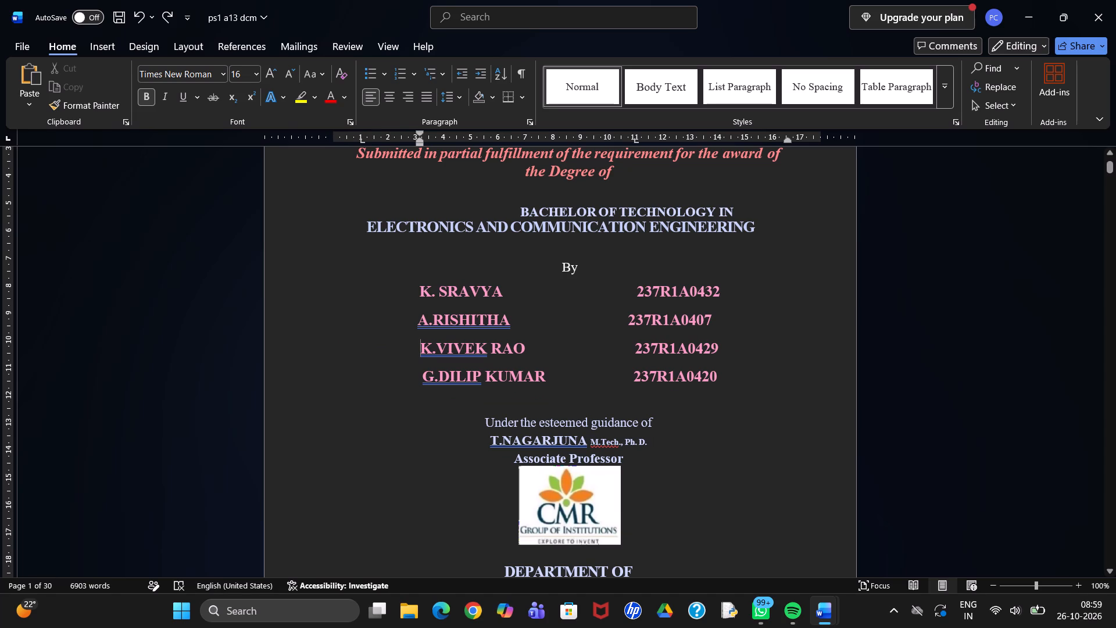
# Indent the third, second and first student names on the title page by one more space each.
pyautogui.click(421, 376)
pyautogui.click(419, 354)
pyautogui.press('space')
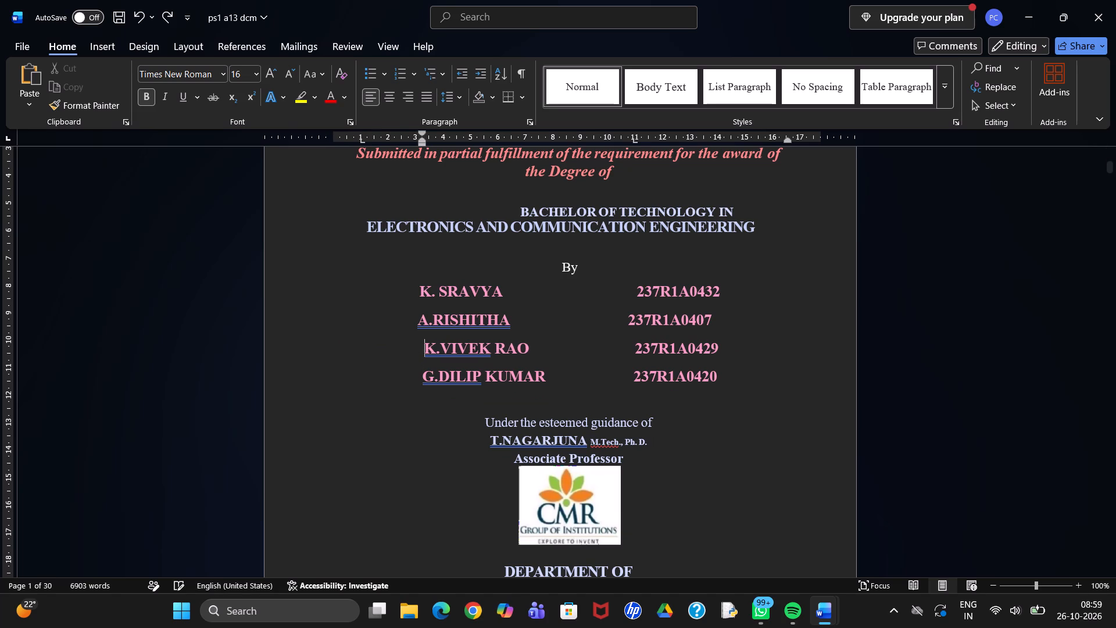
pyautogui.click(417, 323)
pyautogui.press('space')
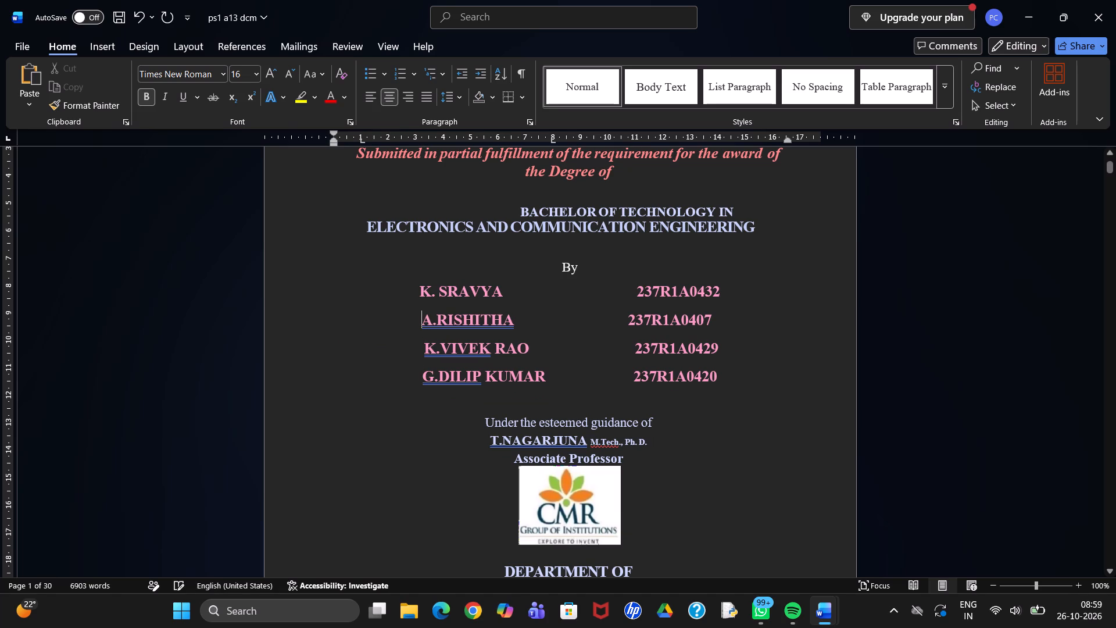
pyautogui.click(414, 295)
pyautogui.press('space')
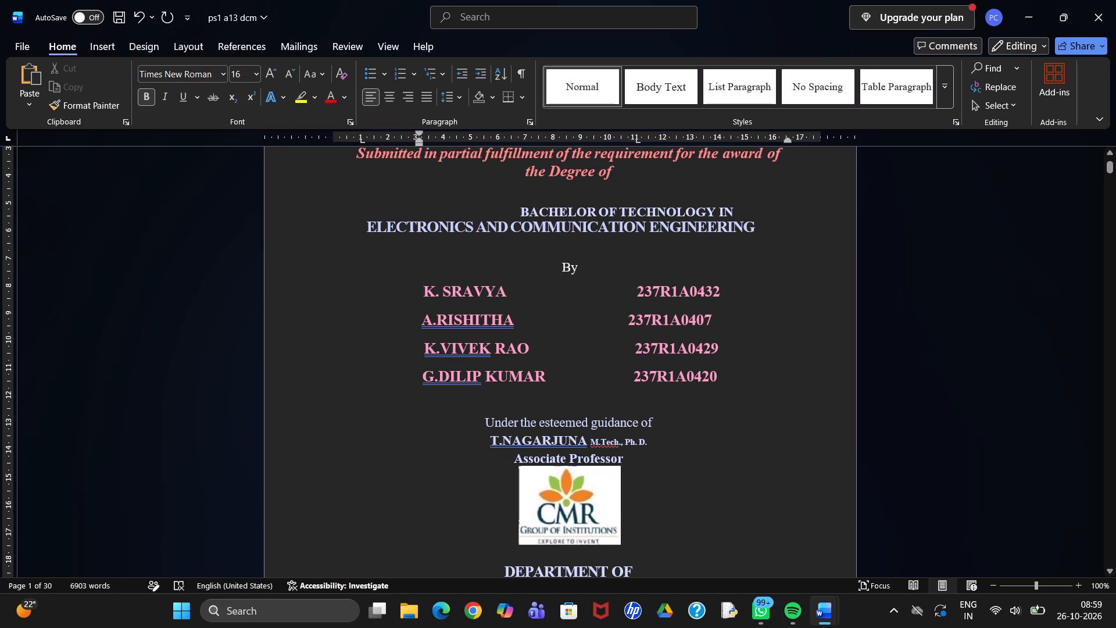
# Widen the gap before the second student's roll number by one space.
pyautogui.click(625, 323)
pyautogui.press('space')
pyautogui.press('space')
pyautogui.press('space')
pyautogui.press('space')
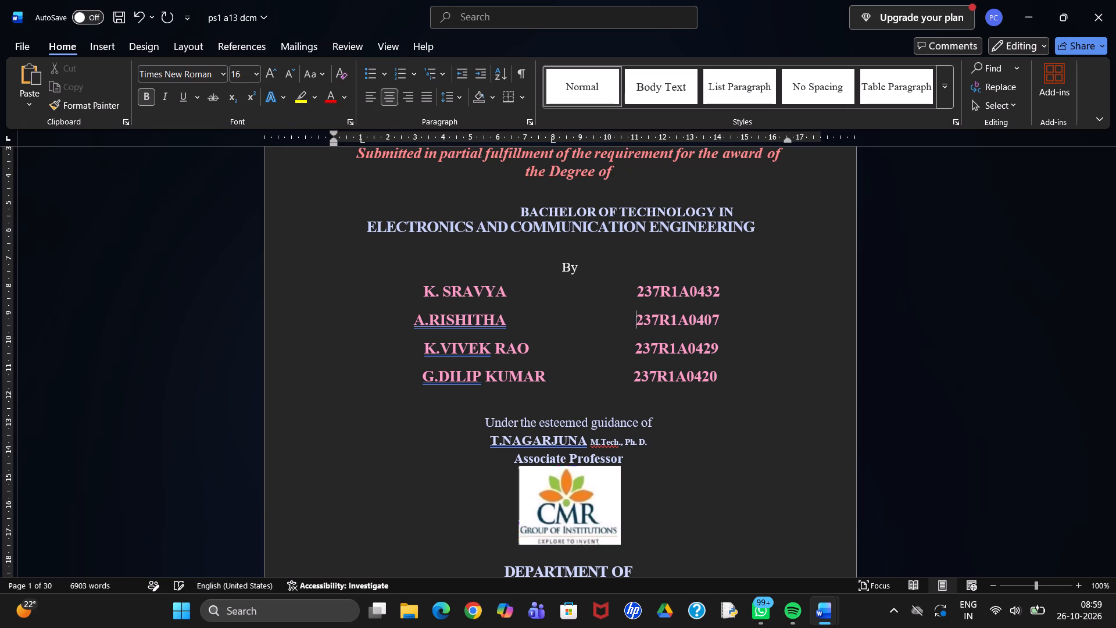
pyautogui.press('space')
pyautogui.press('BackSpace')
pyautogui.press('BackSpace')
pyautogui.press('BackSpace')
pyautogui.press('BackSpace')
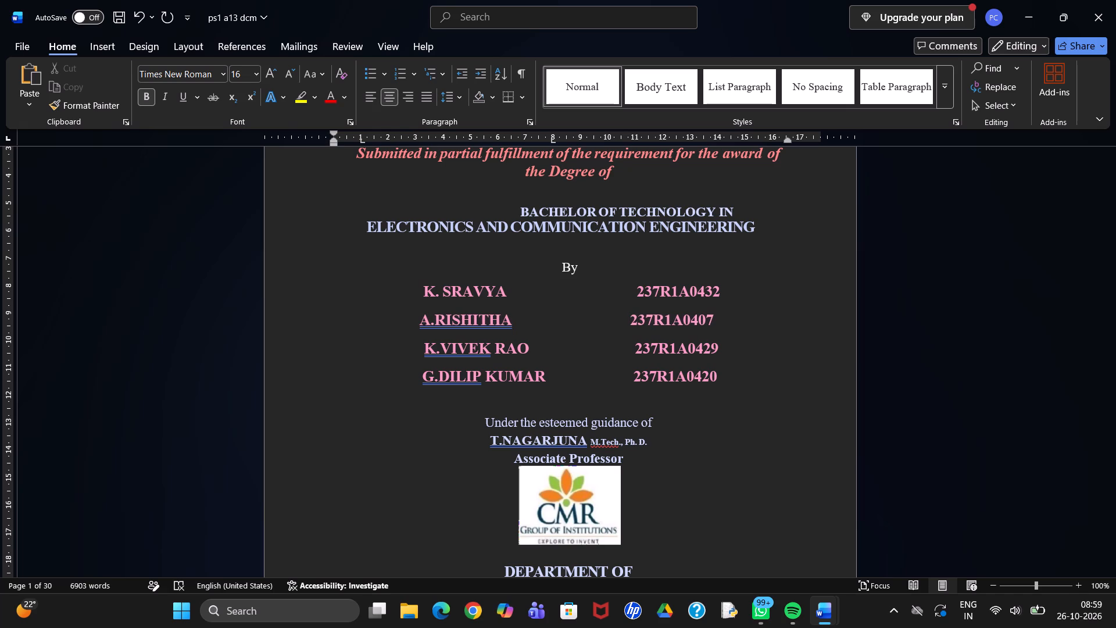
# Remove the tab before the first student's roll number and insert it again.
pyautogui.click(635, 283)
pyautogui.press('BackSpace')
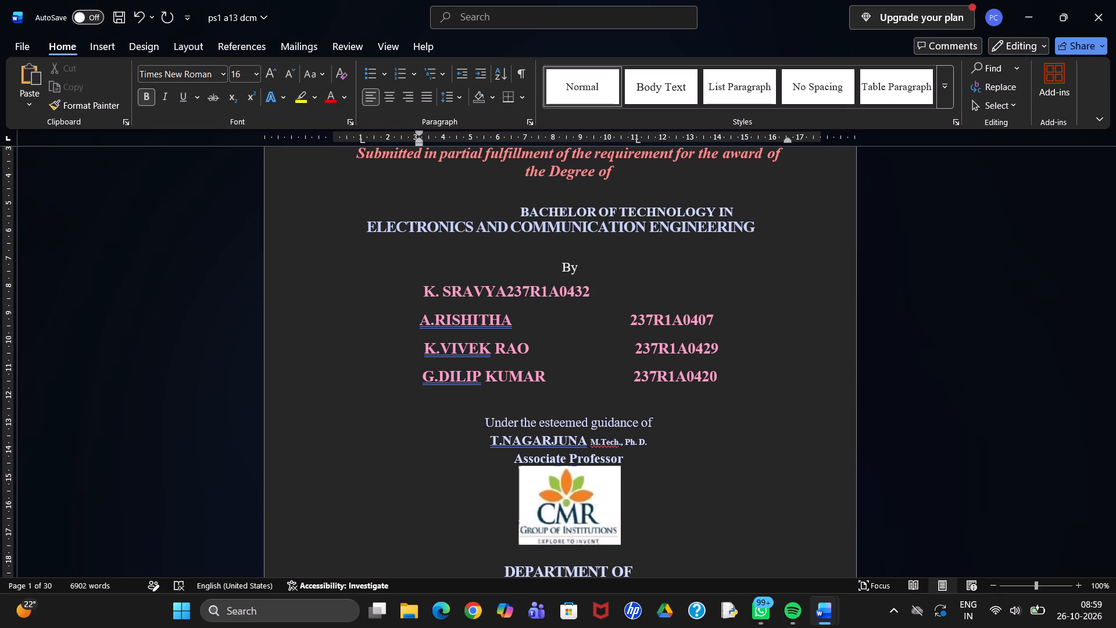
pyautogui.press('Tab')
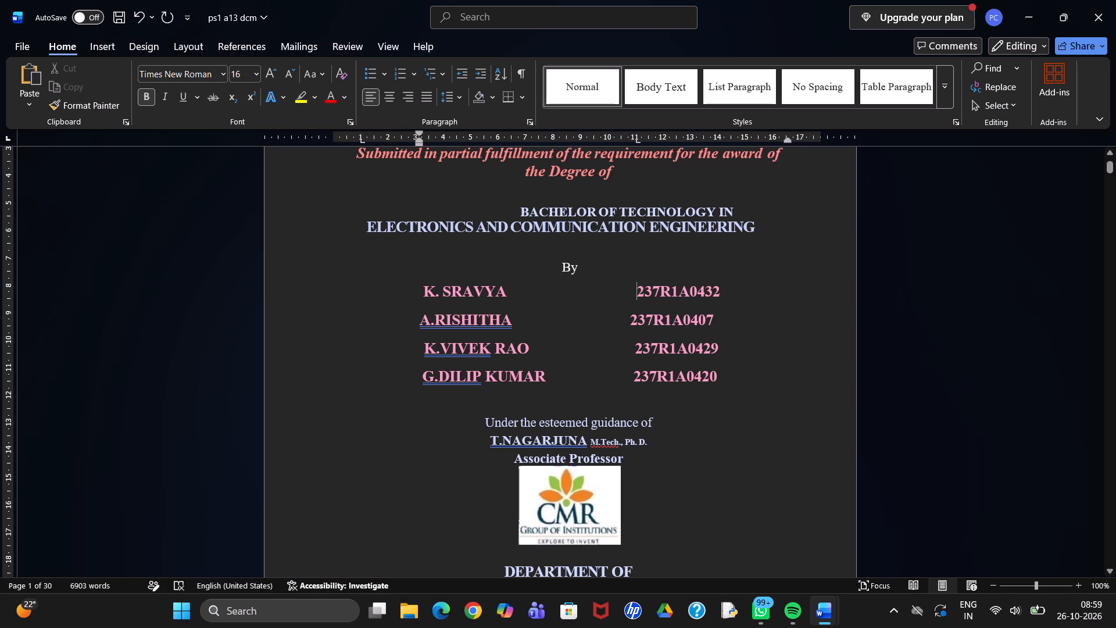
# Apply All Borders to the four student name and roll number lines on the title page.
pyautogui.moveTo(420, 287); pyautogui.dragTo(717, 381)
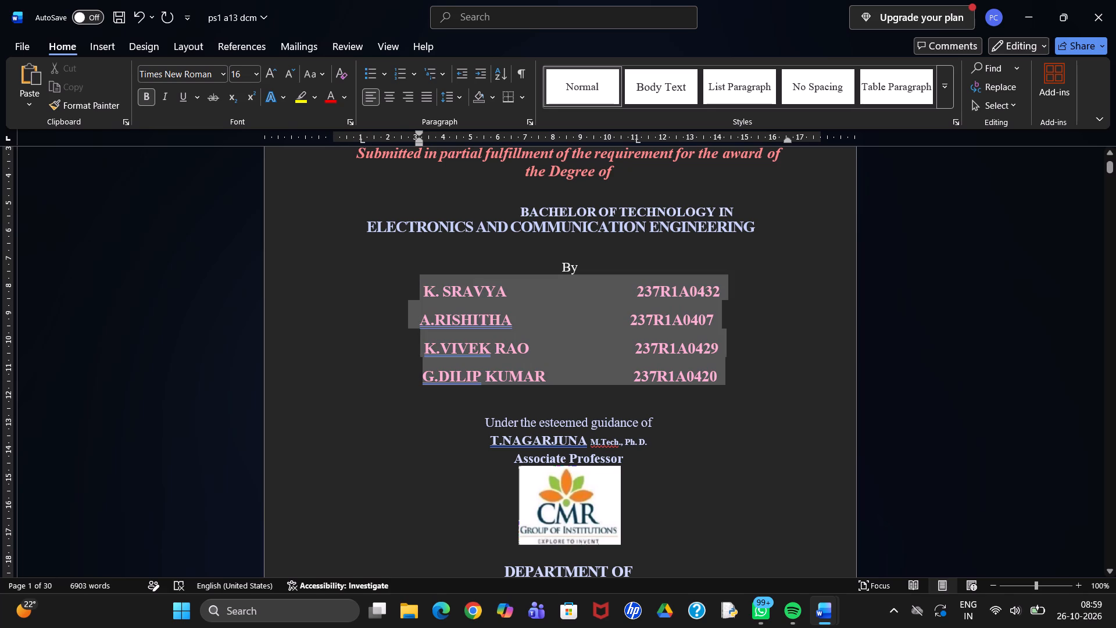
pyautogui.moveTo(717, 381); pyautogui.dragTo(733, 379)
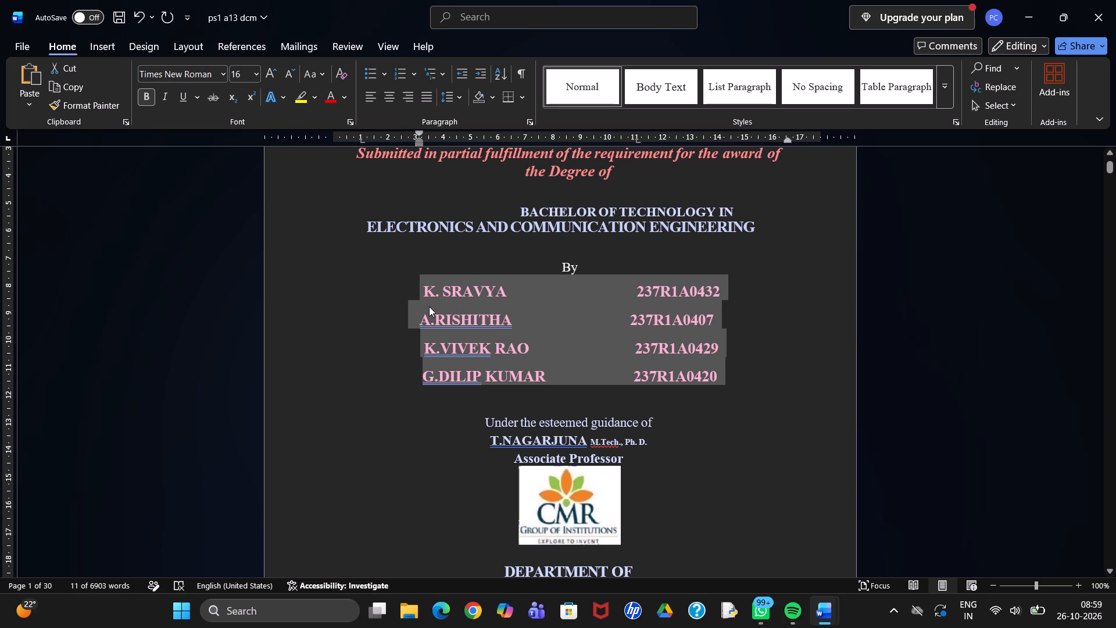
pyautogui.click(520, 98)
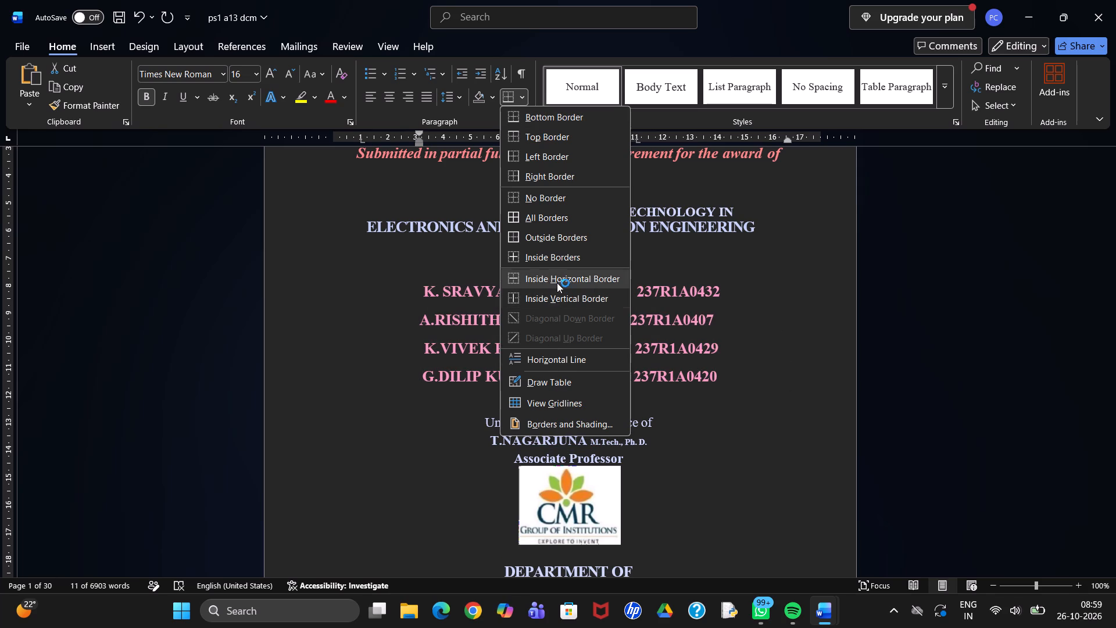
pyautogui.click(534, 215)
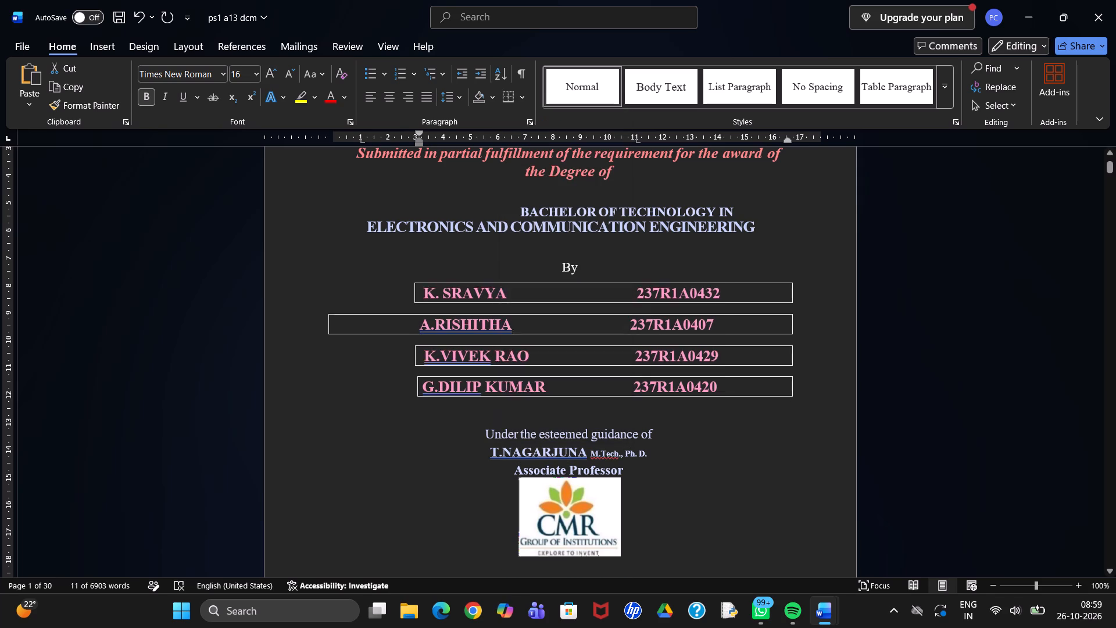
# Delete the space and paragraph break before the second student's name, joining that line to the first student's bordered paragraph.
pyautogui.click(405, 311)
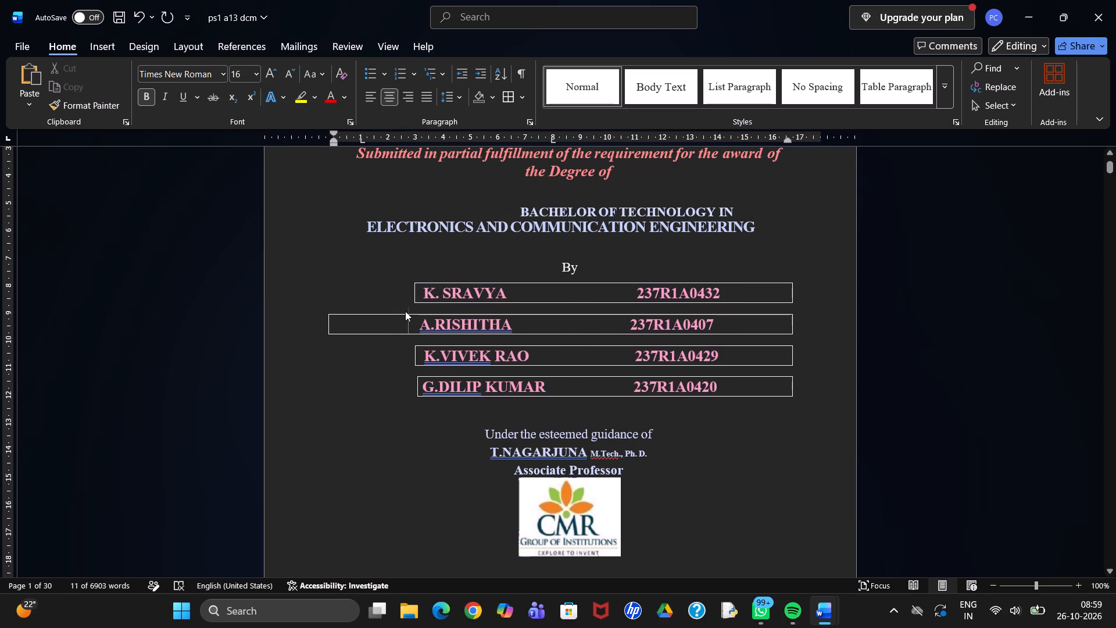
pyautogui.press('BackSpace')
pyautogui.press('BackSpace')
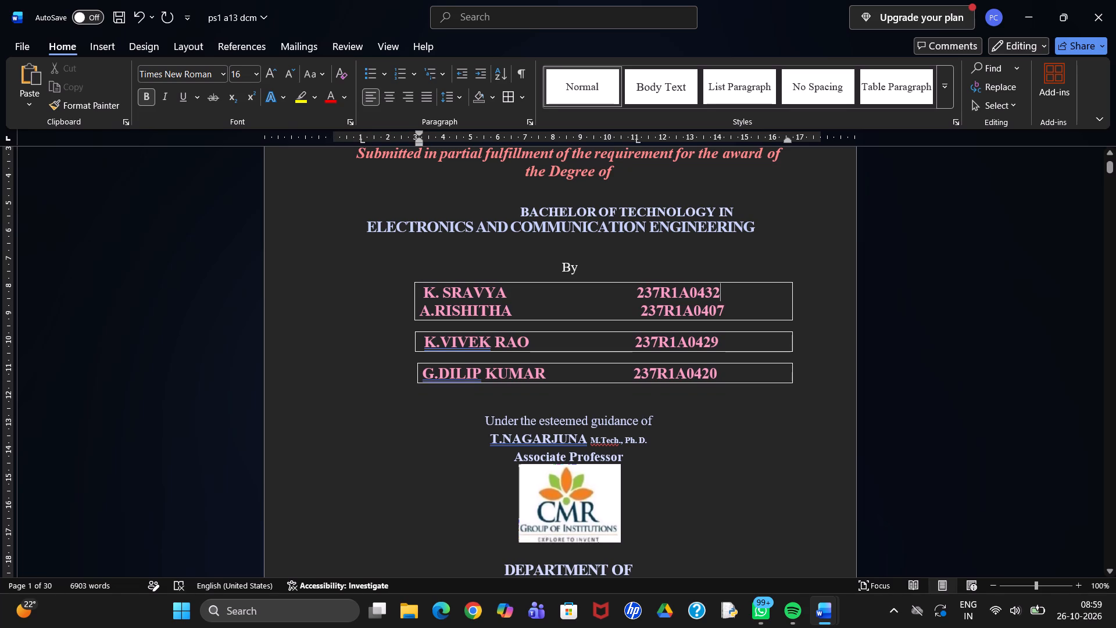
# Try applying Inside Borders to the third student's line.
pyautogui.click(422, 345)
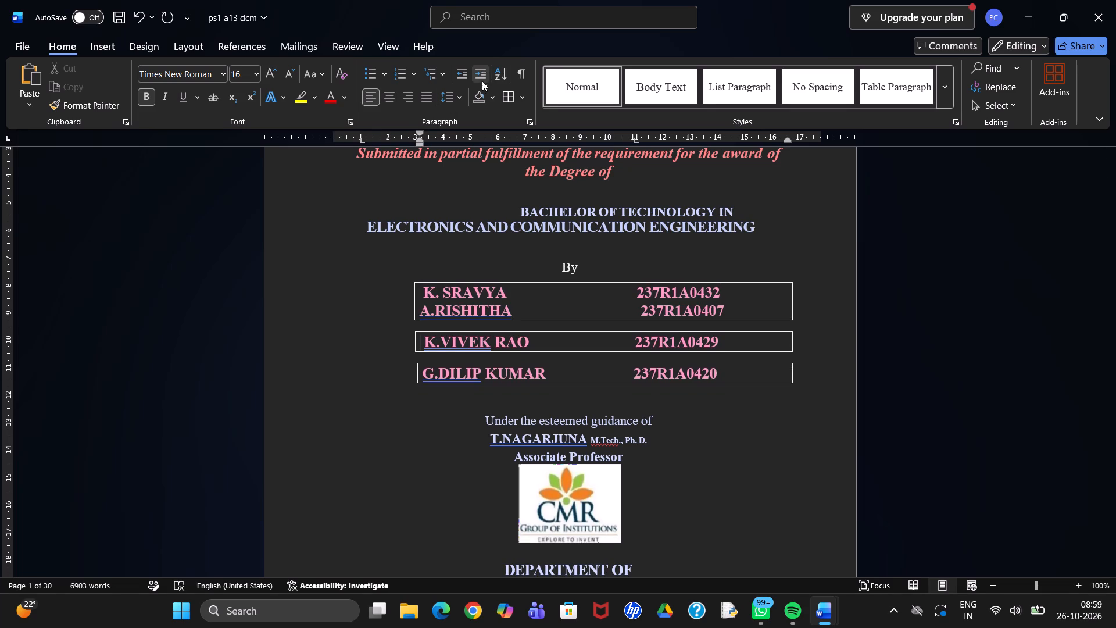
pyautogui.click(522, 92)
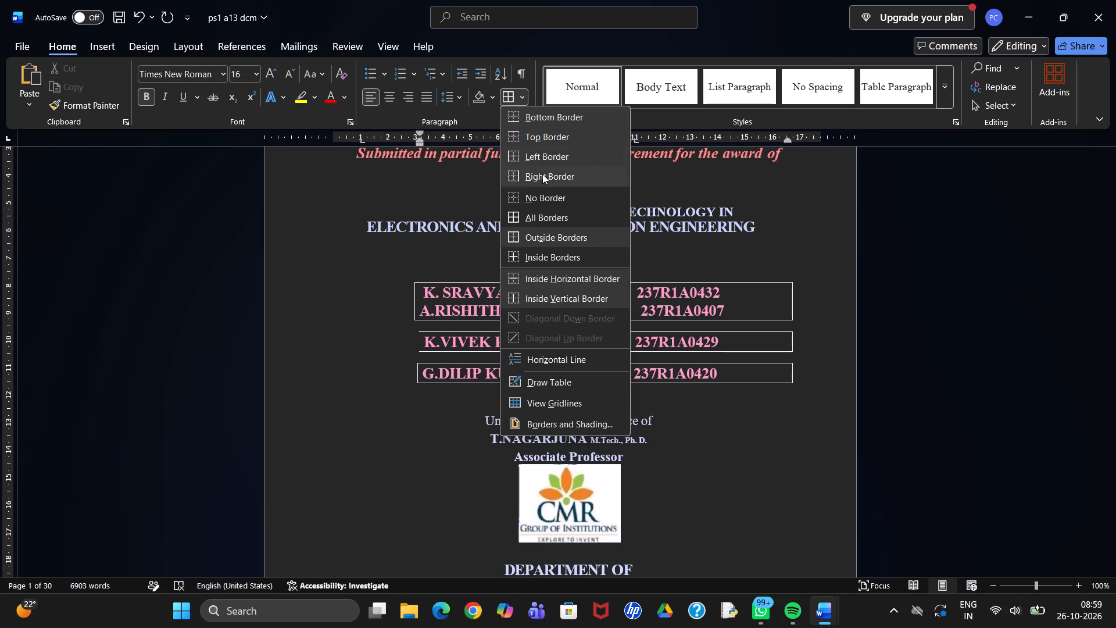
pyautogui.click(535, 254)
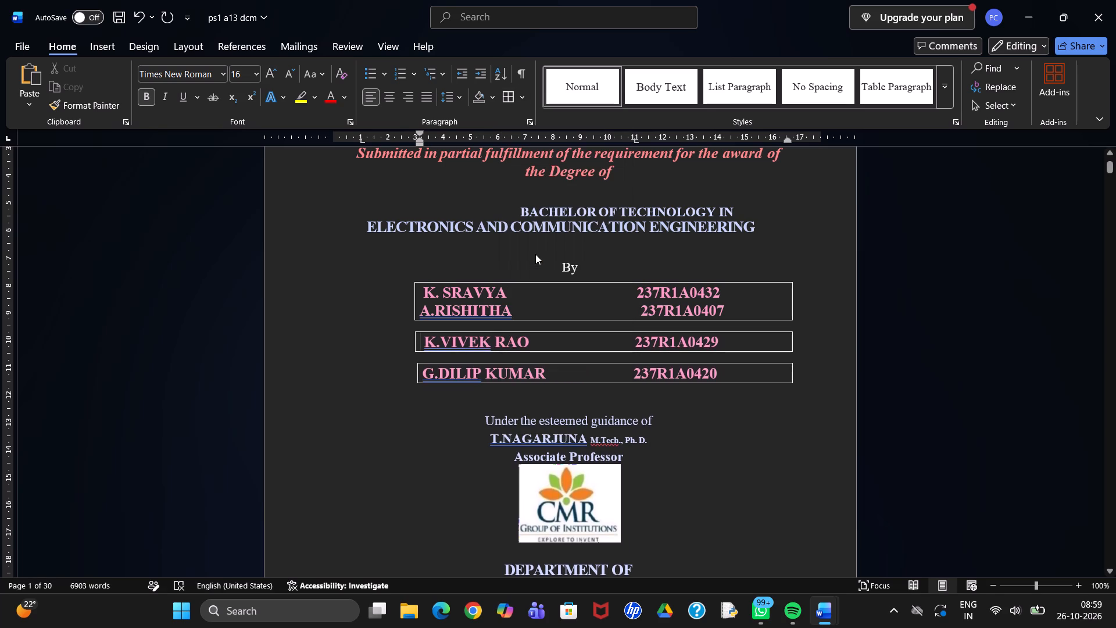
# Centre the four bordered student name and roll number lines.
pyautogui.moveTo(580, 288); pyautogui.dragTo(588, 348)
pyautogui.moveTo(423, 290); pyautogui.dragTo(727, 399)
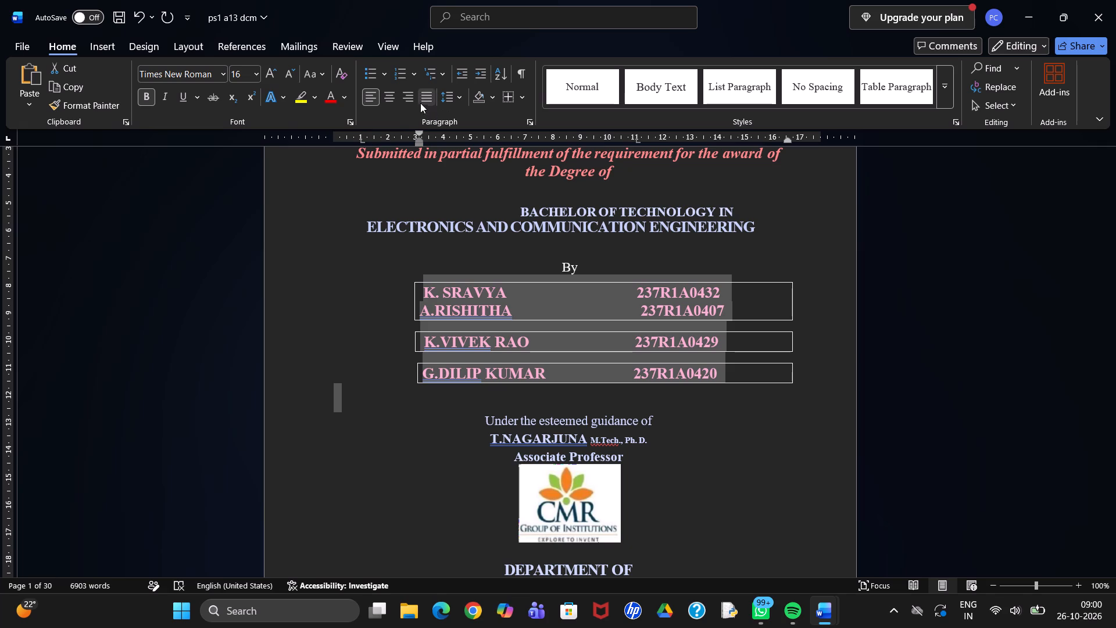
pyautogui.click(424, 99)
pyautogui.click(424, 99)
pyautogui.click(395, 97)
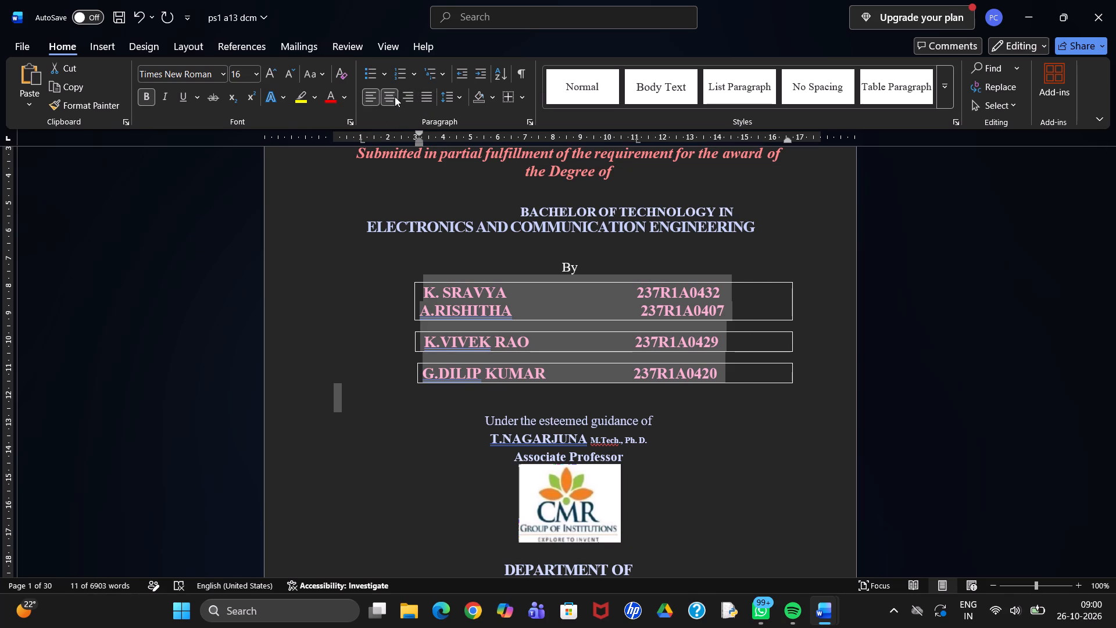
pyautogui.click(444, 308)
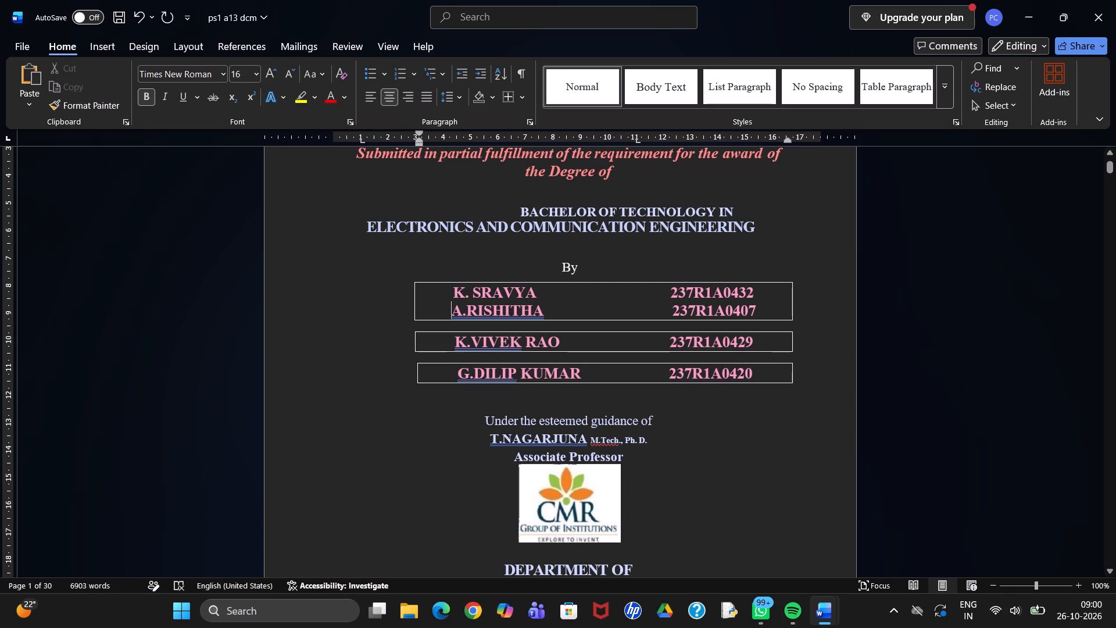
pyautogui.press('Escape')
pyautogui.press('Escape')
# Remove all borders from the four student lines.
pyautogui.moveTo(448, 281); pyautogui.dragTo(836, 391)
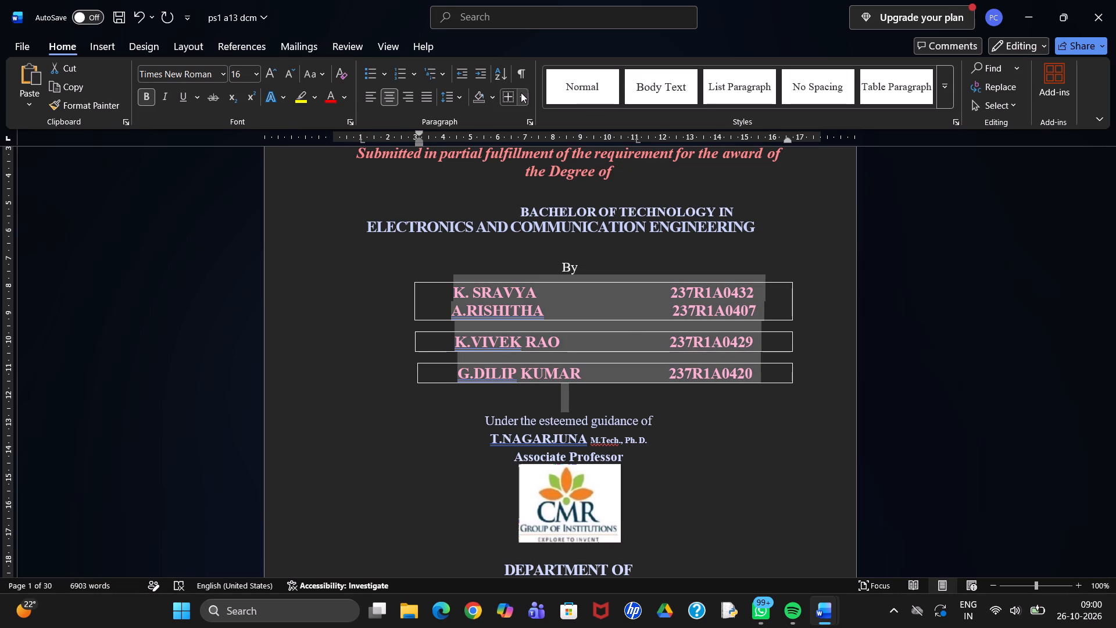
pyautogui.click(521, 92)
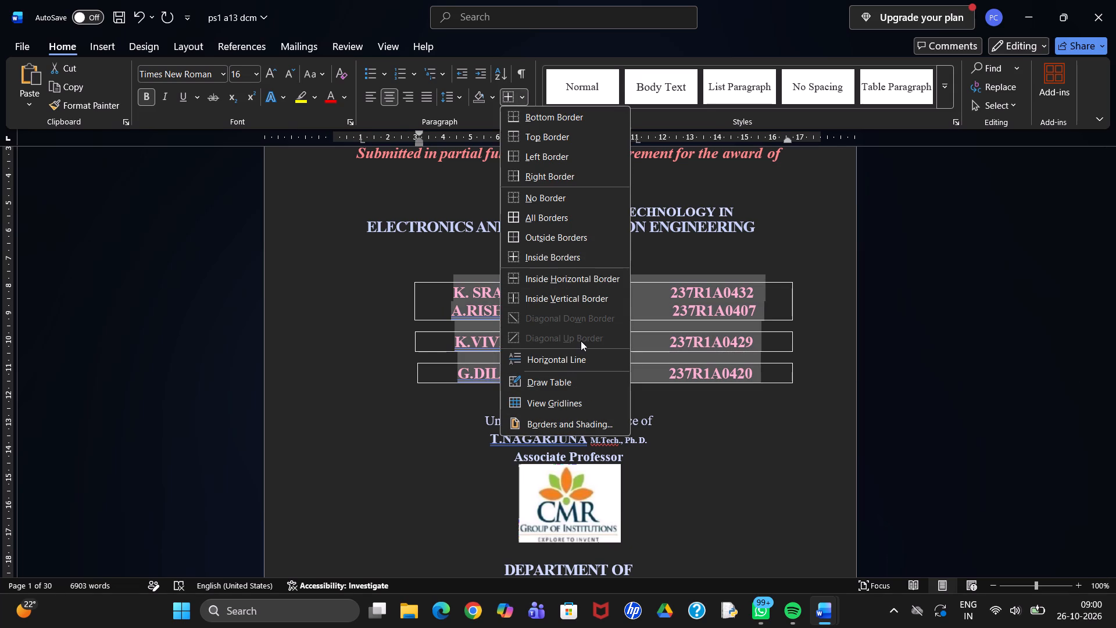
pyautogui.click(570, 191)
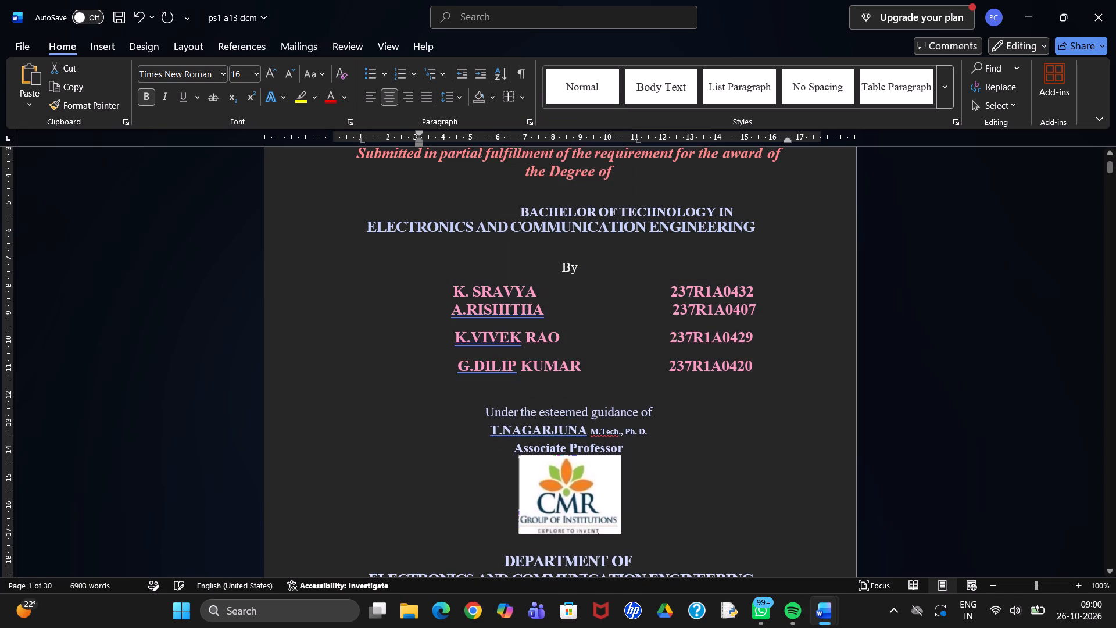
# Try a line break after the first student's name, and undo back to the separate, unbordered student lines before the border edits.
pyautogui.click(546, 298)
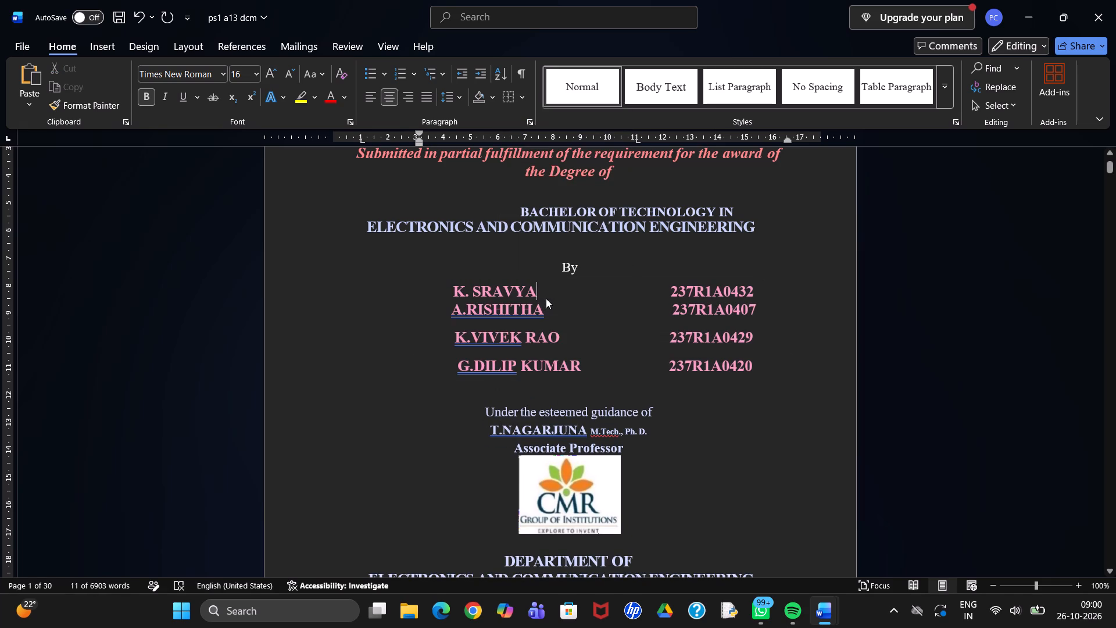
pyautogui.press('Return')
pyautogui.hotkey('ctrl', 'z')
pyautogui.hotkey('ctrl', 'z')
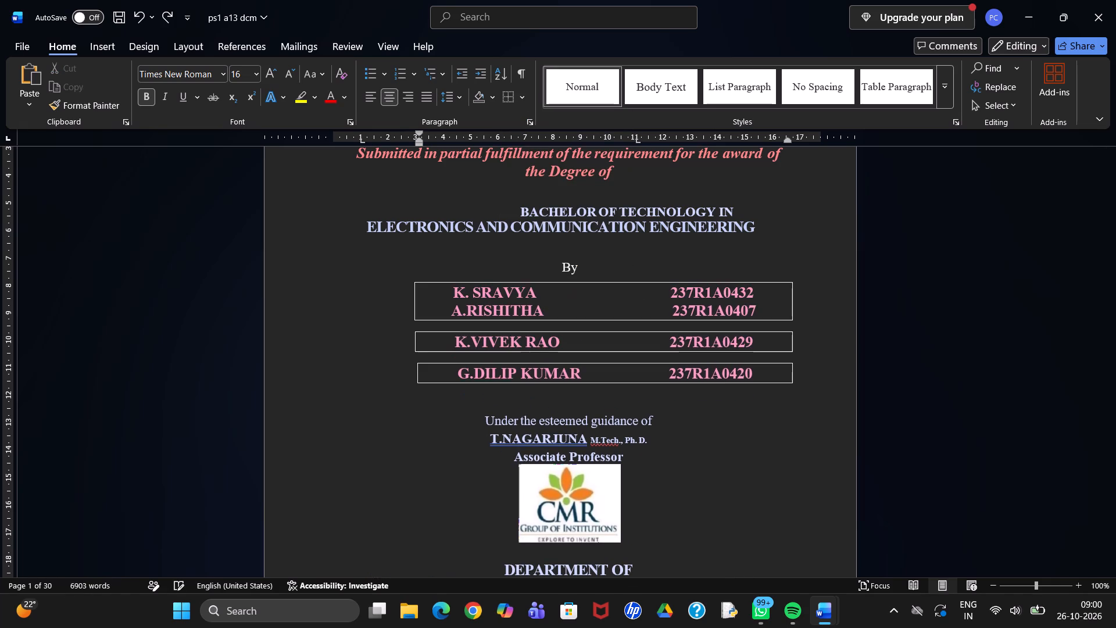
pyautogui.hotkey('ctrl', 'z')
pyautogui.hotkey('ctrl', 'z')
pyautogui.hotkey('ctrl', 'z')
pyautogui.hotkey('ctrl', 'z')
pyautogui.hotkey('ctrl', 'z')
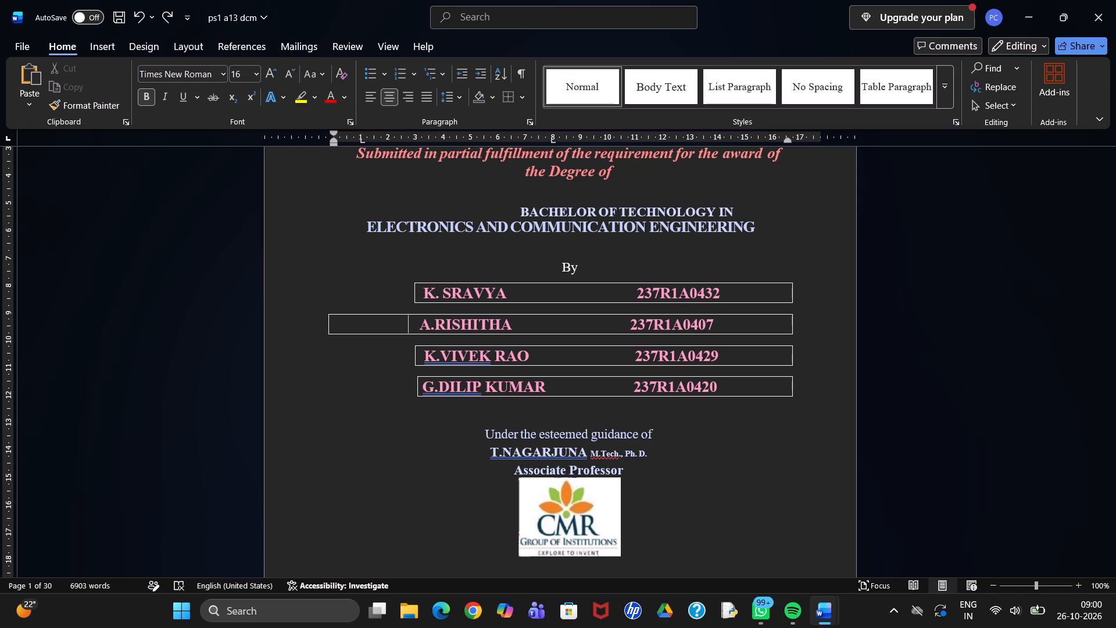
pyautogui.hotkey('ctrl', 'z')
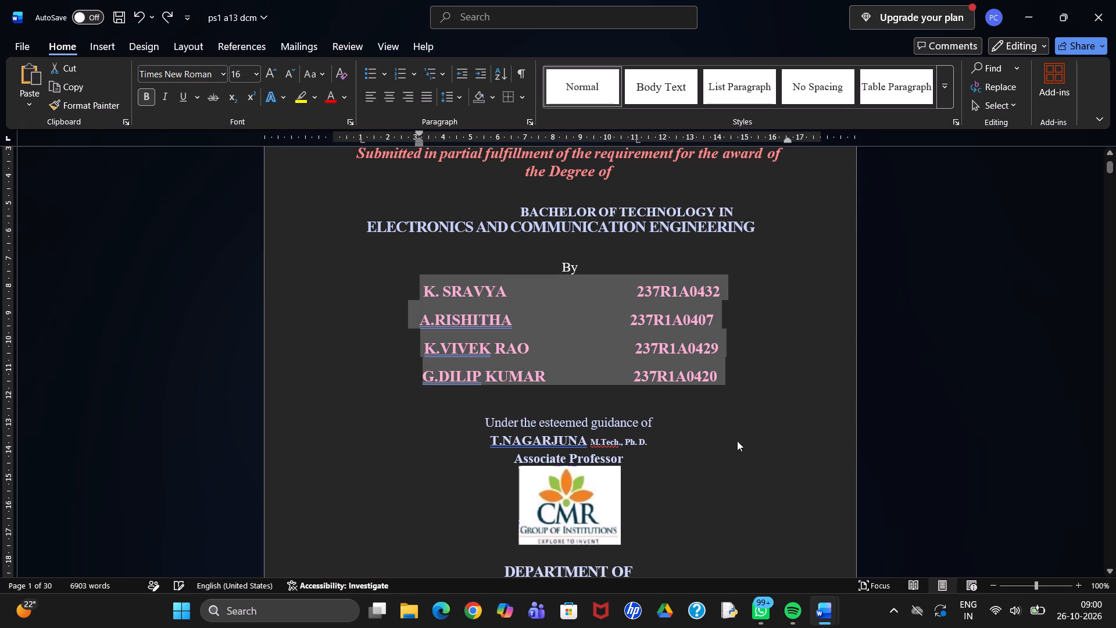
# Look through the report's front matter, List of Figures and Chapter 1 introduction for remaining battery-project text.
pyautogui.click(749, 462)
pyautogui.scroll(-3, 749, 462)
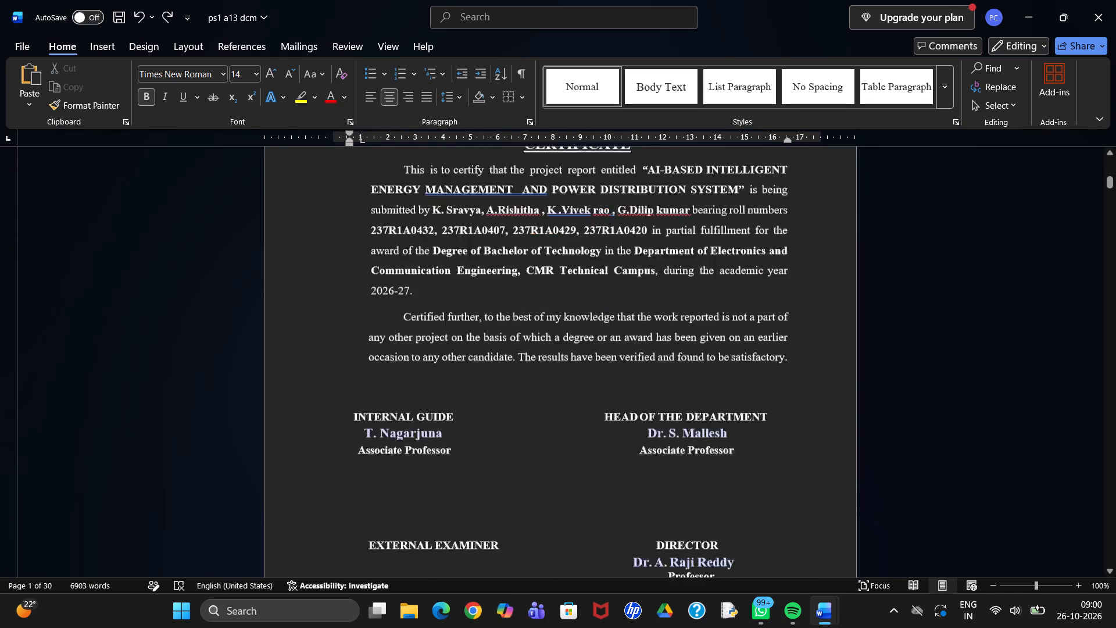
pyautogui.scroll(-4, 749, 462)
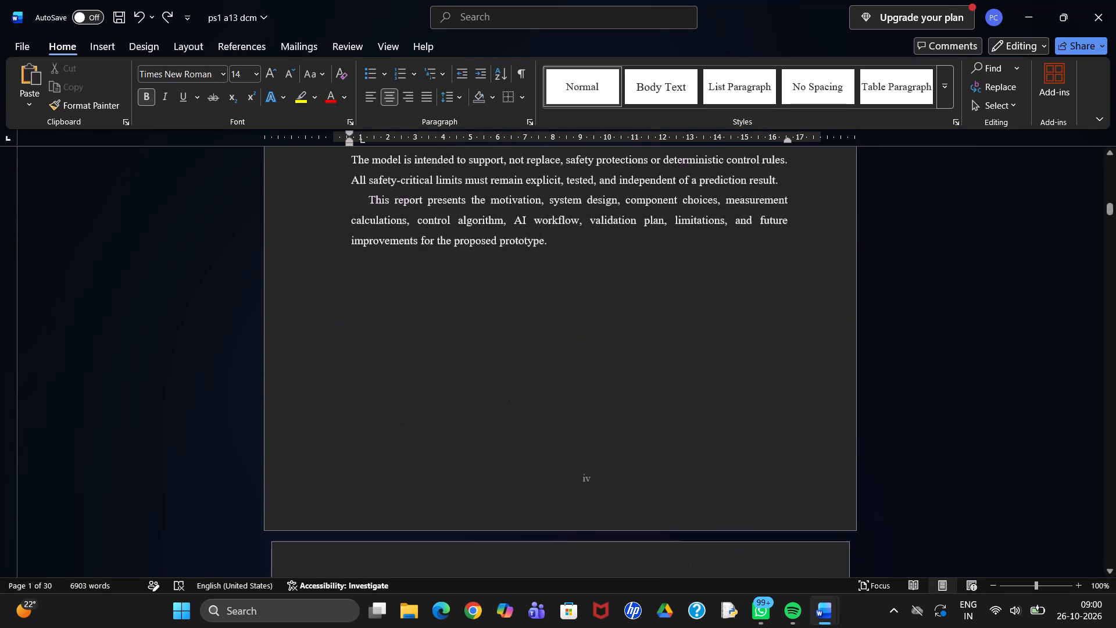
pyautogui.scroll(-2, 749, 462)
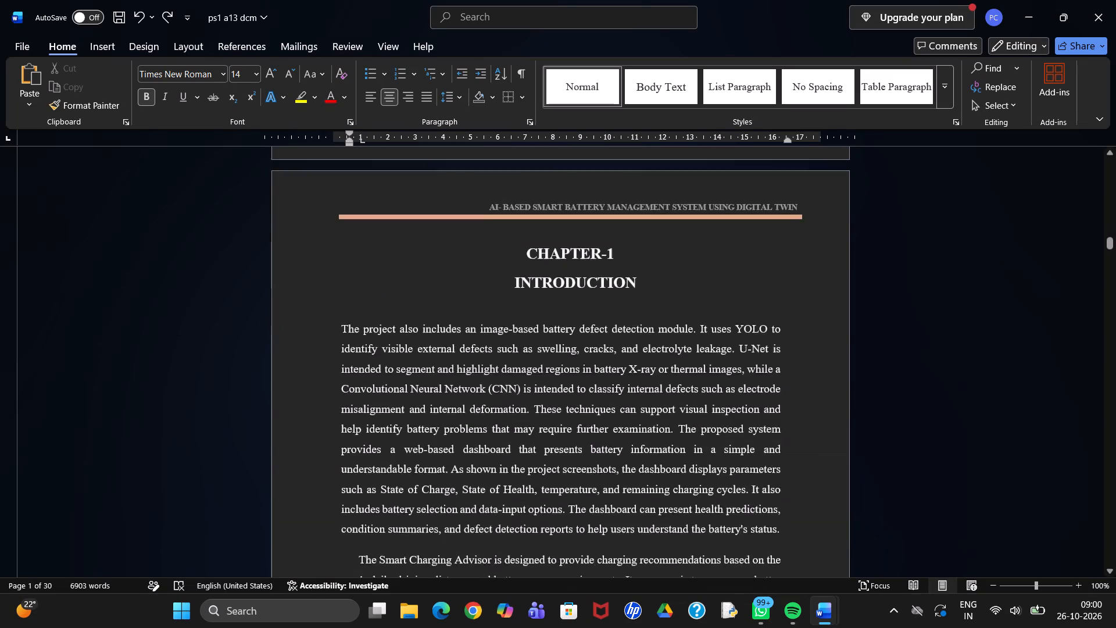
pyautogui.scroll(2, 749, 462)
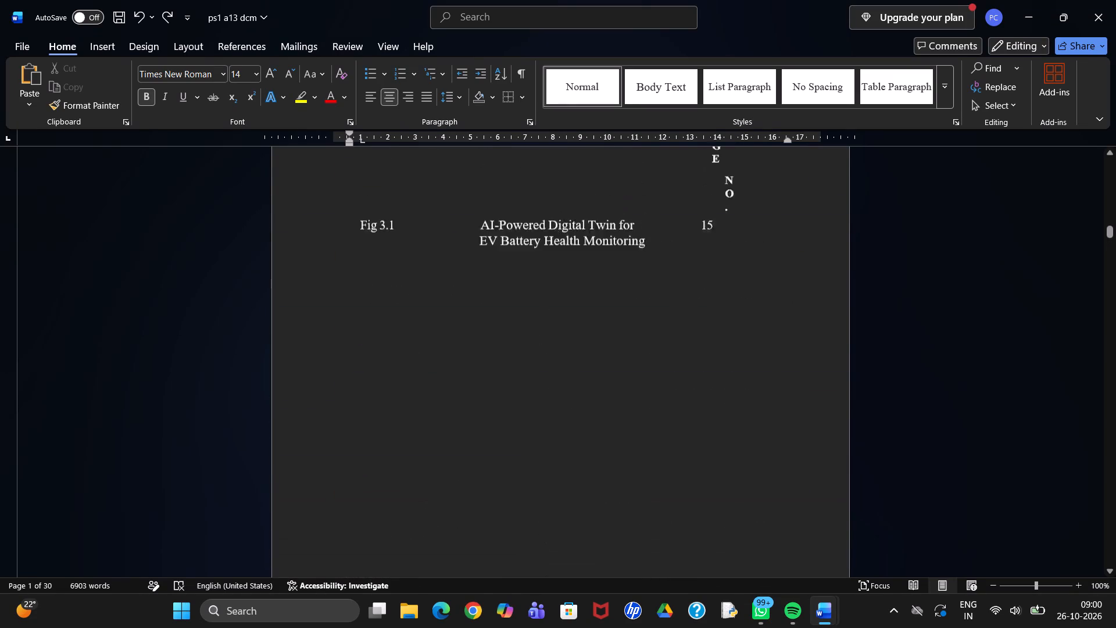
pyautogui.scroll(1, 749, 462)
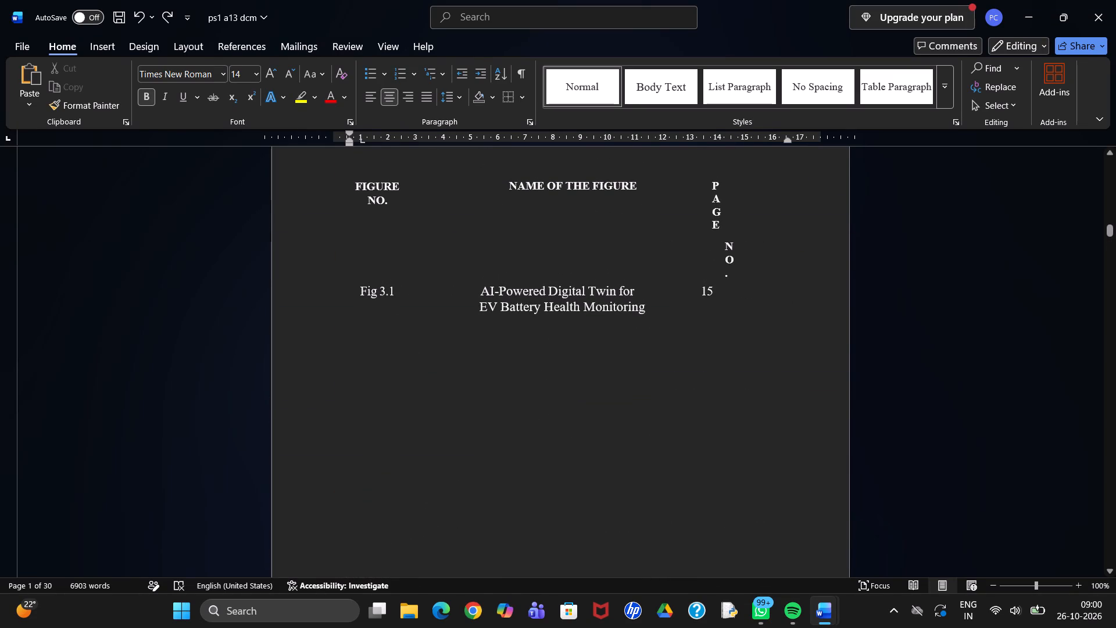
pyautogui.moveTo(649, 303); pyautogui.dragTo(617, 299)
pyautogui.moveTo(617, 299); pyautogui.dragTo(485, 286)
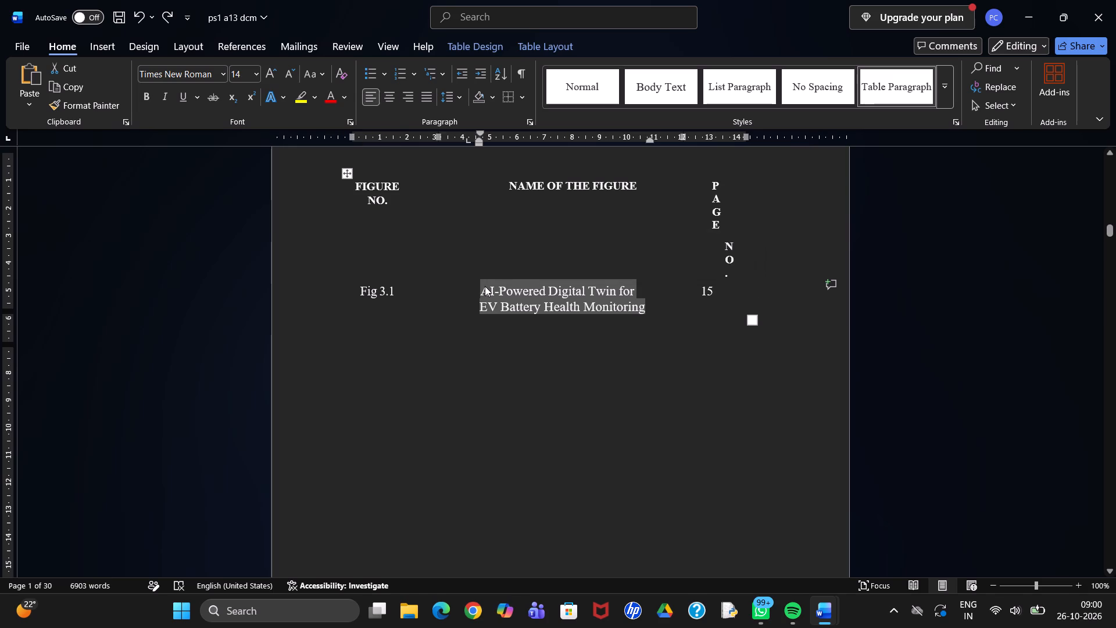
pyautogui.hscroll(1, 485, 286)
pyautogui.scroll(-1, 485, 286)
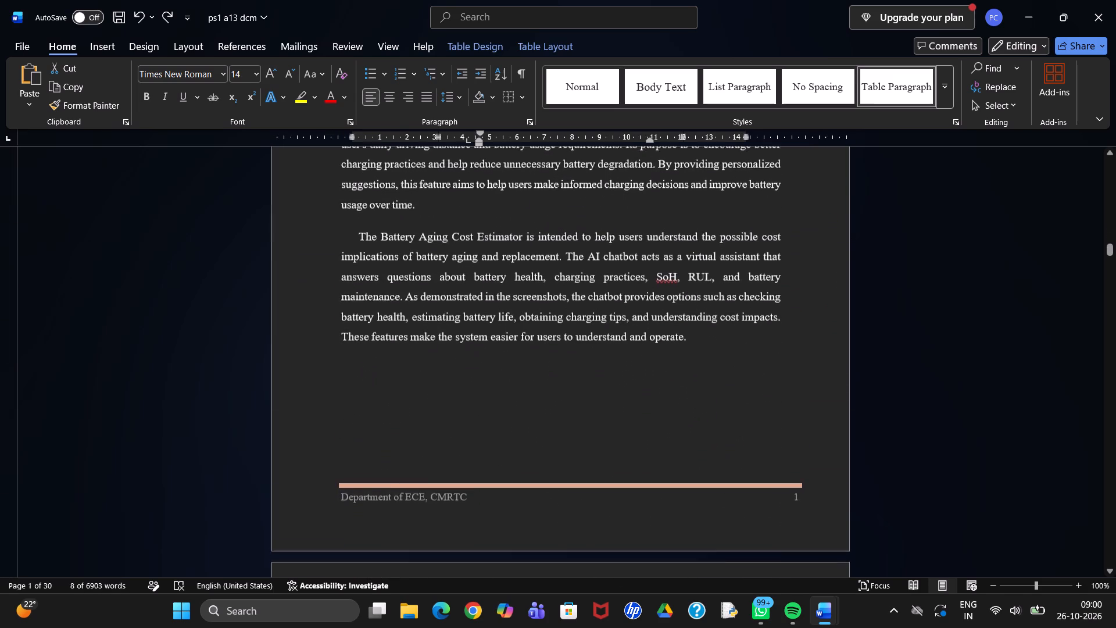
pyautogui.scroll(-1, 485, 286)
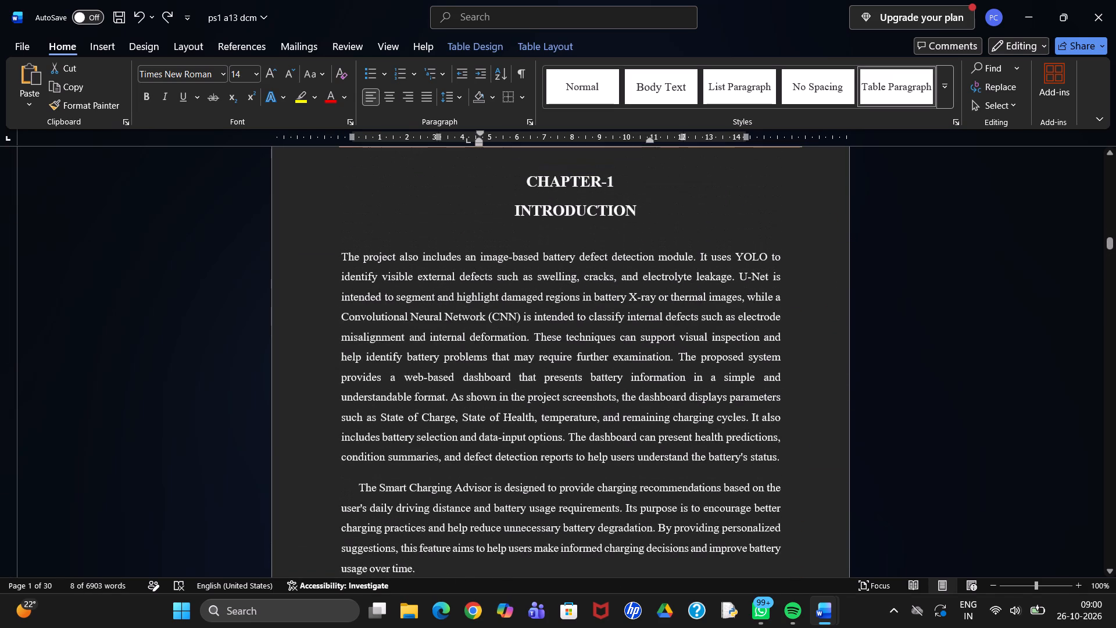
pyautogui.hscroll(2, 485, 286)
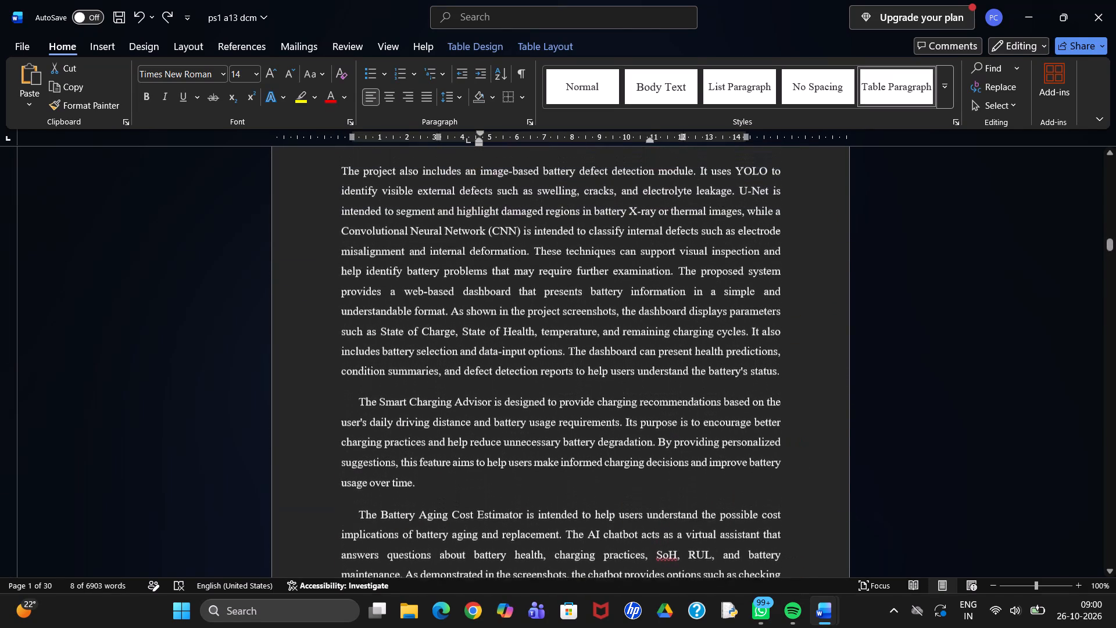
pyautogui.hscroll(2, 485, 286)
pyautogui.scroll(7, 485, 286)
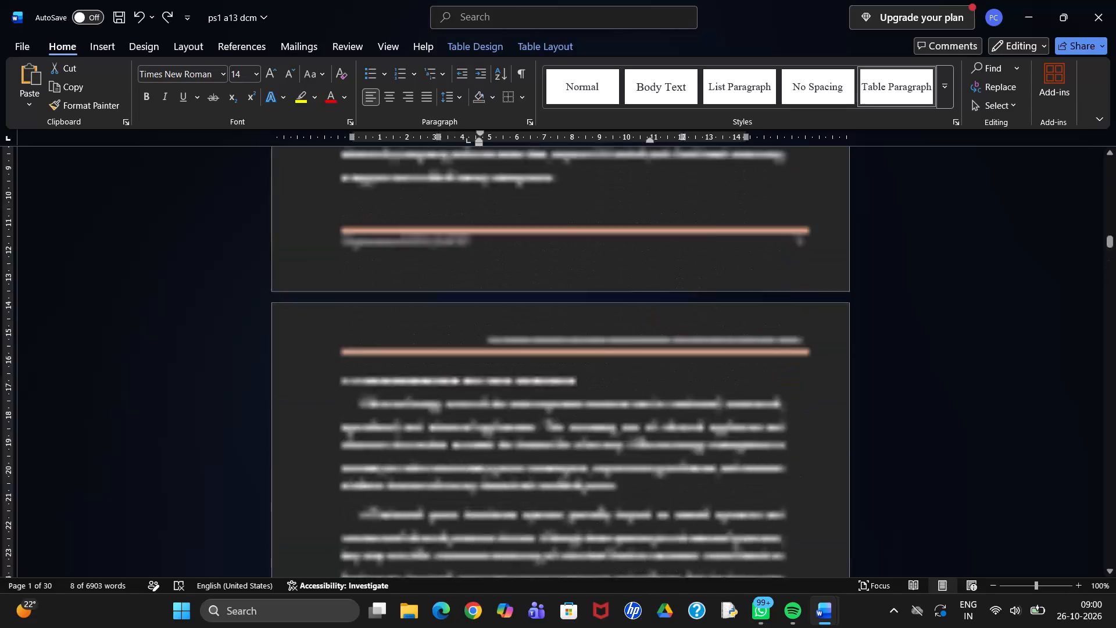
pyautogui.scroll(1, 485, 286)
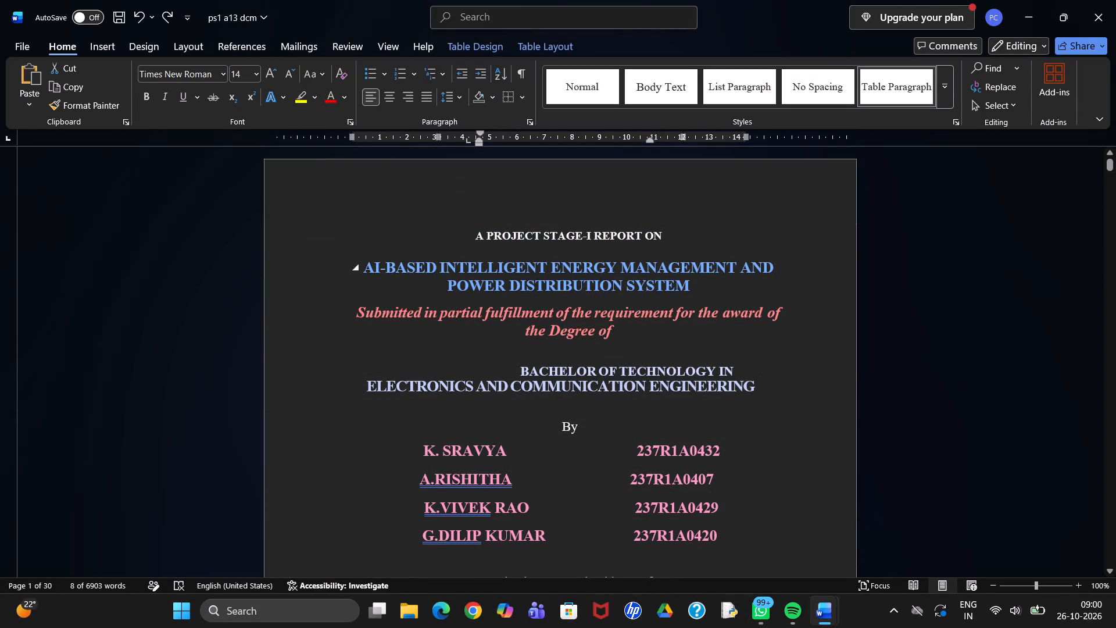
# Replace the Fig 3.1 name in the List of Figures with the title page's "AI-BASED INTELLIGENT ENERGY MANAGEMENT AND POWER DISTRIBUTION SYSTEM".
pyautogui.moveTo(362, 269); pyautogui.dragTo(679, 290)
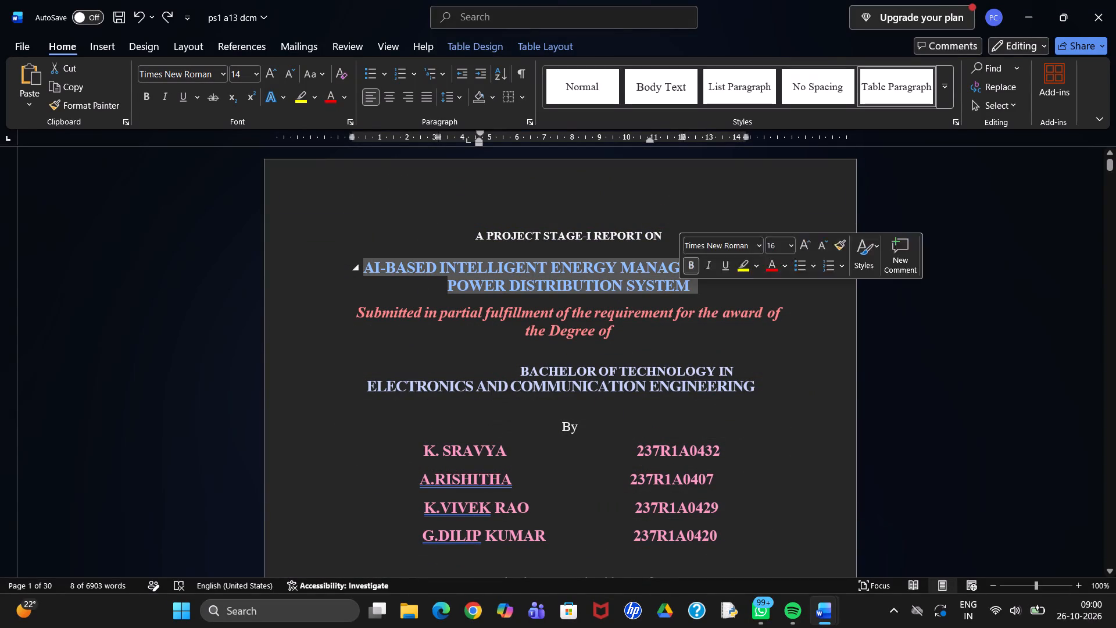
pyautogui.hotkey('ctrl', 'c')
pyautogui.scroll(-2, 679, 290)
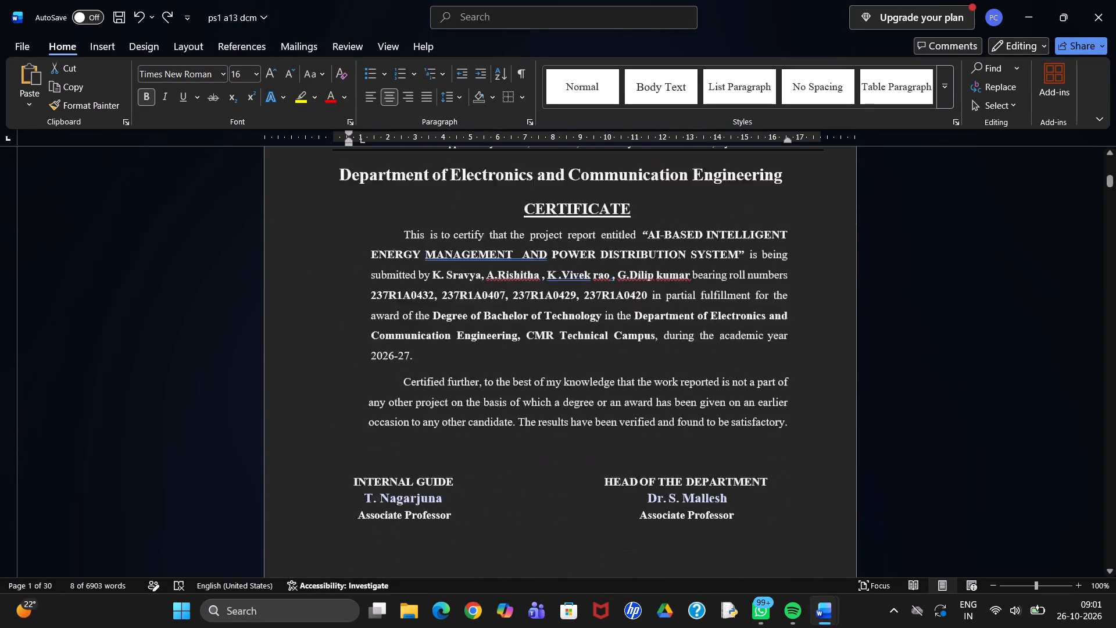
pyautogui.scroll(-3, 679, 290)
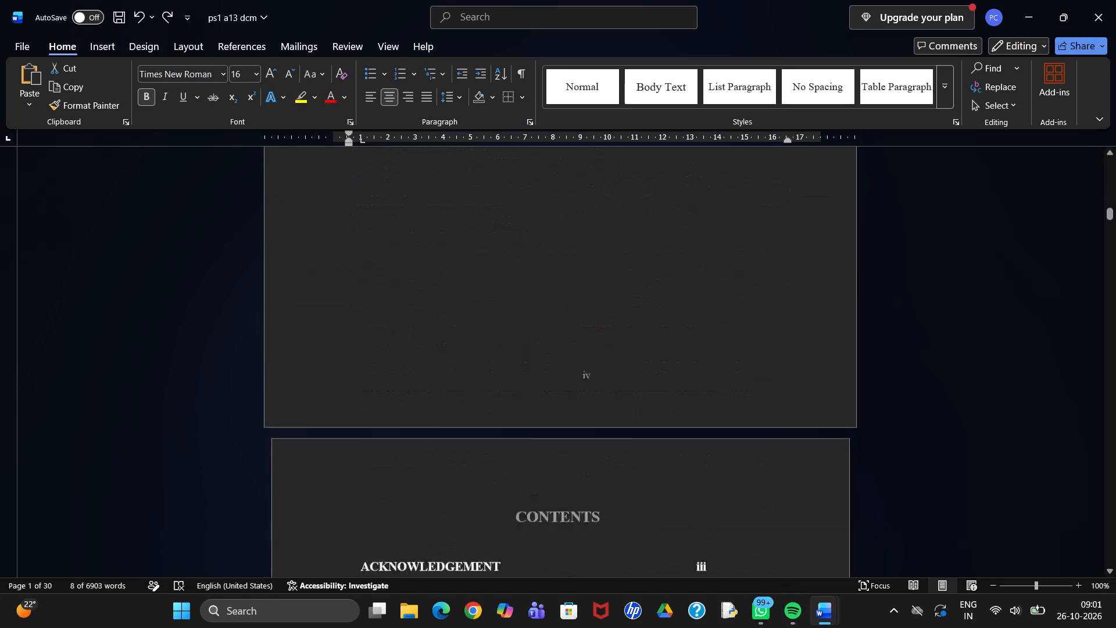
pyautogui.scroll(-2, 679, 290)
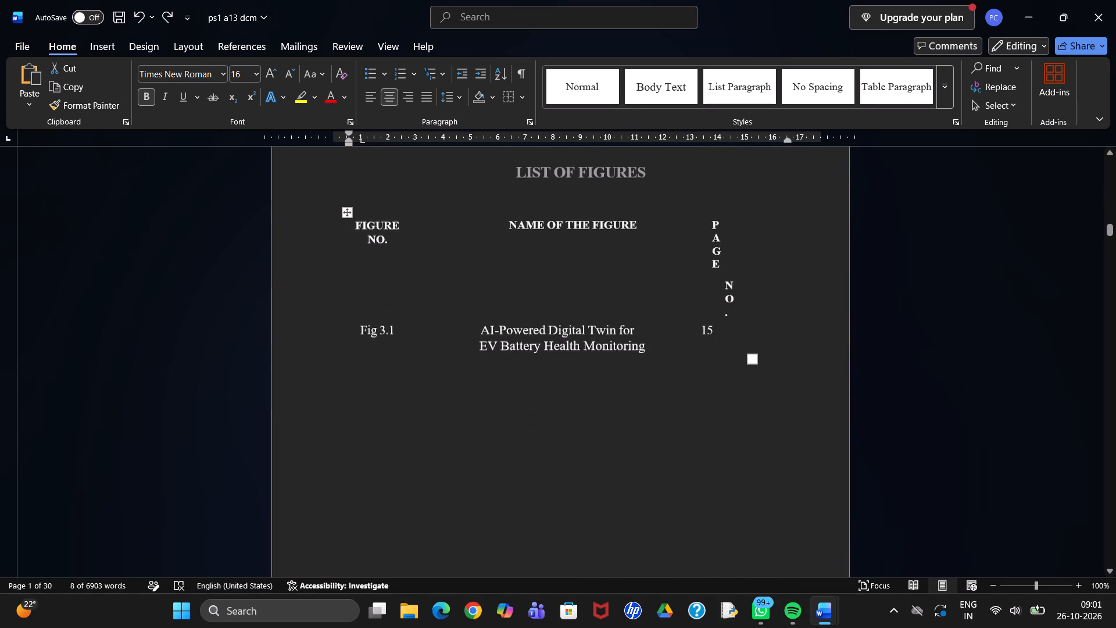
pyautogui.moveTo(653, 352); pyautogui.dragTo(498, 336)
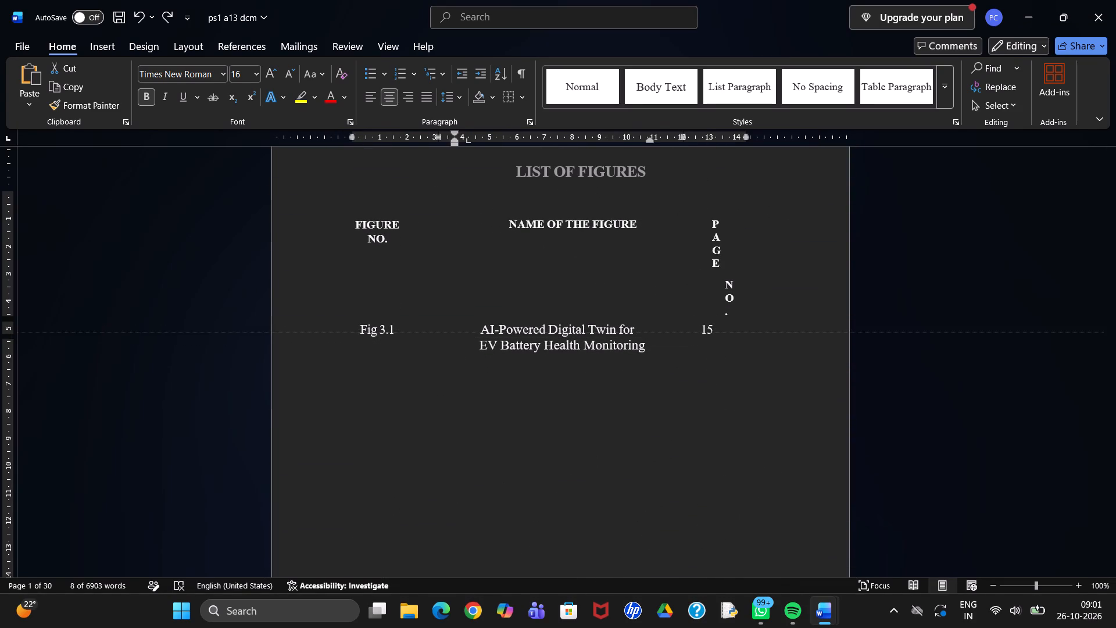
pyautogui.moveTo(498, 336); pyautogui.dragTo(521, 355)
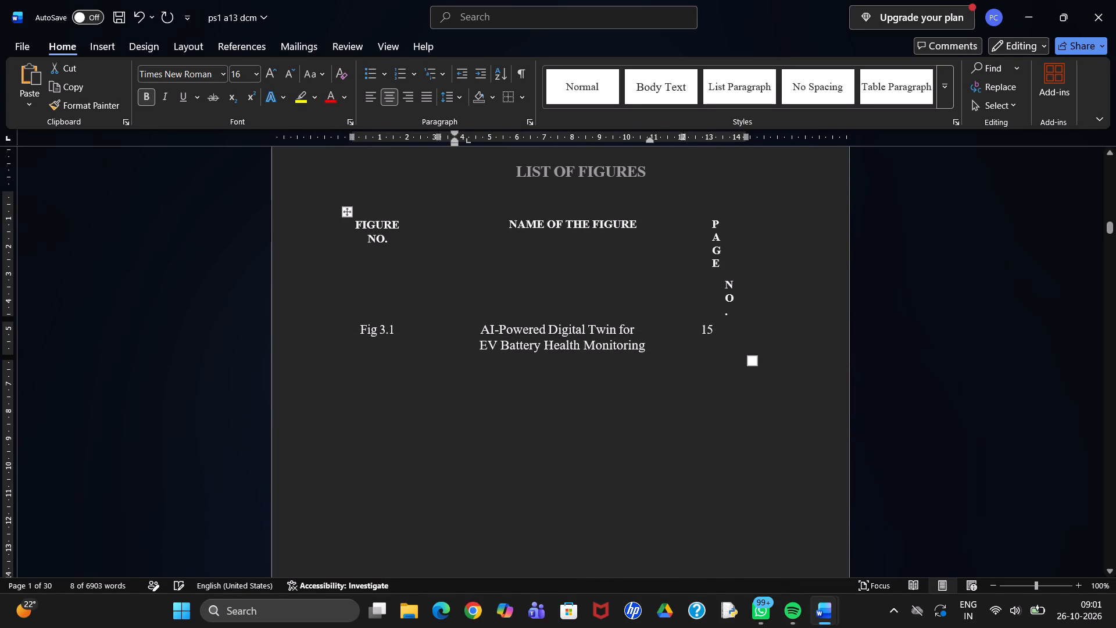
pyautogui.click(632, 337)
pyautogui.moveTo(648, 344); pyautogui.dragTo(516, 334)
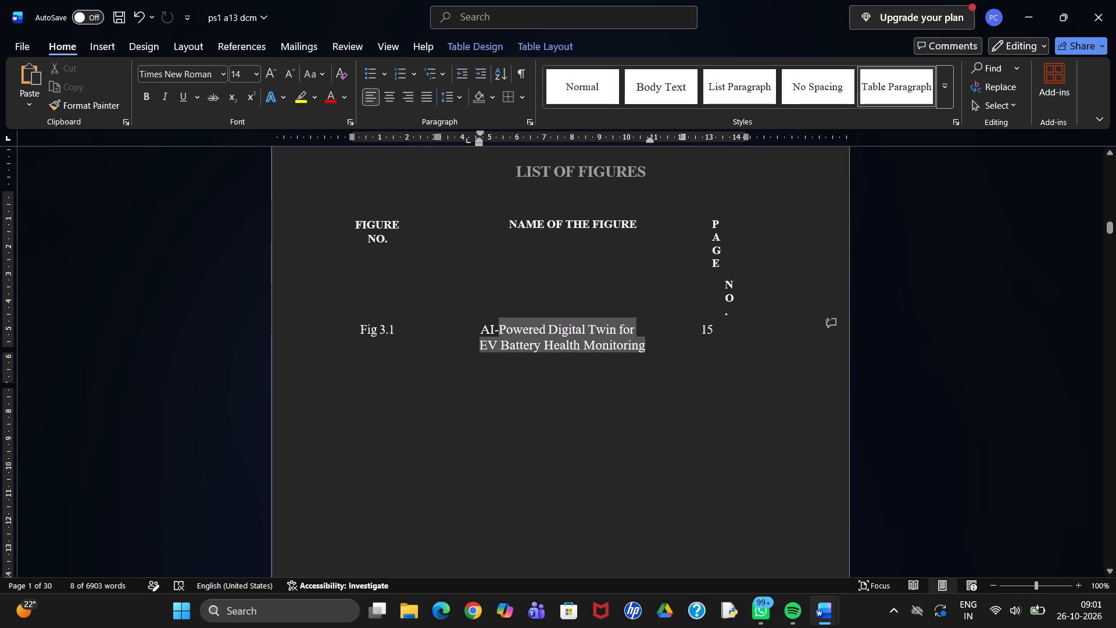
pyautogui.moveTo(516, 334); pyautogui.dragTo(485, 329)
pyautogui.hotkey('ctrl', 'v')
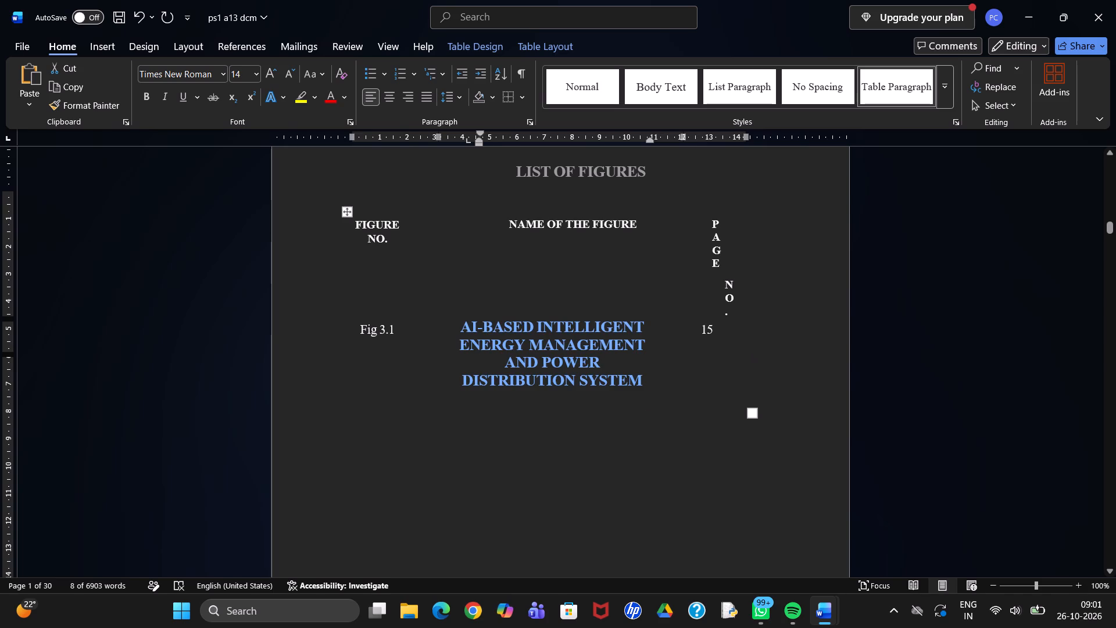
# Set the font size of the pasted Fig 3.1 name to 12.
pyautogui.moveTo(460, 330); pyautogui.dragTo(654, 381)
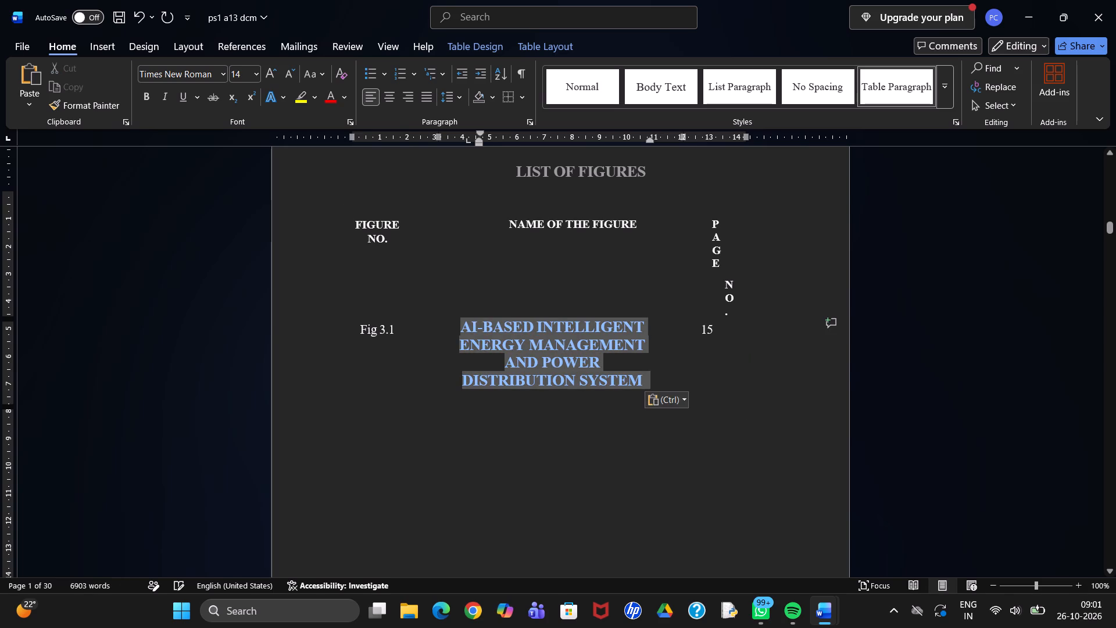
pyautogui.moveTo(654, 381); pyautogui.dragTo(654, 383)
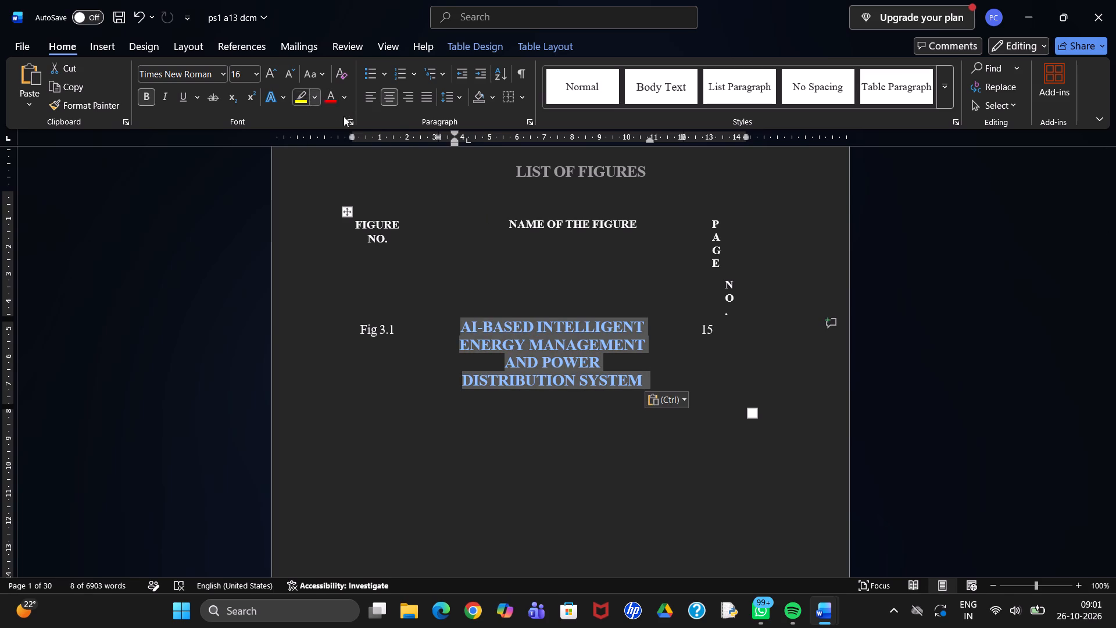
pyautogui.click(682, 403)
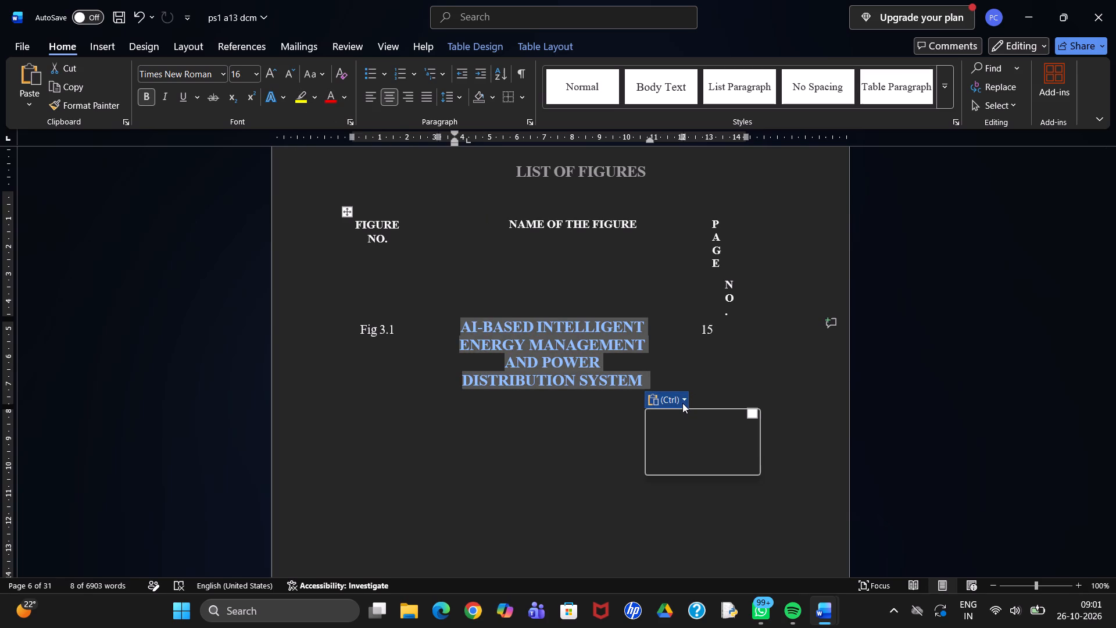
pyautogui.click(255, 74)
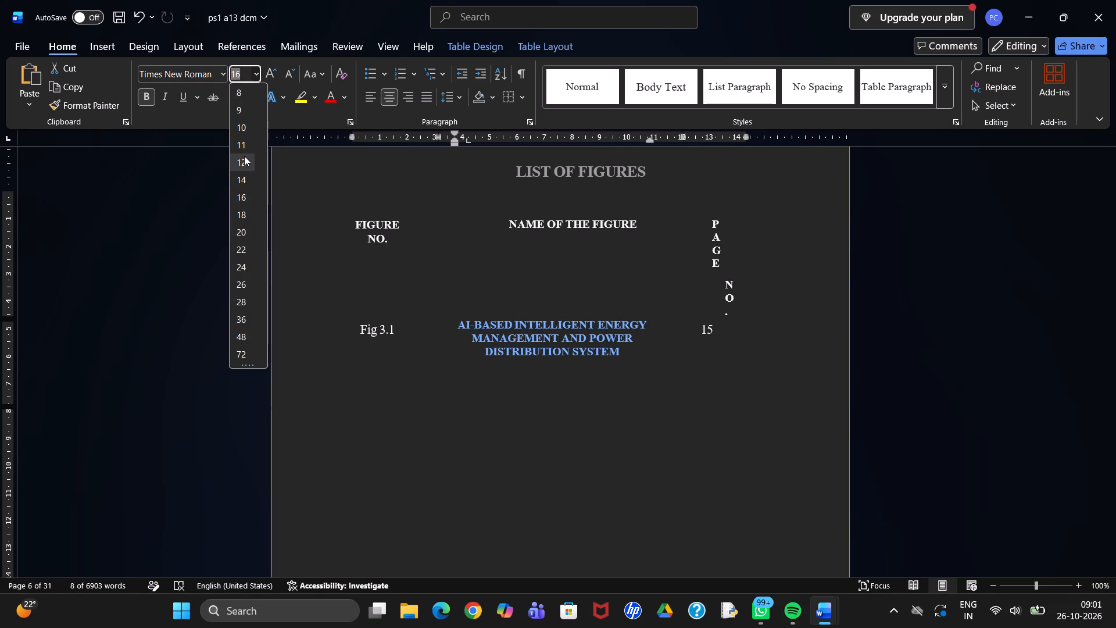
pyautogui.click(244, 156)
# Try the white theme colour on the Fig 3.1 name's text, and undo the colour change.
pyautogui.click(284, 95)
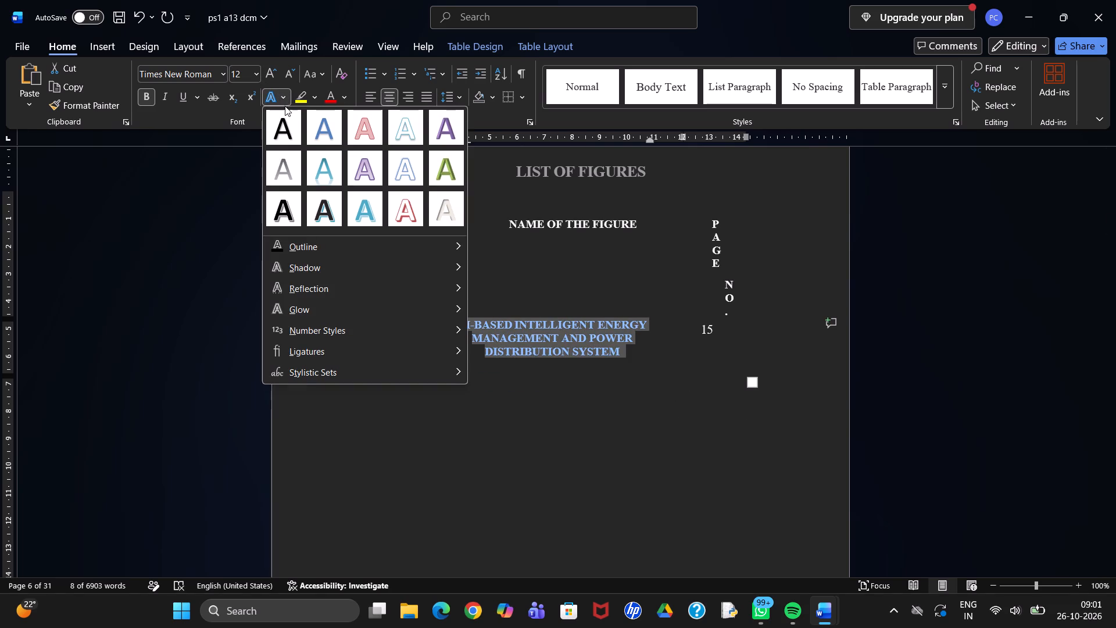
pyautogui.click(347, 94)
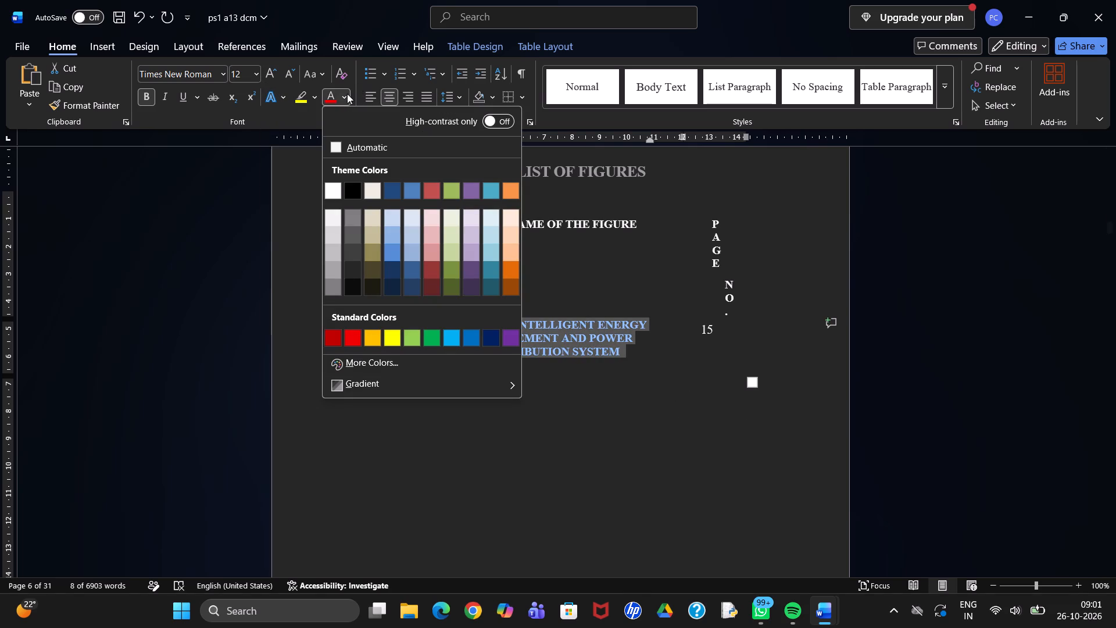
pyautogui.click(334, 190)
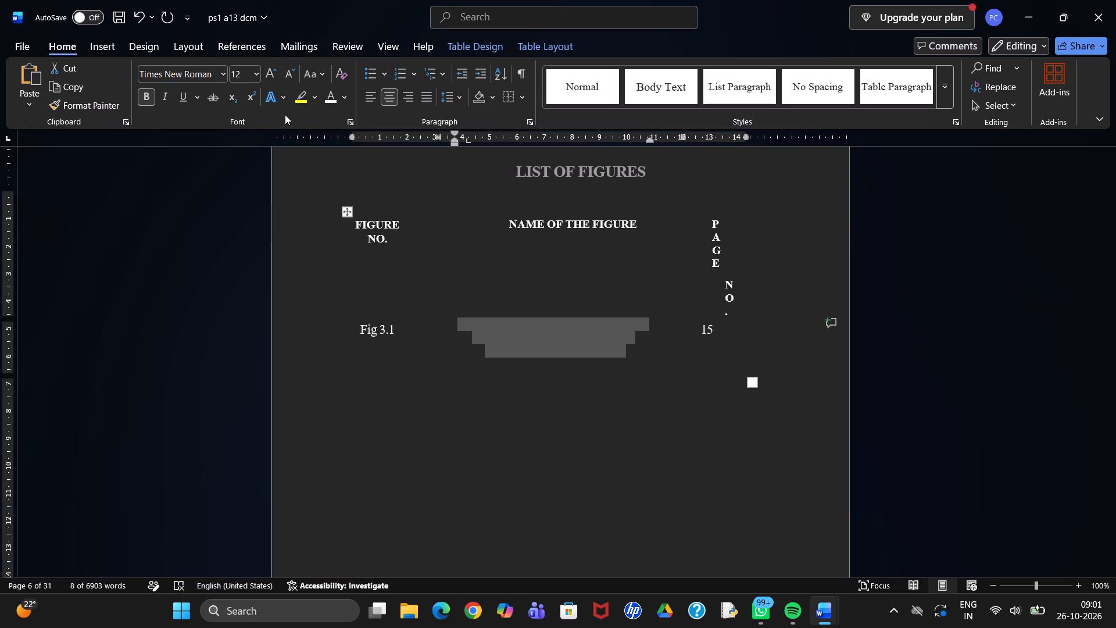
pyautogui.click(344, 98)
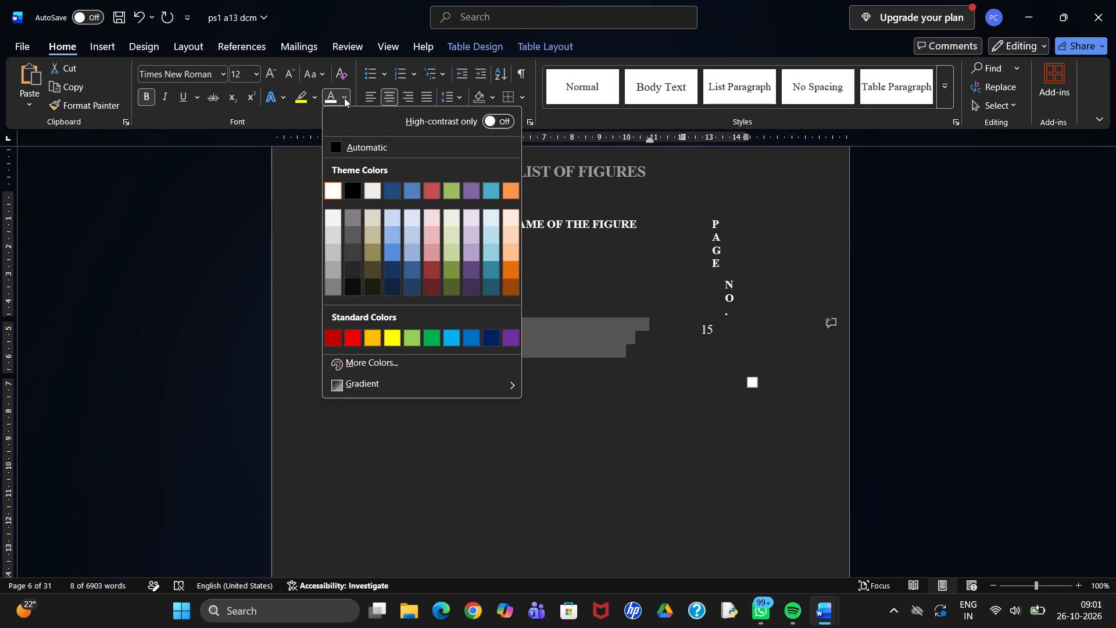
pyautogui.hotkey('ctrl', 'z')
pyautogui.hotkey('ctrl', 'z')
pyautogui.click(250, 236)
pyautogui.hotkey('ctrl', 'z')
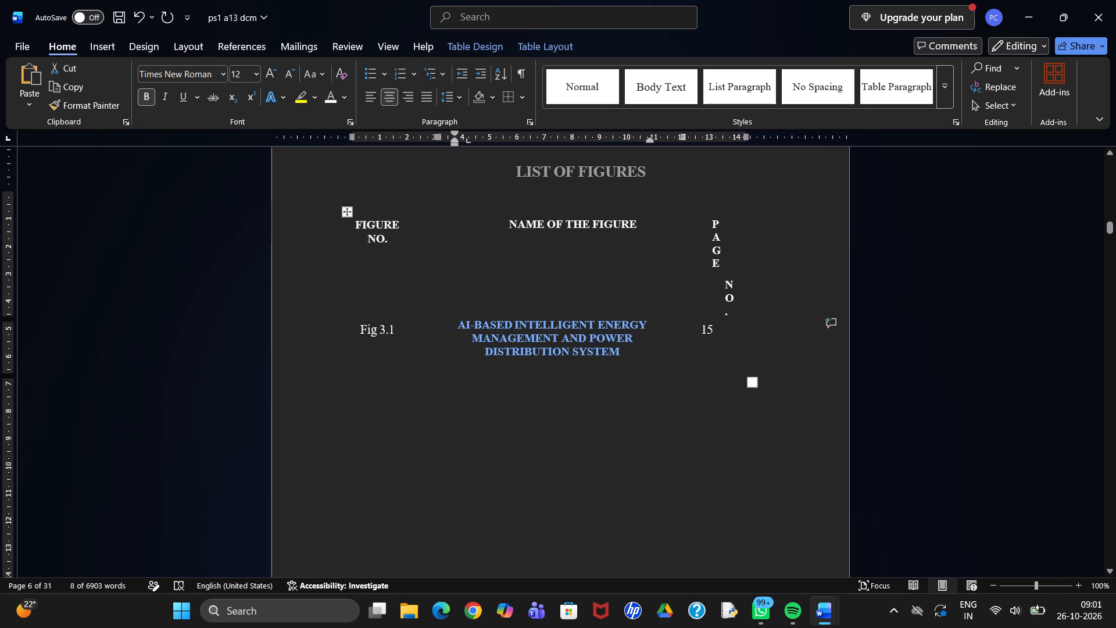
# Remove the bold formatting from the Fig 3.1 name.
pyautogui.click(149, 98)
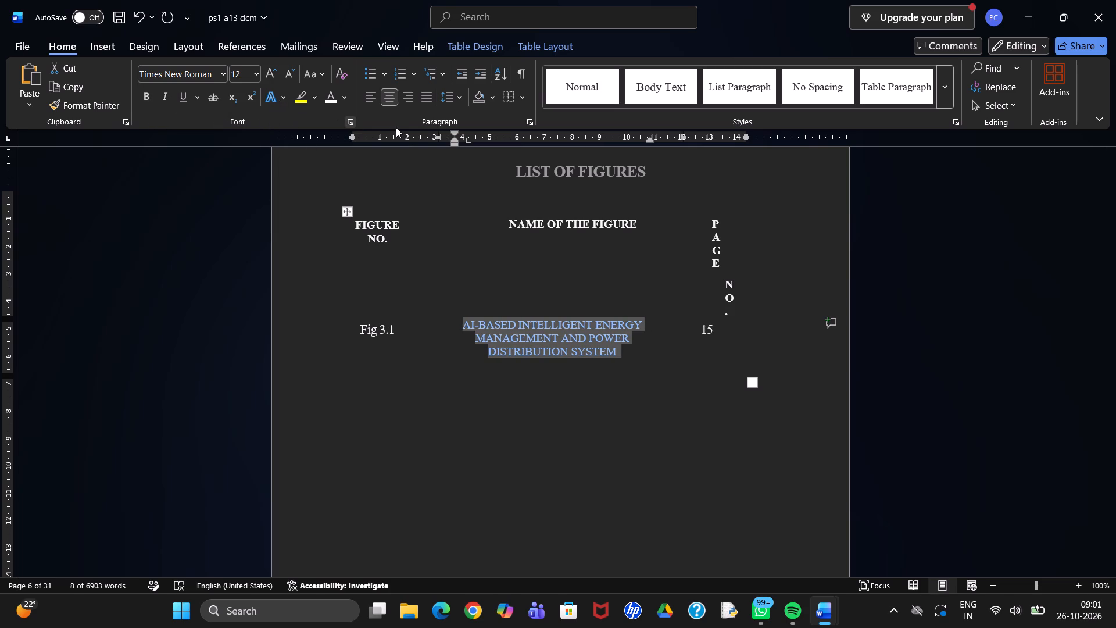
# Set the highlight of the word INTELLIGENT in the Fig 3.1 name to No Color.
pyautogui.doubleClick(593, 324)
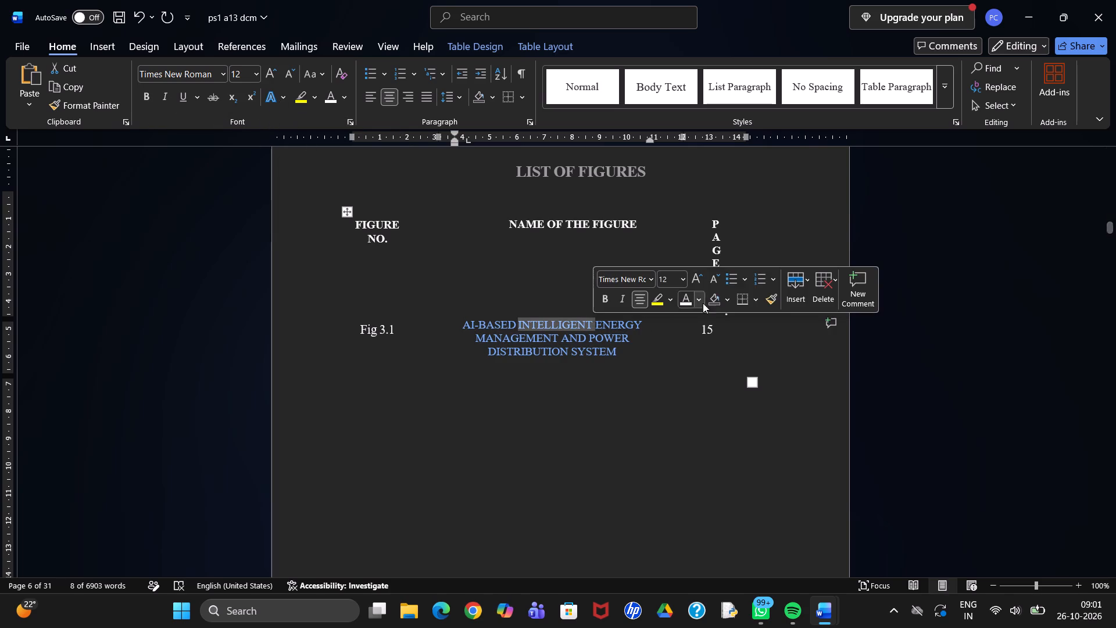
pyautogui.click(670, 302)
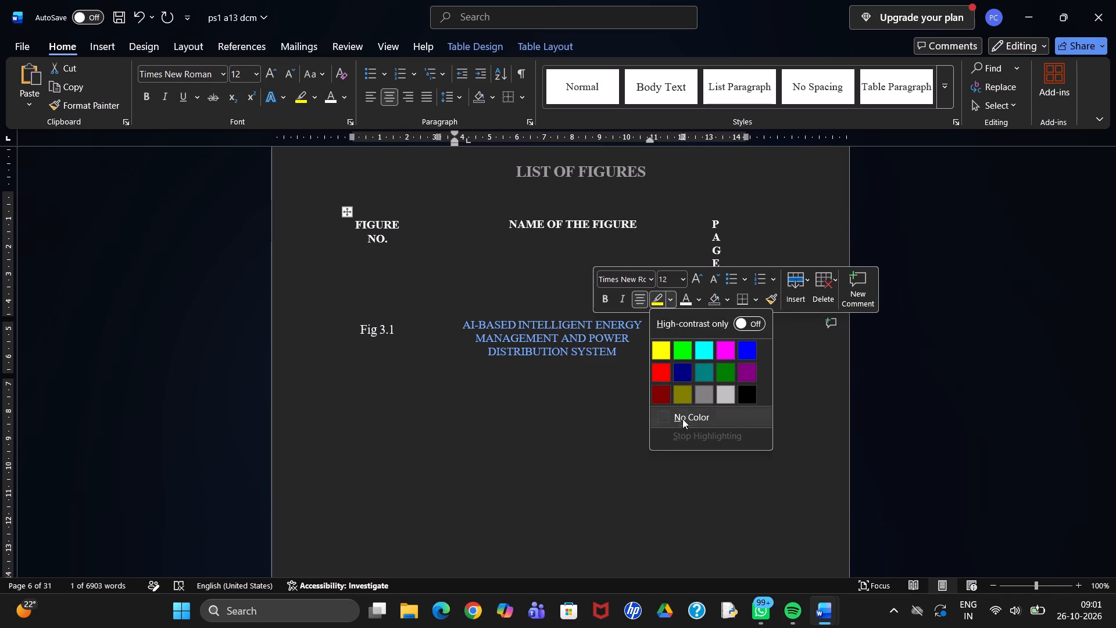
pyautogui.click(687, 415)
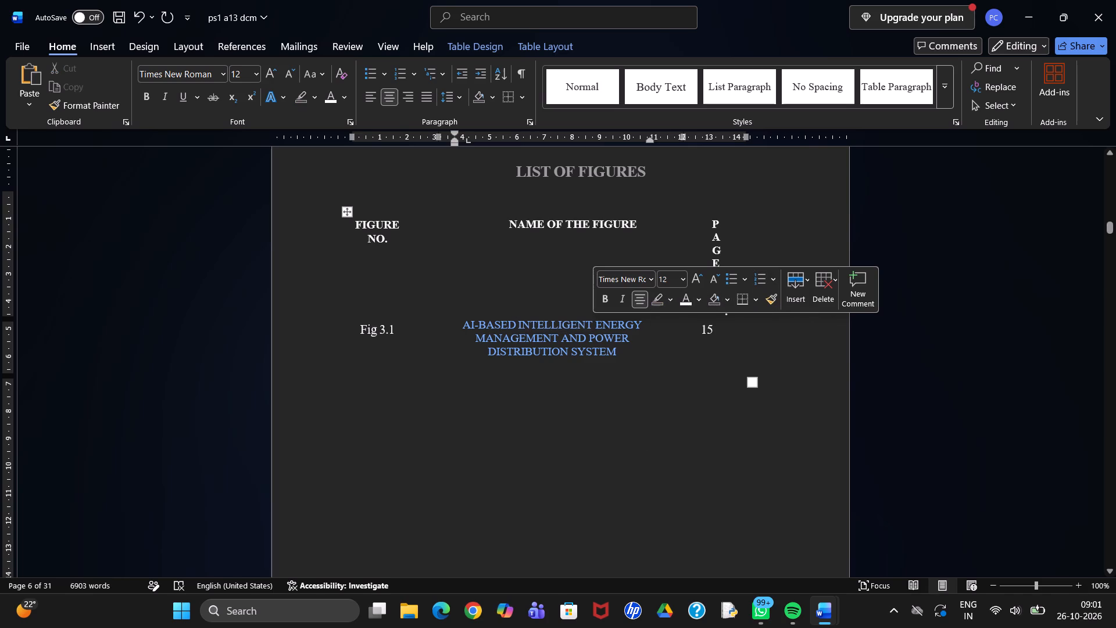
# Clear all formatting from the Fig 3.1 name in the List of Figures table.
pyautogui.moveTo(616, 353); pyautogui.dragTo(467, 322)
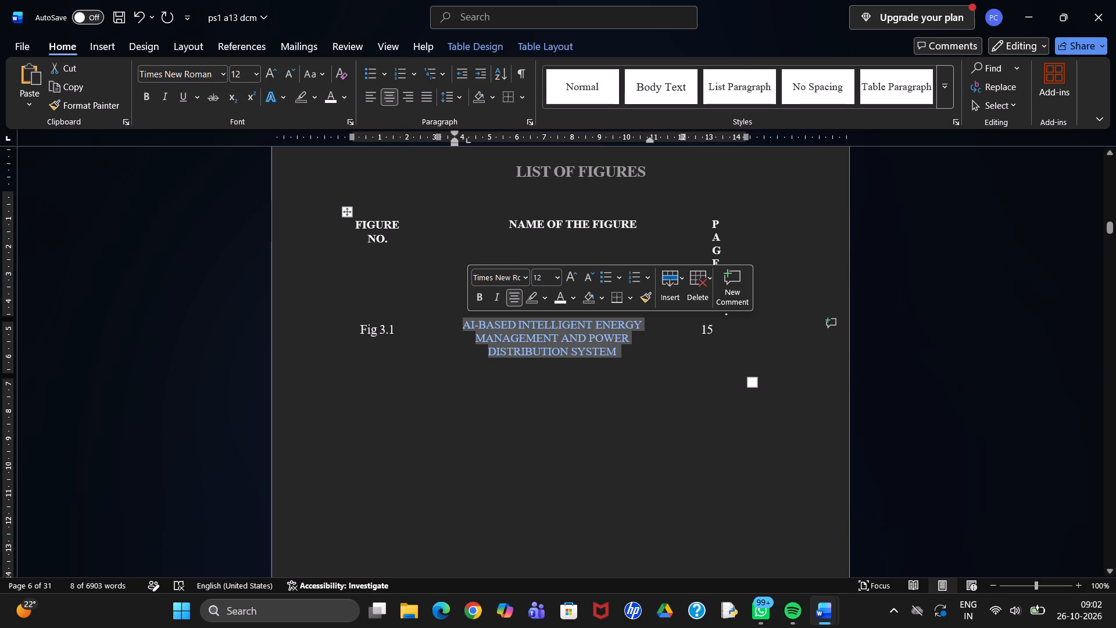
pyautogui.click(647, 297)
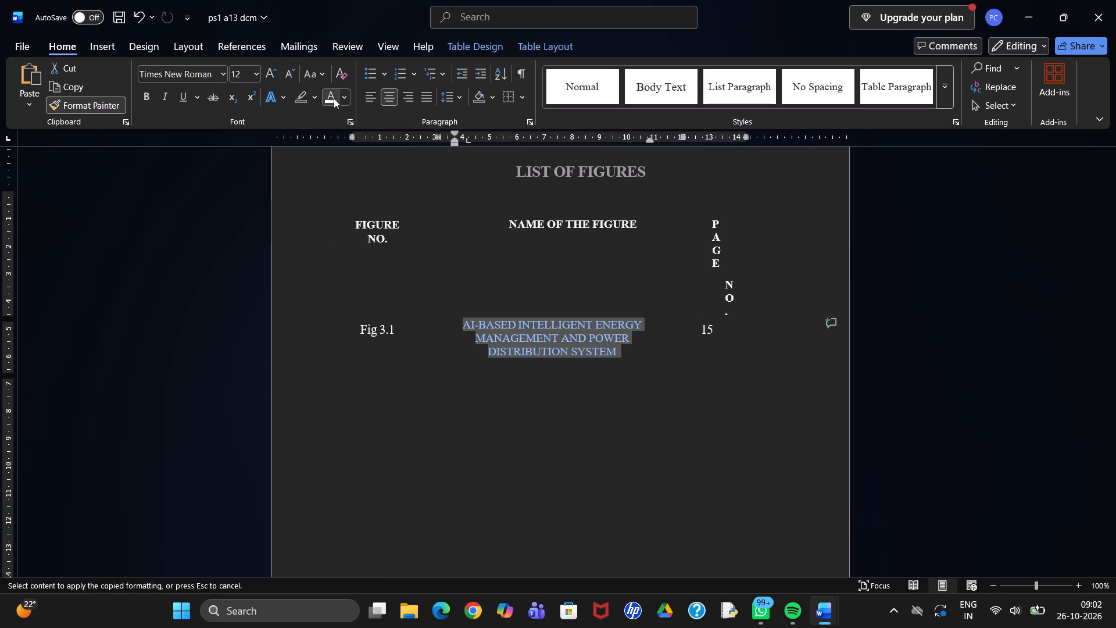
pyautogui.click(321, 72)
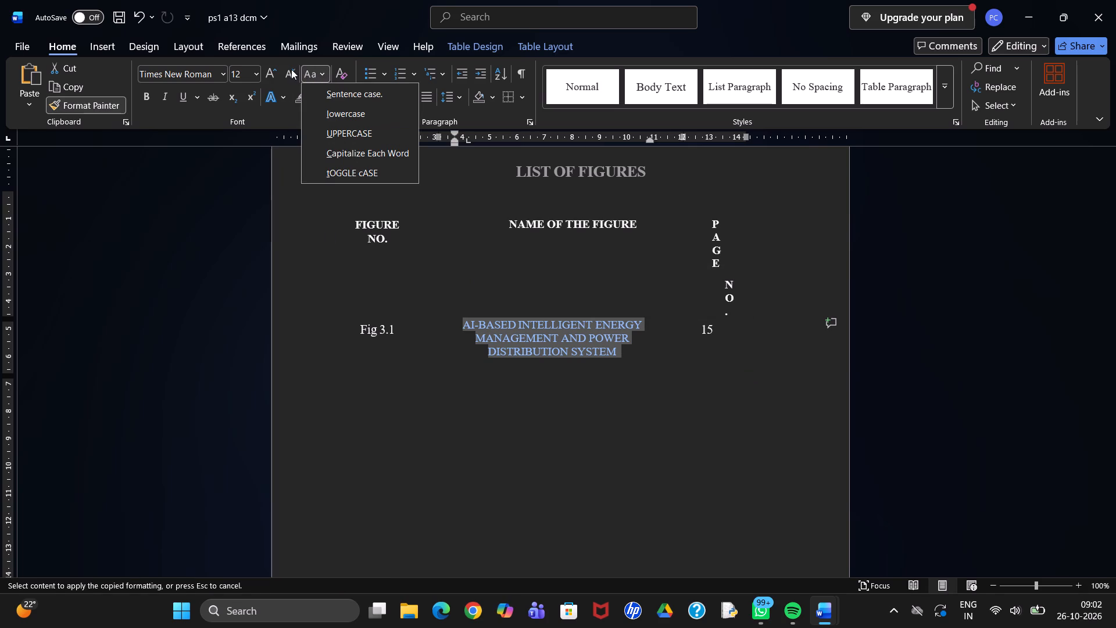
pyautogui.click(344, 68)
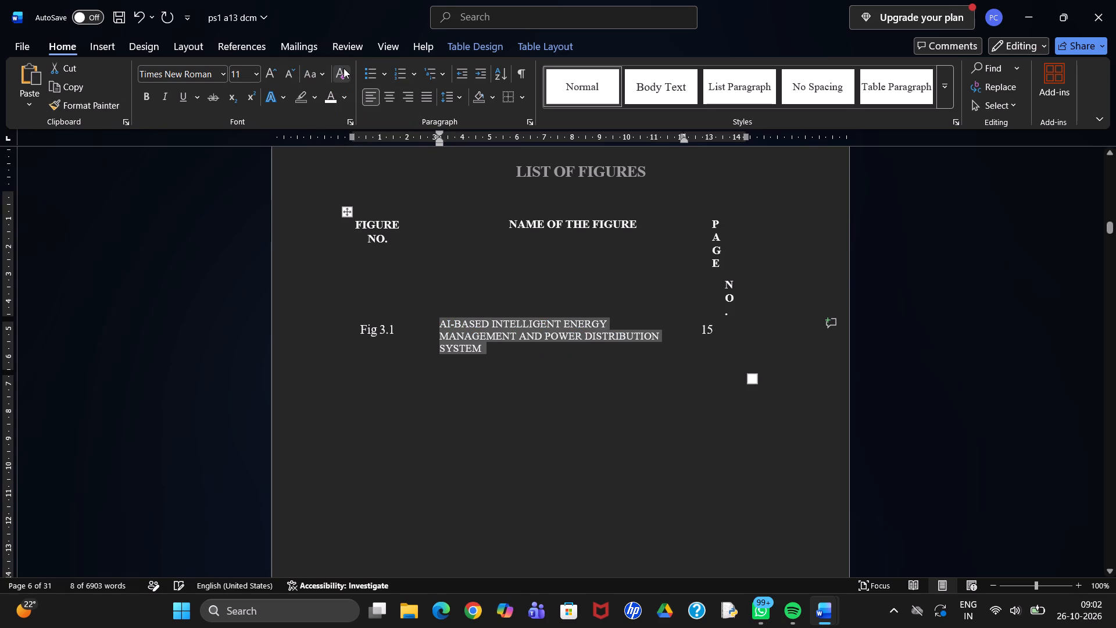
pyautogui.click(170, 251)
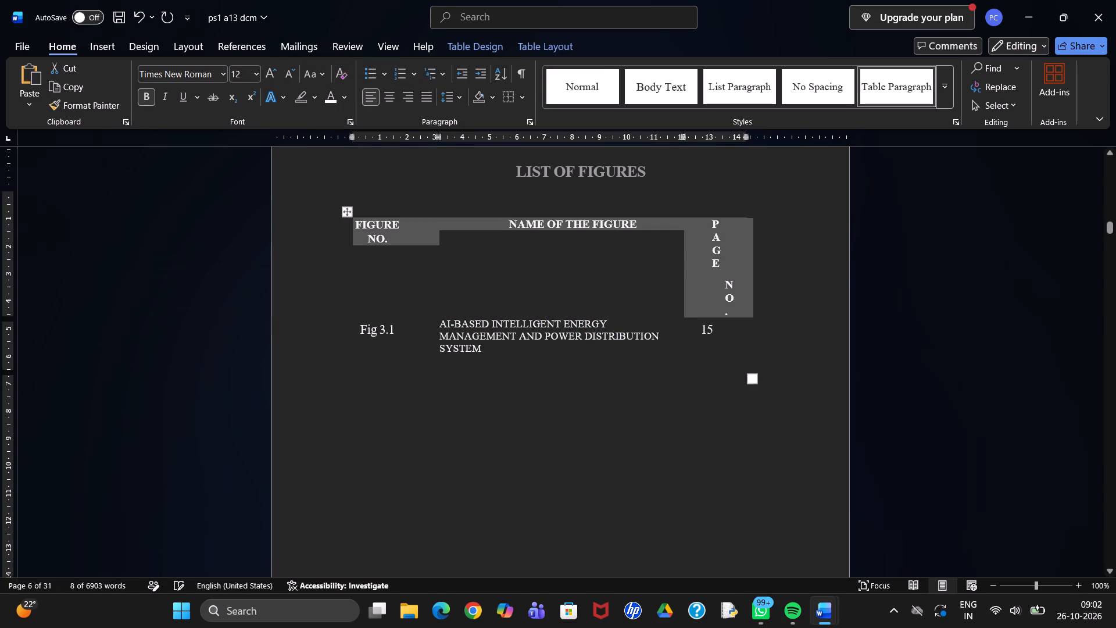
pyautogui.click(533, 368)
# Look through the report's front matter, contents, List of Figures and Chapter 1 sections, through to the last page.
pyautogui.scroll(1, 455, 325)
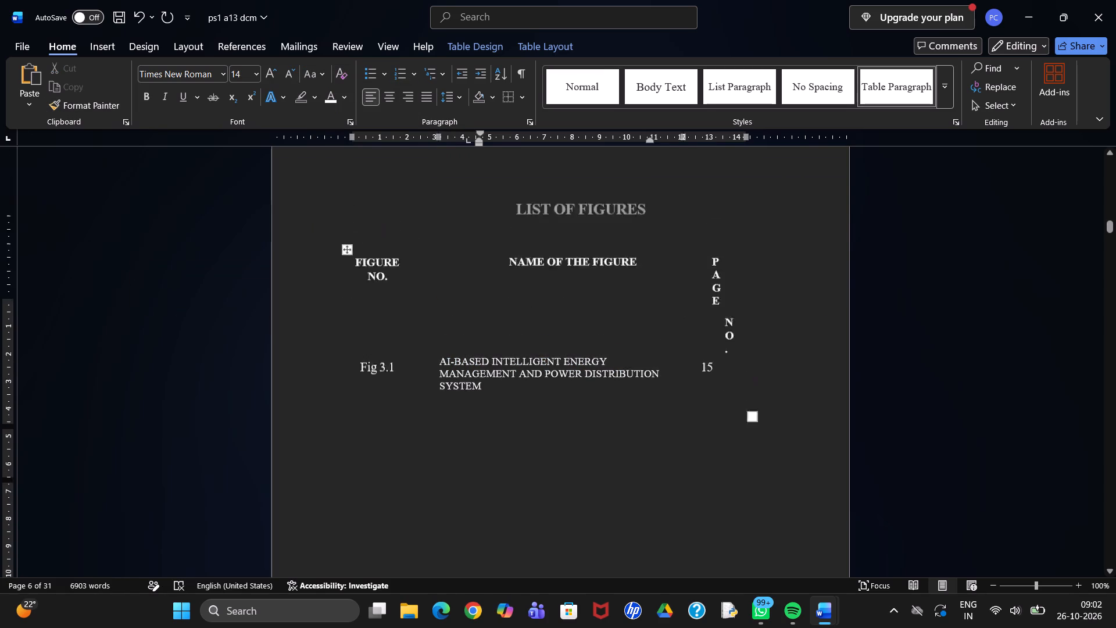
pyautogui.scroll(1, 455, 325)
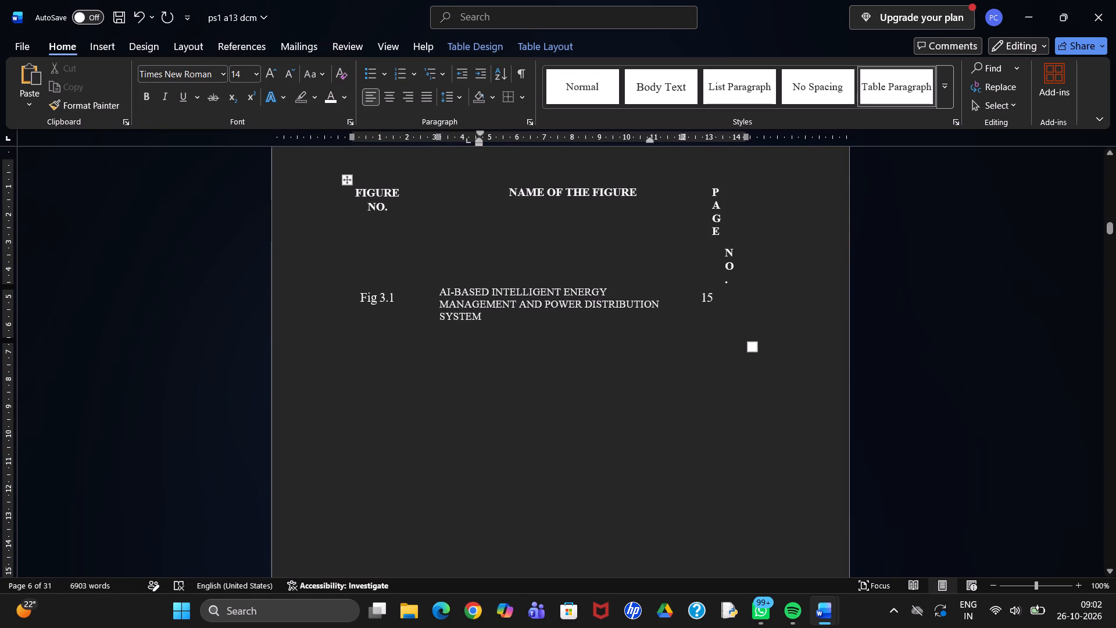
pyautogui.scroll(2, 455, 325)
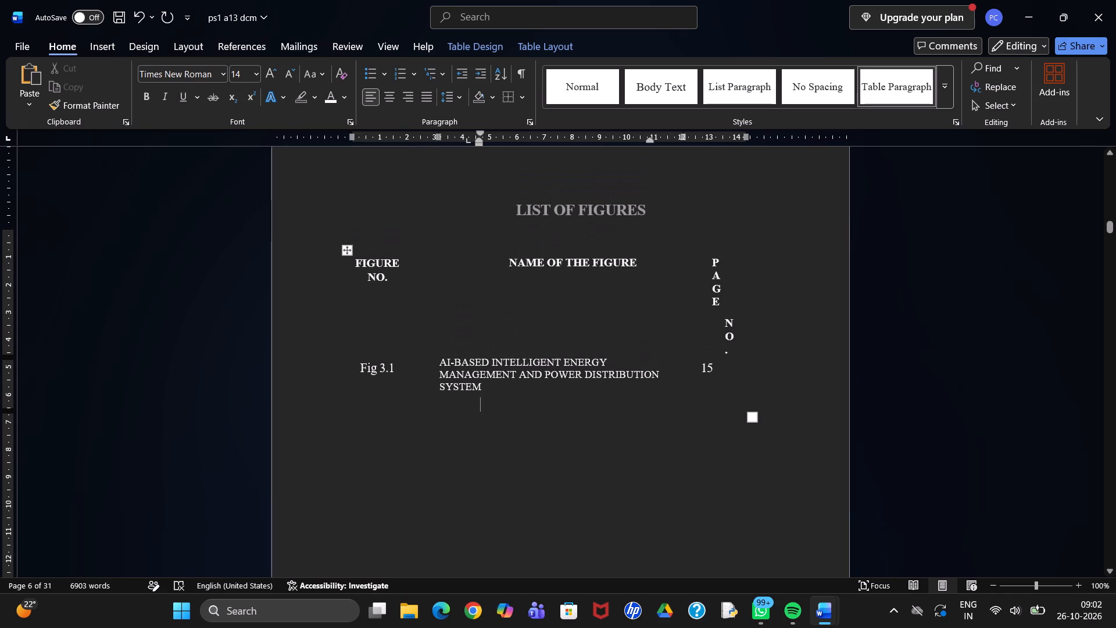
pyautogui.scroll(1, 455, 325)
pyautogui.scroll(-1, 709, 339)
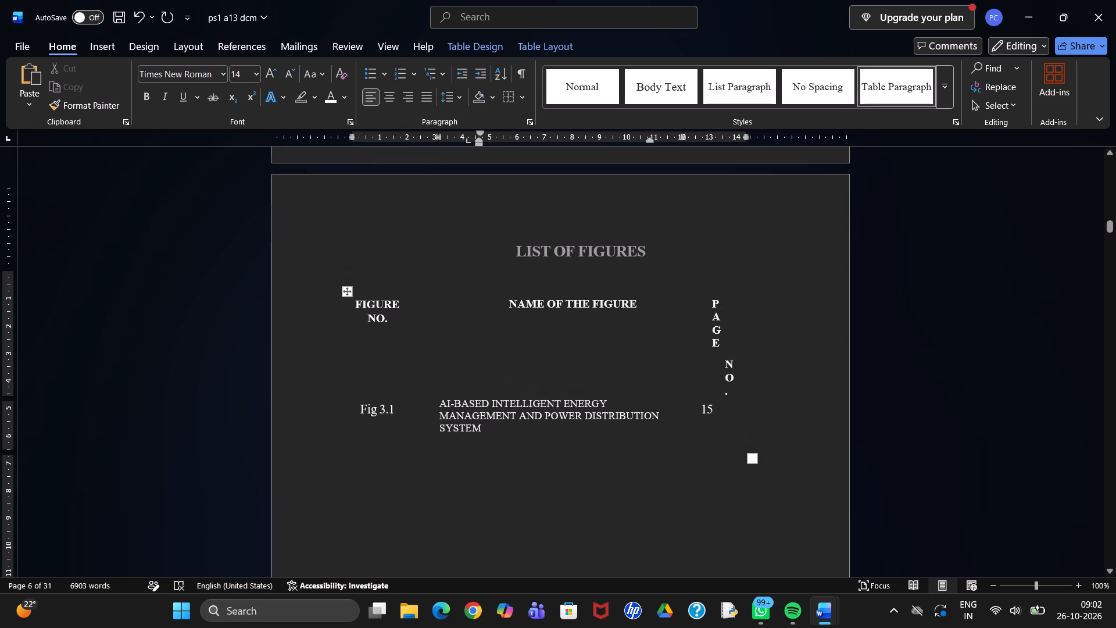
pyautogui.scroll(-7, 709, 339)
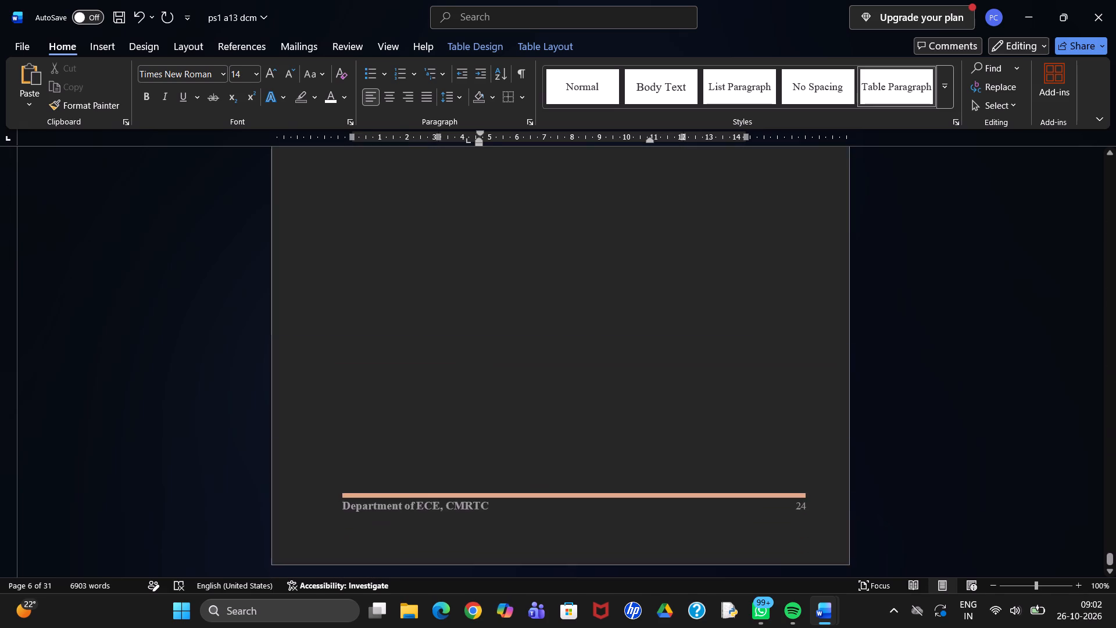
pyautogui.scroll(12, 709, 339)
pyautogui.scroll(10, 709, 339)
pyautogui.scroll(-2, 709, 339)
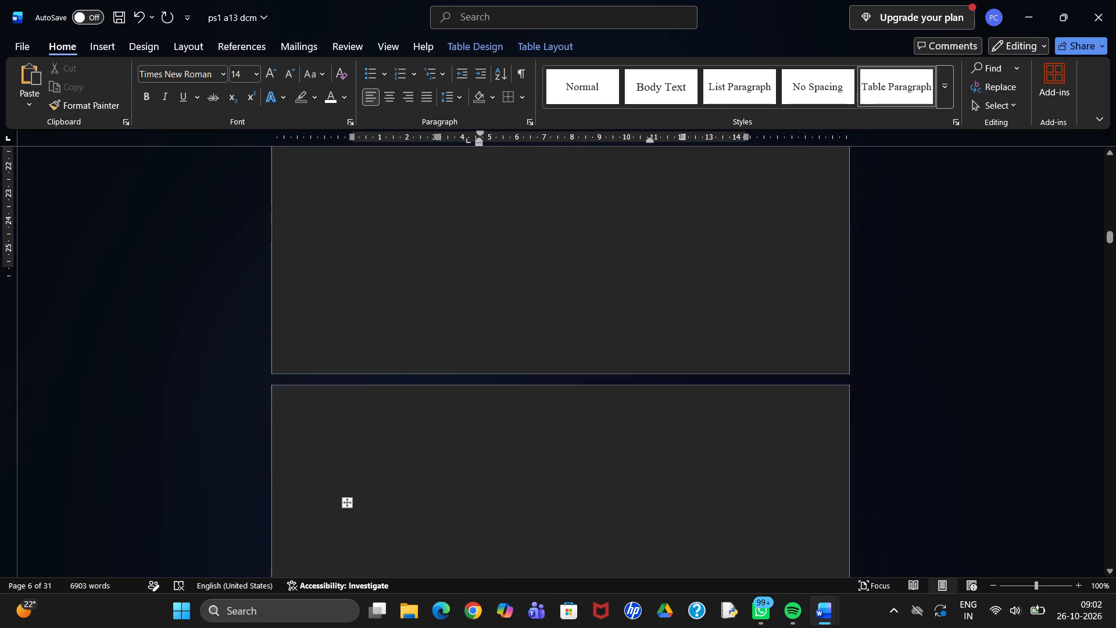
pyautogui.scroll(-3, 709, 339)
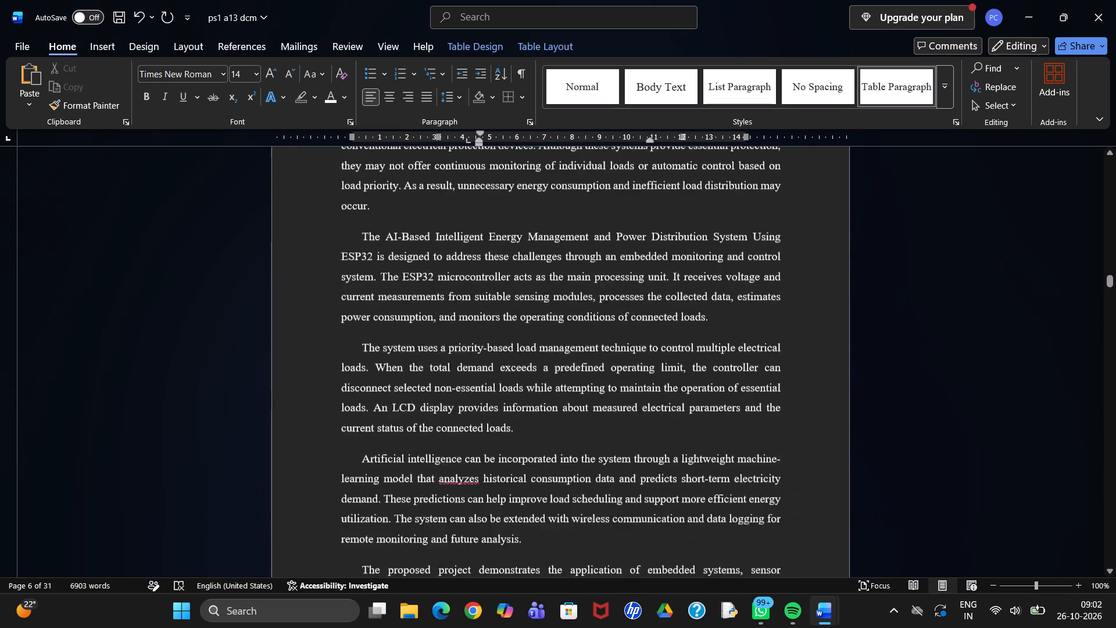
pyautogui.scroll(-1, 709, 339)
pyautogui.hscroll(1, 709, 339)
pyautogui.scroll(1, 709, 339)
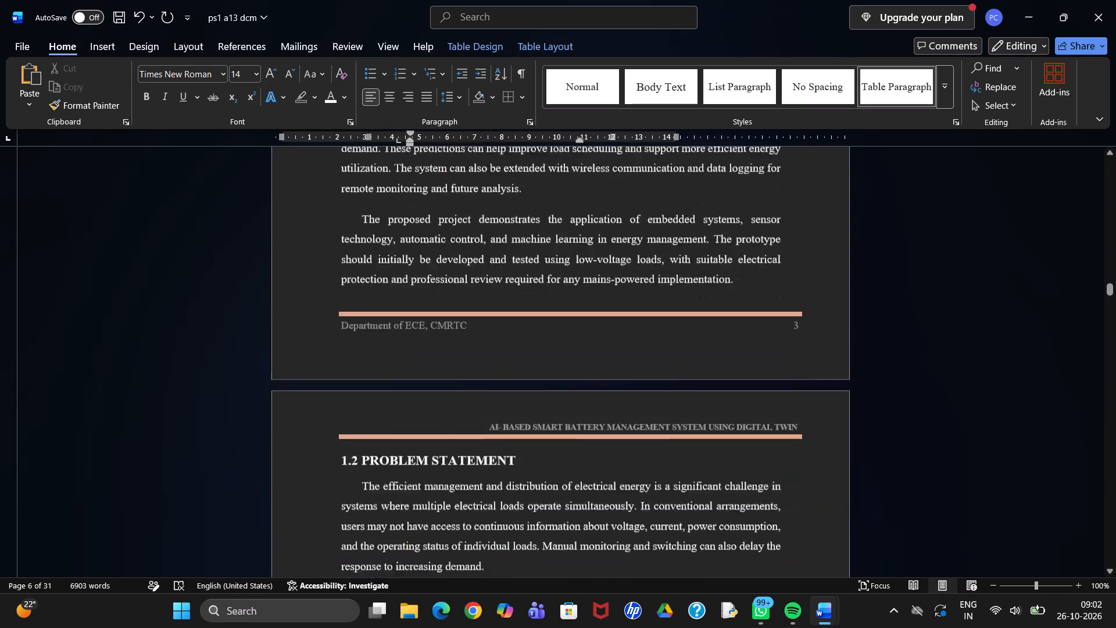
pyautogui.scroll(3, 709, 339)
pyautogui.hscroll(1, 709, 339)
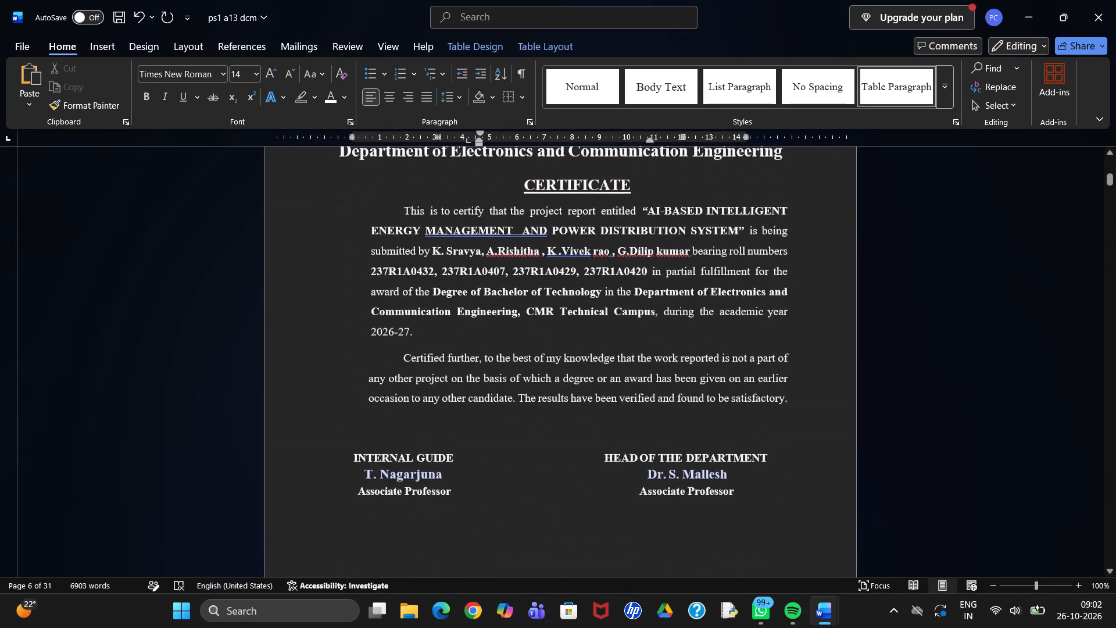
pyautogui.hscroll(1, 709, 339)
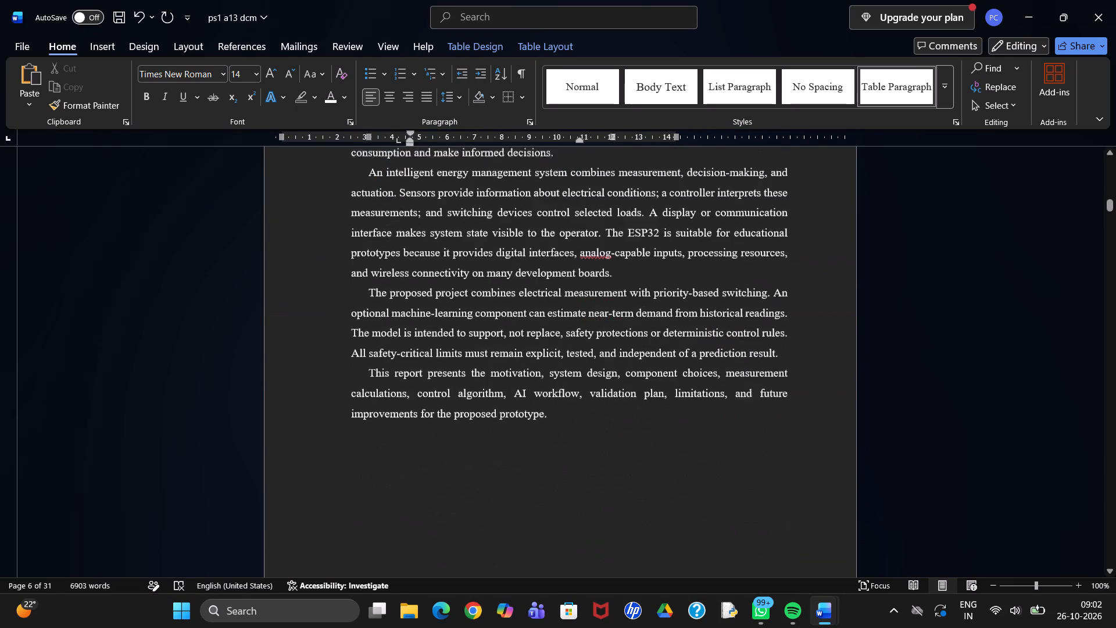
pyautogui.hscroll(1, 709, 339)
pyautogui.scroll(-1, 709, 339)
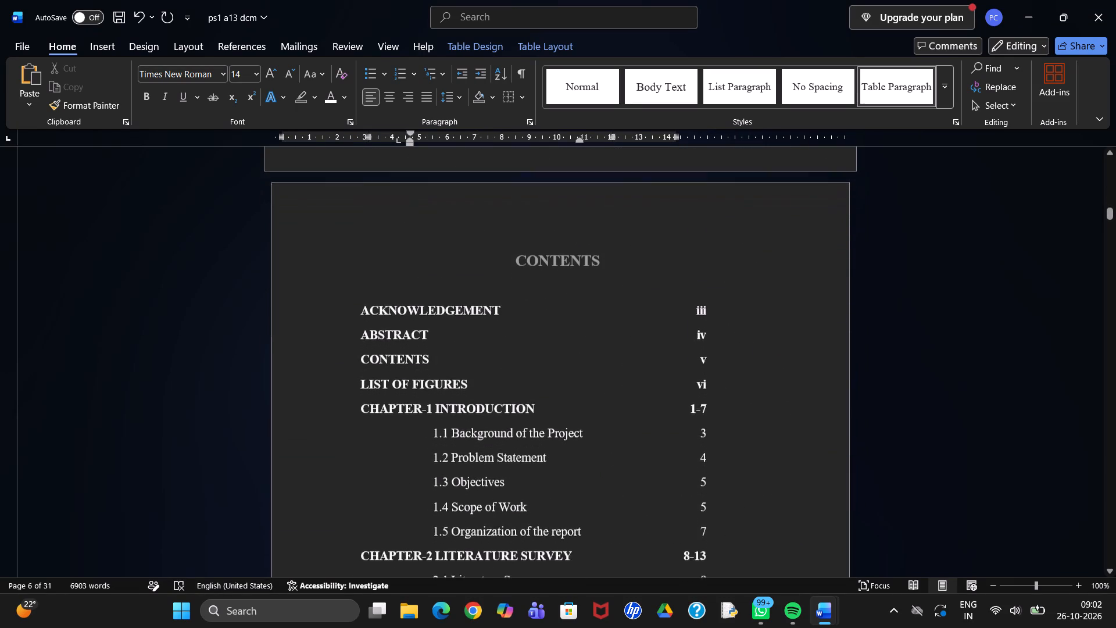
pyautogui.scroll(-1, 709, 339)
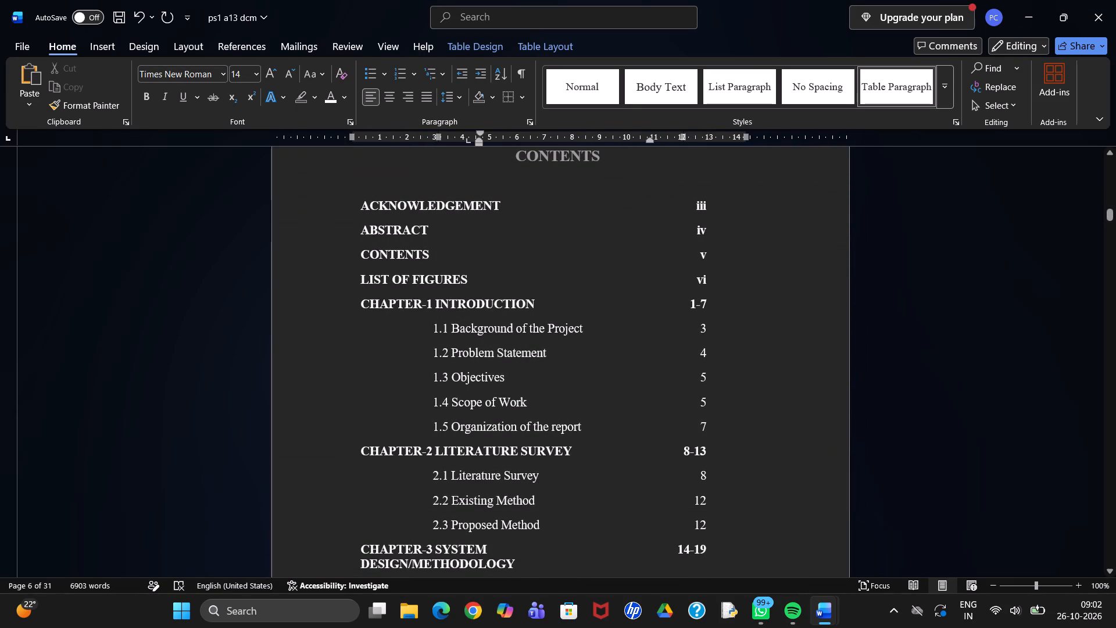
pyautogui.scroll(-5, 709, 345)
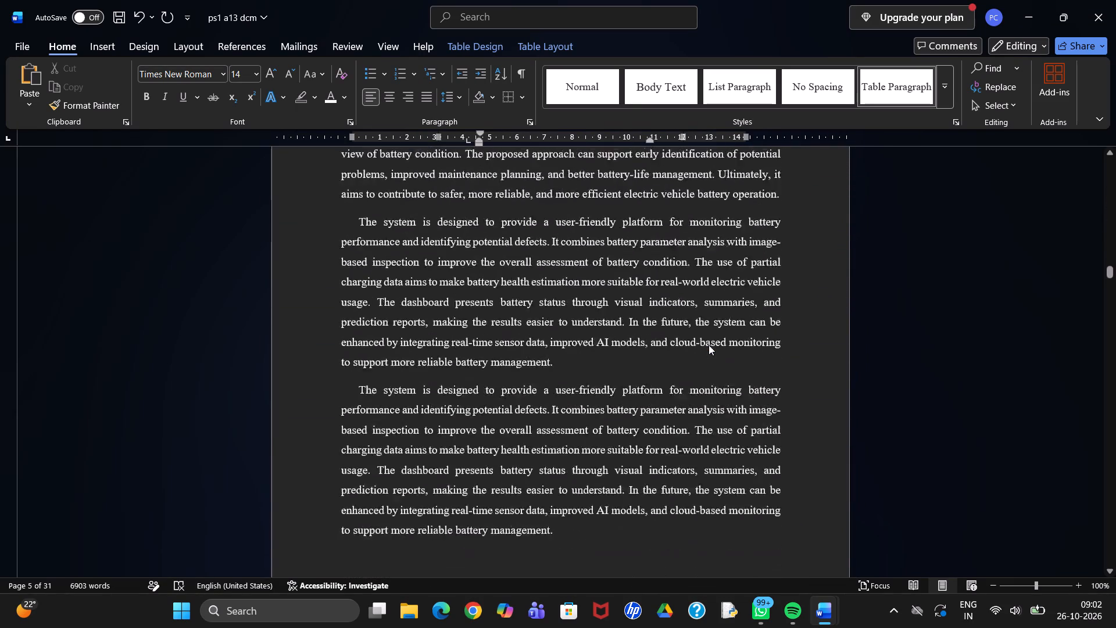
pyautogui.scroll(-3, 709, 345)
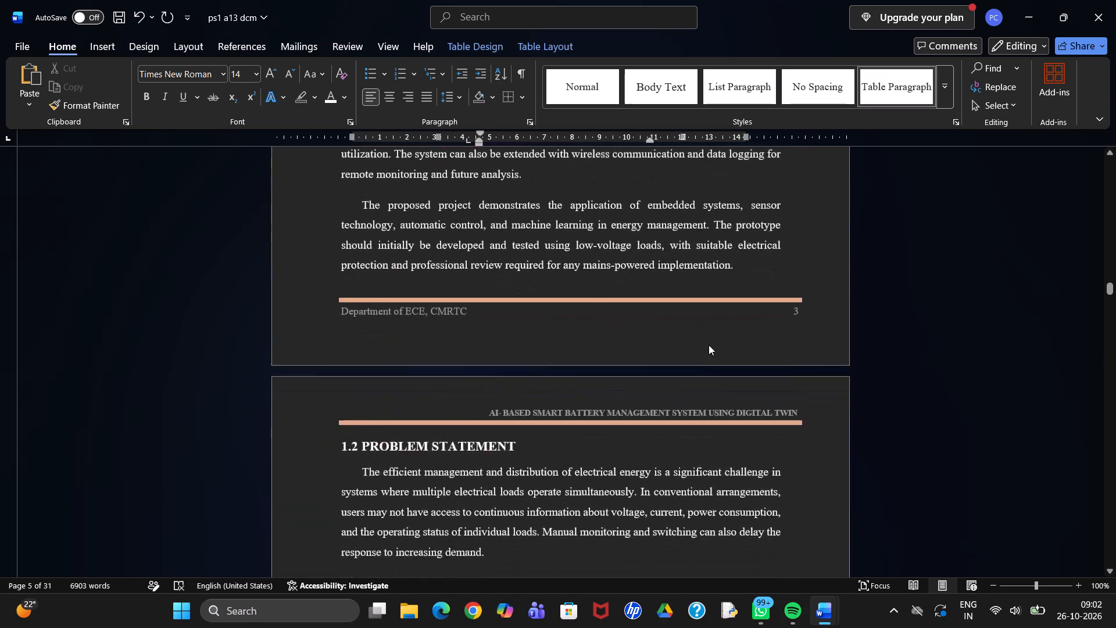
pyautogui.scroll(-3, 709, 345)
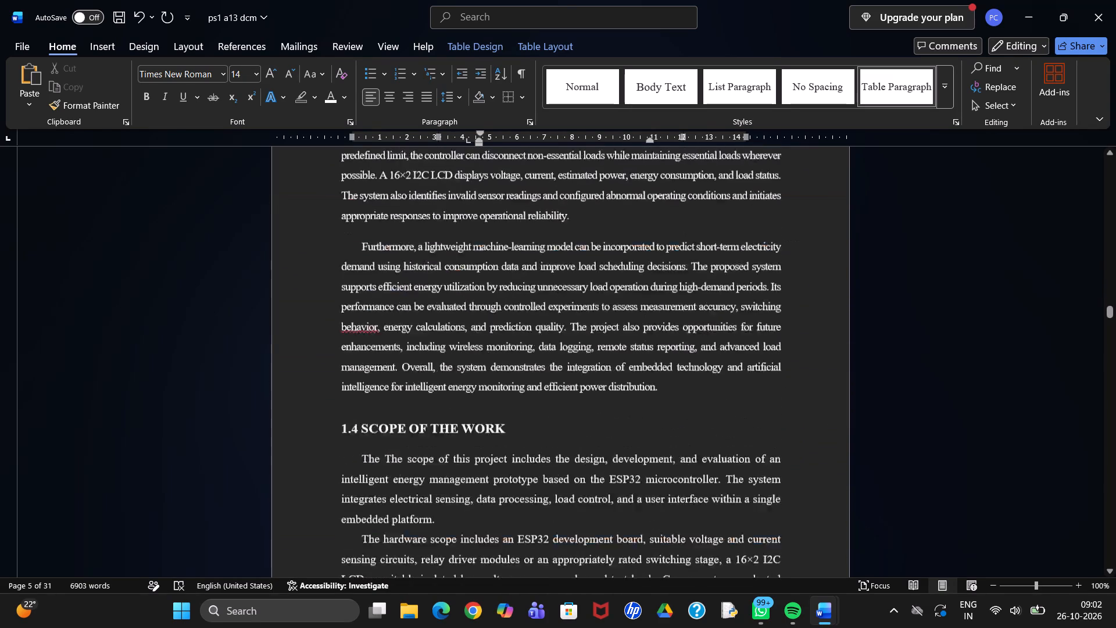
pyautogui.scroll(-2, 709, 345)
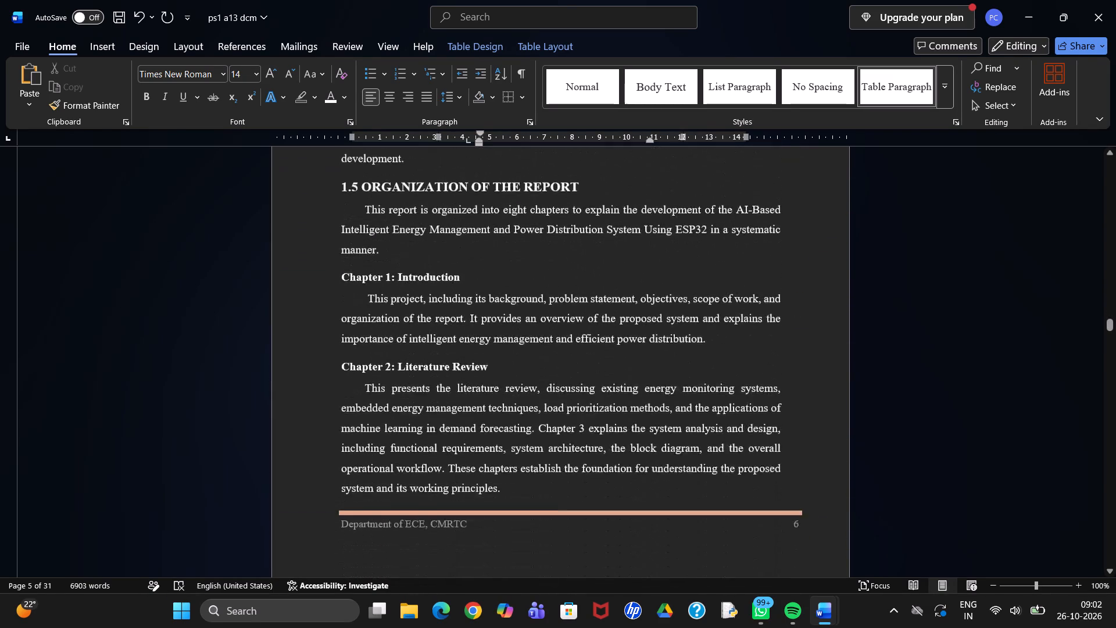
pyautogui.scroll(-2, 709, 345)
pyautogui.scroll(15, 709, 345)
pyautogui.scroll(-2, 709, 345)
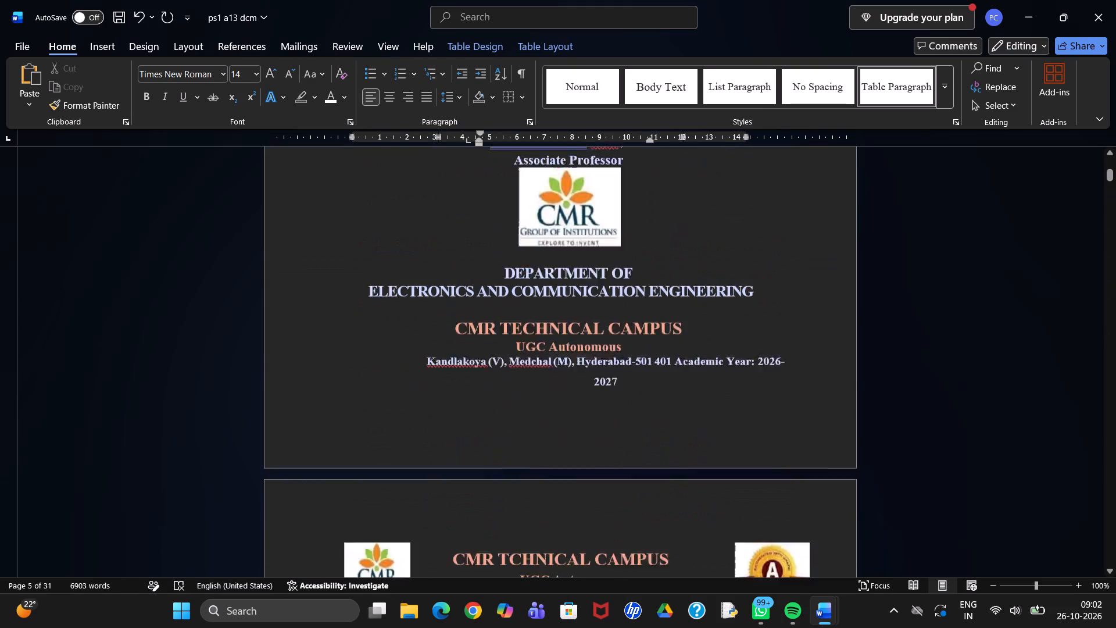
pyautogui.scroll(-4, 709, 345)
pyautogui.scroll(5, 709, 345)
pyautogui.scroll(-1, 709, 345)
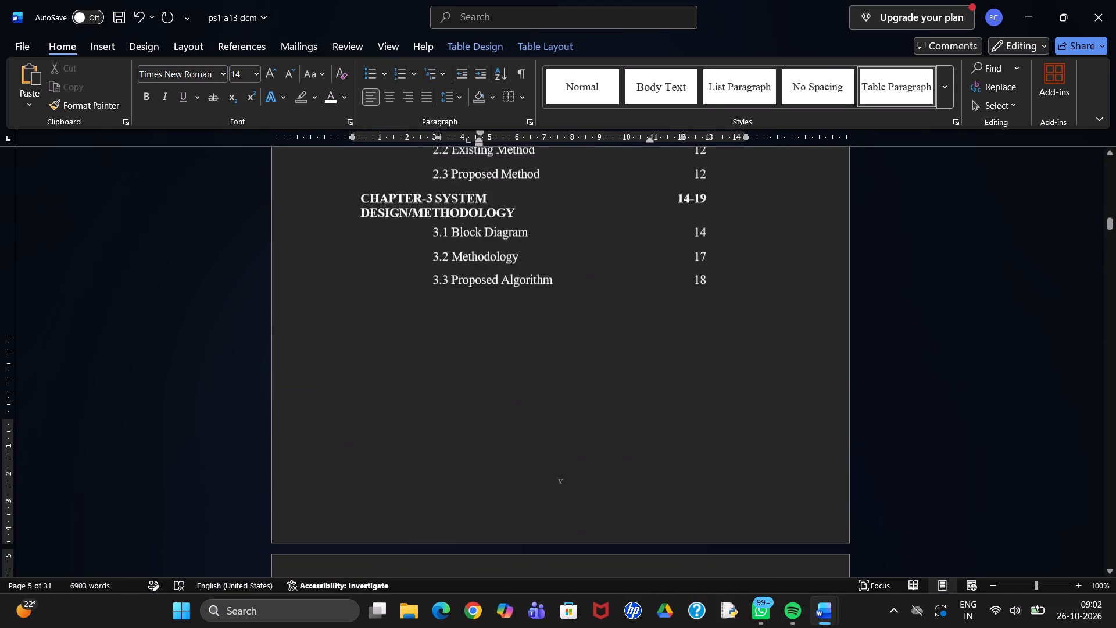
pyautogui.scroll(-2, 709, 345)
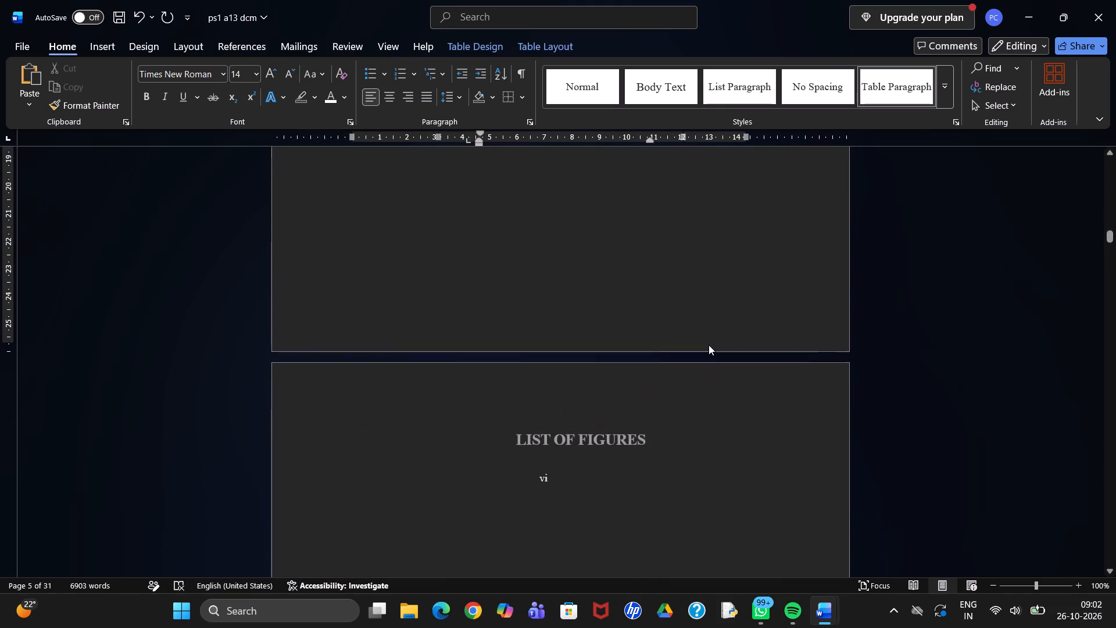
pyautogui.scroll(-20, 709, 345)
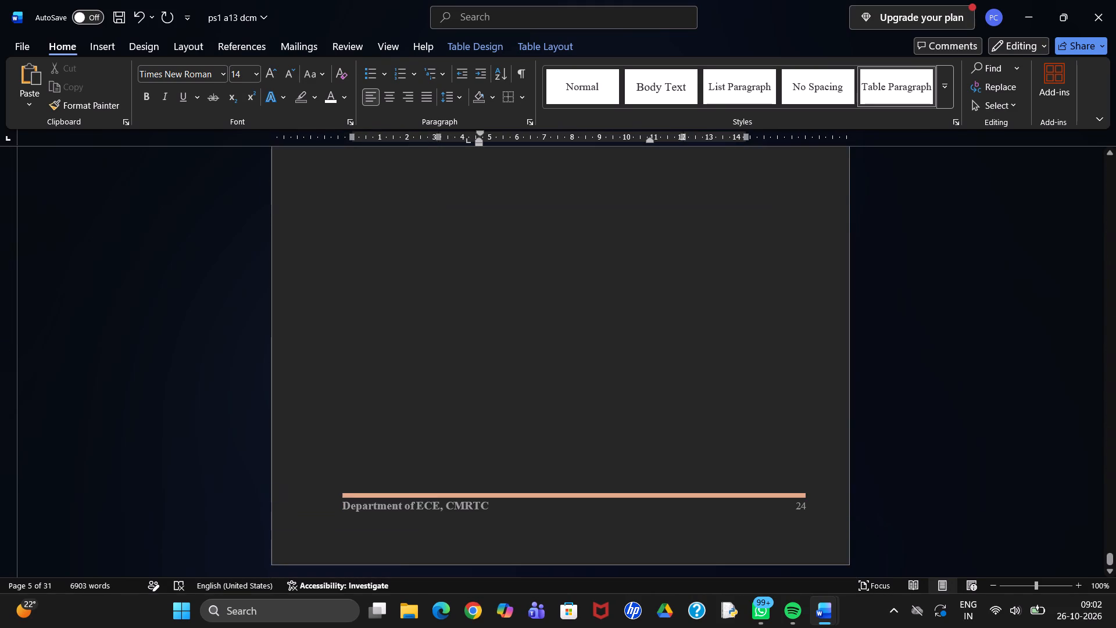
# Remove the indent before "status indicators." at the start of the last page, and undo the extra deletion that follows.
pyautogui.scroll(1, 709, 345)
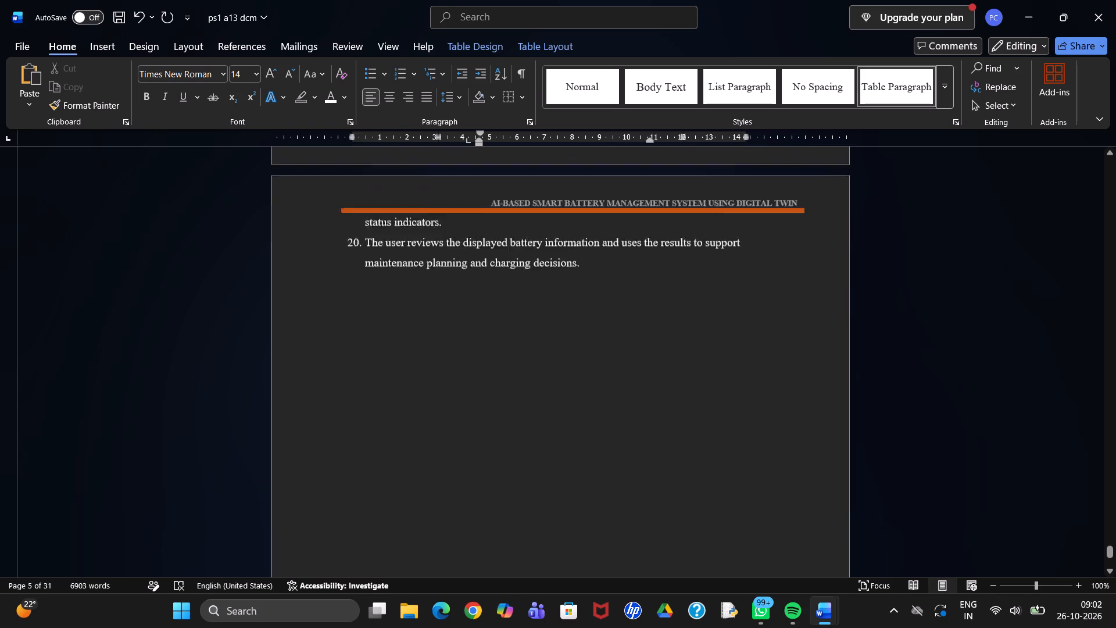
pyautogui.scroll(1, 709, 345)
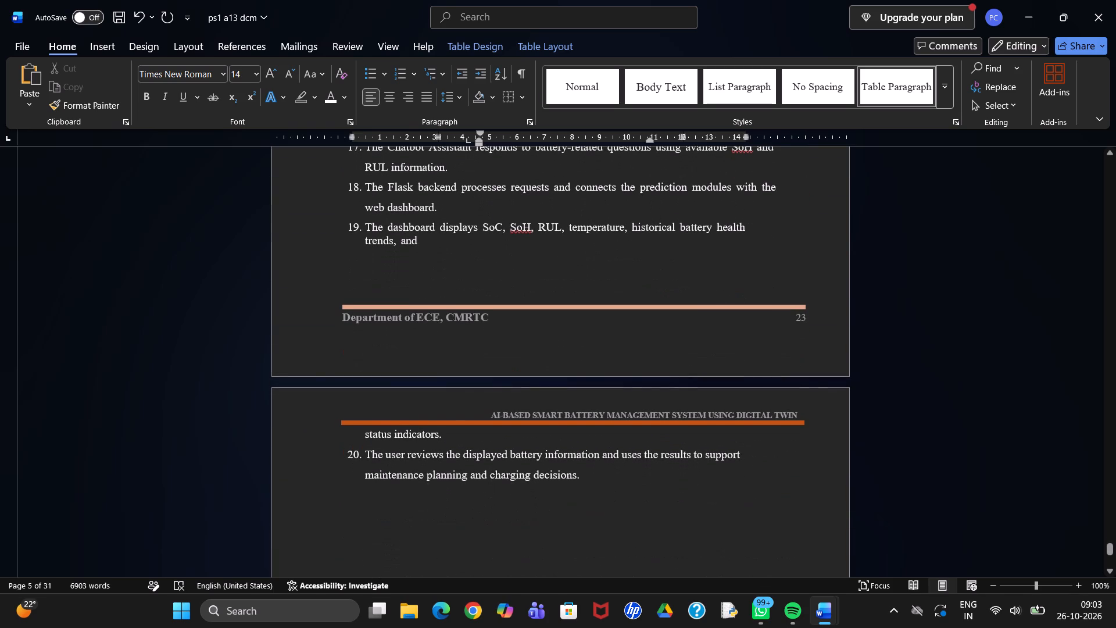
pyautogui.click(363, 438)
pyautogui.press('BackSpace')
pyautogui.press('BackSpace')
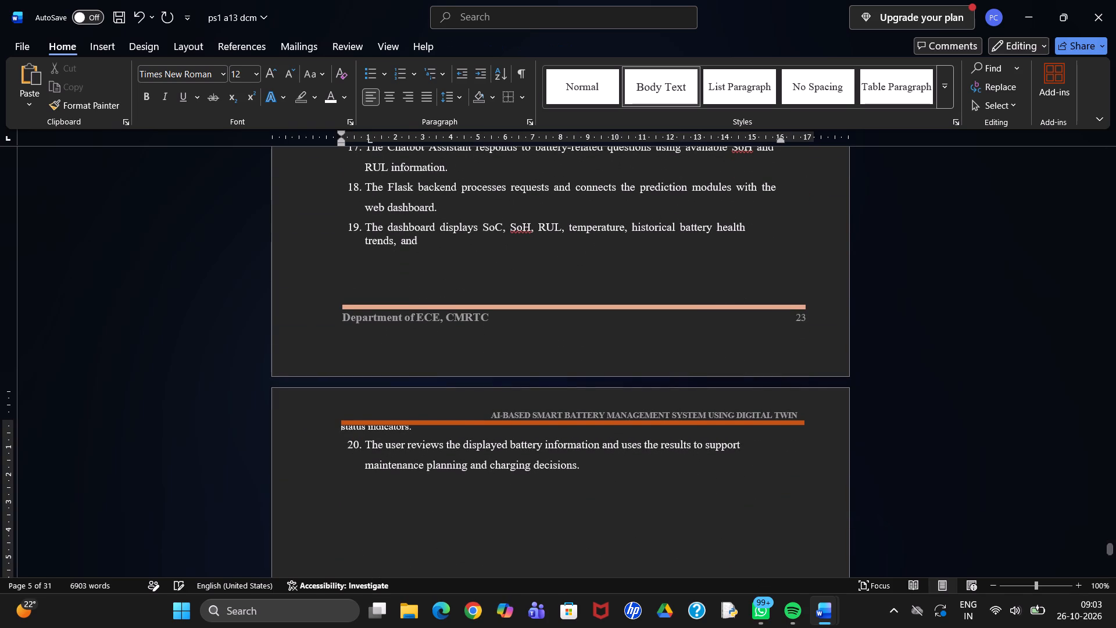
pyautogui.press('BackSpace')
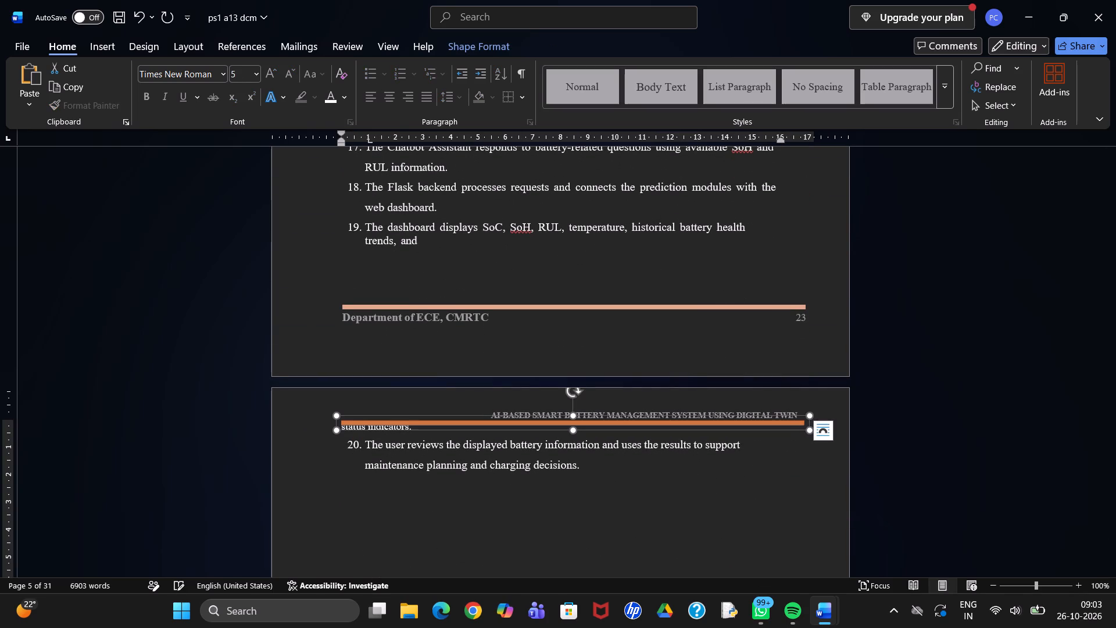
pyautogui.hotkey('ctrl', 'z')
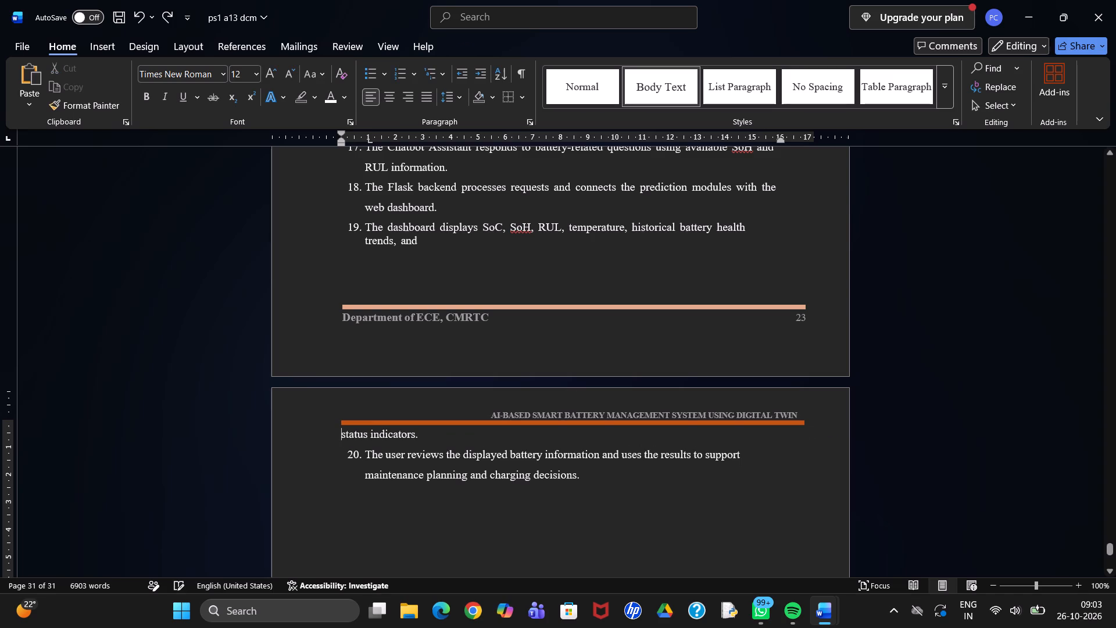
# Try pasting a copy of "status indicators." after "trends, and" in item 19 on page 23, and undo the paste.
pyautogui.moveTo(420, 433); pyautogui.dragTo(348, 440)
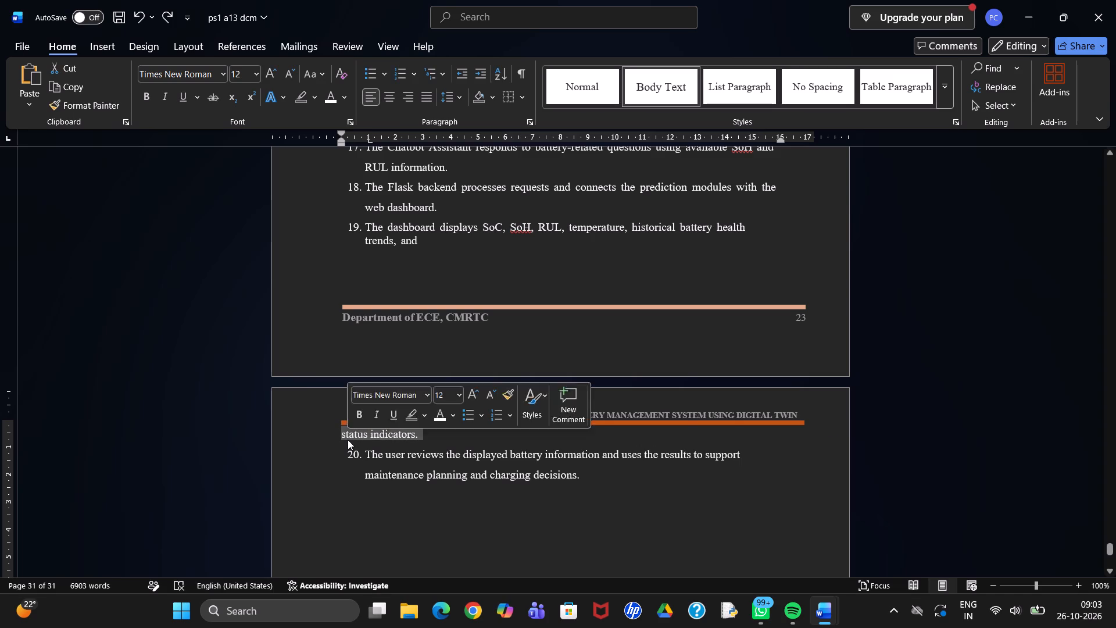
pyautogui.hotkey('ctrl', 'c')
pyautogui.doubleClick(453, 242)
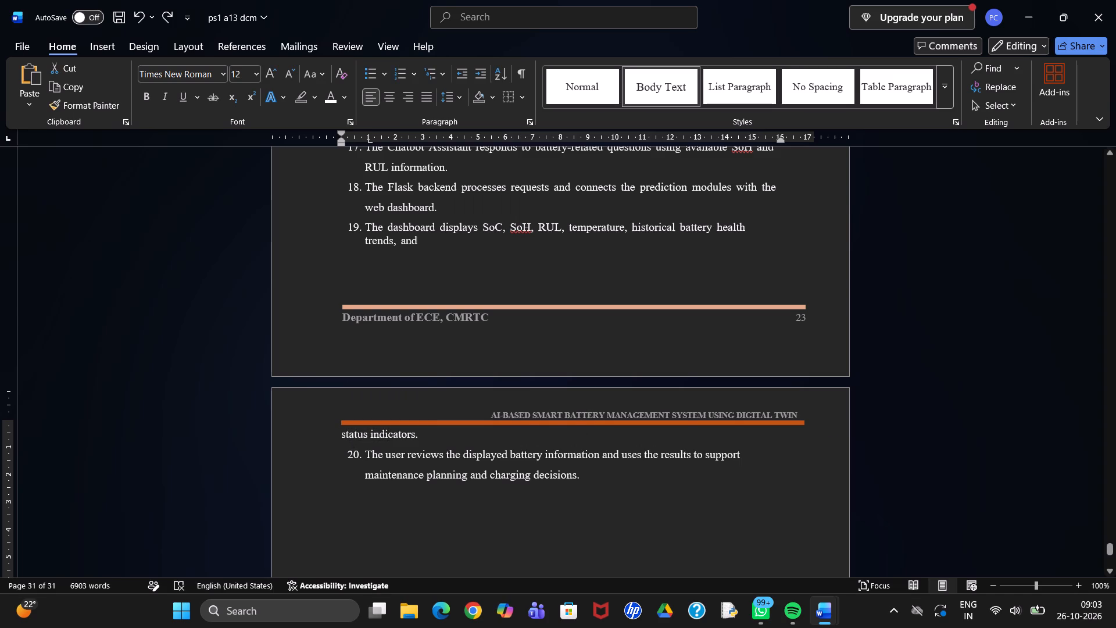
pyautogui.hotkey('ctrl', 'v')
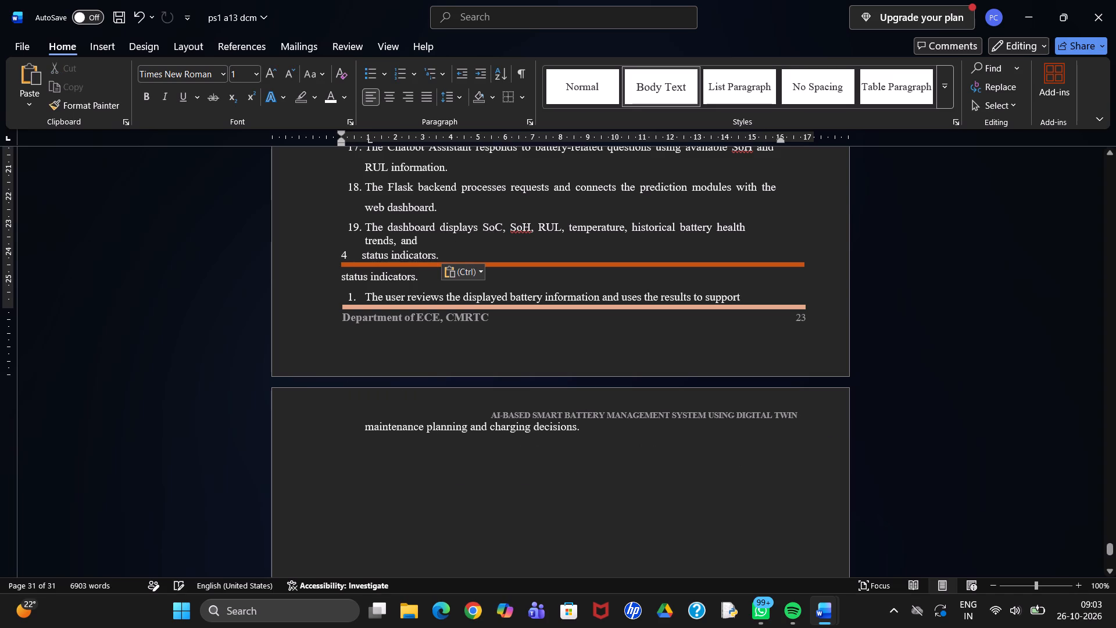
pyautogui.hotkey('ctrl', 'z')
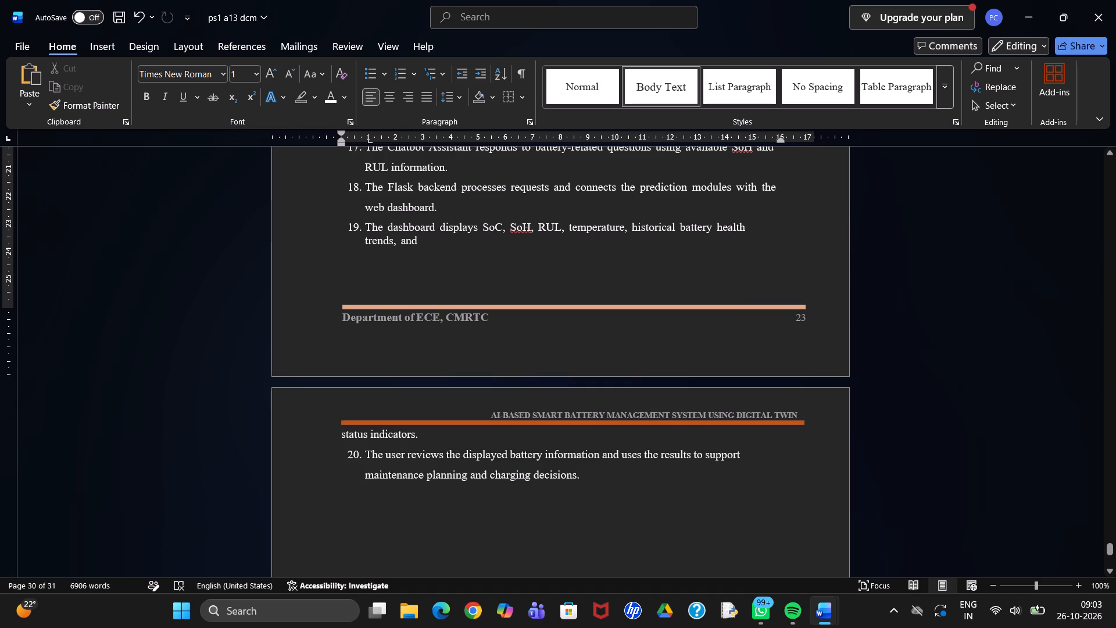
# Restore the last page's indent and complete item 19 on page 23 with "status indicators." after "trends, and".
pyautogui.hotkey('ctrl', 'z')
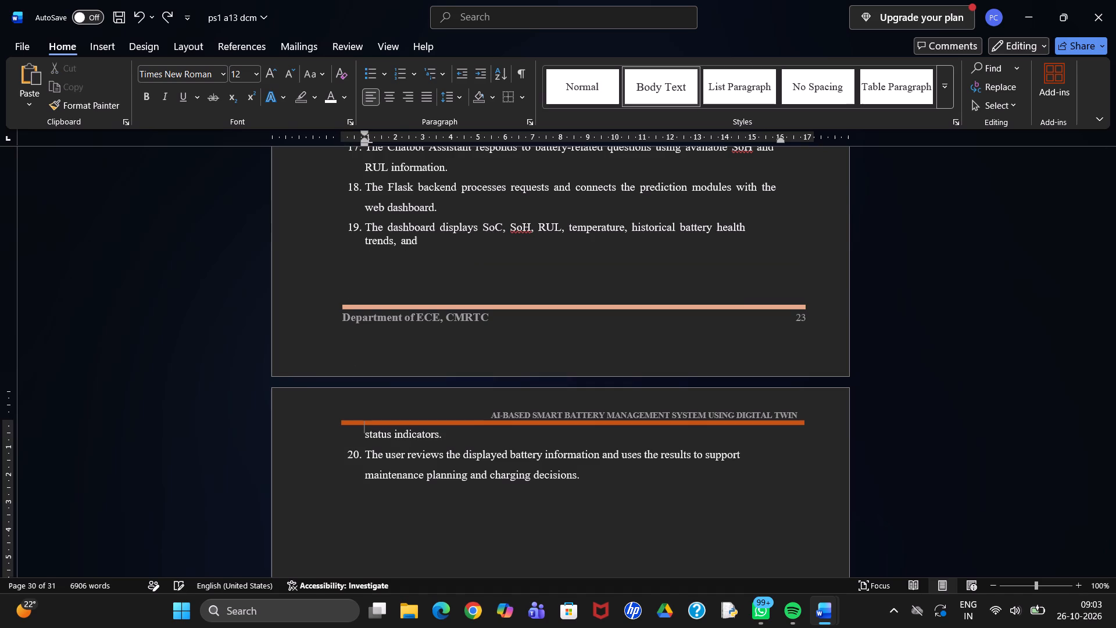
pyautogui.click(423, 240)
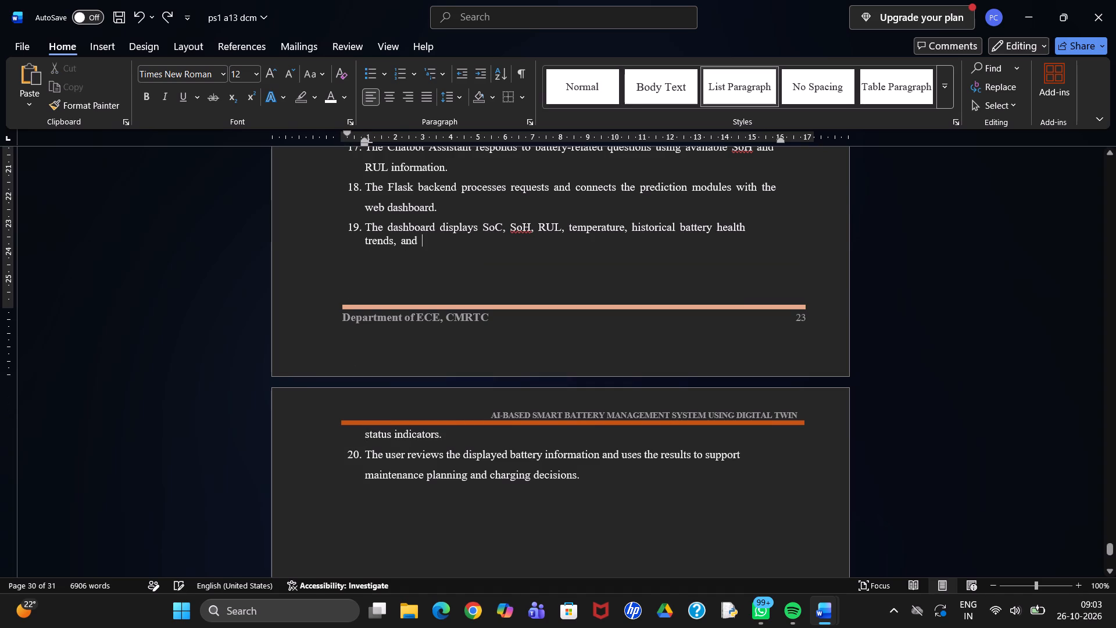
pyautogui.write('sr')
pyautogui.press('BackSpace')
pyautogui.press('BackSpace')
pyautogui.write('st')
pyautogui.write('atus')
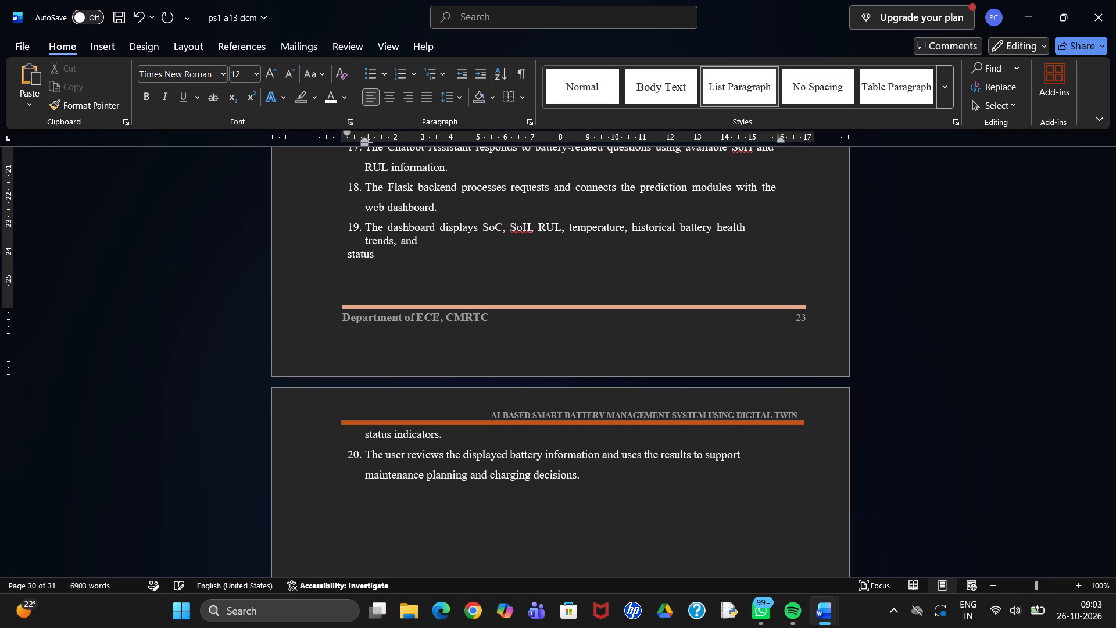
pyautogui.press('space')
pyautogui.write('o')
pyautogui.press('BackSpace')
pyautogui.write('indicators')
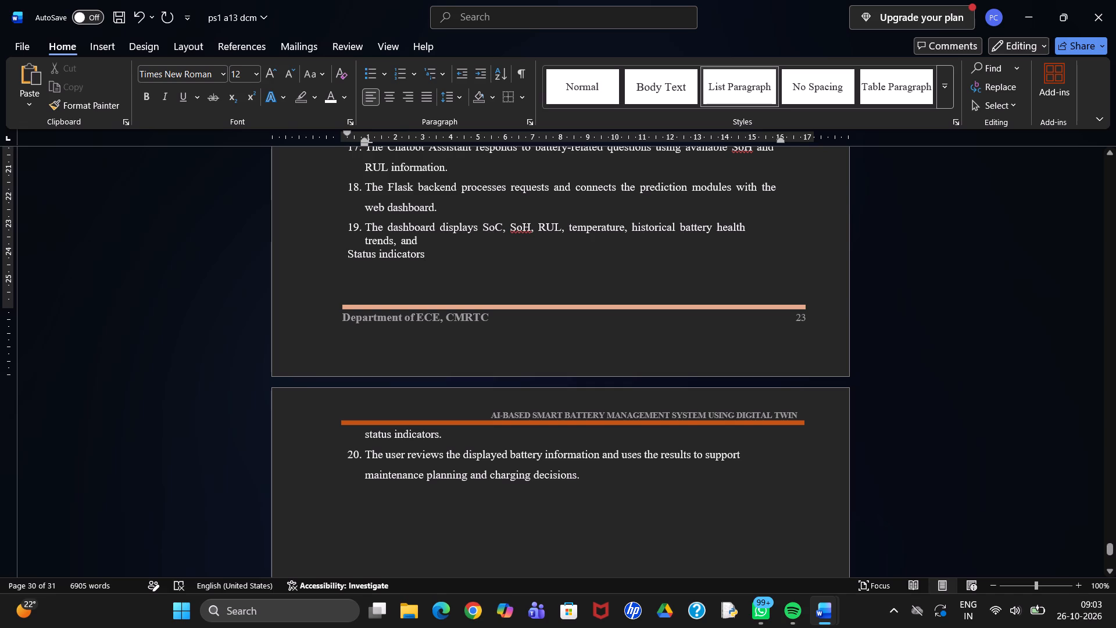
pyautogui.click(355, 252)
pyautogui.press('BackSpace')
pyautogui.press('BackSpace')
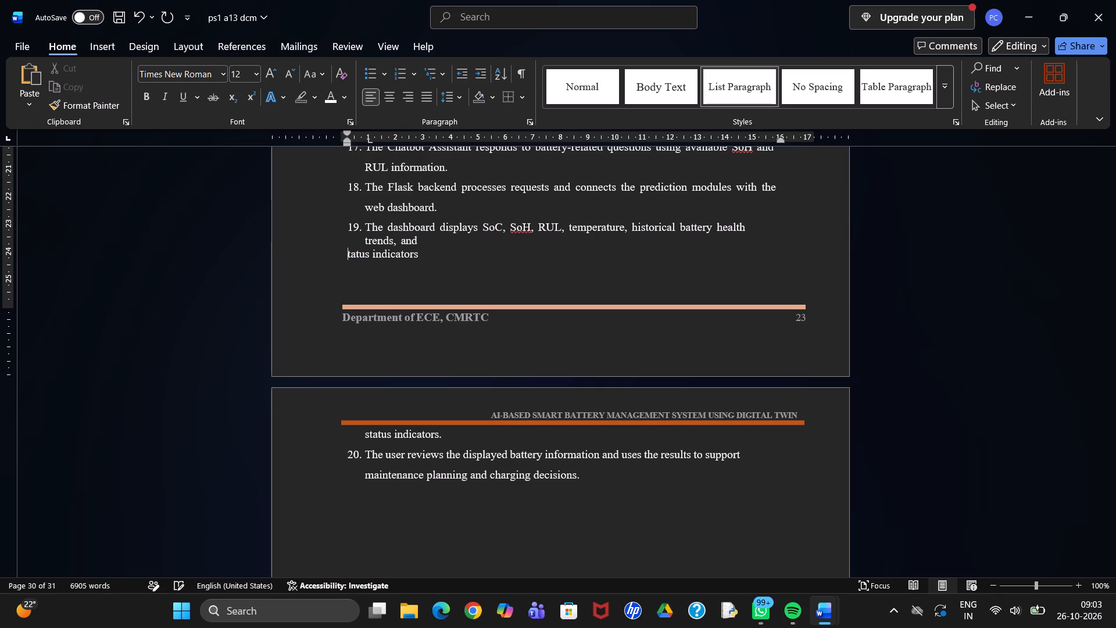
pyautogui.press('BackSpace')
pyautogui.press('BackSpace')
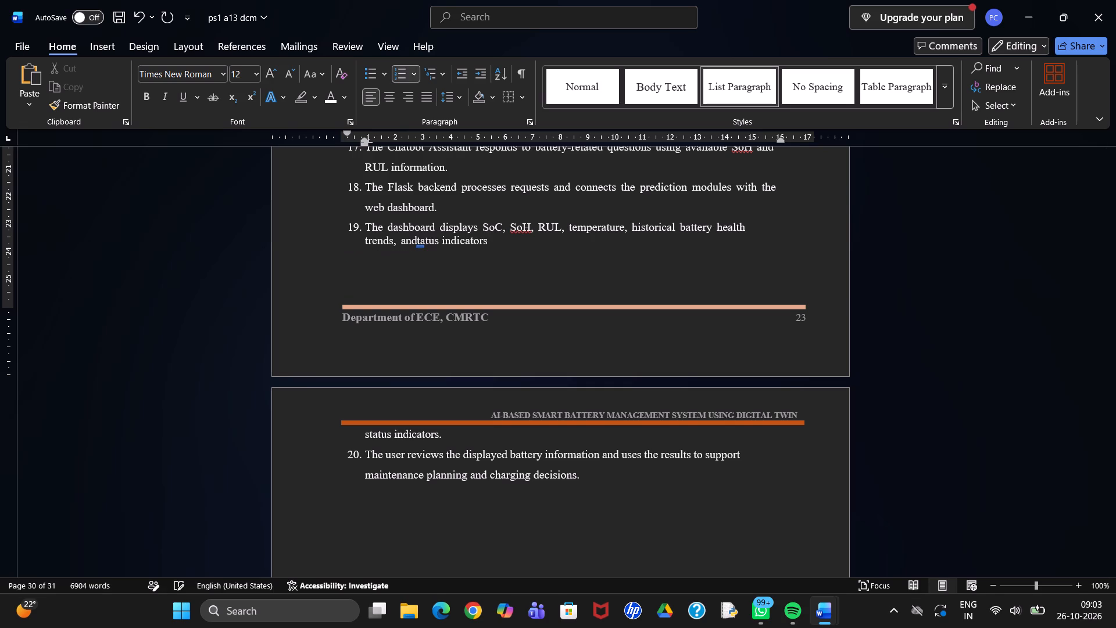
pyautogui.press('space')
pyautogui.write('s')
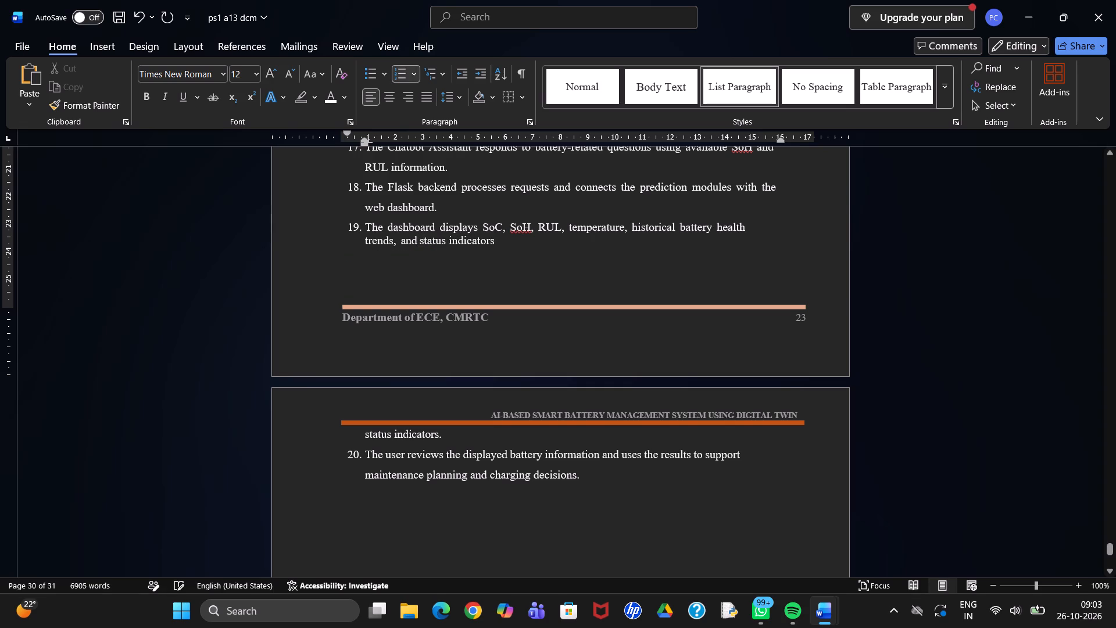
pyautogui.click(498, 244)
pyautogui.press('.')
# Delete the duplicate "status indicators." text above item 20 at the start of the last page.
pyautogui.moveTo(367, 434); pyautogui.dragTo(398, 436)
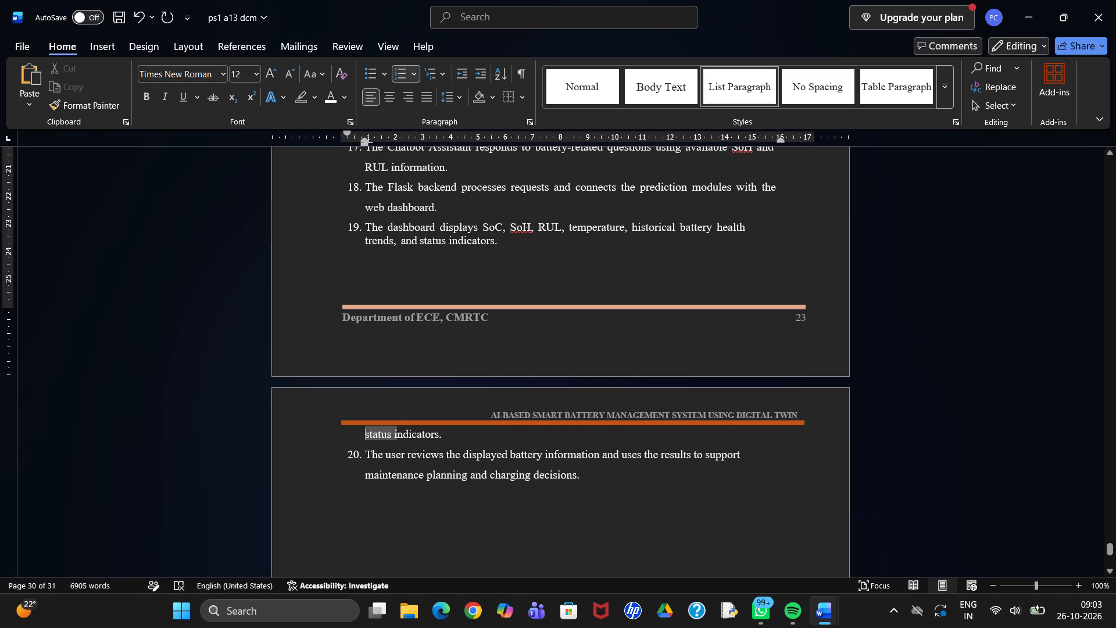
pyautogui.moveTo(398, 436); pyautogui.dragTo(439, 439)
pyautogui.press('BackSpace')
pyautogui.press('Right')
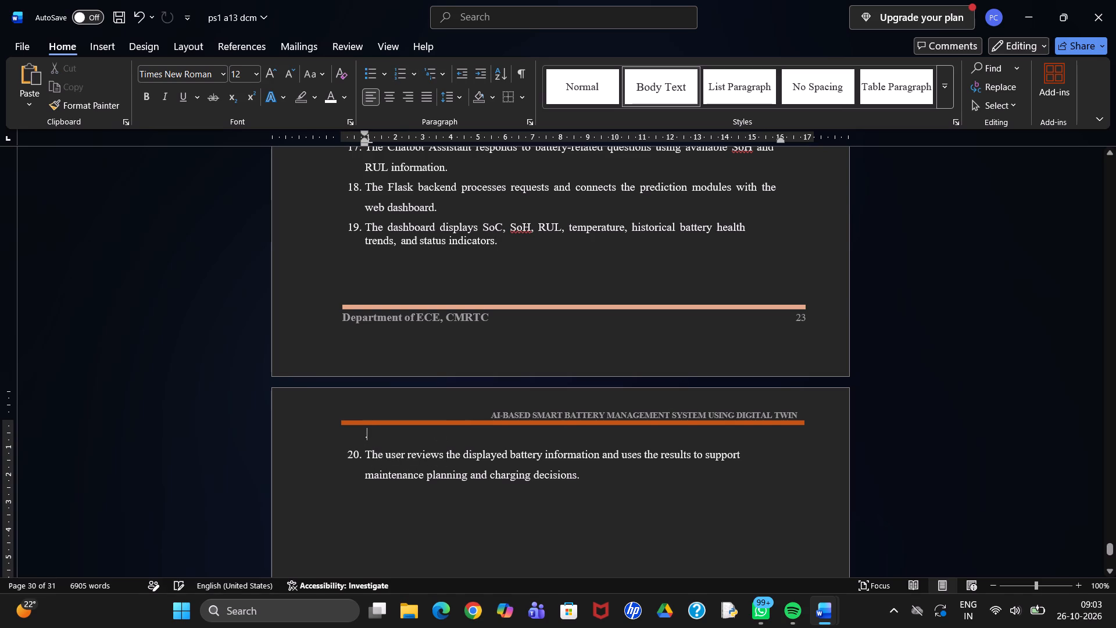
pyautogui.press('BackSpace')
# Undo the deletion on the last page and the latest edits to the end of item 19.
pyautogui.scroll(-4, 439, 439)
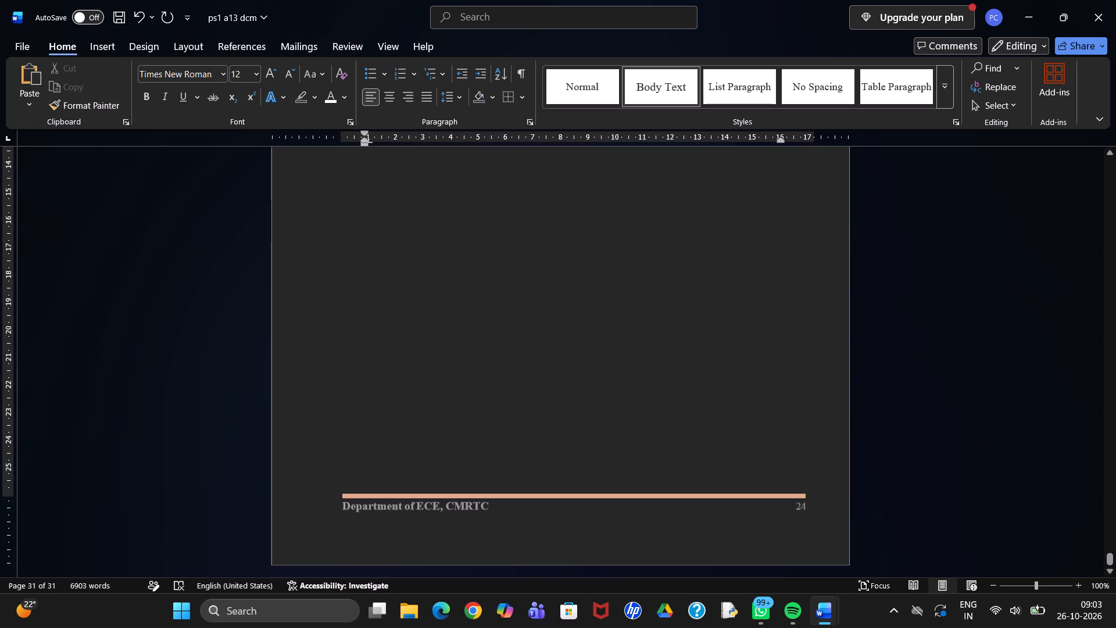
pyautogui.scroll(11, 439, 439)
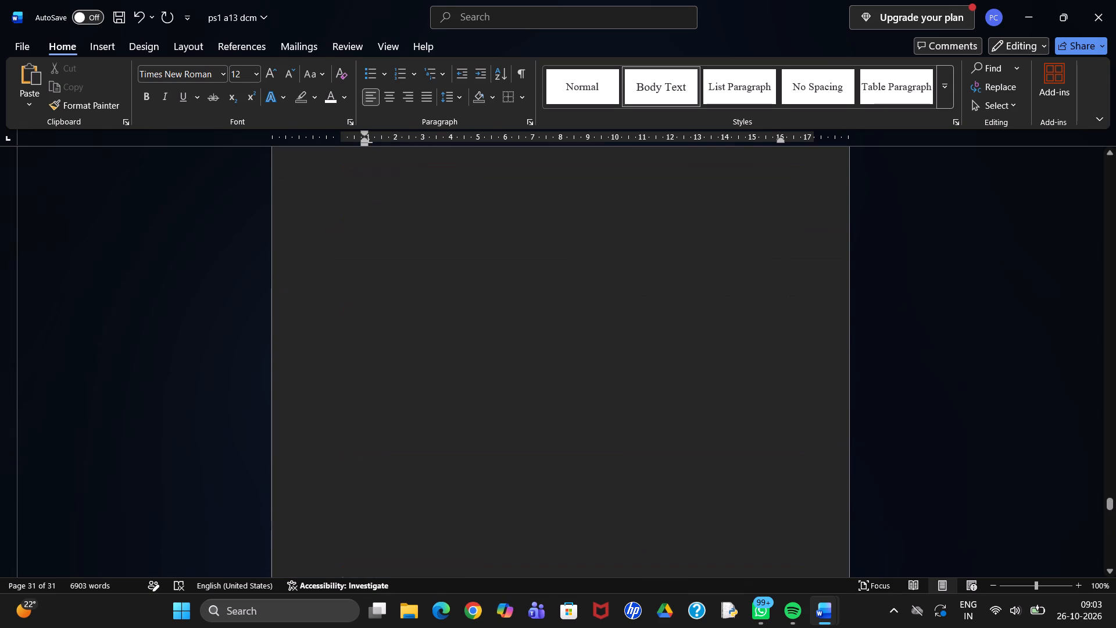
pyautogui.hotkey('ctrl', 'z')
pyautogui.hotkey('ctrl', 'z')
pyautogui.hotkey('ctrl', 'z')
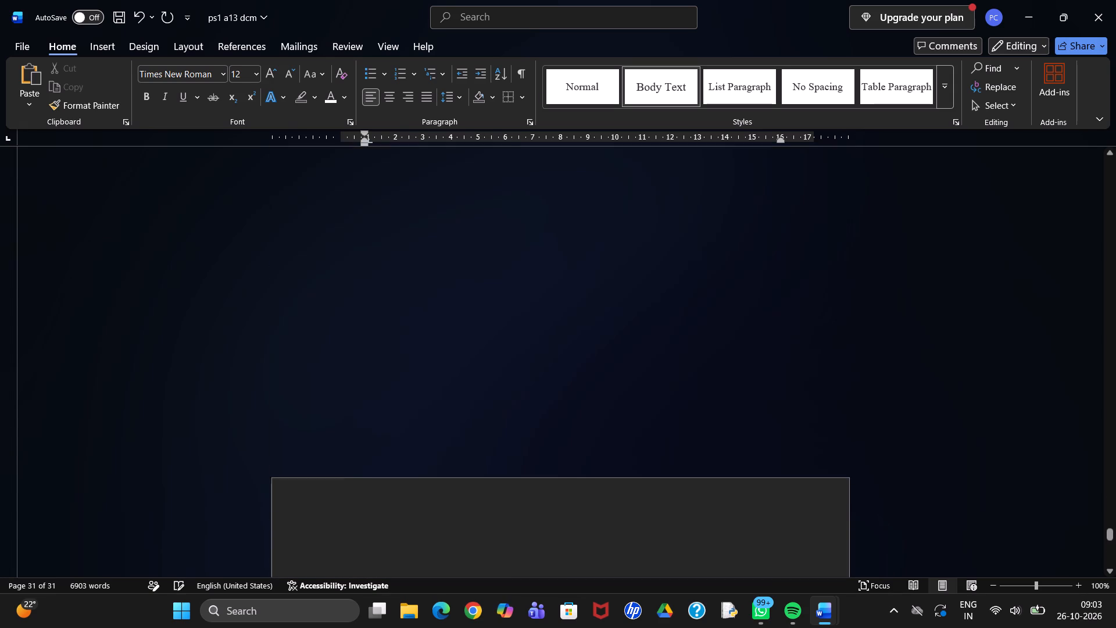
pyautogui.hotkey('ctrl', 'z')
# Delete the 3.4 PROPOSED ALGORITHM section with its numbered steps, and remove leftover content at the deletion point.
pyautogui.scroll(2, 439, 439)
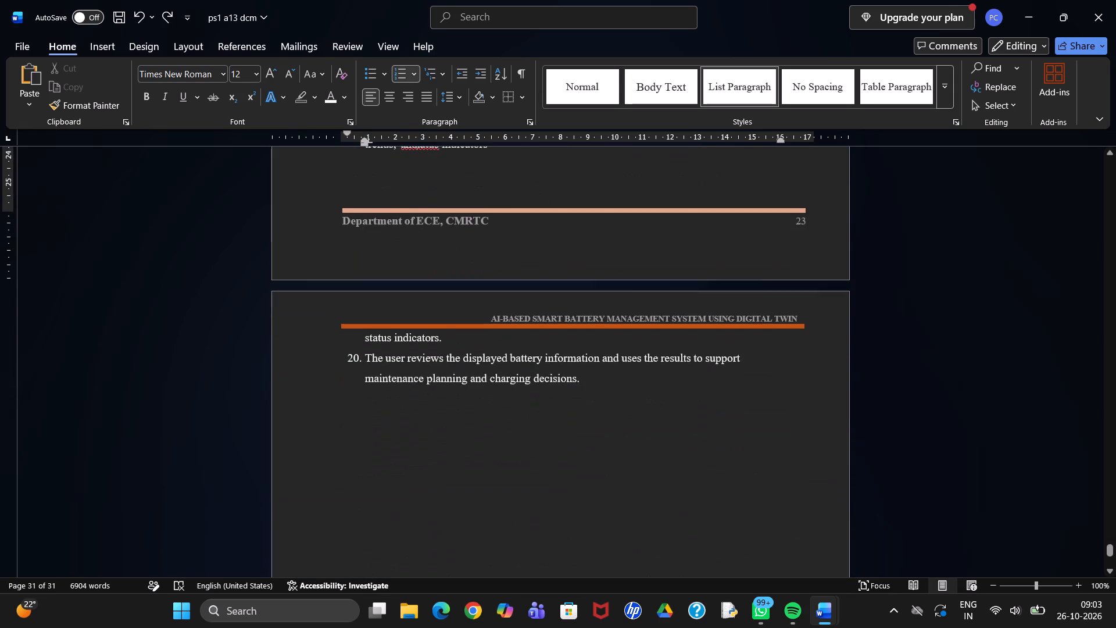
pyautogui.scroll(5, 439, 439)
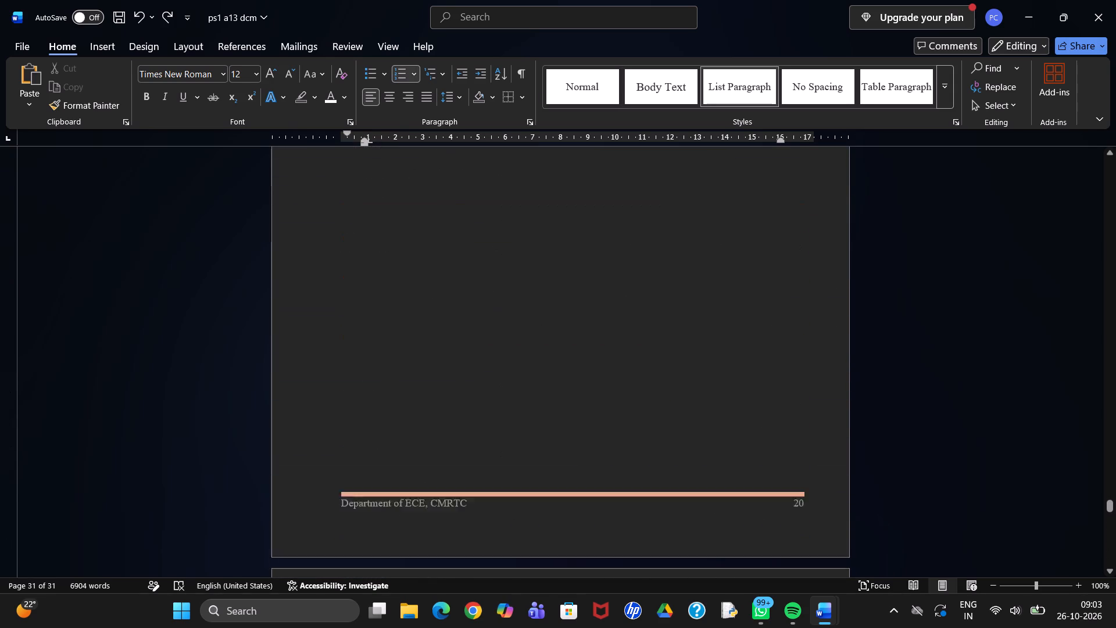
pyautogui.scroll(2, 439, 439)
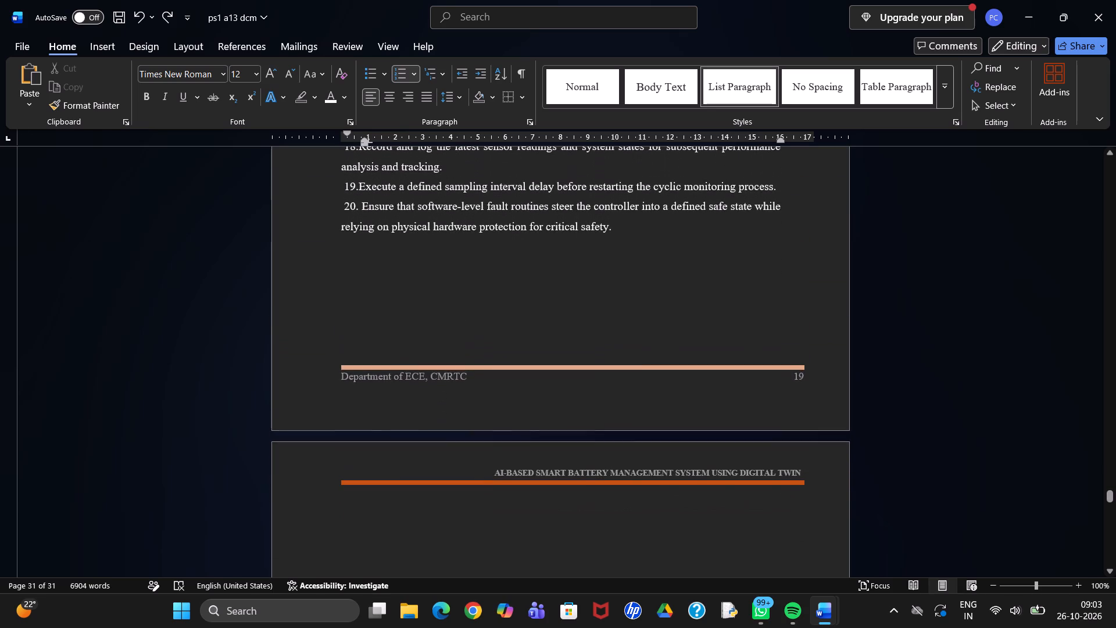
pyautogui.scroll(-4, 439, 439)
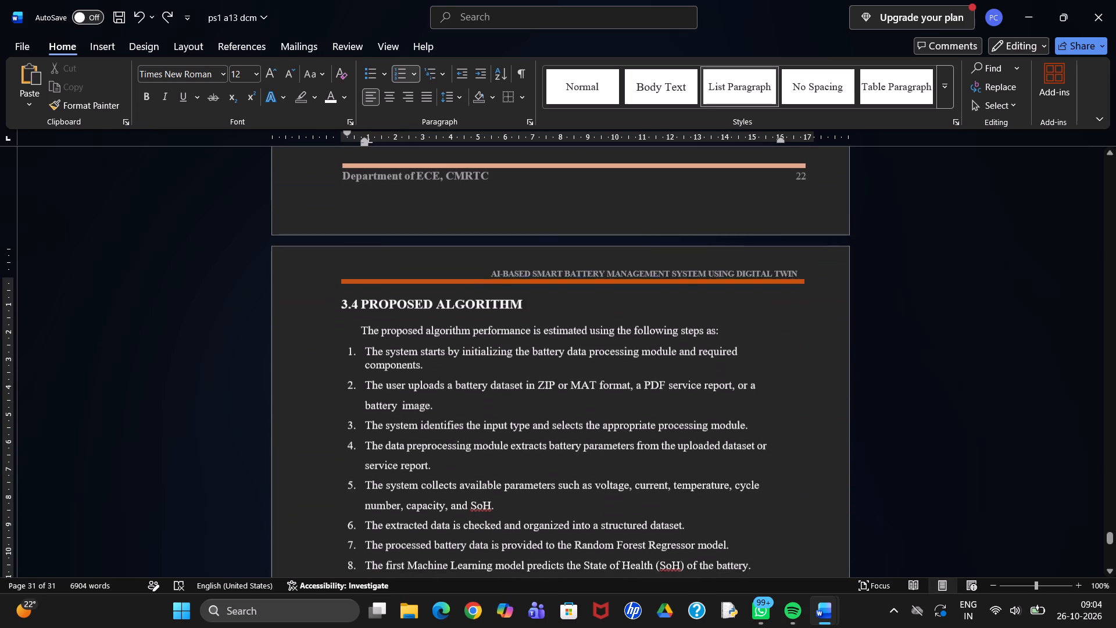
pyautogui.scroll(-1, 439, 439)
pyautogui.moveTo(342, 297); pyautogui.dragTo(716, 627)
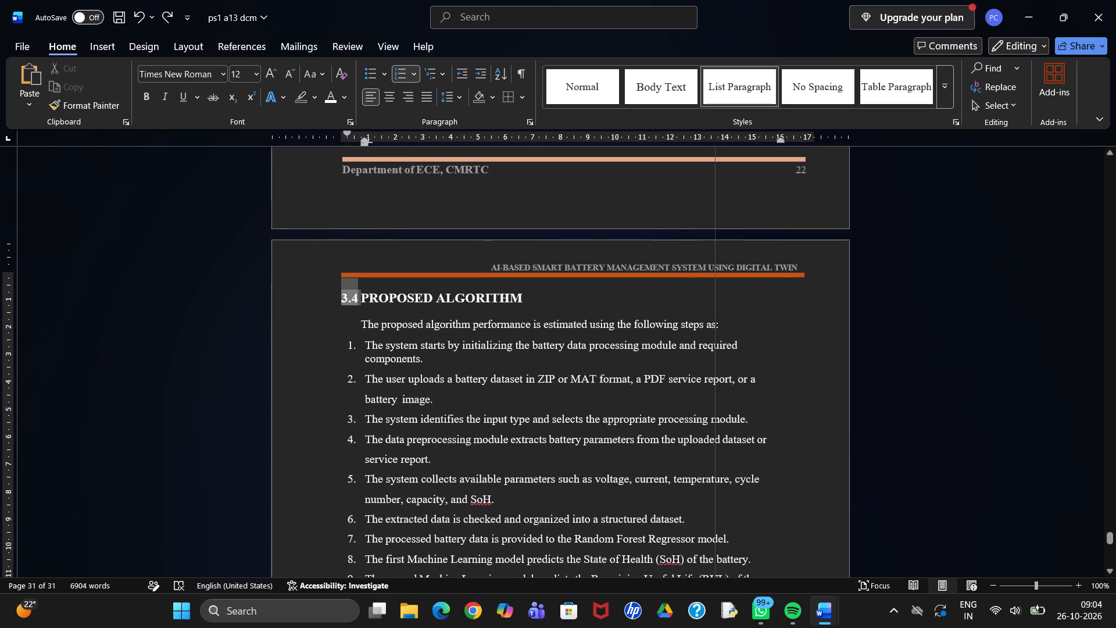
pyautogui.moveTo(716, 627); pyautogui.dragTo(408, 569)
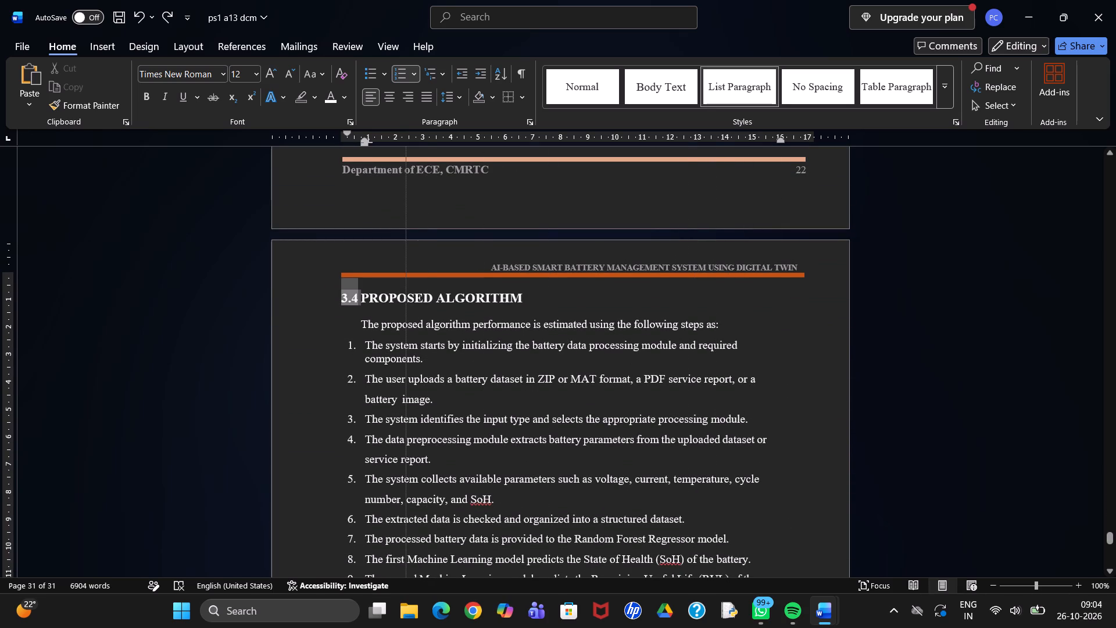
pyautogui.moveTo(408, 569); pyautogui.dragTo(407, 569)
pyautogui.hotkey('ctrl', 'z')
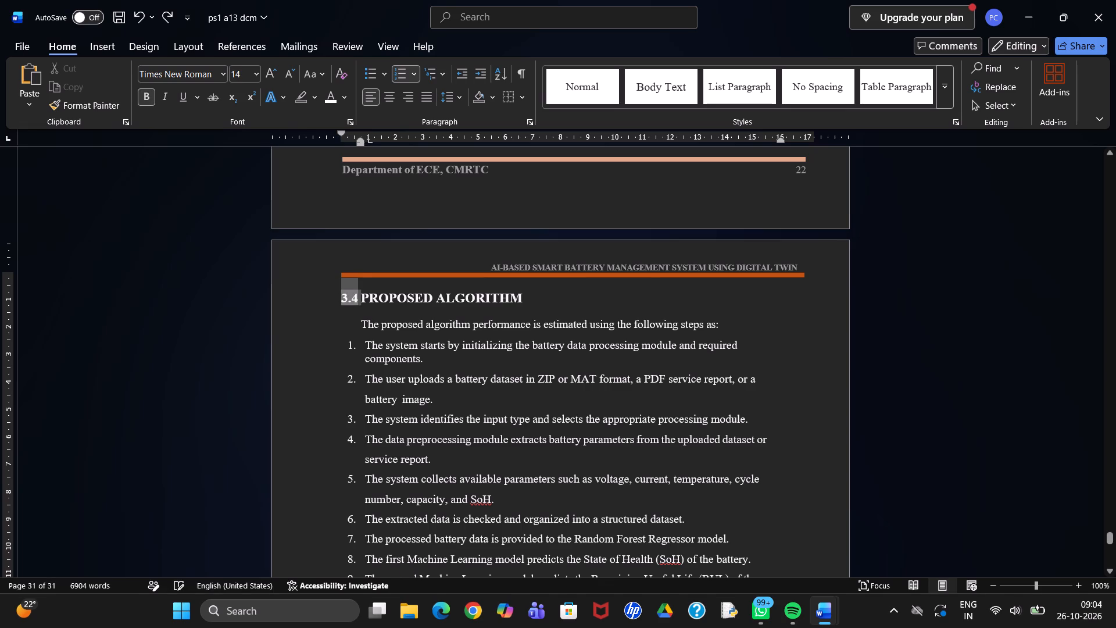
pyautogui.moveTo(358, 296); pyautogui.dragTo(593, 627)
pyautogui.press('BackSpace')
pyautogui.scroll(7, 593, 627)
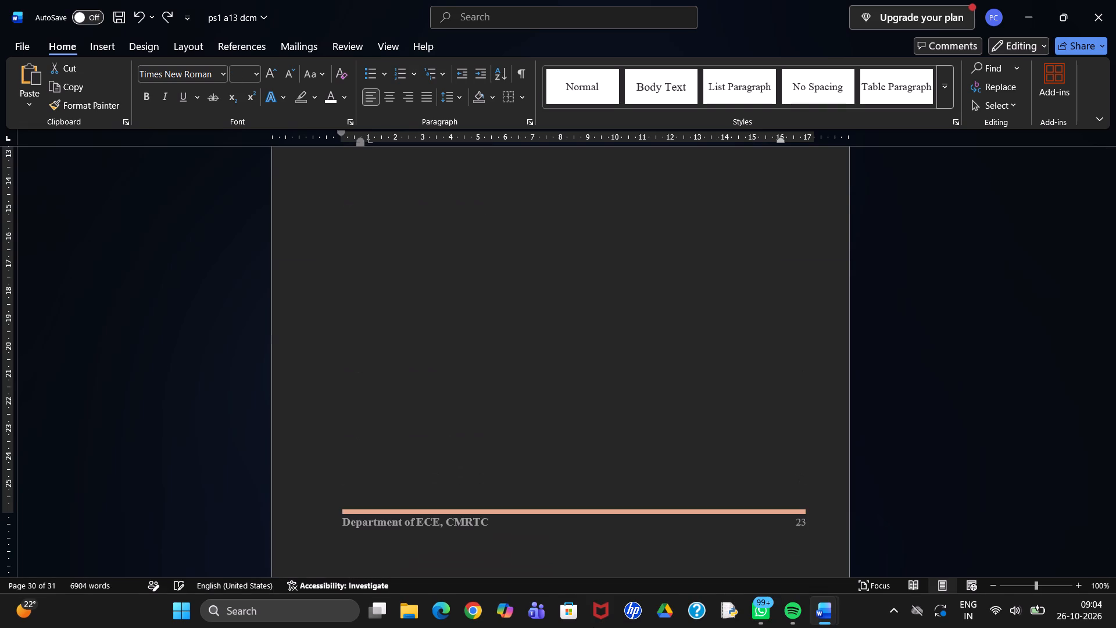
pyautogui.scroll(6, 593, 627)
pyautogui.press('BackSpace')
pyautogui.press('BackSpace')
pyautogui.press('BackSpace')
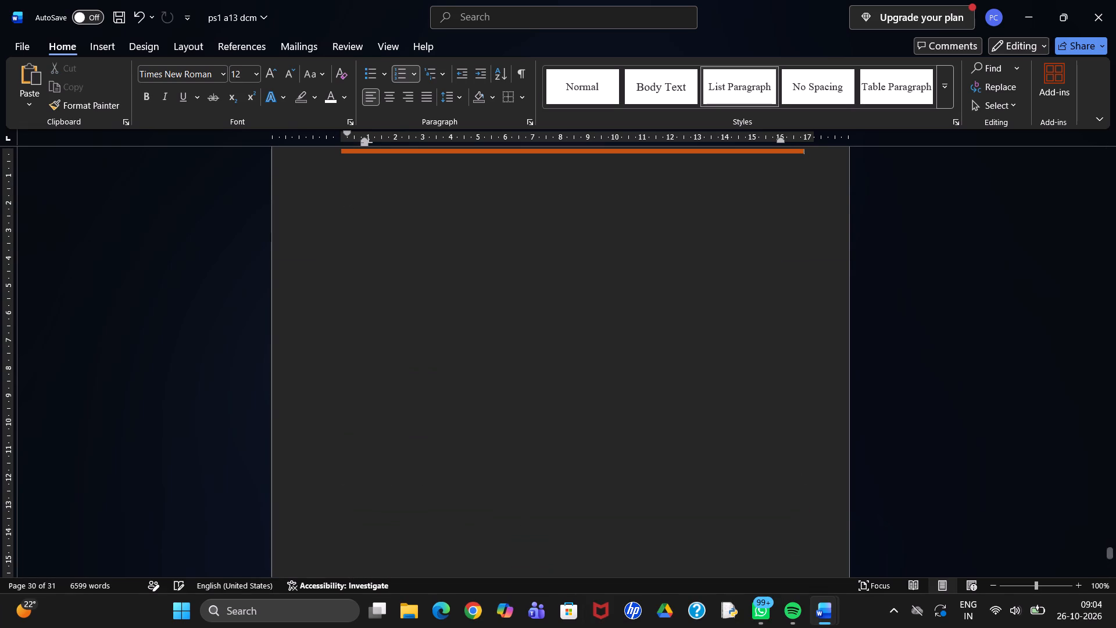
# Copy the Fig 3.1 name "AI-BASED INTELLIGENT ENERGY MANAGEMENT AND POWER DISTRIBUTION SYSTEM" from the List of Figures table.
pyautogui.scroll(8, 530, 468)
pyautogui.scroll(13, 569, 627)
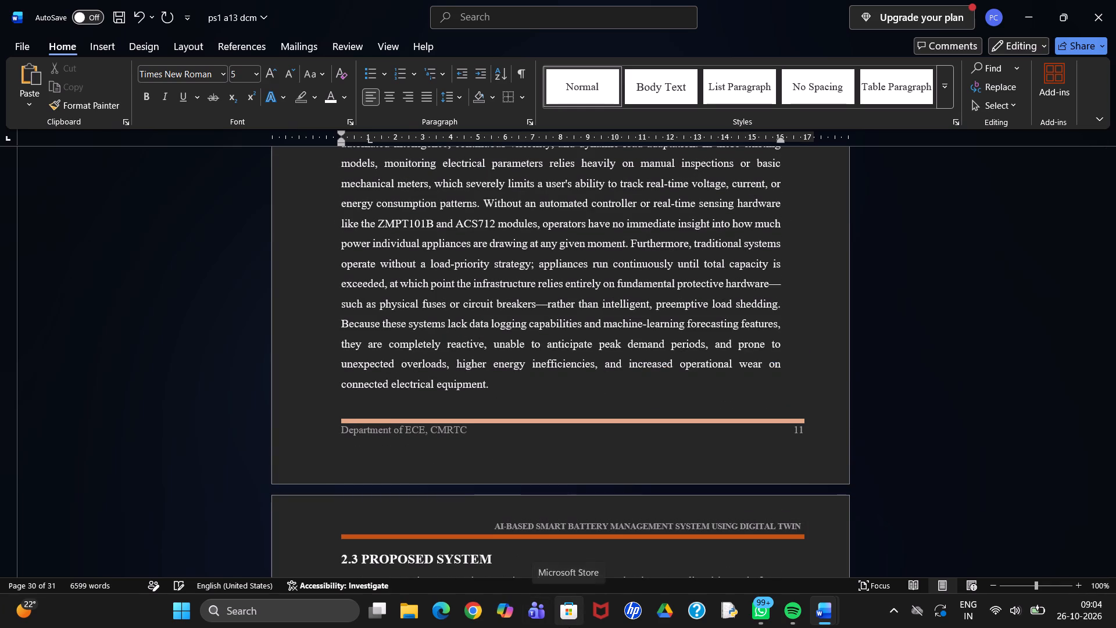
pyautogui.scroll(3, 569, 627)
pyautogui.scroll(11, 799, 443)
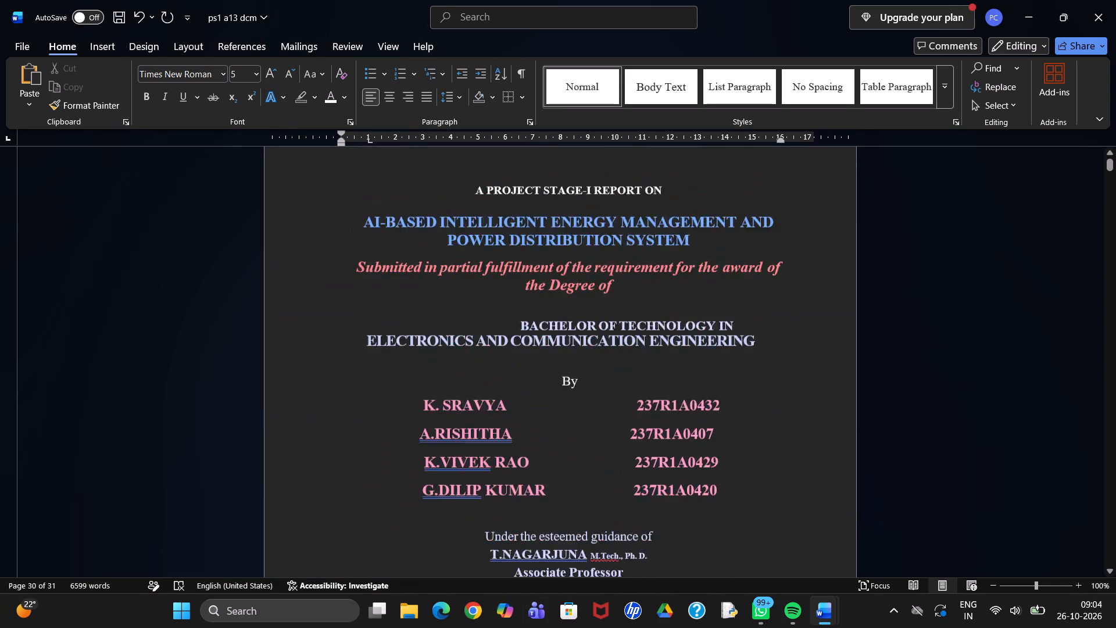
pyautogui.scroll(-3, 799, 443)
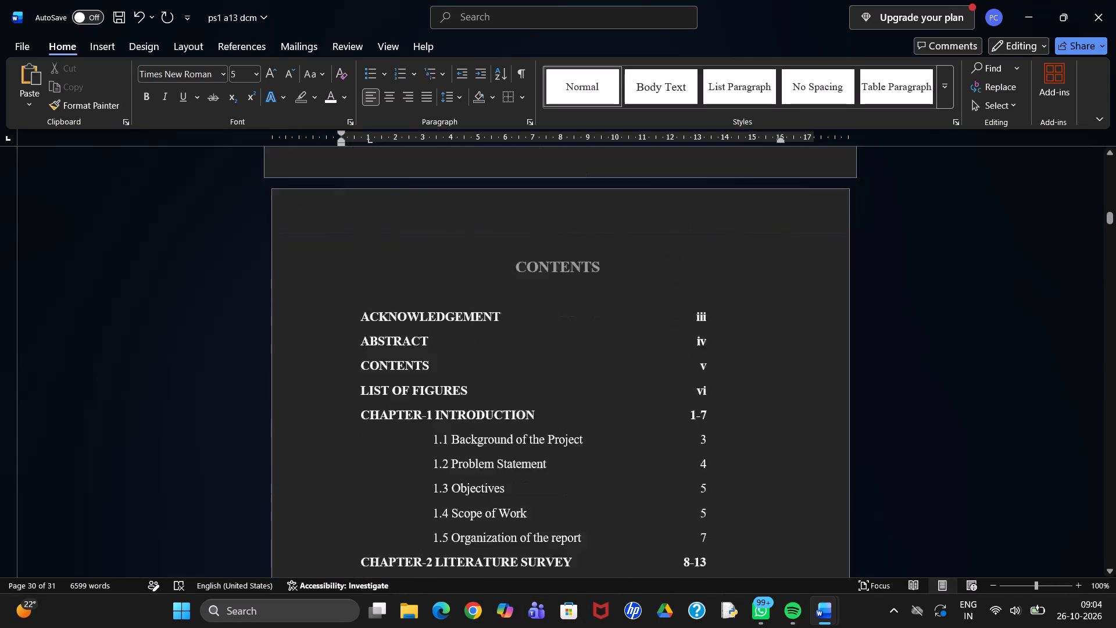
pyautogui.scroll(-3, 799, 443)
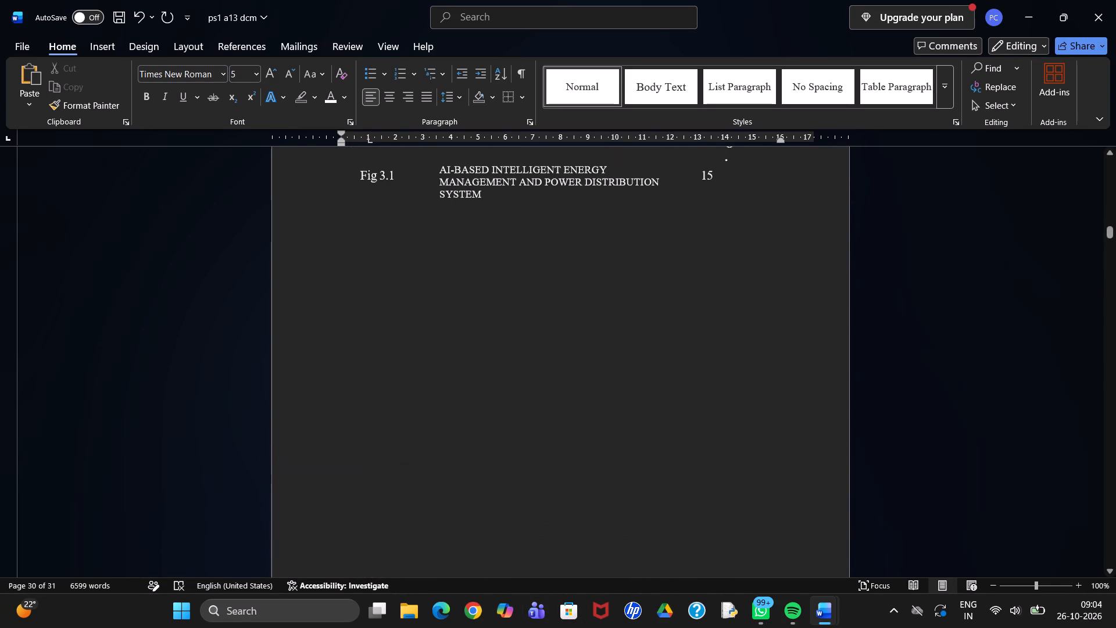
pyautogui.moveTo(441, 169); pyautogui.dragTo(461, 184)
pyautogui.moveTo(461, 184); pyautogui.dragTo(480, 195)
pyautogui.hotkey('ctrl', 'c')
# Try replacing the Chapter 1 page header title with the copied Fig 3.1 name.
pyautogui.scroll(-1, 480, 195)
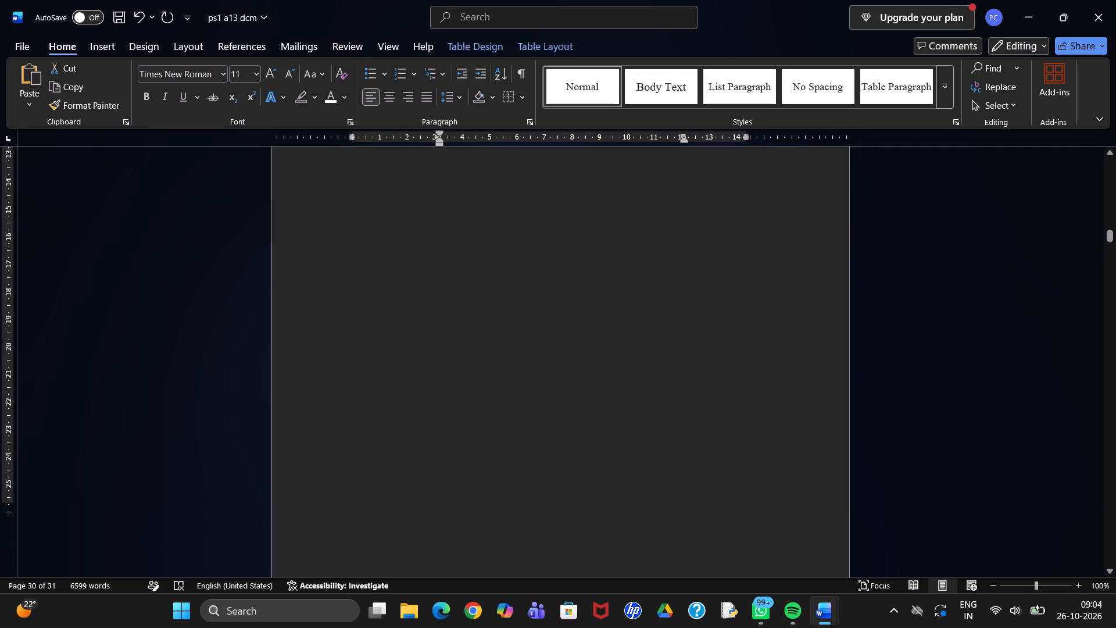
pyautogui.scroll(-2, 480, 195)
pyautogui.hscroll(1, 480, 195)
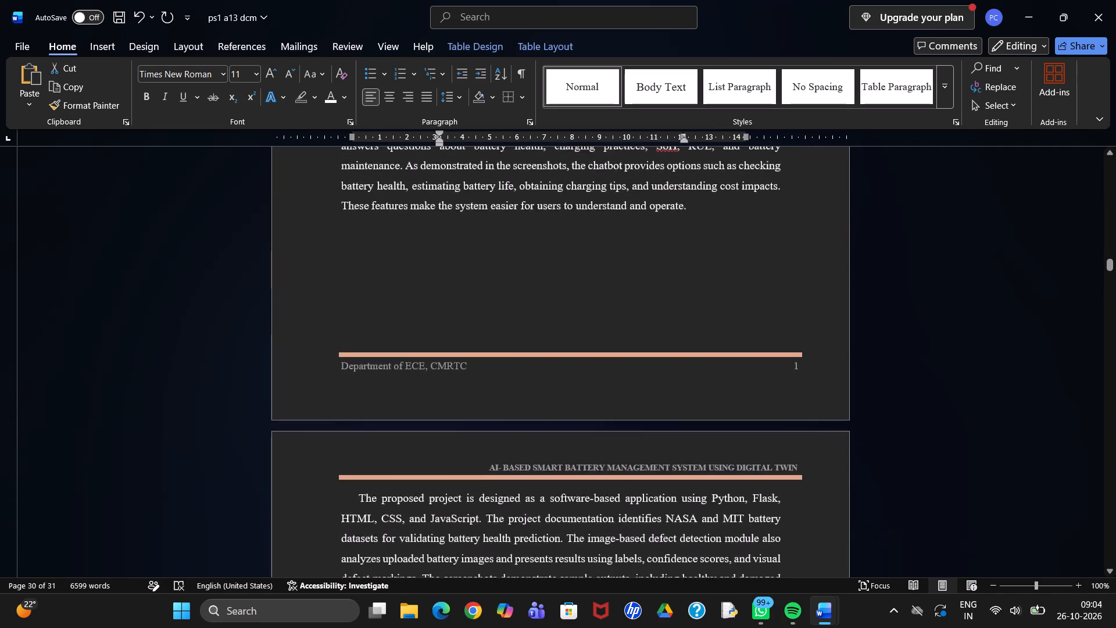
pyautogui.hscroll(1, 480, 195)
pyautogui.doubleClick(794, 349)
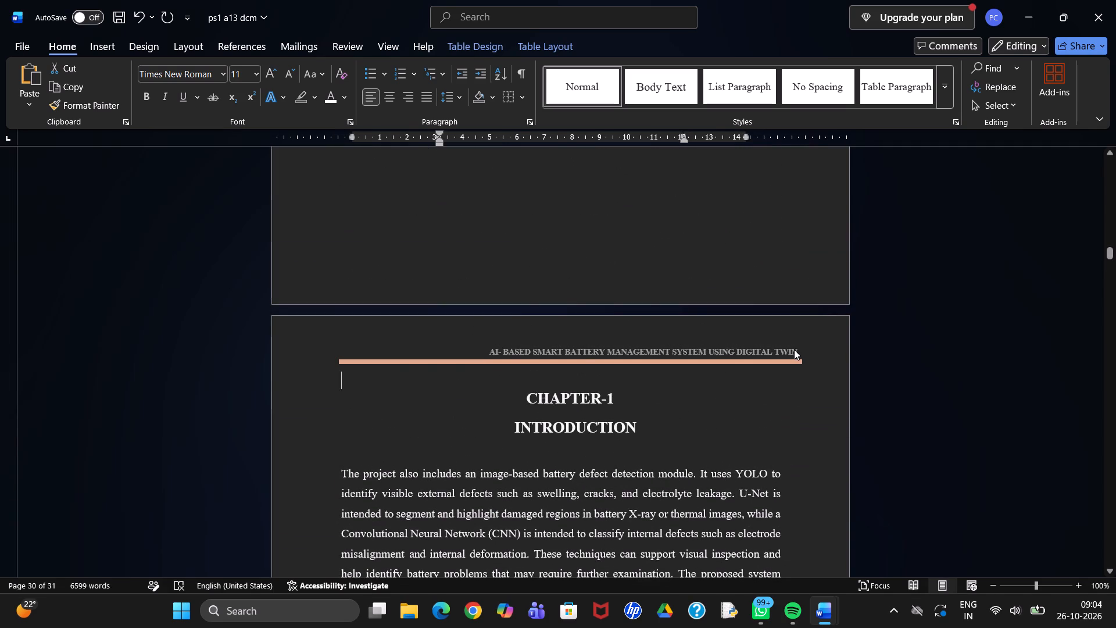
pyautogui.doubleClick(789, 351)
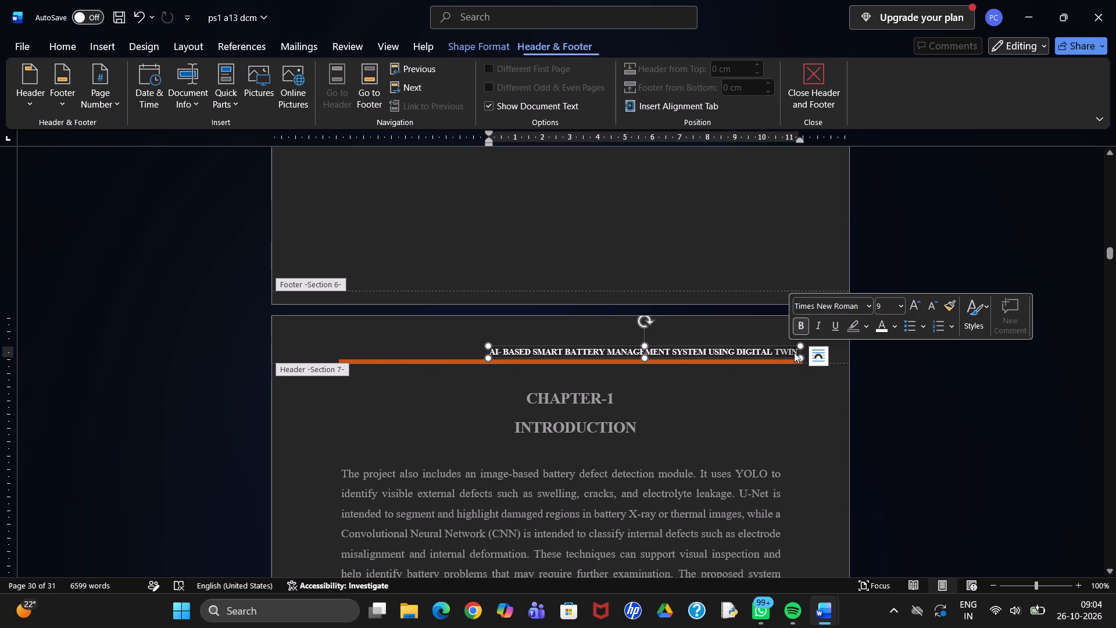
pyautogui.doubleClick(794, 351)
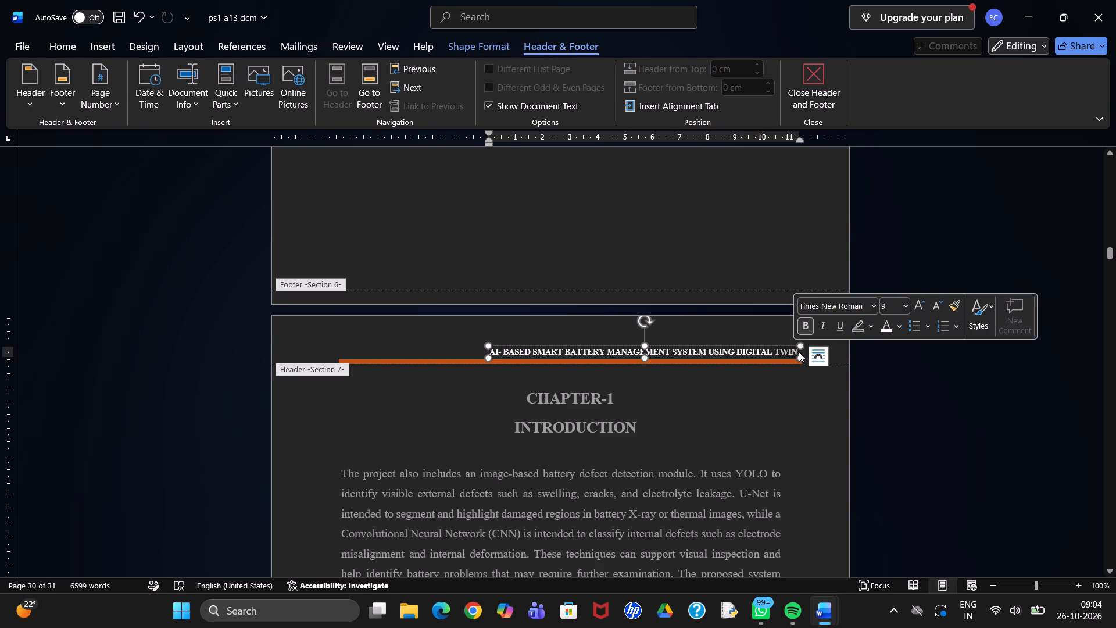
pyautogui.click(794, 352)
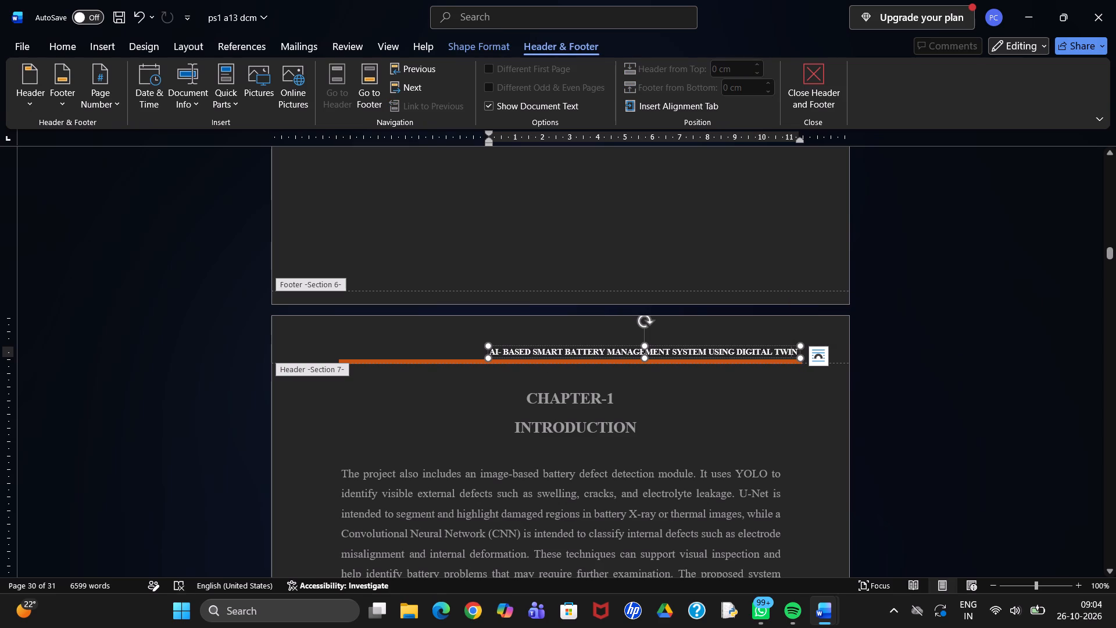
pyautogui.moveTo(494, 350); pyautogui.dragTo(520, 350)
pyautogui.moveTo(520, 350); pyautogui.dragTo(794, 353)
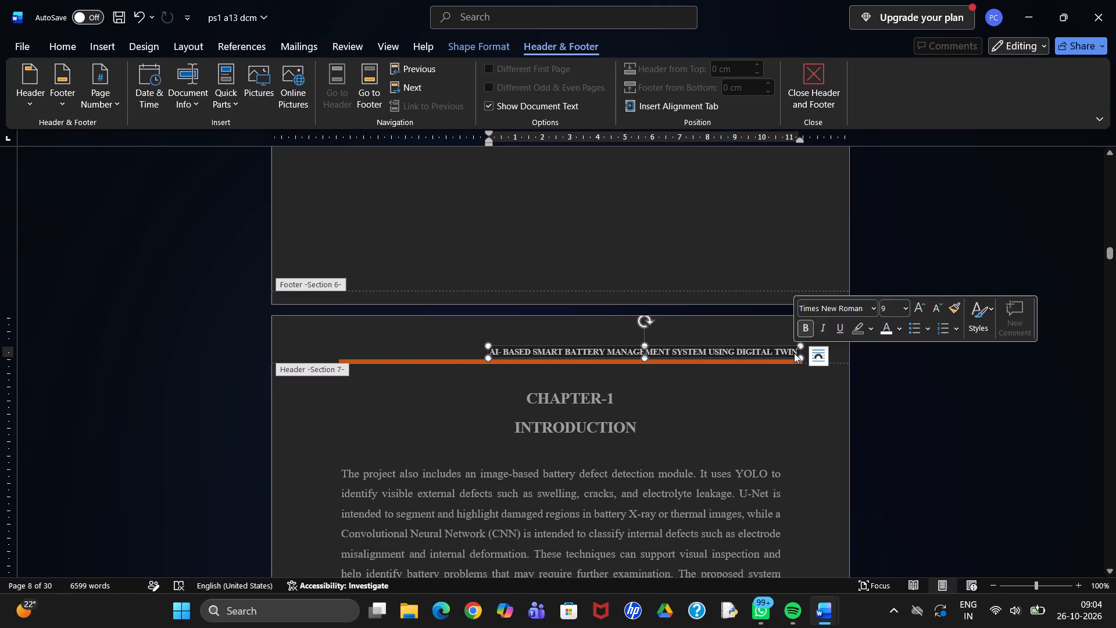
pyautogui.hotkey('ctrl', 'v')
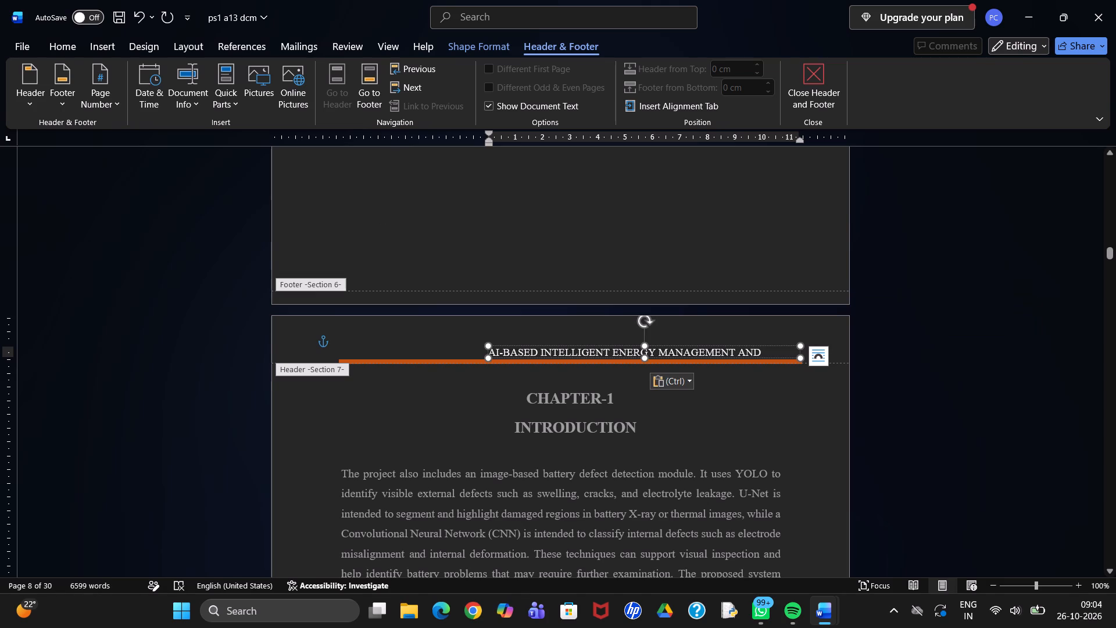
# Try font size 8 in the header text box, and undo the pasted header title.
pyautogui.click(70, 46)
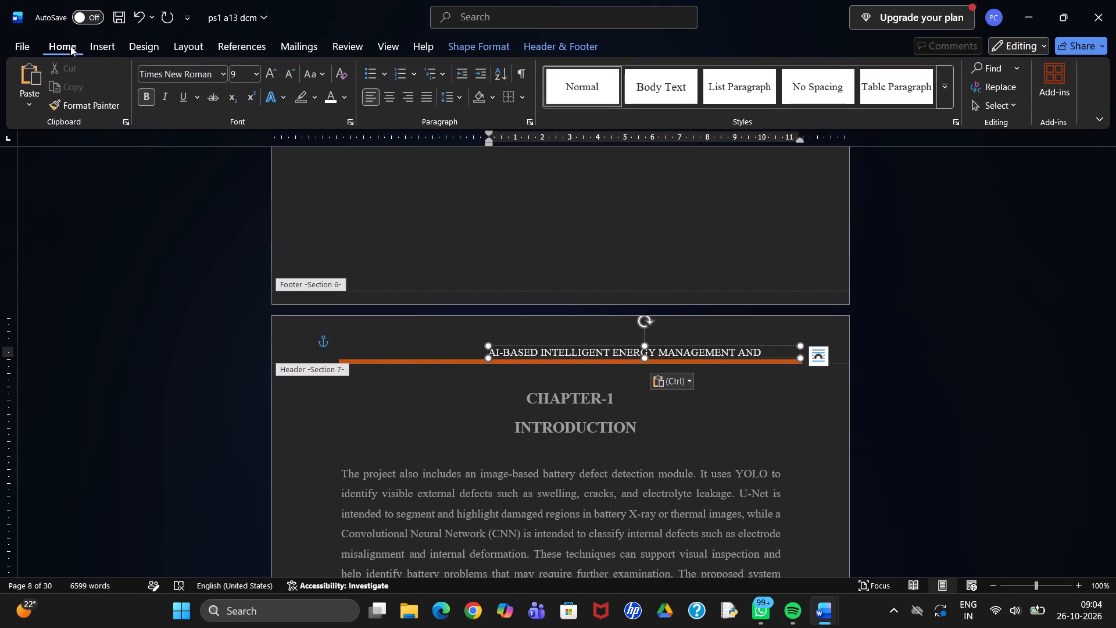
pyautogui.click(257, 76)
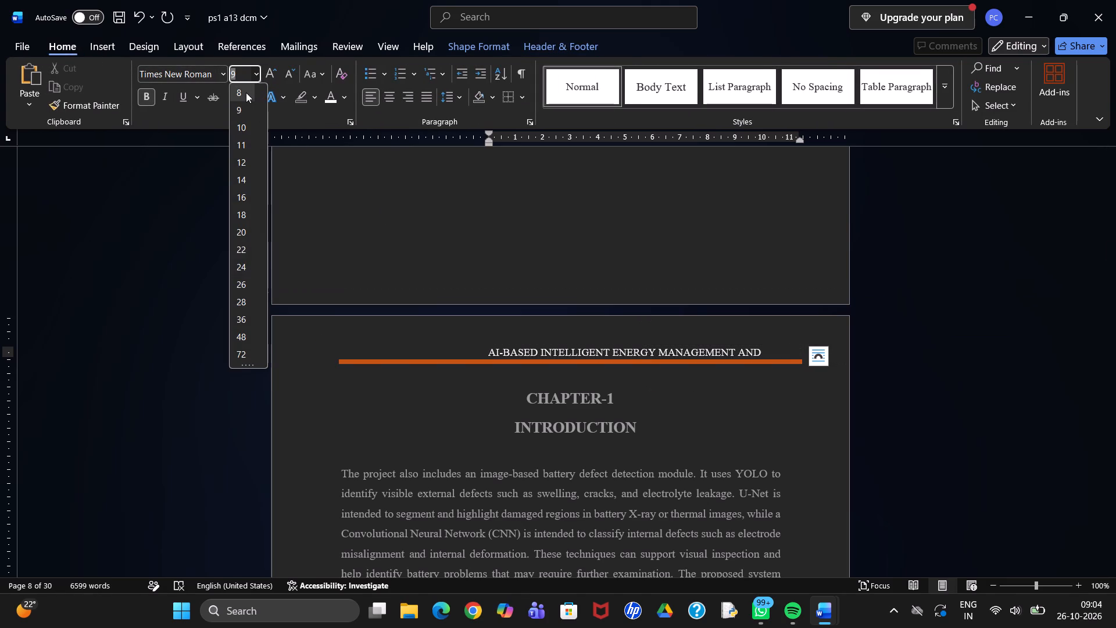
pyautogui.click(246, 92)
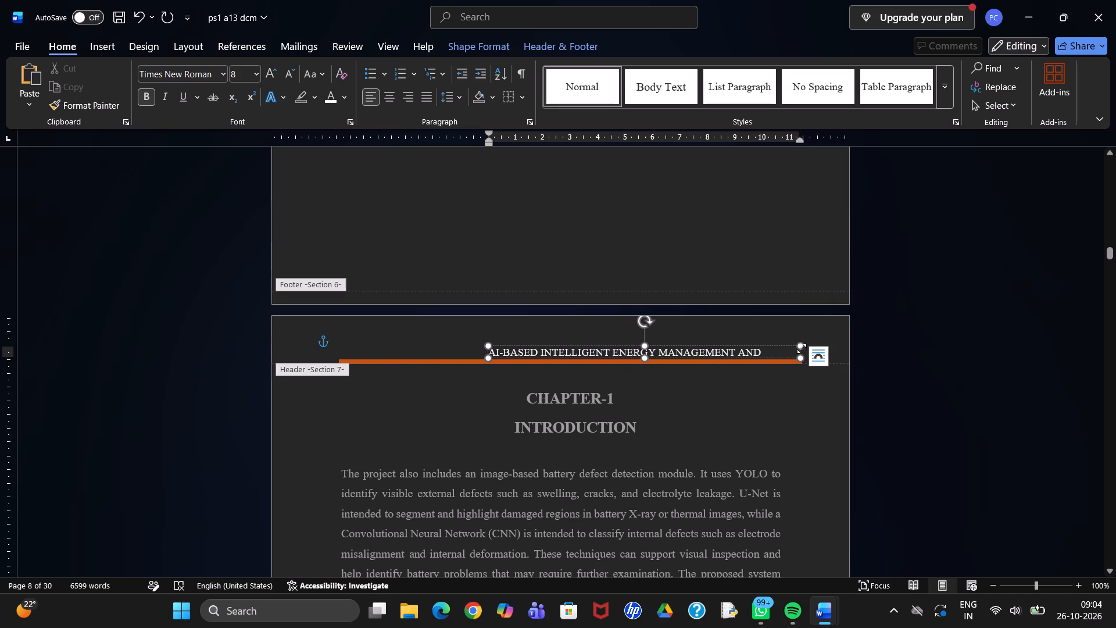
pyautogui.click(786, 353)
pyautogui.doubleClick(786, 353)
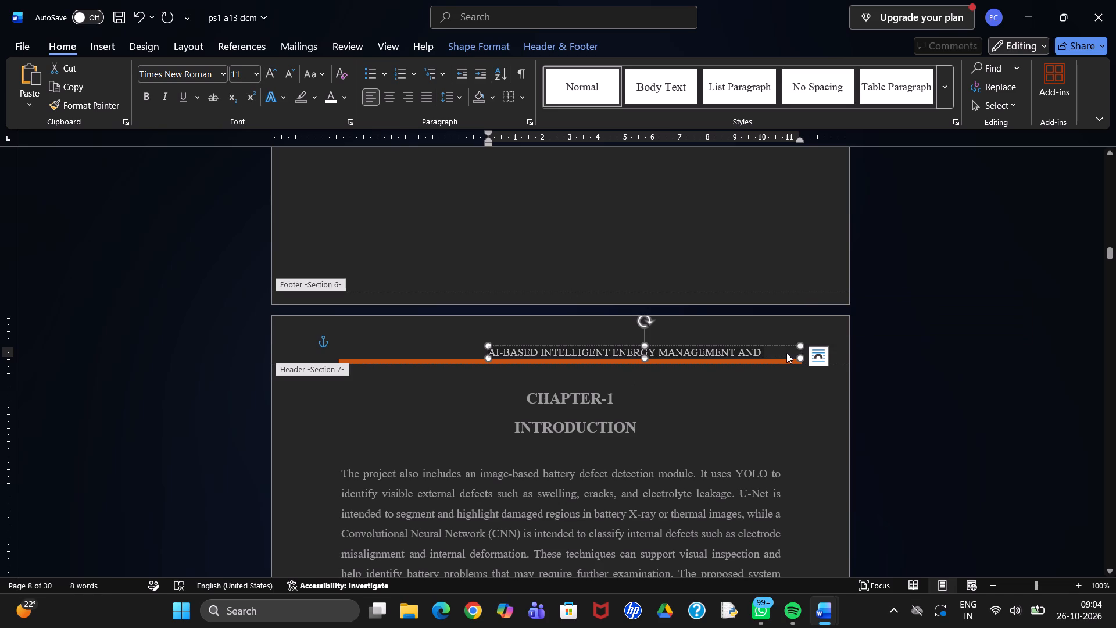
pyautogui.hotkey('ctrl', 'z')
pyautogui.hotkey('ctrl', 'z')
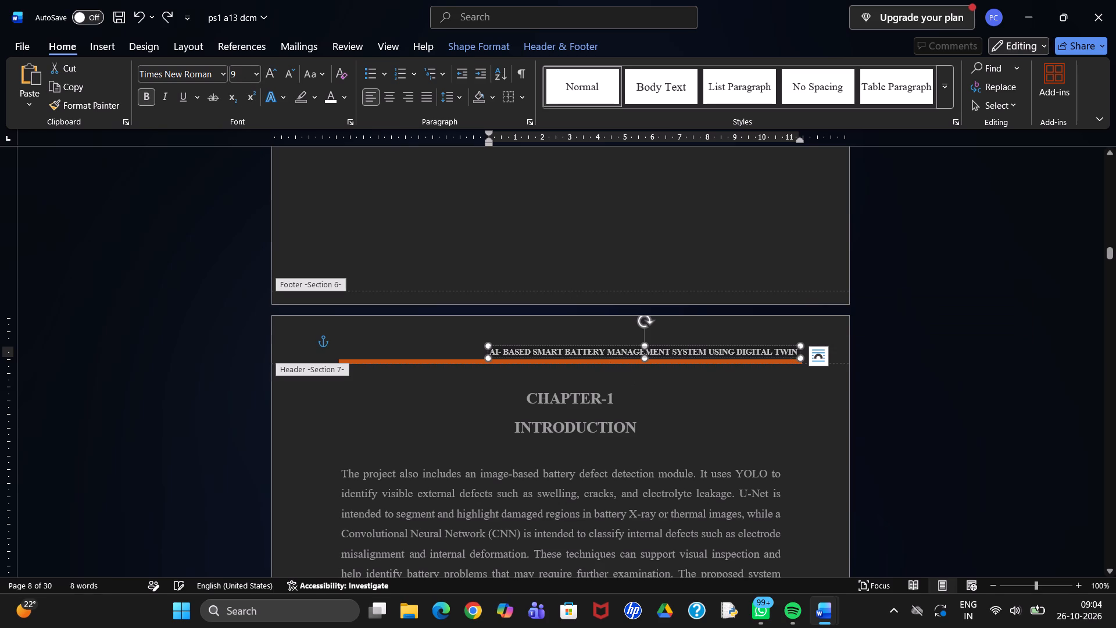
# Replace "SMART" with "INTELLIGENT" in the Chapter 1 page header title.
pyautogui.click(539, 349)
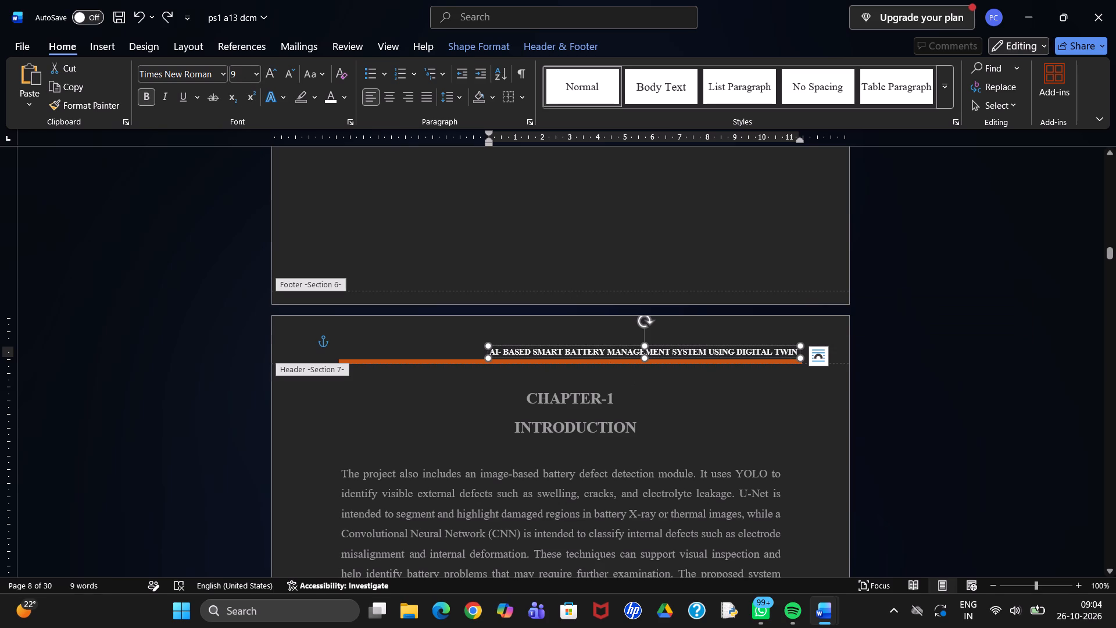
pyautogui.click(562, 352)
pyautogui.press('BackSpace')
pyautogui.press('BackSpace')
pyautogui.press('BackSpace')
pyautogui.press('BackSpace')
pyautogui.press('BackSpace')
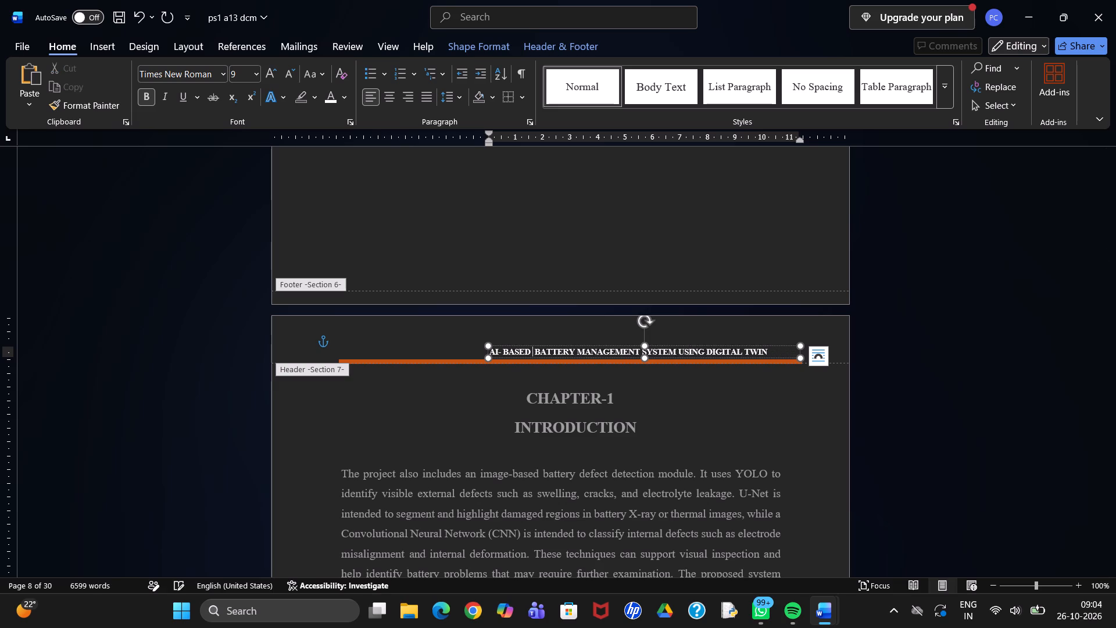
pyautogui.write('intelli')
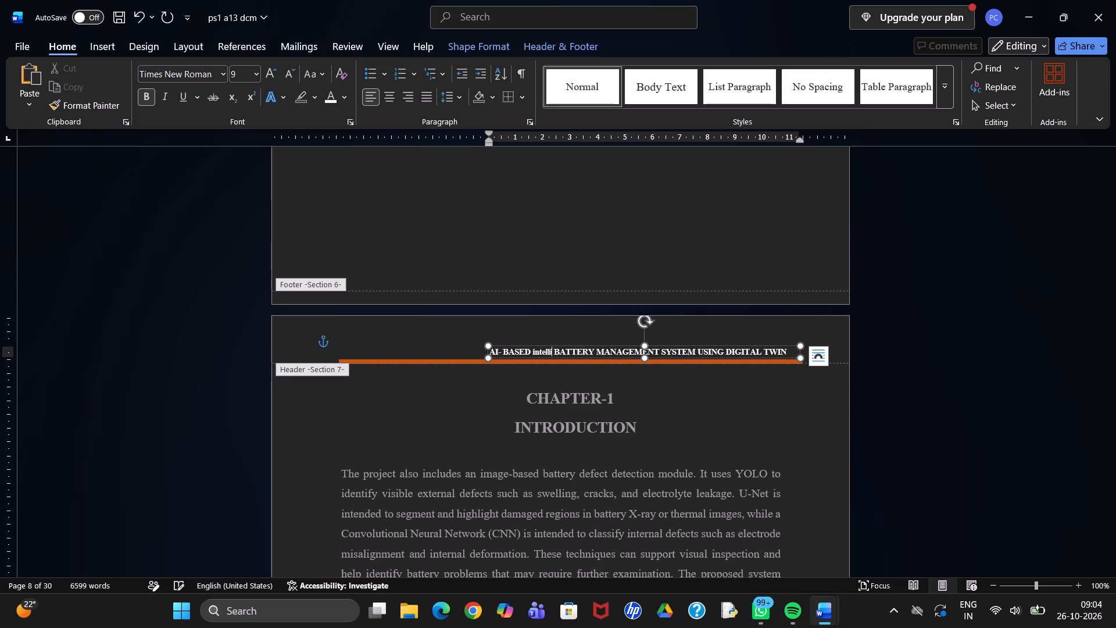
pyautogui.press('BackSpace')
pyautogui.press('BackSpace')
pyautogui.press('BackSpace')
pyautogui.press('BackSpace')
pyautogui.press('BackSpace')
pyautogui.press('BackSpace')
pyautogui.press('BackSpace')
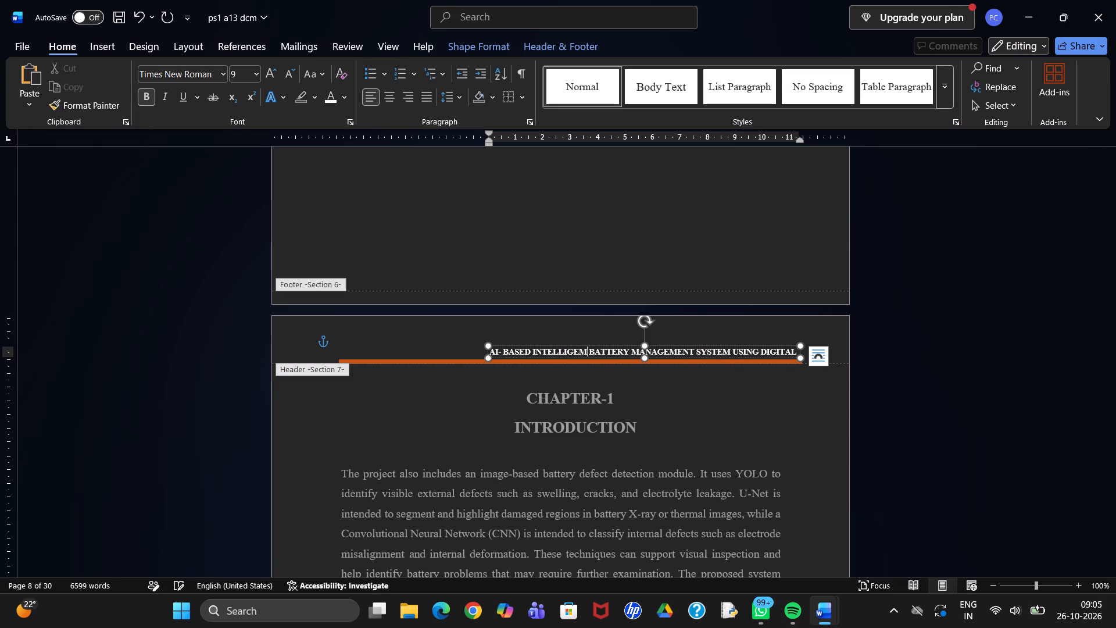
pyautogui.press('BackSpace')
pyautogui.write('NT')
pyautogui.press('space')
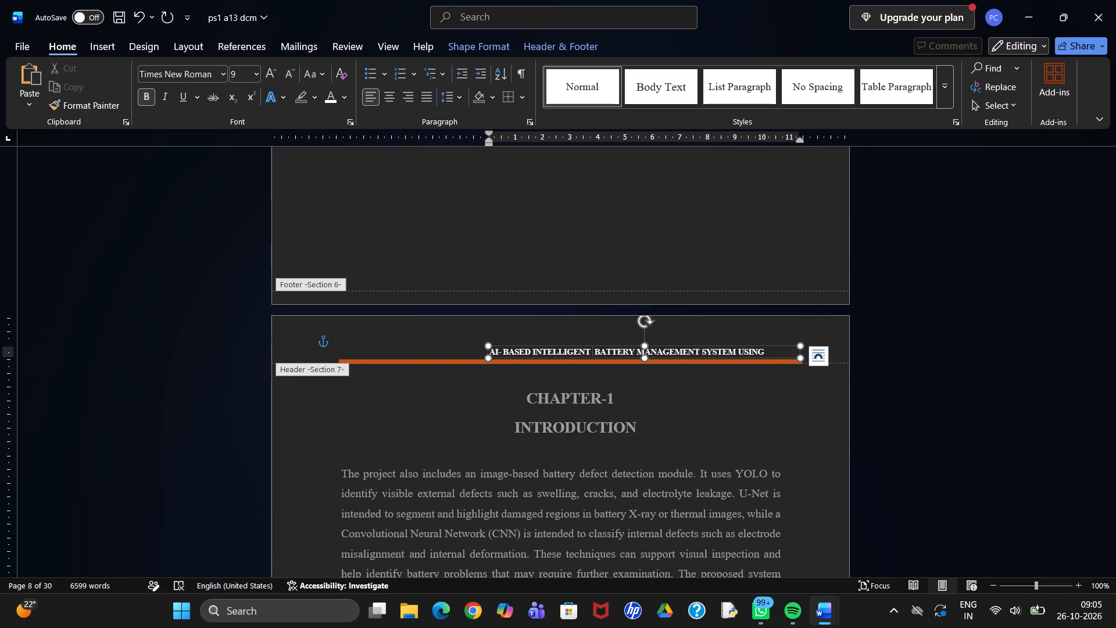
# Insert "ENERGY MANAGEMENT AND POWER DIS" after "INTELLIGENT" in the header title.
pyautogui.write('ENER')
pyautogui.press('y')
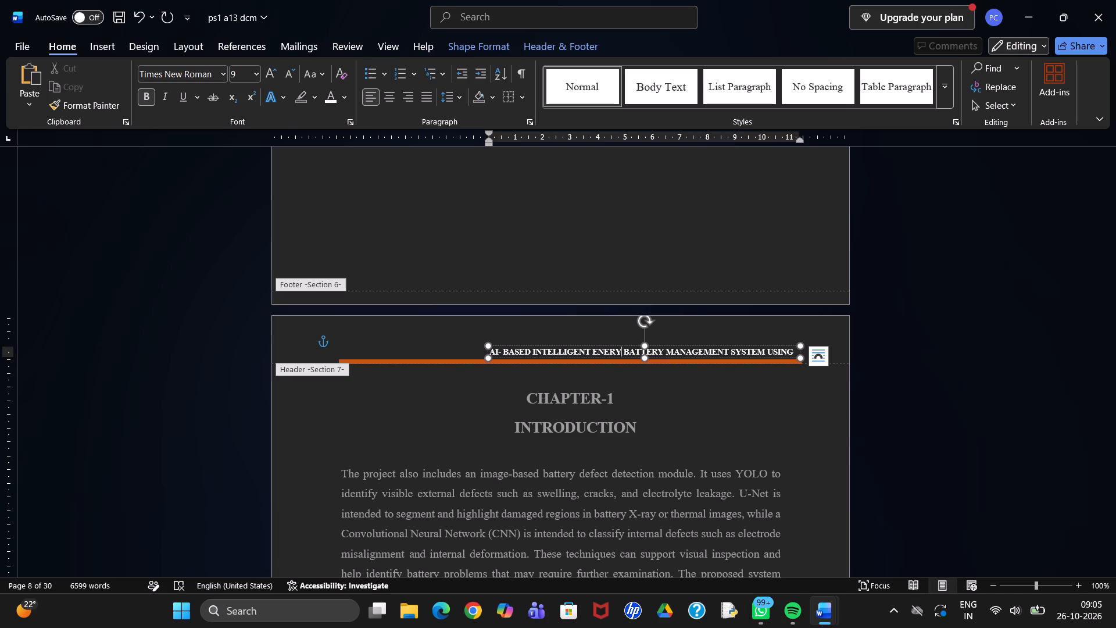
pyautogui.press('BackSpace')
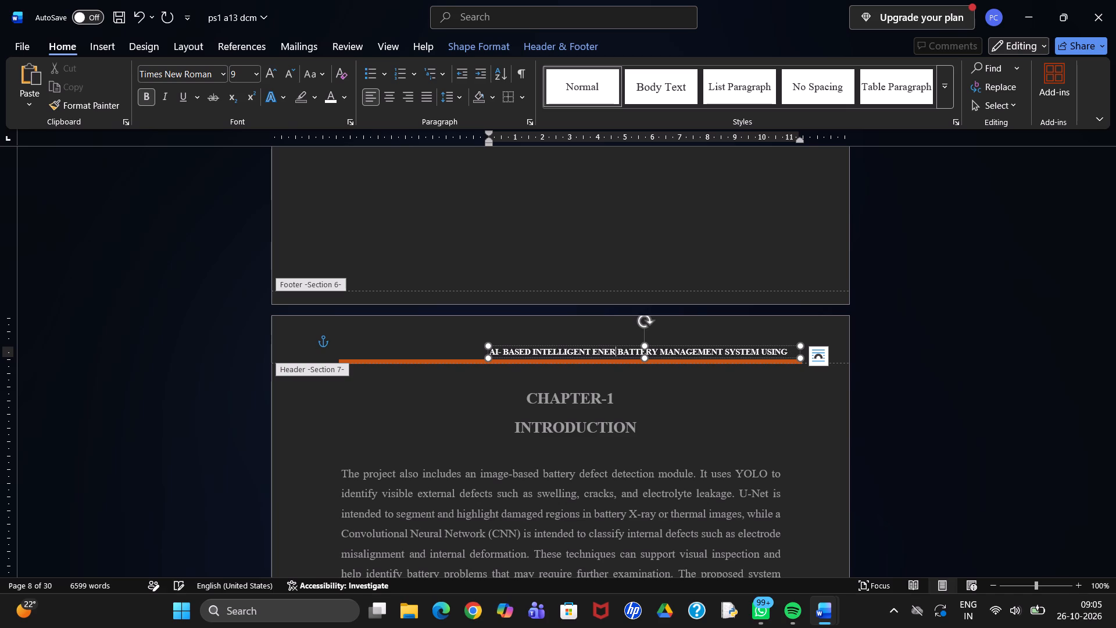
pyautogui.write('GY MANAGEMENT')
pyautogui.press('space')
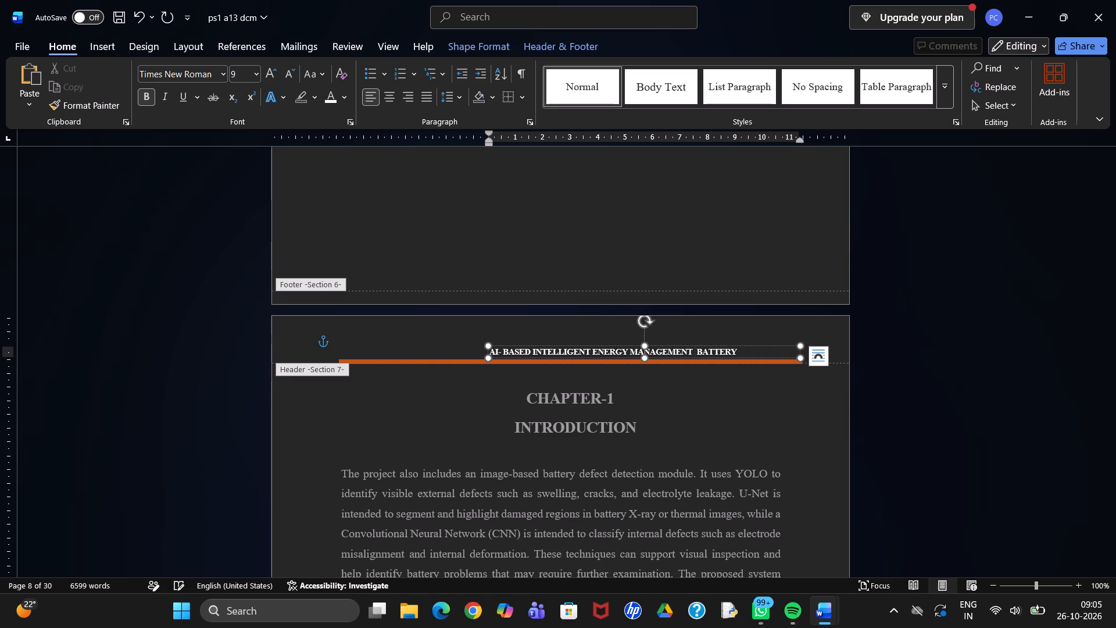
pyautogui.write('AND')
pyautogui.press('space')
pyautogui.write('POWER DIS')
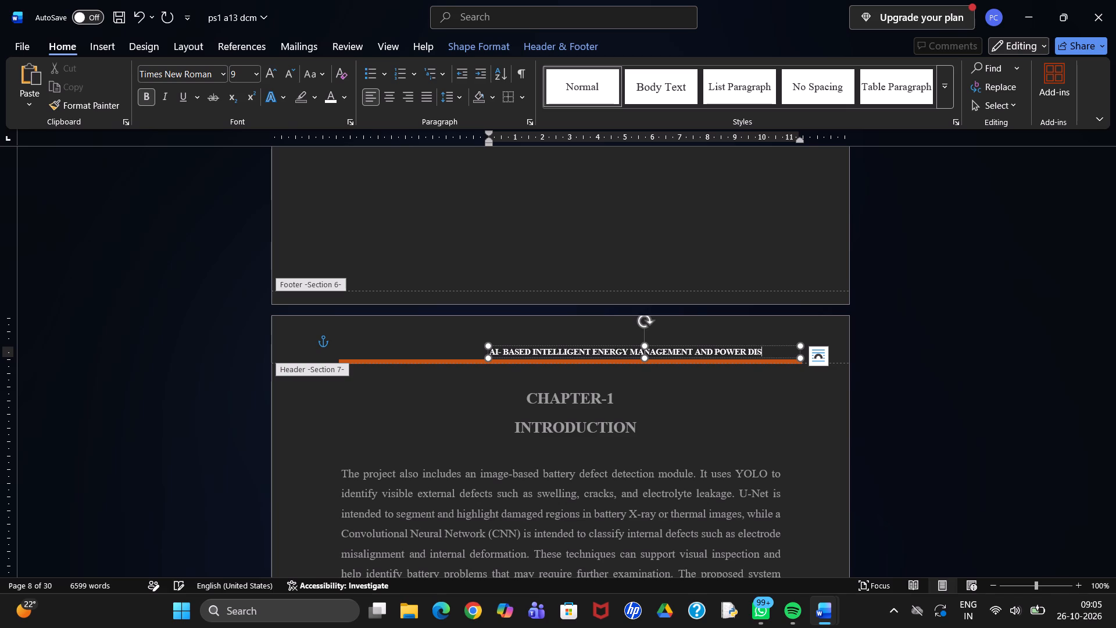
# Shift the header text box toward the left margin and widen it to reach the end of the orange line.
pyautogui.moveTo(487, 351); pyautogui.dragTo(438, 349)
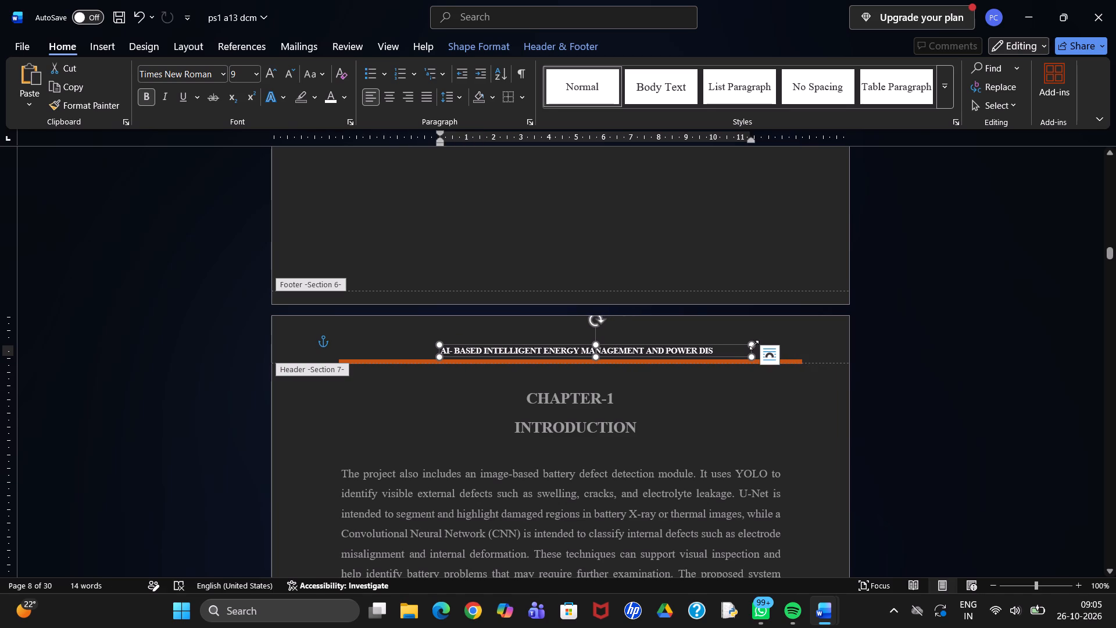
pyautogui.moveTo(754, 345); pyautogui.dragTo(803, 345)
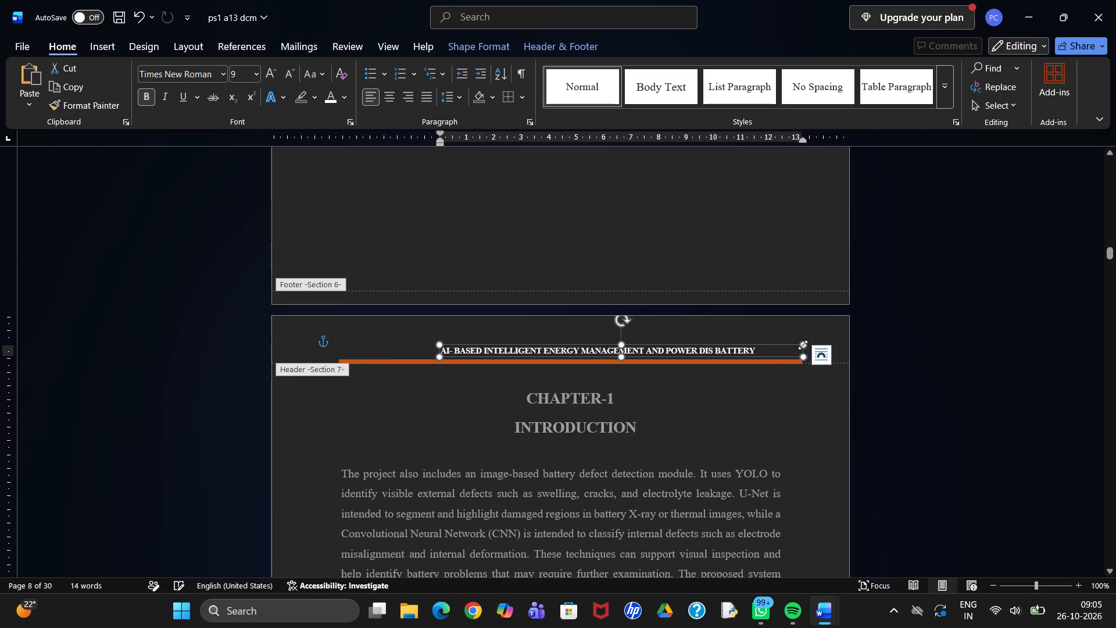
# Complete the partial word after "POWER" in the header title as "DISTRIBUTION" and add "SYSTEM" after it.
pyautogui.click(712, 352)
pyautogui.write('TRU')
pyautogui.press('=')
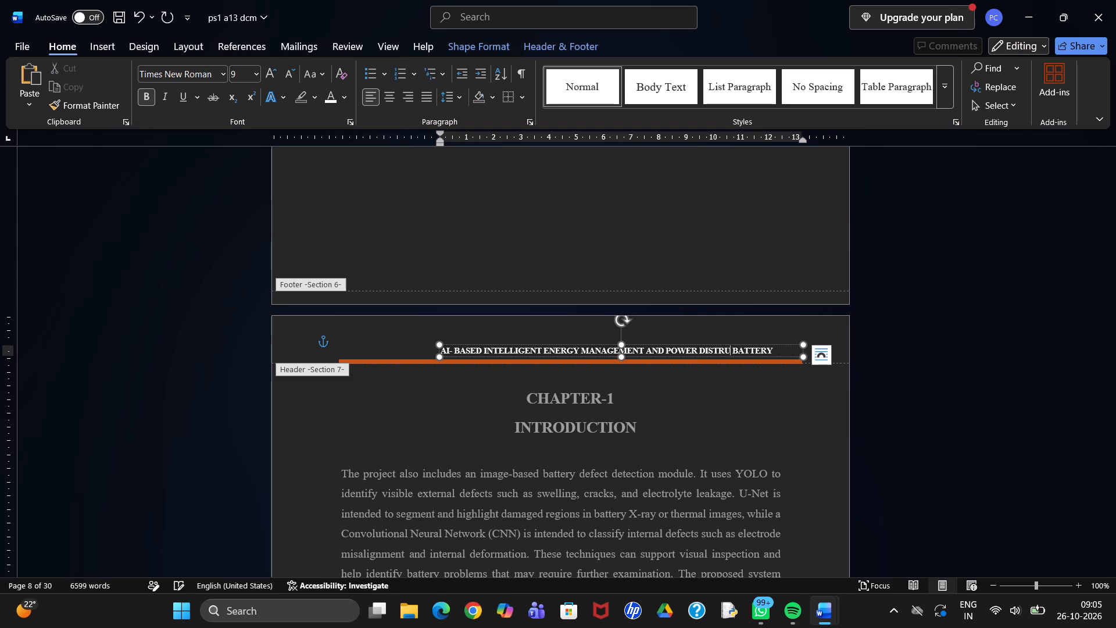
pyautogui.press('BackSpace')
pyautogui.press('BackSpace')
pyautogui.write('IBUTION')
pyautogui.press('space')
pyautogui.write('SYS')
pyautogui.write('TEM')
pyautogui.press('space')
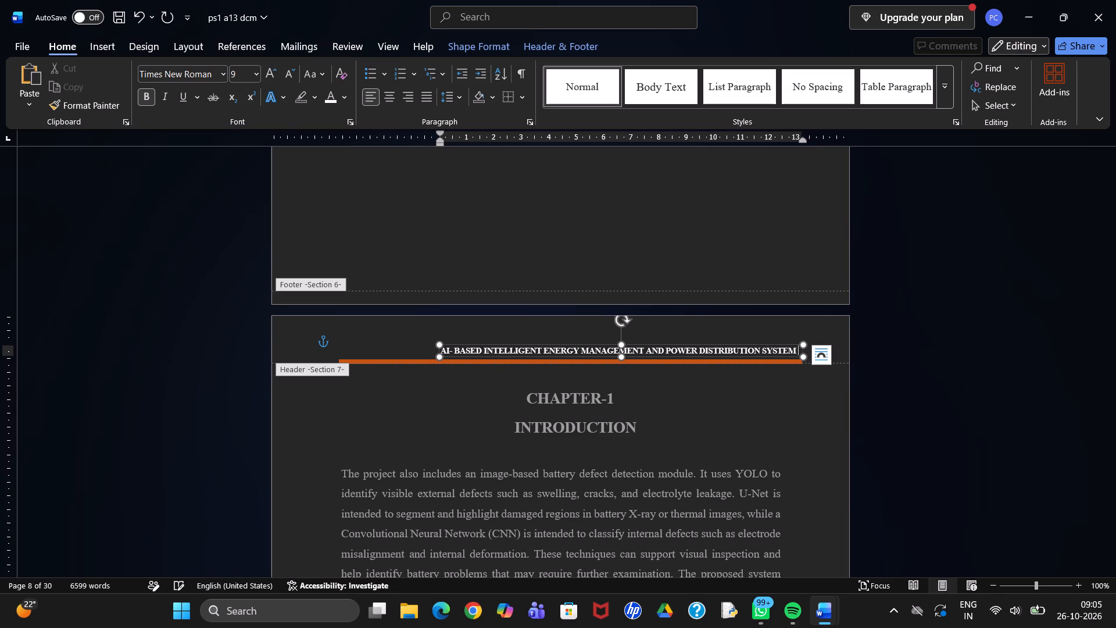
# Append "USING ESP32" to the Chapter 1 header title and widen its text box toward the left margin to fit on one line.
pyautogui.write('USIN')
pyautogui.moveTo(438, 355); pyautogui.dragTo(395, 355)
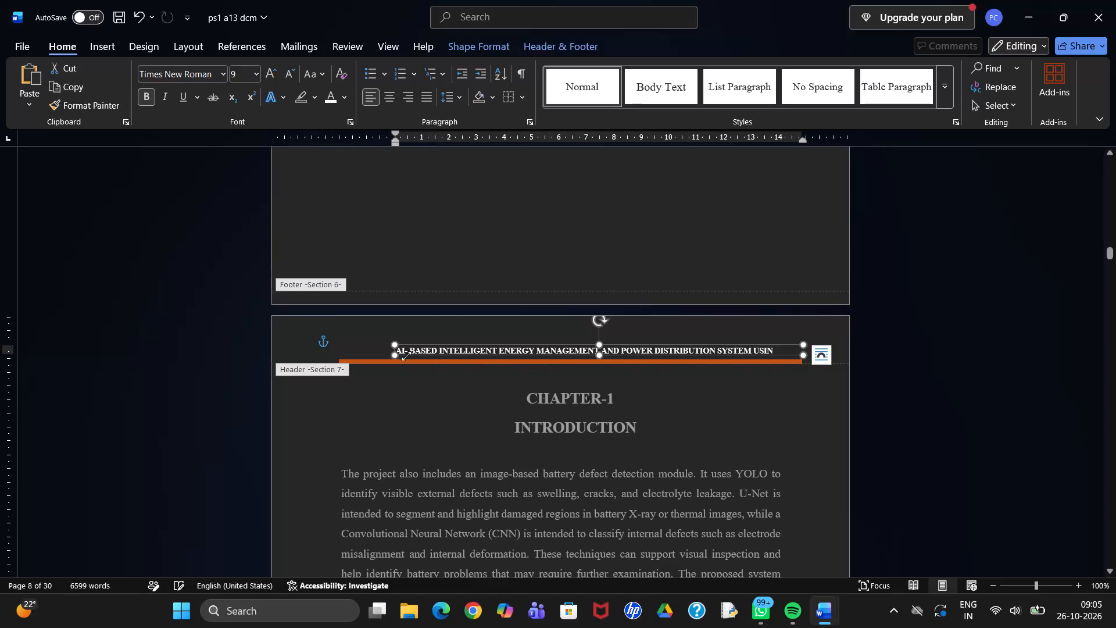
pyautogui.click(776, 352)
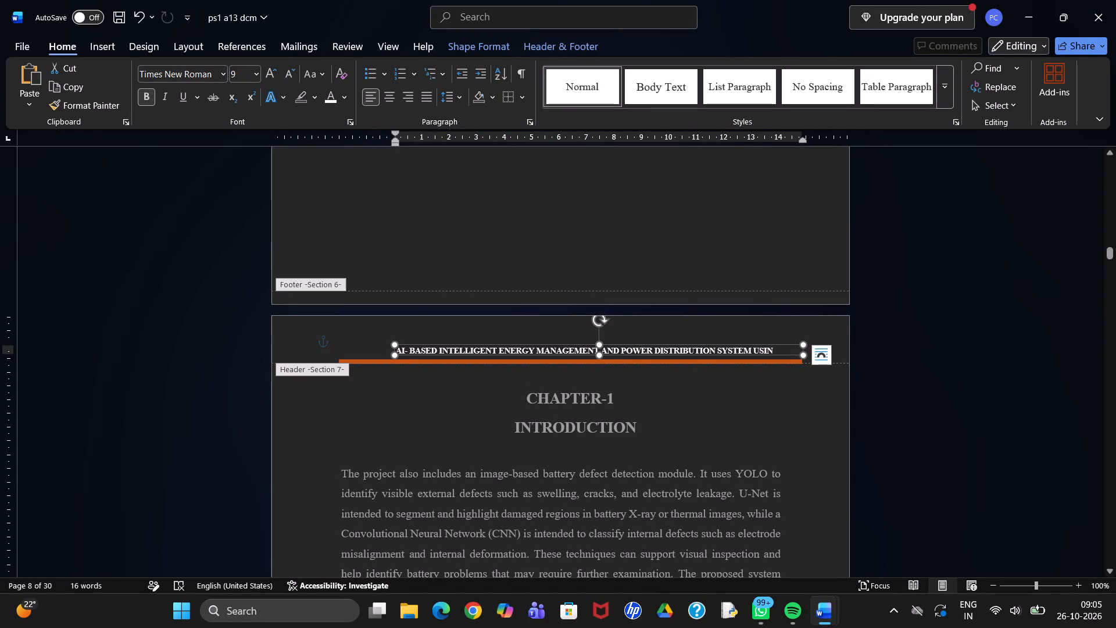
pyautogui.click(771, 349)
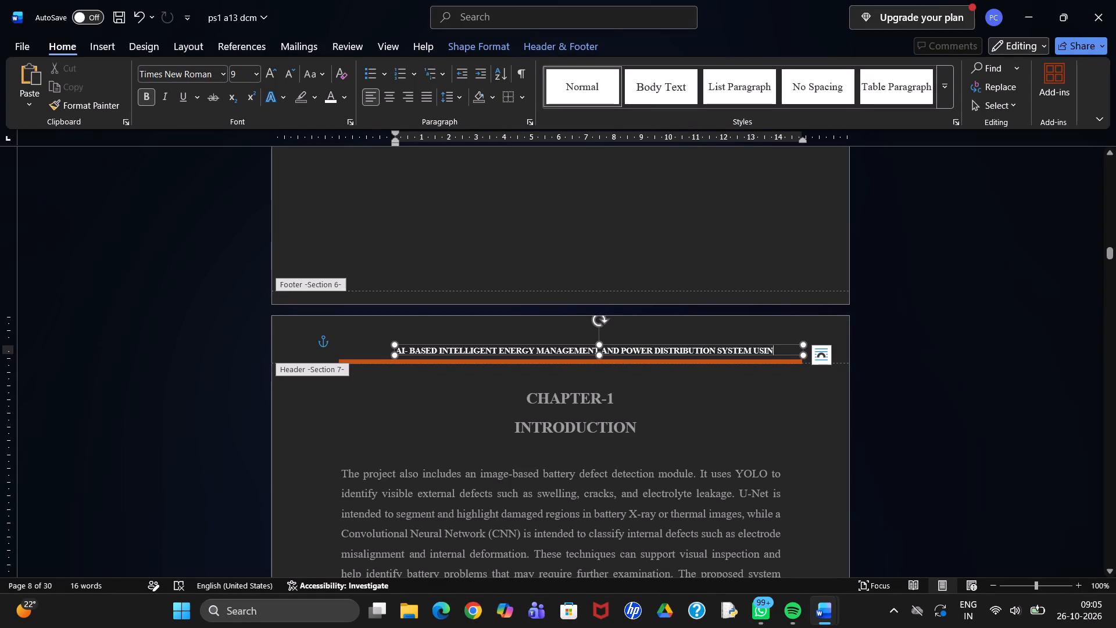
pyautogui.click(774, 351)
pyautogui.write('G')
pyautogui.press('space')
pyautogui.write('ESP32')
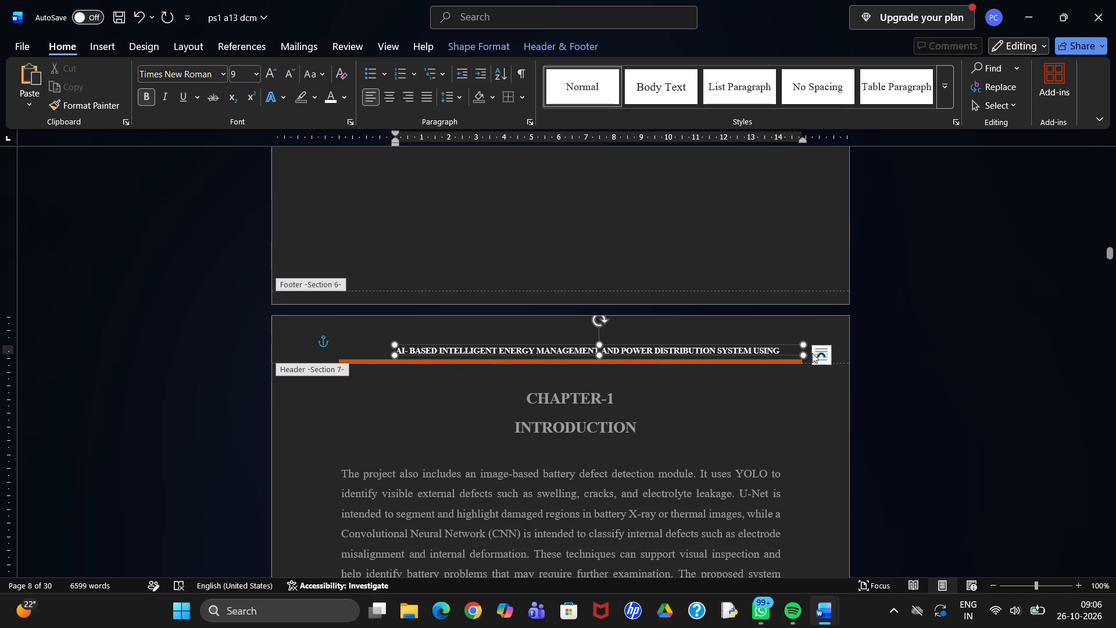
pyautogui.click(394, 355)
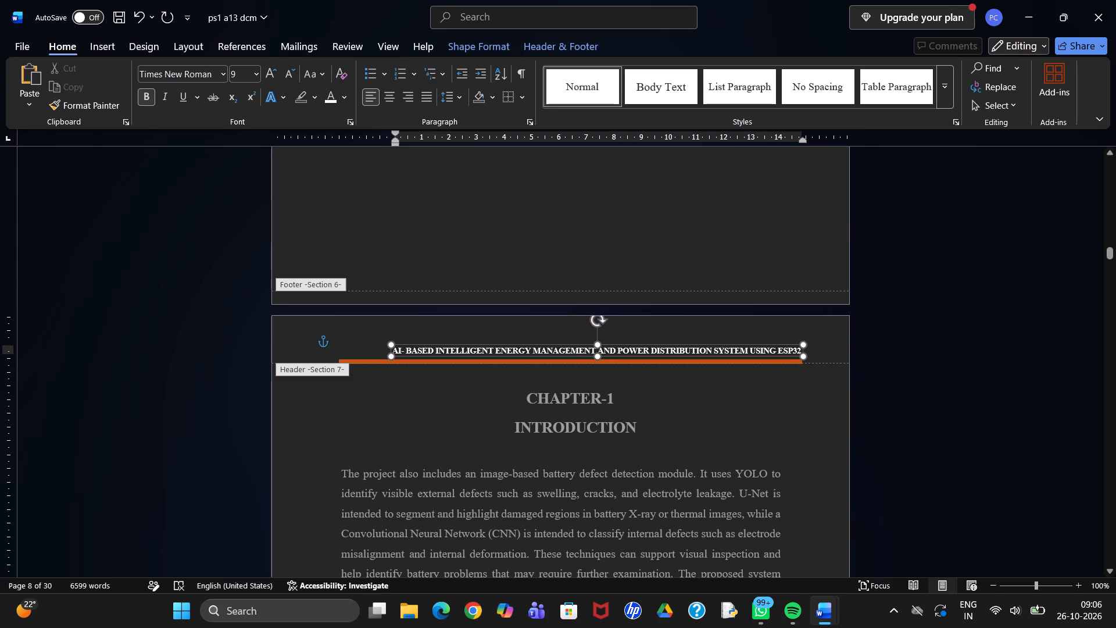
# Check the updated header title across the report's pages and leave header editing.
pyautogui.click(722, 434)
pyautogui.scroll(-1, 722, 434)
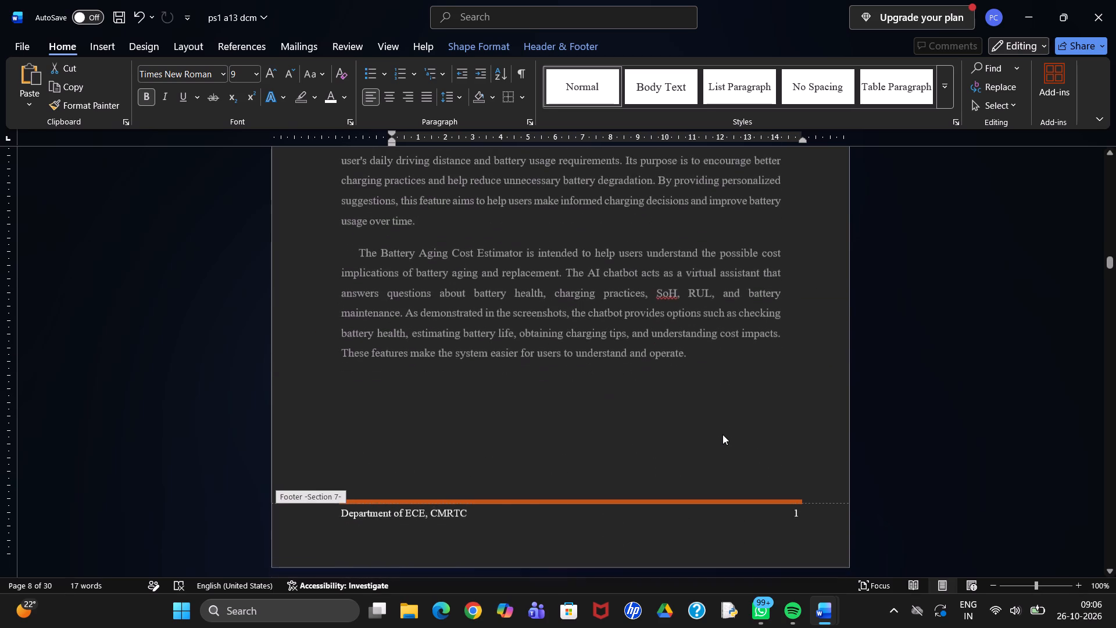
pyautogui.scroll(-2, 722, 434)
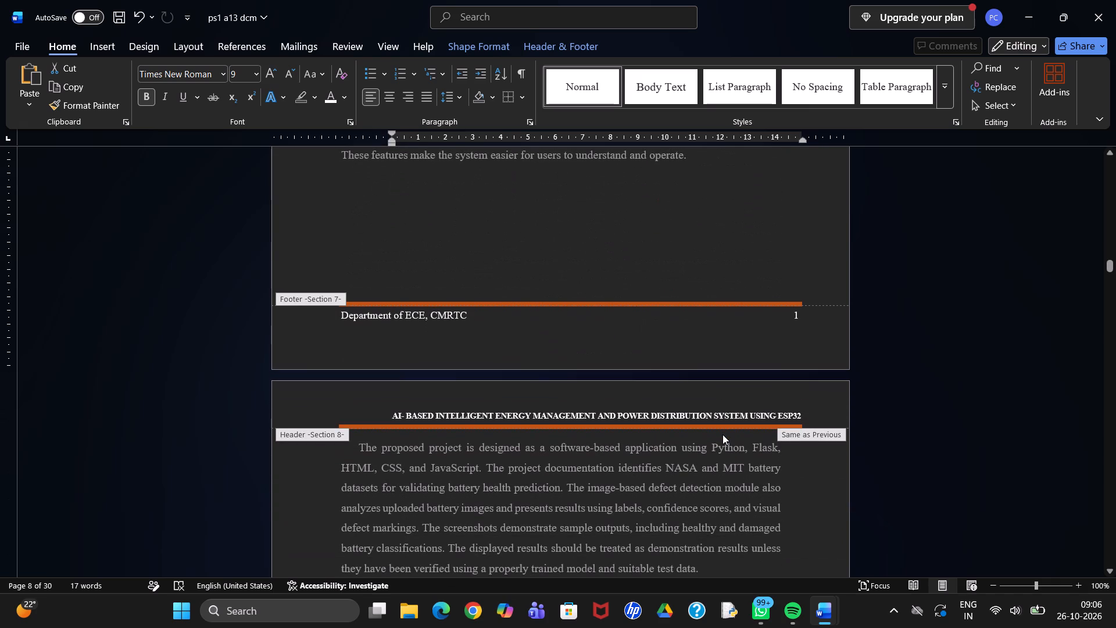
pyautogui.press('Escape')
pyautogui.scroll(1, 798, 419)
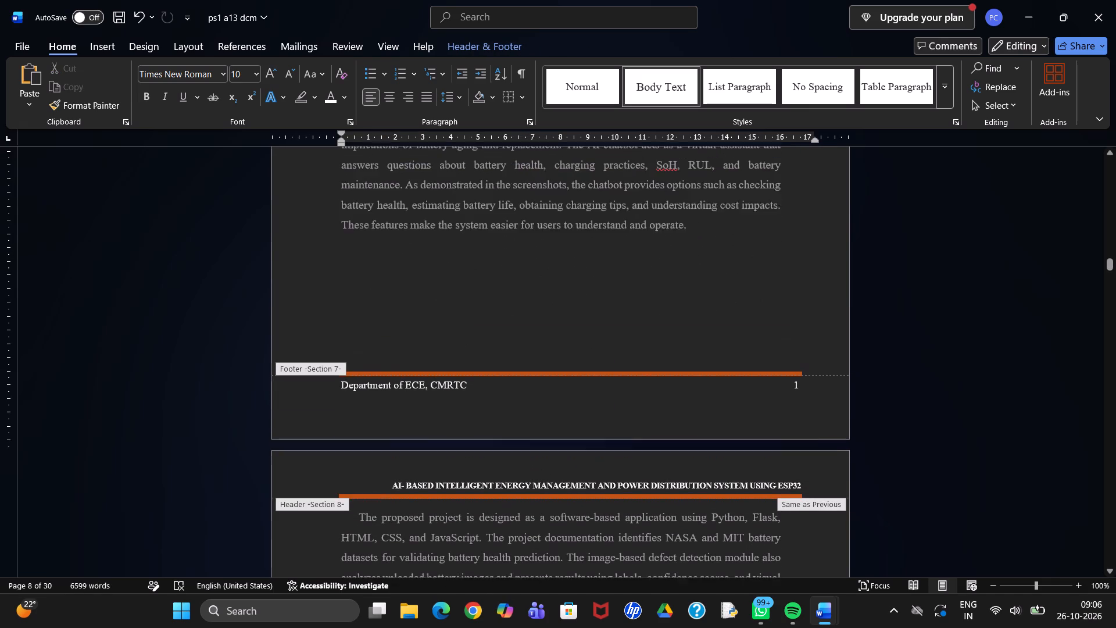
pyautogui.scroll(1, 798, 419)
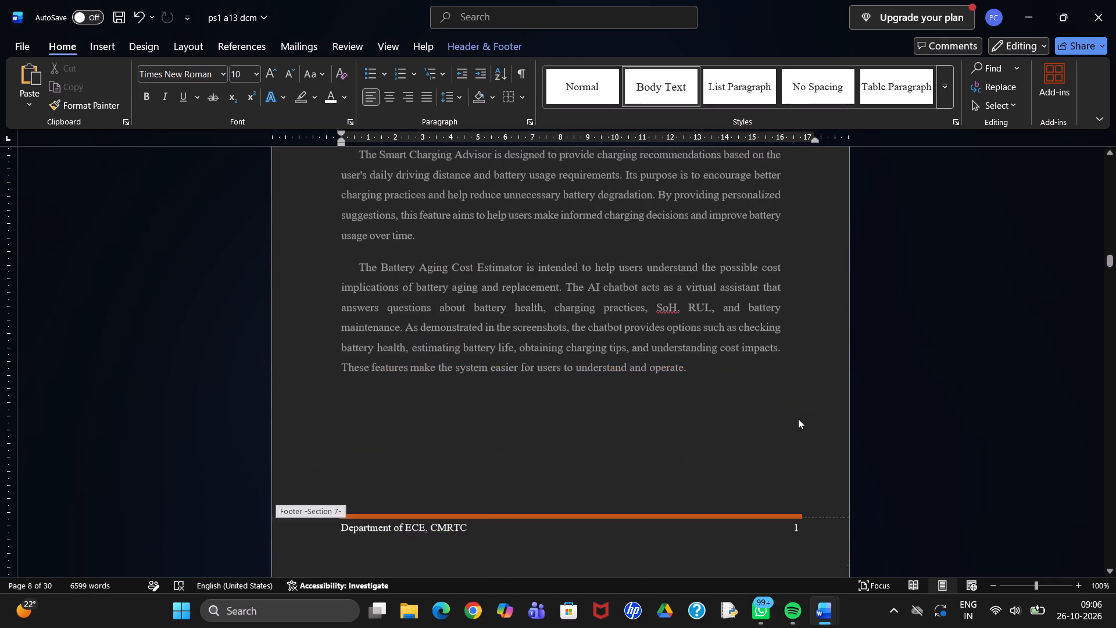
pyautogui.scroll(1, 798, 419)
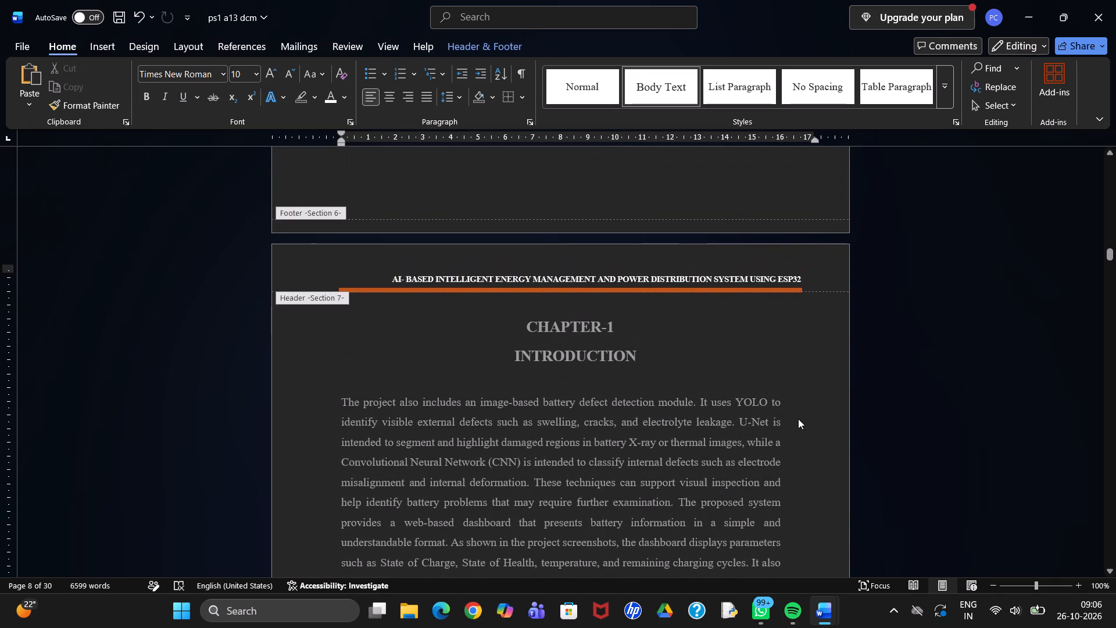
pyautogui.scroll(-4, 798, 419)
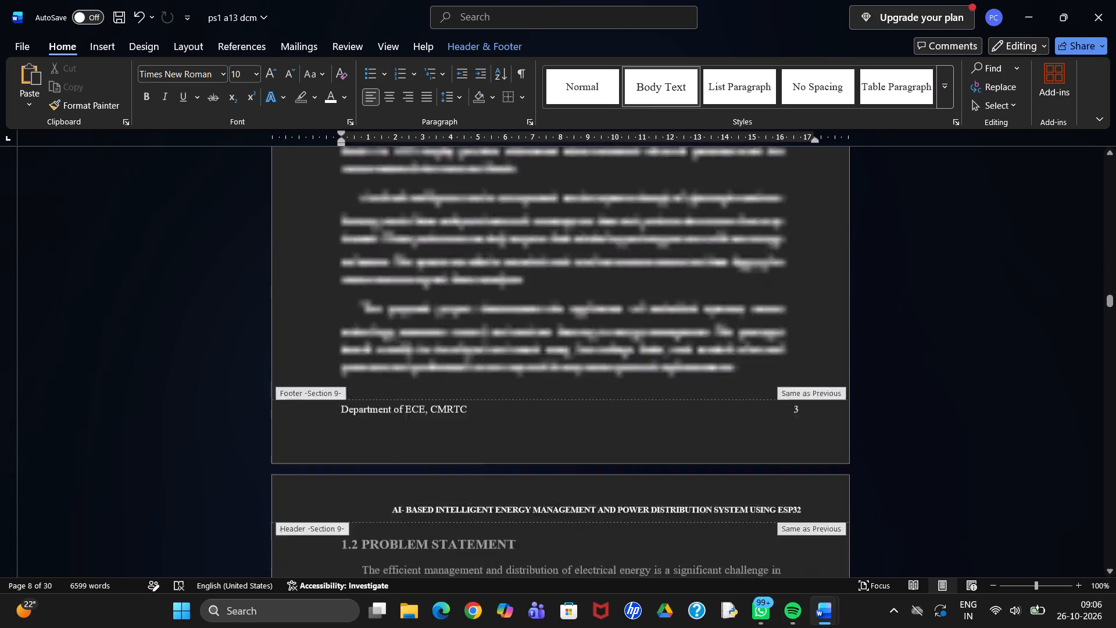
pyautogui.scroll(-1, 798, 419)
pyautogui.scroll(10, 798, 419)
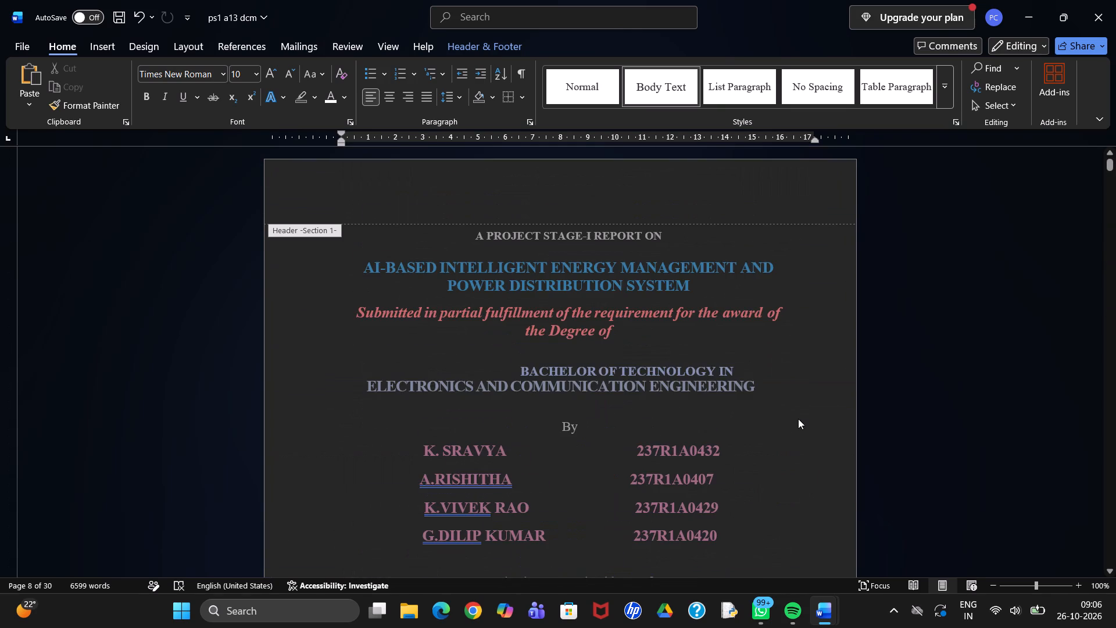
pyautogui.scroll(-2, 798, 419)
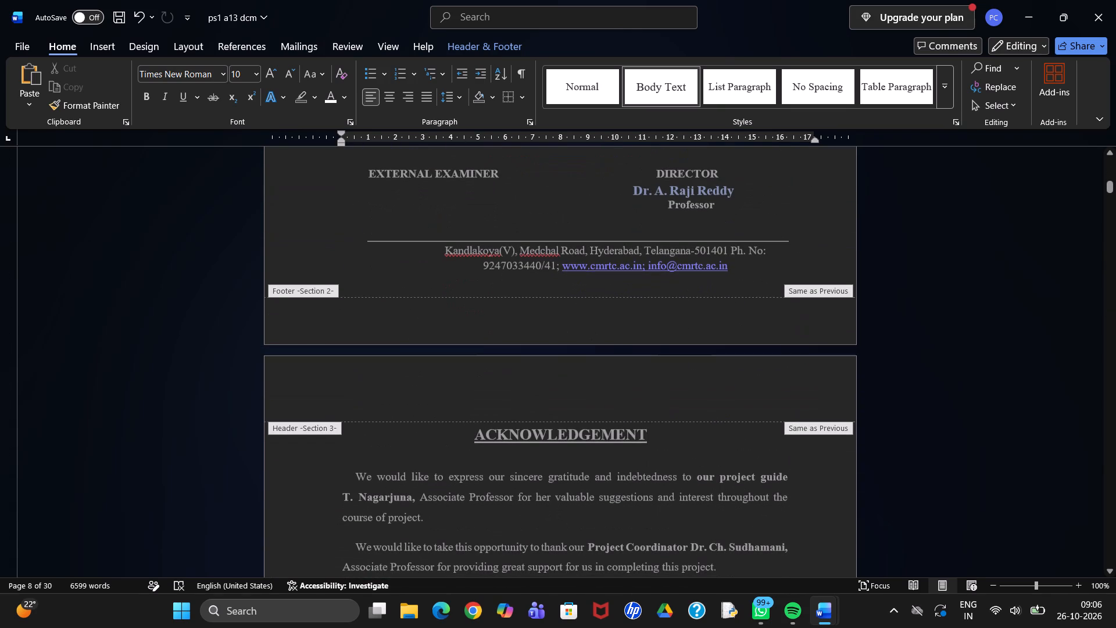
pyautogui.click(958, 324)
pyautogui.doubleClick(958, 324)
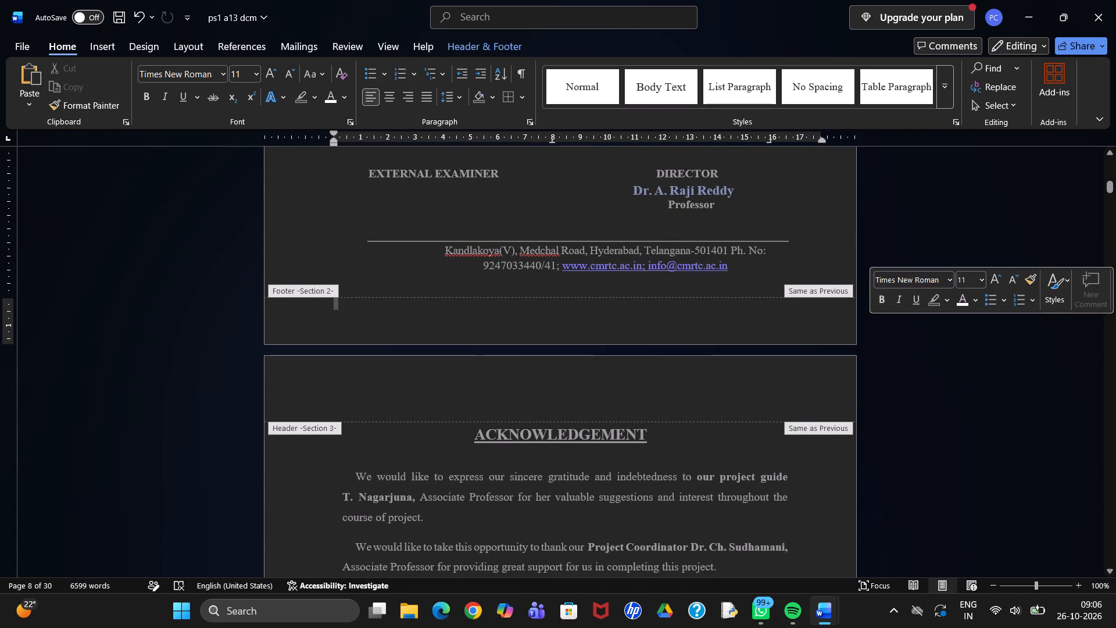
pyautogui.click(814, 366)
pyautogui.press('Escape')
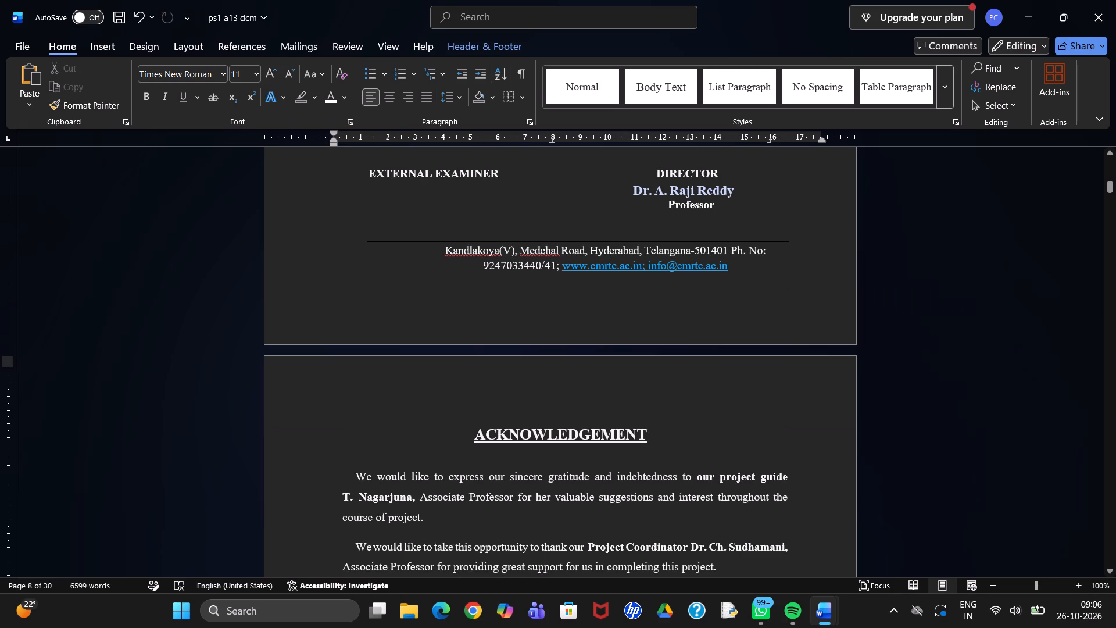
# Delete the stray "vi" and the blank line above it on the extra LIST OF FIGURES page.
pyautogui.scroll(-1, 814, 366)
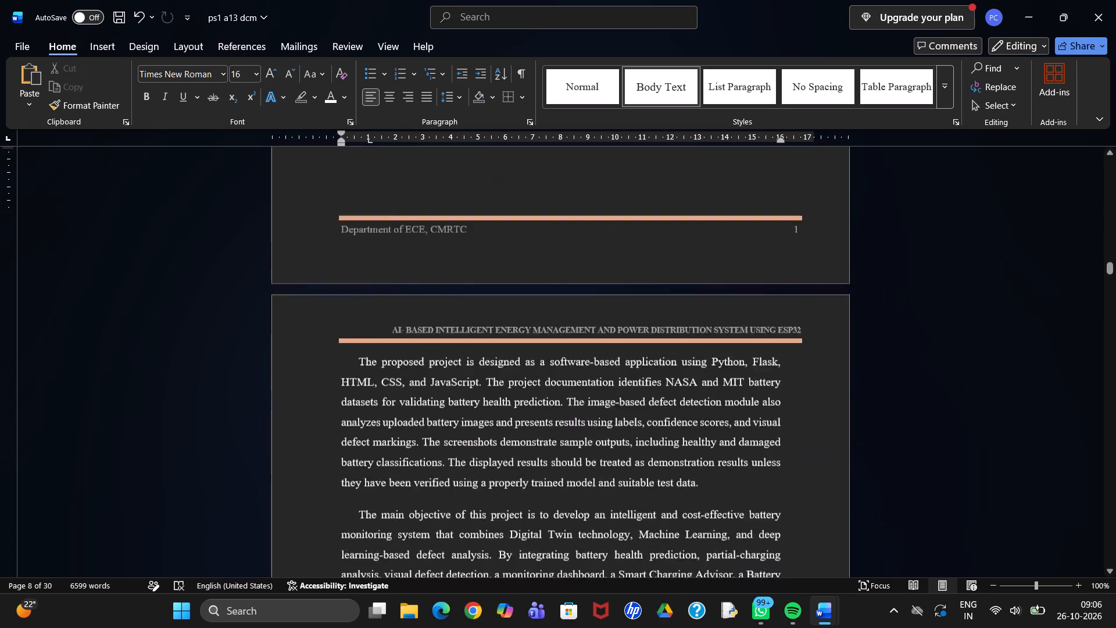
pyautogui.scroll(-1, 814, 366)
pyautogui.scroll(3, 814, 366)
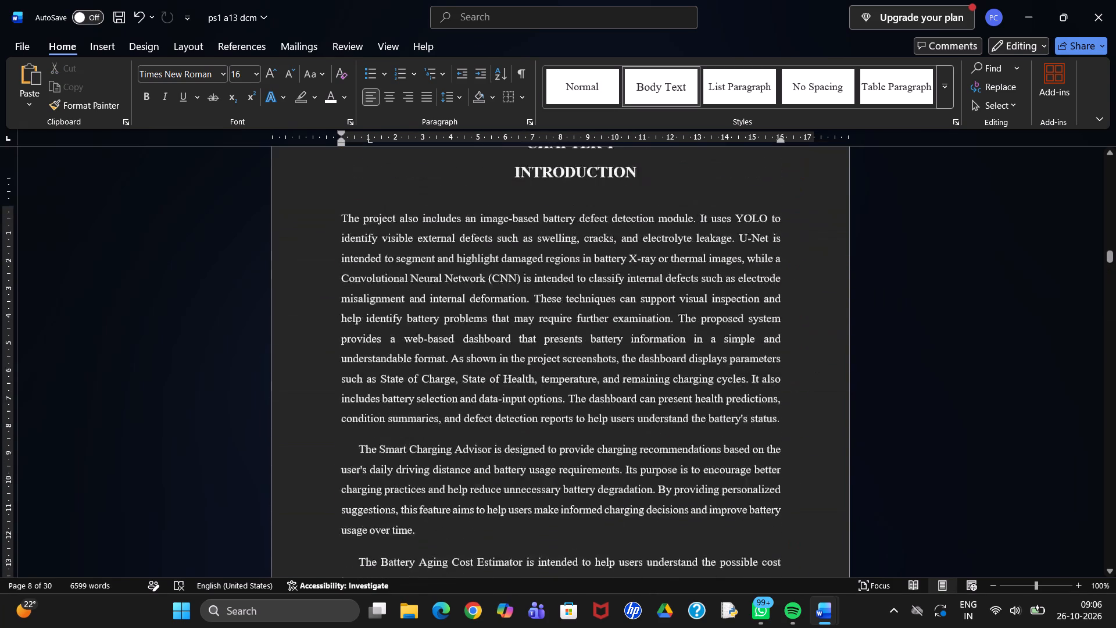
pyautogui.scroll(3, 814, 366)
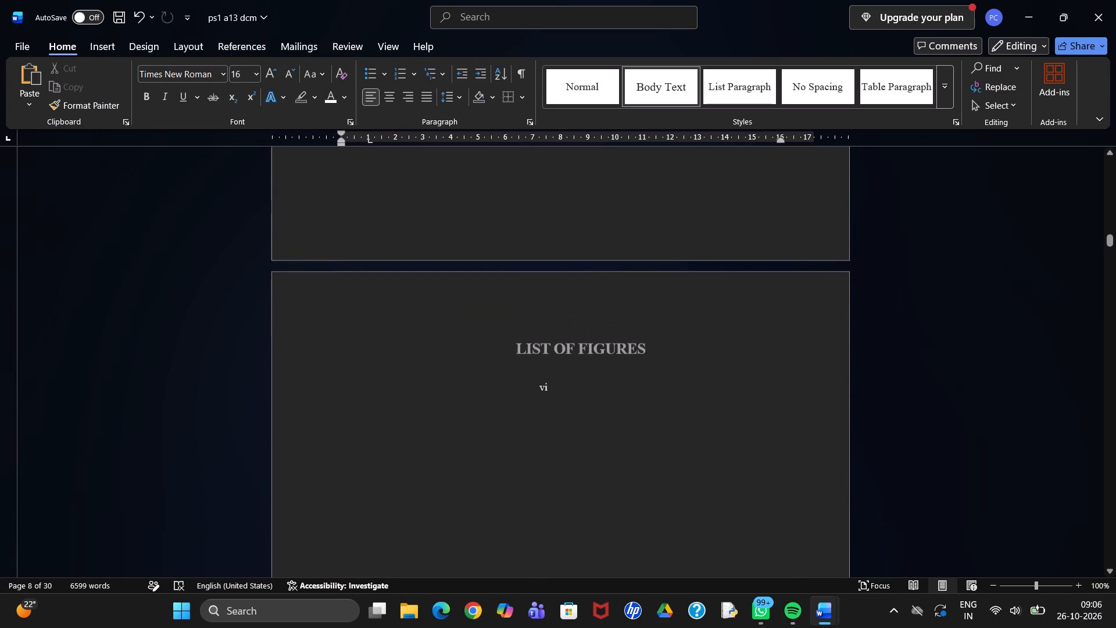
pyautogui.scroll(1, 814, 366)
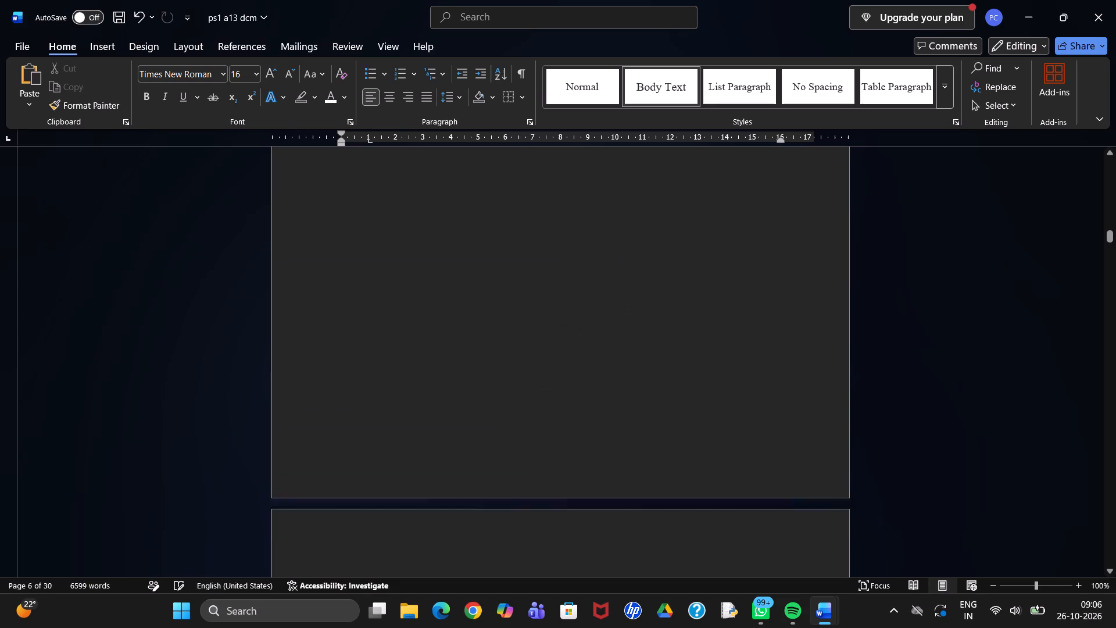
pyautogui.scroll(1, 814, 366)
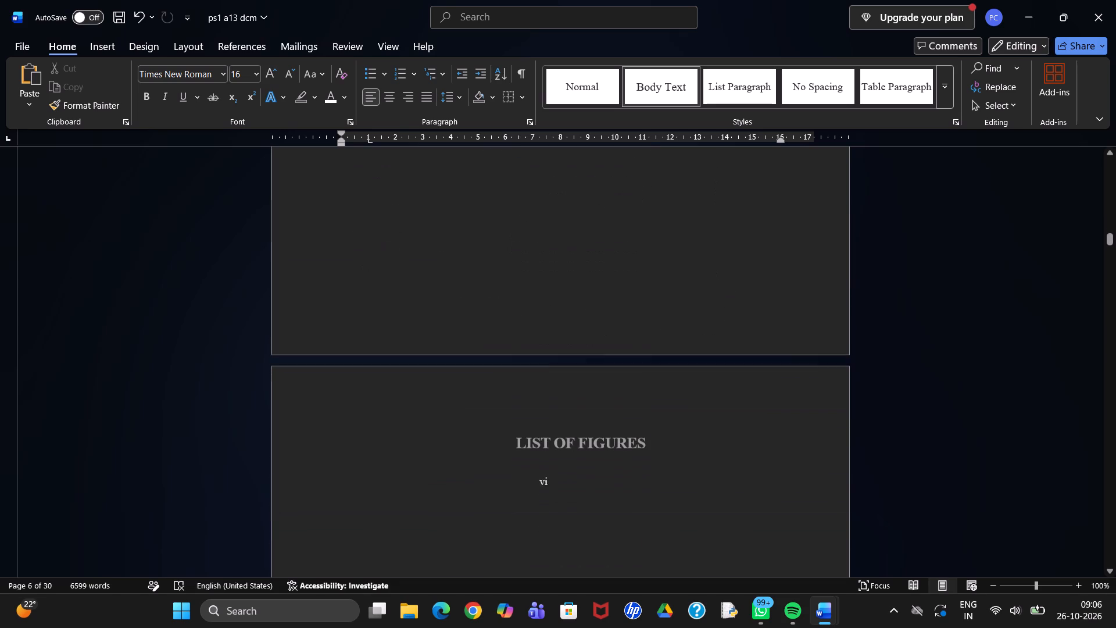
pyautogui.scroll(1, 814, 366)
pyautogui.moveTo(512, 434); pyautogui.dragTo(585, 506)
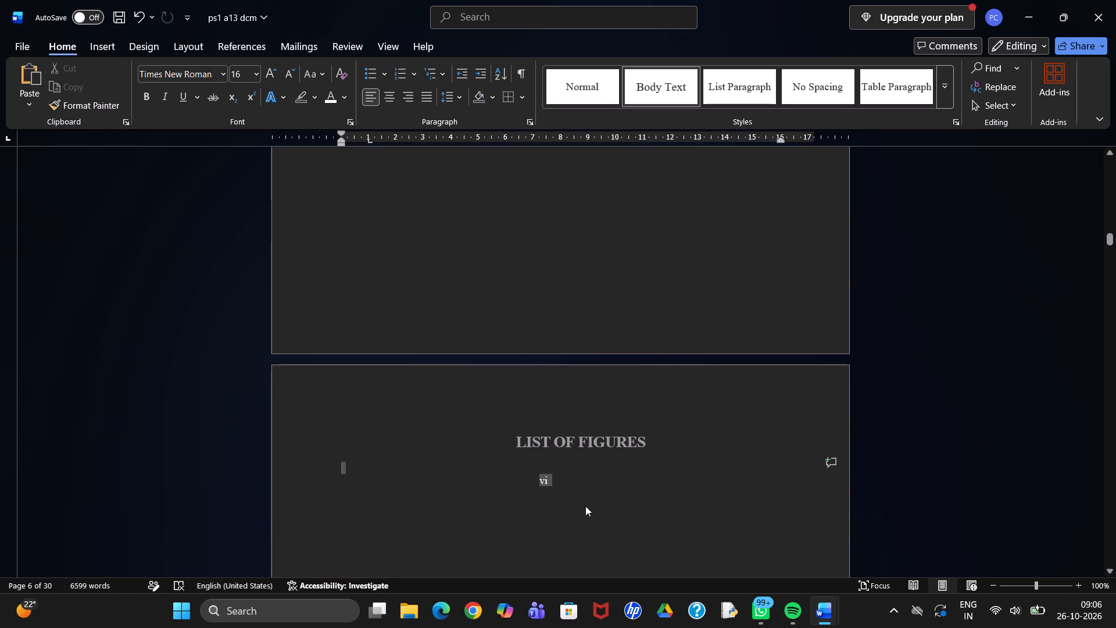
pyautogui.moveTo(585, 506); pyautogui.dragTo(586, 506)
pyautogui.press('BackSpace')
# Set the page number of 3.1 Block Diagram to 15 in the table of contents.
pyautogui.scroll(1, 586, 506)
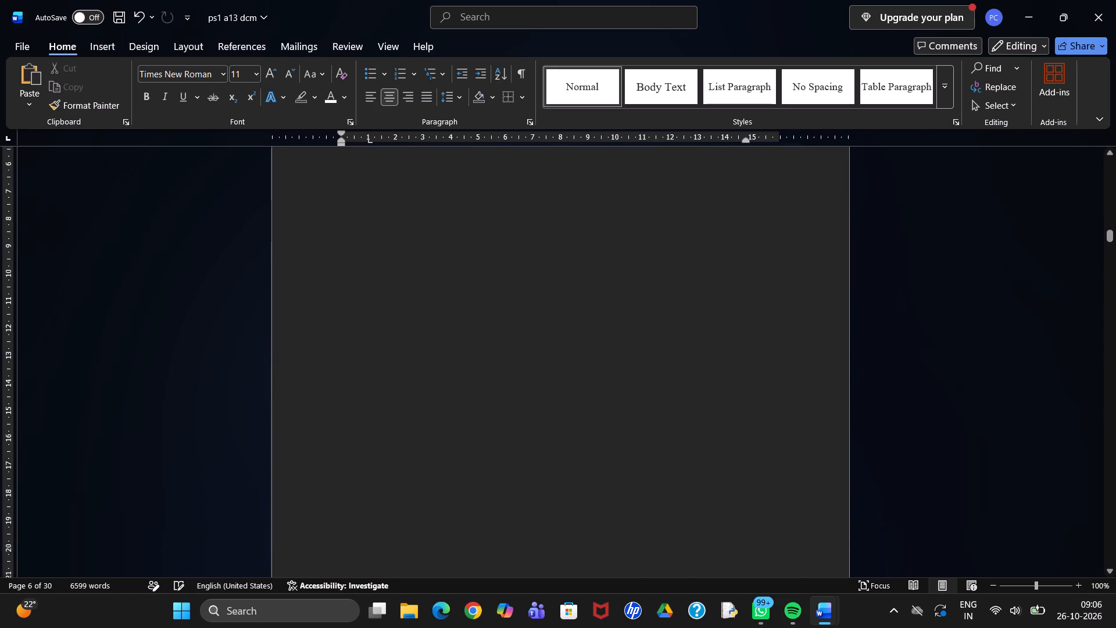
pyautogui.scroll(1, 586, 506)
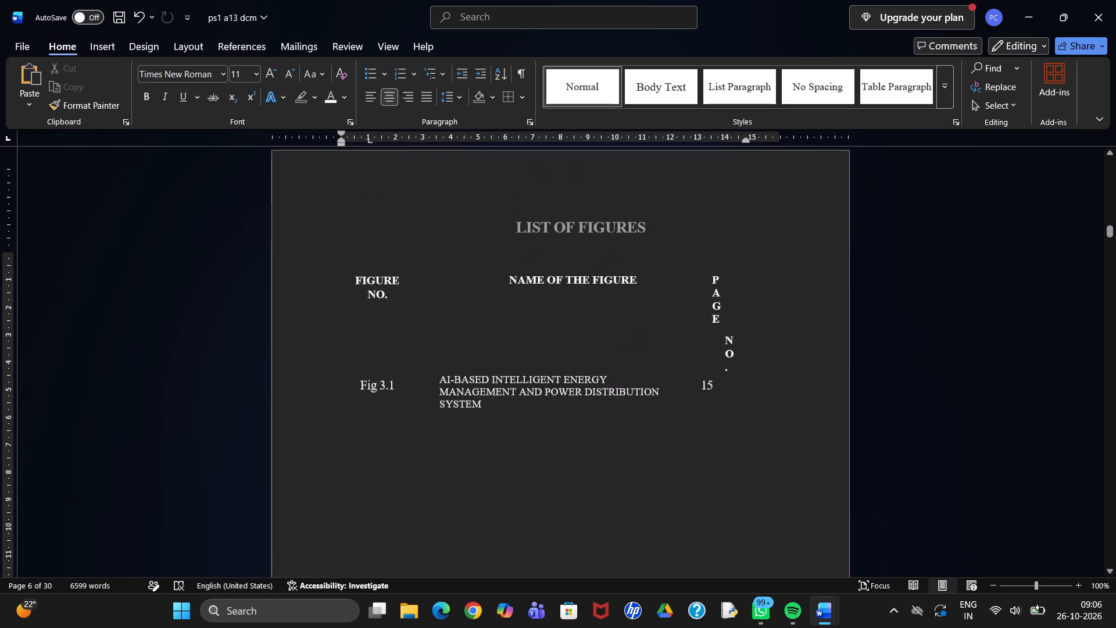
pyautogui.scroll(1, 586, 506)
pyautogui.scroll(-10, 757, 494)
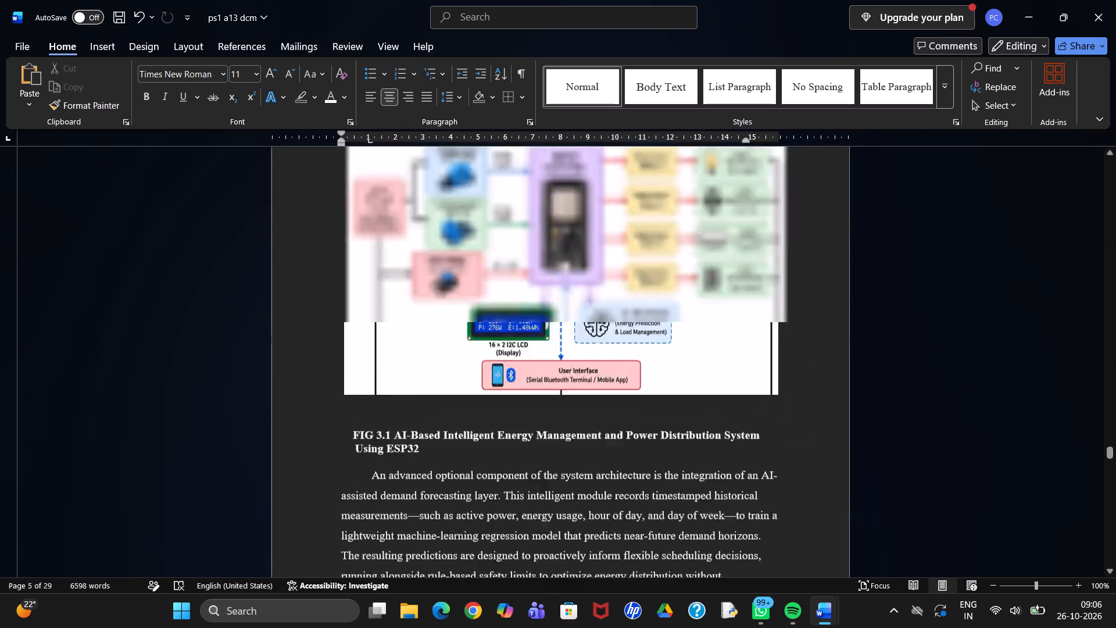
pyautogui.scroll(3, 757, 494)
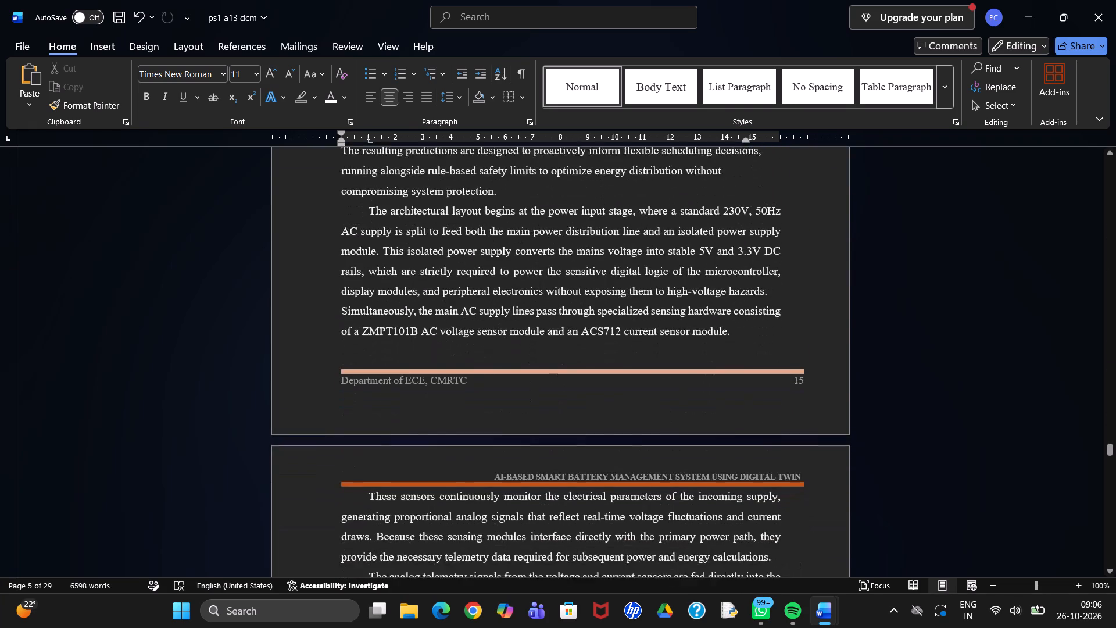
pyautogui.scroll(17, 757, 494)
pyautogui.scroll(-1, 757, 494)
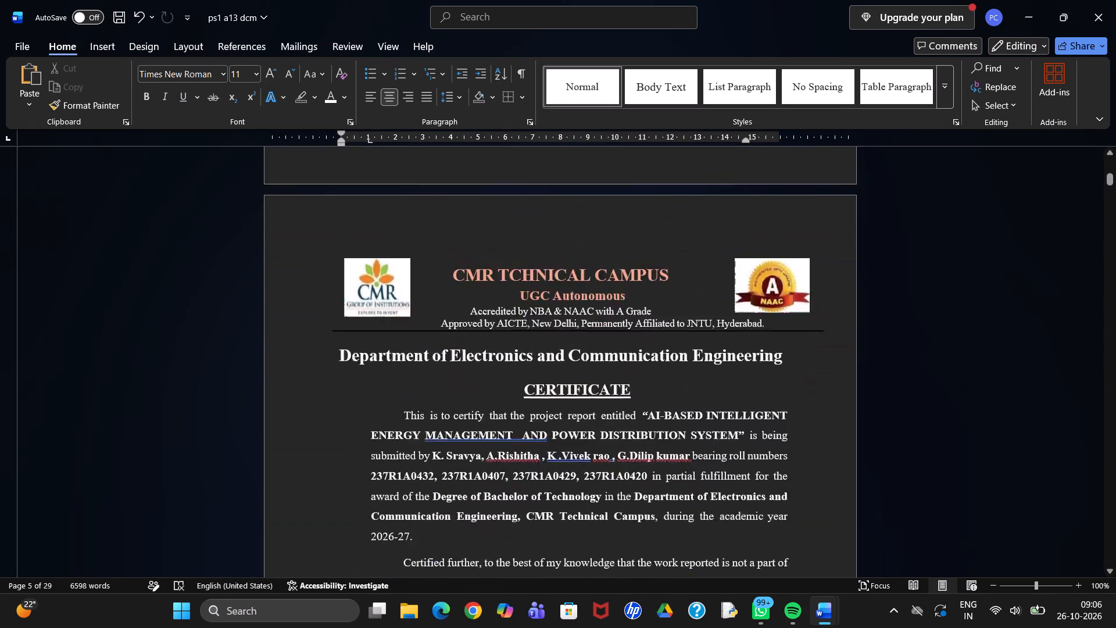
pyautogui.scroll(-4, 757, 494)
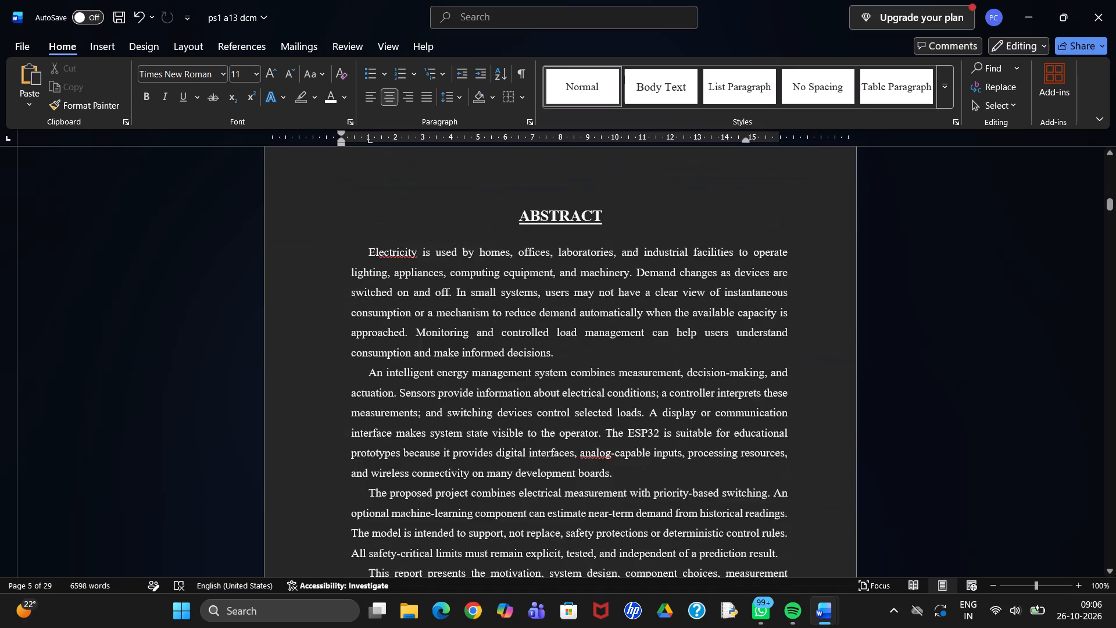
pyautogui.scroll(-2, 757, 494)
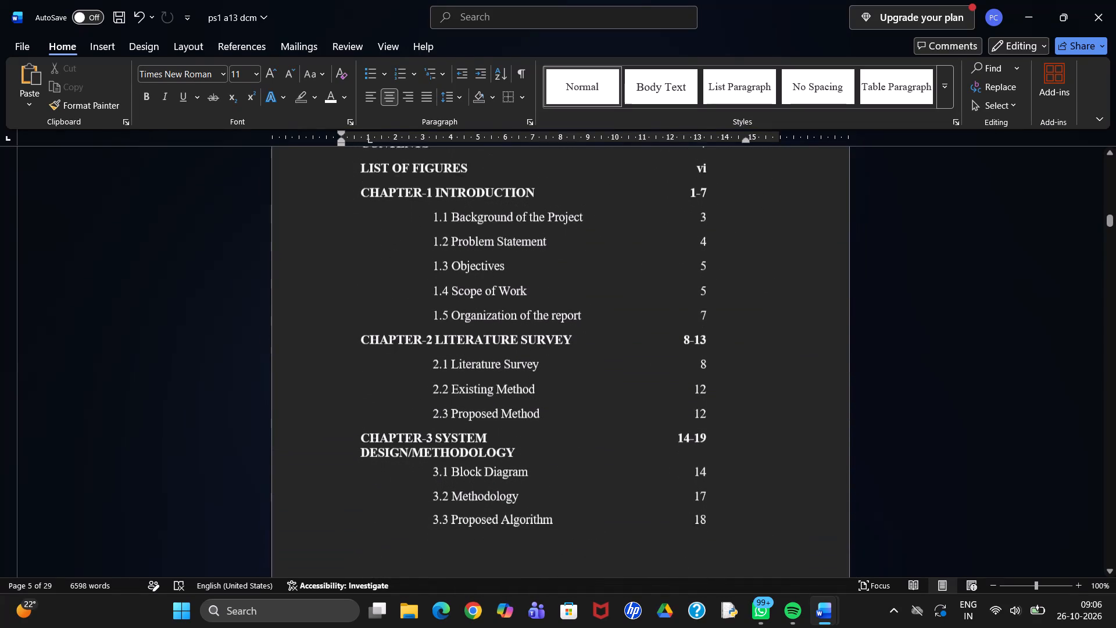
pyautogui.scroll(-1, 757, 494)
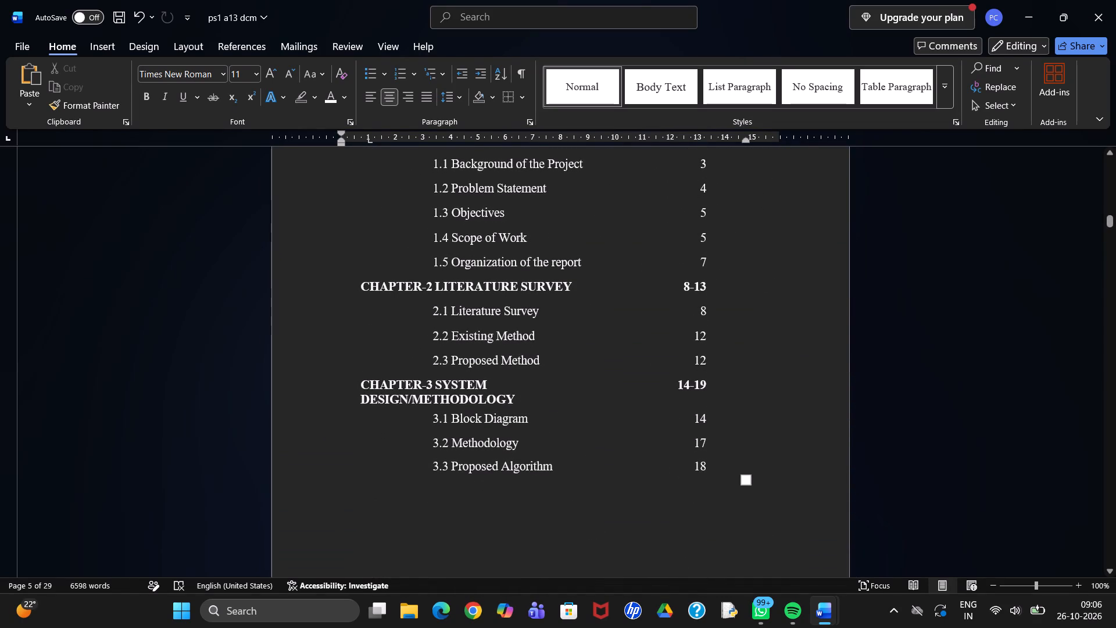
pyautogui.click(706, 417)
pyautogui.press('BackSpace')
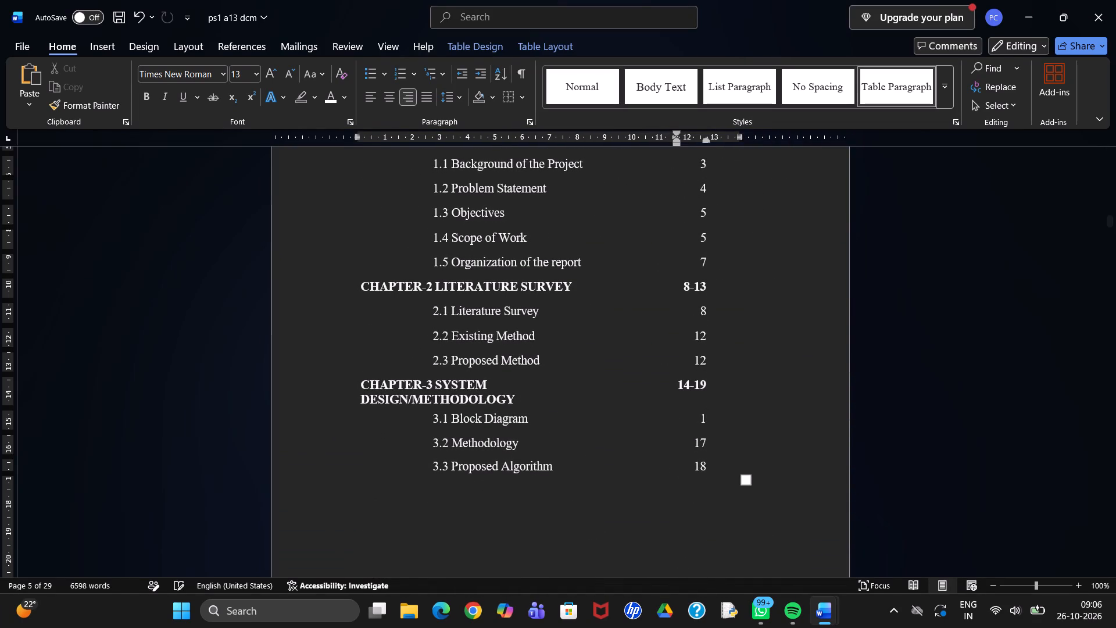
pyautogui.press('5')
# Check where the Proposed Algorithm section falls in the report and set 3.3 Proposed Algorithm's page number to 19 in the table of contents.
pyautogui.click(708, 444)
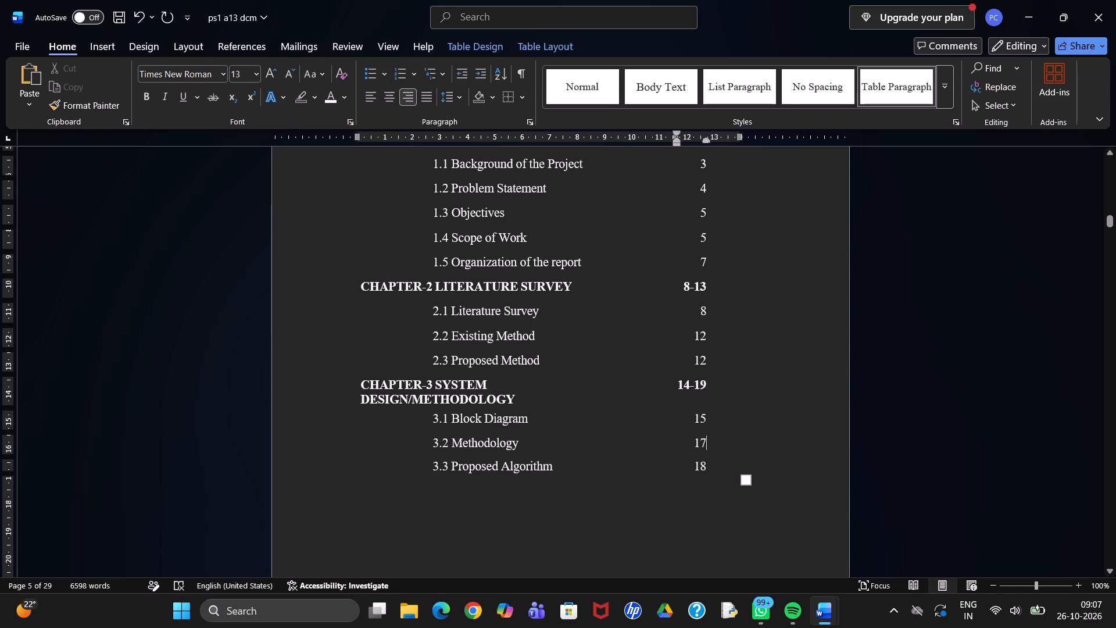
pyautogui.click(706, 463)
pyautogui.scroll(-19, 706, 463)
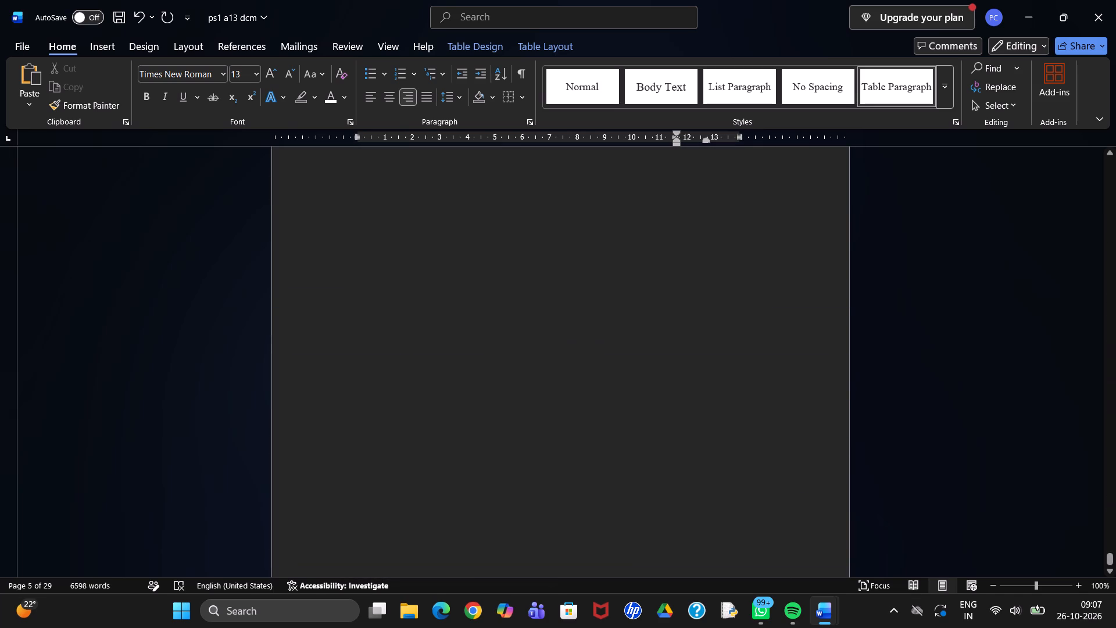
pyautogui.scroll(-2, 706, 463)
pyautogui.scroll(11, 706, 463)
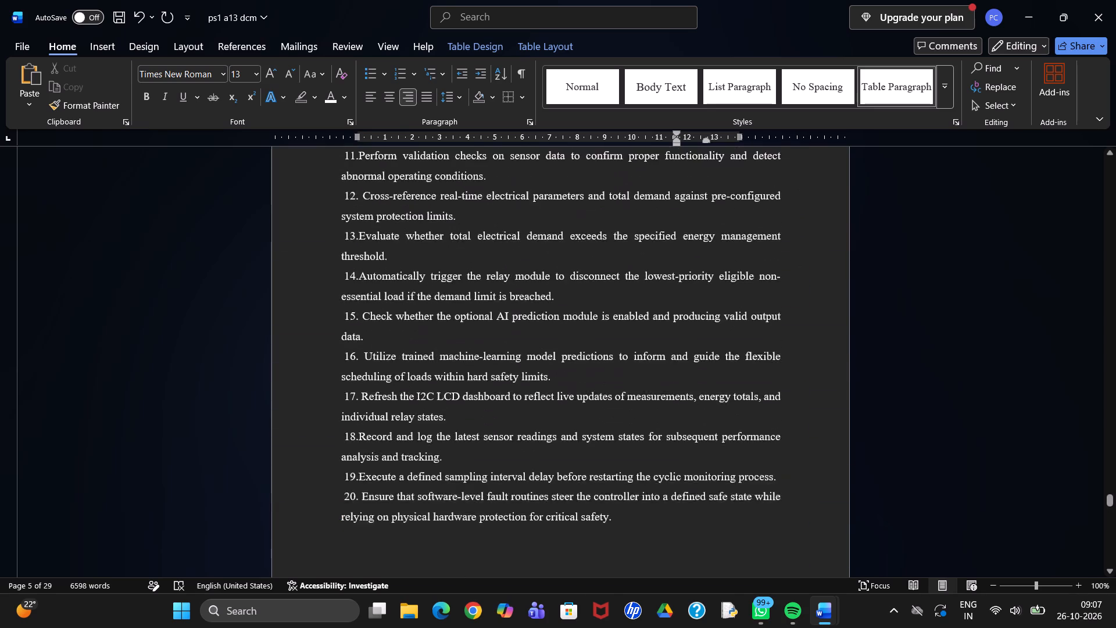
pyautogui.scroll(20, 706, 463)
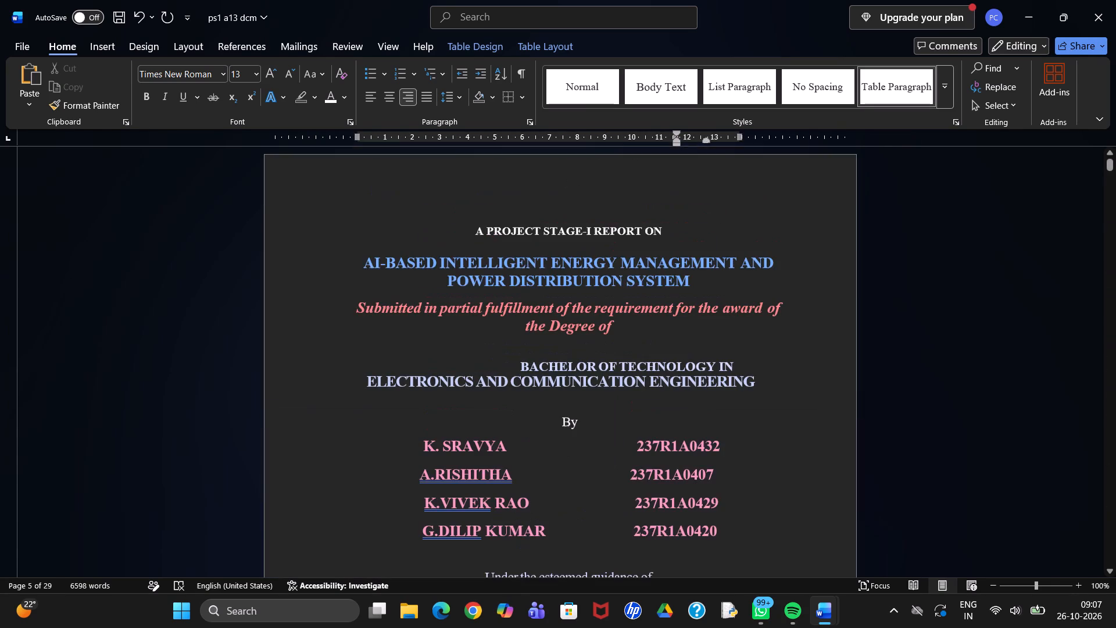
pyautogui.scroll(1, 706, 463)
pyautogui.scroll(-4, 706, 463)
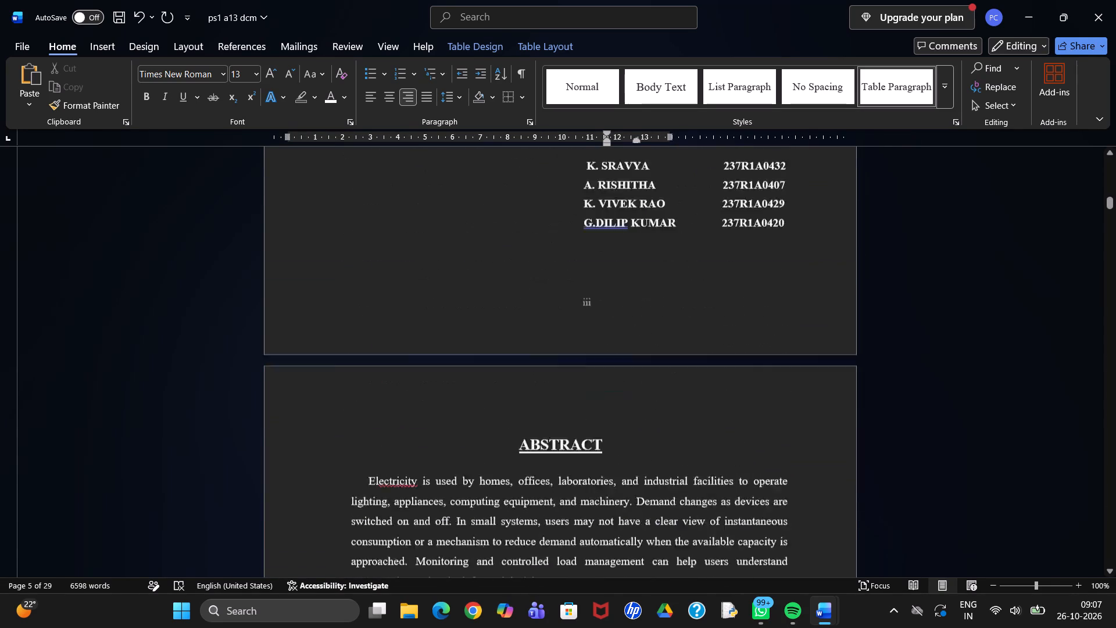
pyautogui.scroll(-3, 706, 463)
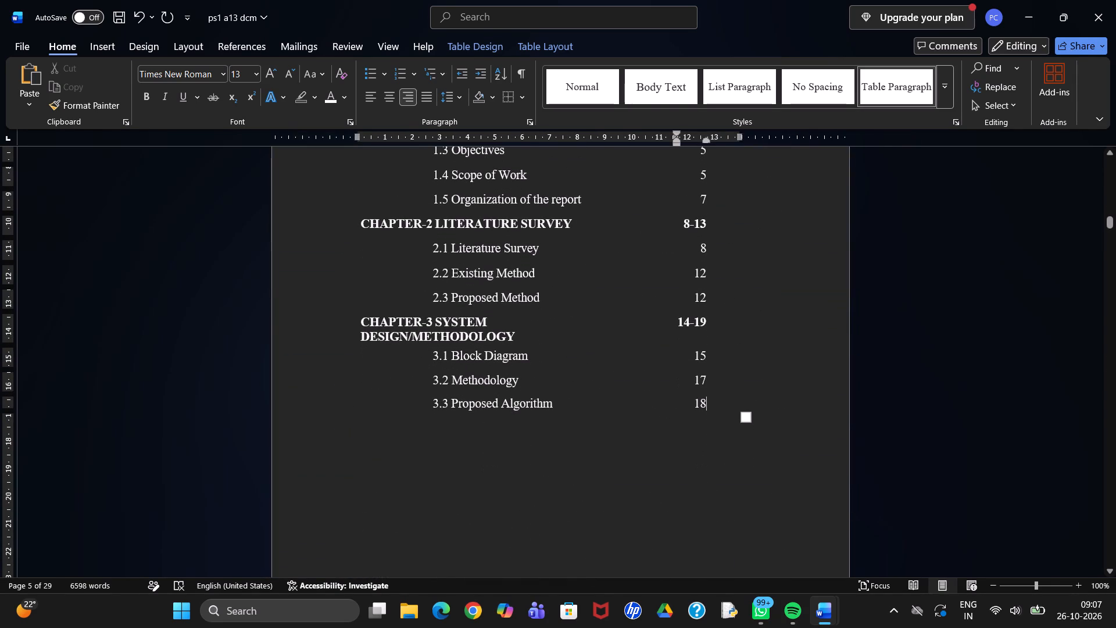
pyautogui.press('BackSpace')
pyautogui.press('8')
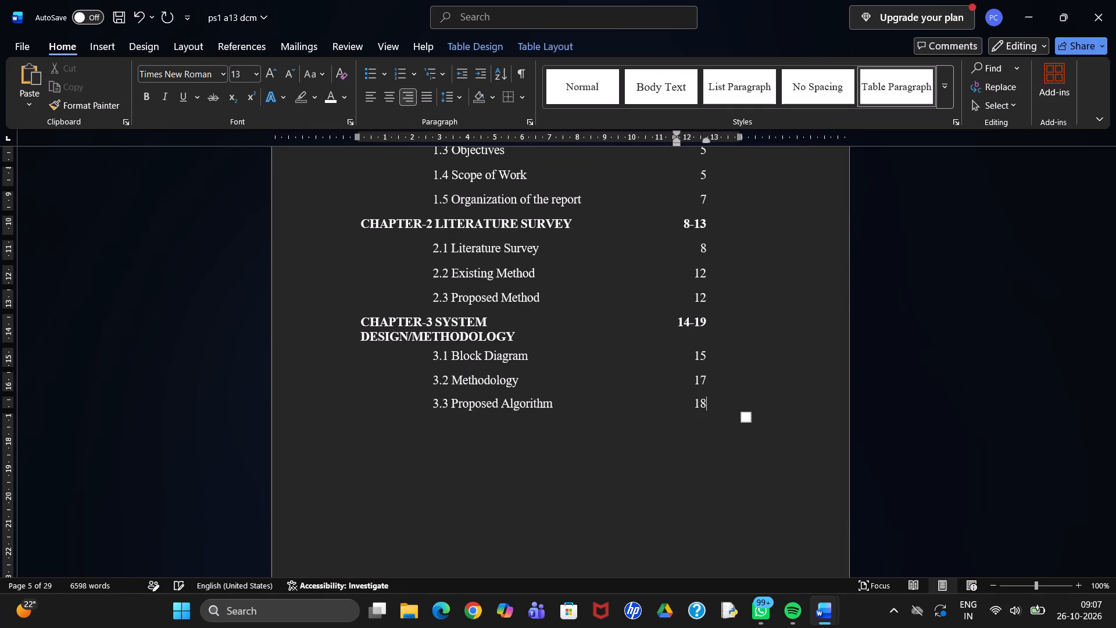
pyautogui.press('BackSpace')
pyautogui.press('9')
# Review the report's pages from the table of contents through the start of the Literature Survey chapter.
pyautogui.scroll(-1, 706, 463)
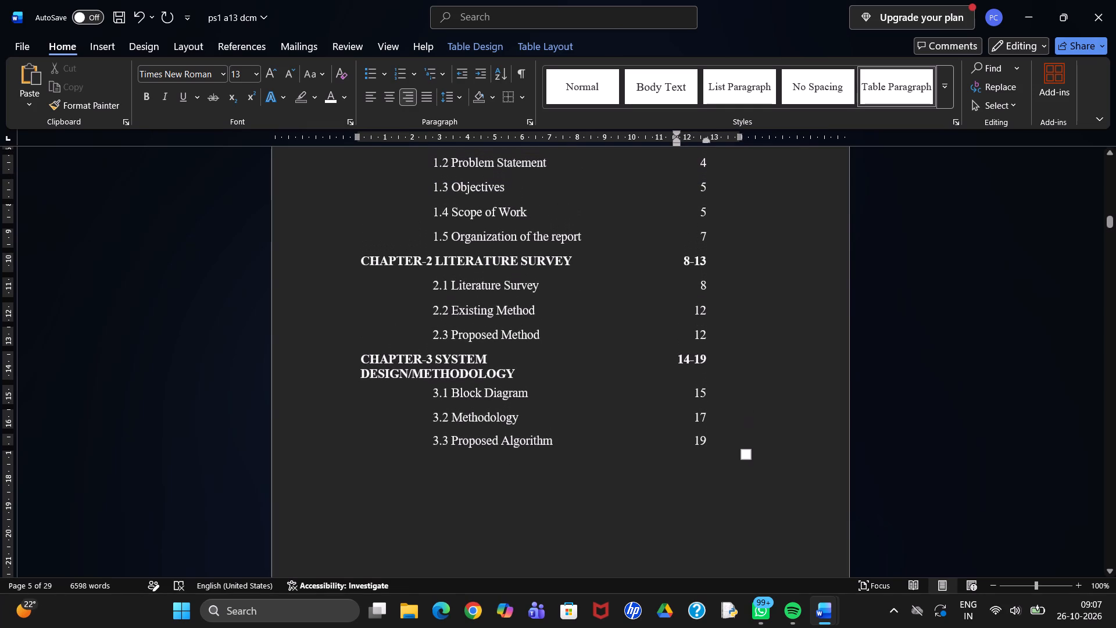
pyautogui.scroll(-1, 706, 463)
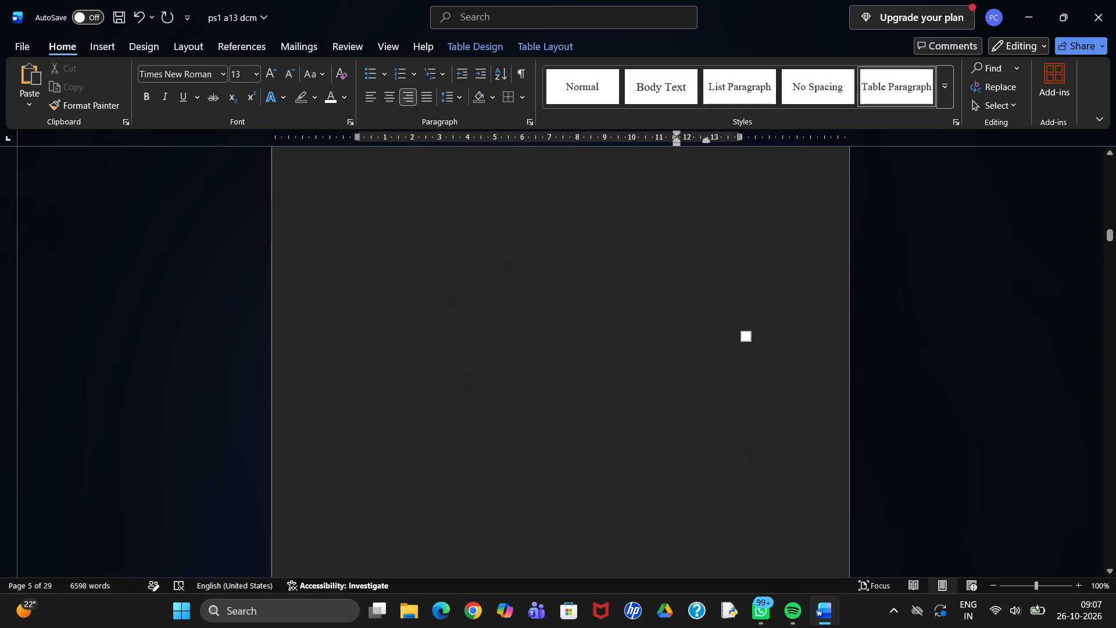
pyautogui.scroll(-3, 706, 463)
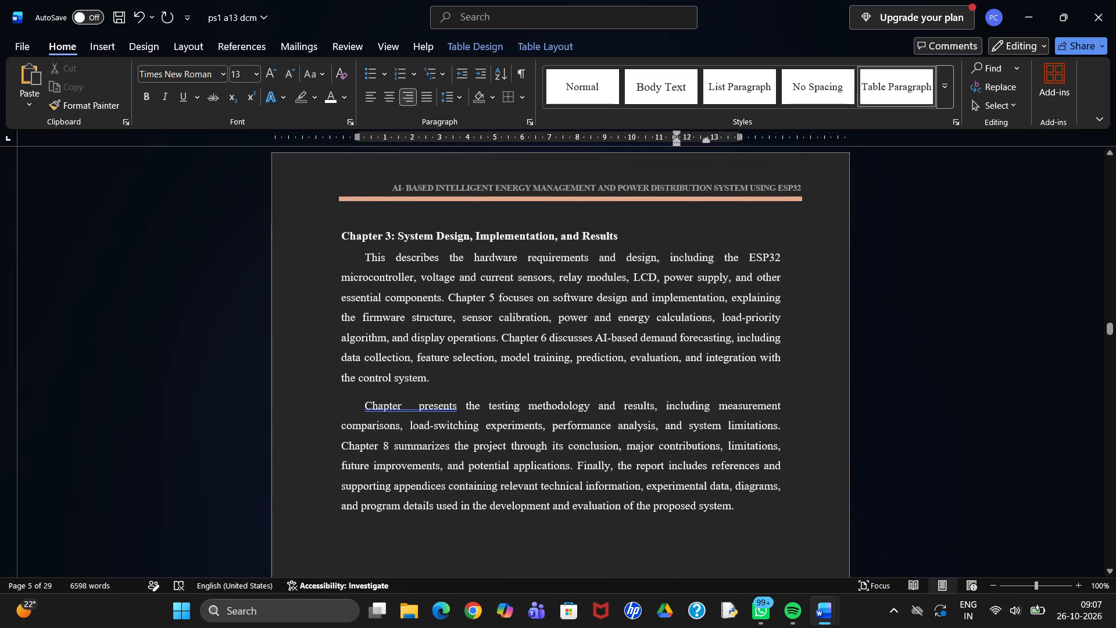
pyautogui.scroll(-3, 706, 463)
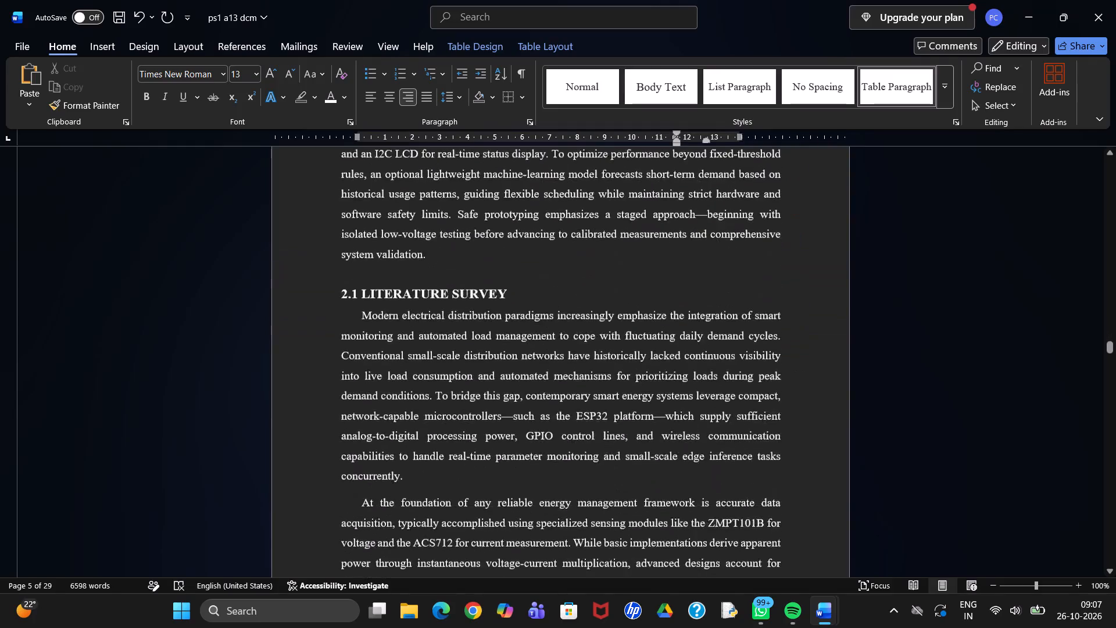
pyautogui.scroll(-1, 706, 463)
pyautogui.scroll(1, 706, 463)
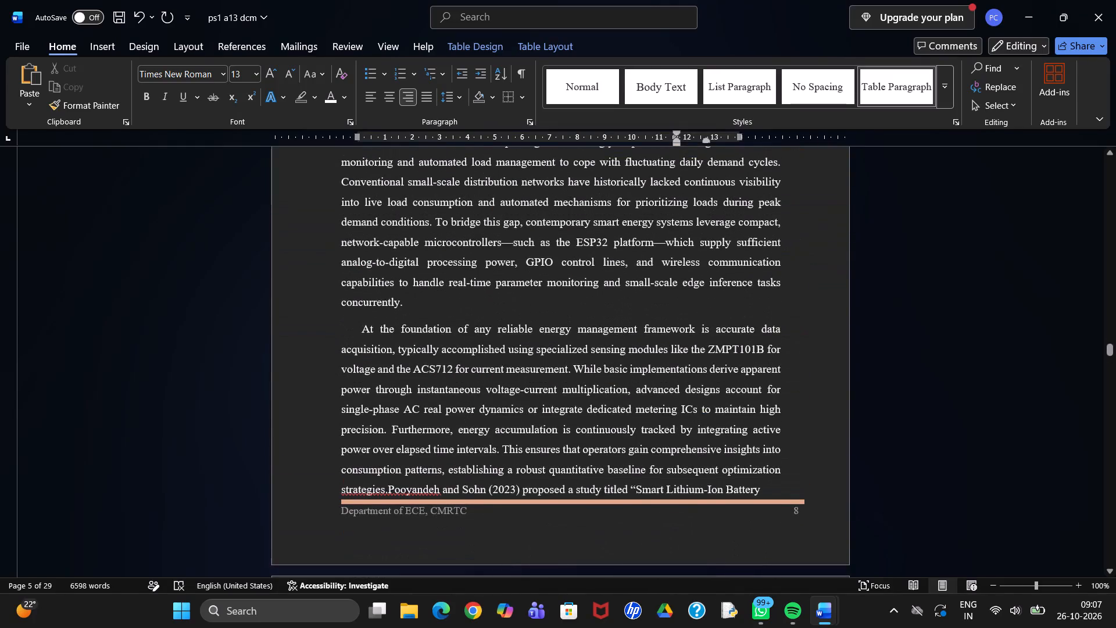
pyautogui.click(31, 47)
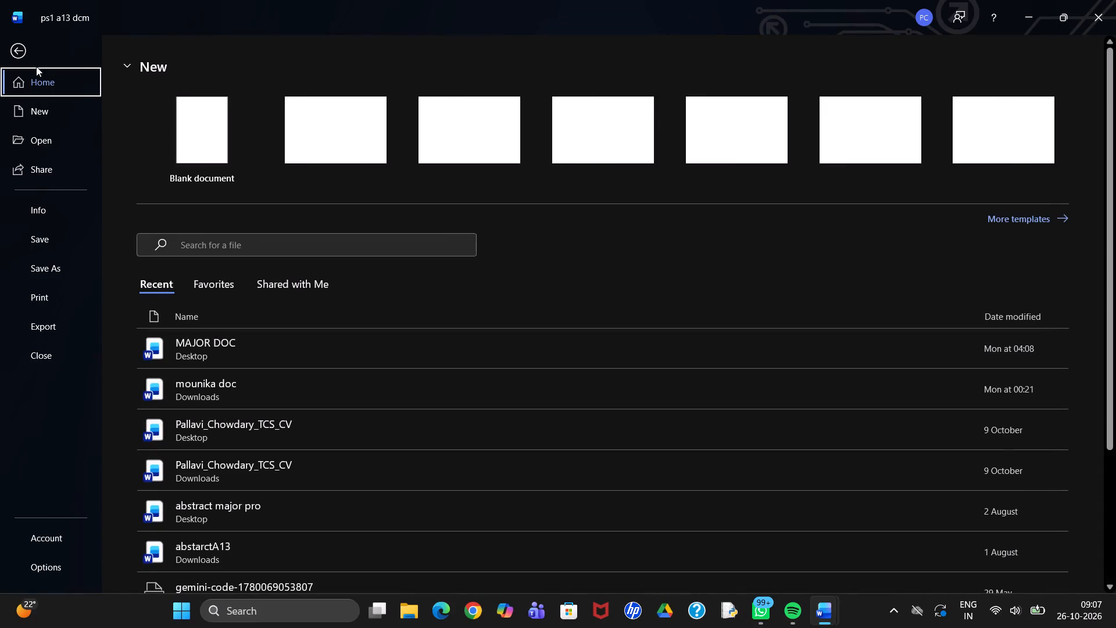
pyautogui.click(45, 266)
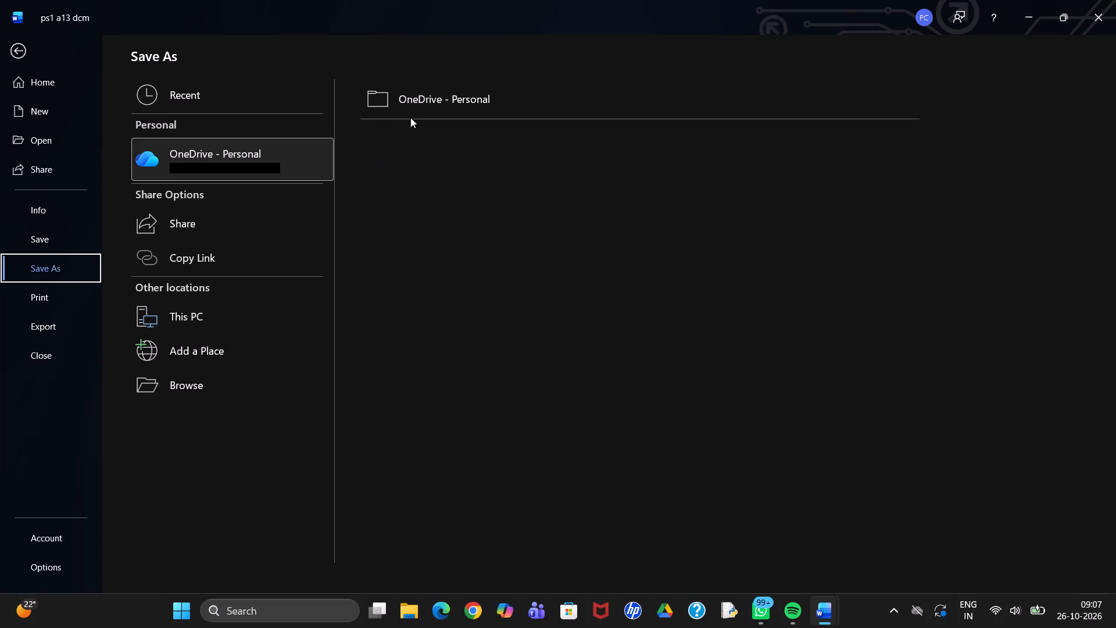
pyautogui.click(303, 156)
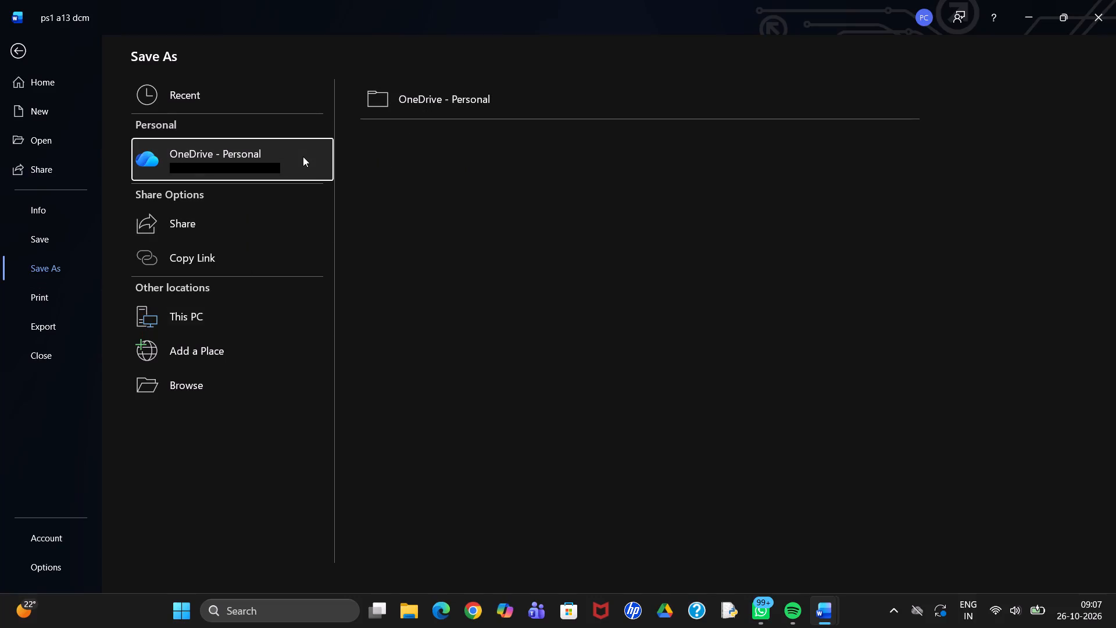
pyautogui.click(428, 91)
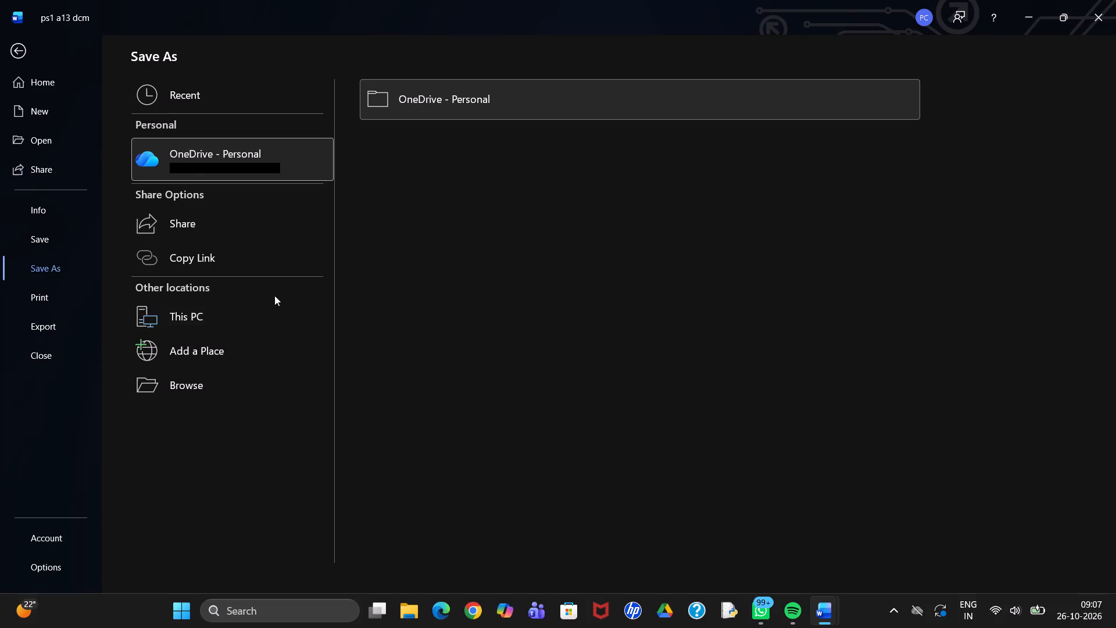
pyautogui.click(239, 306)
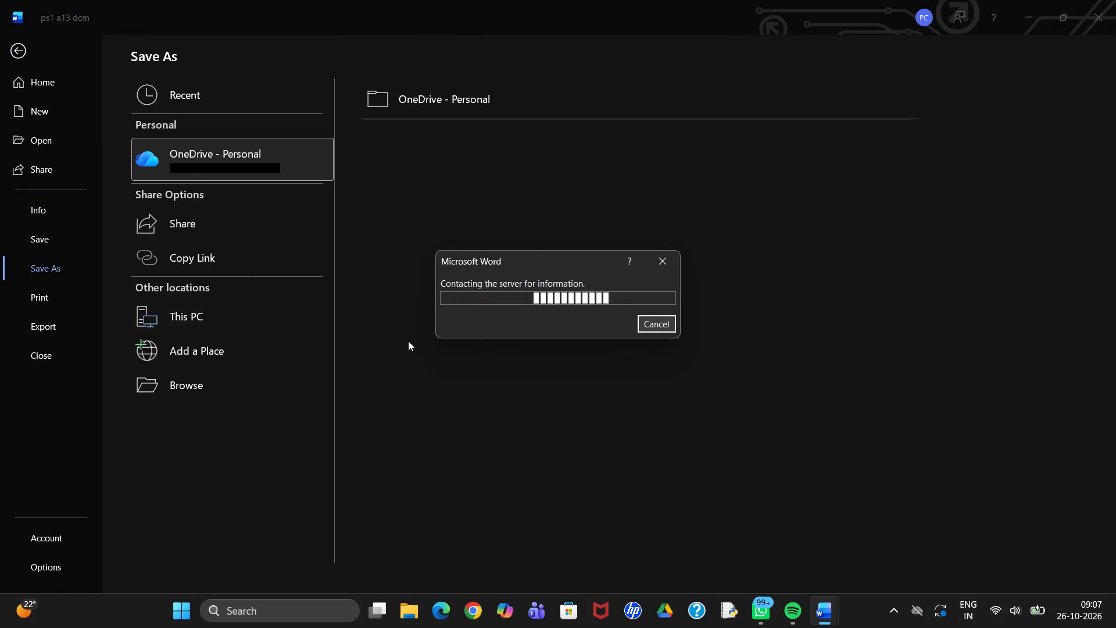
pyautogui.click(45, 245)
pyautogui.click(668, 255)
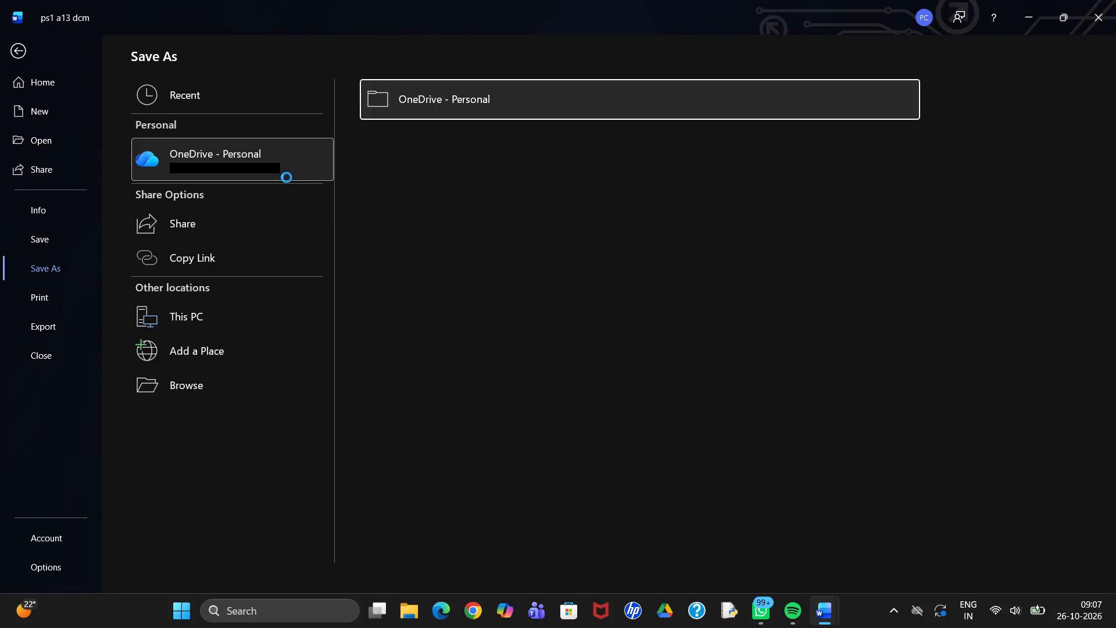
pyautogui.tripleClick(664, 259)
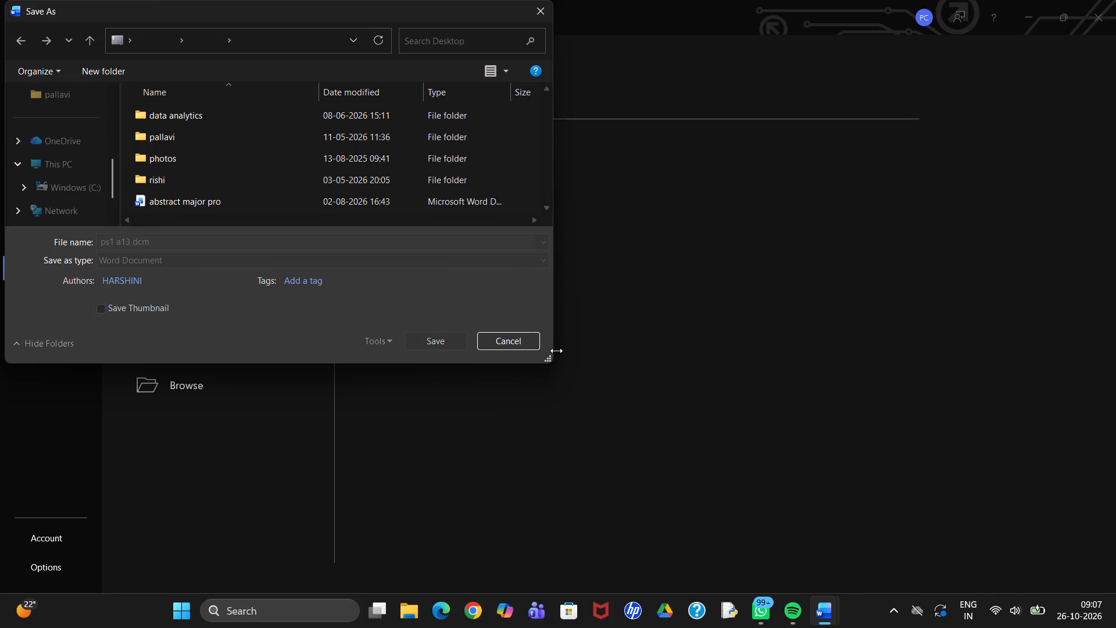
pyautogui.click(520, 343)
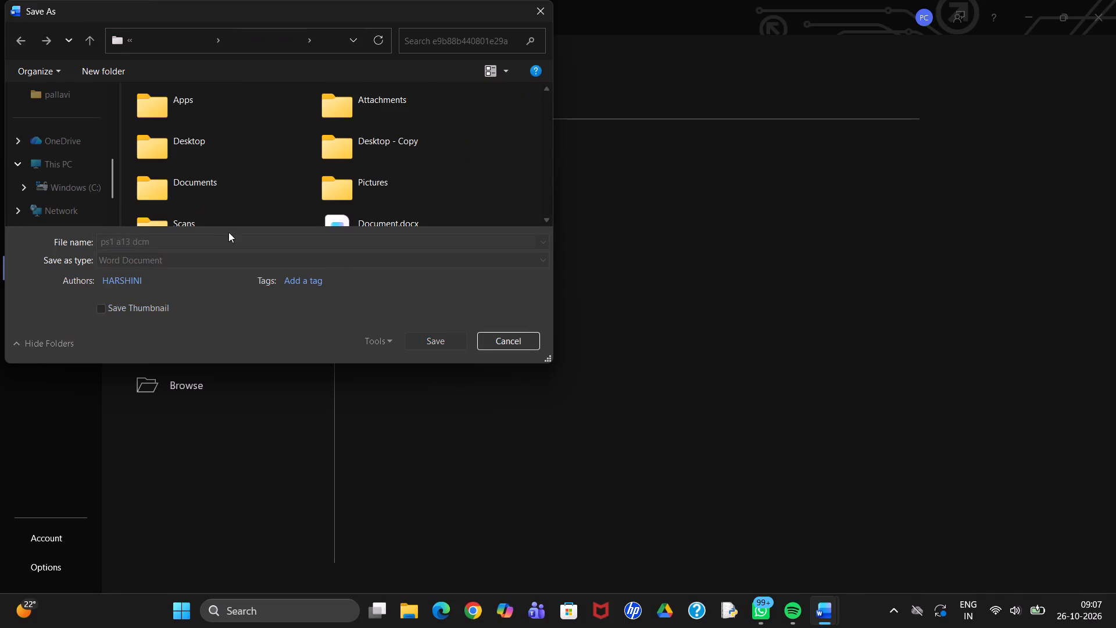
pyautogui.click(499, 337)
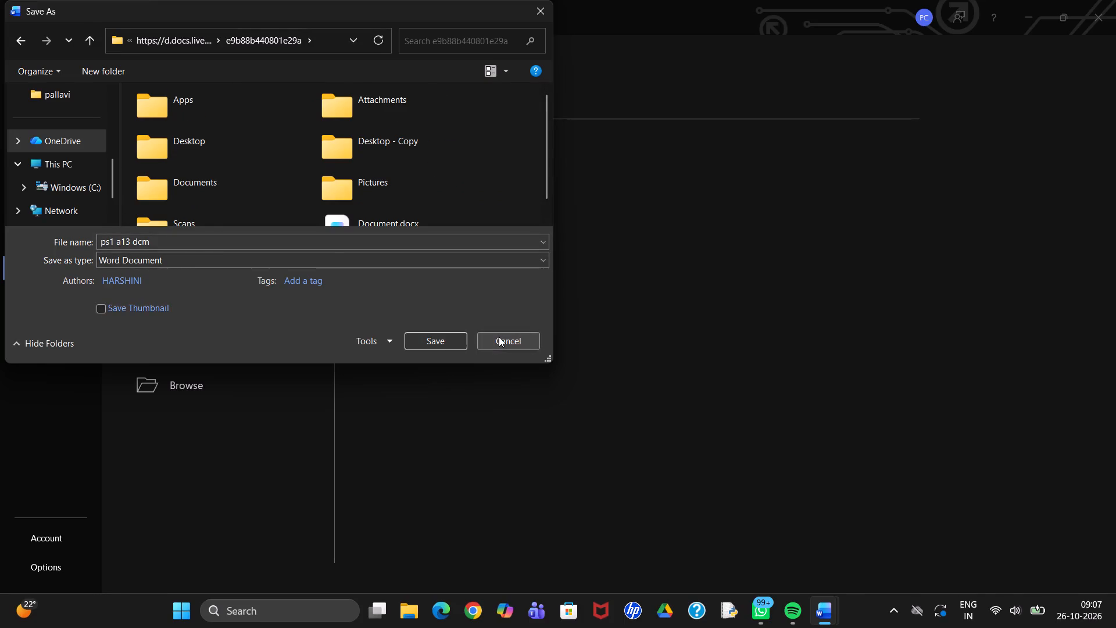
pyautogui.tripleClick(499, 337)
# Save the report as a Word document named "PS1 13 MAIN DOC FINAL" in the Downloads folder on this PC.
pyautogui.click(49, 262)
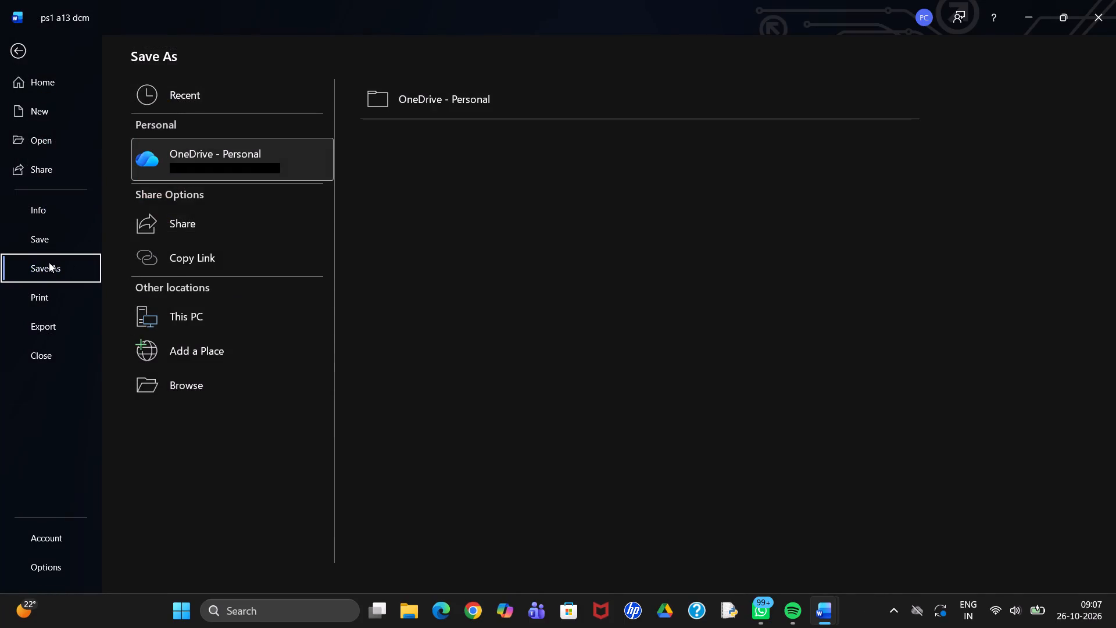
pyautogui.click(196, 311)
pyautogui.click(475, 202)
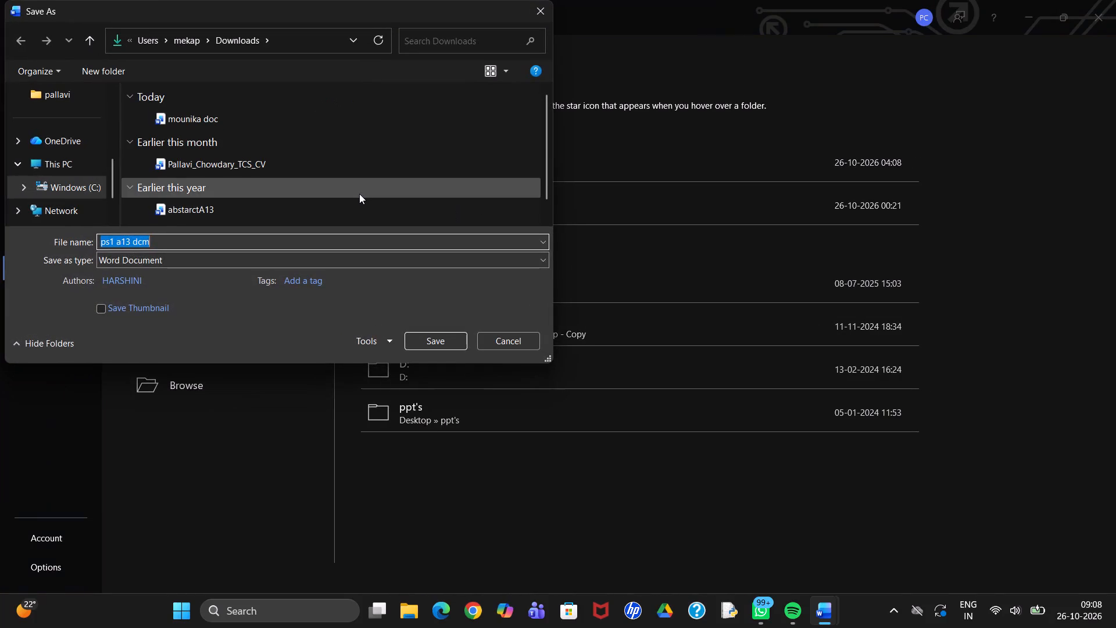
pyautogui.press('BackSpace')
pyautogui.write('PS1 13')
pyautogui.press('space')
pyautogui.write('MAIN DOC')
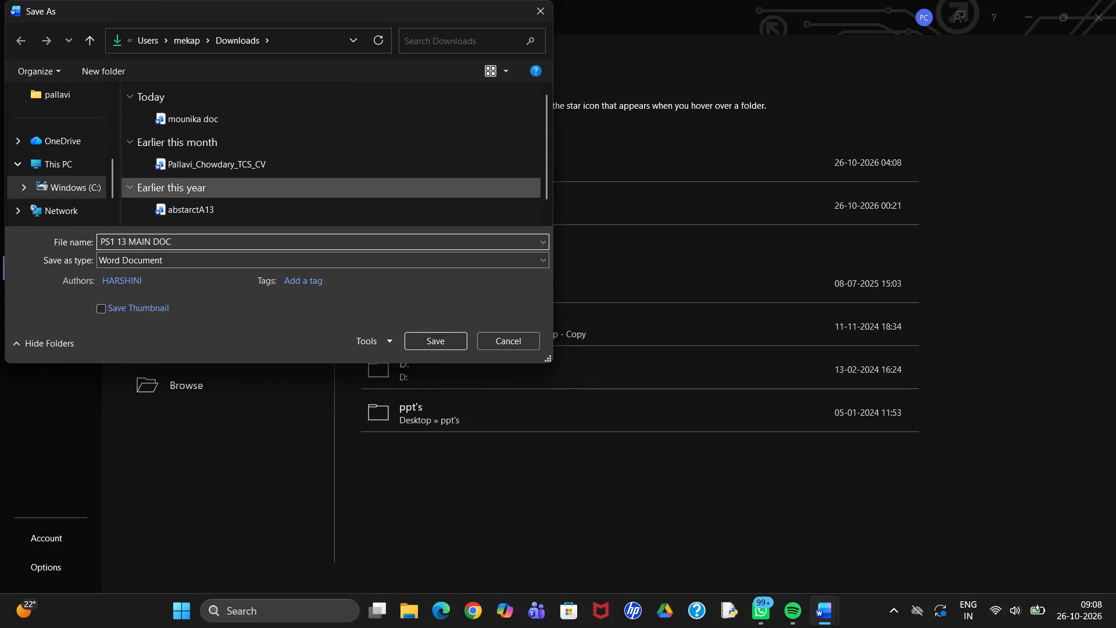
pyautogui.press('space')
pyautogui.write('FINAL')
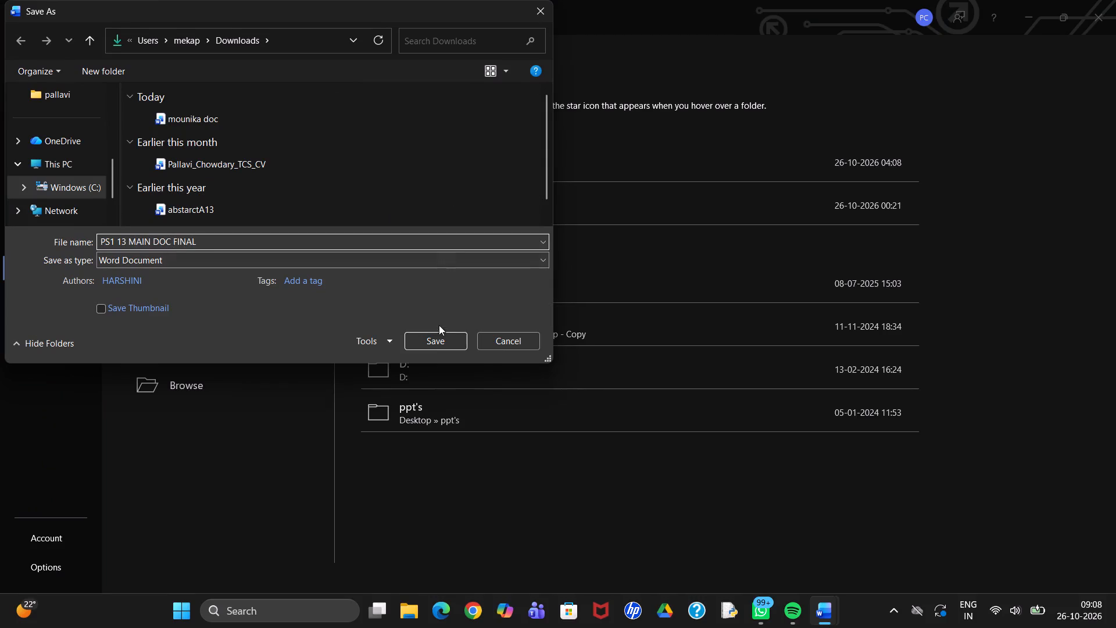
pyautogui.click(435, 337)
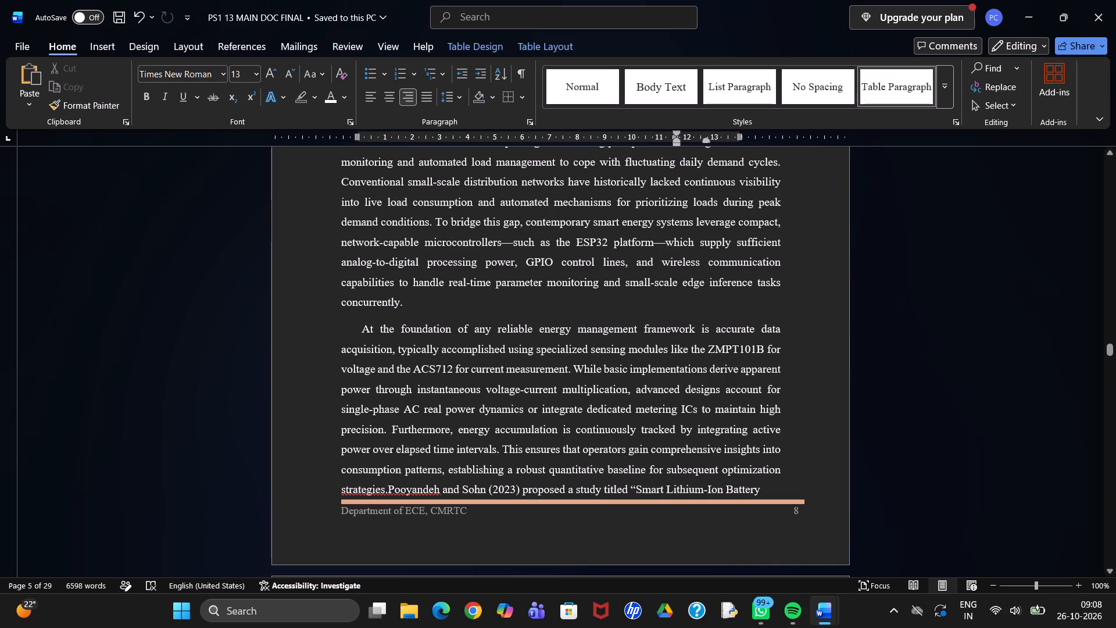
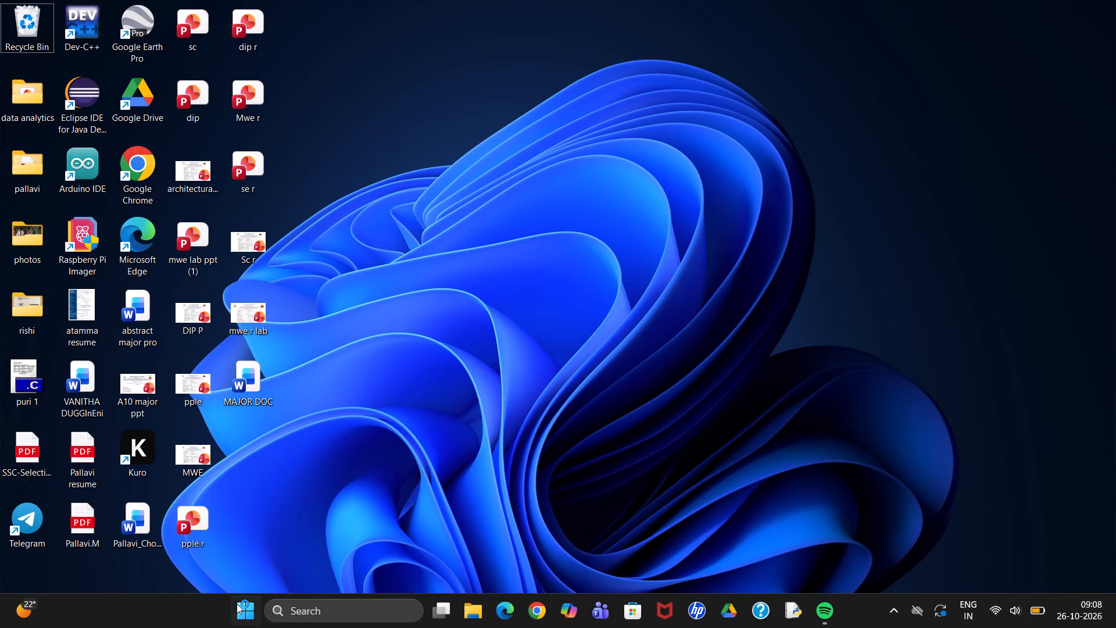
# Shut down the computer using its power options.
pyautogui.click(236, 602)
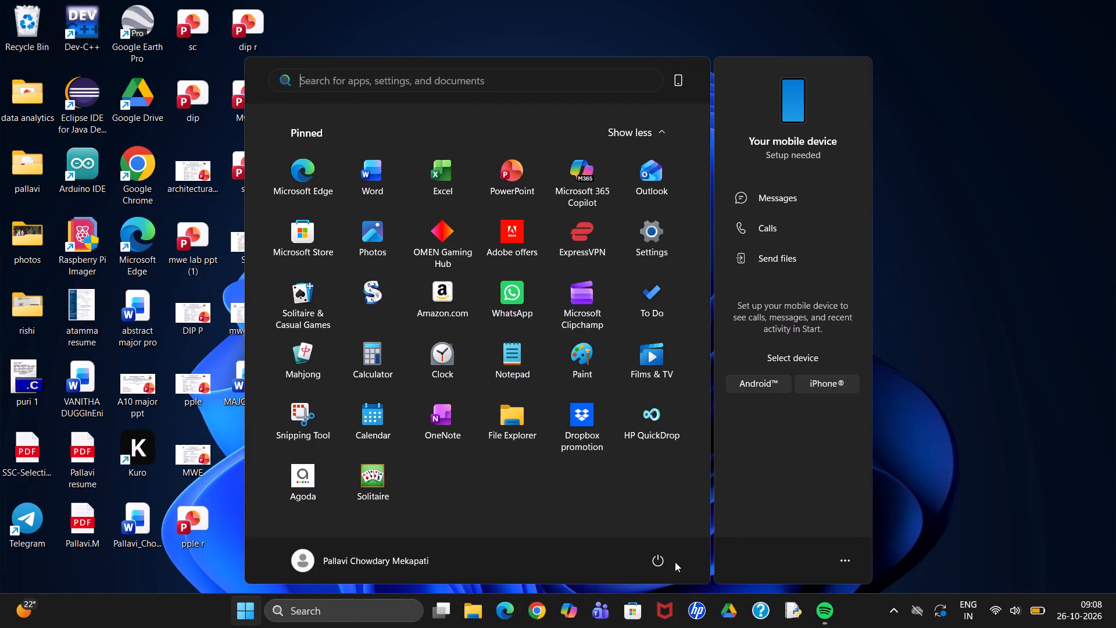
pyautogui.click(666, 560)
pyautogui.click(678, 501)
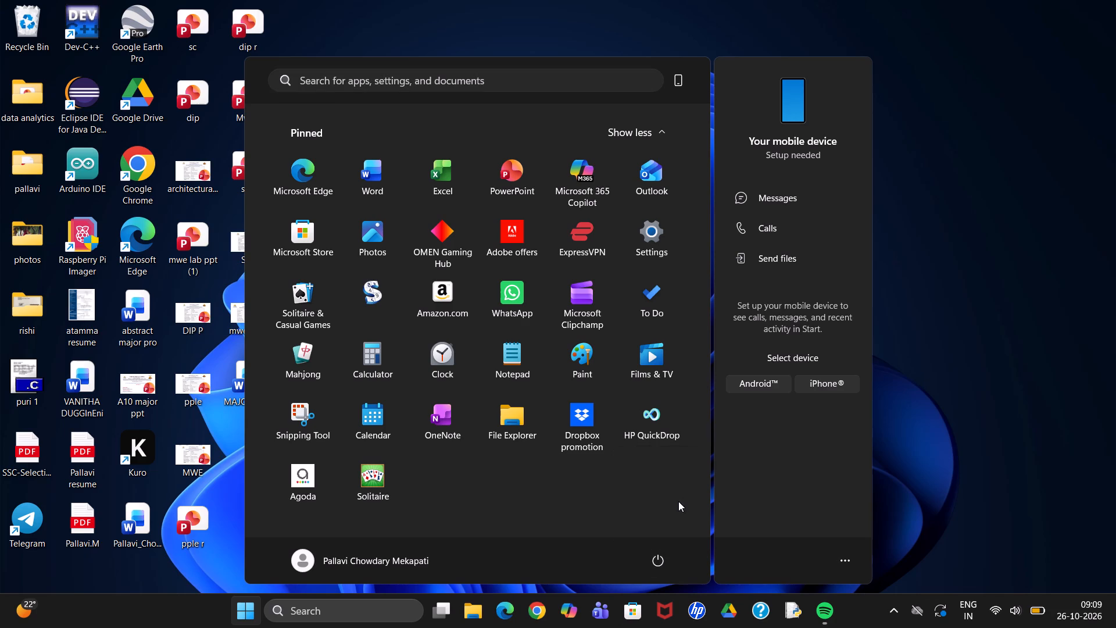